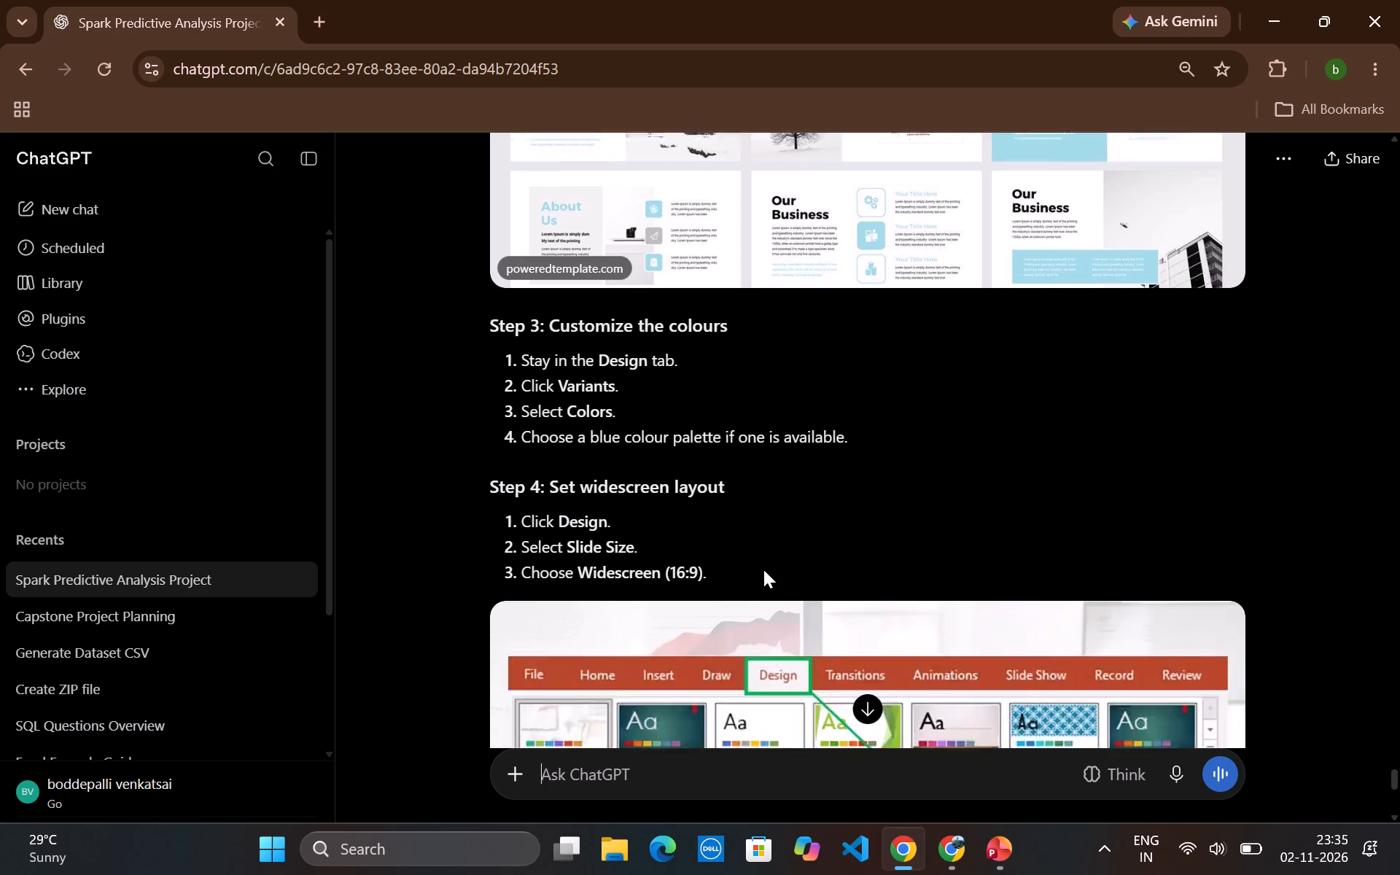
{"action": "scroll", "coordinate": [763, 569], "scroll_direction": "down", "scroll_amount": 2}
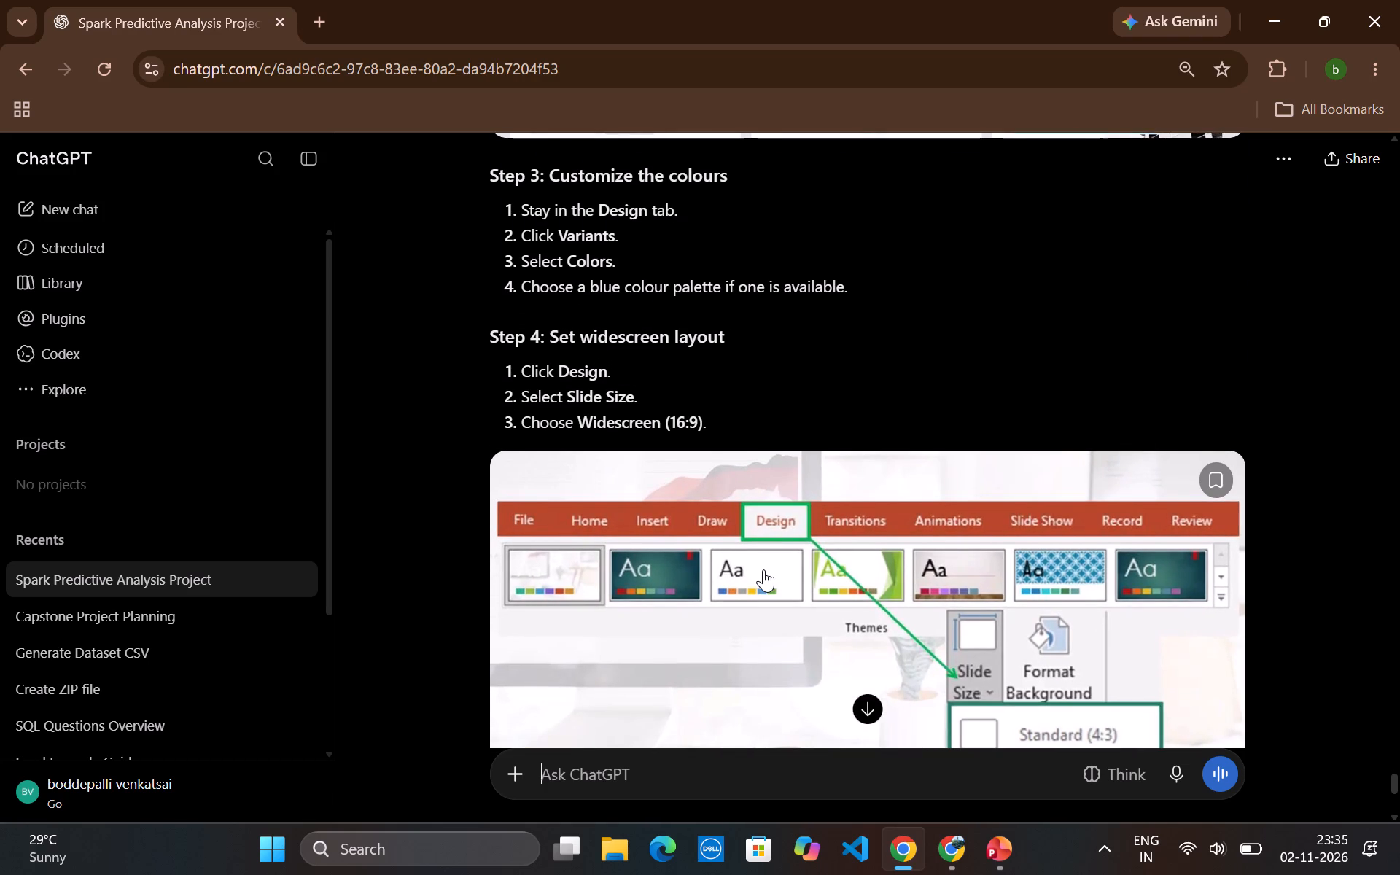
{"action": "scroll", "coordinate": [763, 569], "scroll_direction": "down", "scroll_amount": 2}
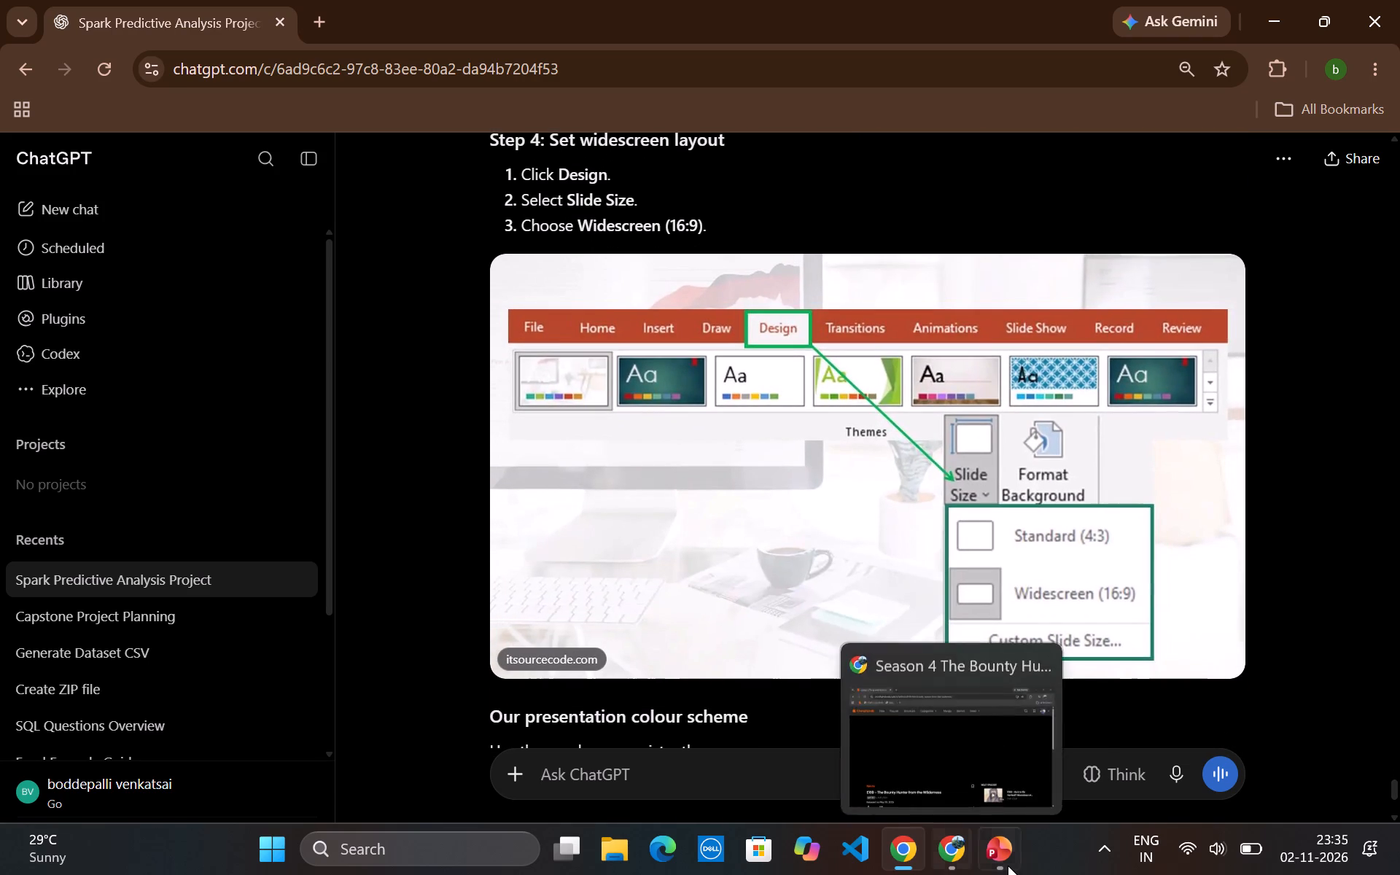
Switch to PowerPoint and undo all earlier edits, back to the original slide with title and subtitle placeholders.
{"action": "left_click", "coordinate": [1010, 866]}
{"action": "key", "text": "ctrl+z"}
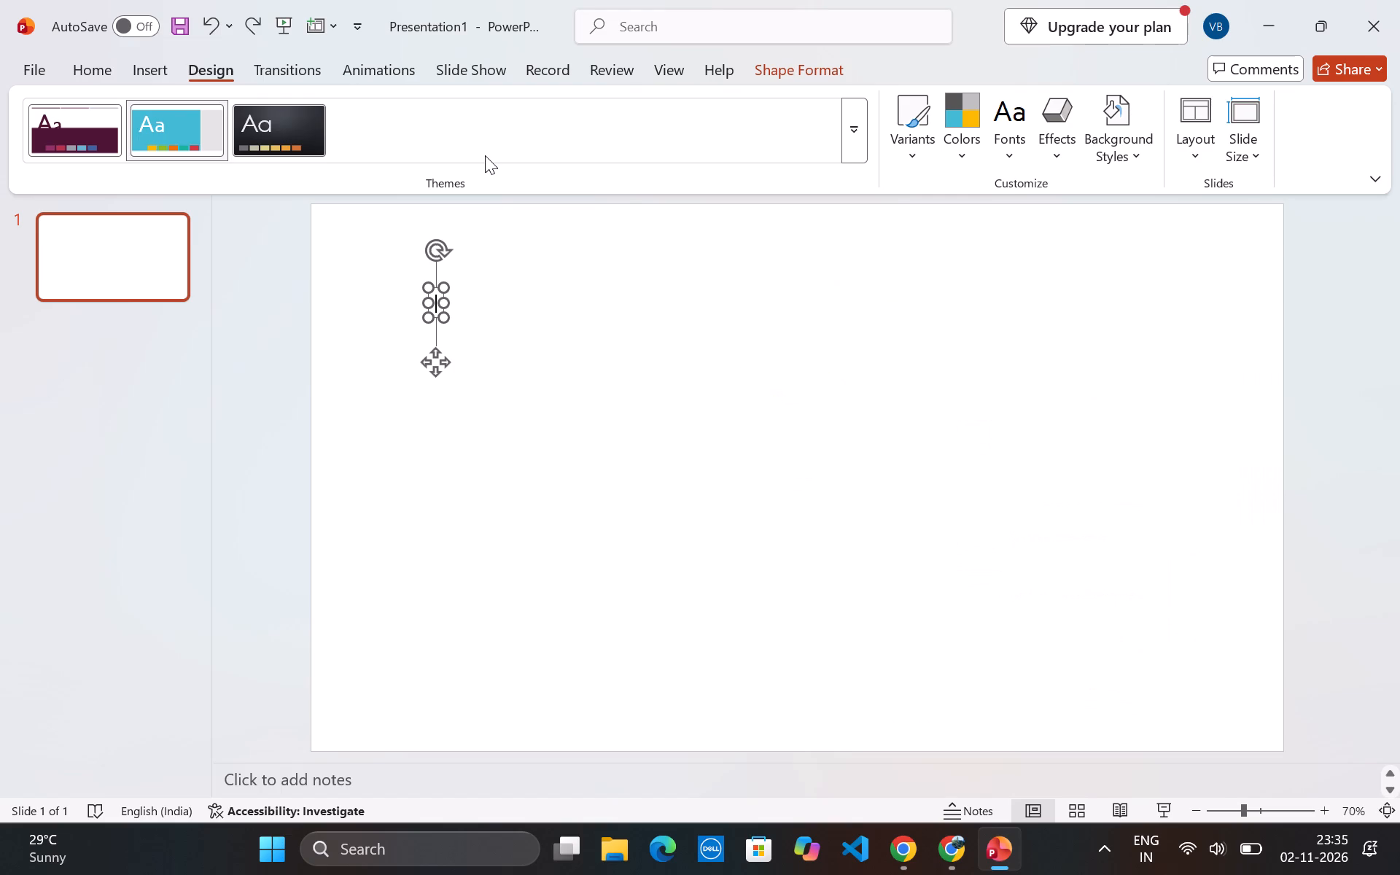
{"action": "key", "text": "ctrl+z"}
{"action": "key", "text": "ctrl+z"}
{"action": "key", "text": "ctrl+z"}
{"action": "key", "text": "ctrl+z"}
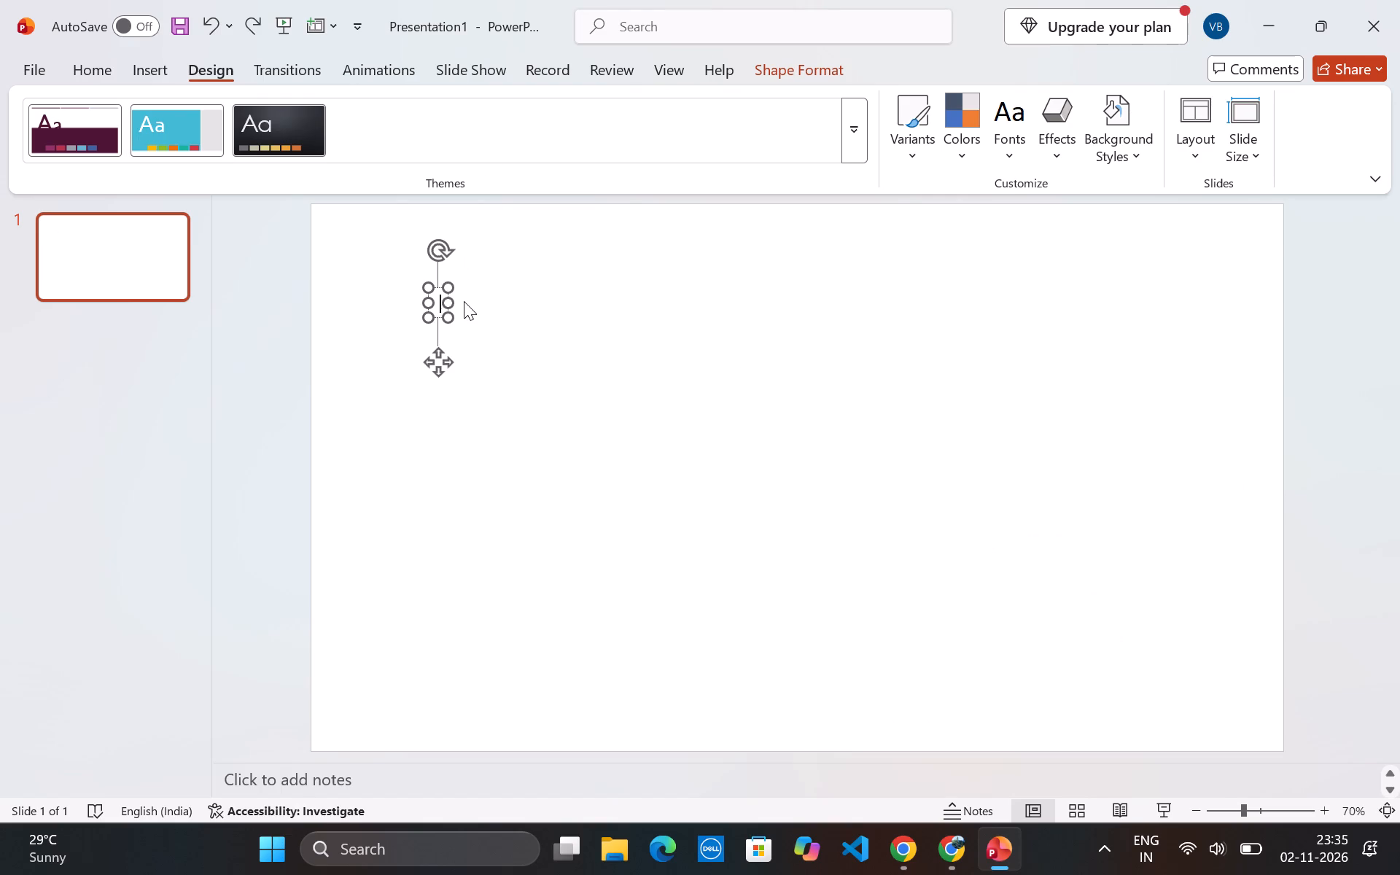
{"action": "key", "text": "ctrl+z"}
{"action": "key", "text": "ctrl+z"}
{"action": "key", "text": "ctrl+z"}
{"action": "key", "text": "ctrl+z"}
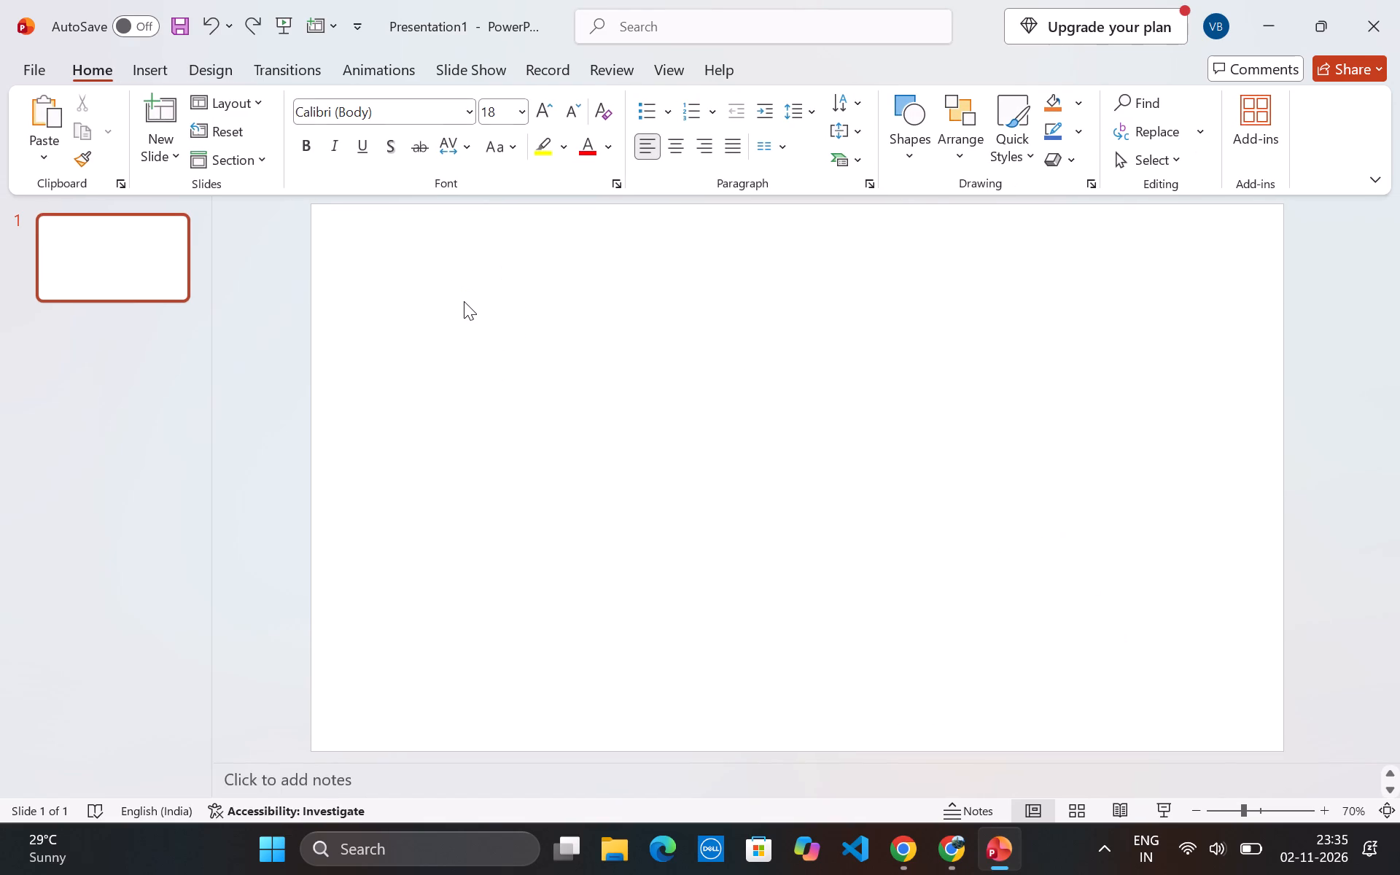
{"action": "key", "text": "ctrl+z"}
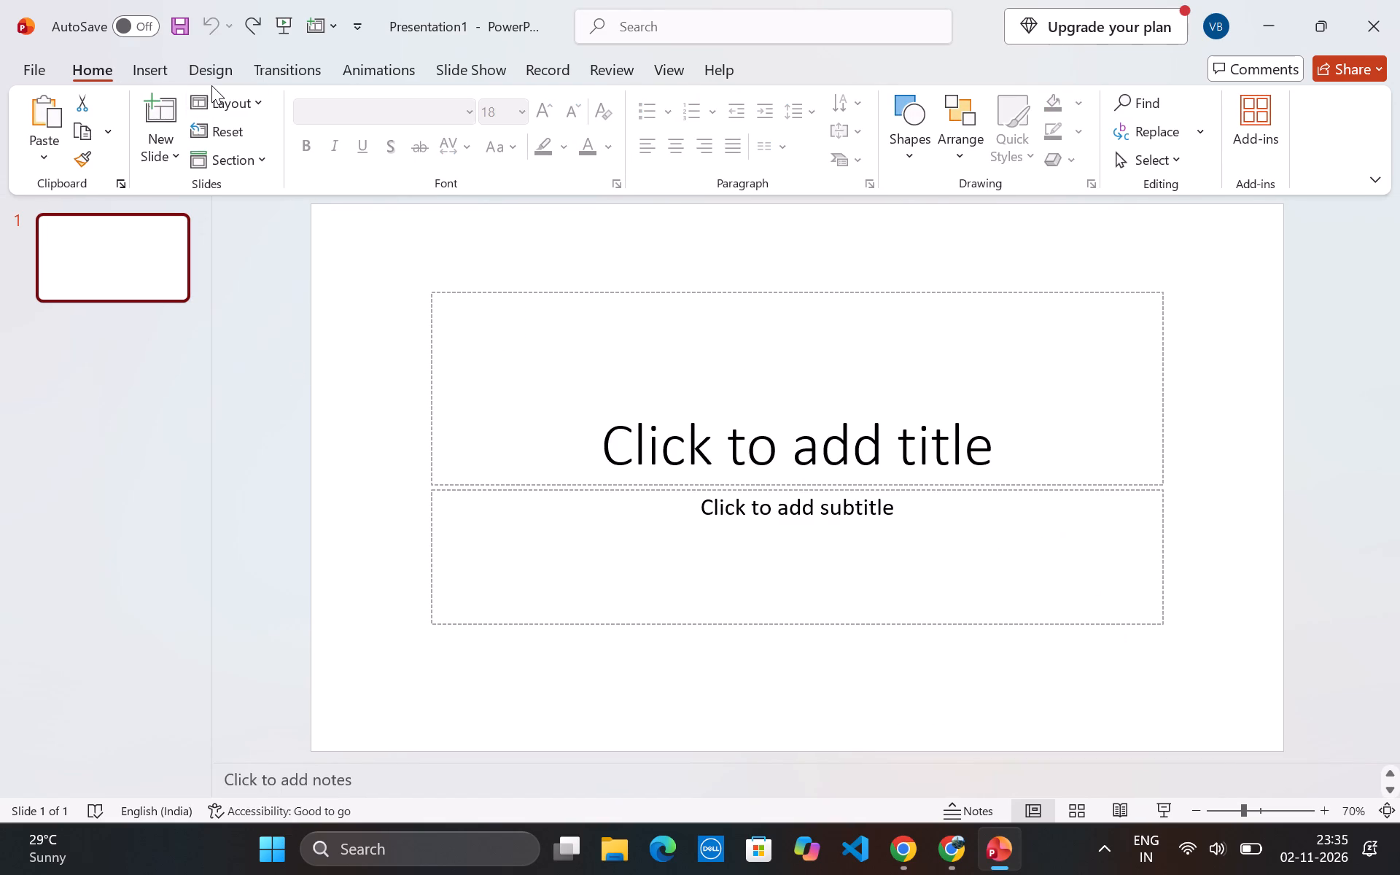
Apply the Office theme with the blue block and light grey band to the presentation.
{"action": "left_click", "coordinate": [211, 85]}
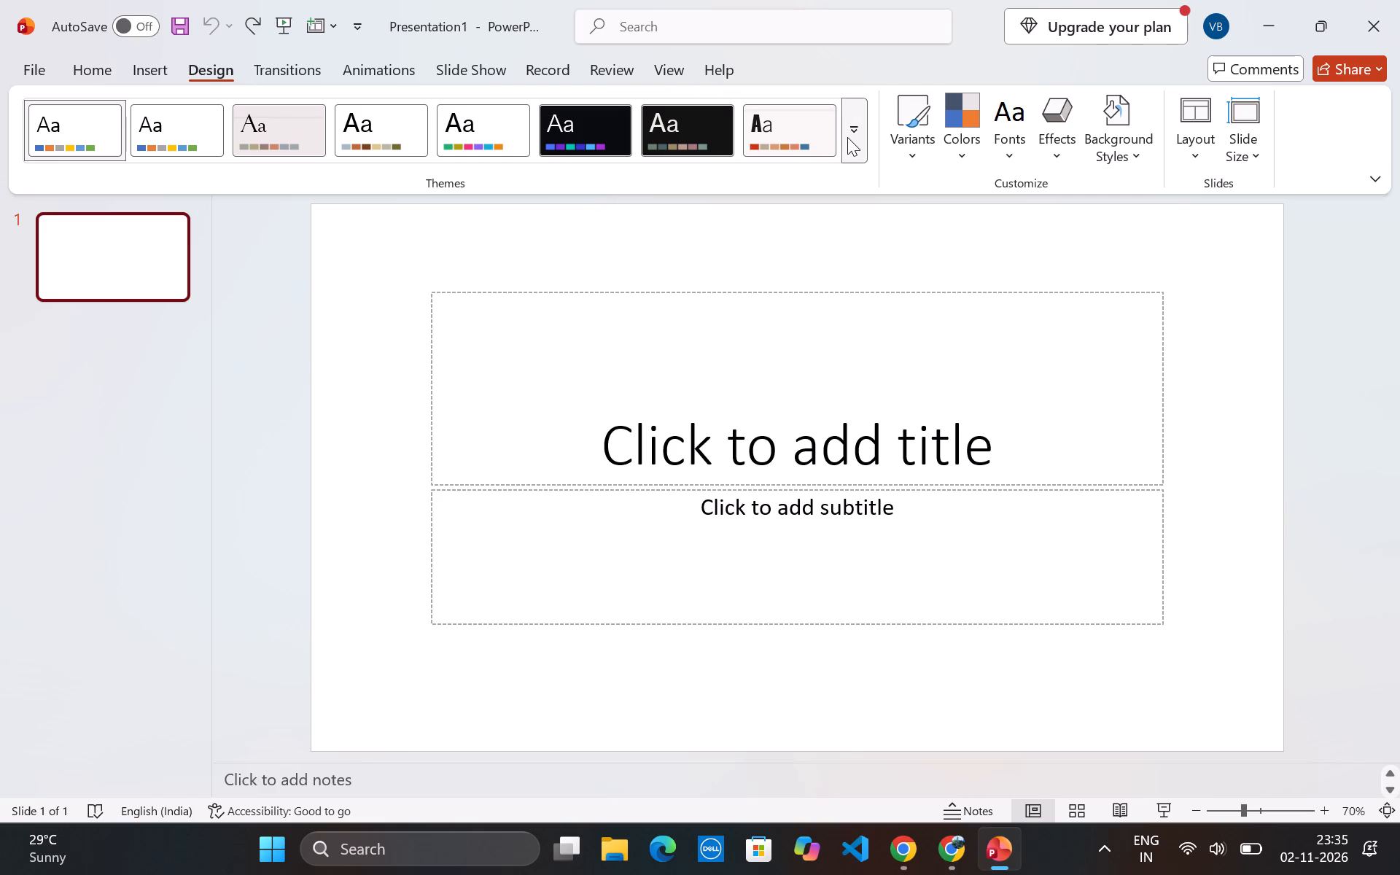
{"action": "left_click", "coordinate": [844, 136]}
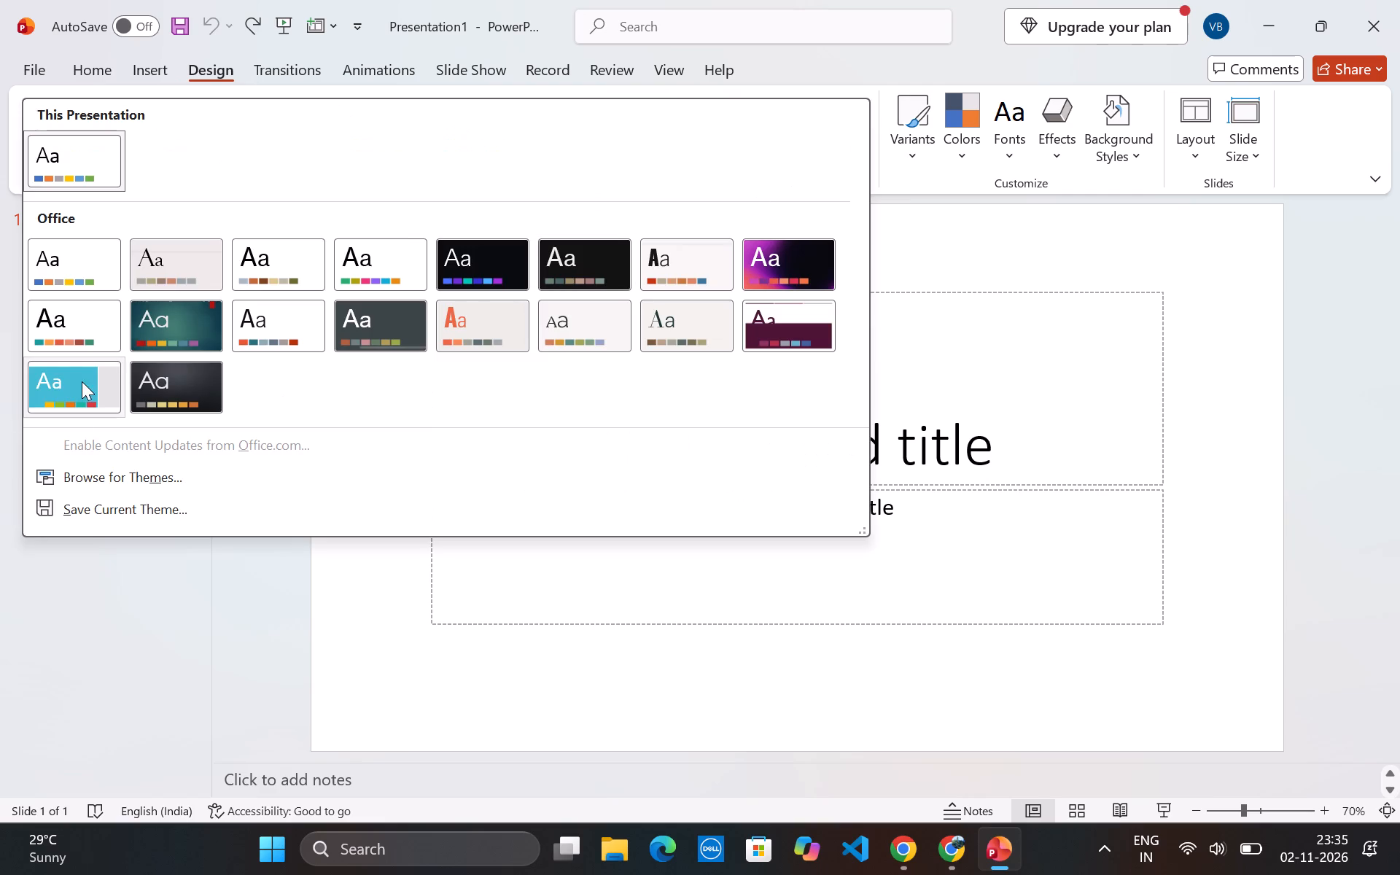
{"action": "left_click", "coordinate": [85, 365]}
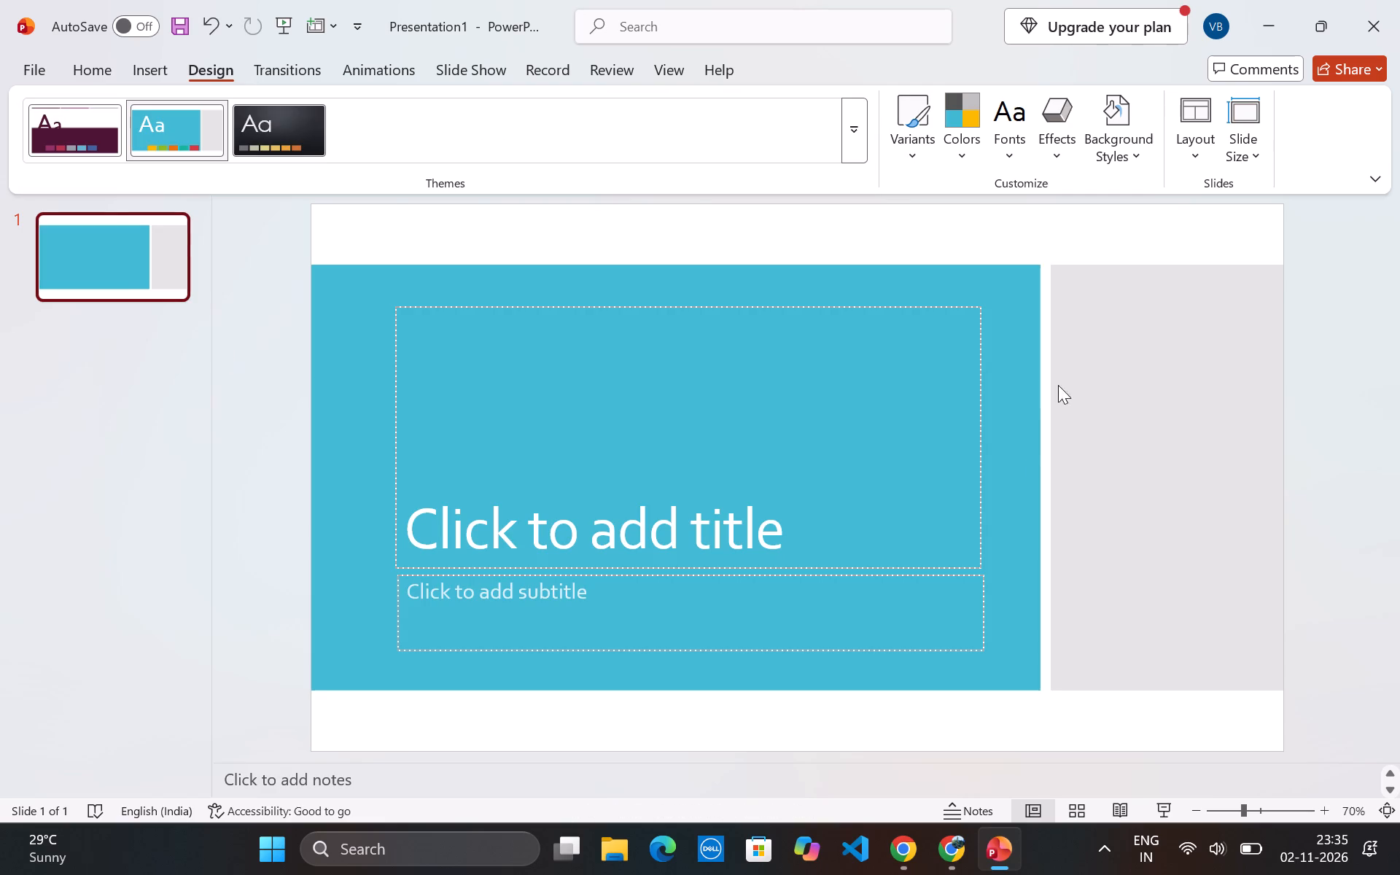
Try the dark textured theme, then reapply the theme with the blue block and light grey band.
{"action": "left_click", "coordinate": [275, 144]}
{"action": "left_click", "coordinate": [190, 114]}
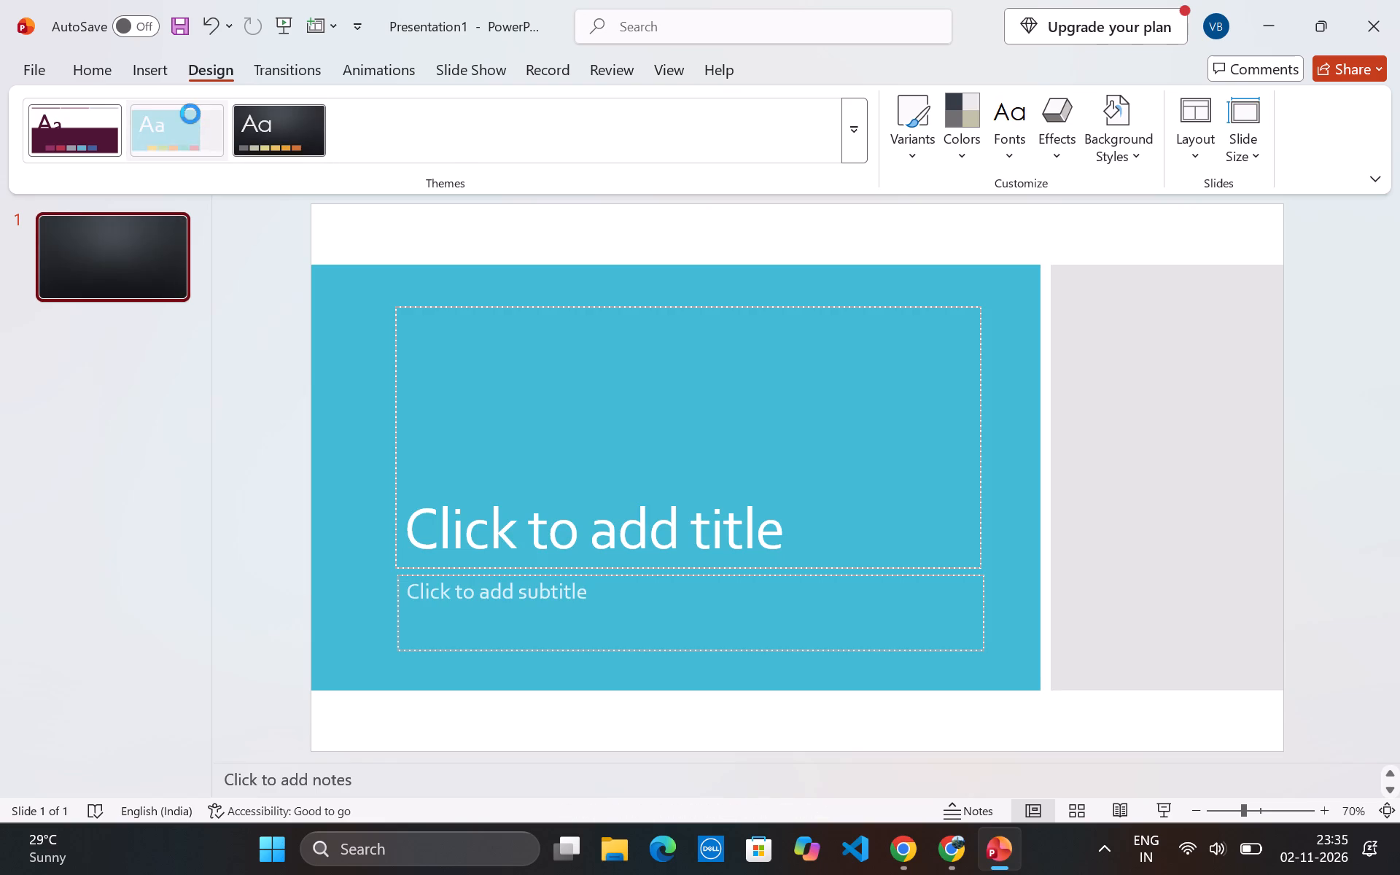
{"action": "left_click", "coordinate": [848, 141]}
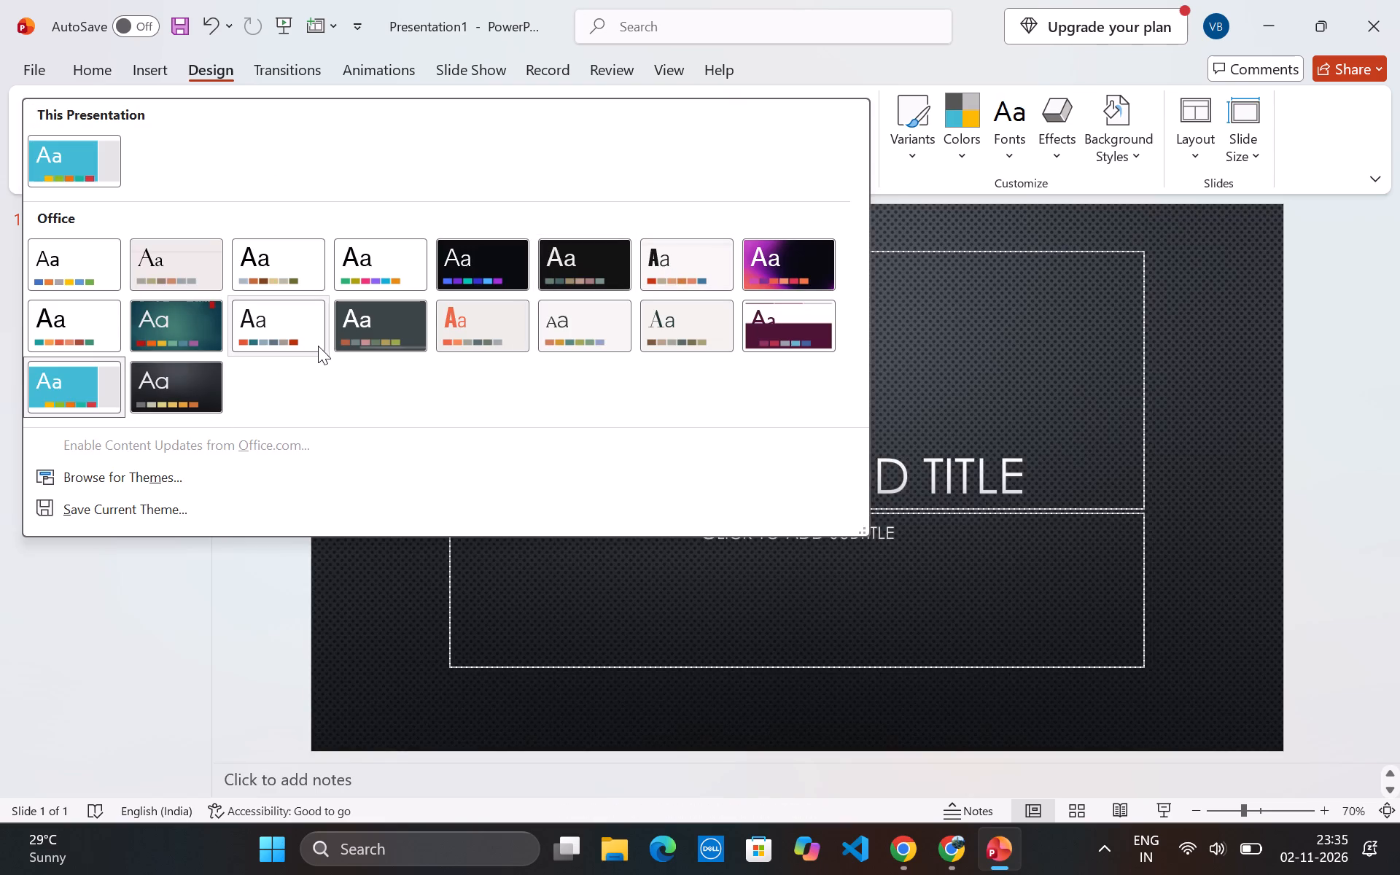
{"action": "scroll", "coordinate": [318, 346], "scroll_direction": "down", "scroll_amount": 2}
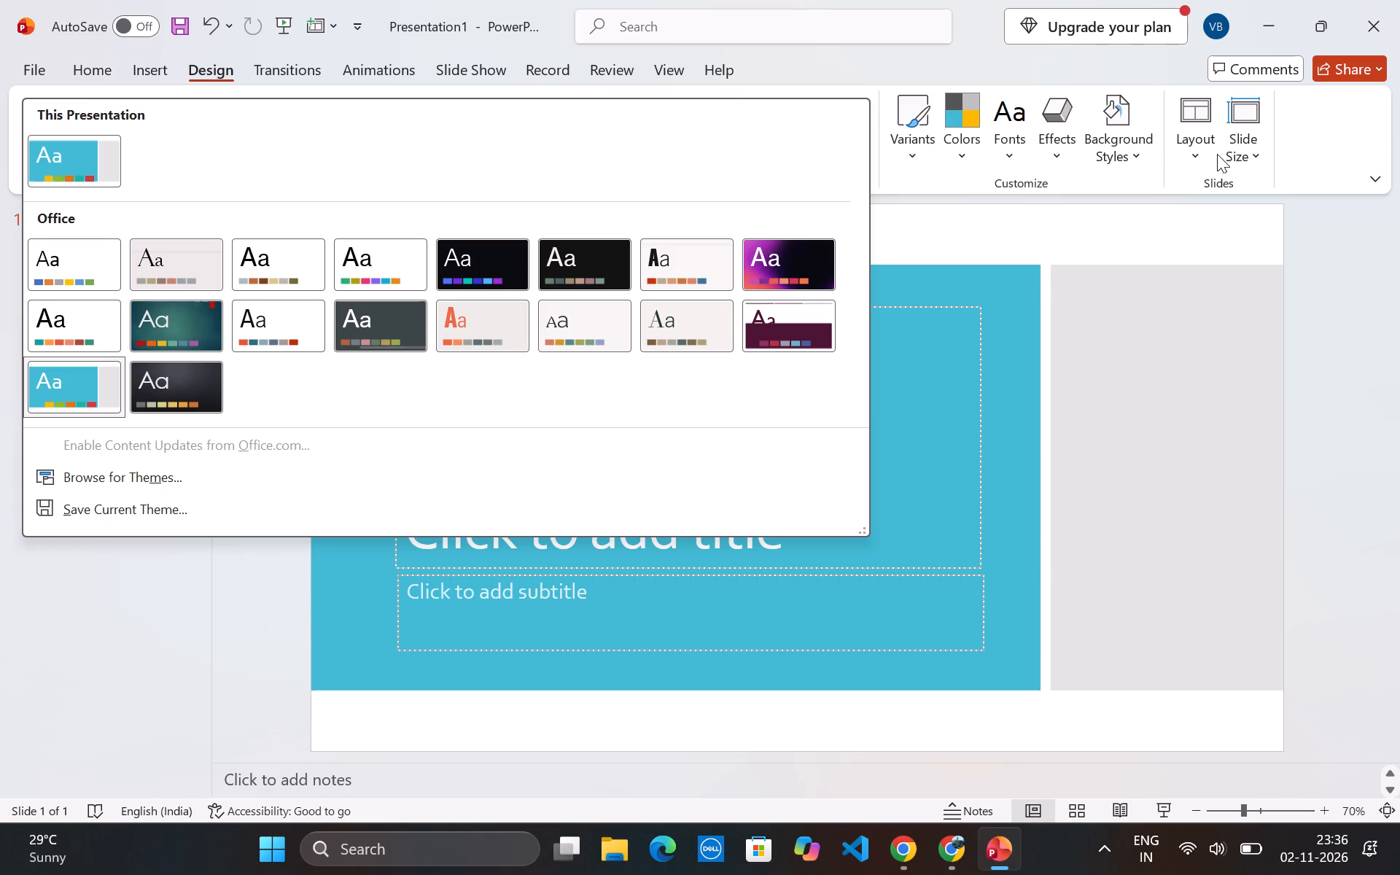
Switch to ChatGPT in Chrome and recheck its instructions on customizing the colours and setting the widescreen layout.
{"action": "left_click", "coordinate": [960, 166]}
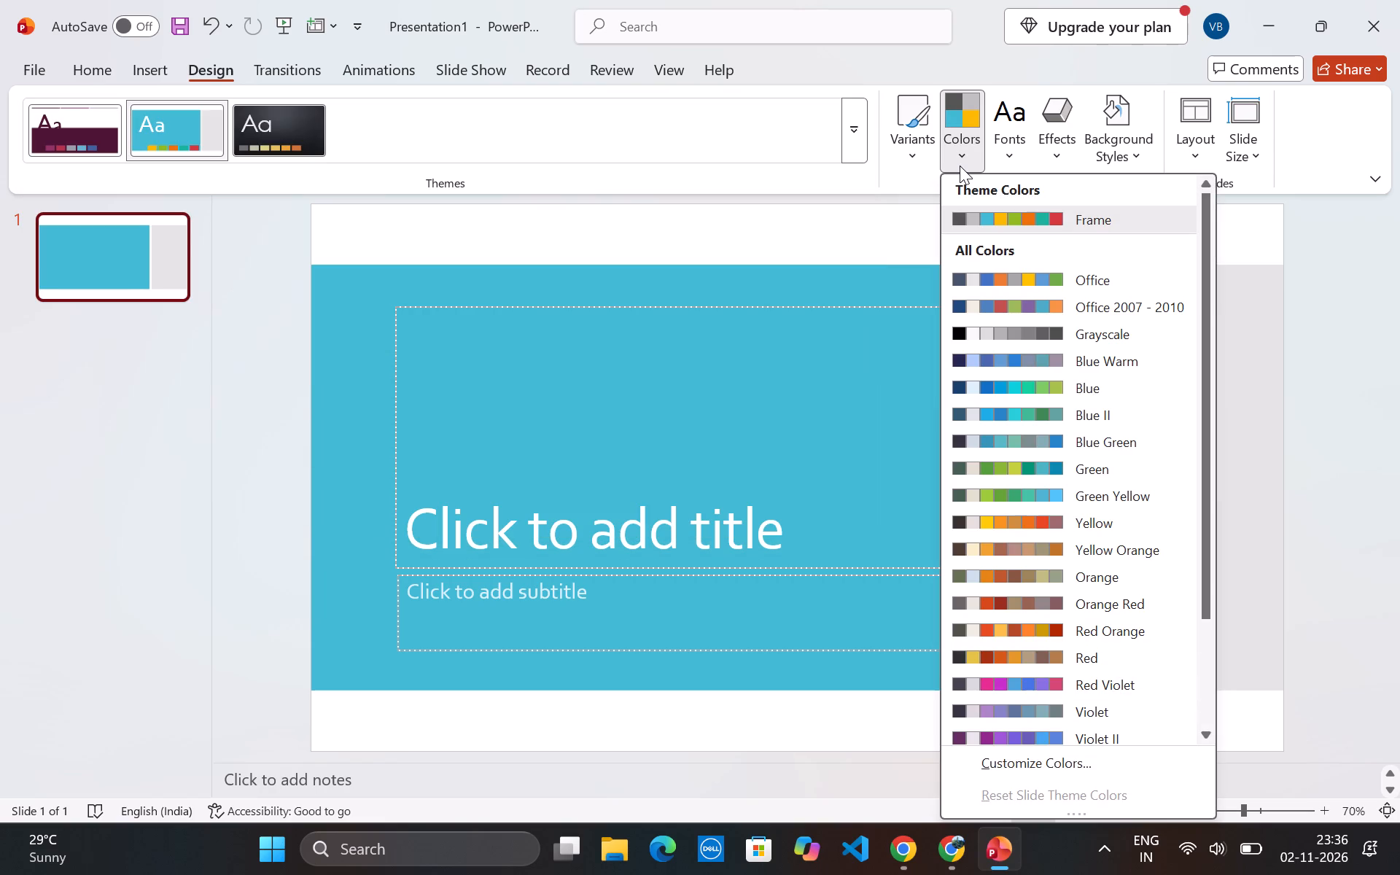
{"action": "left_click", "coordinate": [905, 847]}
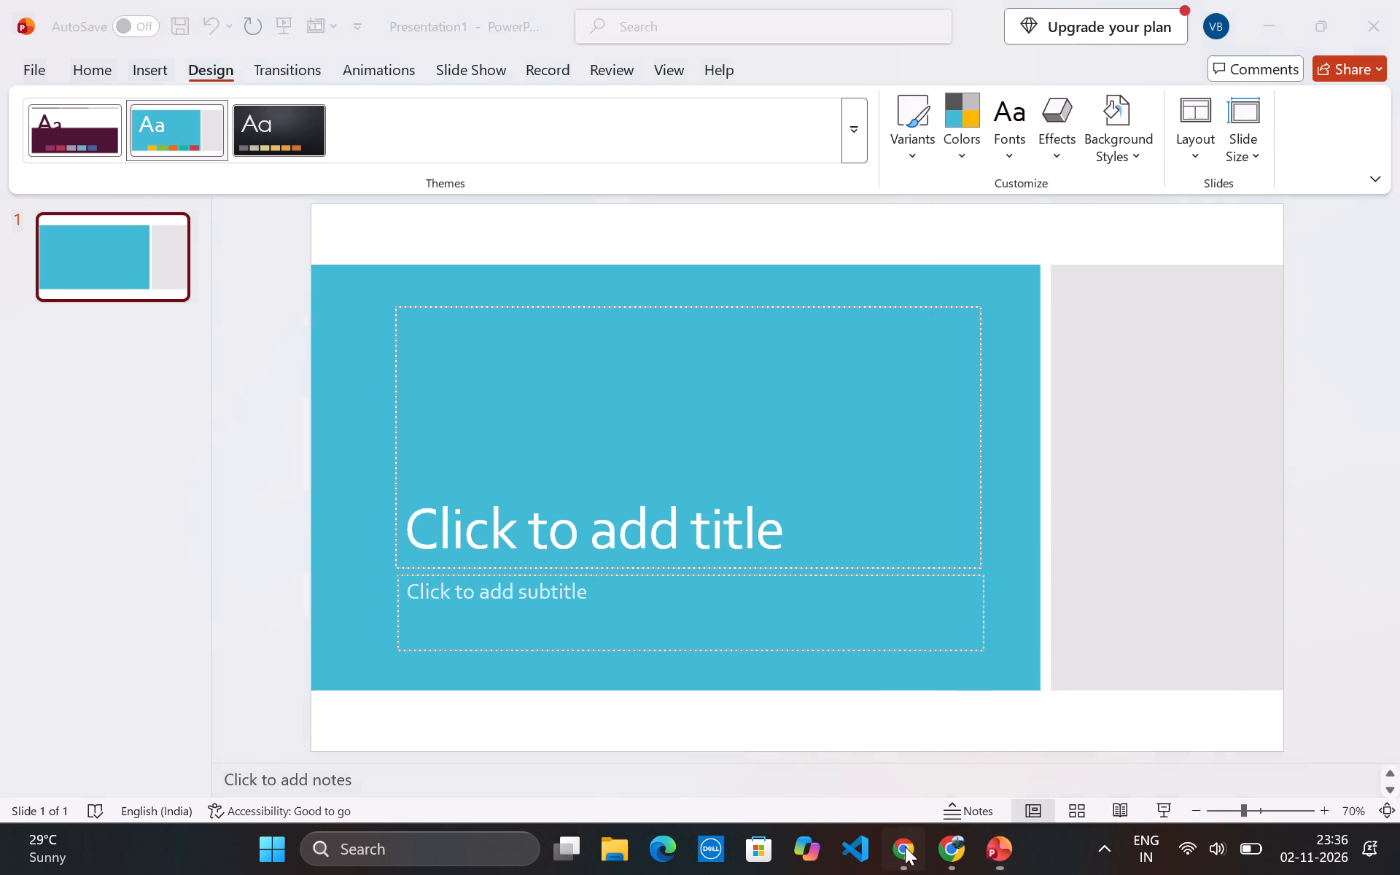
{"action": "scroll", "coordinate": [781, 489], "scroll_direction": "up", "scroll_amount": 2}
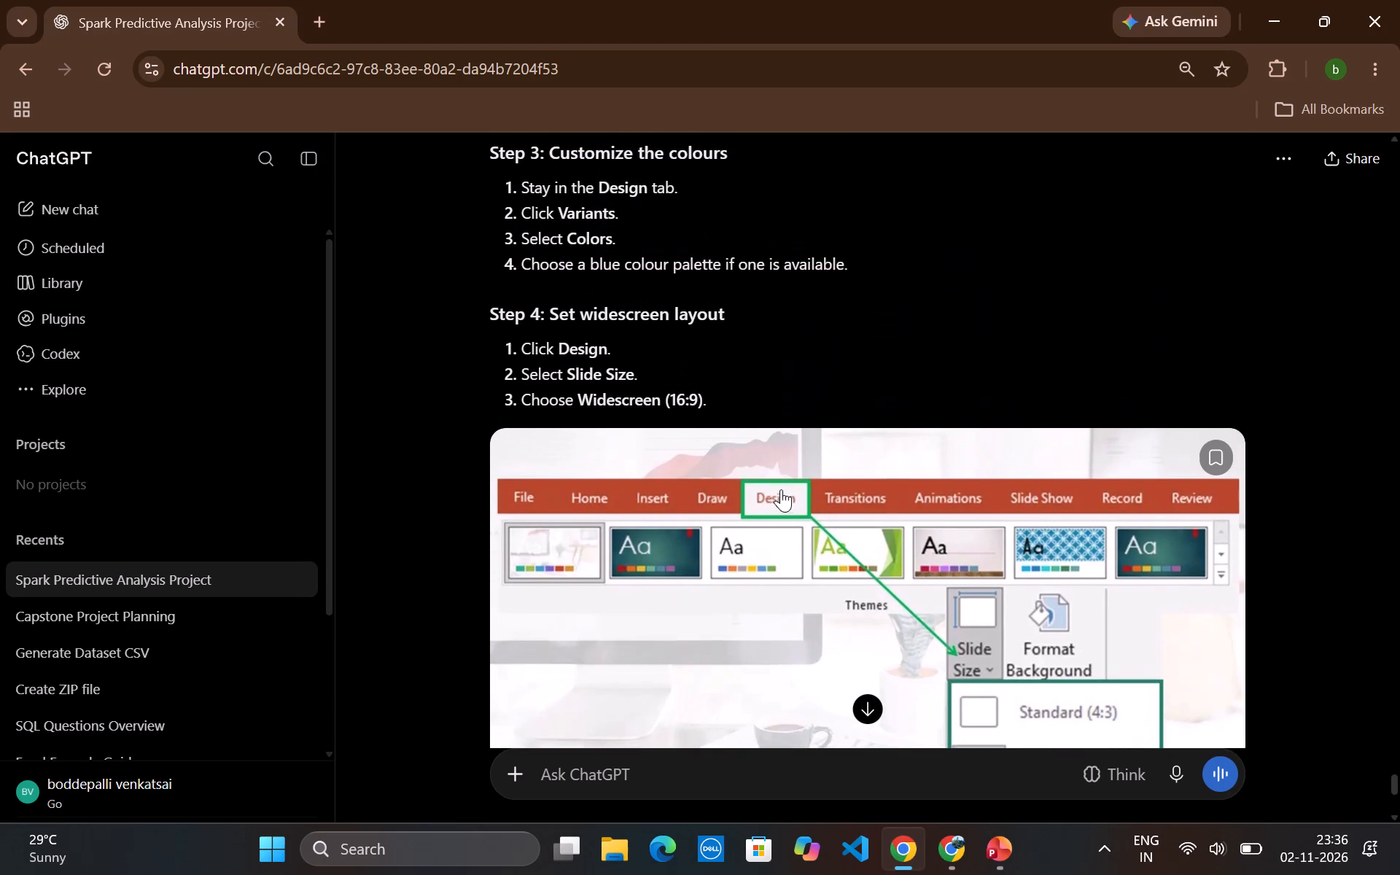
{"action": "scroll", "coordinate": [781, 489], "scroll_direction": "up", "scroll_amount": 1}
{"action": "scroll", "coordinate": [781, 489], "scroll_direction": "down", "scroll_amount": 1}
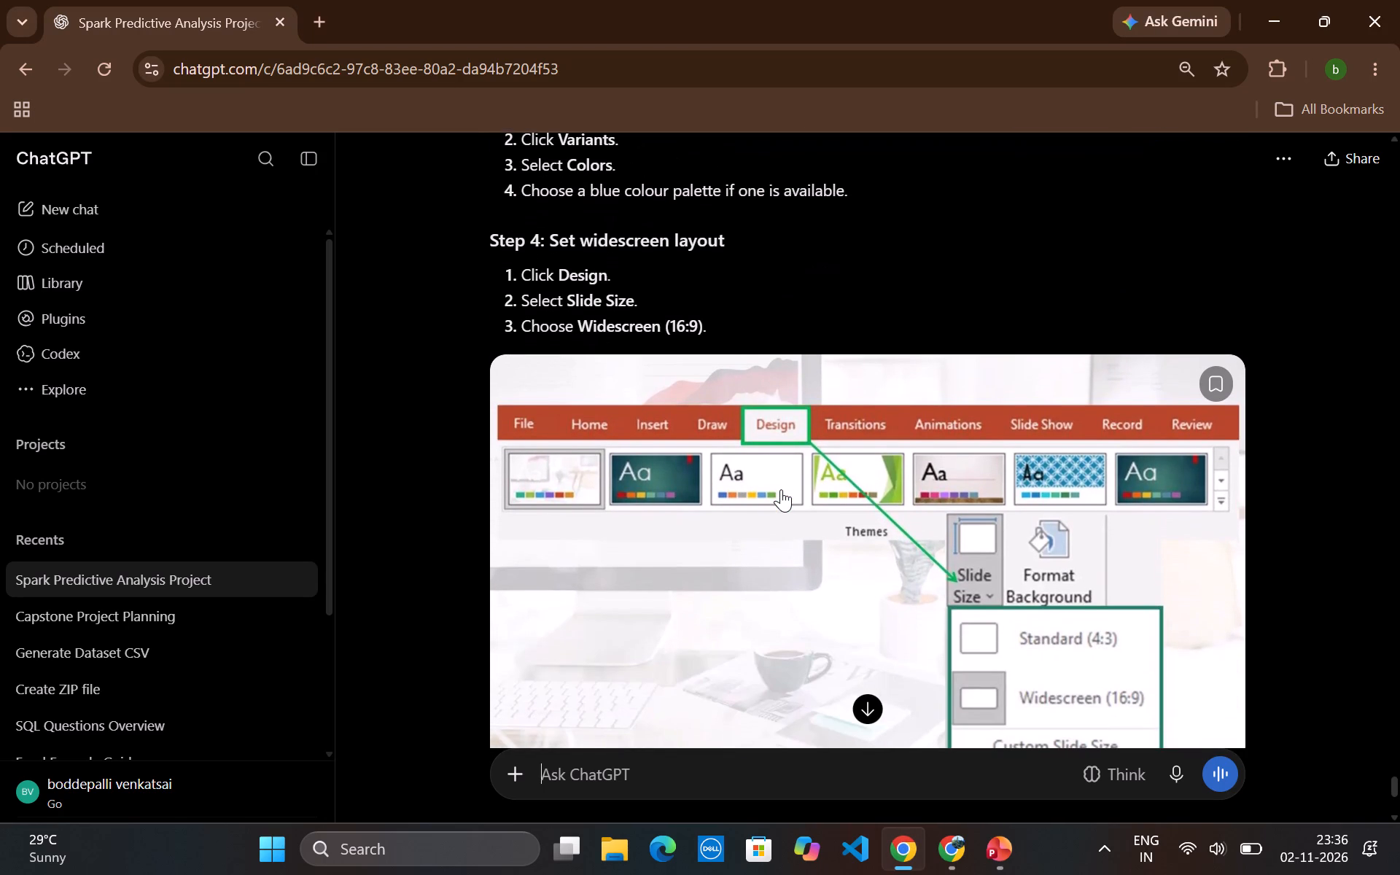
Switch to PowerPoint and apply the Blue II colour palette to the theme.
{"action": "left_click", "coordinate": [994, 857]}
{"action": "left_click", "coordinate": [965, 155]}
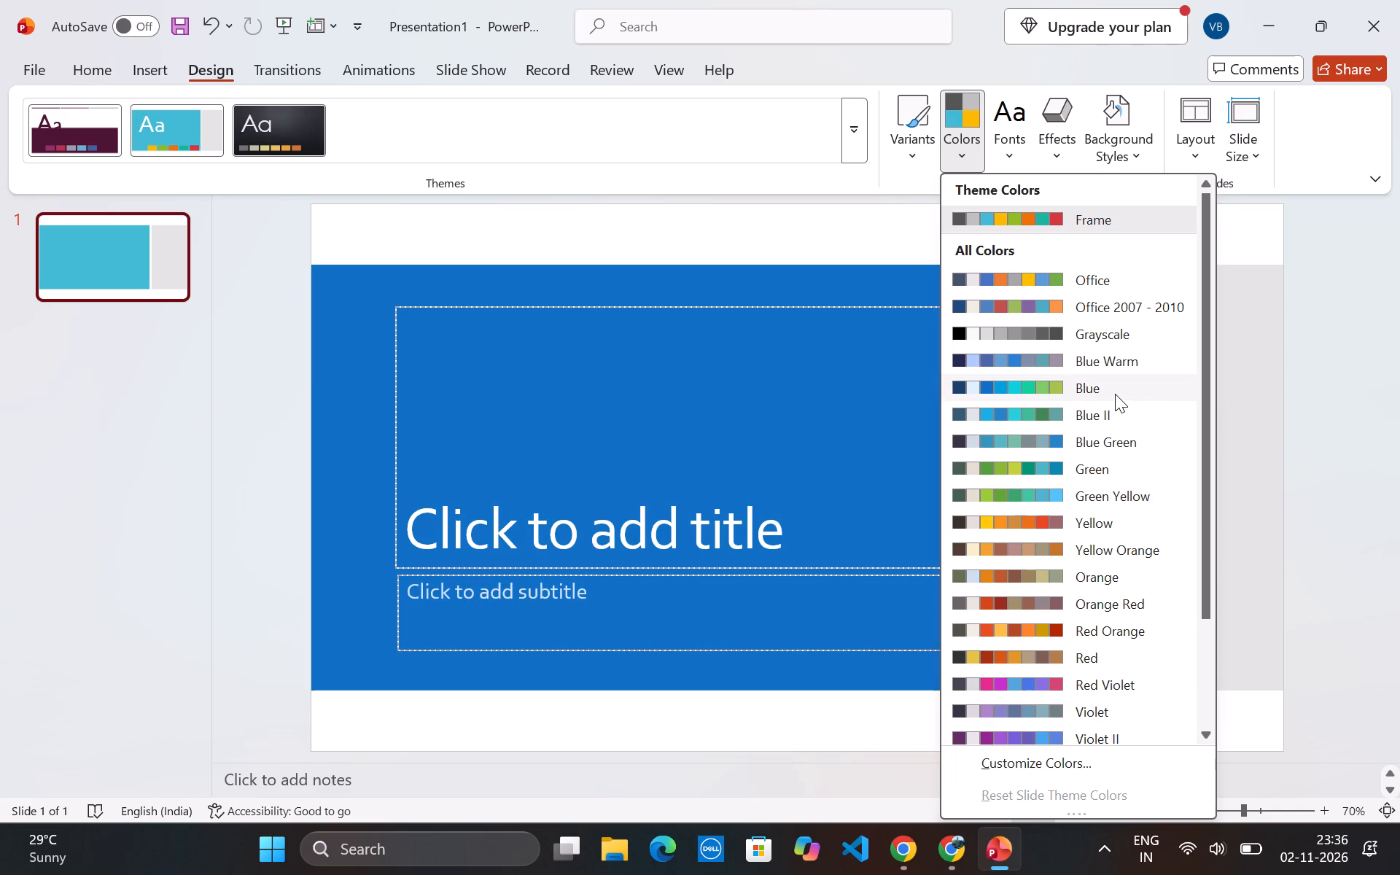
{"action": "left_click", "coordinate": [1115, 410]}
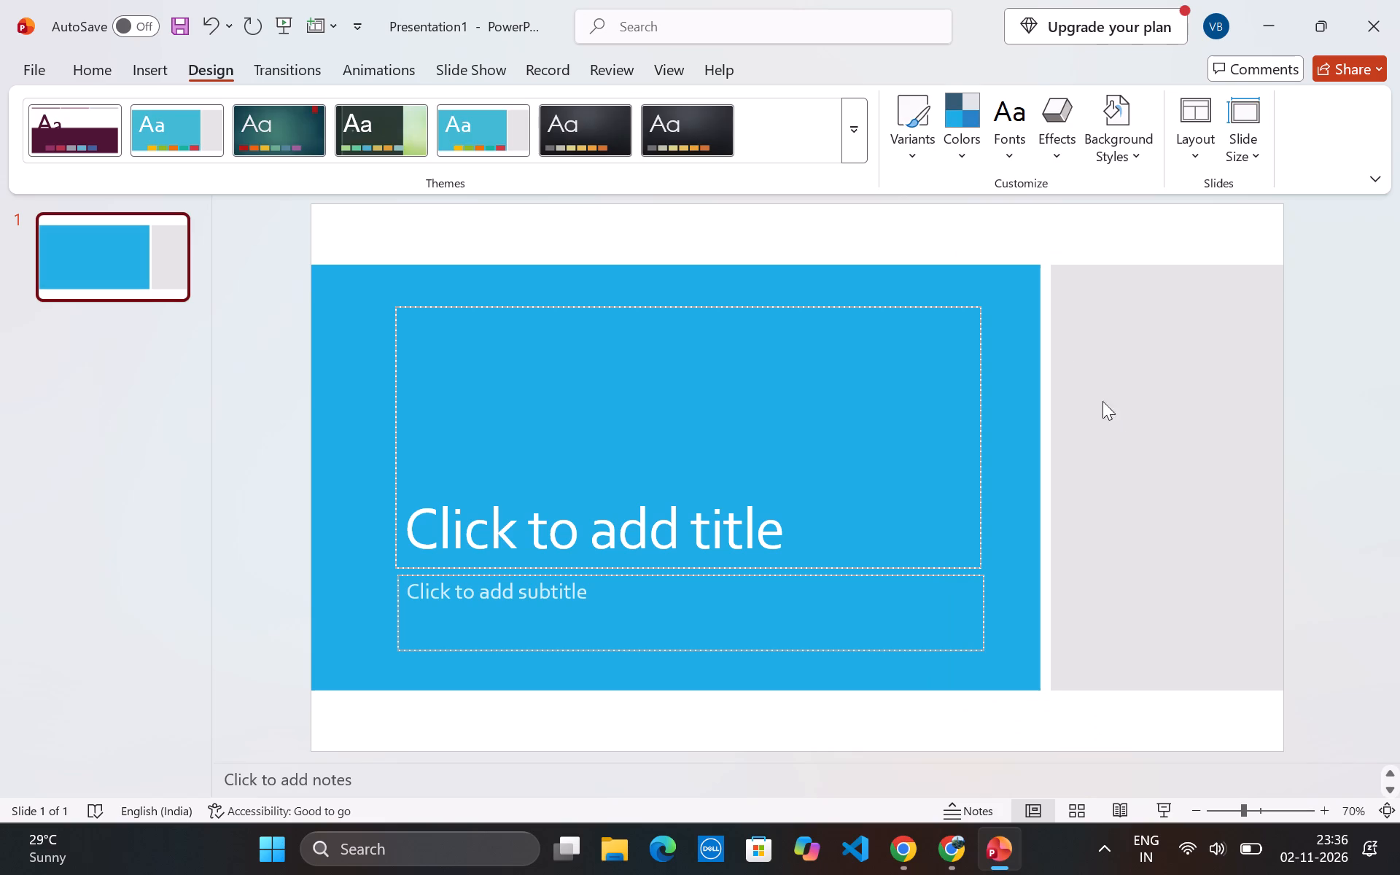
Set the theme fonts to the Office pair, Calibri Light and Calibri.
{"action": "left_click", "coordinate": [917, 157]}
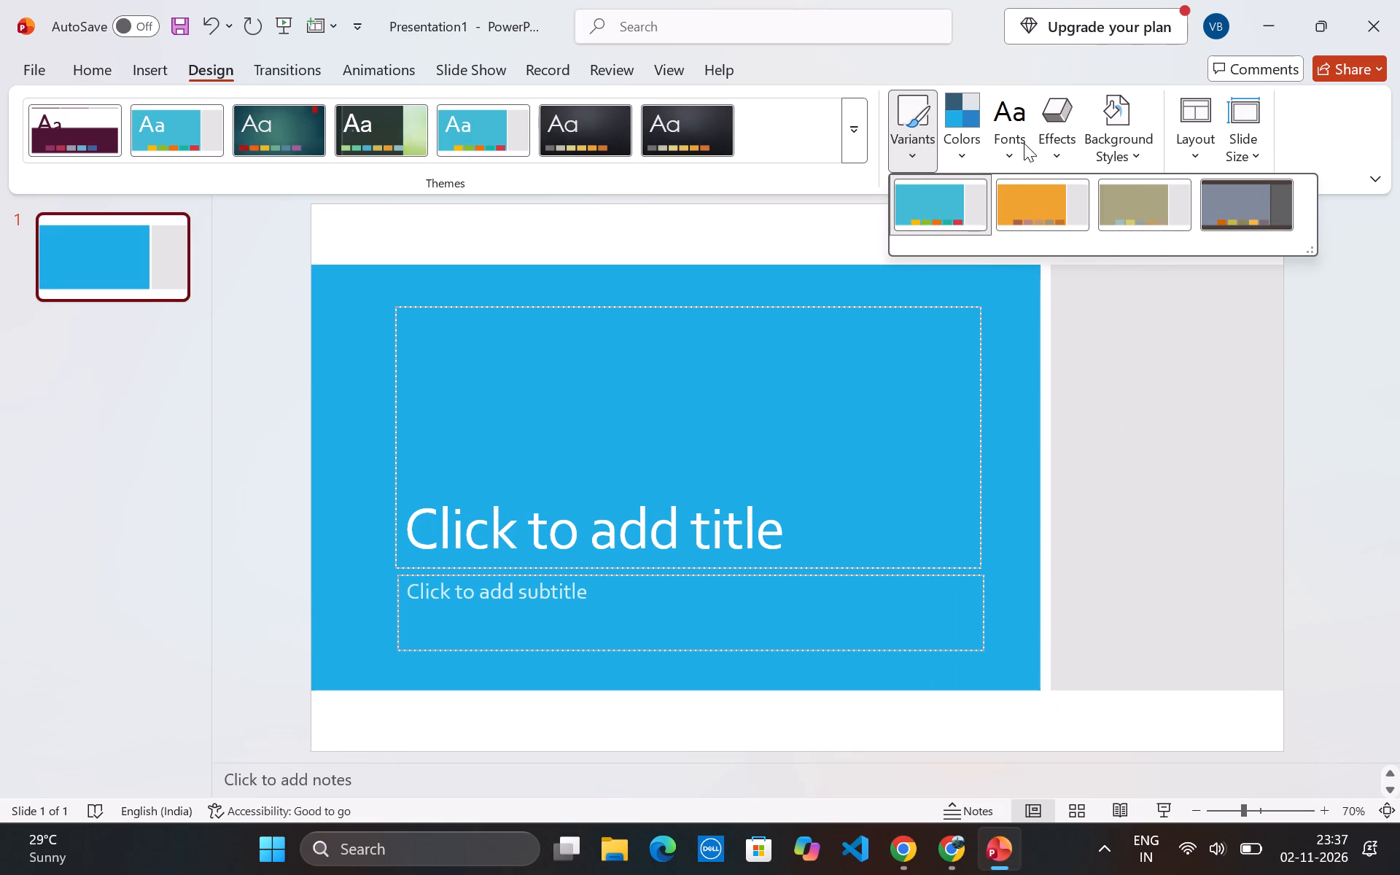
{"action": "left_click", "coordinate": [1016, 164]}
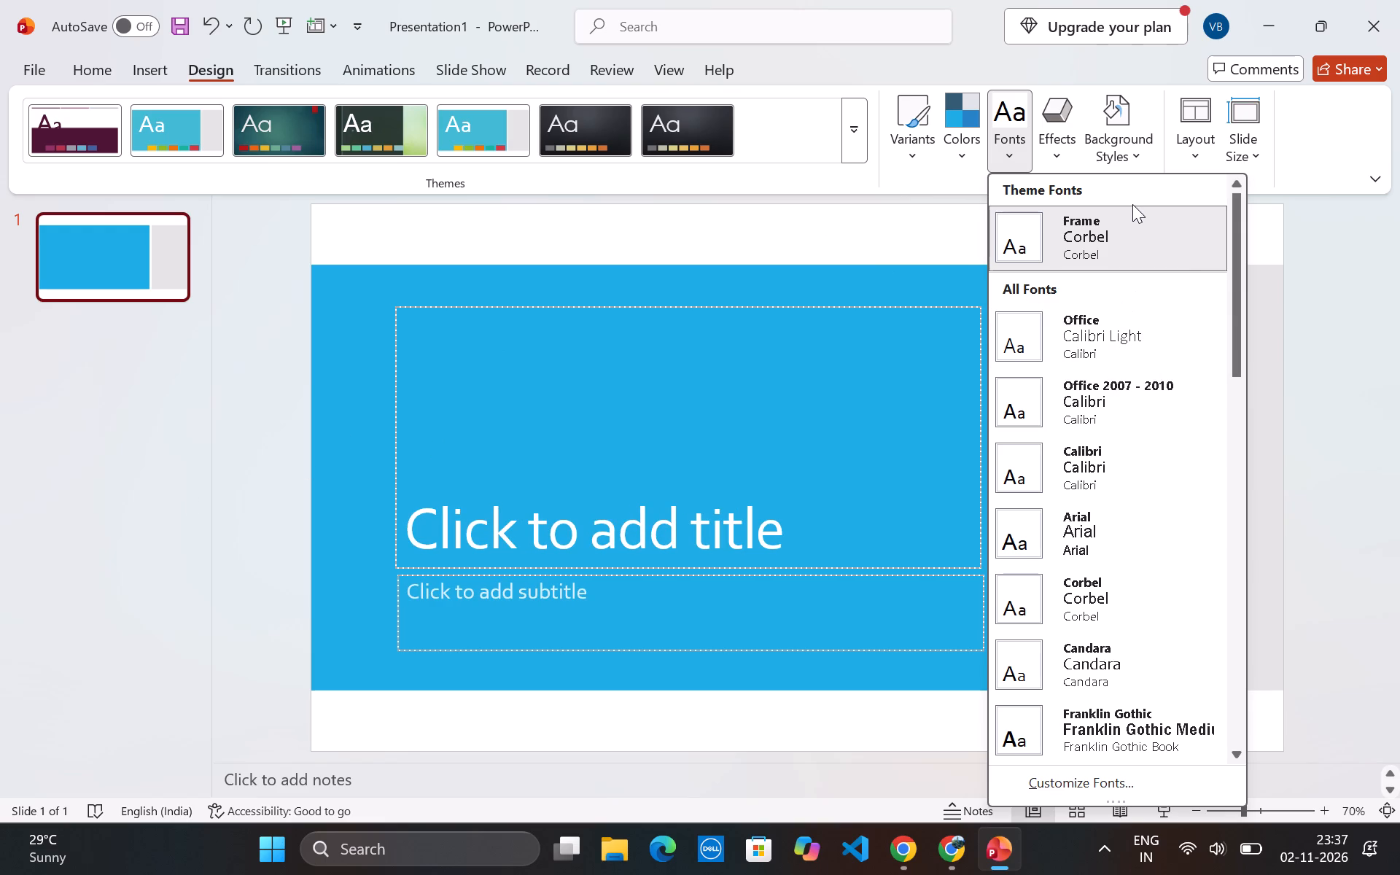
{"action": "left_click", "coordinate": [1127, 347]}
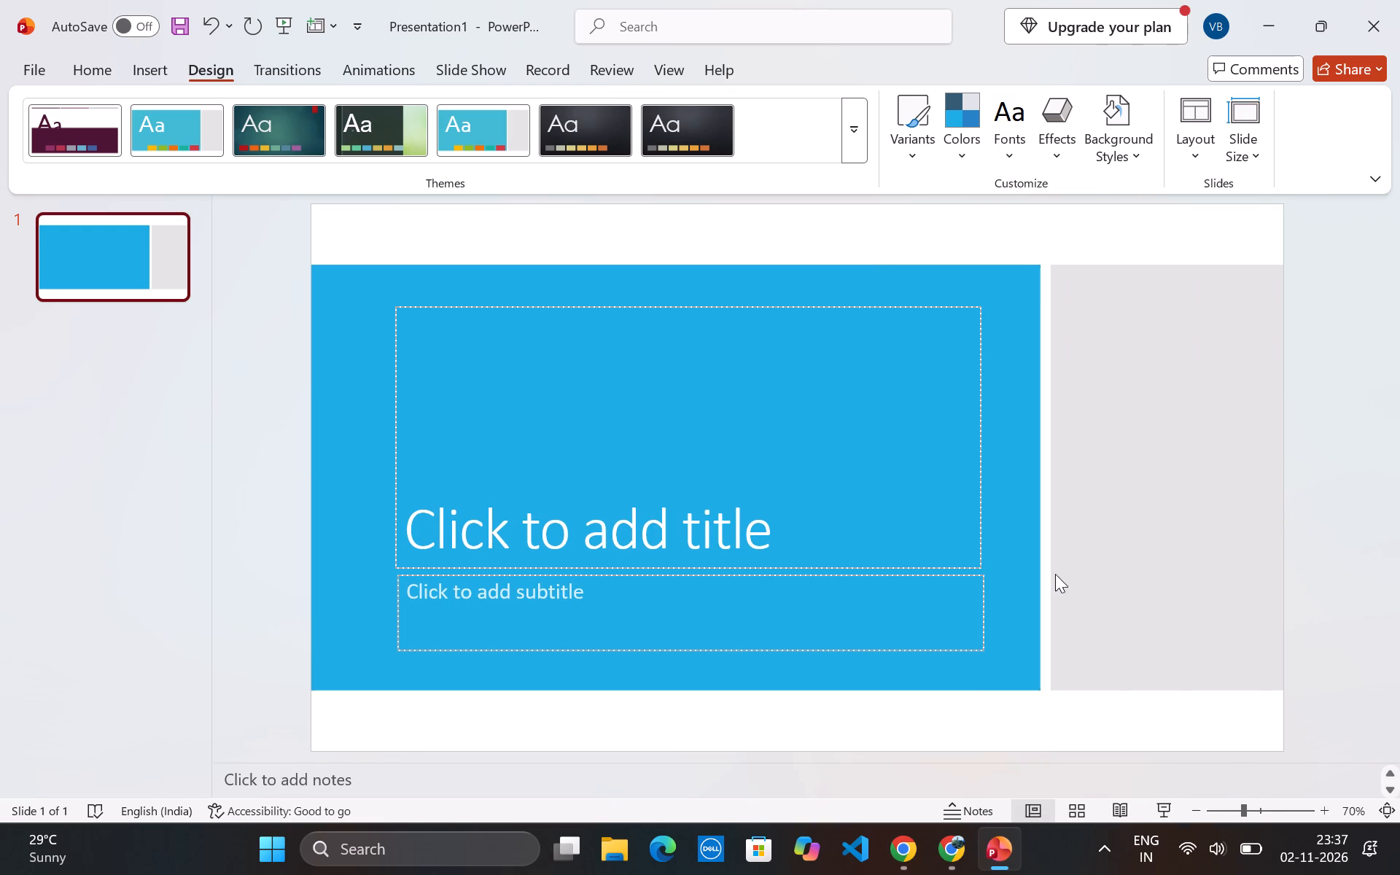
Switch to ChatGPT in Chrome and review its guidance from theme choice through slide size to the presentation colour scheme.
{"action": "left_click", "coordinate": [896, 834]}
{"action": "scroll", "coordinate": [758, 465], "scroll_direction": "up", "scroll_amount": 5}
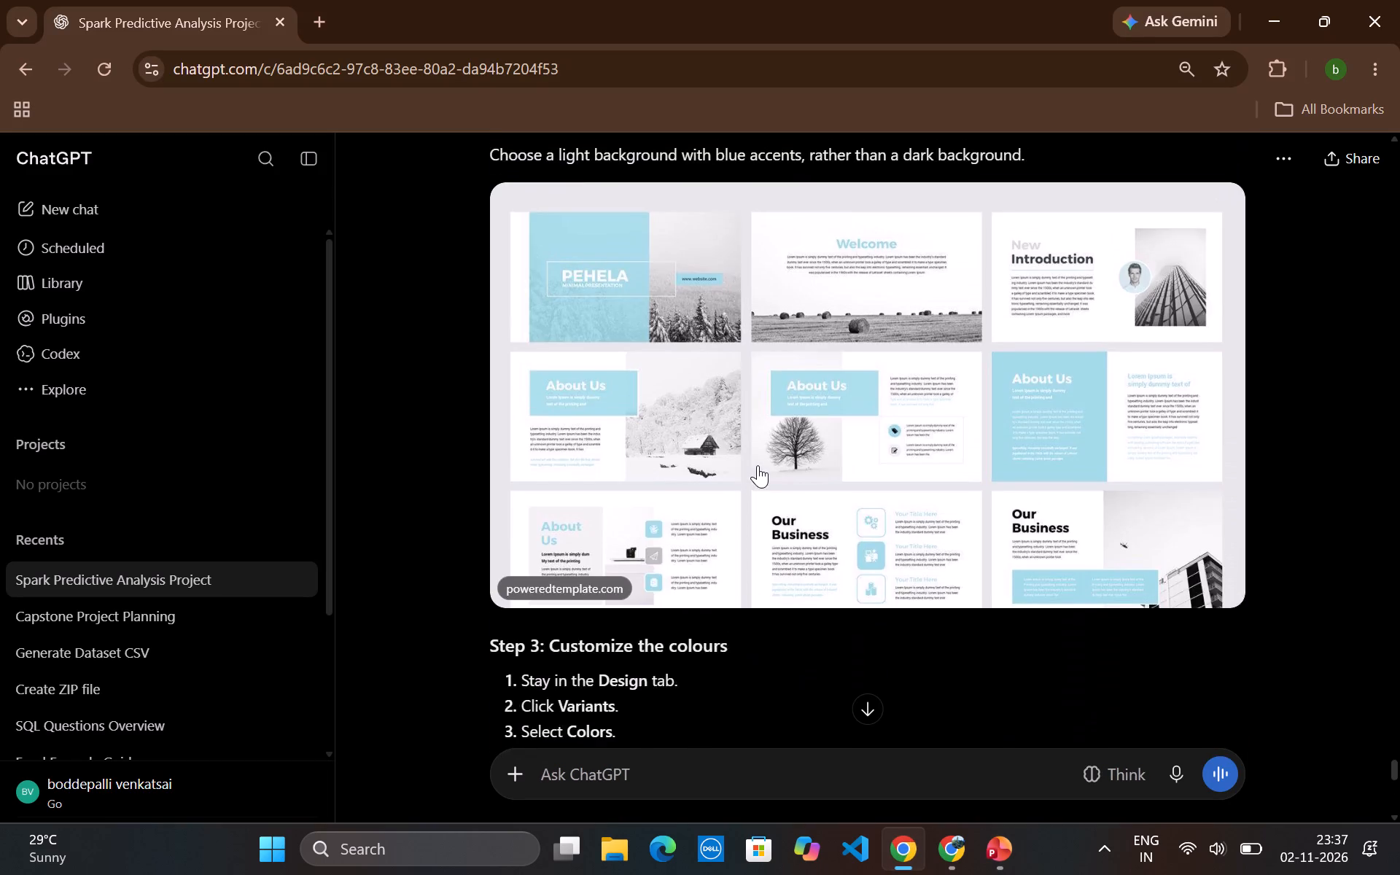
{"action": "scroll", "coordinate": [758, 465], "scroll_direction": "up", "scroll_amount": 3}
{"action": "scroll", "coordinate": [758, 465], "scroll_direction": "down", "scroll_amount": 2}
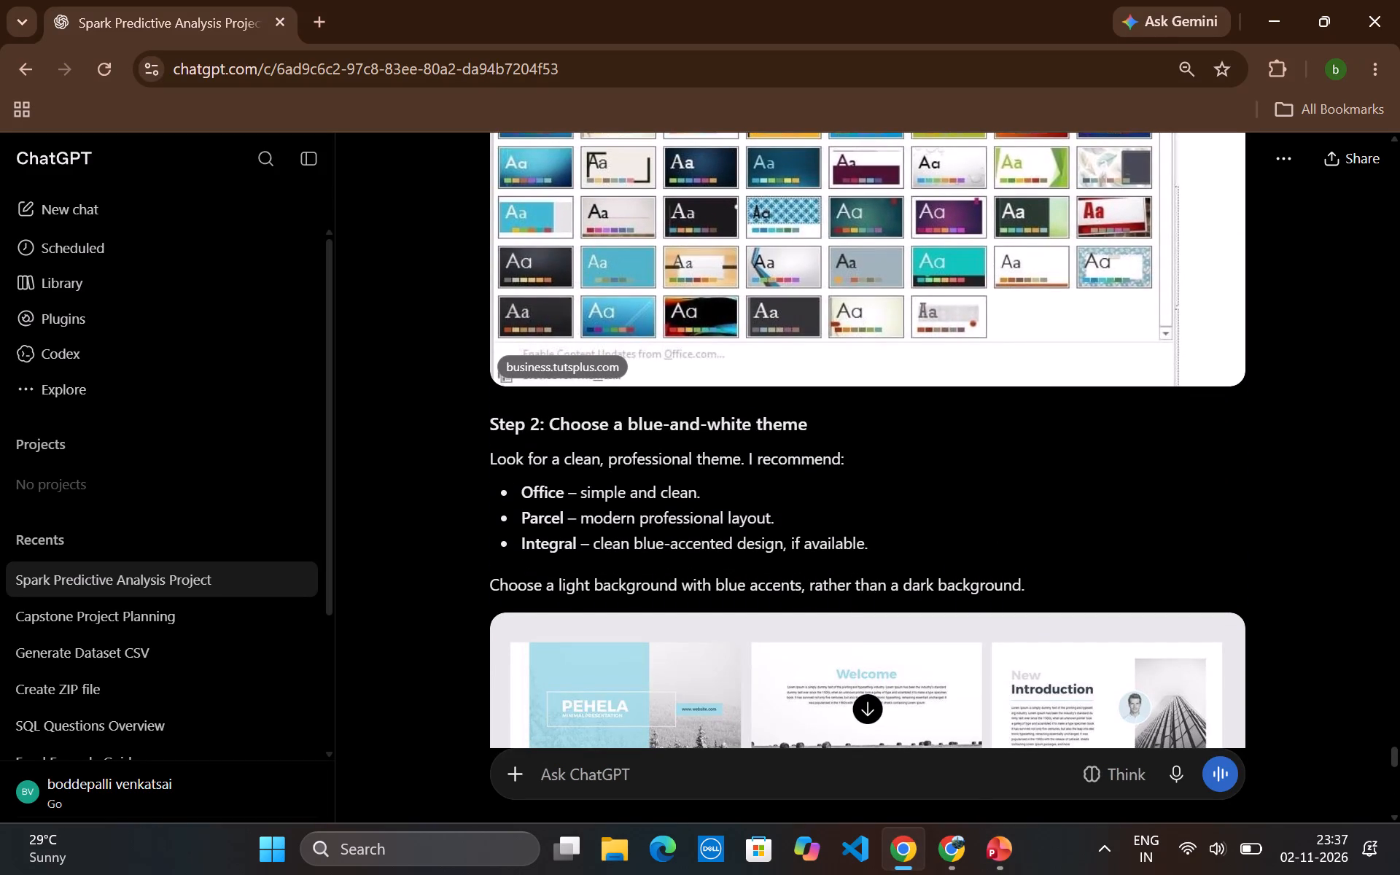
{"action": "scroll", "coordinate": [758, 465], "scroll_direction": "down", "scroll_amount": 1}
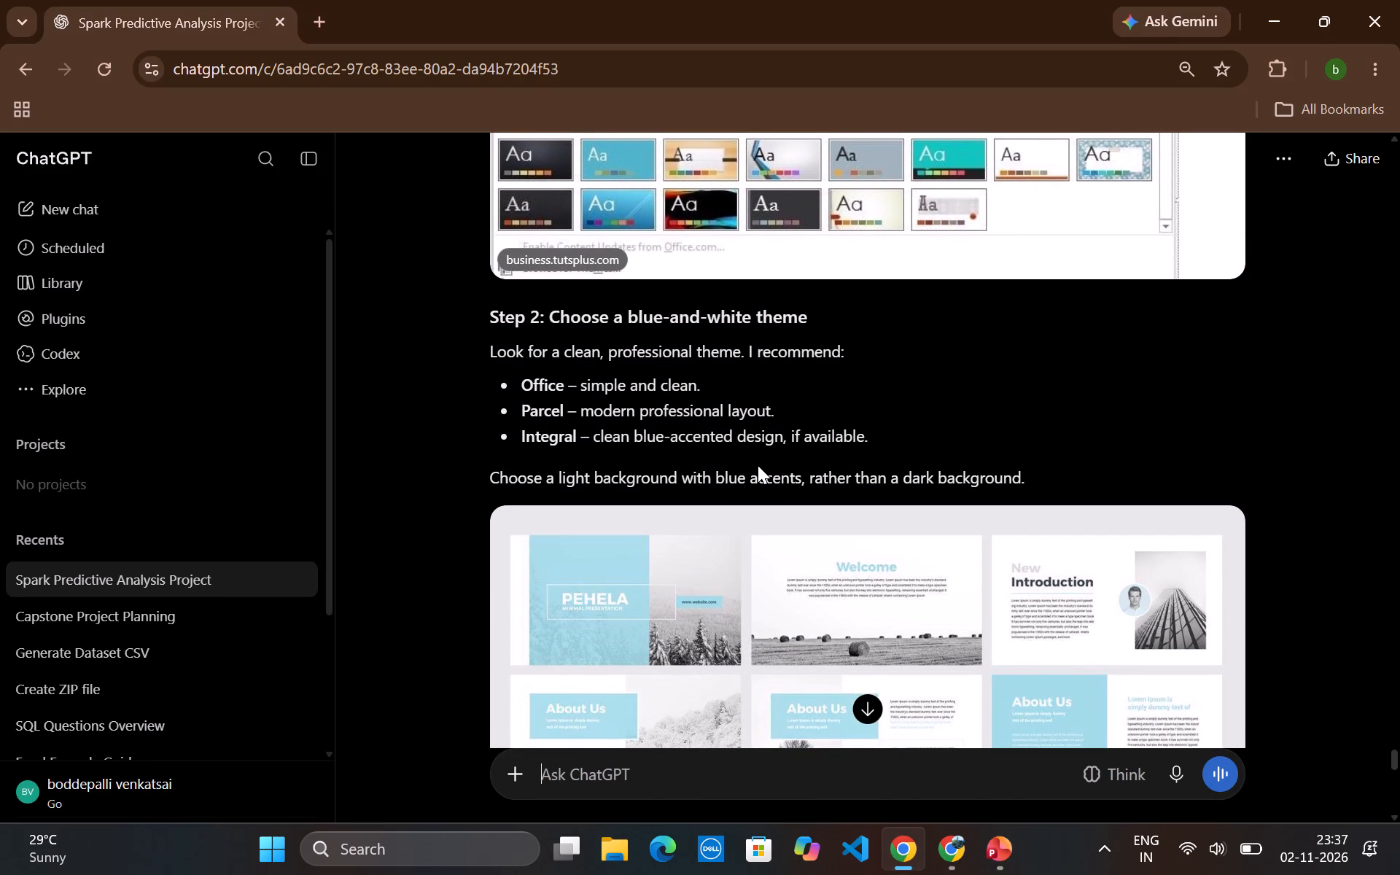
{"action": "scroll", "coordinate": [758, 465], "scroll_direction": "down", "scroll_amount": 7}
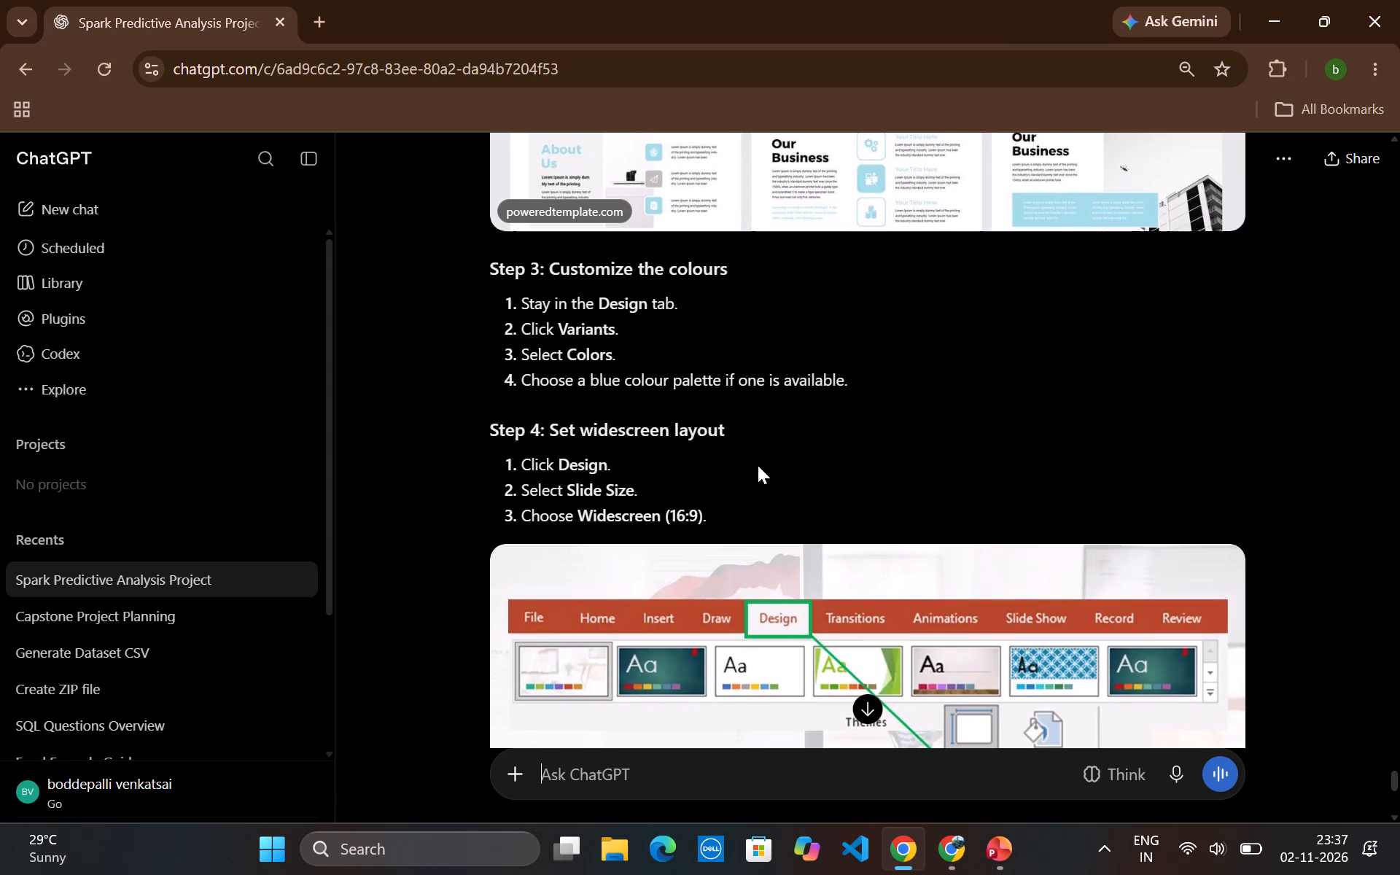
{"action": "scroll", "coordinate": [758, 465], "scroll_direction": "right", "scroll_amount": 1}
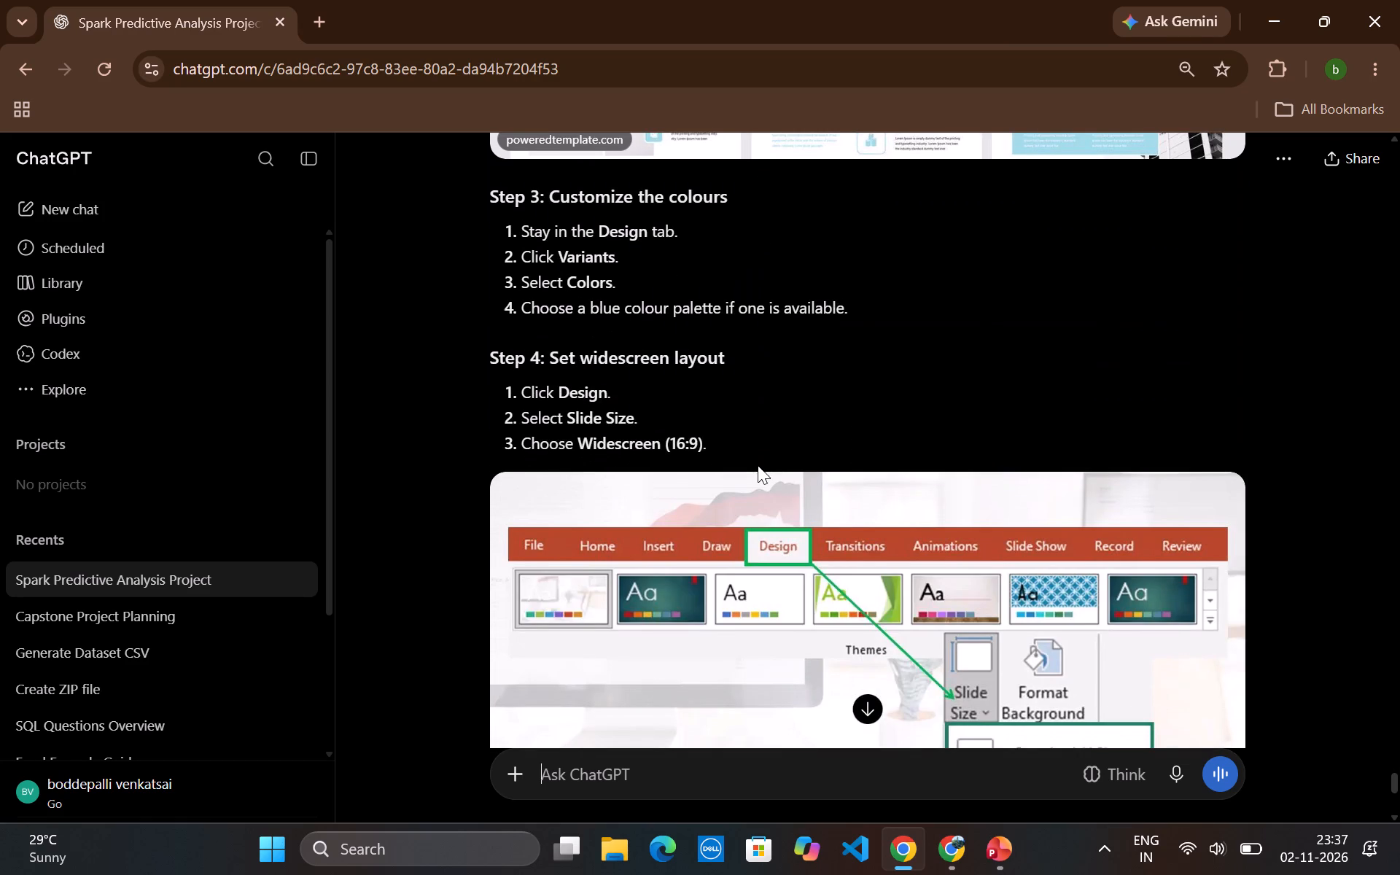
{"action": "scroll", "coordinate": [758, 465], "scroll_direction": "down", "scroll_amount": 8}
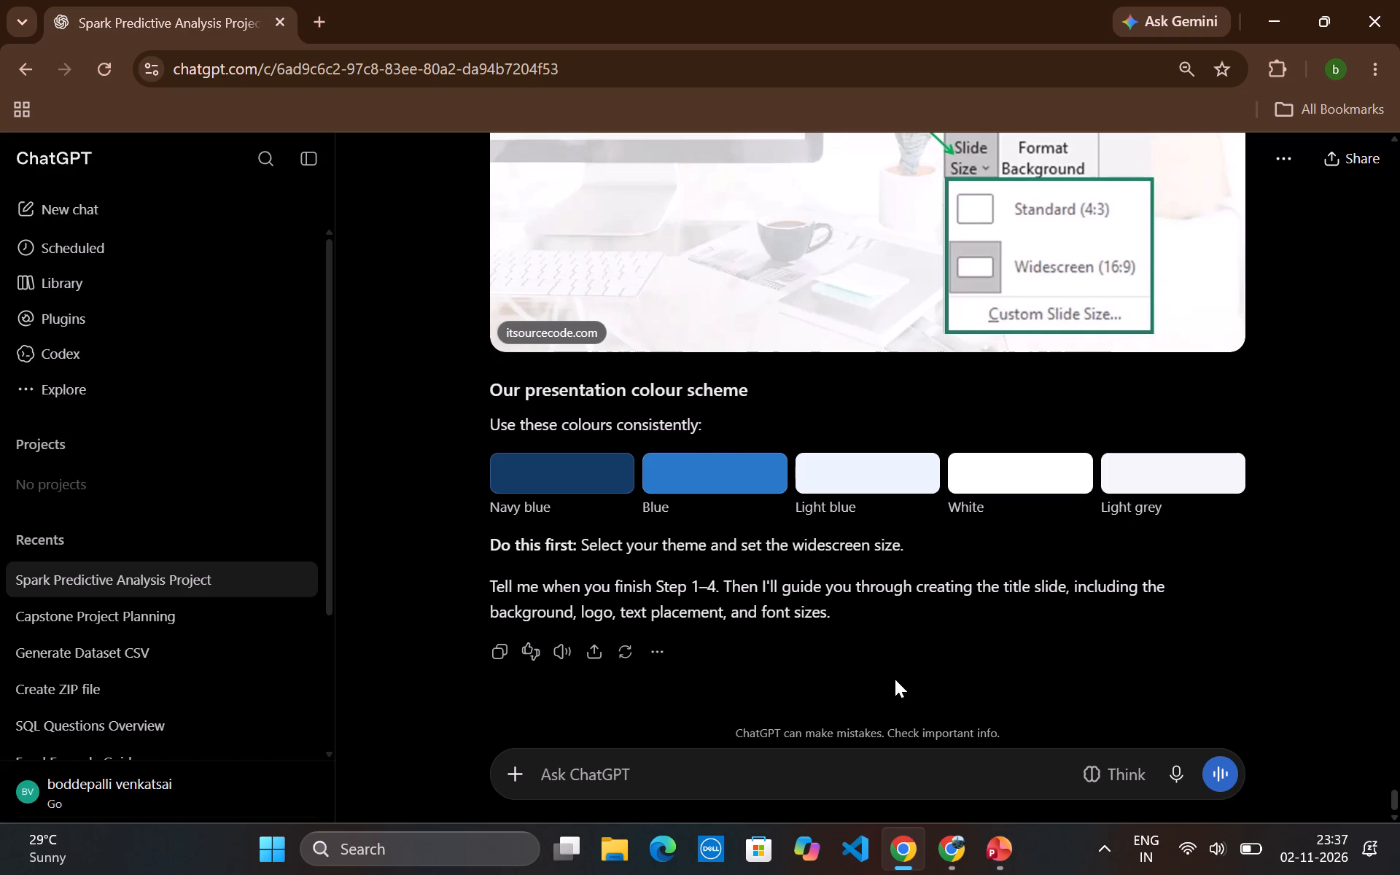
{"action": "left_click", "coordinate": [1001, 851]}
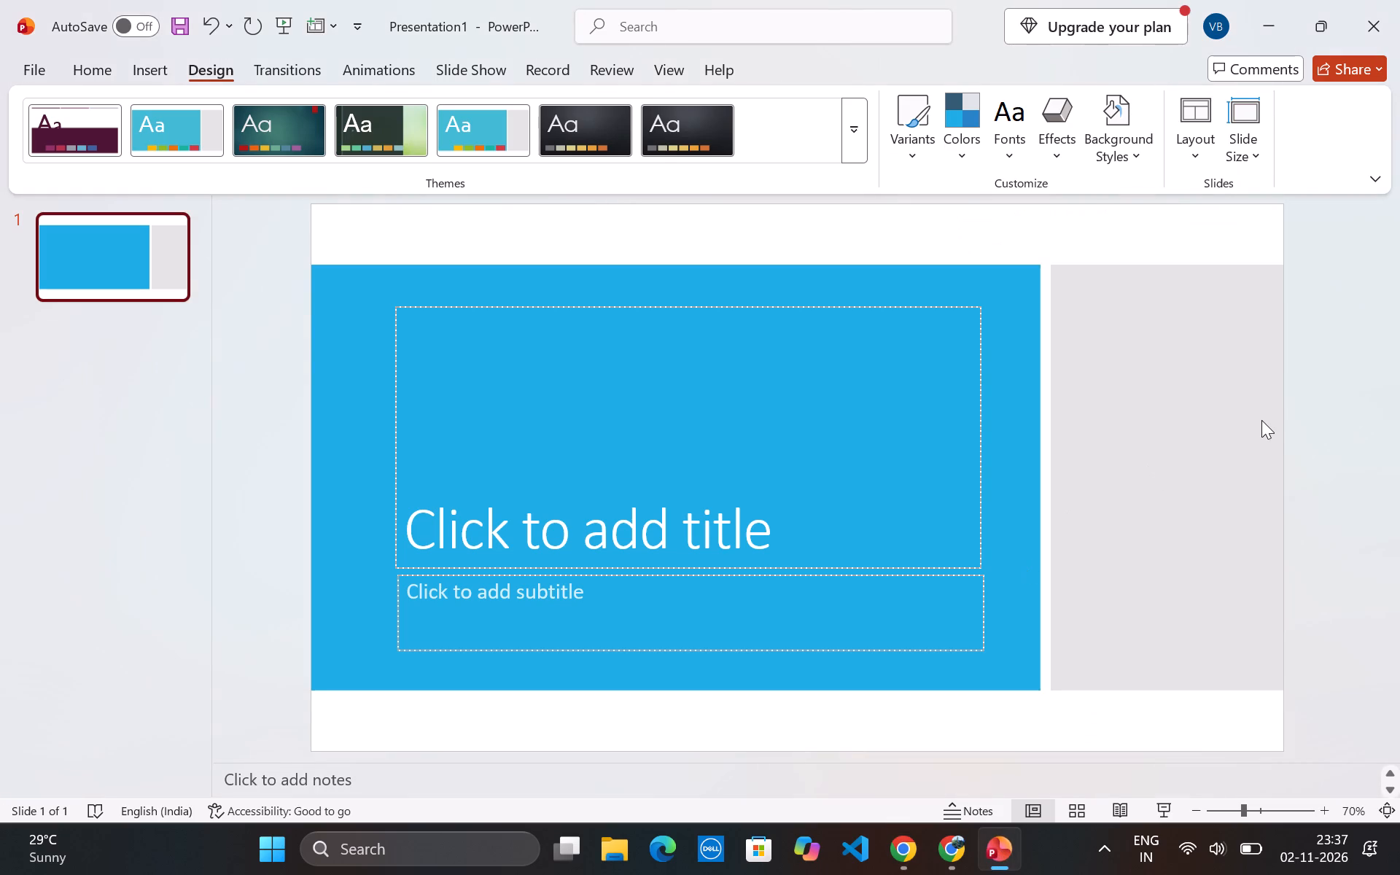
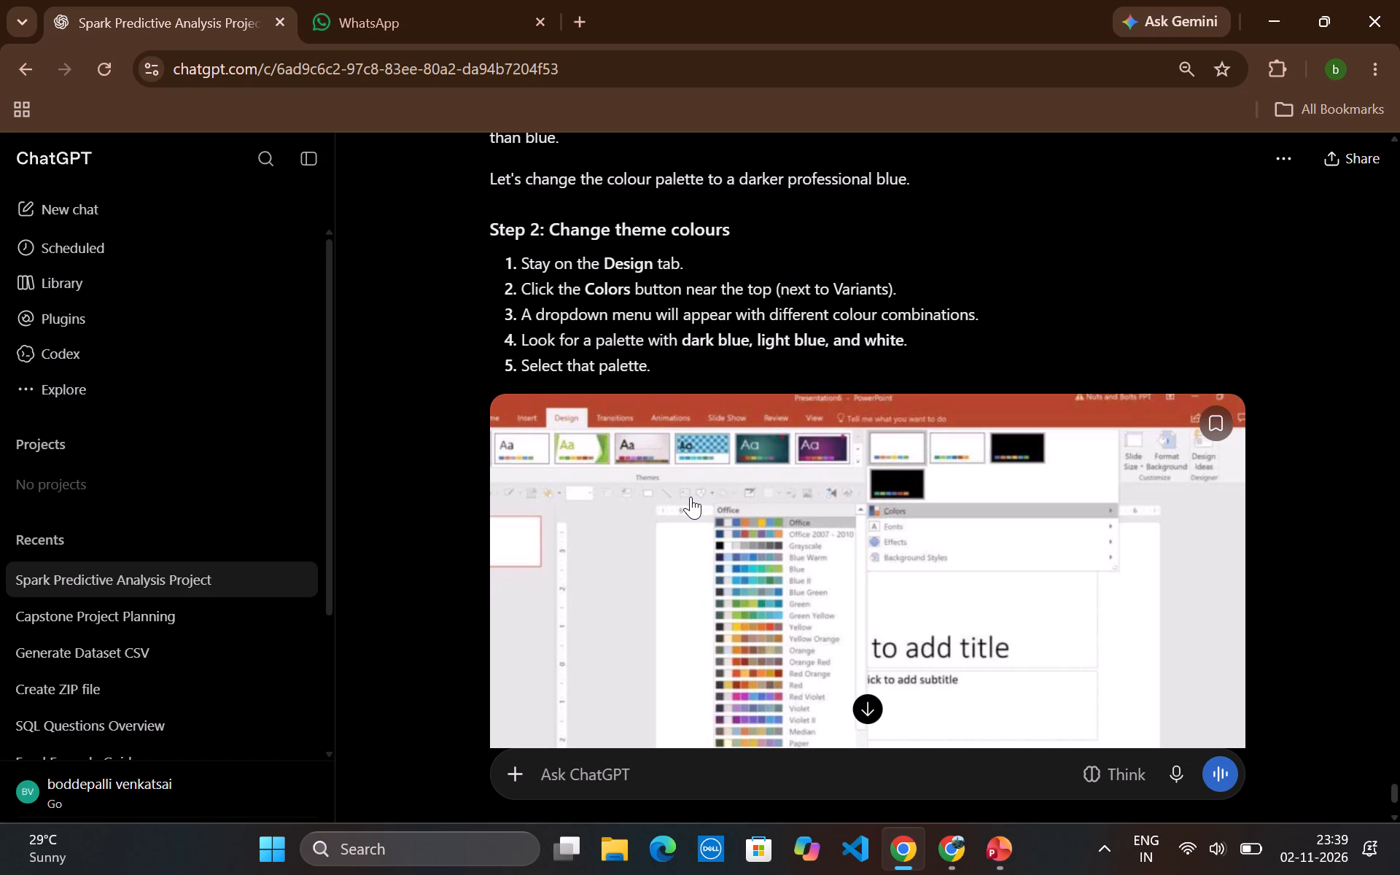
Review ChatGPT's theme colour instructions, then switch to PowerPoint and apply the Median colour palette to the presentation.
{"action": "scroll", "coordinate": [691, 497], "scroll_direction": "down", "scroll_amount": 1}
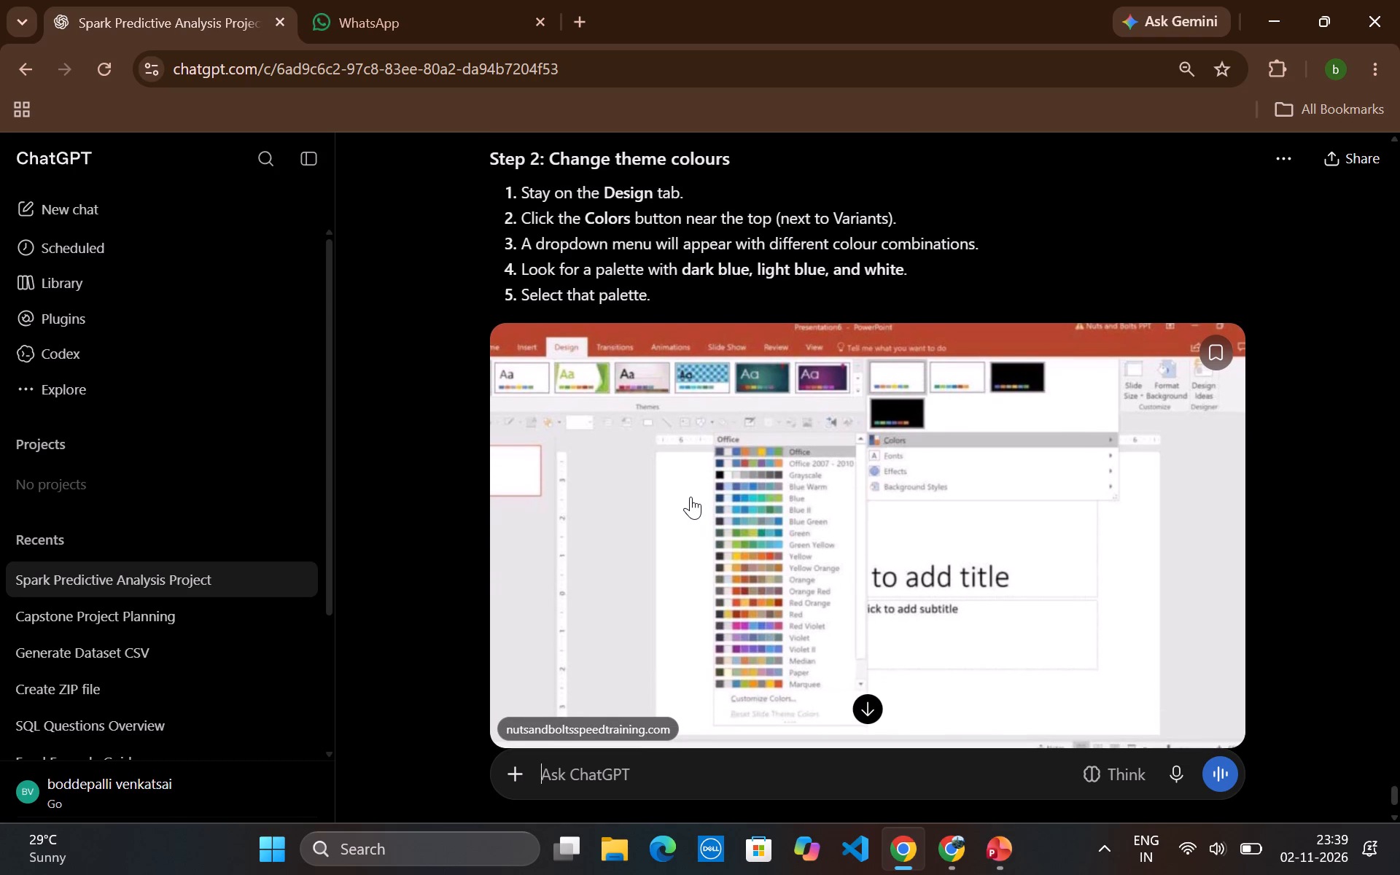
{"action": "scroll", "coordinate": [691, 497], "scroll_direction": "down", "scroll_amount": 1}
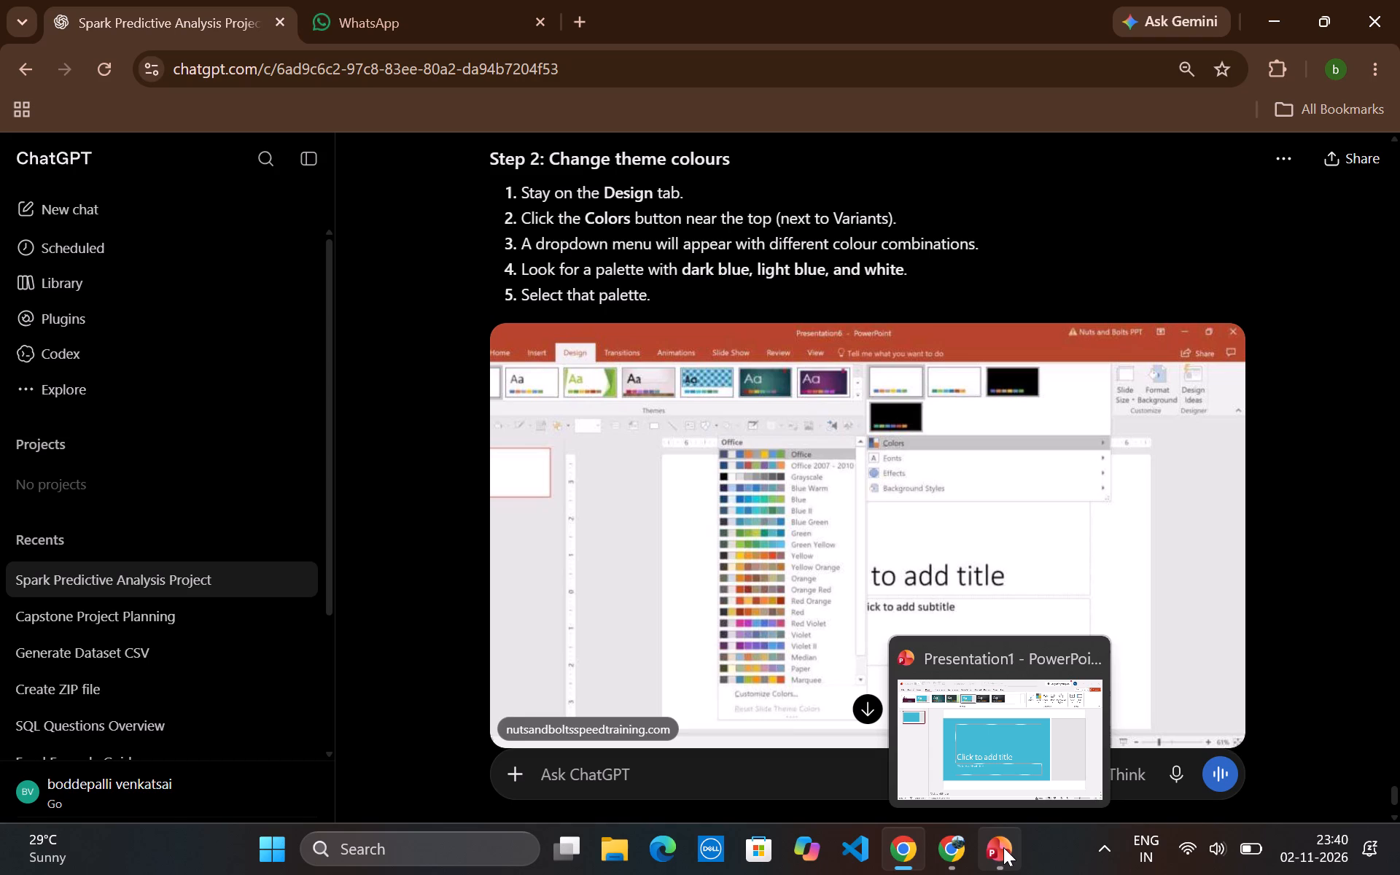
{"action": "left_click", "coordinate": [1003, 847]}
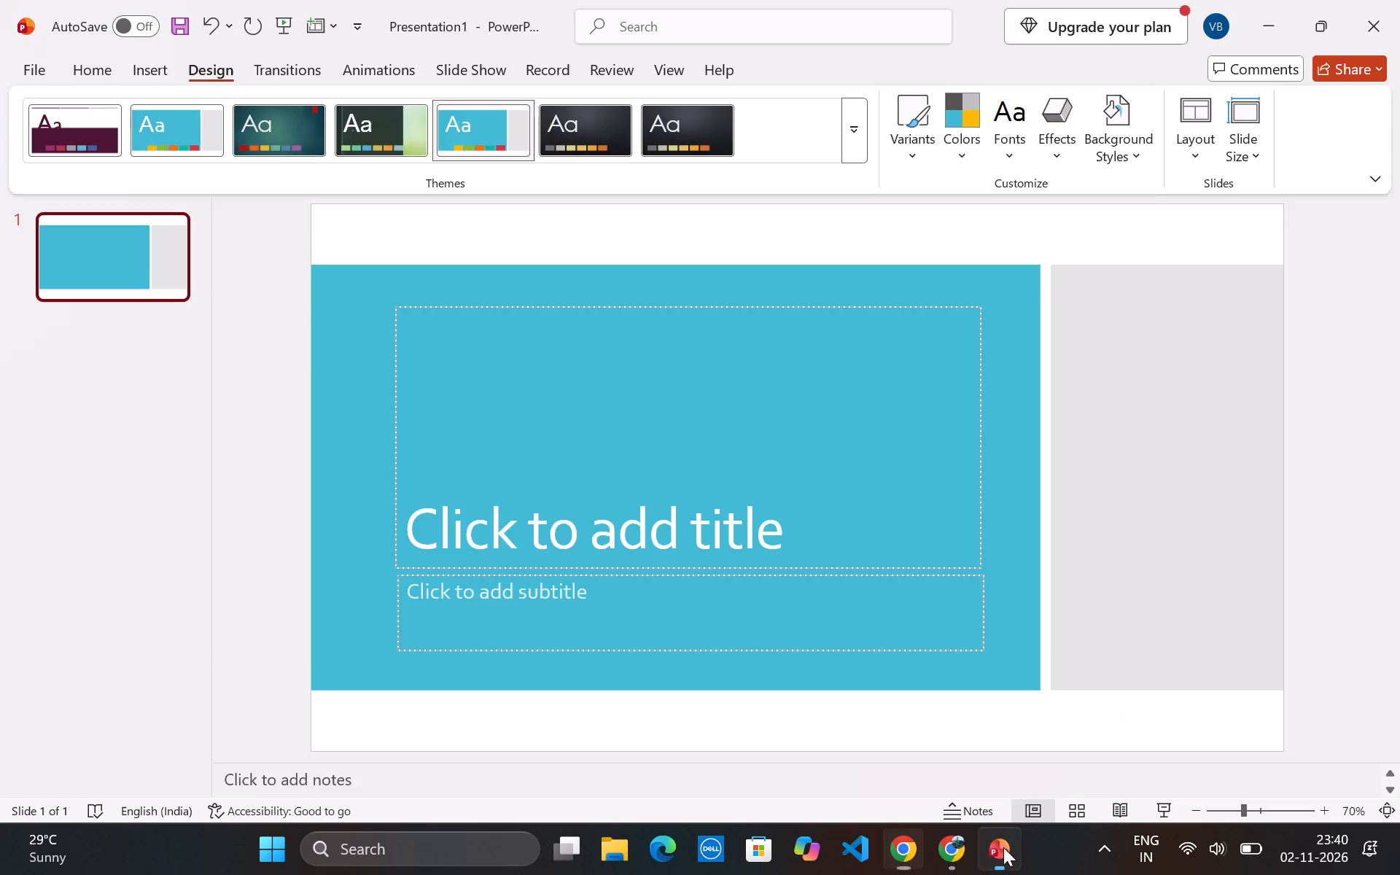
{"action": "left_click", "coordinate": [972, 149]}
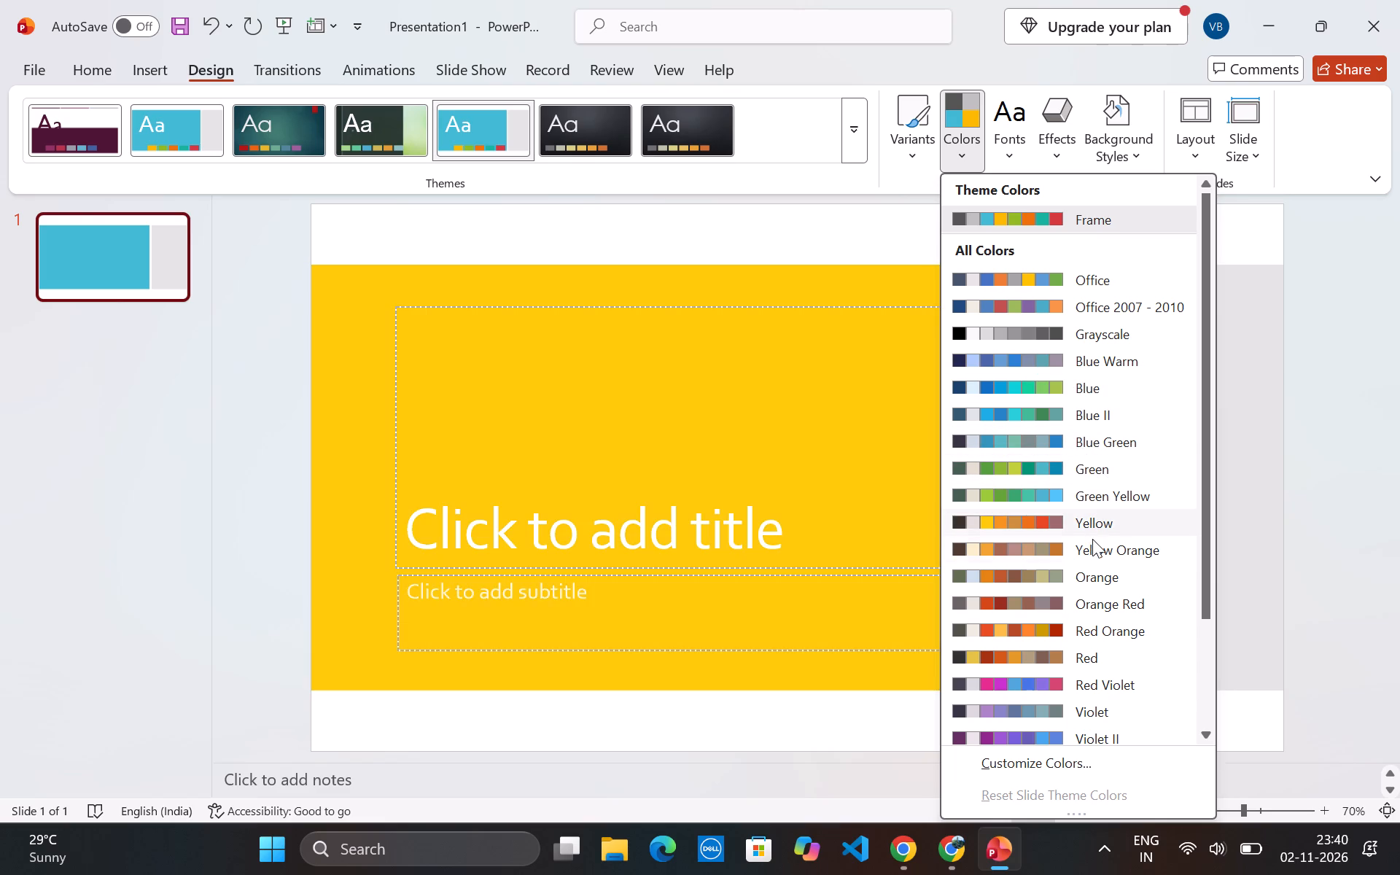
{"action": "scroll", "coordinate": [1091, 647], "scroll_direction": "down", "scroll_amount": 4}
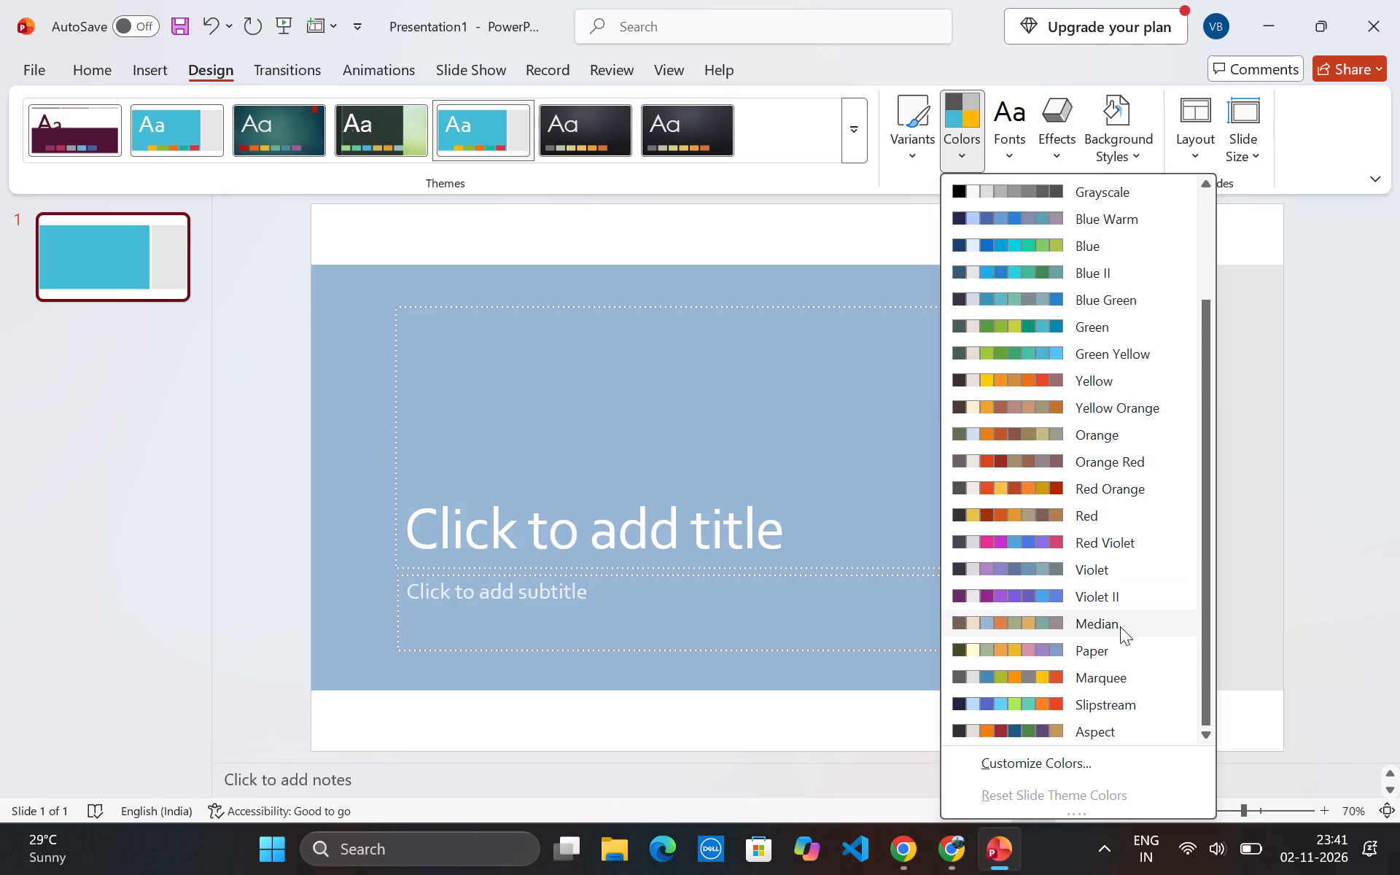
{"action": "left_click", "coordinate": [1120, 626]}
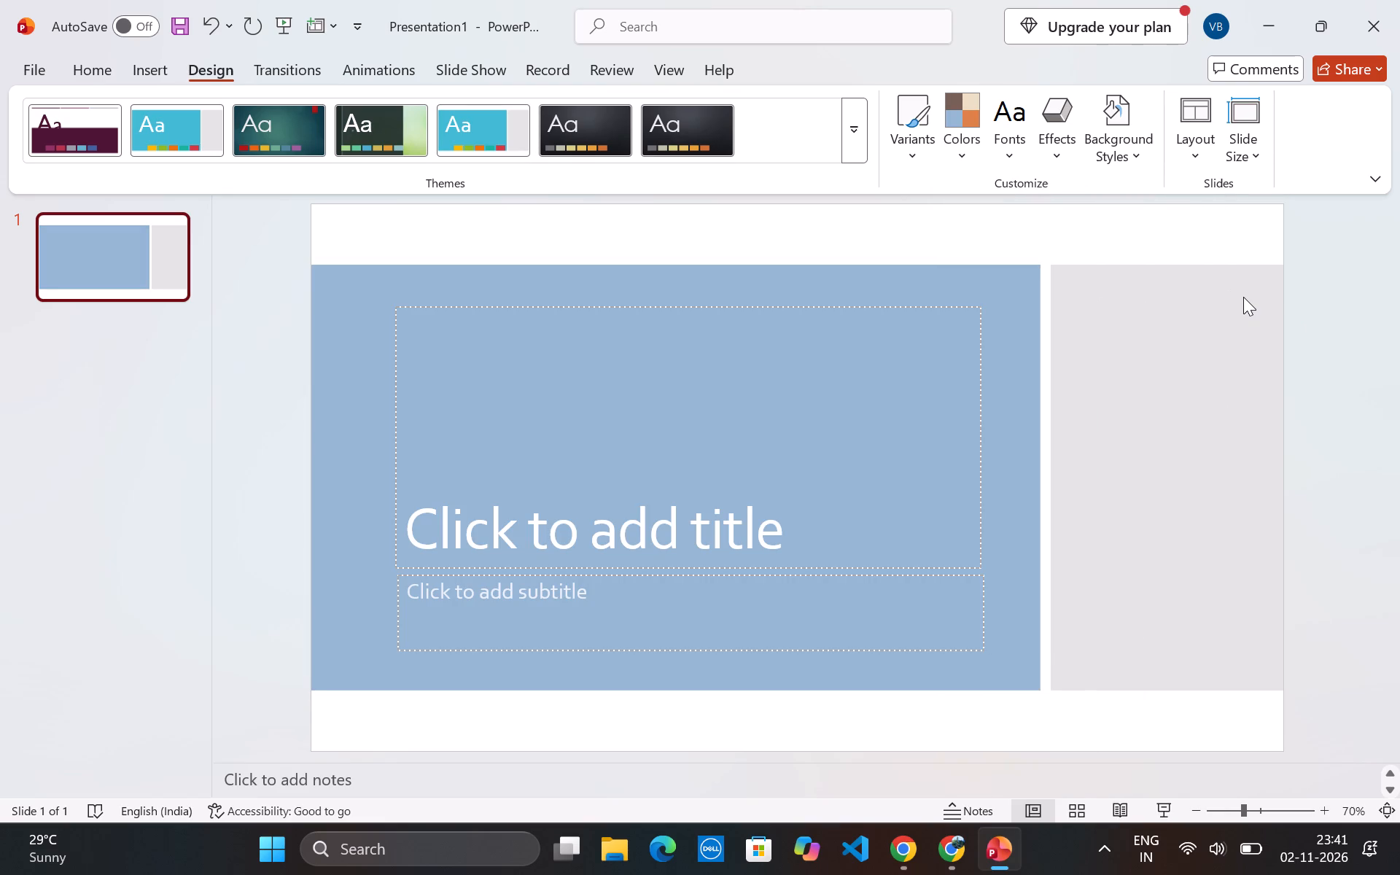
{"action": "key", "text": "Print"}
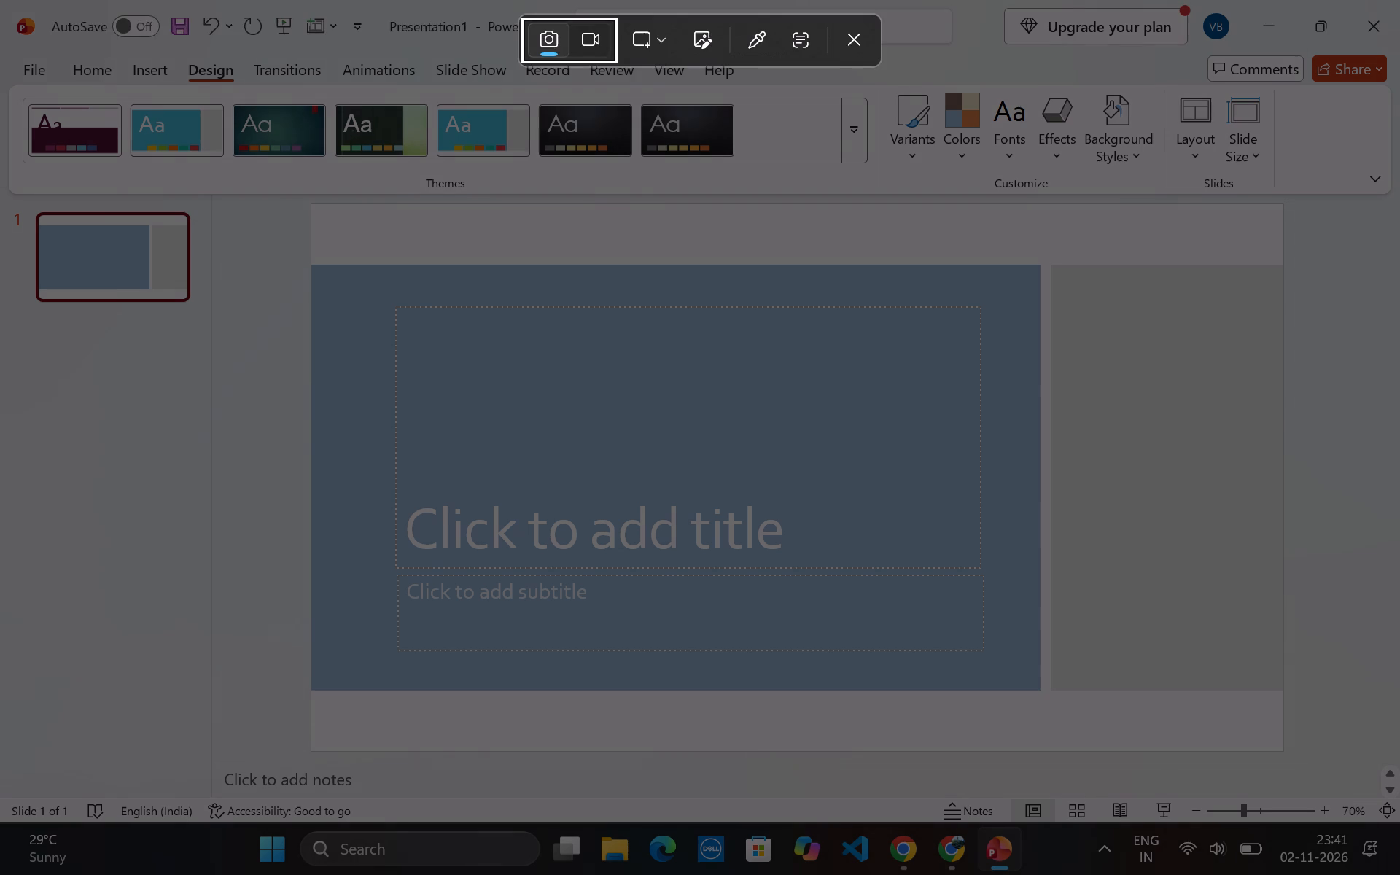
{"action": "left_click_drag", "start_coordinate": [17, 67], "coordinate": [1074, 785]}
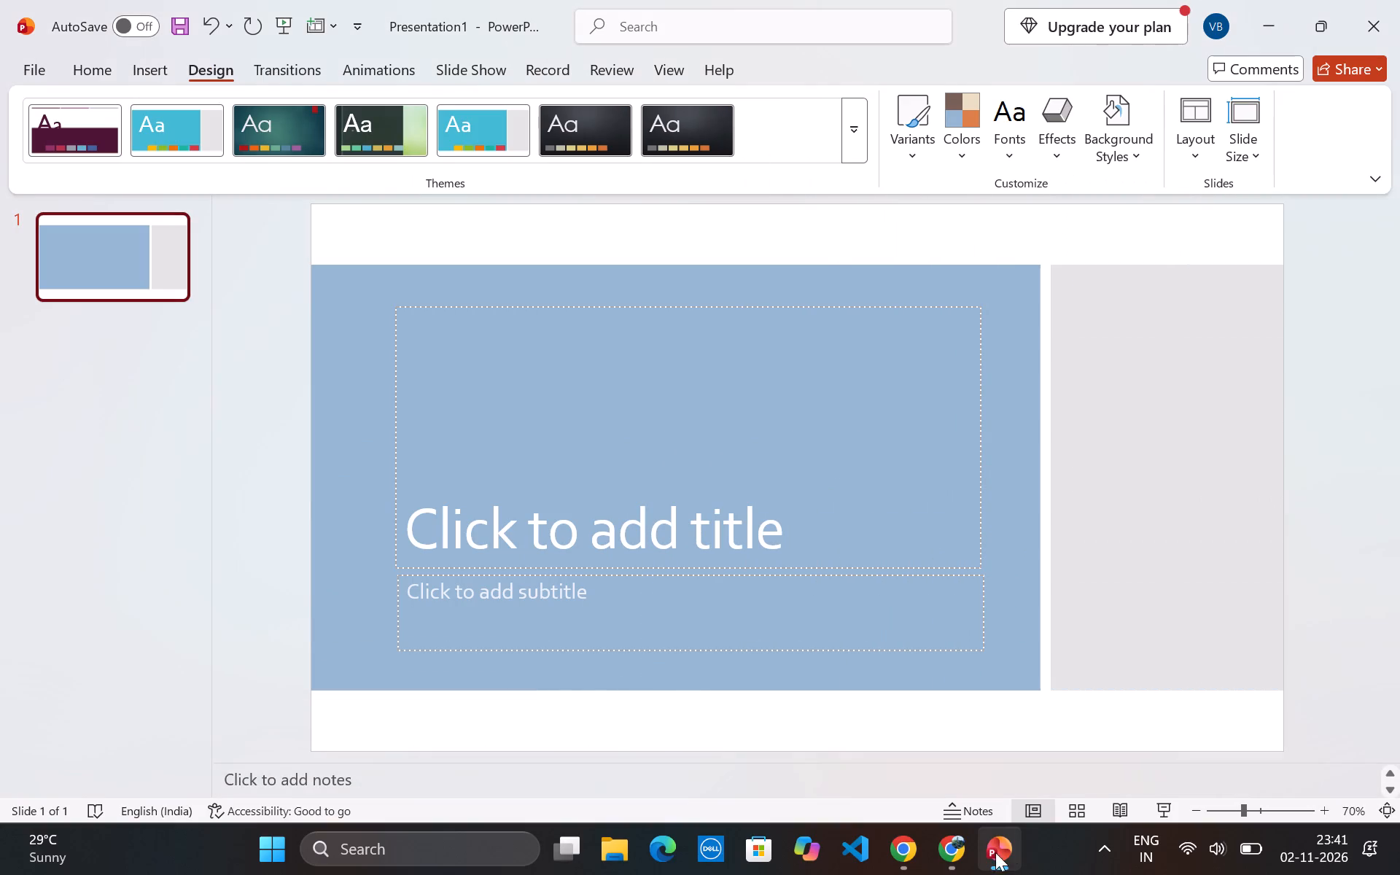
{"action": "left_click", "coordinate": [878, 873]}
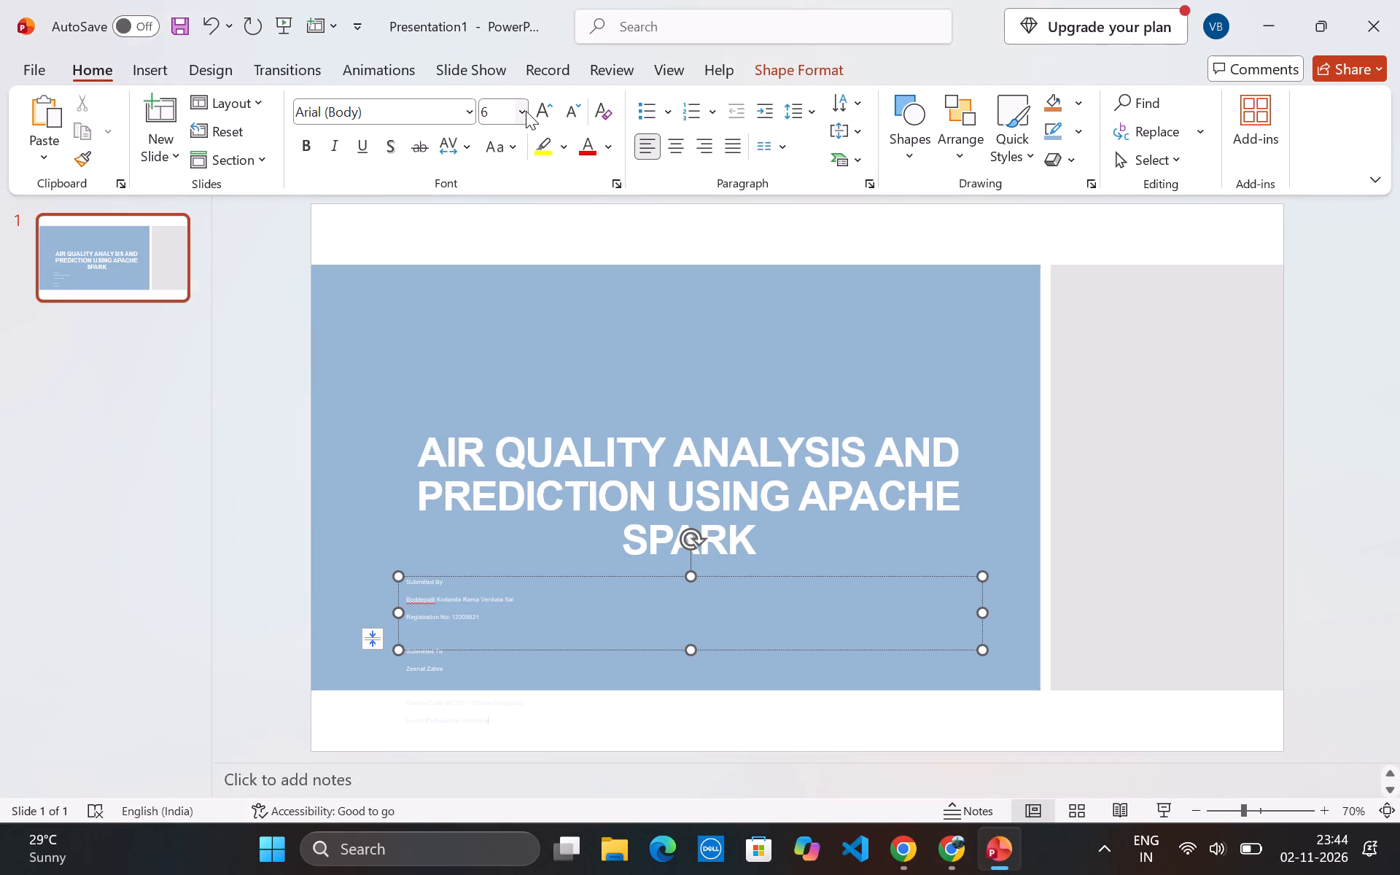
Undo the subtitle paste and paste the details block again with the empty subtitle placeholder's font size set to 18.
{"action": "key", "text": "ctrl+z"}
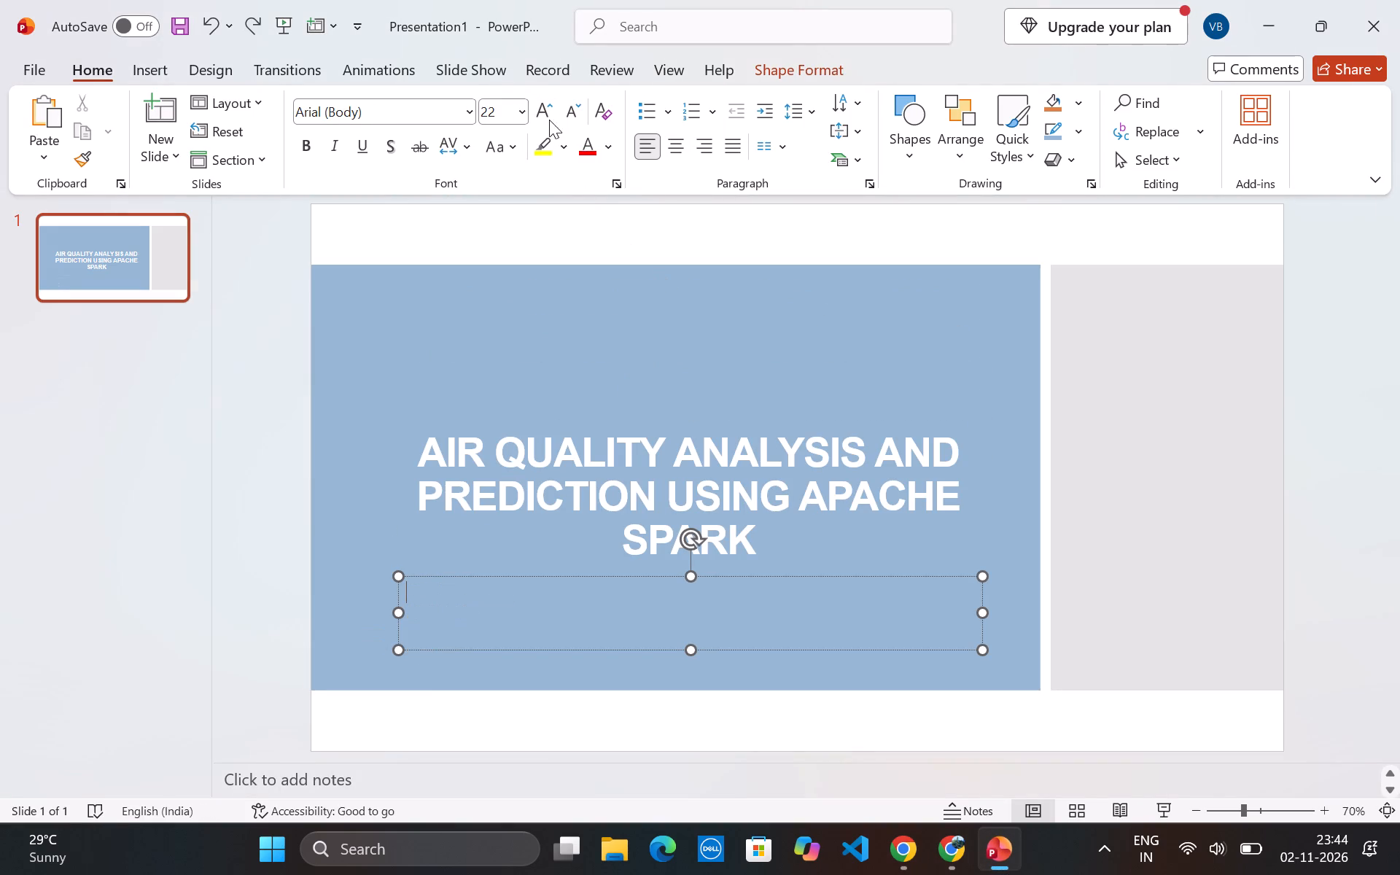
{"action": "left_click", "coordinate": [522, 115]}
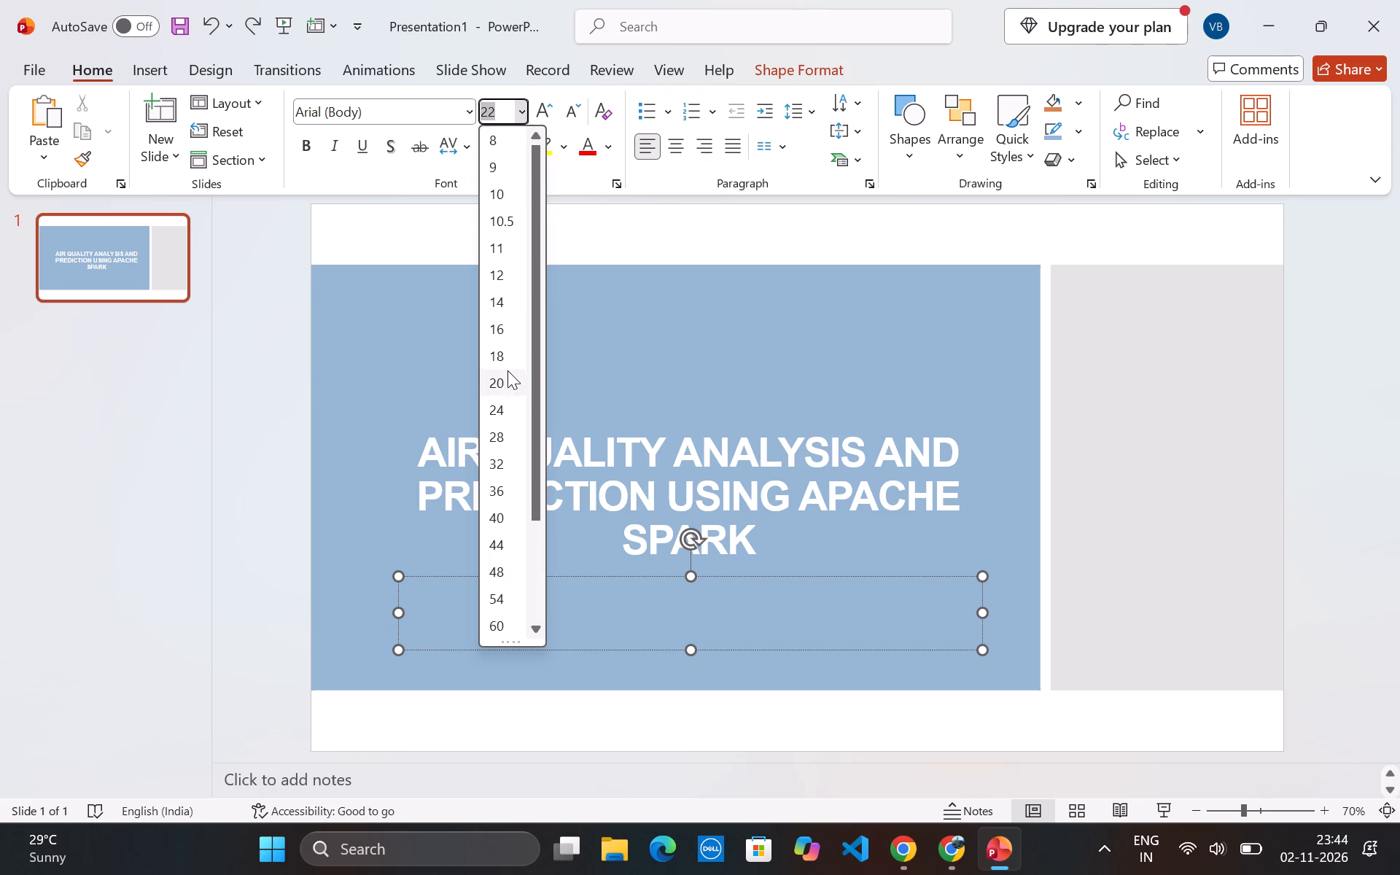
{"action": "left_click", "coordinate": [503, 363]}
{"action": "left_click", "coordinate": [482, 606]}
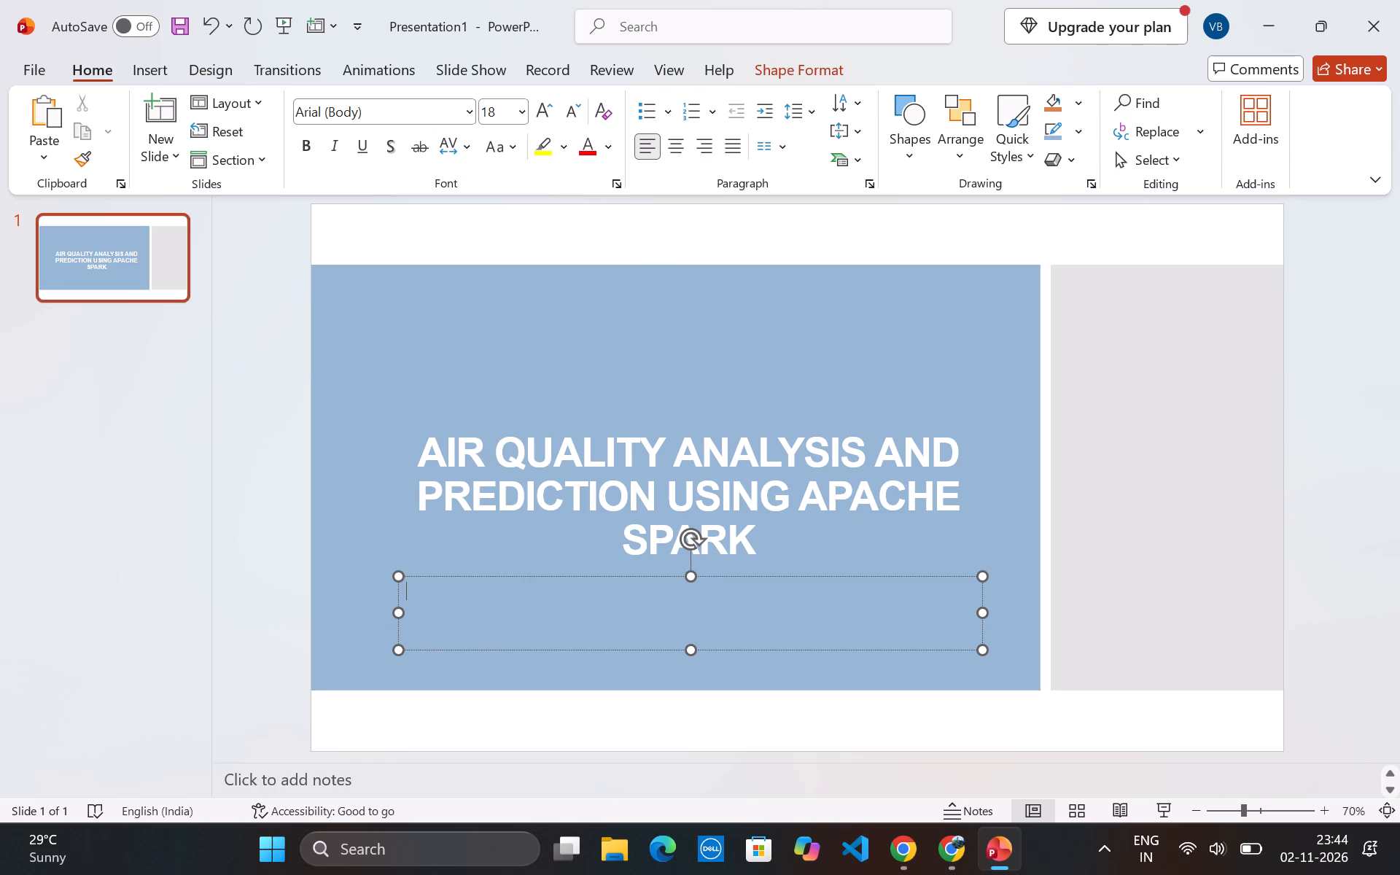
{"action": "key", "text": "ctrl+v"}
{"action": "left_click", "coordinate": [478, 613]}
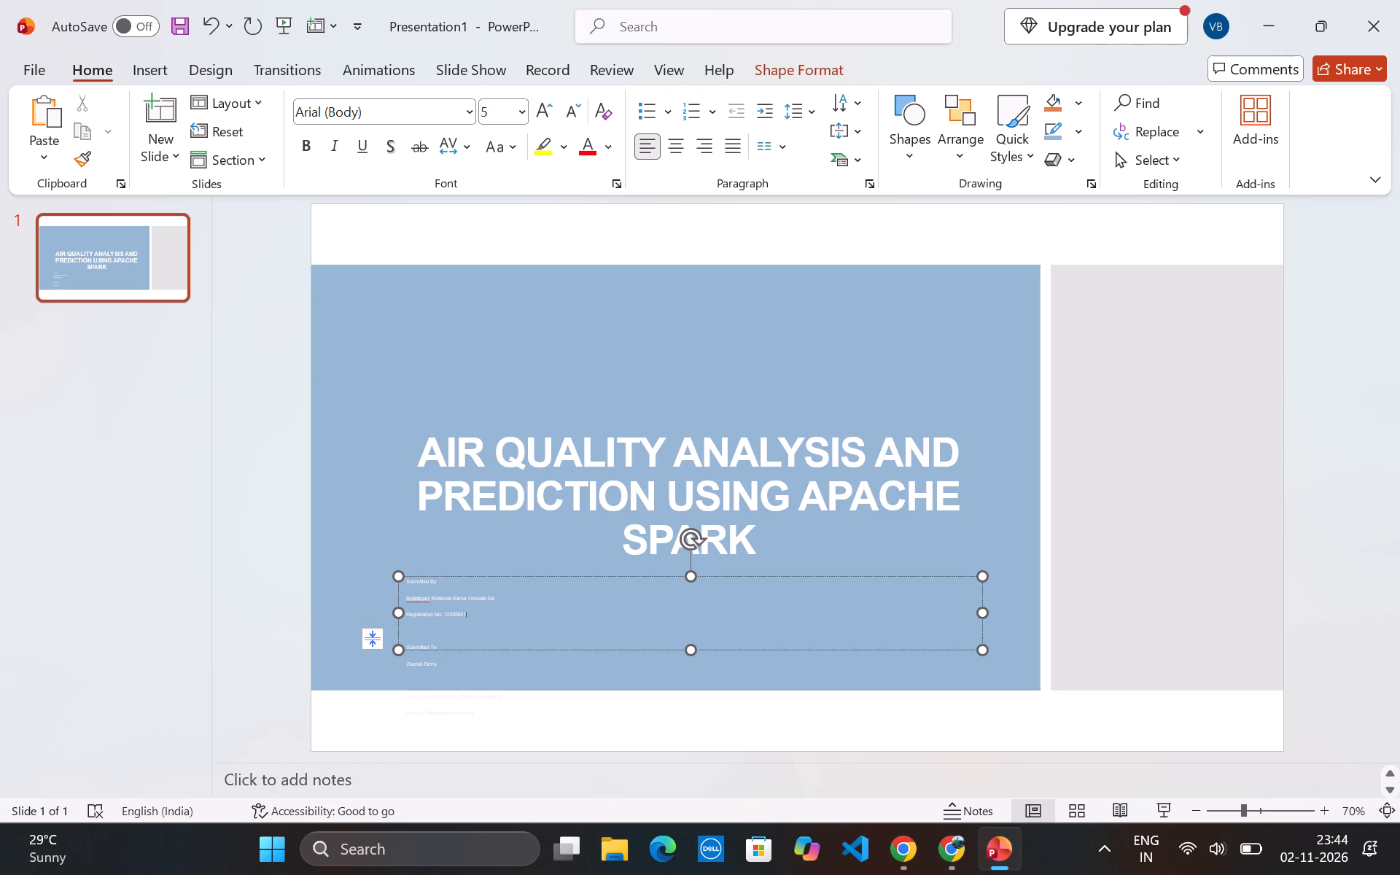
Set the font size of all the subtitle text to 18.
{"action": "key", "text": "ctrl+a"}
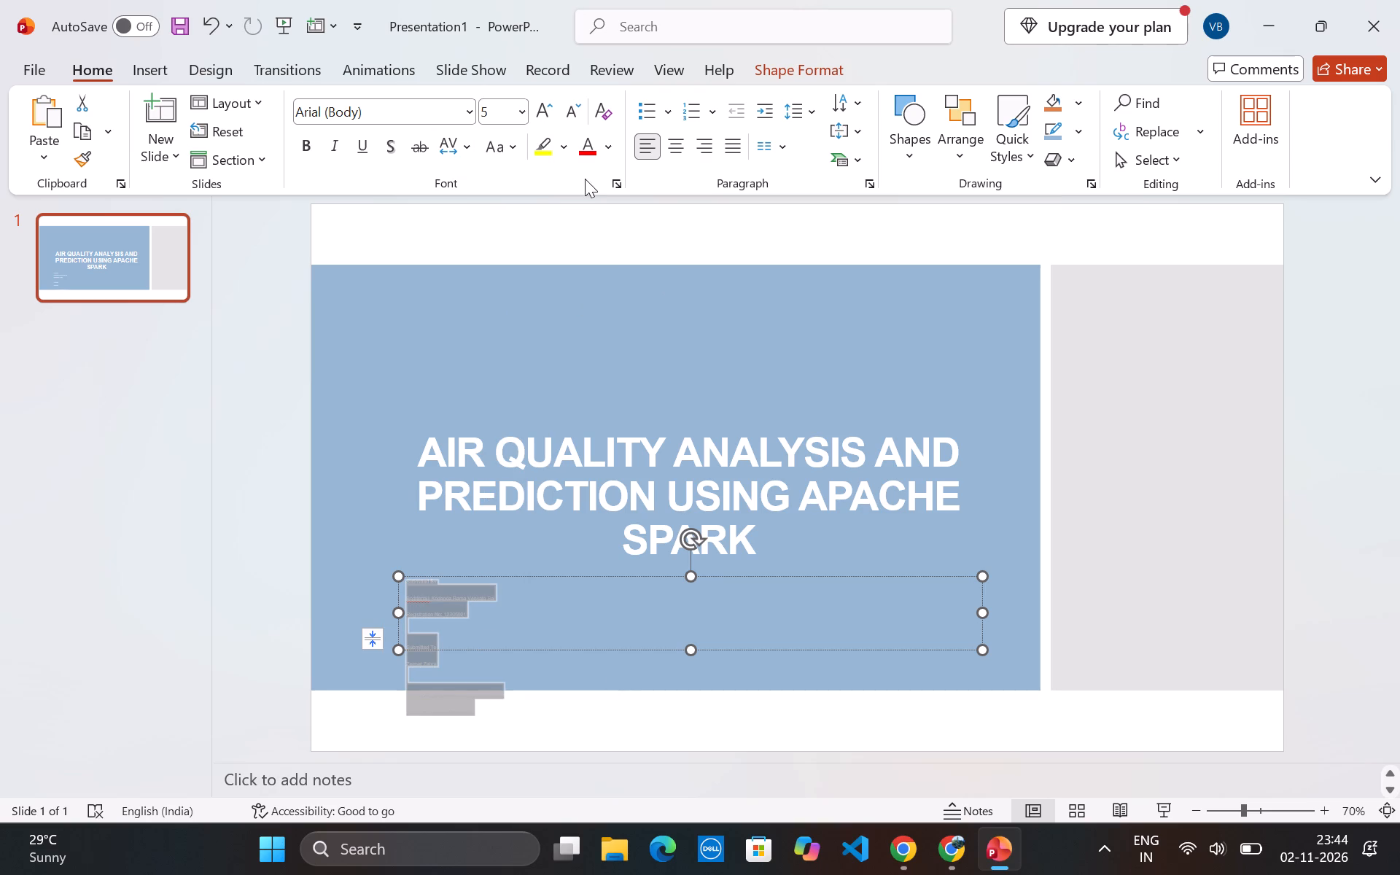
{"action": "left_click", "coordinate": [518, 118]}
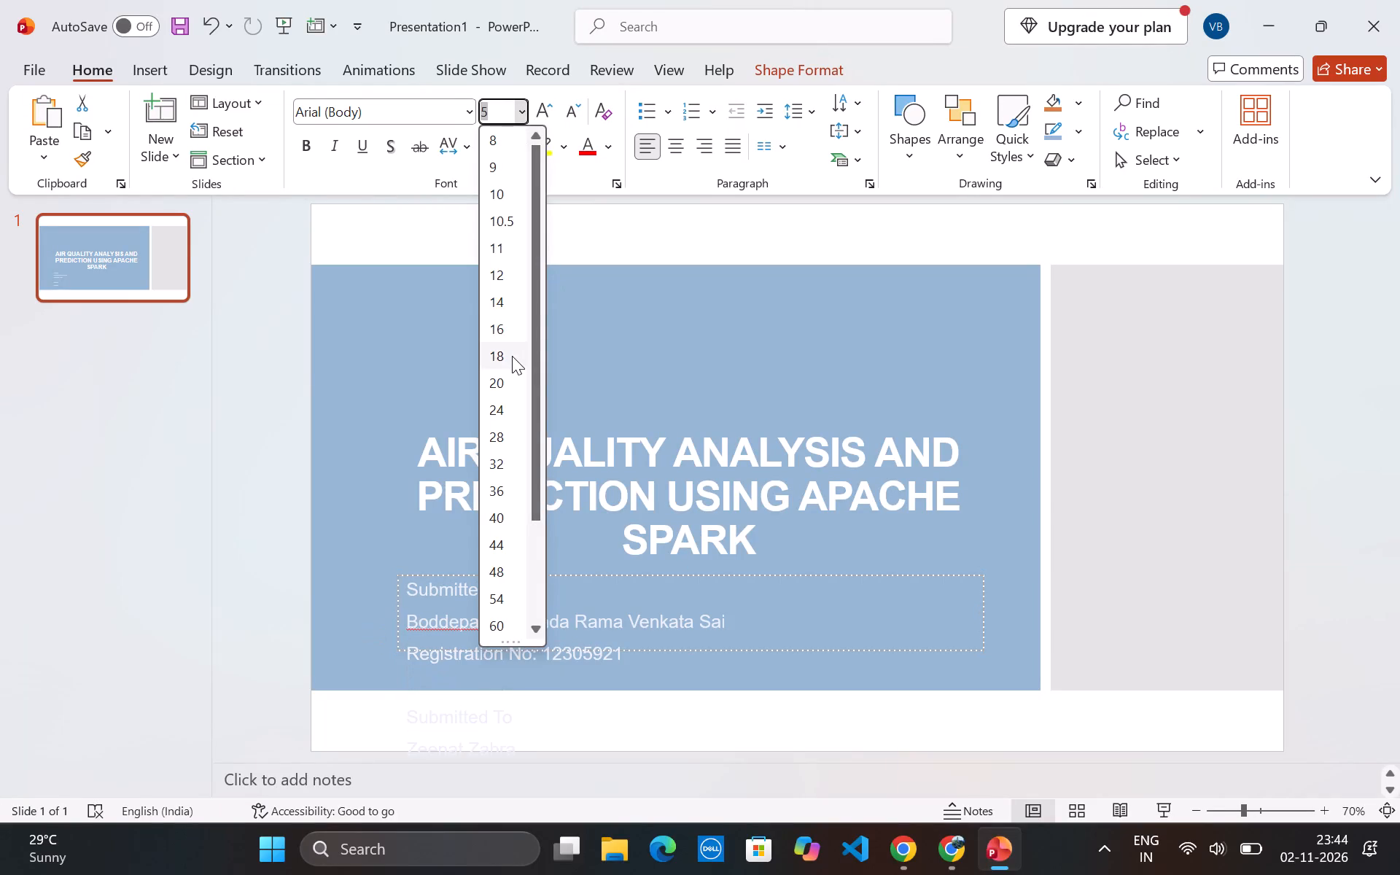
{"action": "left_click", "coordinate": [512, 357]}
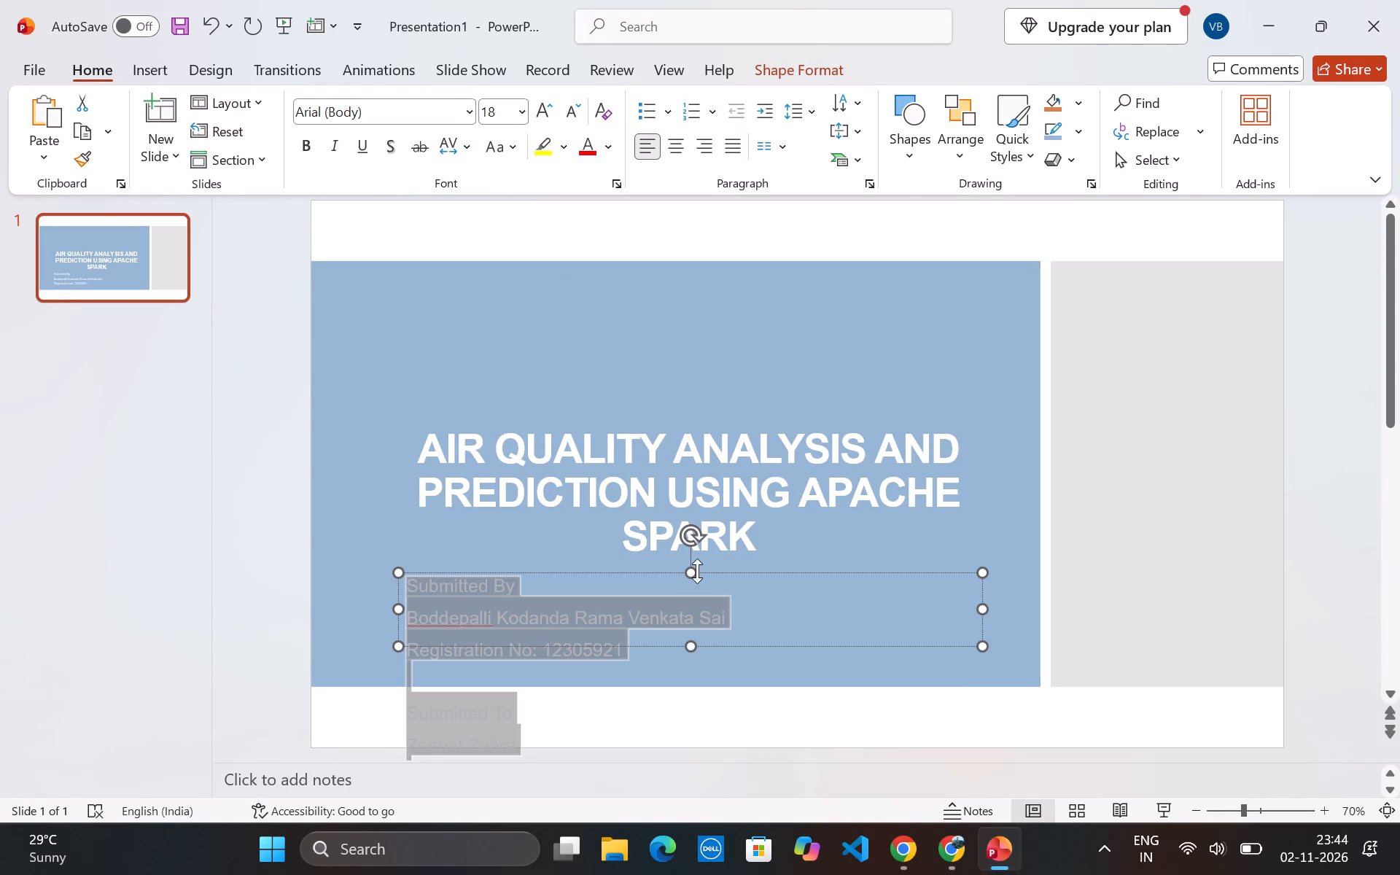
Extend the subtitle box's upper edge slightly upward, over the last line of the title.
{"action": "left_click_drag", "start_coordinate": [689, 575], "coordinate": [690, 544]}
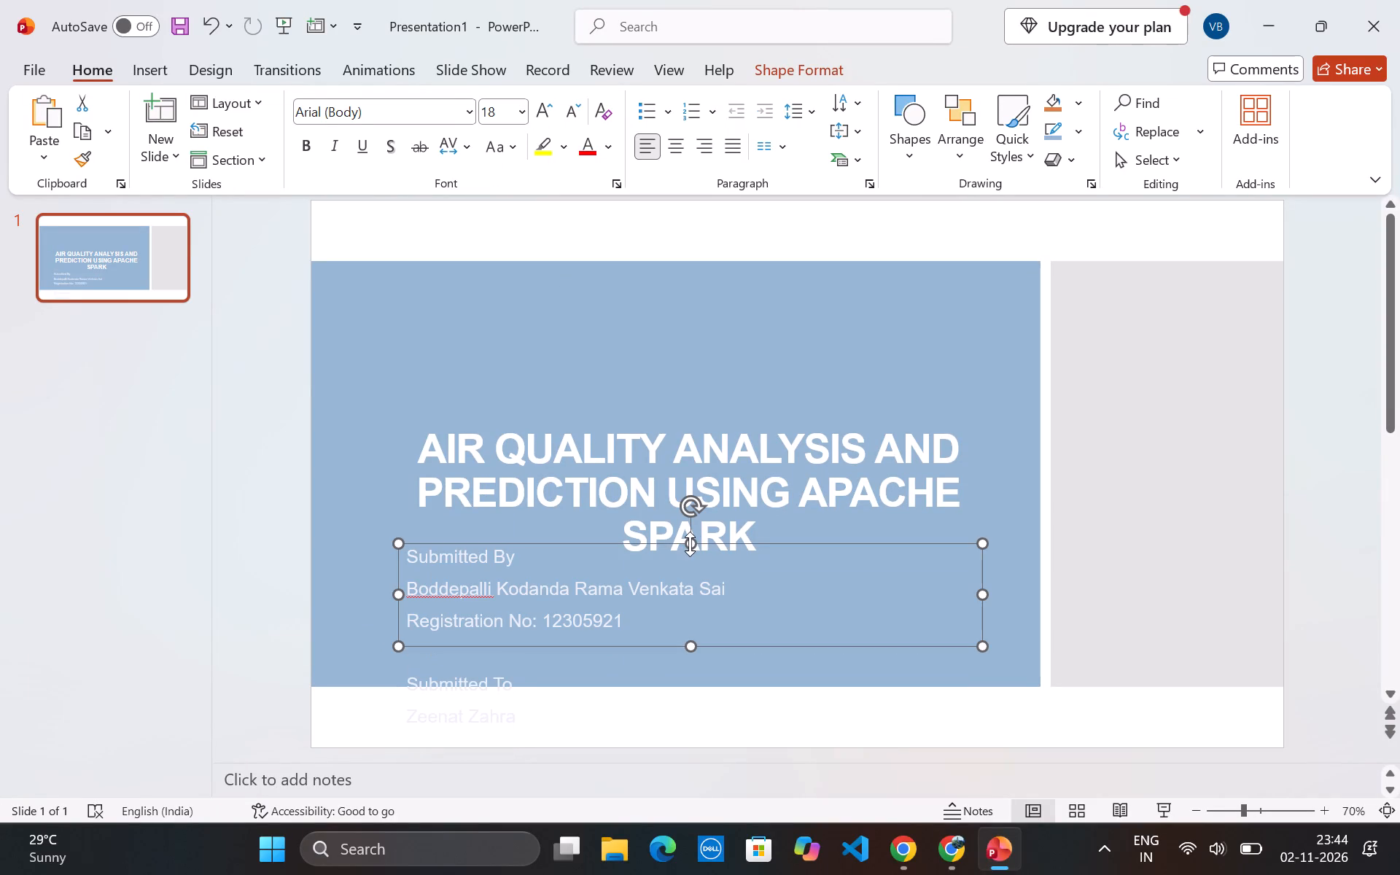
Shorten the title box by raising its lower edge so the three-line title fits tightly near the top of the blue area.
{"action": "left_click", "coordinate": [717, 398]}
{"action": "left_click", "coordinate": [717, 398]}
{"action": "left_click", "coordinate": [664, 451]}
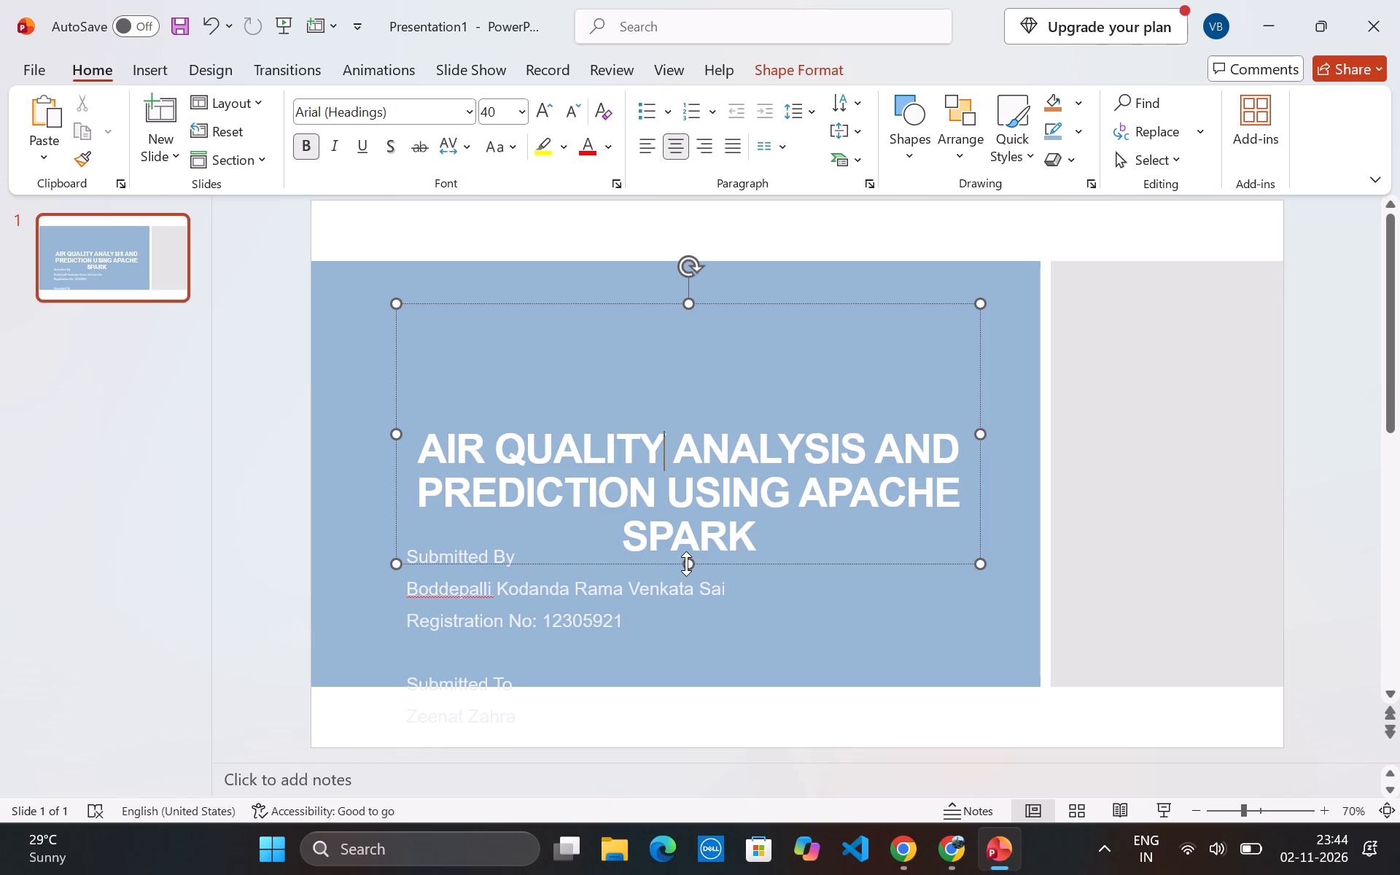
{"action": "left_click_drag", "start_coordinate": [686, 564], "coordinate": [687, 456]}
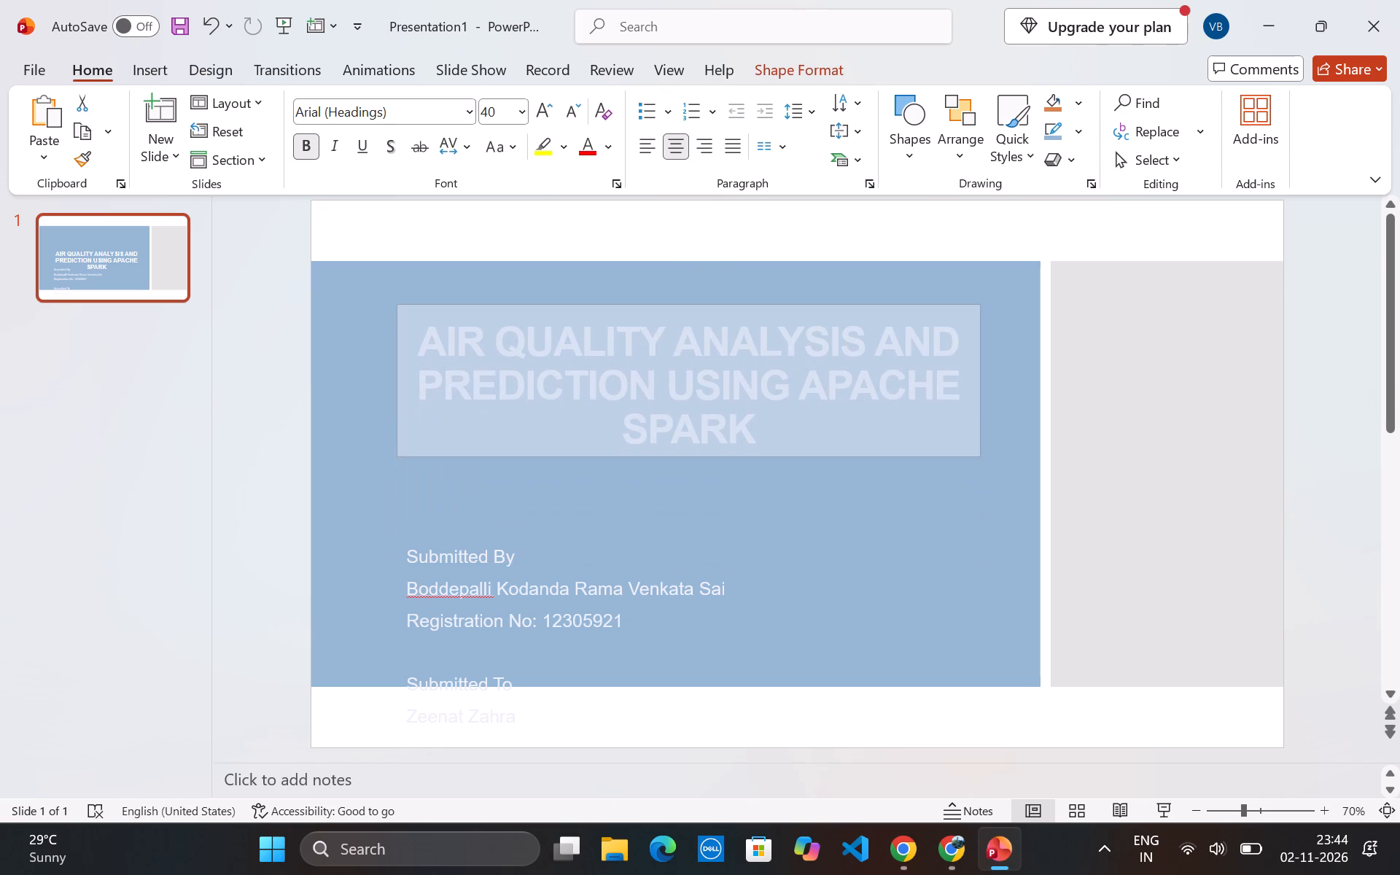
{"action": "left_click_drag", "start_coordinate": [687, 456], "coordinate": [687, 448]}
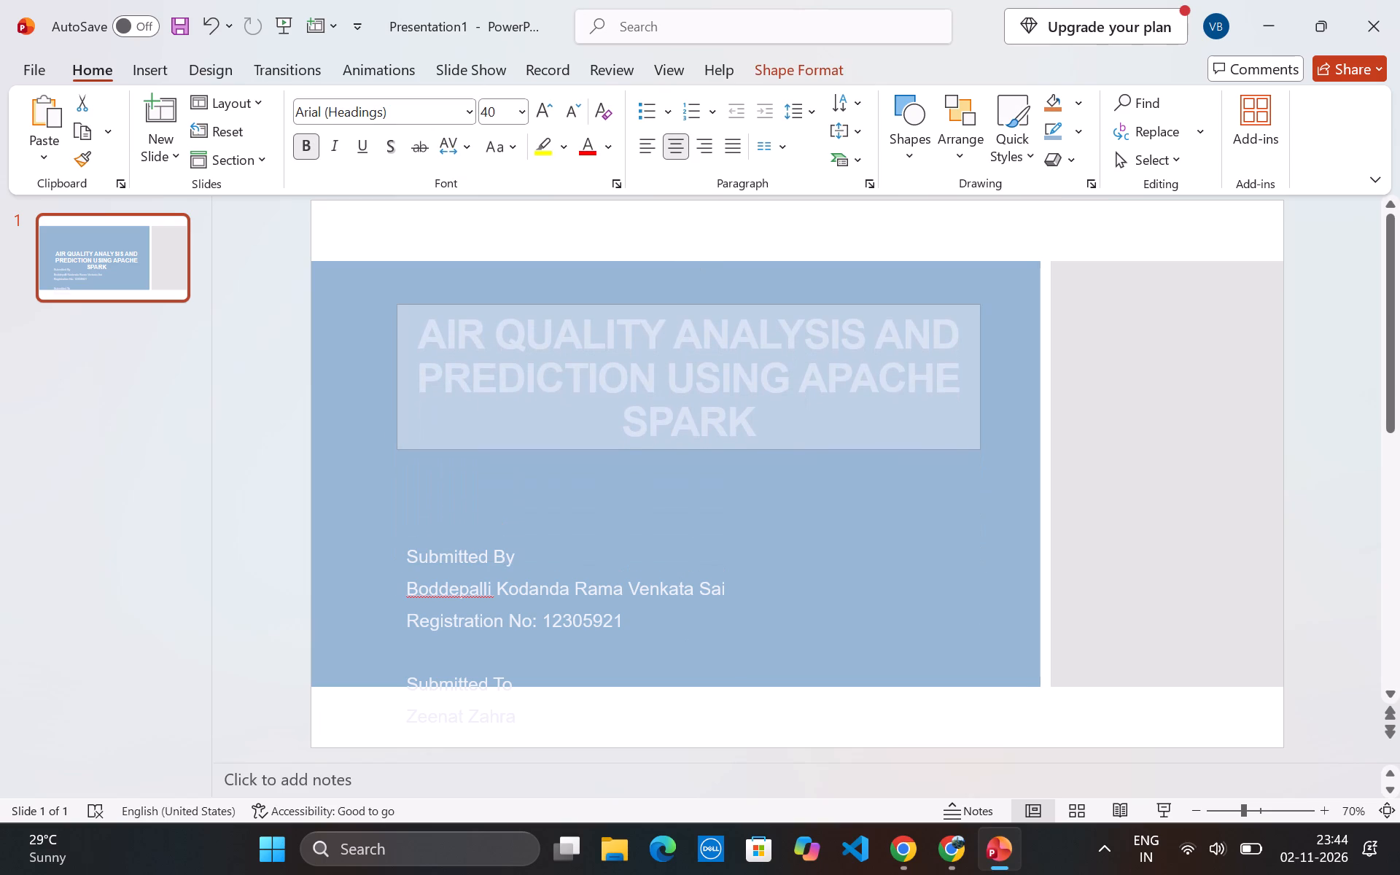
{"action": "left_click_drag", "start_coordinate": [687, 448], "coordinate": [685, 444]}
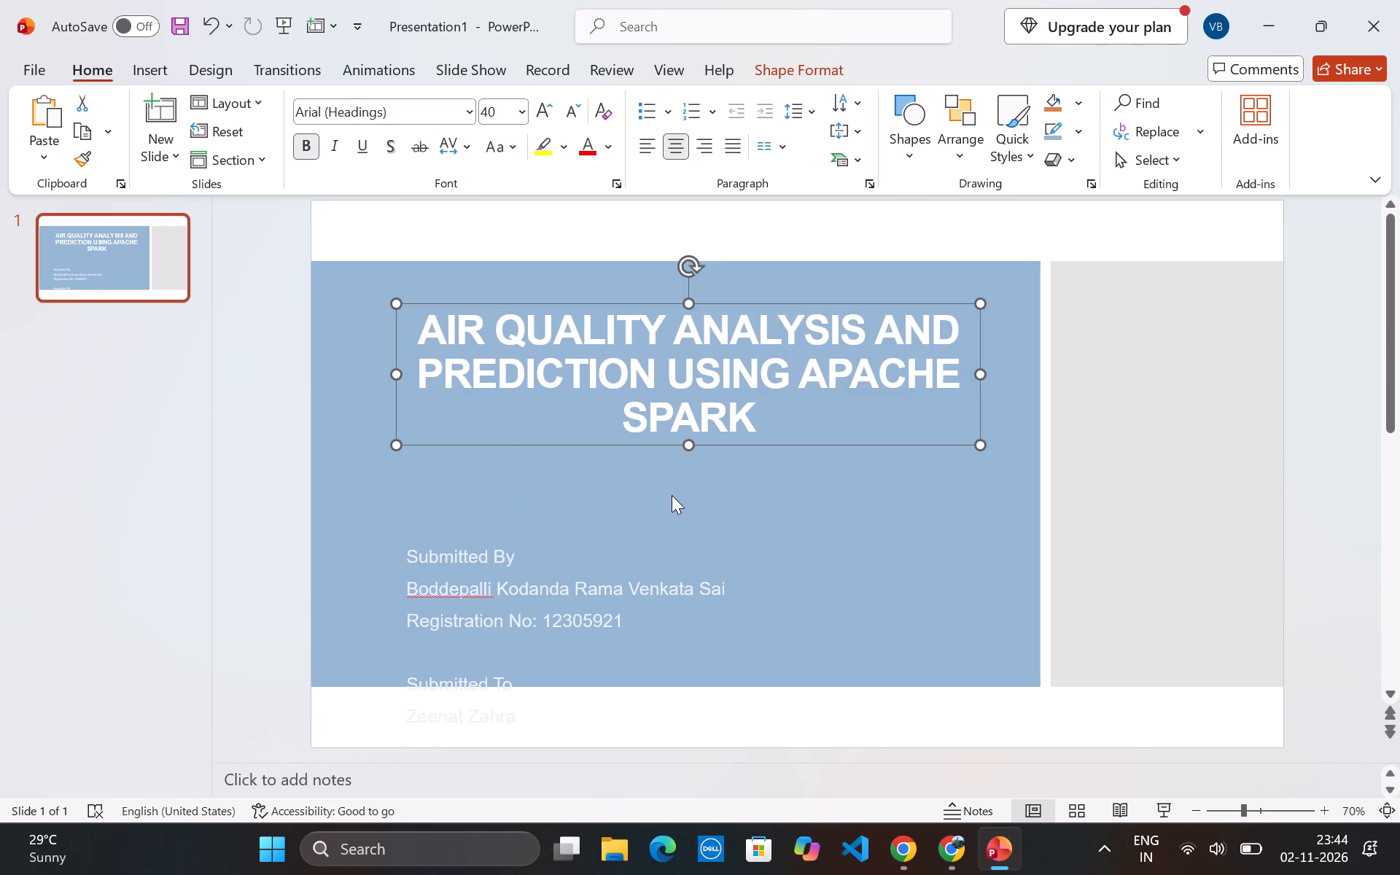
Enlarge the subtitle box by raising its upper edge to just below the title's last line.
{"action": "left_click", "coordinate": [654, 561]}
{"action": "left_click_drag", "start_coordinate": [691, 544], "coordinate": [691, 528]}
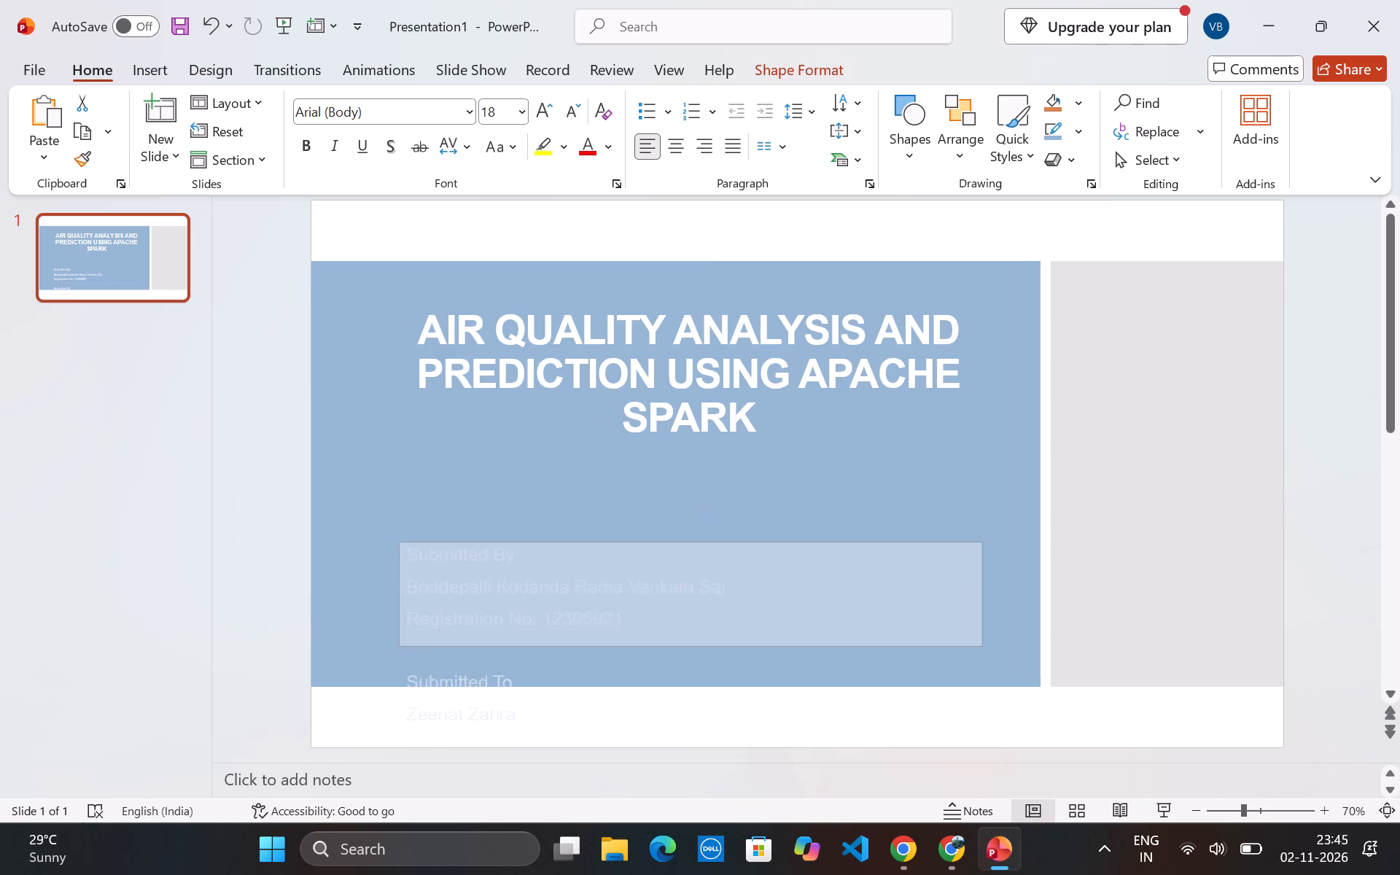
{"action": "left_click_drag", "start_coordinate": [691, 528], "coordinate": [688, 437]}
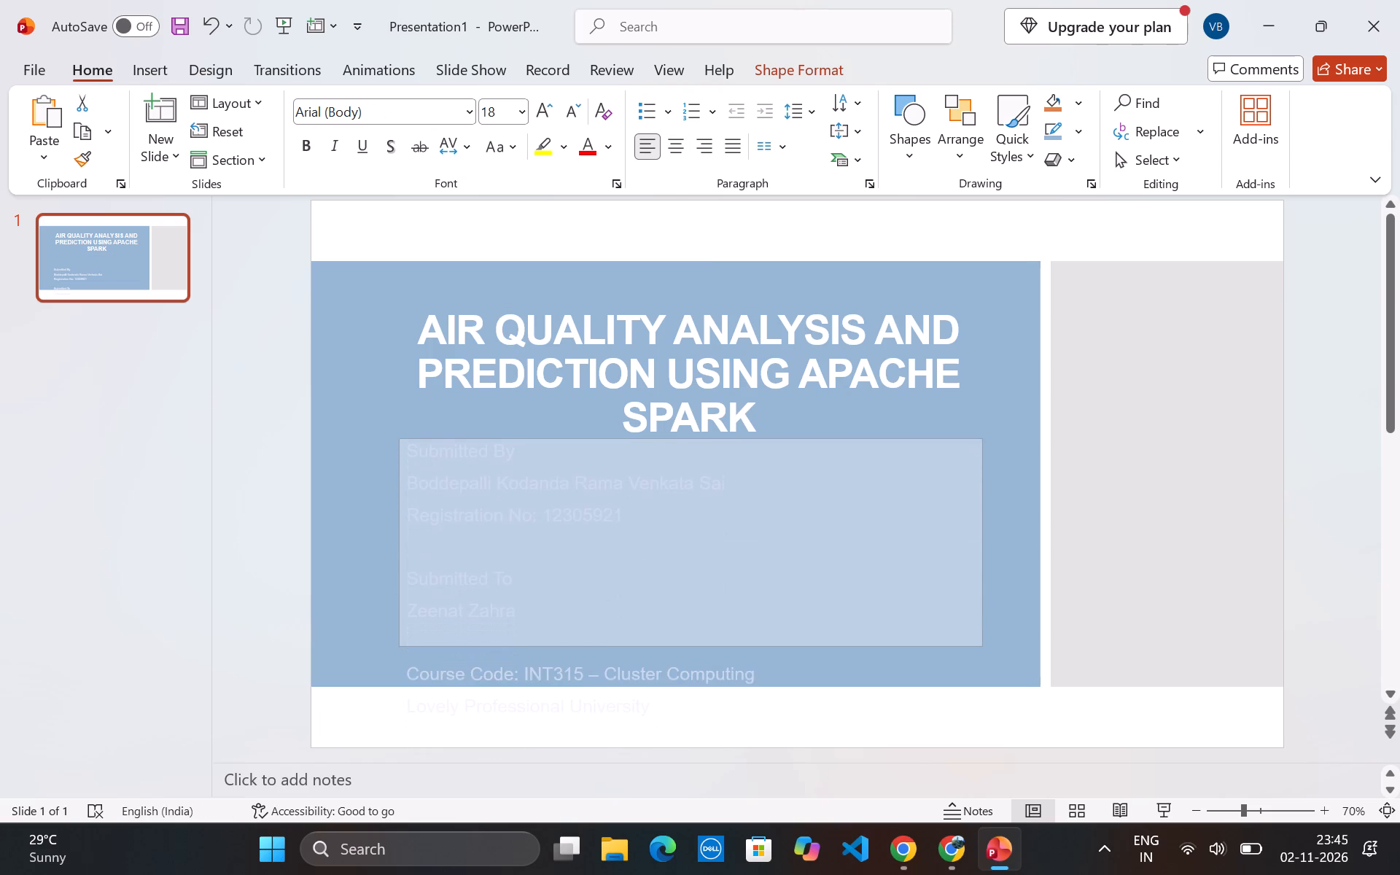
Extend the subtitle box upward so its top edge sits just below the title box.
{"action": "left_click_drag", "start_coordinate": [688, 437], "coordinate": [685, 432]}
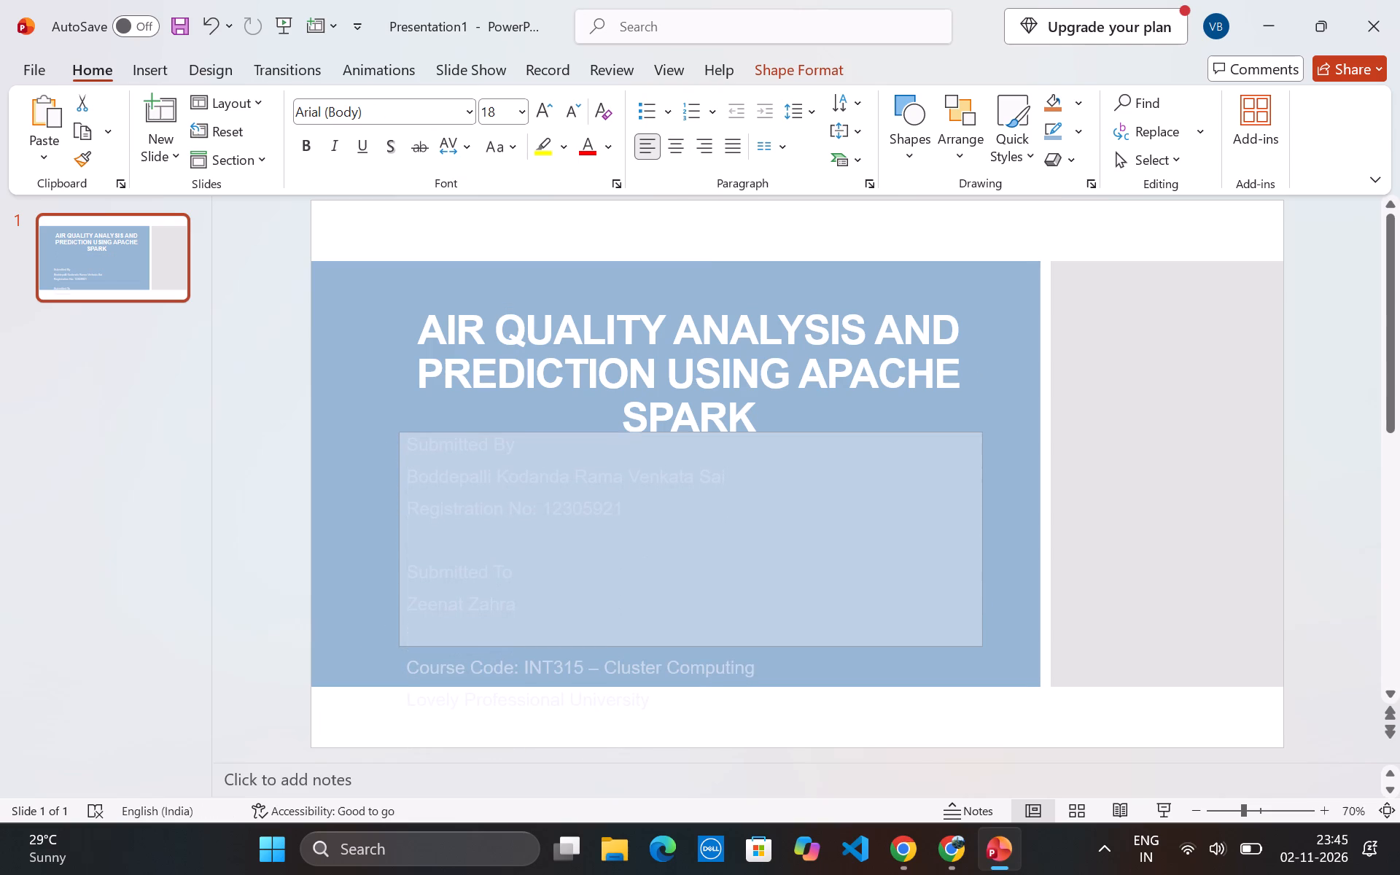
{"action": "left_click_drag", "start_coordinate": [685, 432], "coordinate": [634, 464]}
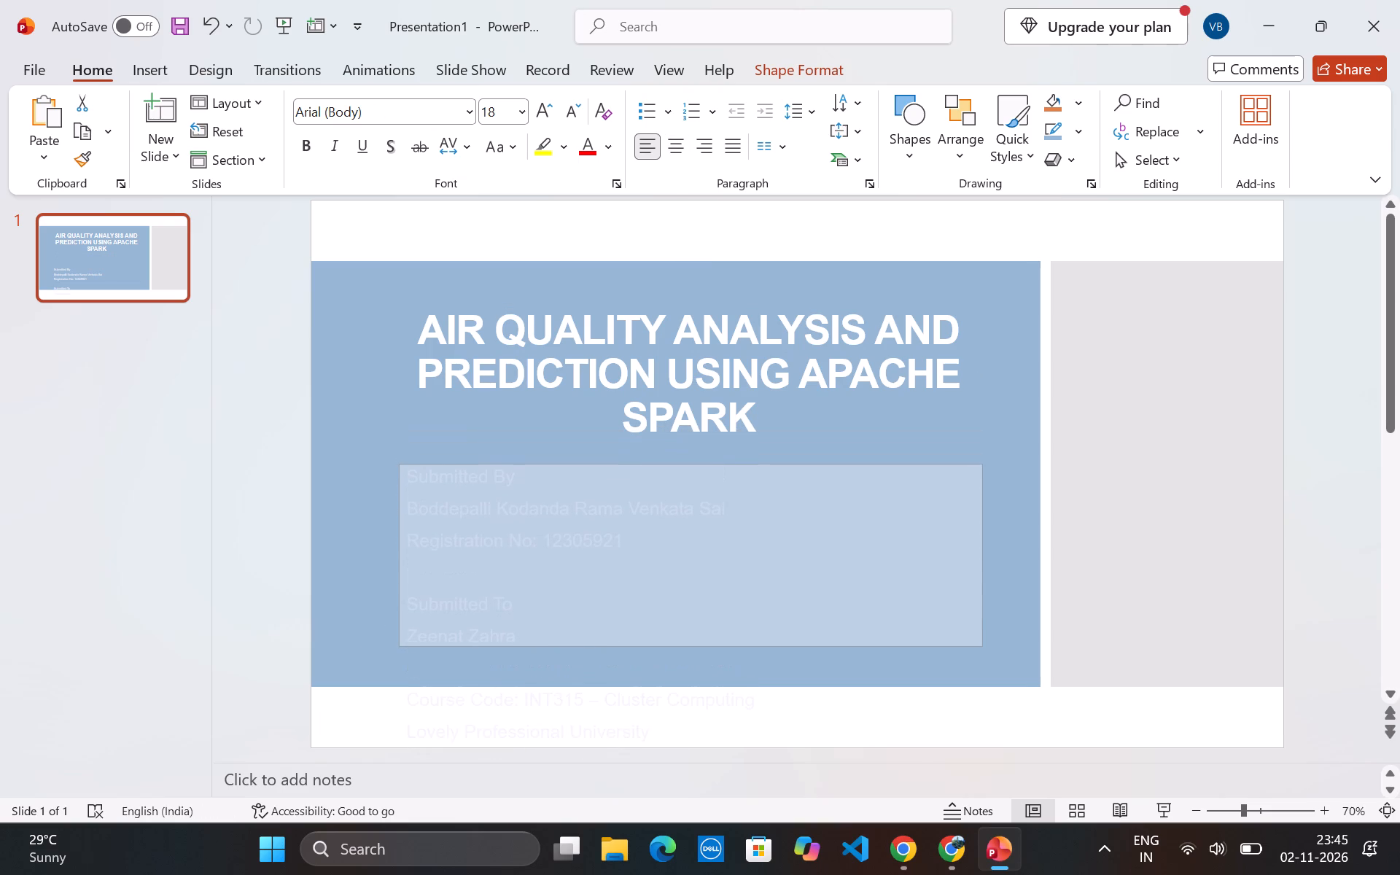
{"action": "left_click_drag", "start_coordinate": [634, 464], "coordinate": [611, 452]}
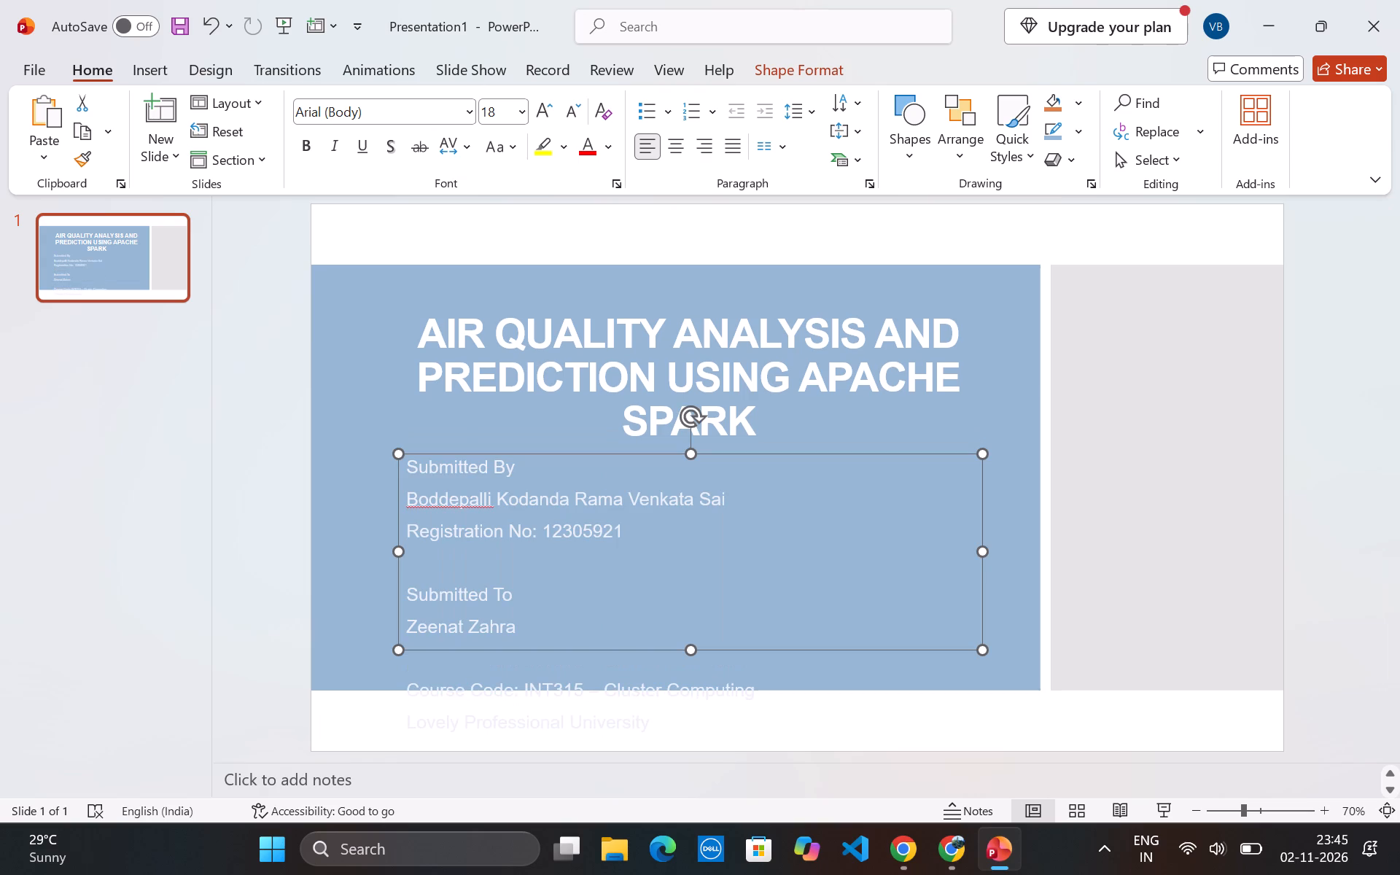
Move the title box up to the top edge of the blue panel.
{"action": "left_click", "coordinate": [669, 311]}
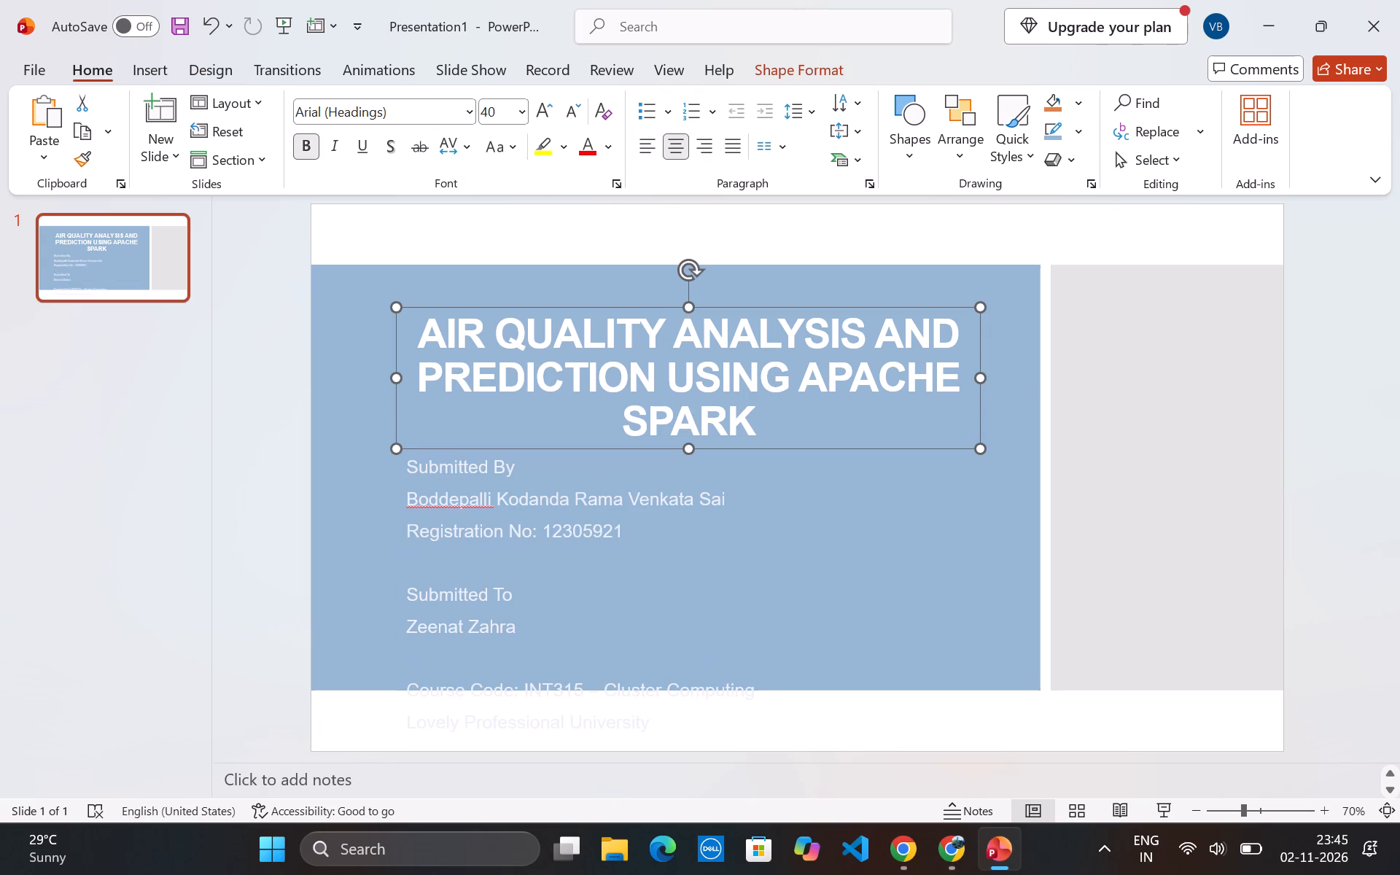
{"action": "left_click_drag", "start_coordinate": [664, 310], "coordinate": [662, 276]}
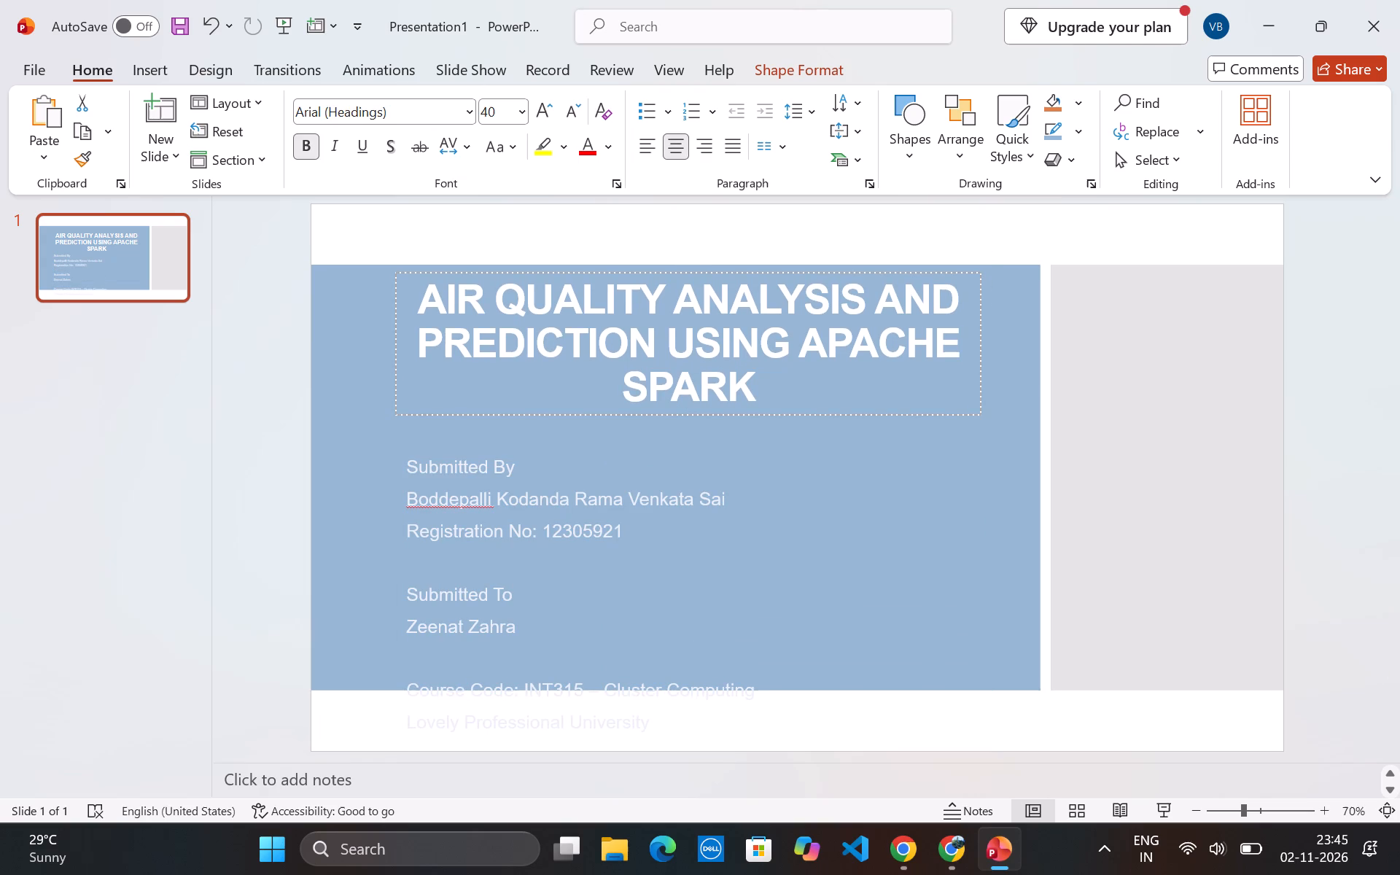
{"action": "left_click_drag", "start_coordinate": [662, 276], "coordinate": [661, 268]}
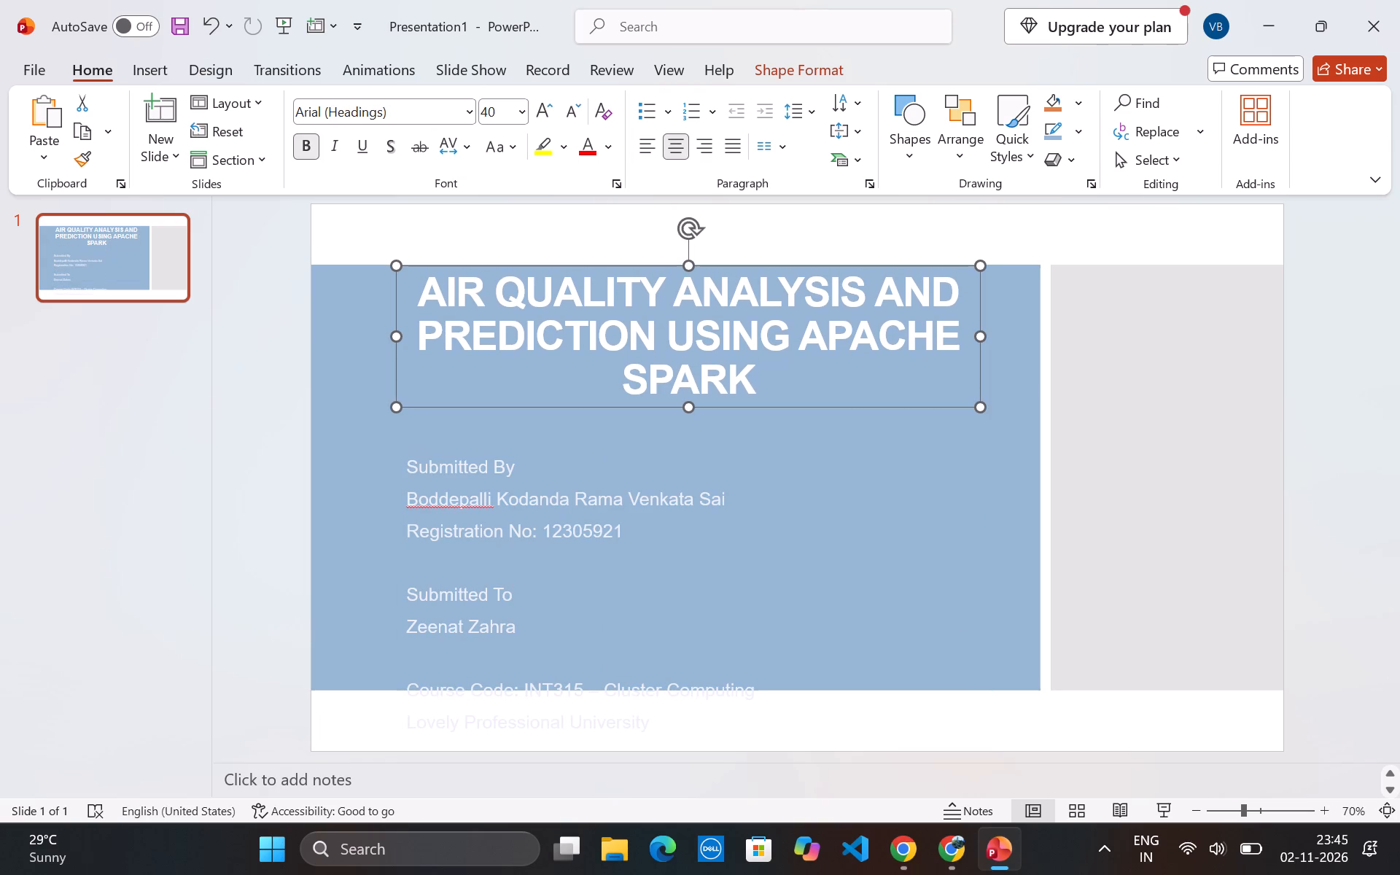
Move the subtitle box up directly beneath the title box, aligned with the title's side edges.
{"action": "left_click", "coordinate": [607, 461]}
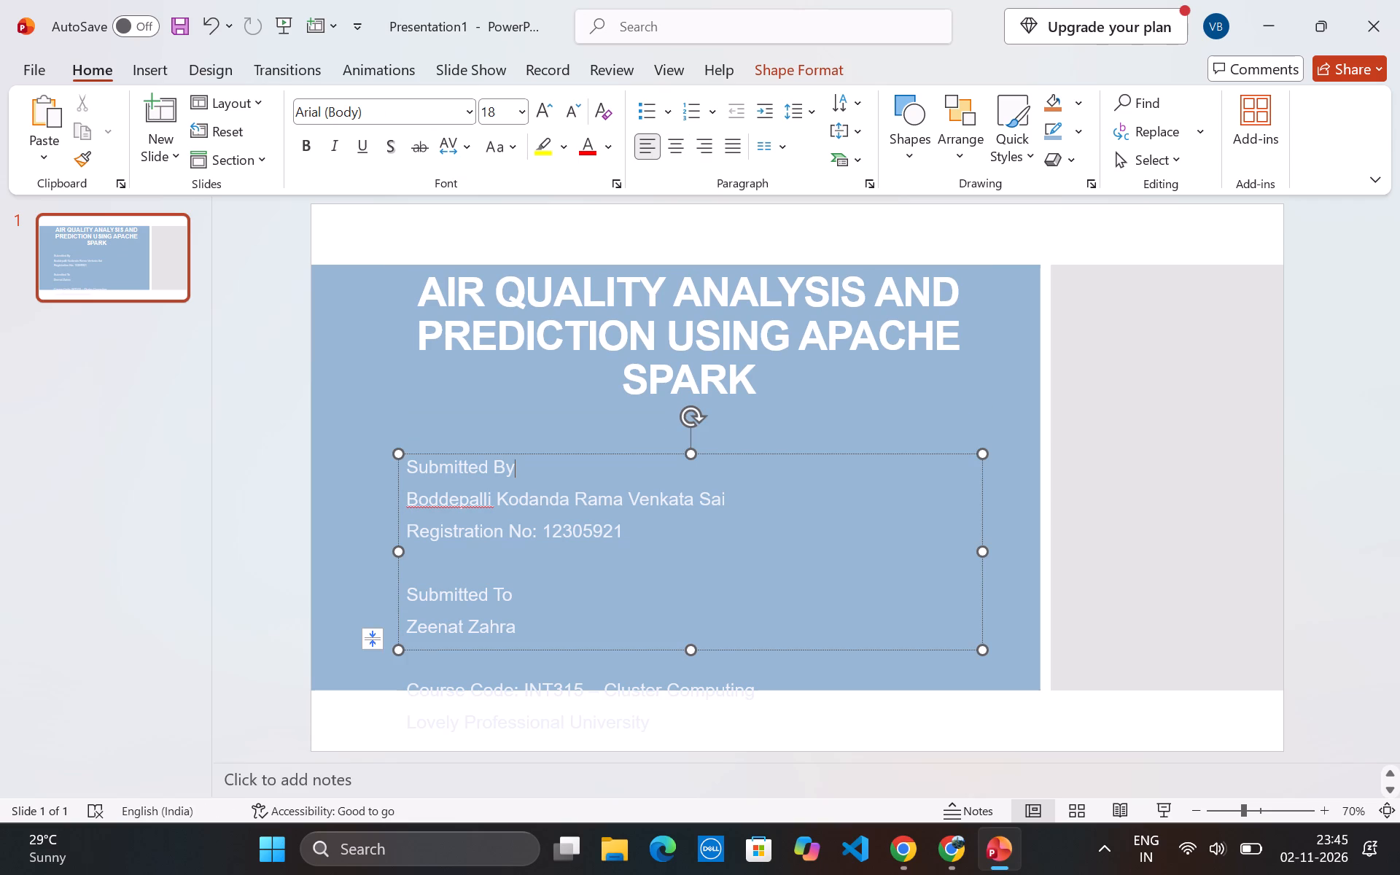
{"action": "left_click_drag", "start_coordinate": [684, 446], "coordinate": [684, 432]}
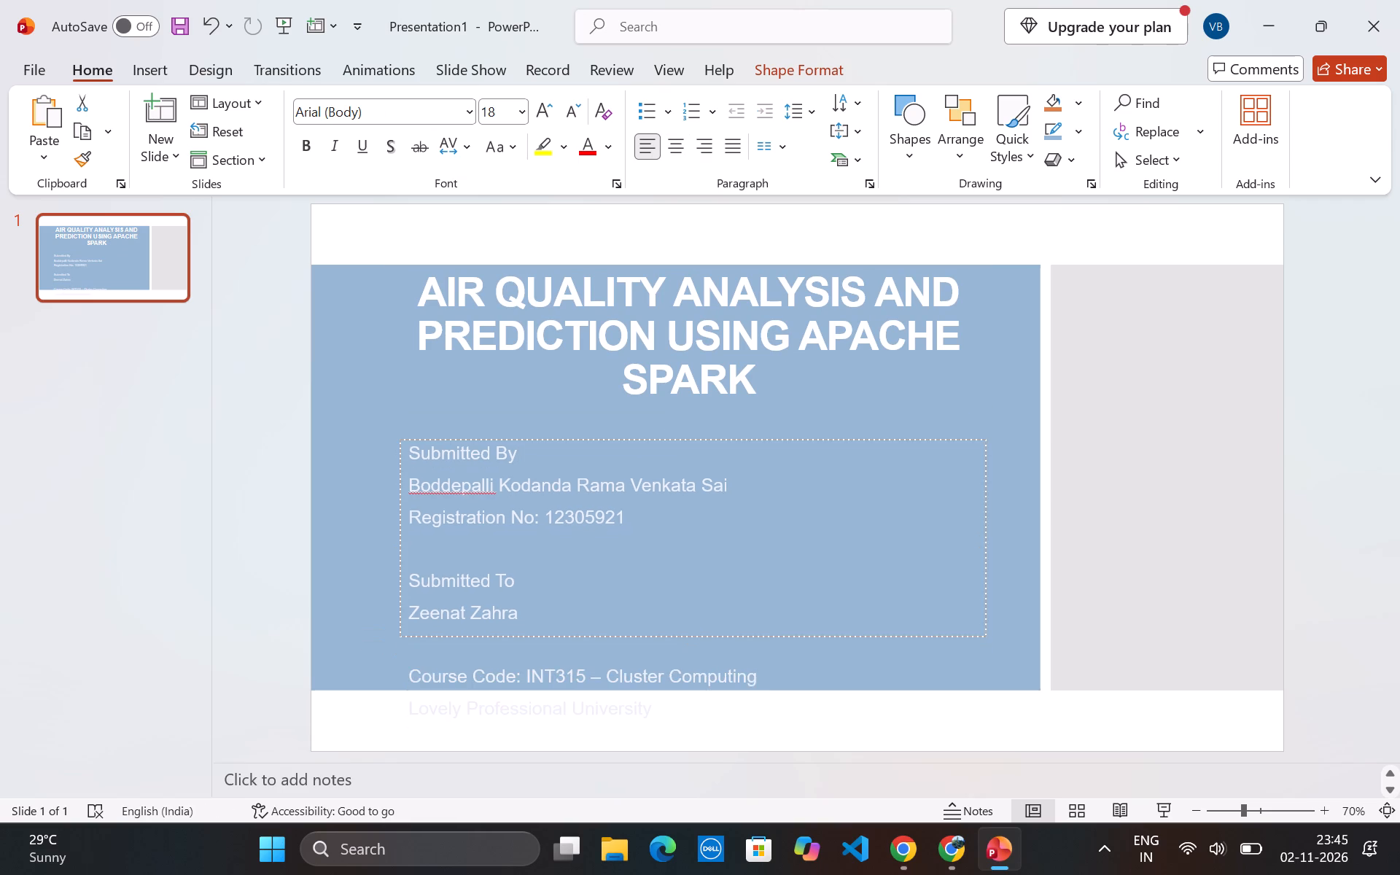
{"action": "left_click_drag", "start_coordinate": [684, 432], "coordinate": [677, 395]}
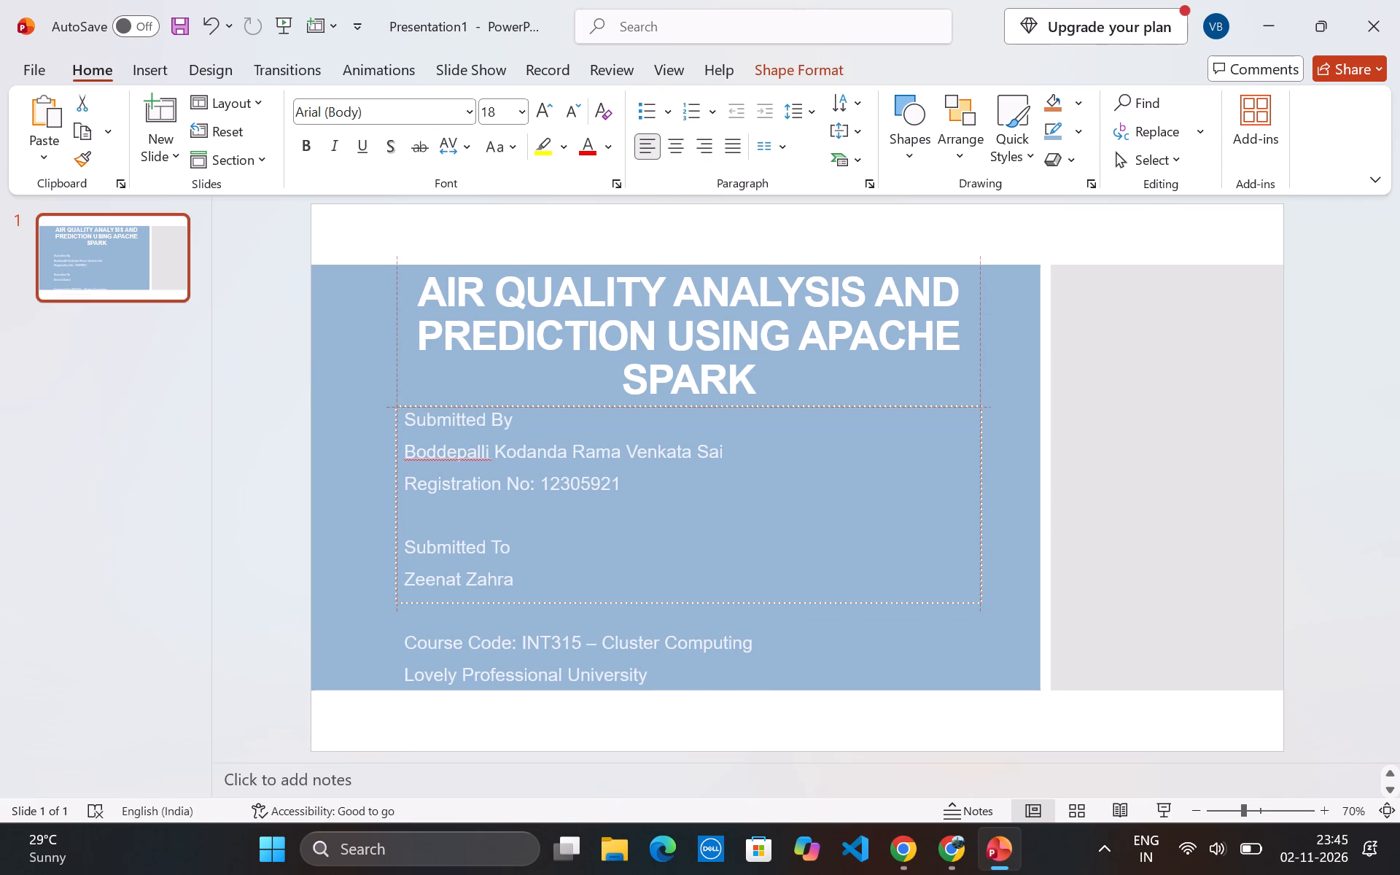
{"action": "left_click_drag", "start_coordinate": [677, 395], "coordinate": [676, 394]}
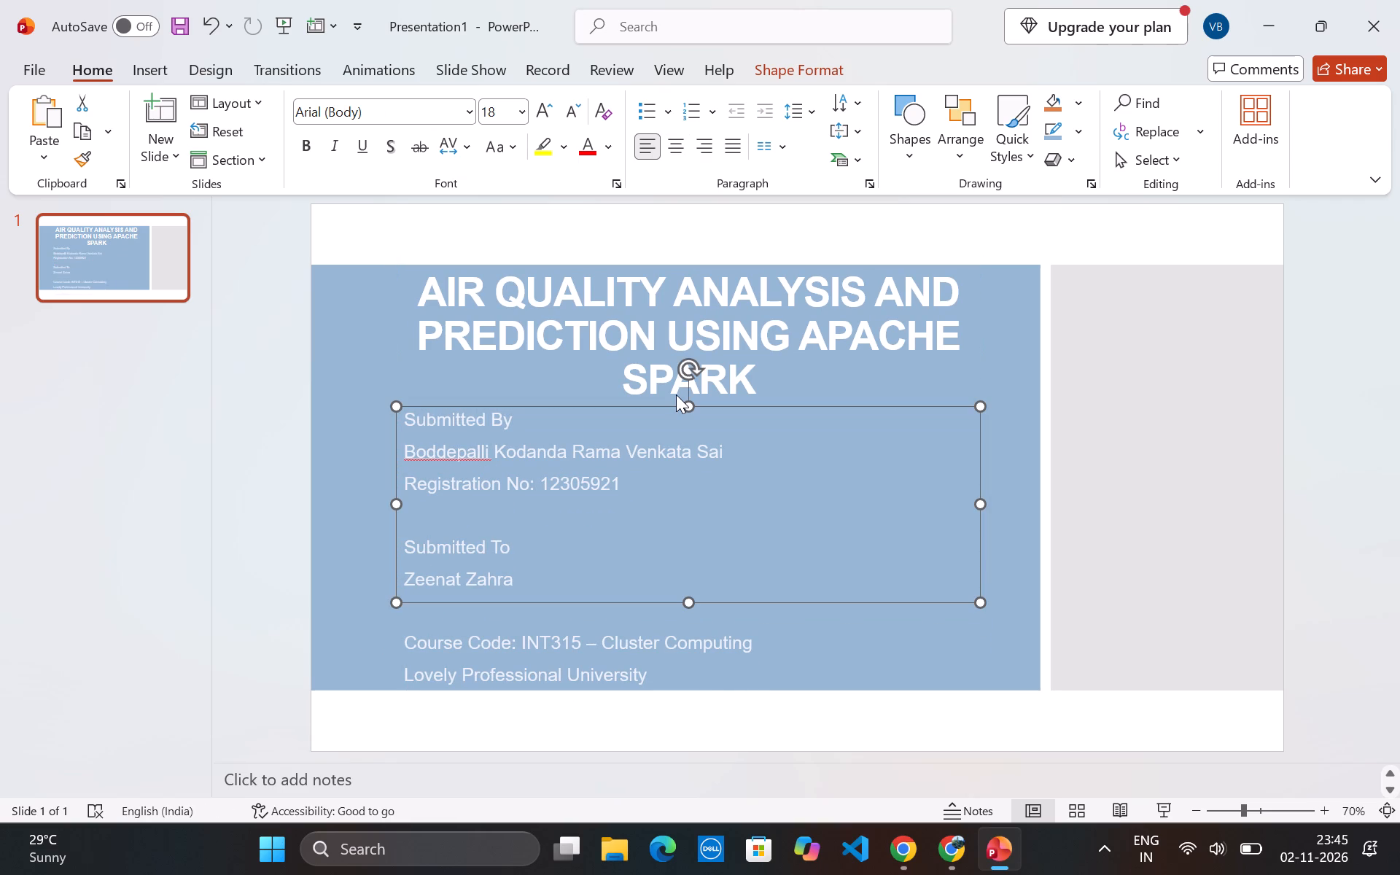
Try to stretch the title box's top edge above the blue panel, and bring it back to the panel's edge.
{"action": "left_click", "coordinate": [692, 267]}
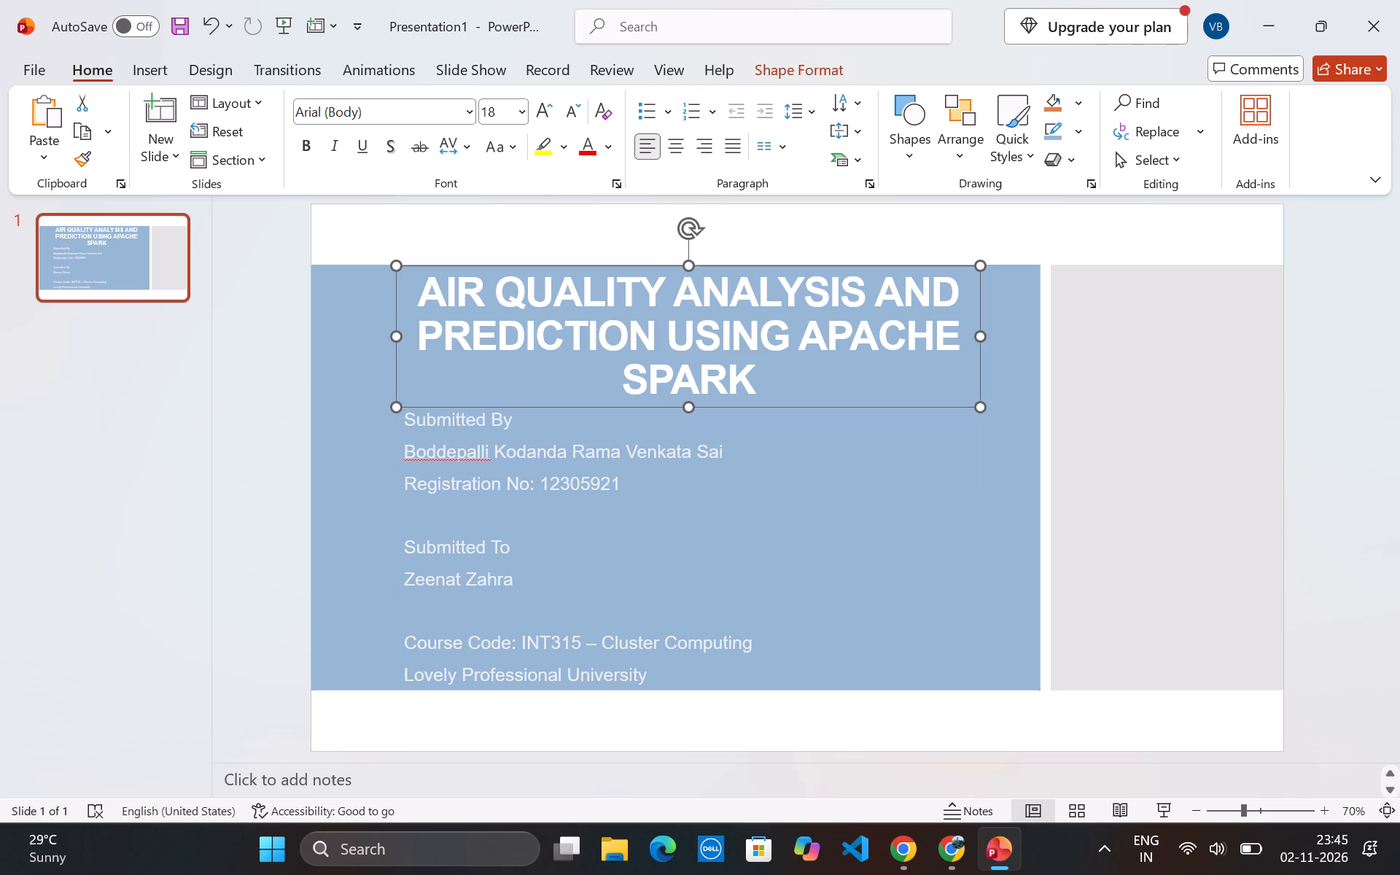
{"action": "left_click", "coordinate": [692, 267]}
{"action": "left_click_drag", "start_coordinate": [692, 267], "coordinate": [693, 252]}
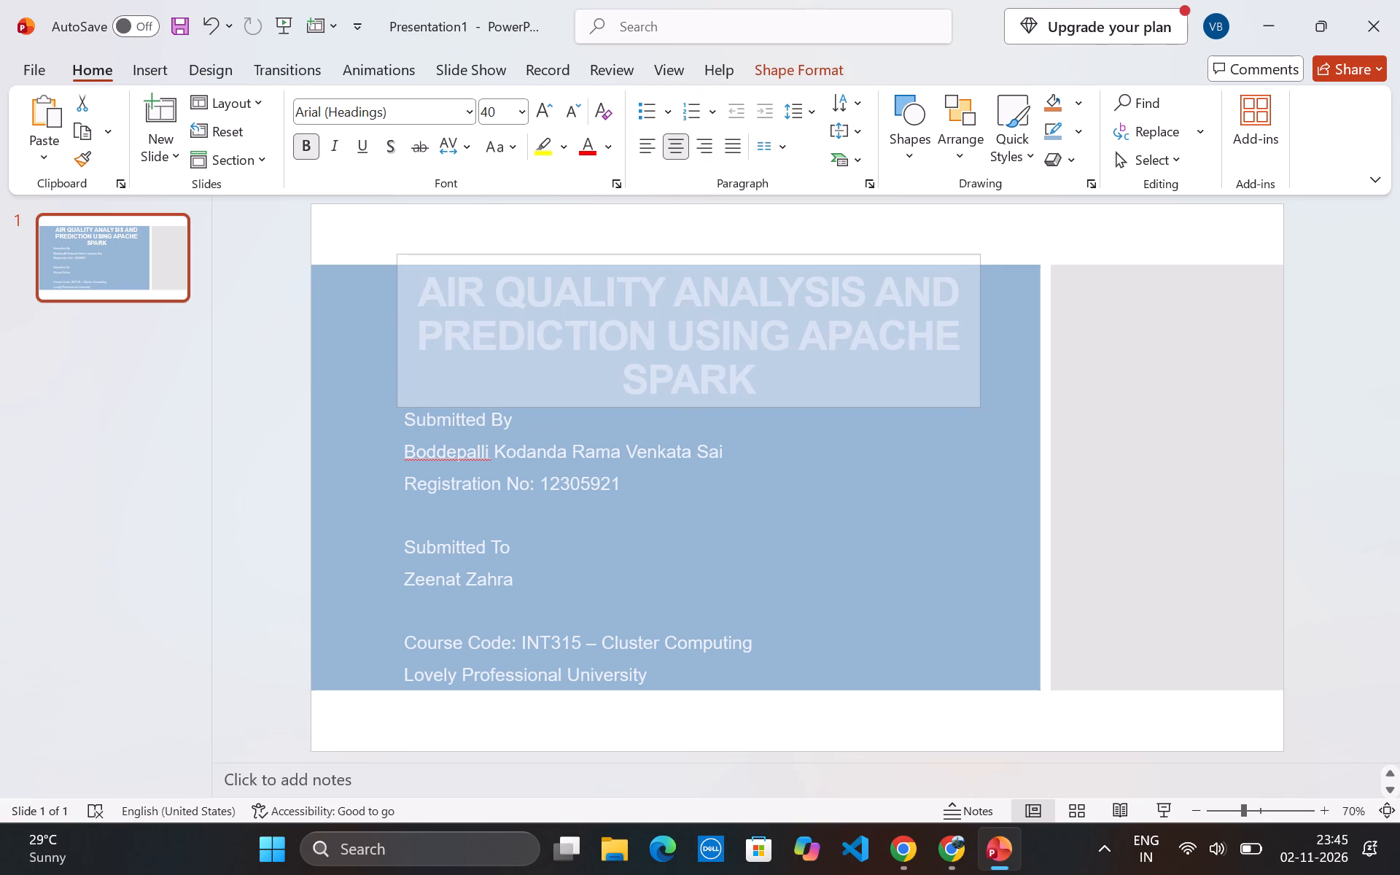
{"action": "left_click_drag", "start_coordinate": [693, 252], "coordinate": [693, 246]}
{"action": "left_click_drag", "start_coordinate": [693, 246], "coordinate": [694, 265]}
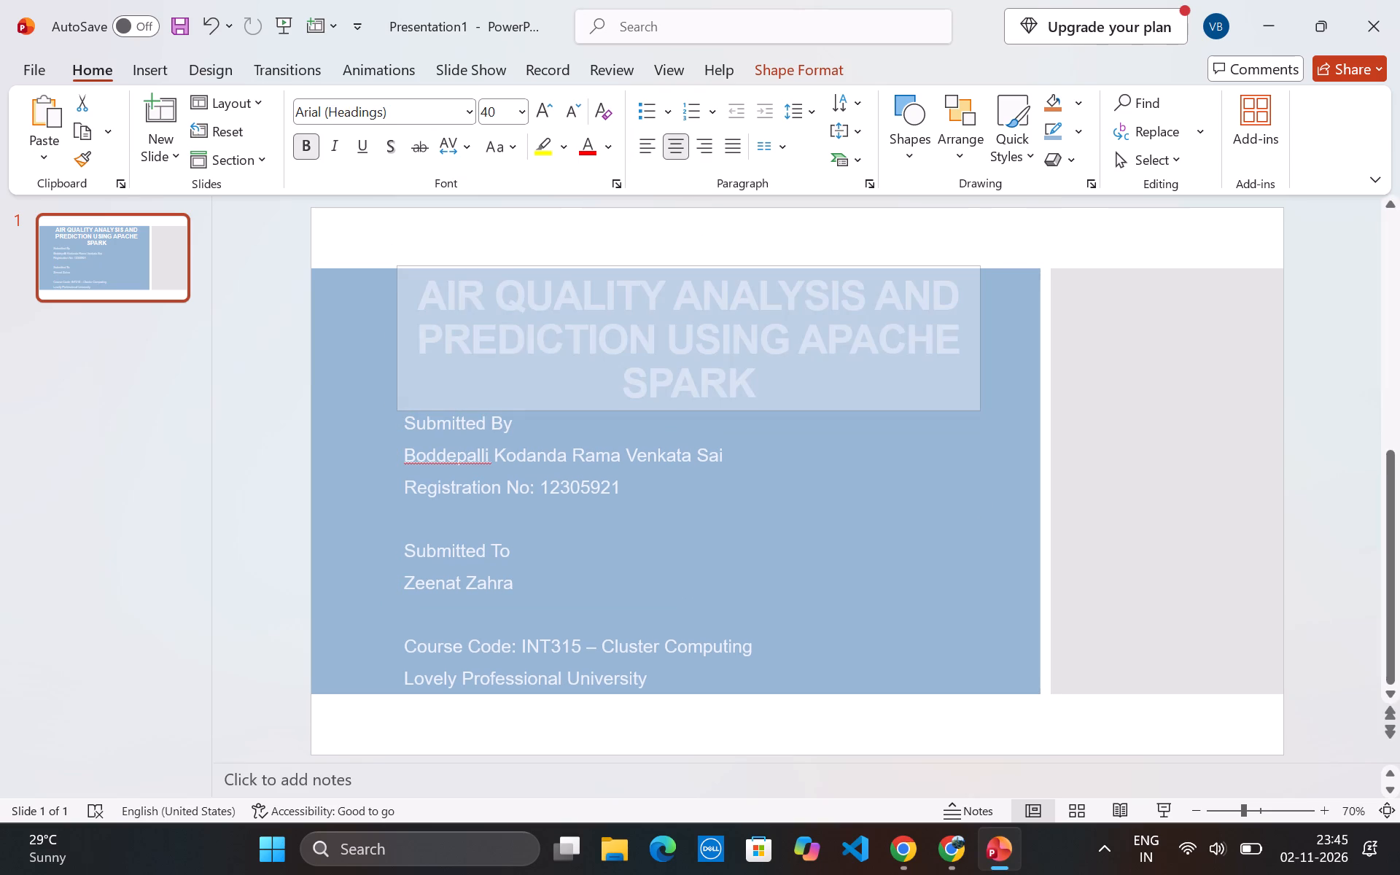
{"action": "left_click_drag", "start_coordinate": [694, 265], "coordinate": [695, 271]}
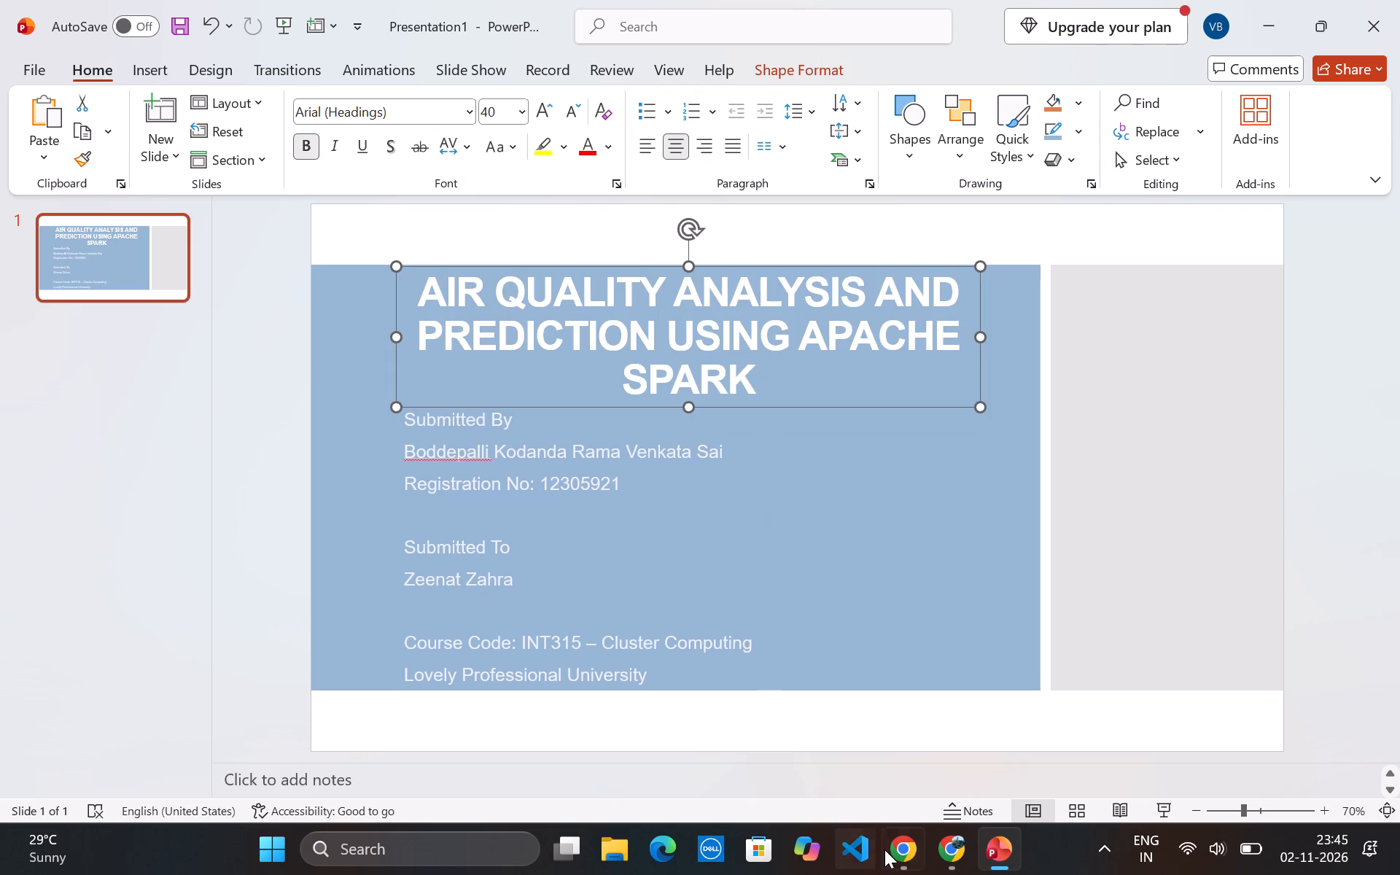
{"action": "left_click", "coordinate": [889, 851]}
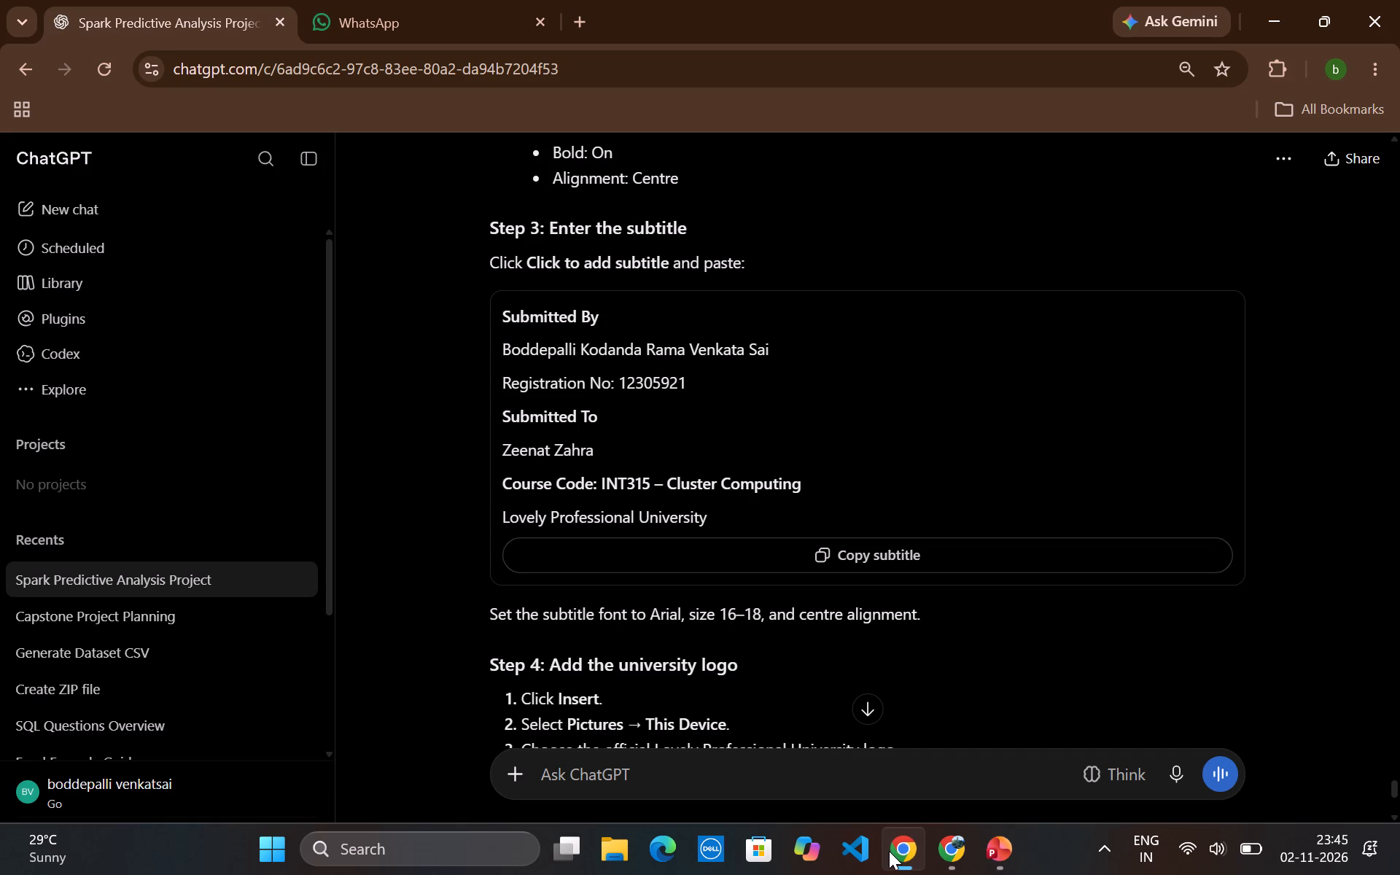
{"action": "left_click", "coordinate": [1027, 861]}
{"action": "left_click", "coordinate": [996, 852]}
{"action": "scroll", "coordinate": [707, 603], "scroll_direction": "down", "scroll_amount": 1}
Extend the subtitle box downward so its bottom edge reaches the bottom of the blue panel.
{"action": "left_click", "coordinate": [707, 603]}
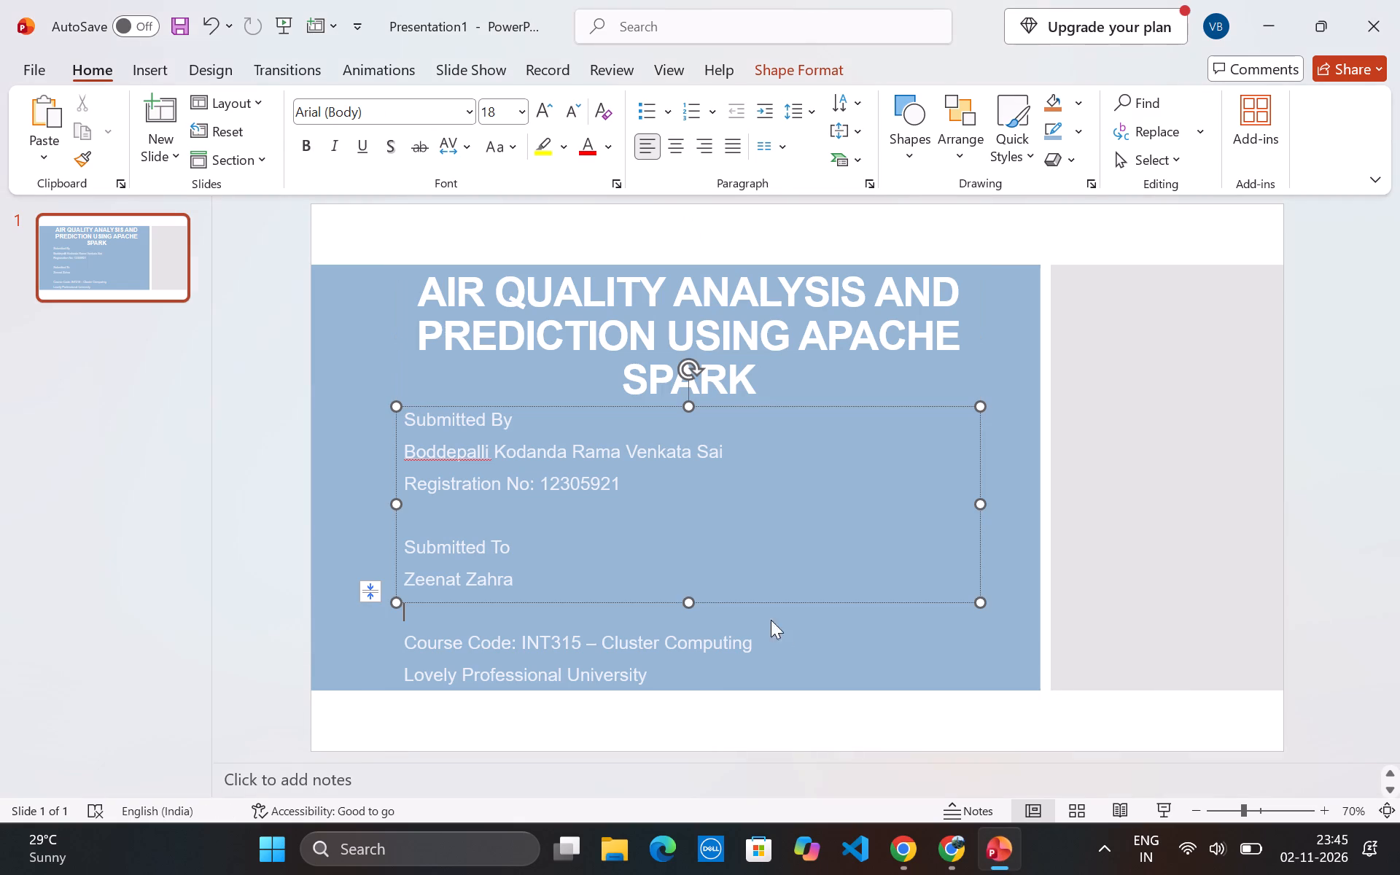
{"action": "left_click_drag", "start_coordinate": [688, 603], "coordinate": [688, 650]}
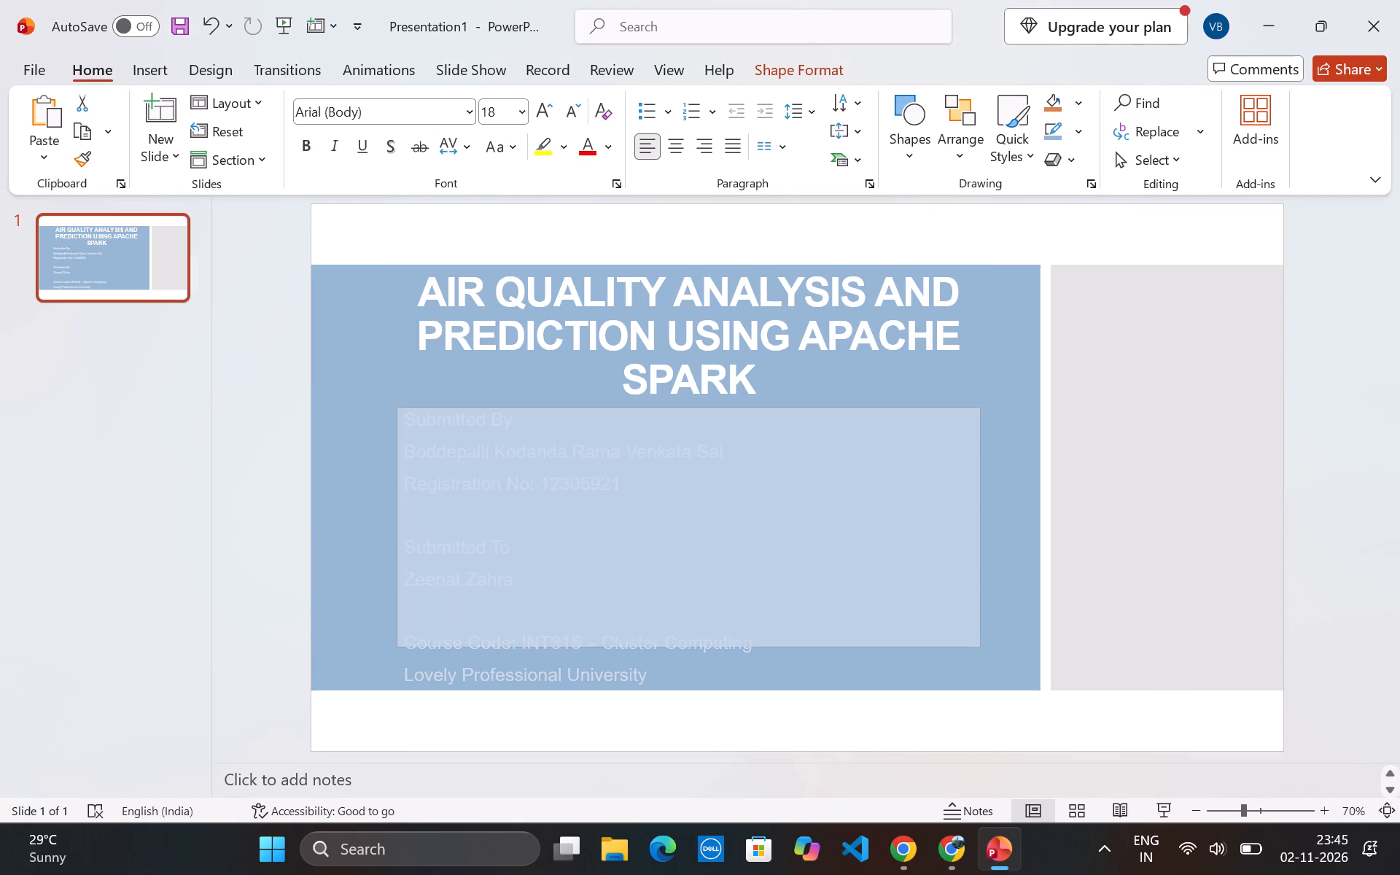
{"action": "left_click_drag", "start_coordinate": [688, 650], "coordinate": [688, 691]}
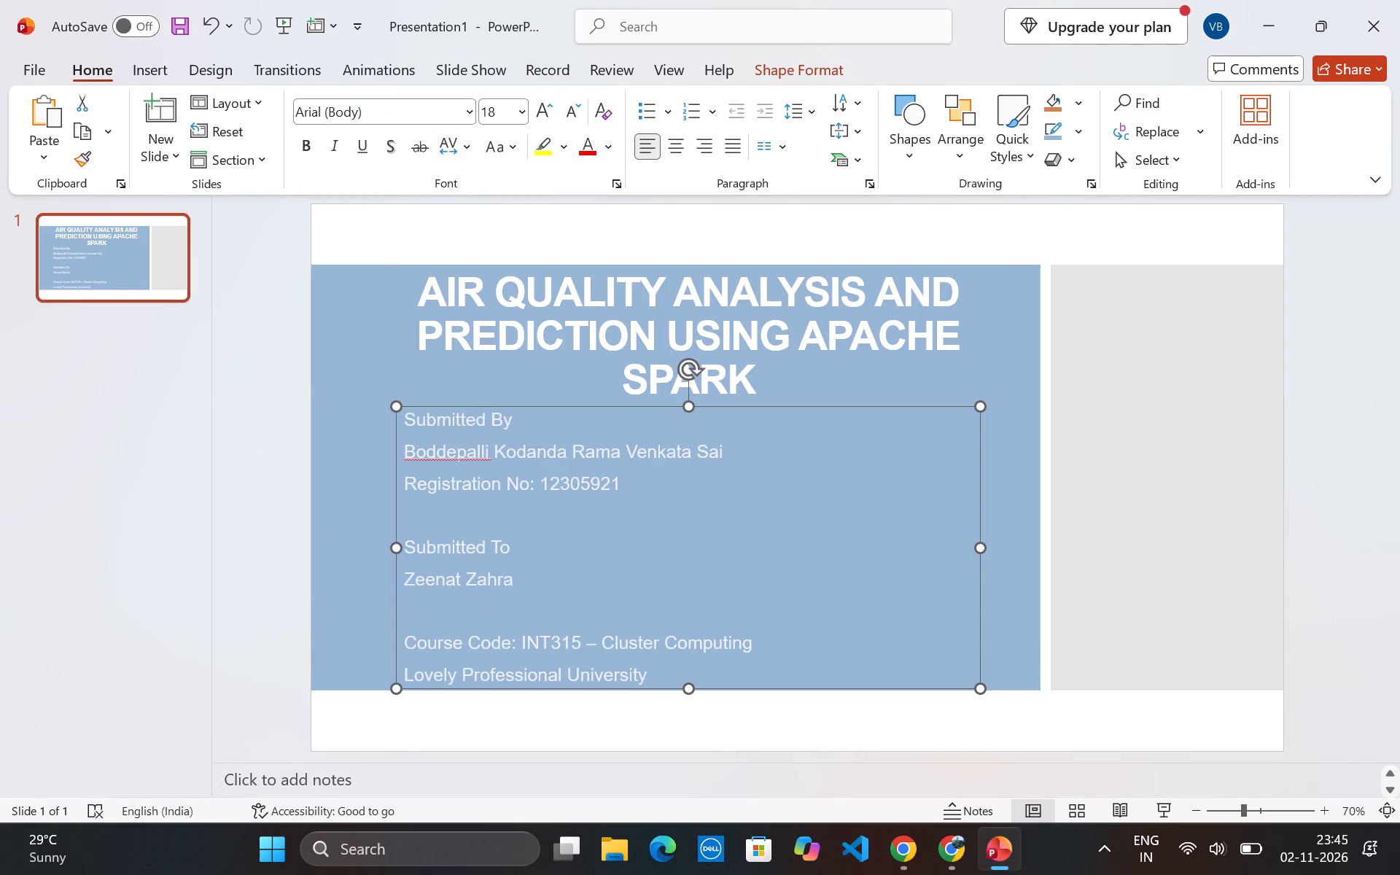
Delete the blank lines above "Submitted To" and above "Course Code: INT315 – Cluster Computing" in the subtitle.
{"action": "left_click", "coordinate": [736, 536]}
{"action": "scroll", "coordinate": [736, 536], "scroll_direction": "down", "scroll_amount": 1}
{"action": "left_click", "coordinate": [477, 516]}
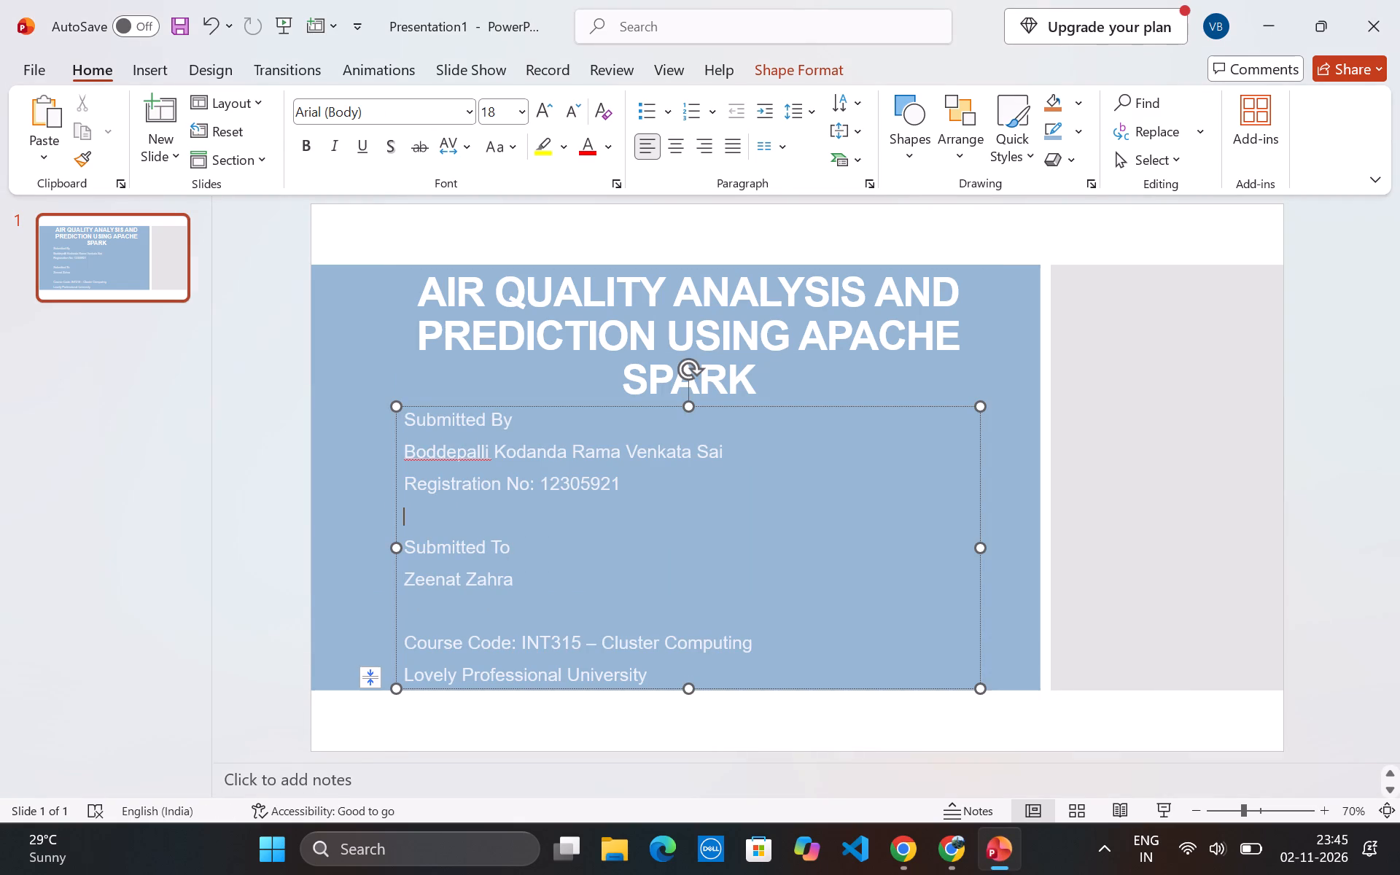
{"action": "key", "text": "BackSpace"}
{"action": "left_click", "coordinate": [440, 575]}
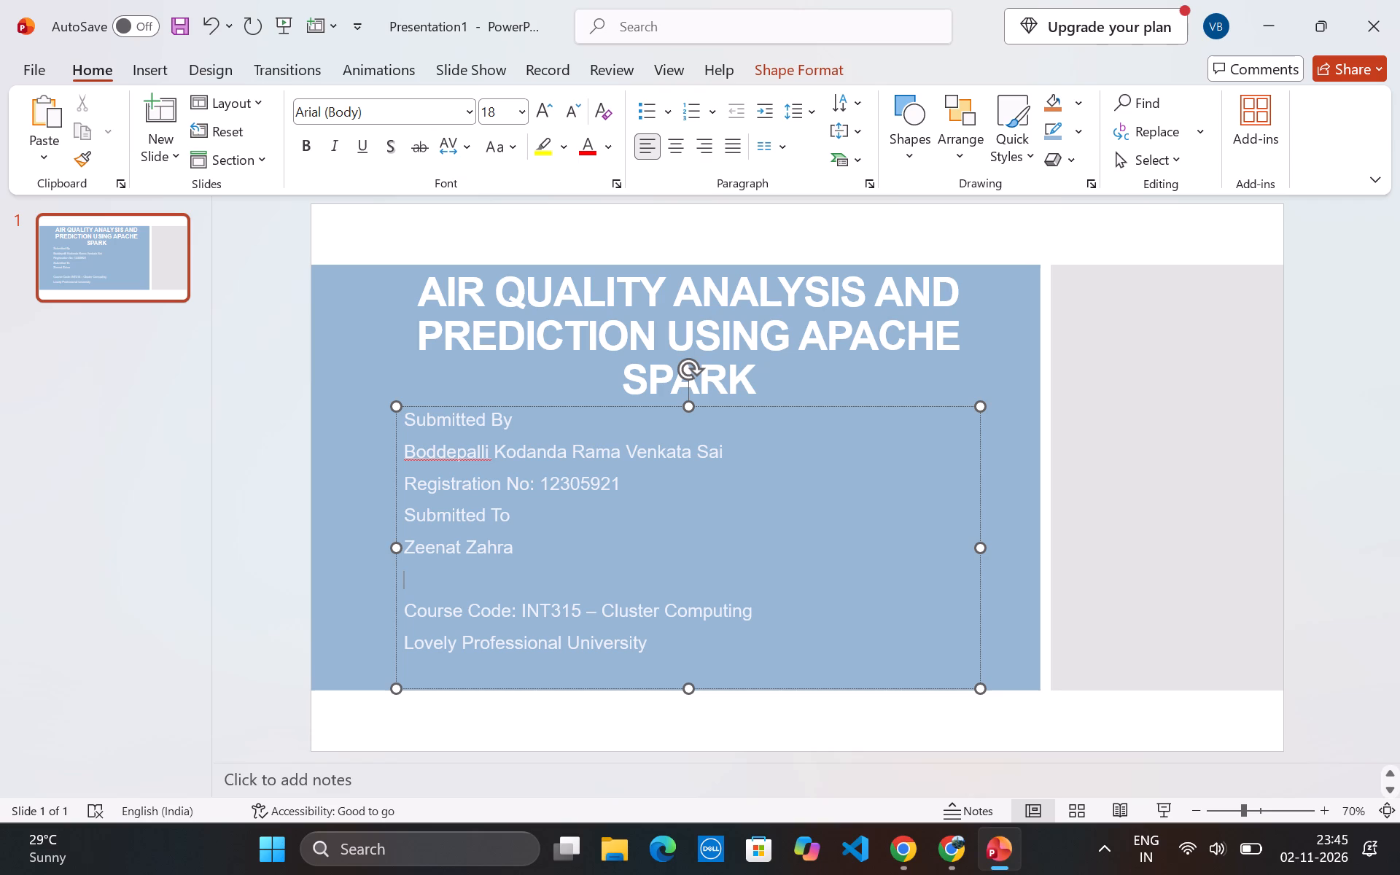
{"action": "key", "text": "BackSpace"}
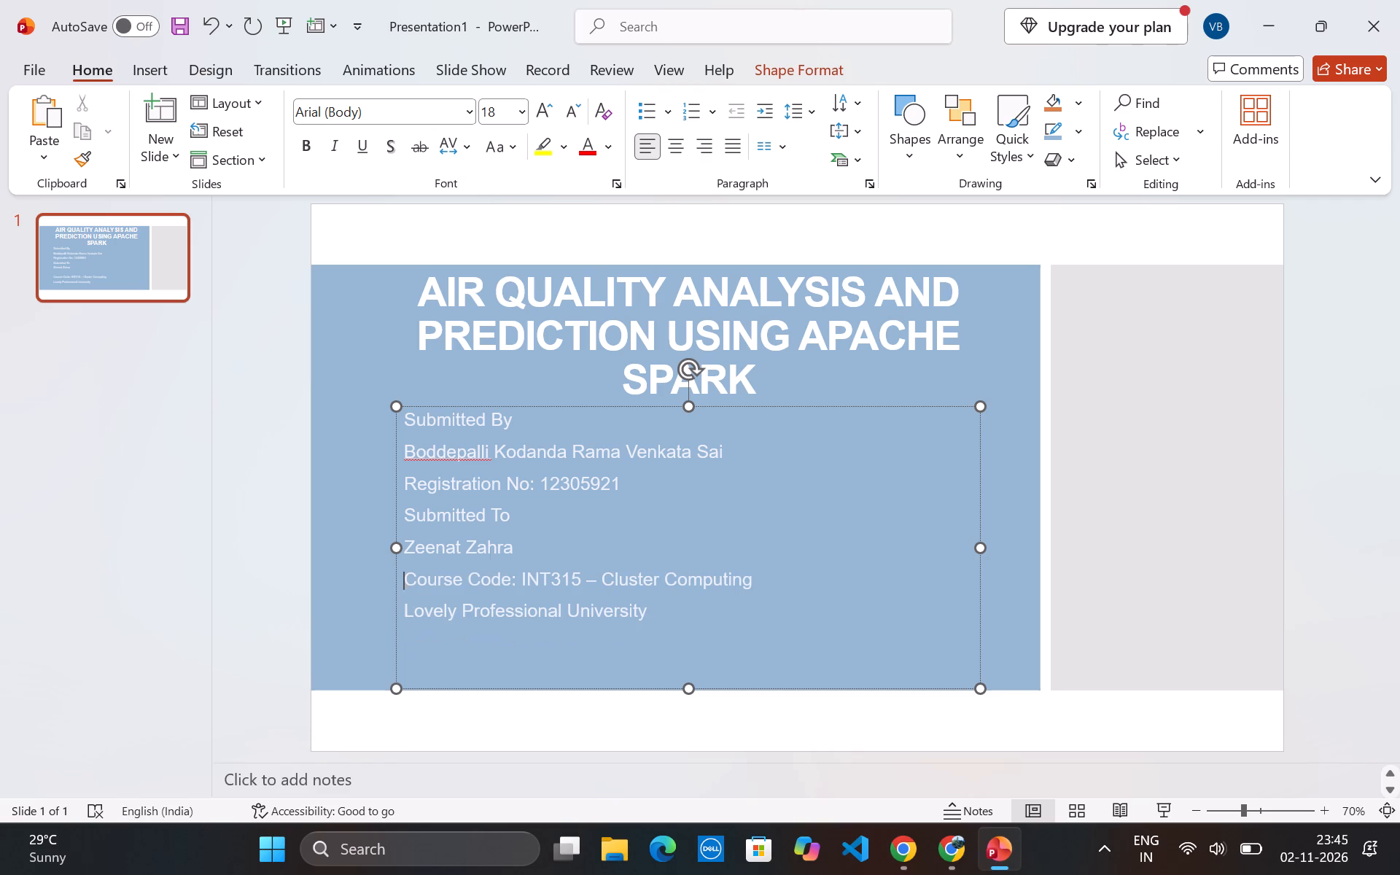
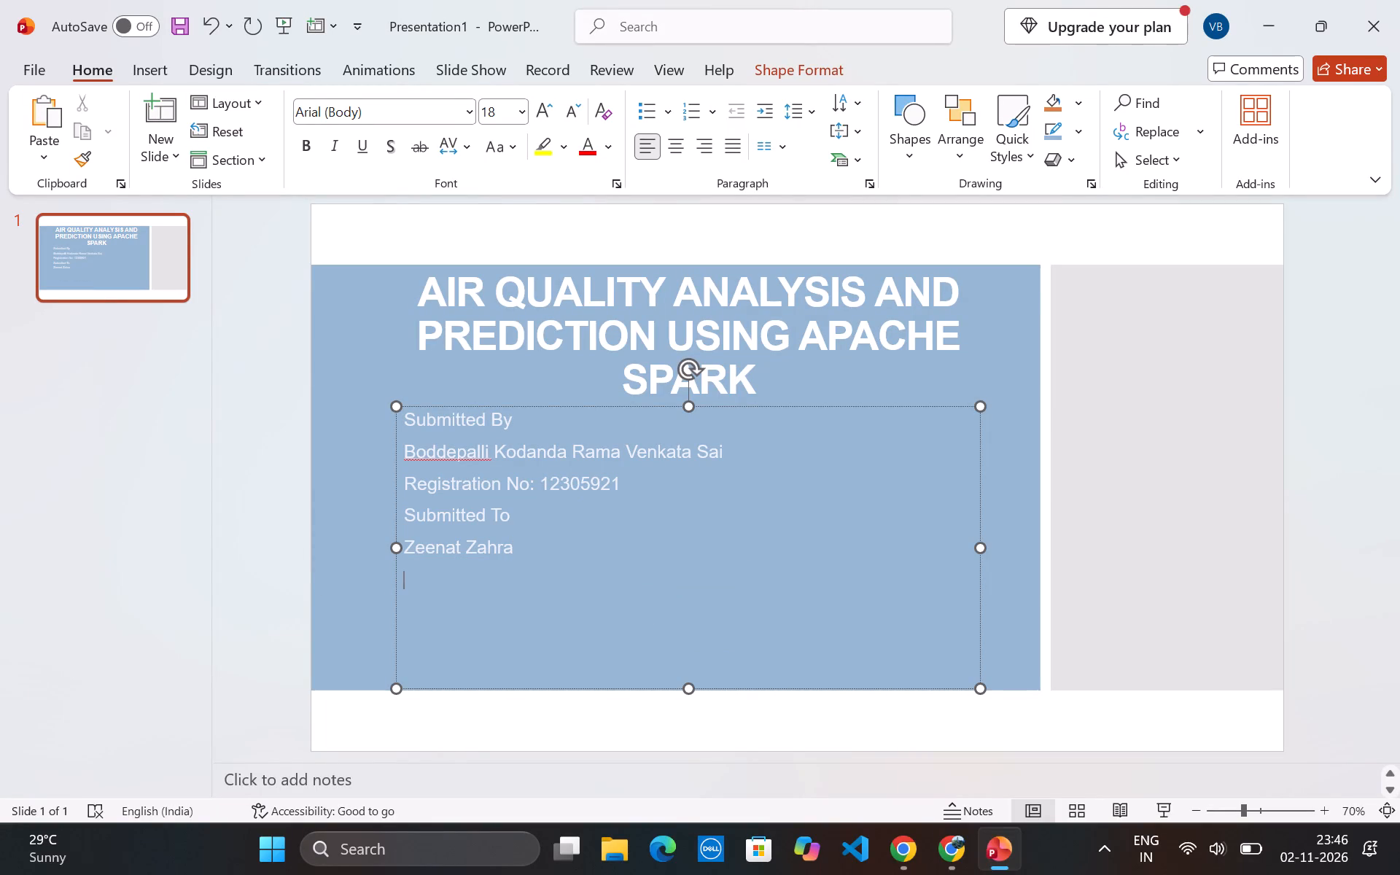
Add seven spaces on the blank line below the "Submitted To" details and paste the copied Lovely Professional University logo onto the slide.
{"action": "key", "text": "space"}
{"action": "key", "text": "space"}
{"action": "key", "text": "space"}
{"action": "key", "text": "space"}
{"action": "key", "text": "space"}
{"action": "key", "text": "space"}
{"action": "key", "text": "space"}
{"action": "key", "text": "ctrl+v"}
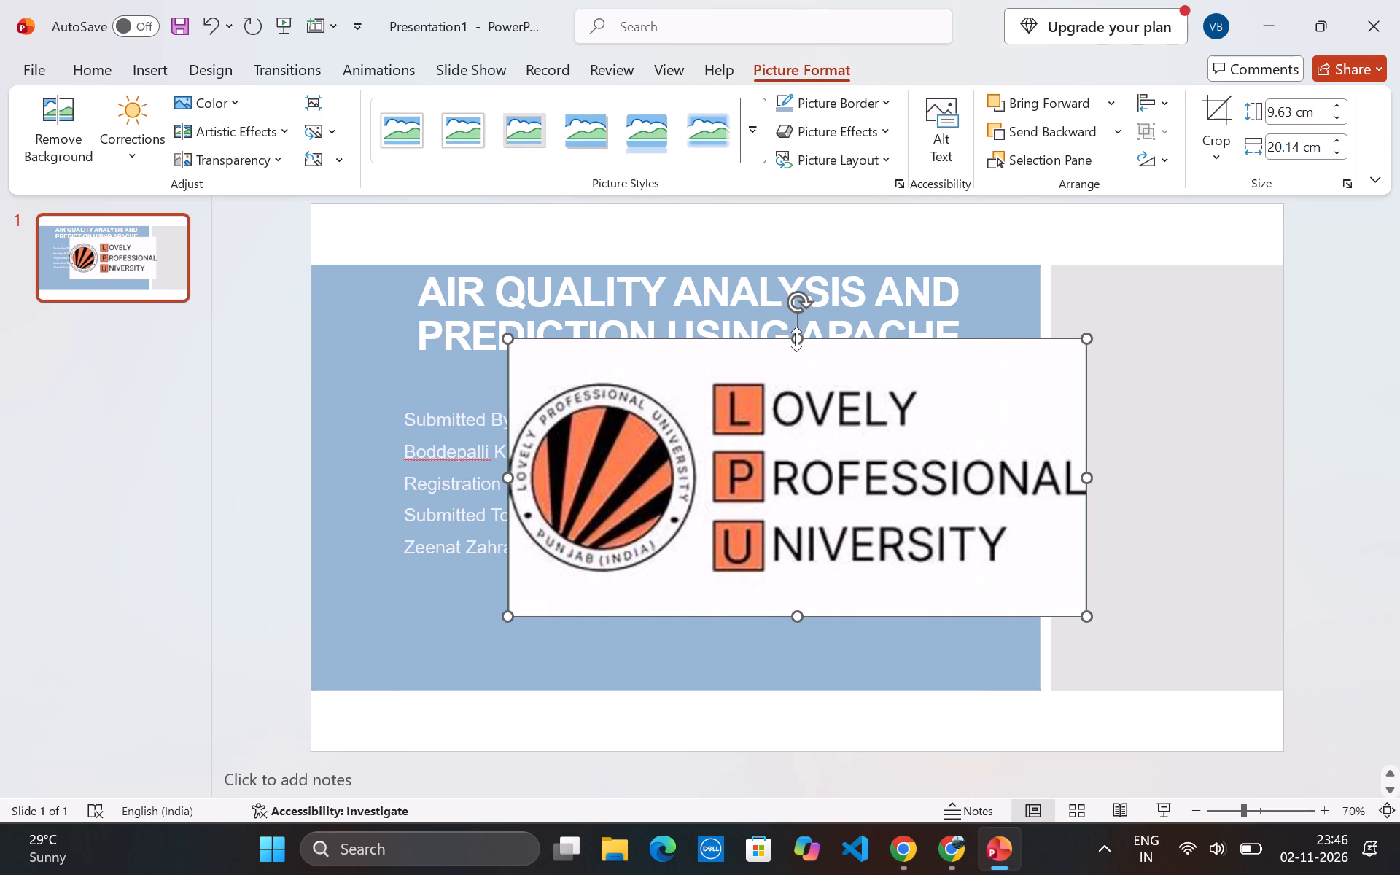
Shrink the university logo to about 5.53 cm high by 11.09 cm wide and place it beside the submission details, near the blue panel's right edge.
{"action": "left_click_drag", "start_coordinate": [796, 339], "coordinate": [790, 432]}
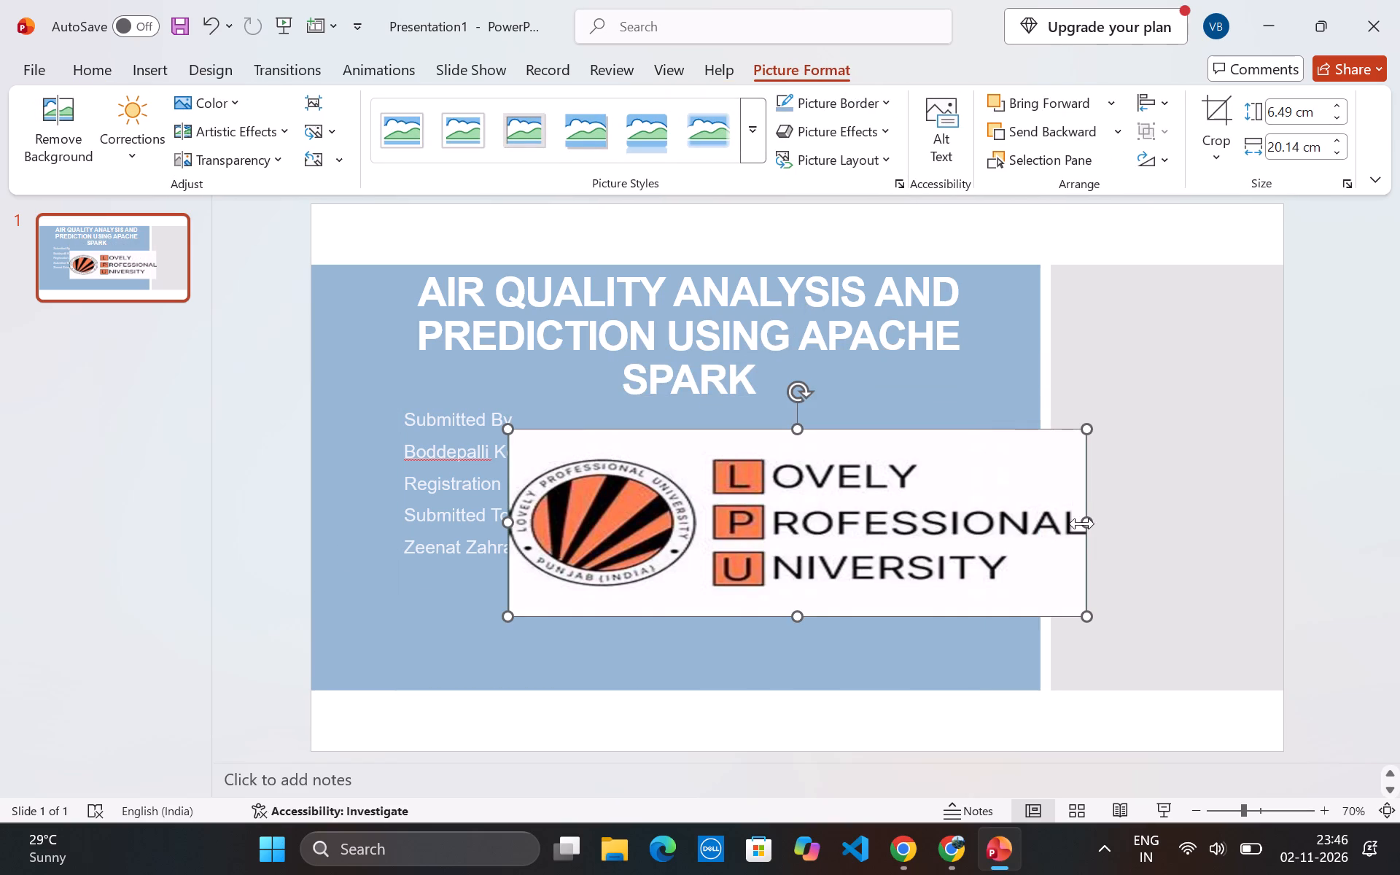
{"action": "left_click_drag", "start_coordinate": [1087, 524], "coordinate": [892, 550]}
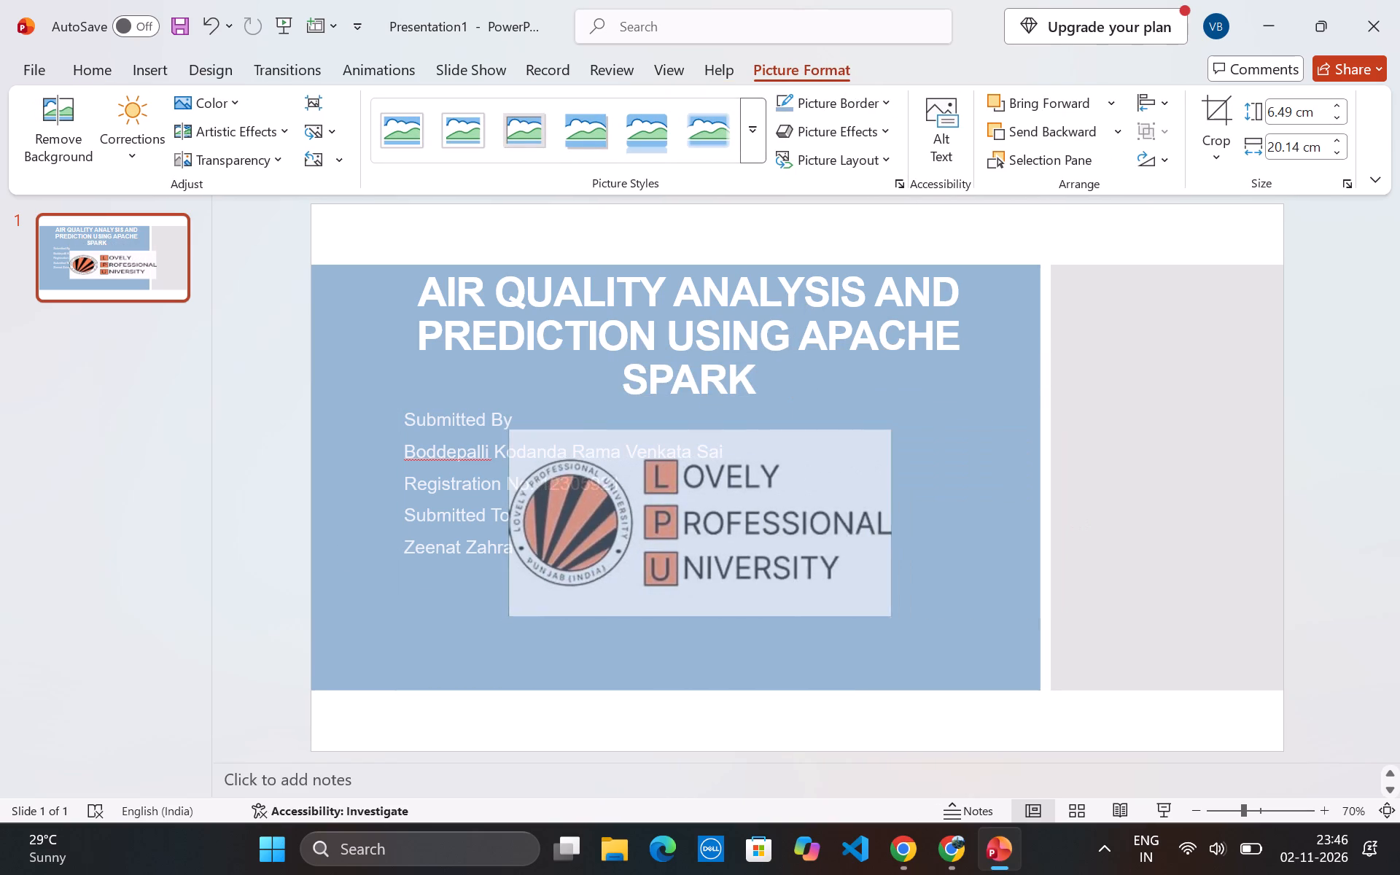
{"action": "left_click_drag", "start_coordinate": [892, 550], "coordinate": [851, 555]}
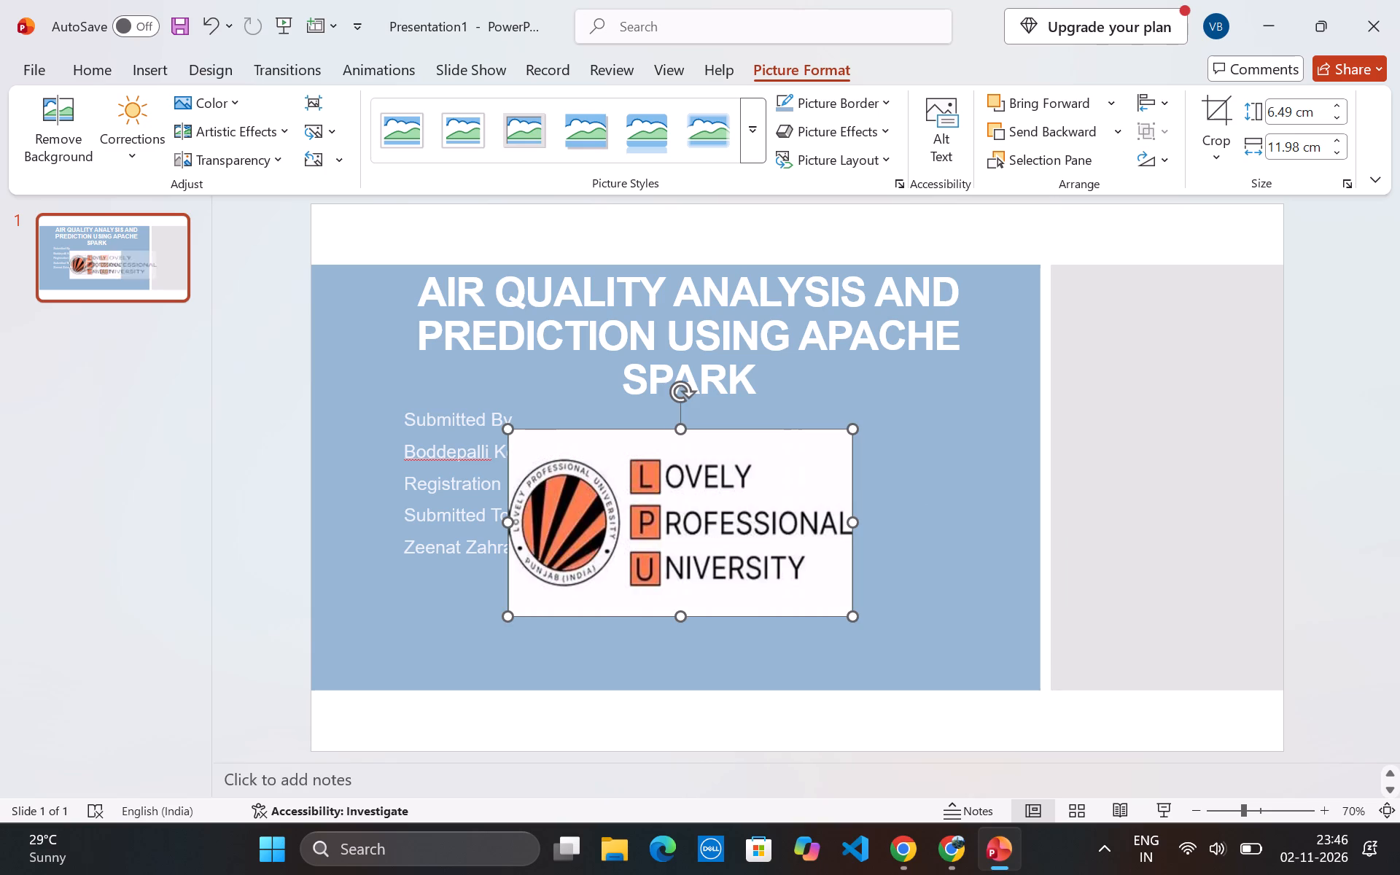
{"action": "left_click_drag", "start_coordinate": [679, 427], "coordinate": [686, 453]}
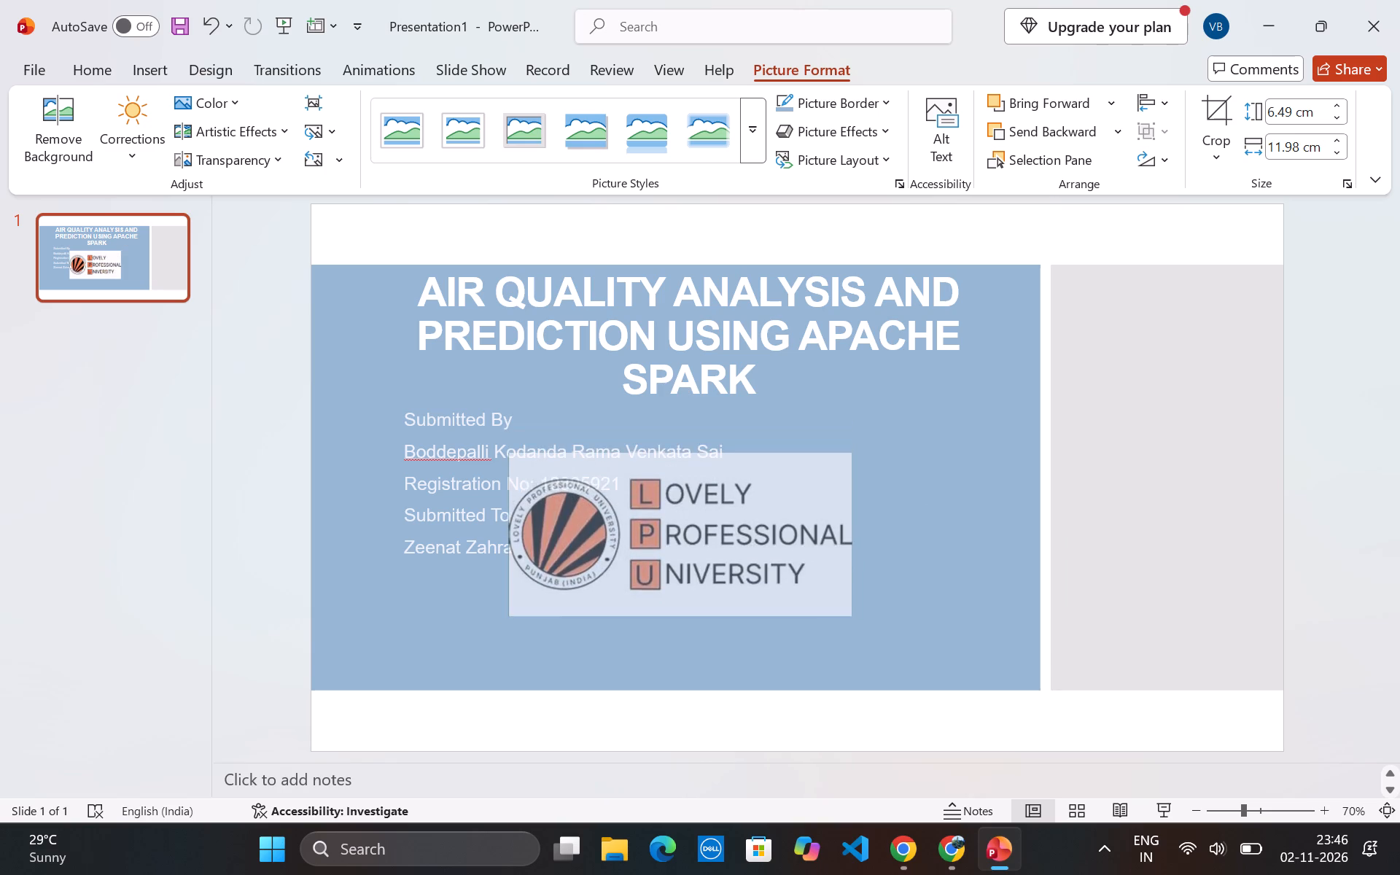
{"action": "left_click_drag", "start_coordinate": [686, 453], "coordinate": [685, 457]}
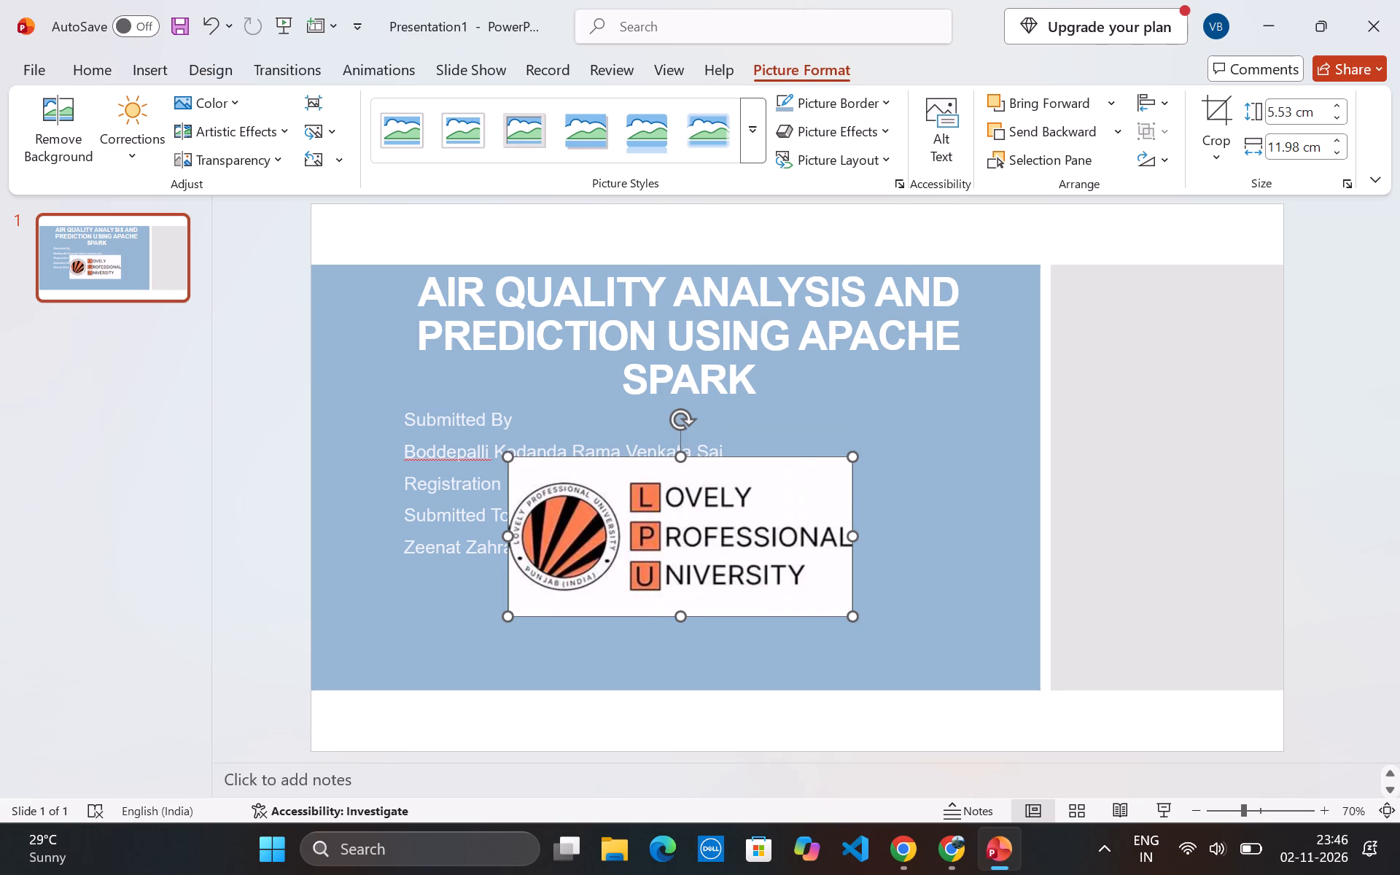
{"action": "left_click_drag", "start_coordinate": [855, 532], "coordinate": [827, 540]}
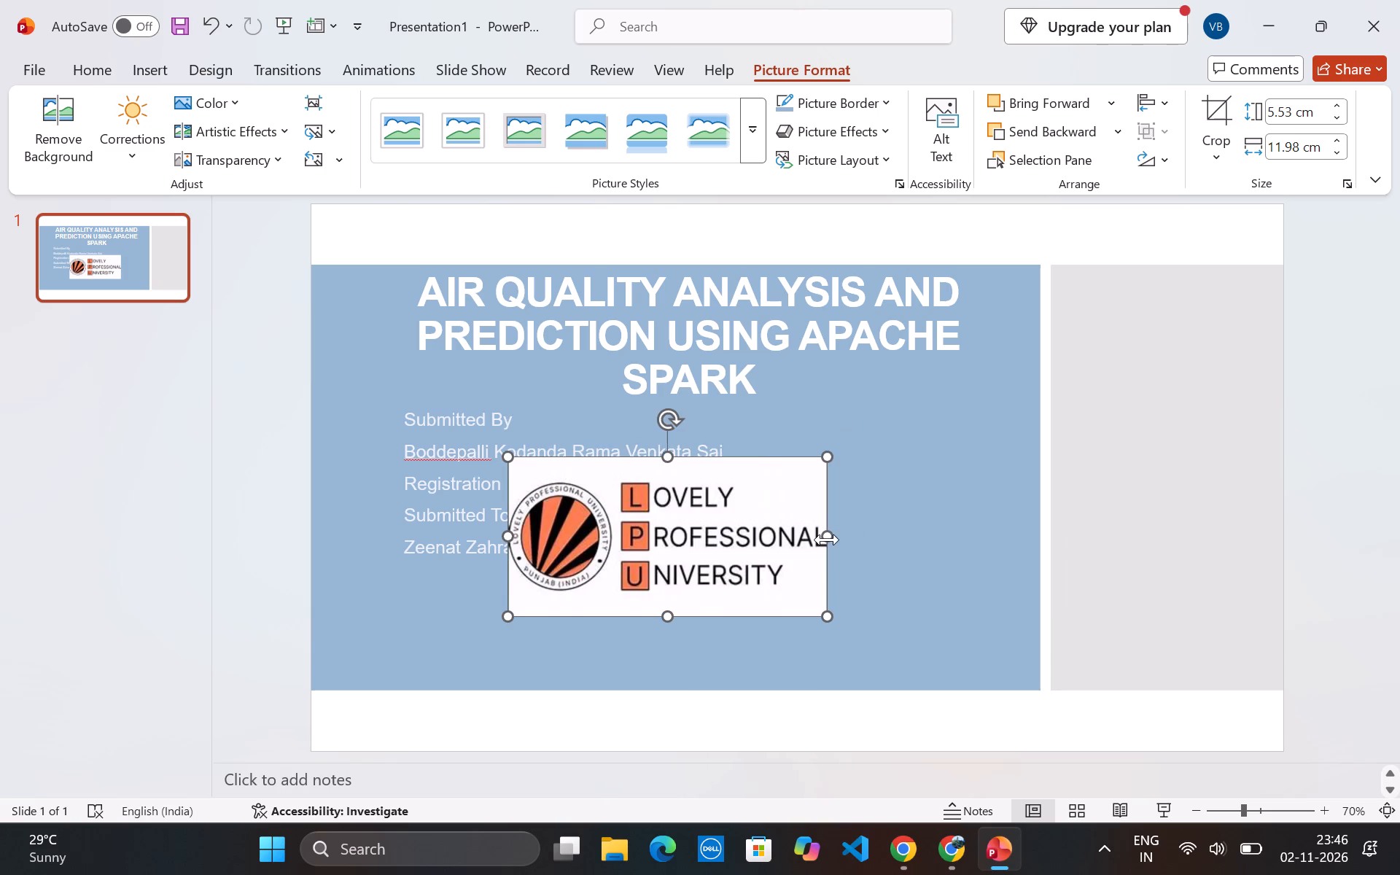
{"action": "left_click_drag", "start_coordinate": [677, 474], "coordinate": [669, 525]}
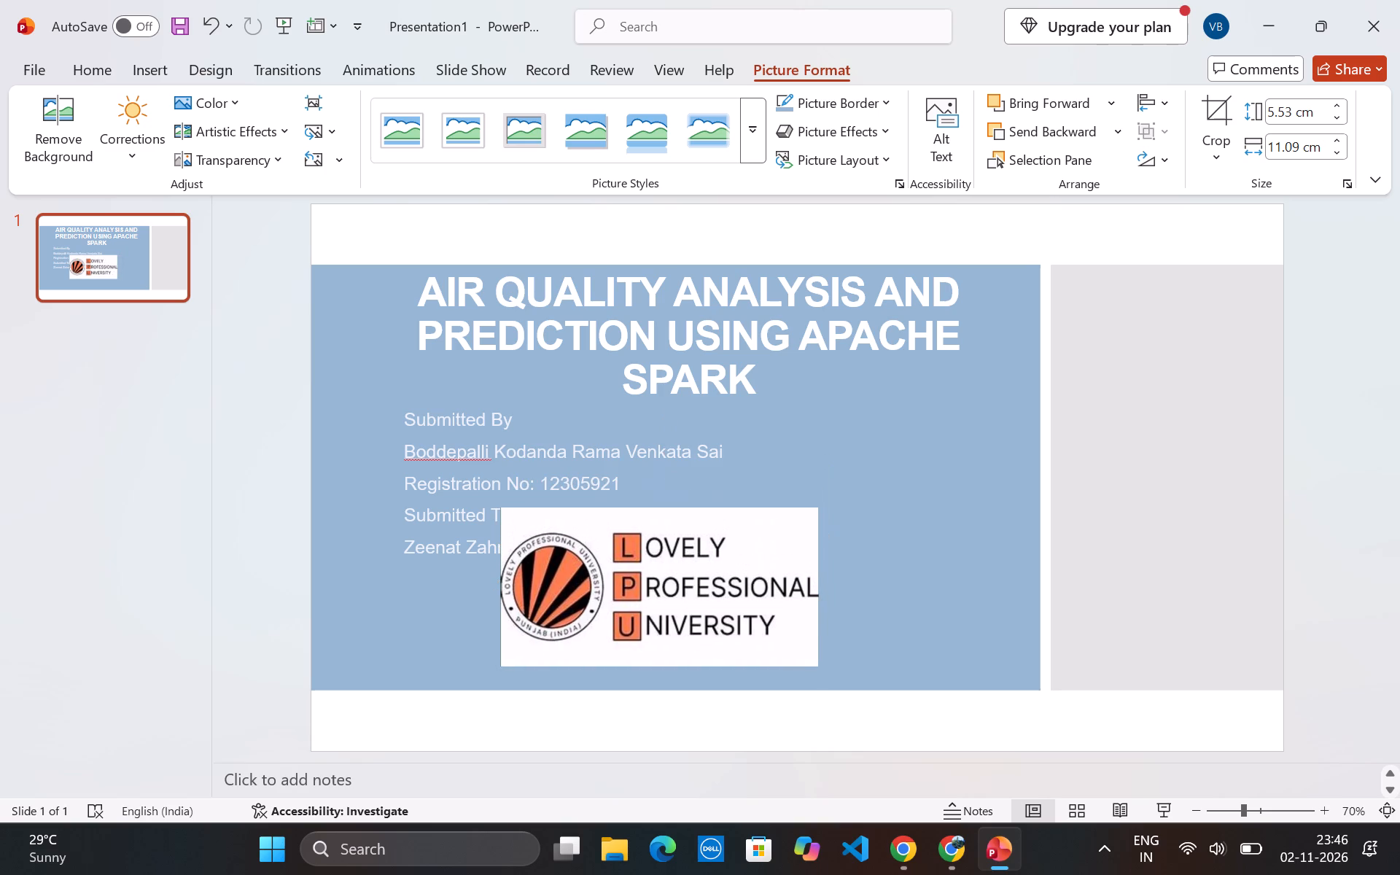
{"action": "left_click_drag", "start_coordinate": [669, 525], "coordinate": [885, 448]}
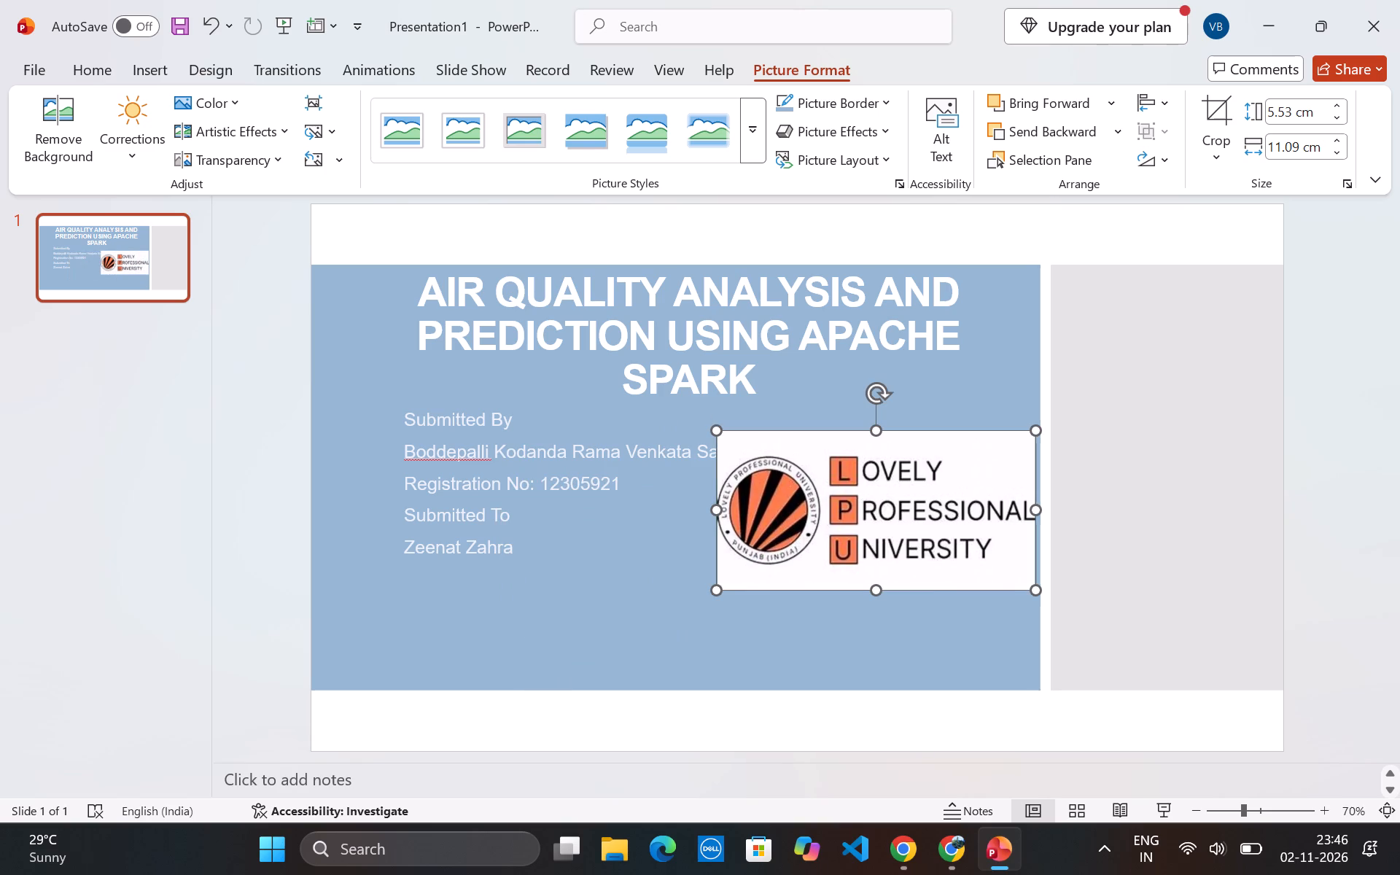
Shift the subtitle box slightly left at the same height and widen it so its right edge nears the blue panel's right edge.
{"action": "left_click", "coordinate": [513, 446]}
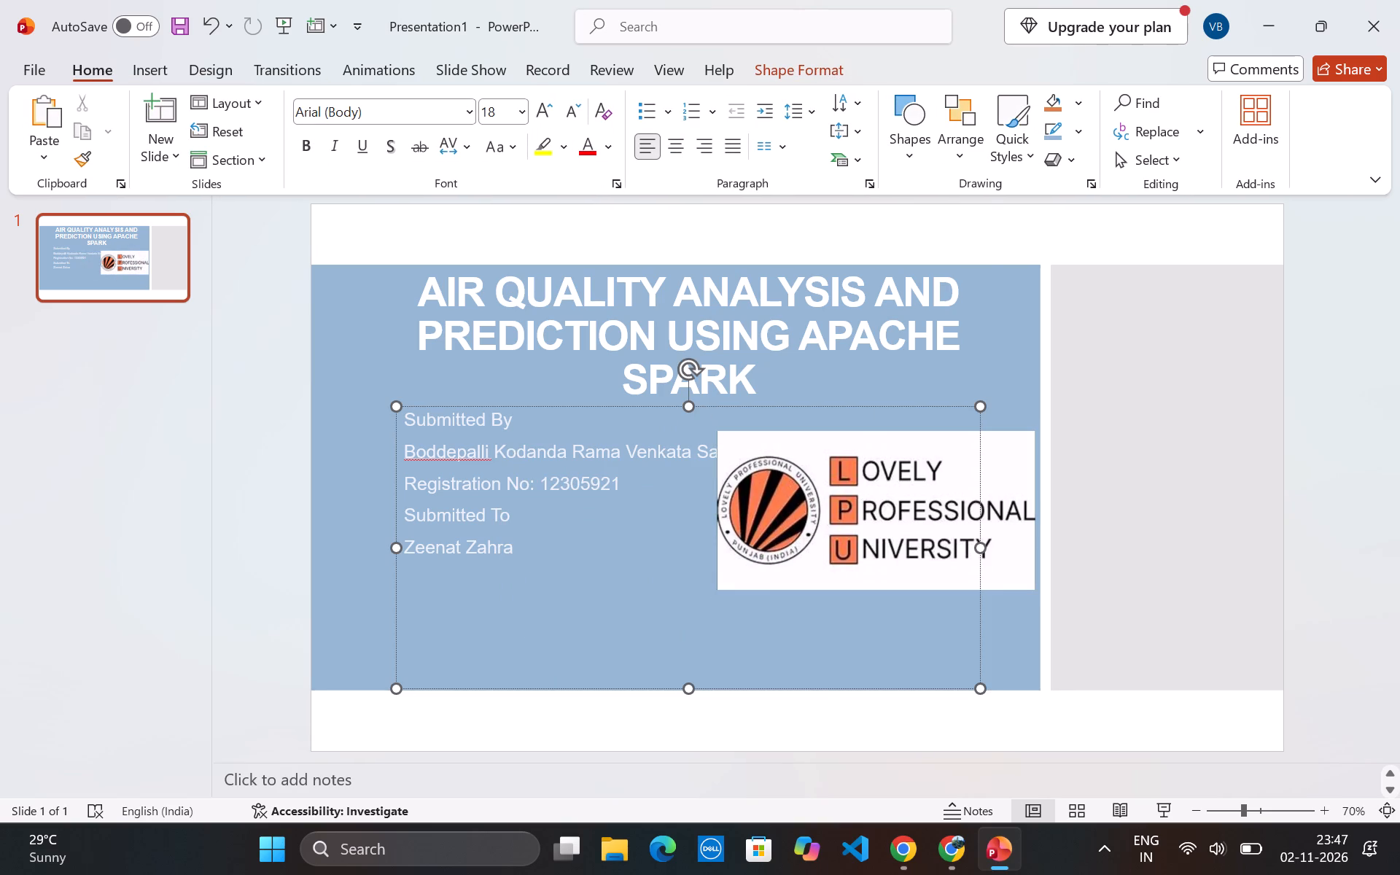
{"action": "left_click_drag", "start_coordinate": [394, 491], "coordinate": [367, 484]}
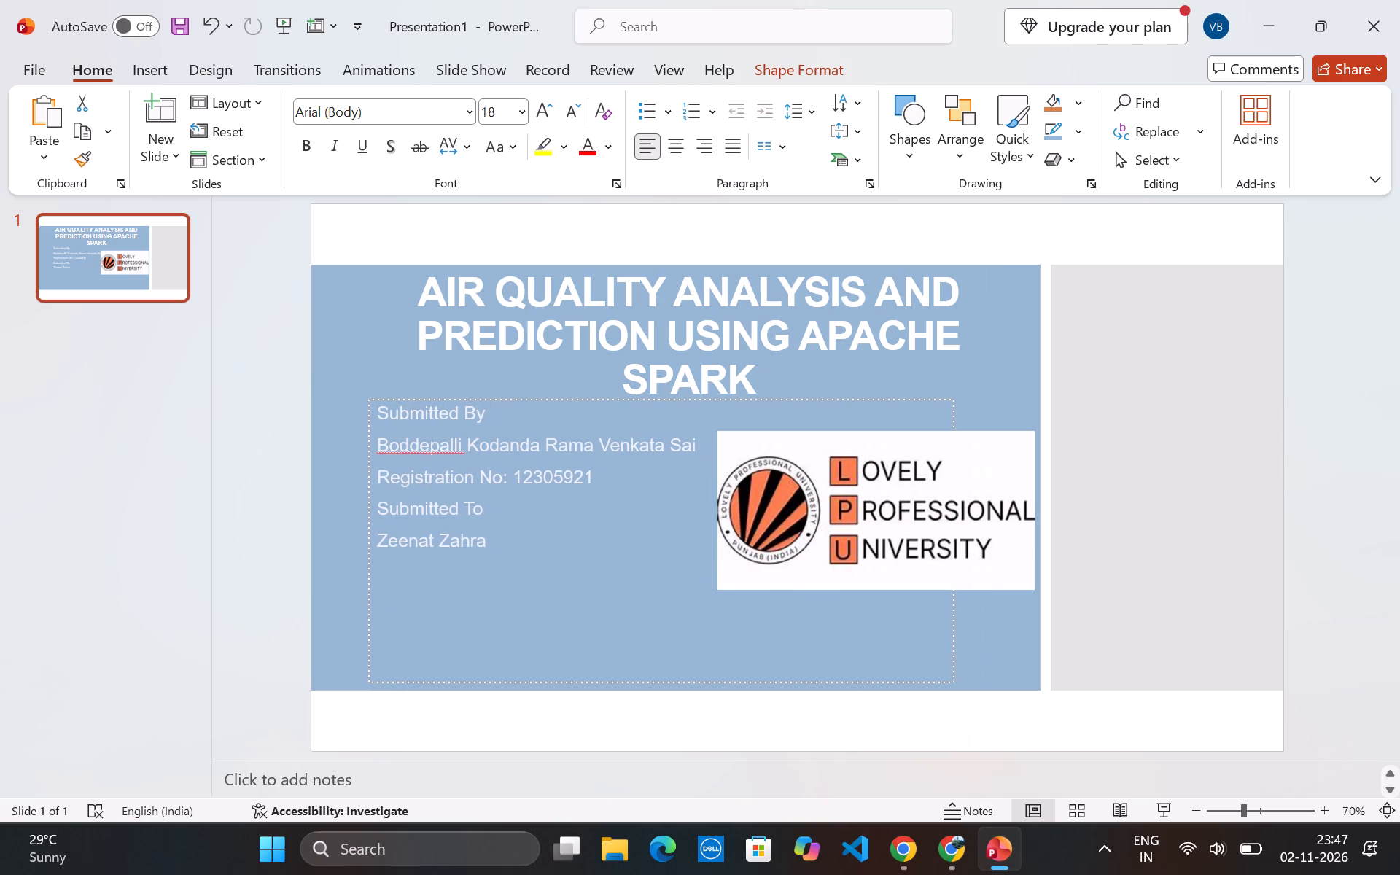
{"action": "left_click_drag", "start_coordinate": [367, 484], "coordinate": [362, 494]}
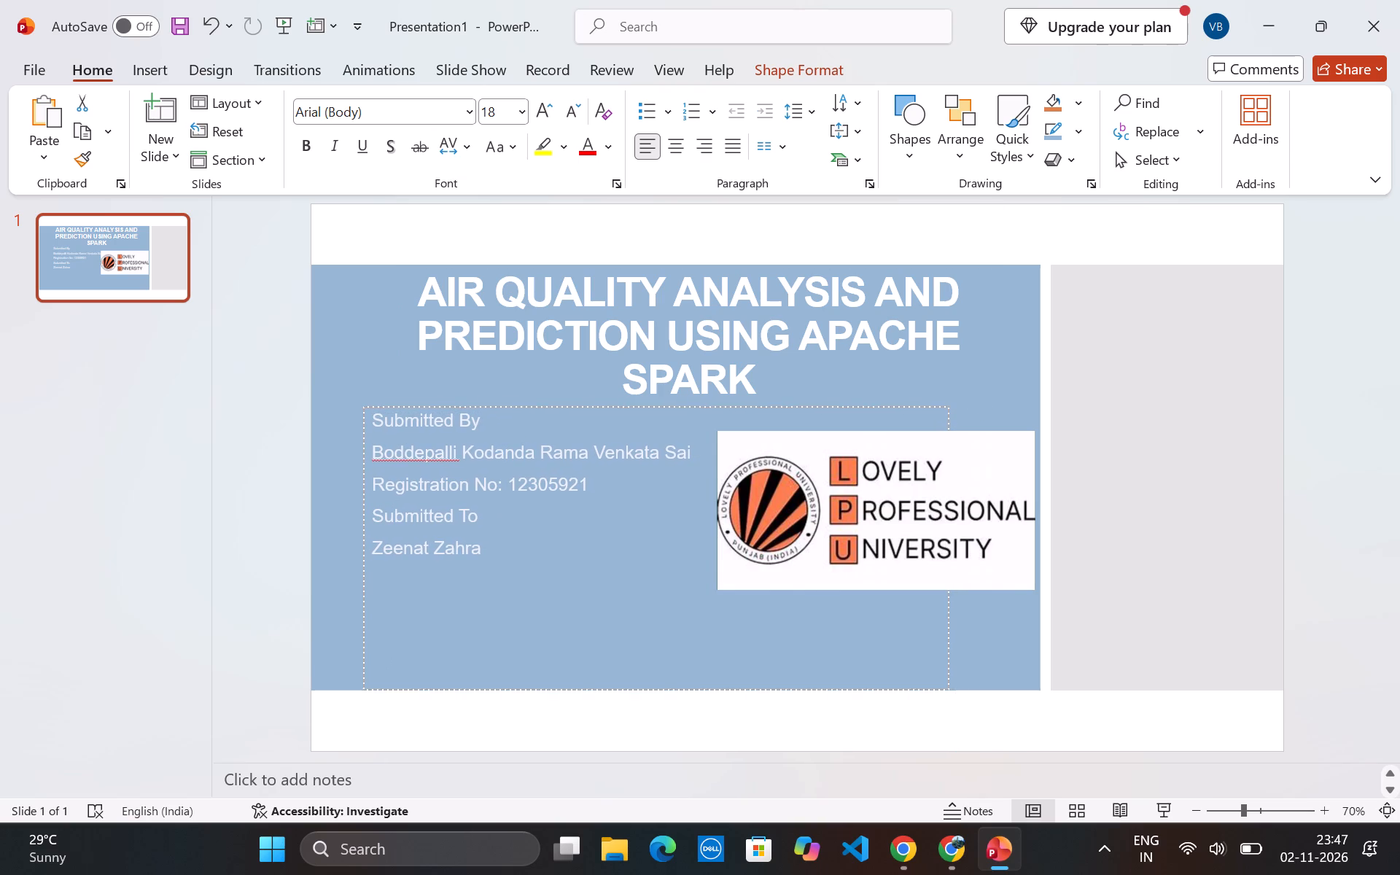
{"action": "left_click_drag", "start_coordinate": [362, 494], "coordinate": [362, 496]}
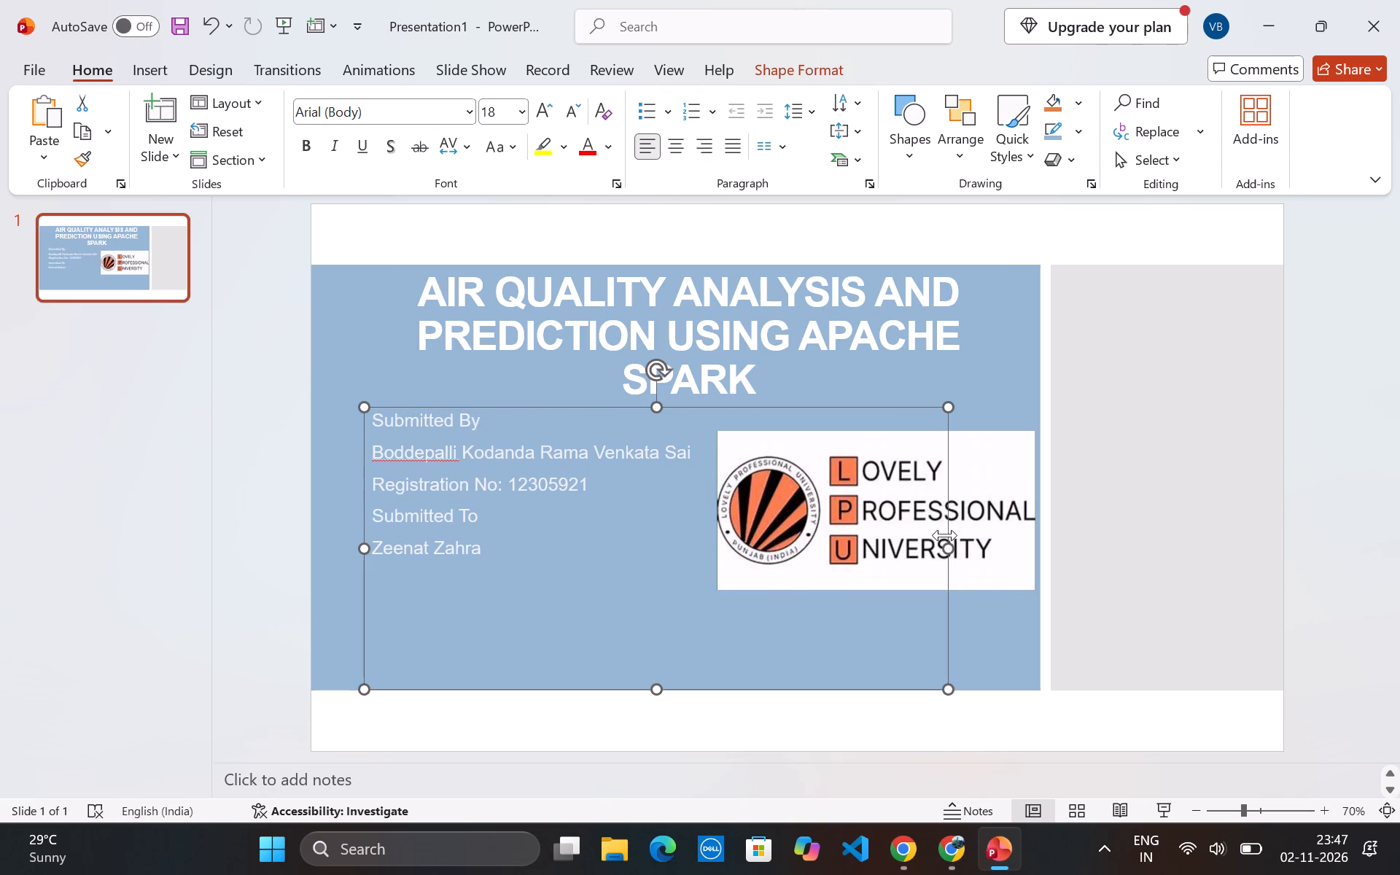
{"action": "left_click_drag", "start_coordinate": [946, 553], "coordinate": [1024, 553]}
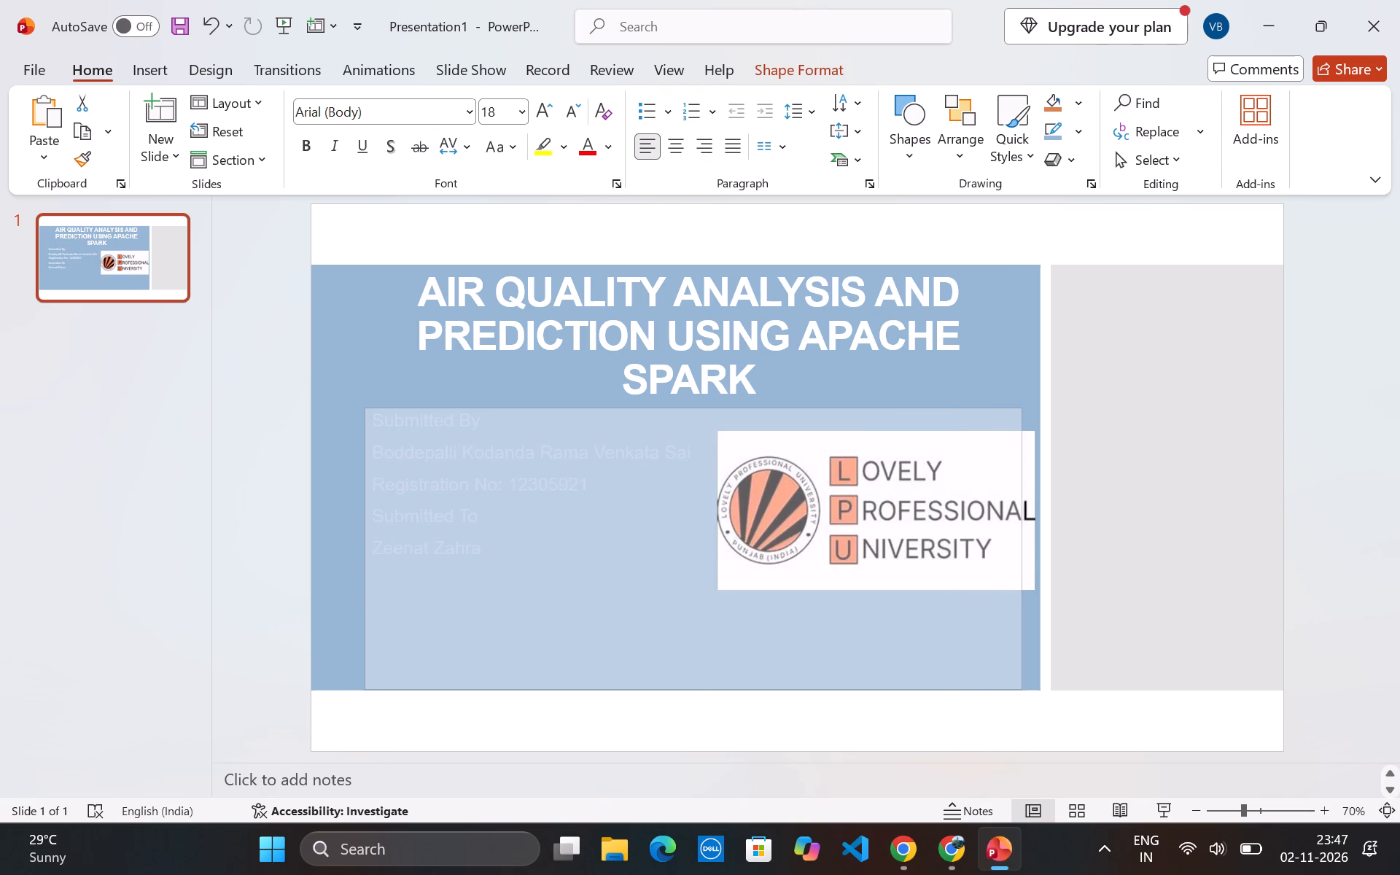
{"action": "left_click_drag", "start_coordinate": [1024, 553], "coordinate": [1027, 553]}
Reduce the logo's height and width further and centre it beneath the title, resting on the blue panel's bottom edge below the submission details.
{"action": "left_click_drag", "start_coordinate": [882, 452], "coordinate": [771, 515]}
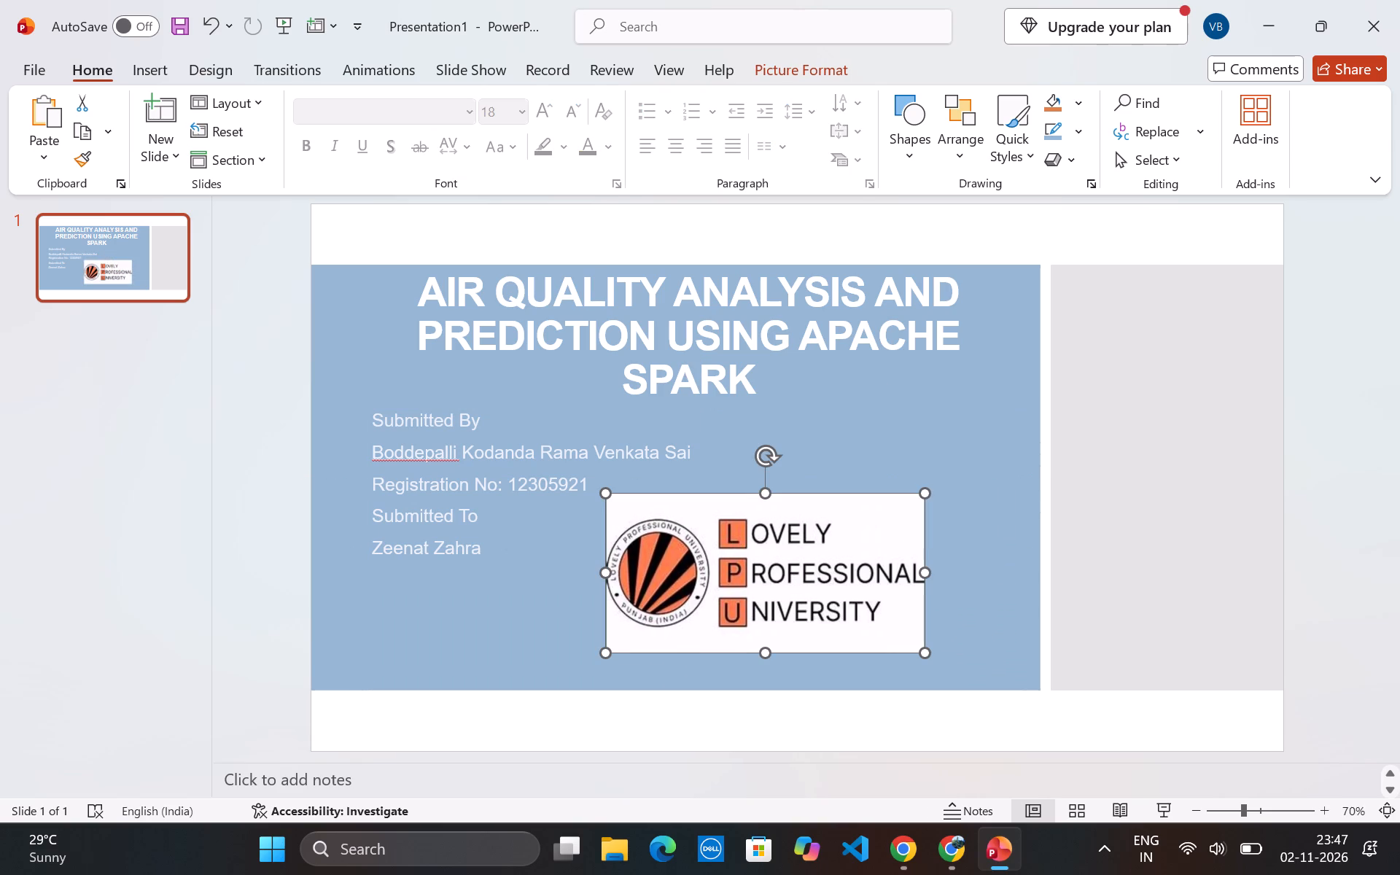
{"action": "left_click_drag", "start_coordinate": [764, 653], "coordinate": [767, 627]}
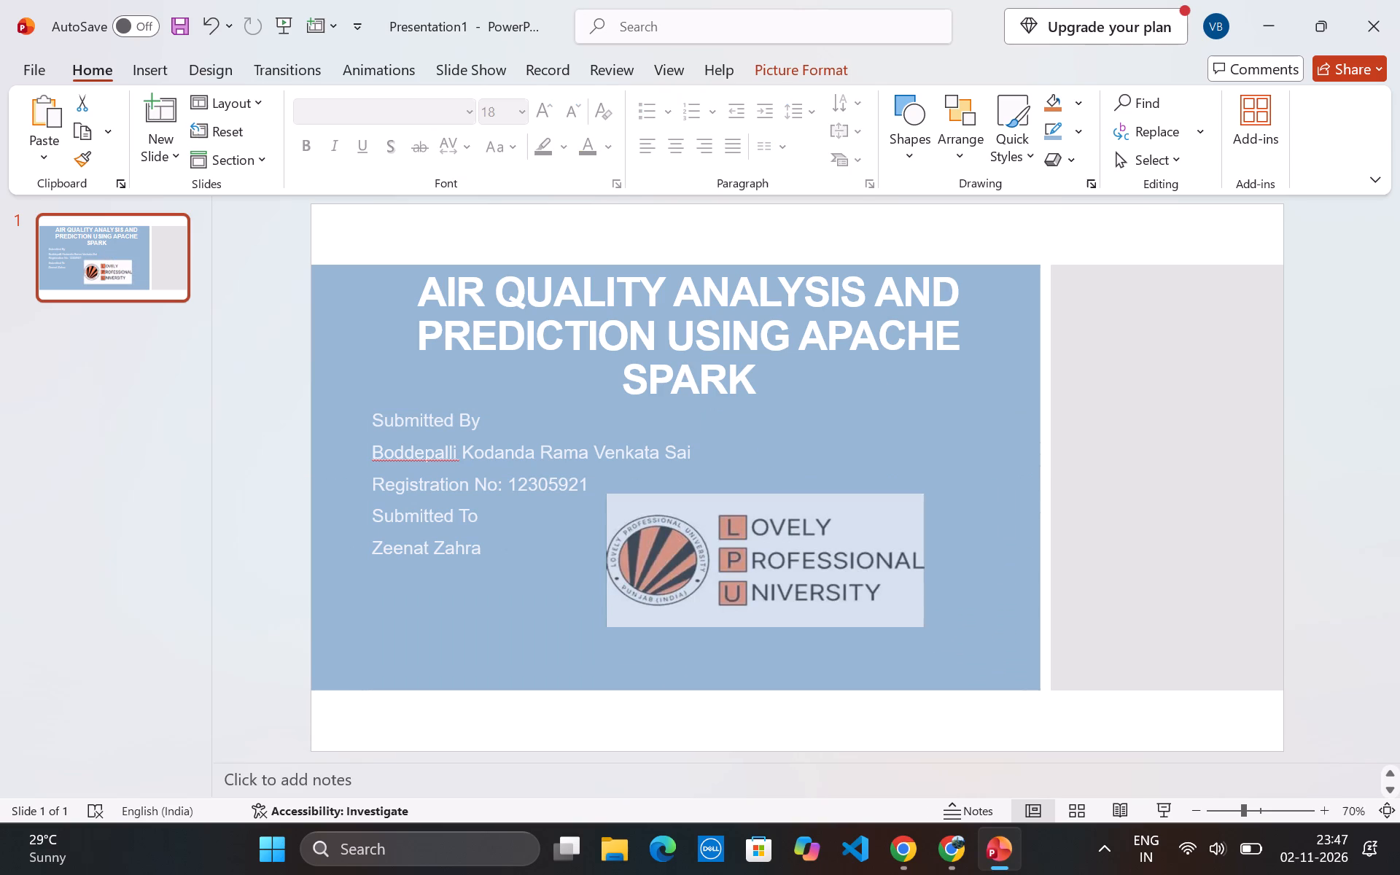
{"action": "left_click_drag", "start_coordinate": [767, 627], "coordinate": [767, 621]}
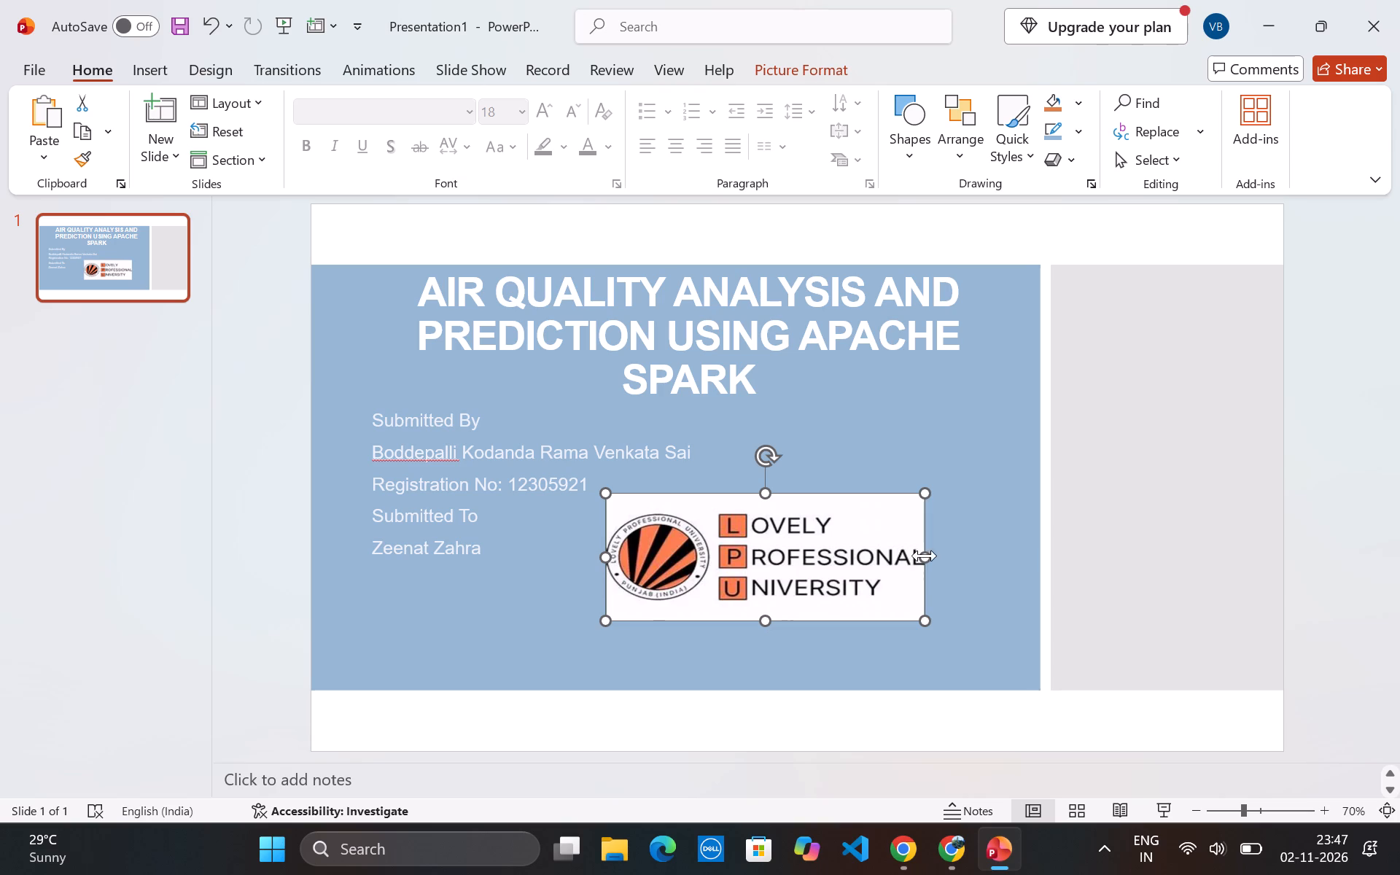
{"action": "left_click_drag", "start_coordinate": [925, 556], "coordinate": [822, 551]}
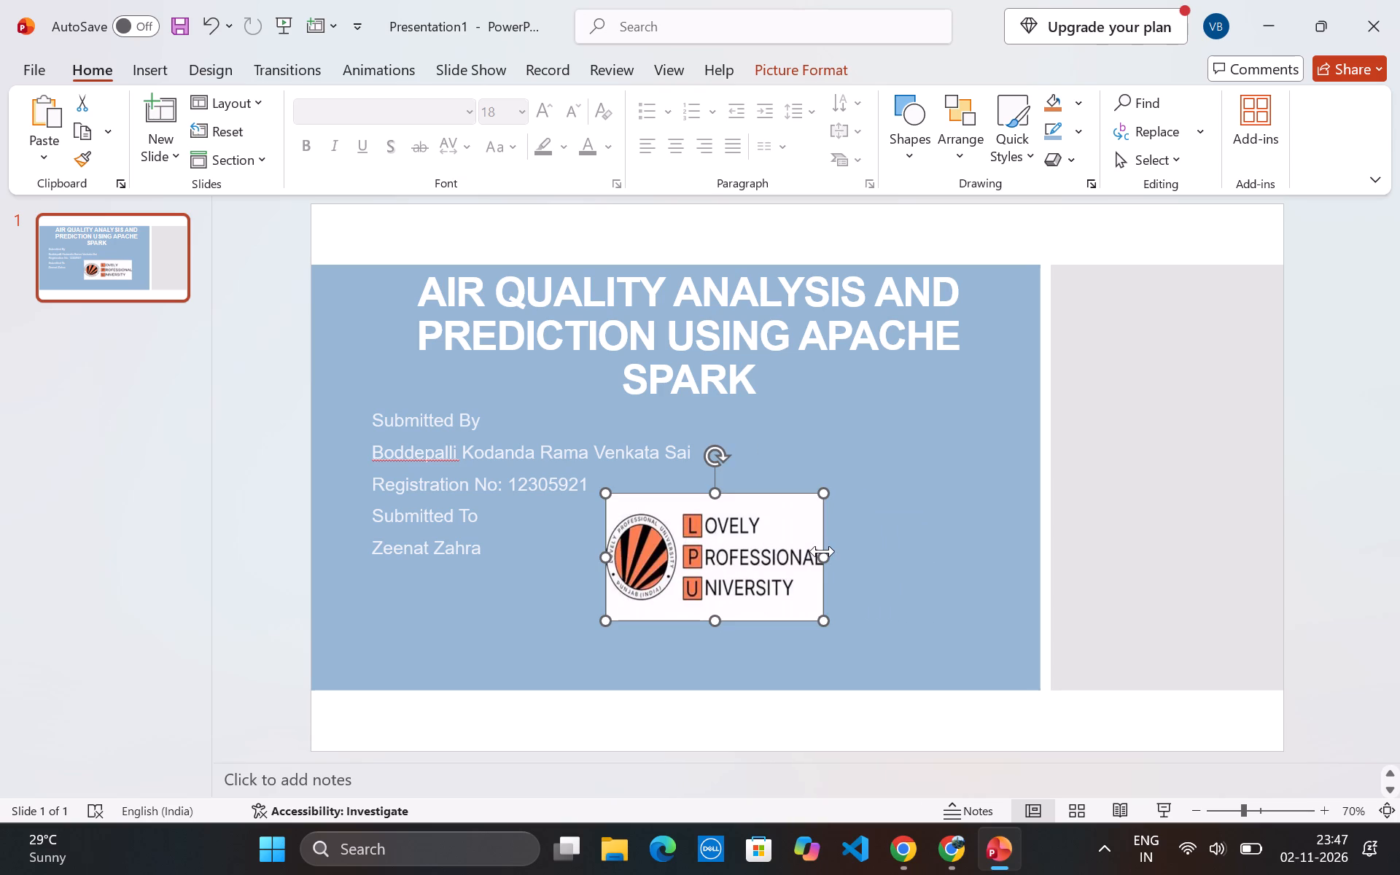
{"action": "left_click_drag", "start_coordinate": [715, 502], "coordinate": [693, 556]}
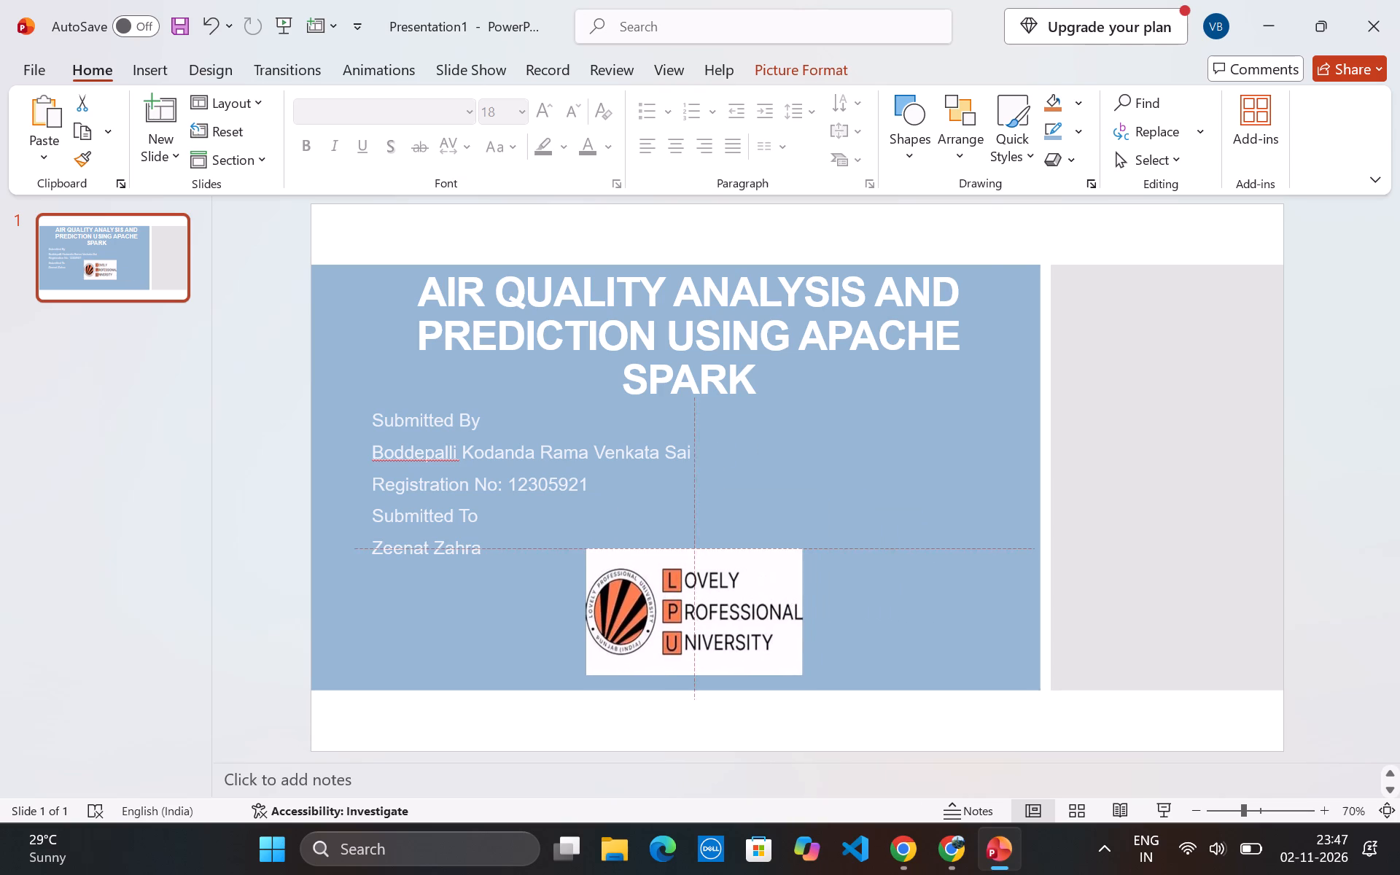
{"action": "left_click_drag", "start_coordinate": [693, 556], "coordinate": [689, 565]}
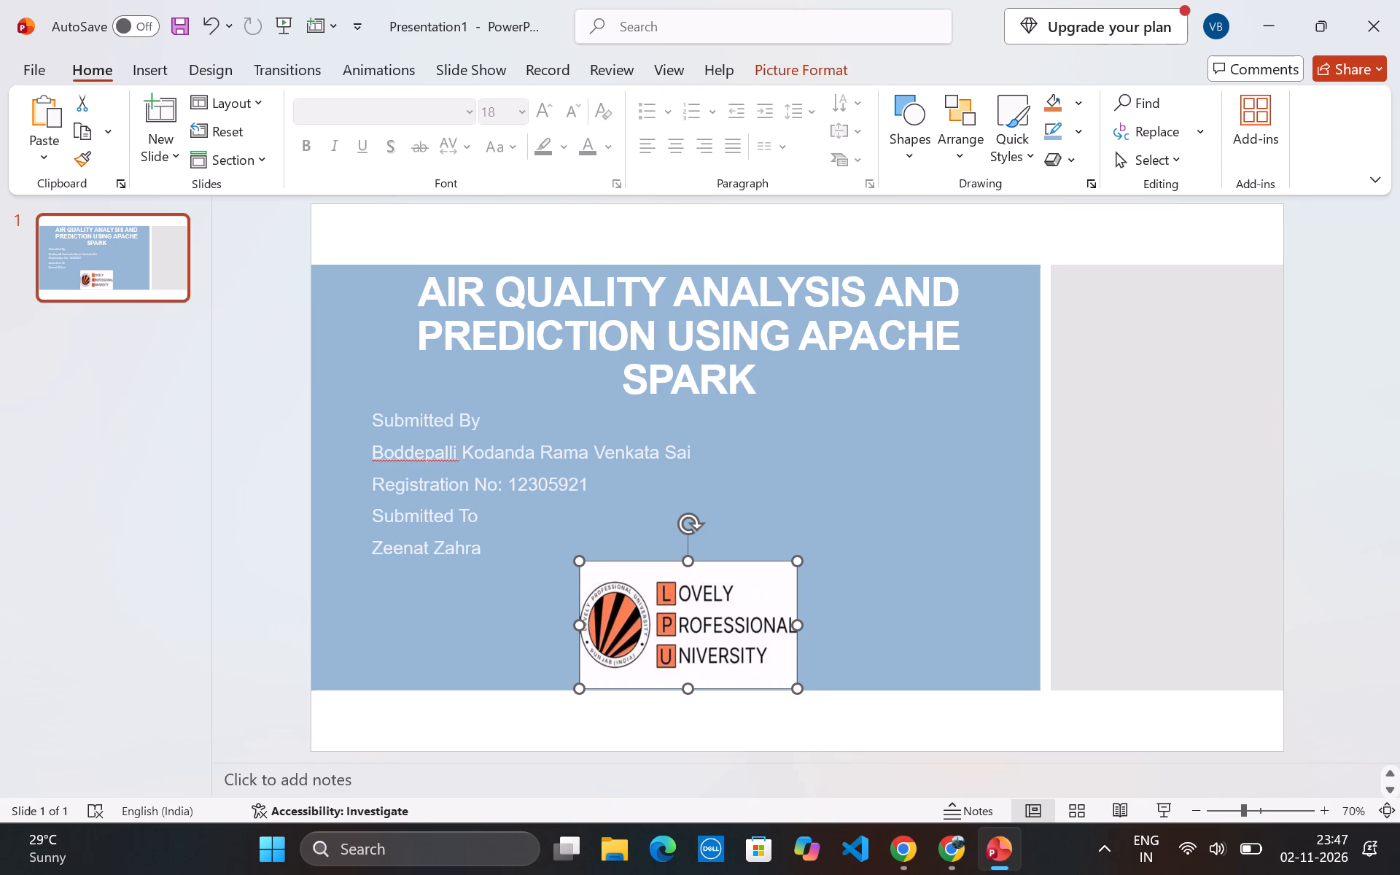
{"action": "left_click", "coordinate": [685, 247]}
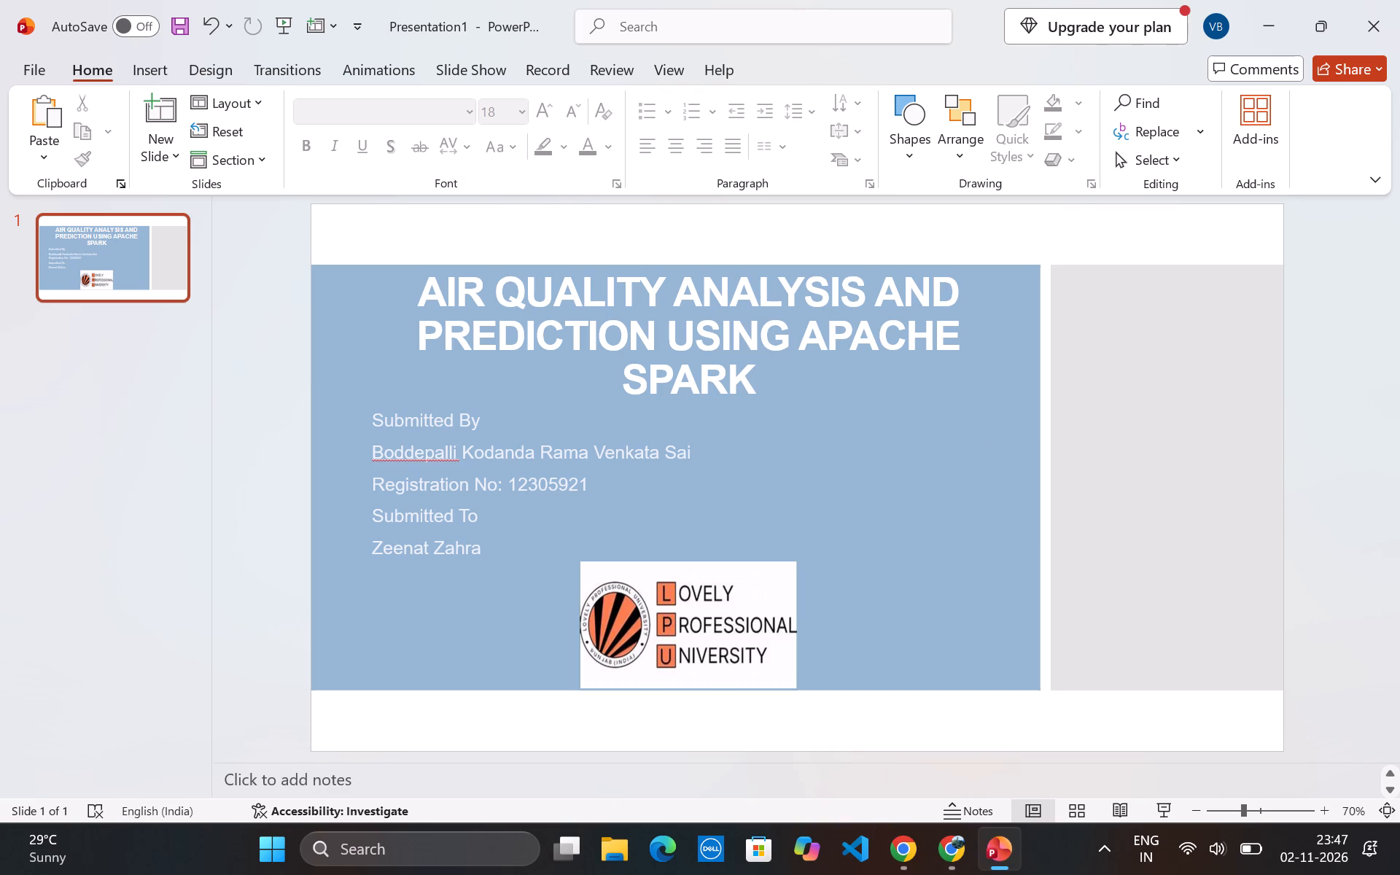
Capture a rectangular screen snip covering the whole title slide.
{"action": "key", "text": "Print"}
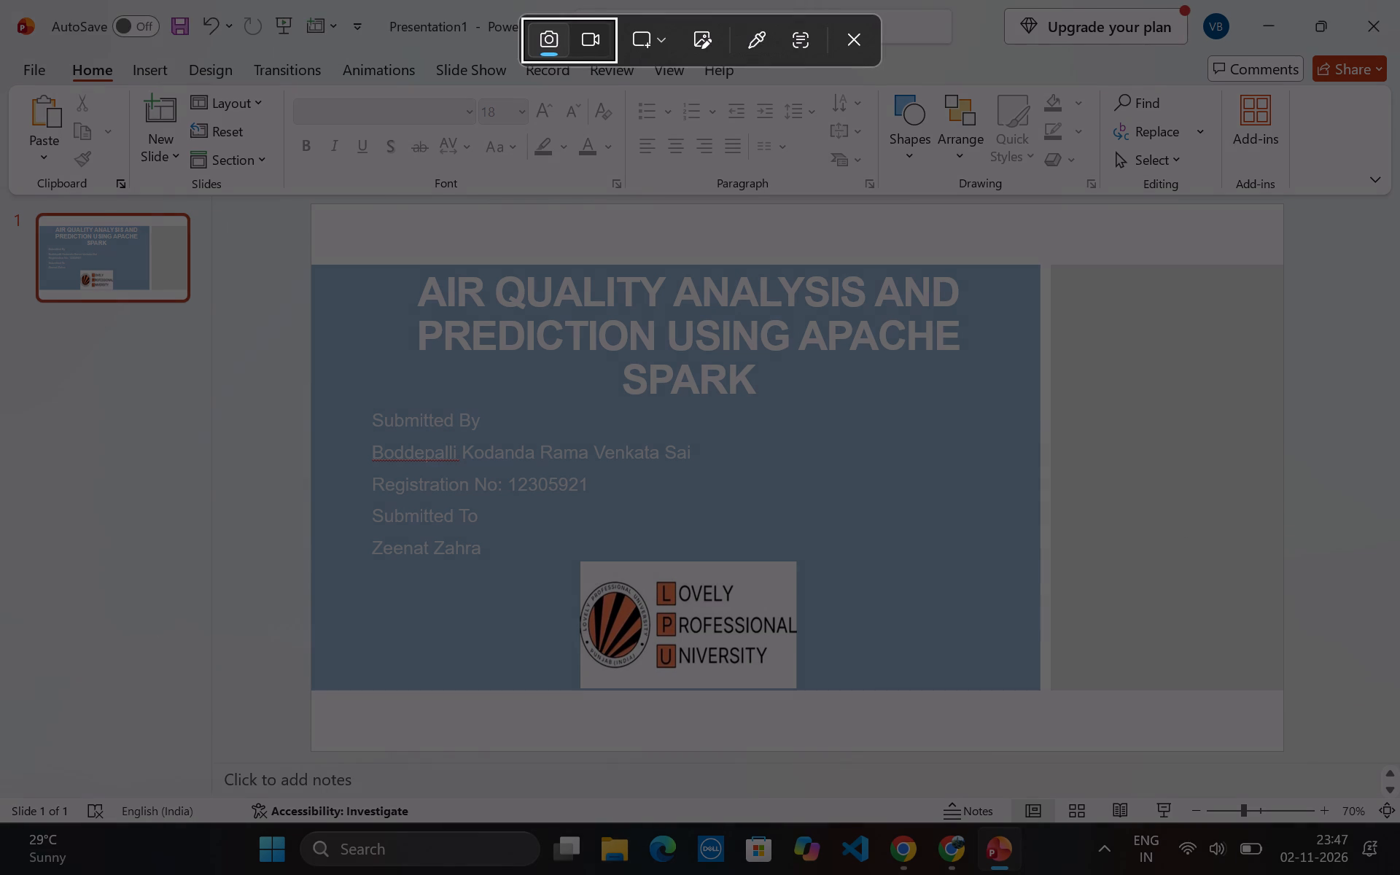
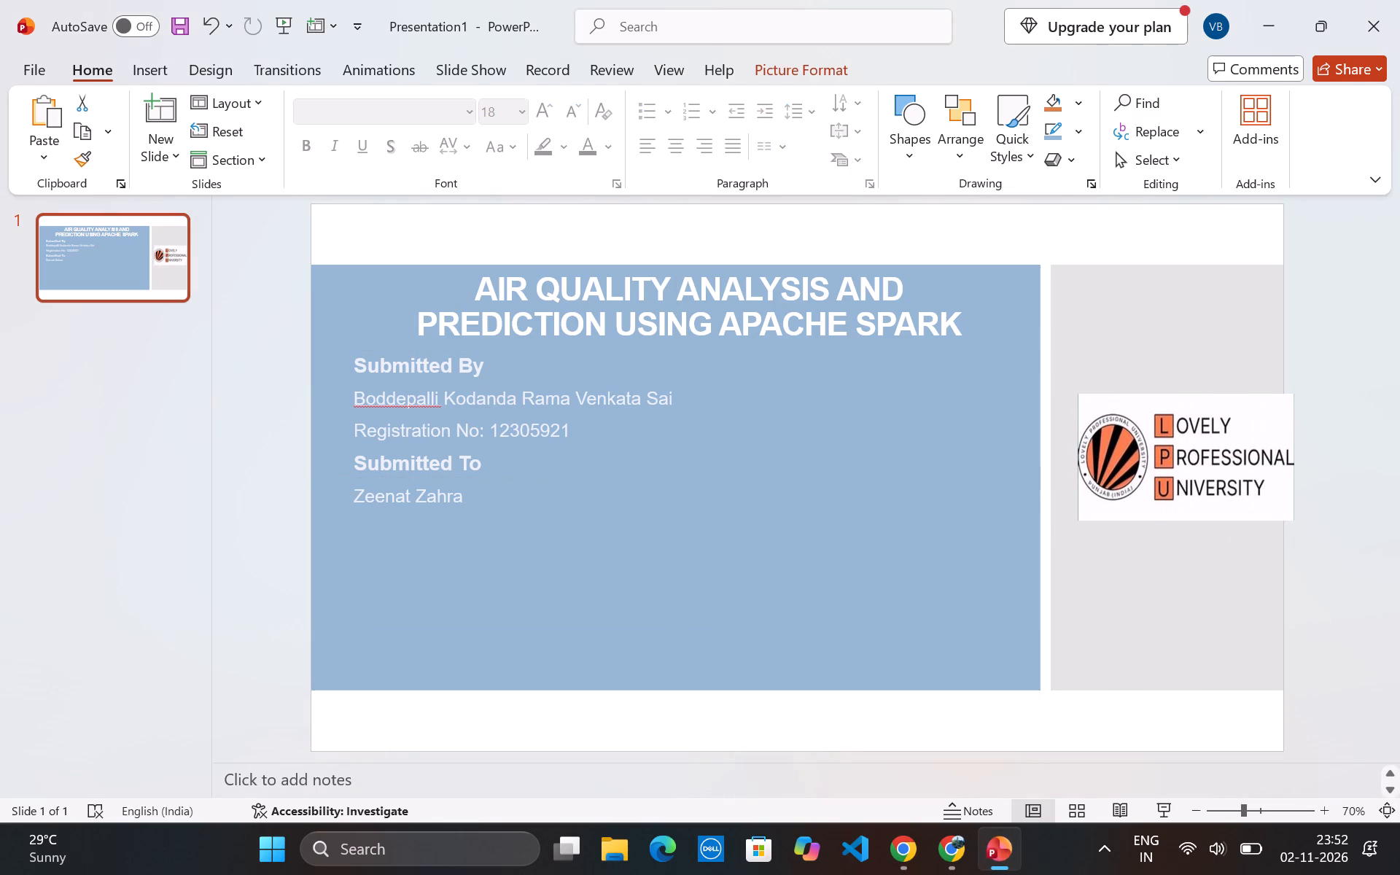
{"action": "left_click_drag", "start_coordinate": [1173, 395], "coordinate": [1154, 326]}
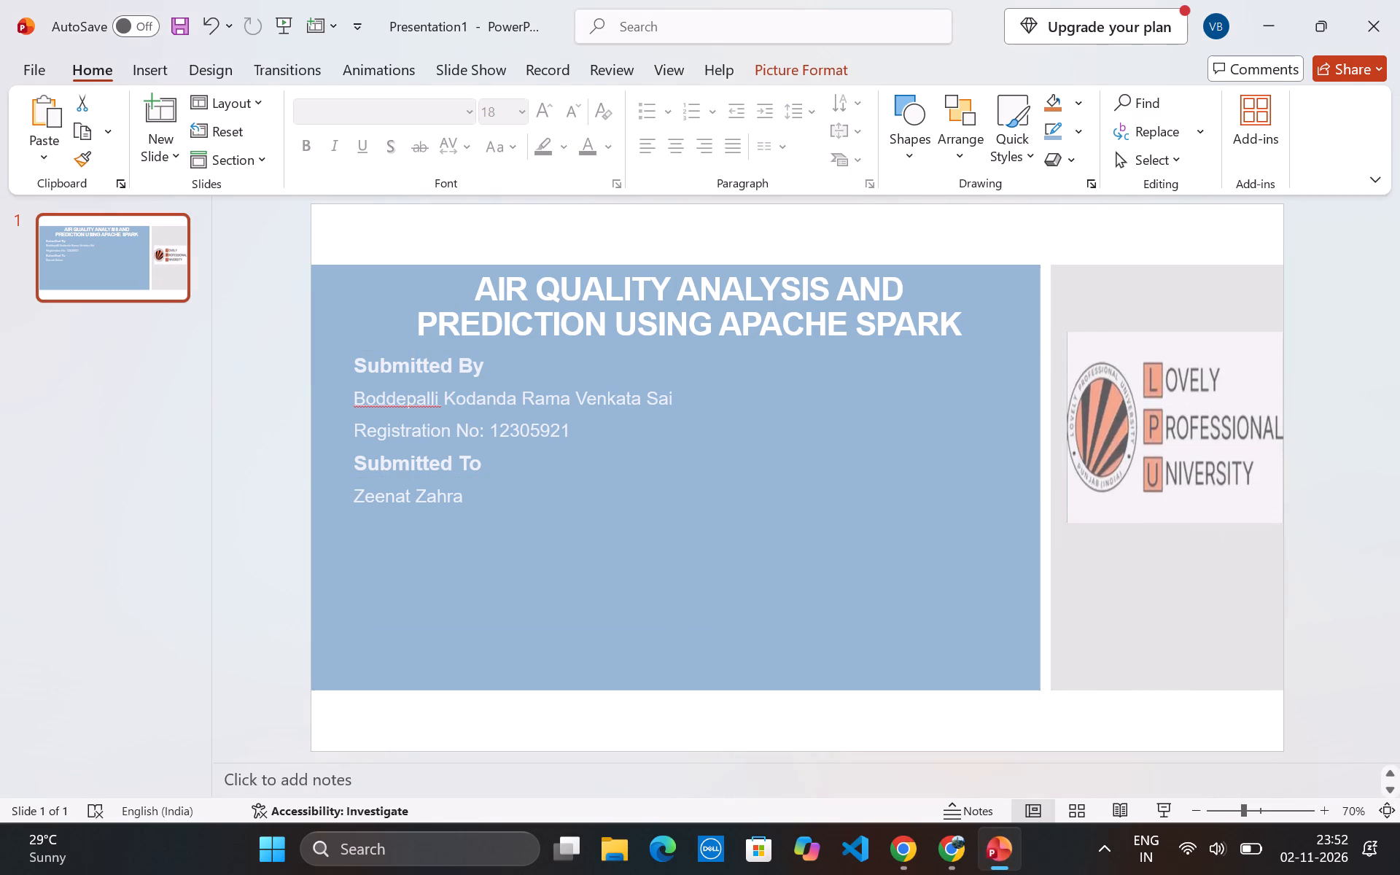
{"action": "left_click_drag", "start_coordinate": [1154, 326], "coordinate": [1135, 268]}
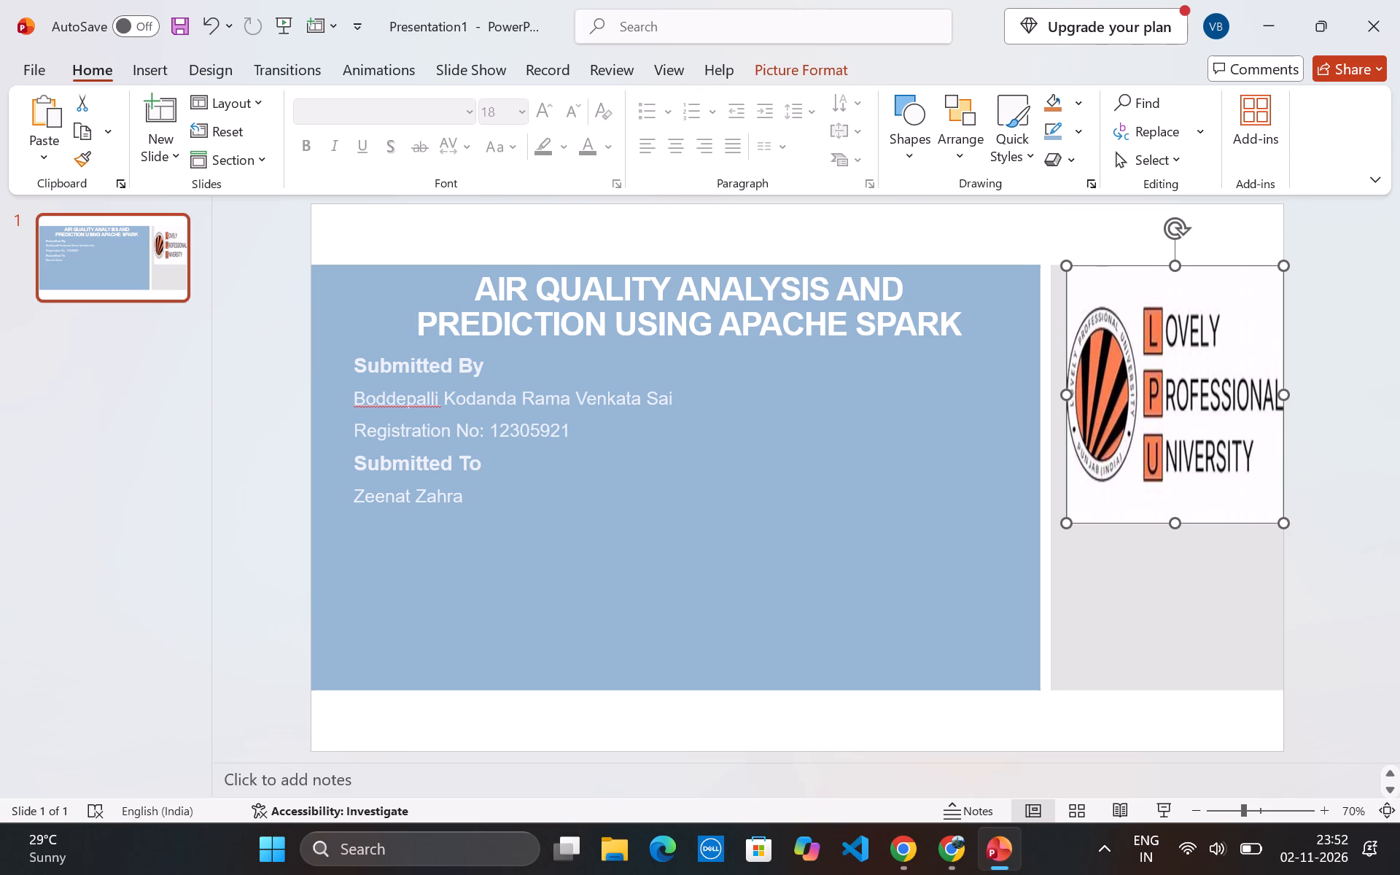
{"action": "left_click_drag", "start_coordinate": [1067, 394], "coordinate": [1049, 395]}
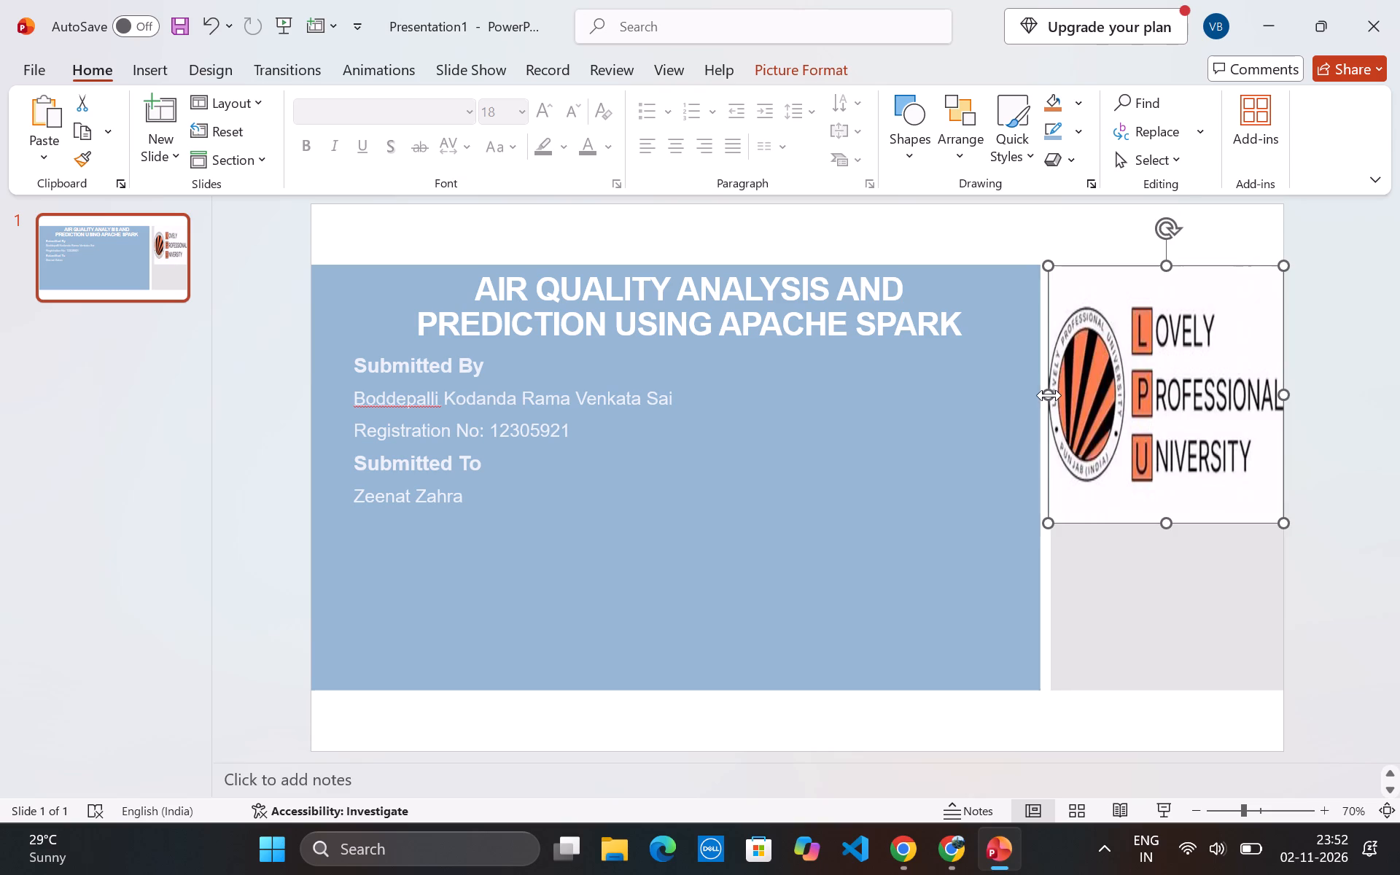
{"action": "left_click_drag", "start_coordinate": [1167, 520], "coordinate": [1186, 580]}
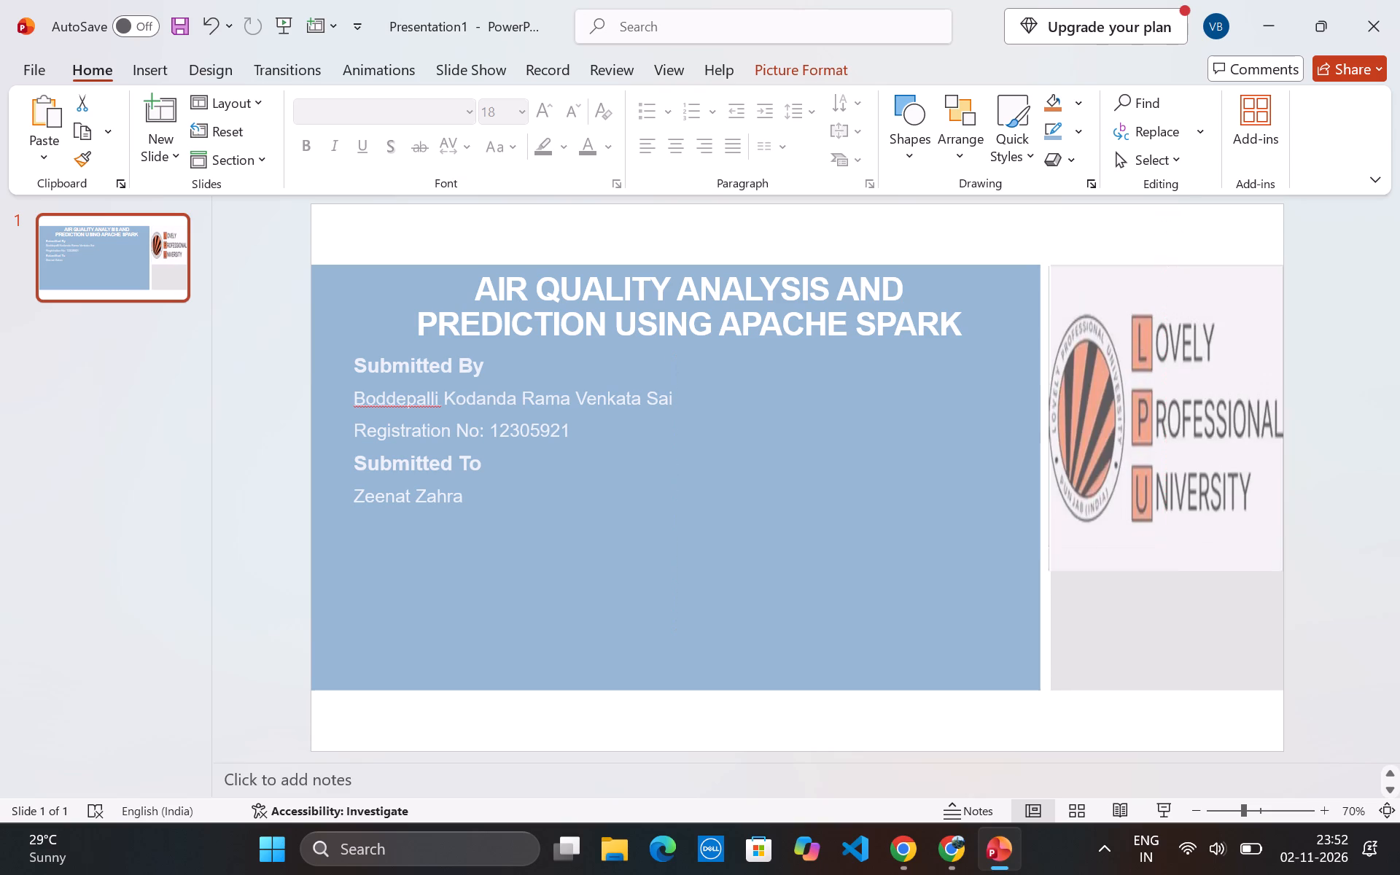
{"action": "left_click_drag", "start_coordinate": [1186, 580], "coordinate": [1217, 687]}
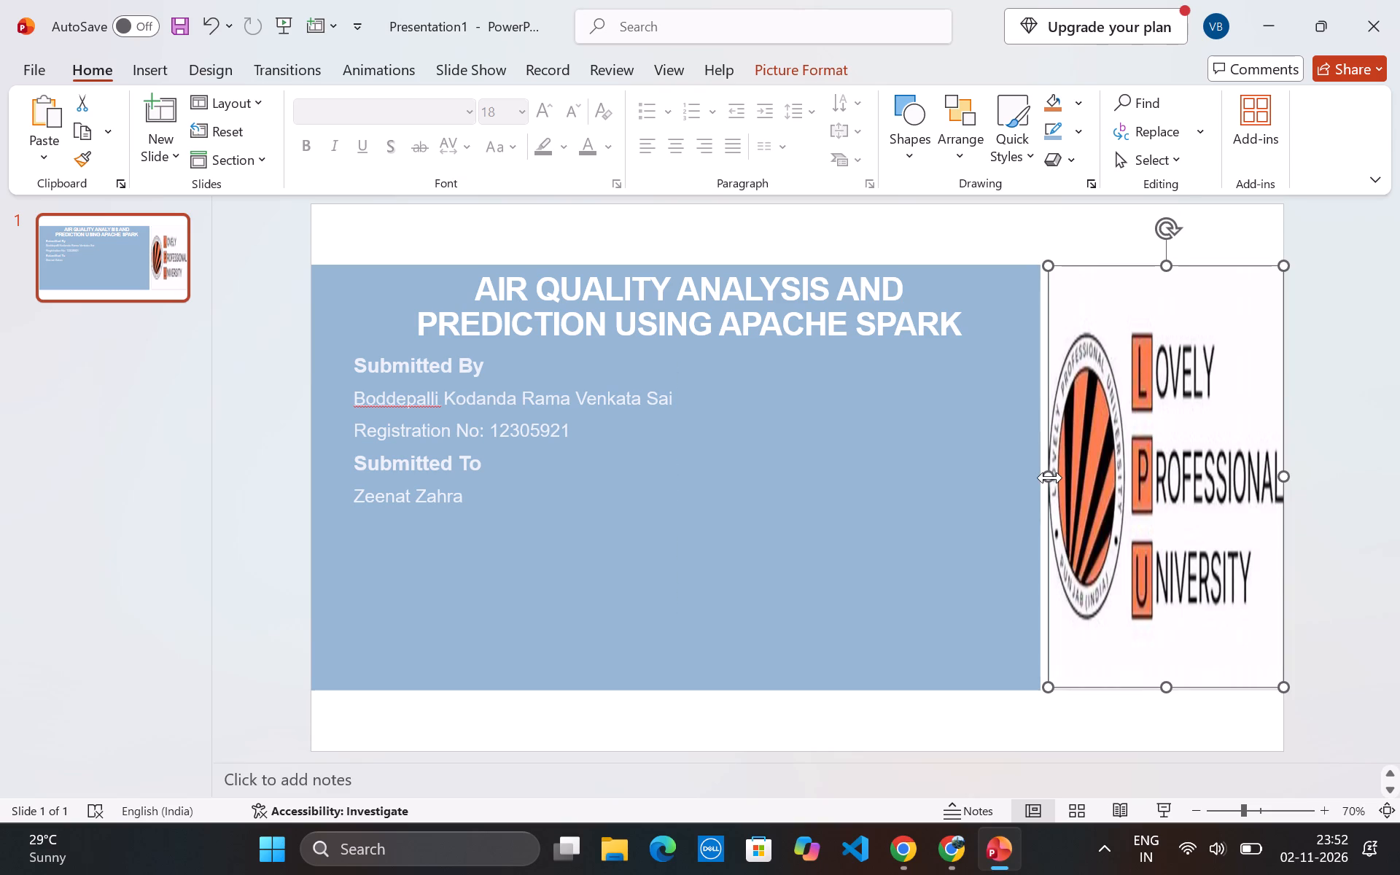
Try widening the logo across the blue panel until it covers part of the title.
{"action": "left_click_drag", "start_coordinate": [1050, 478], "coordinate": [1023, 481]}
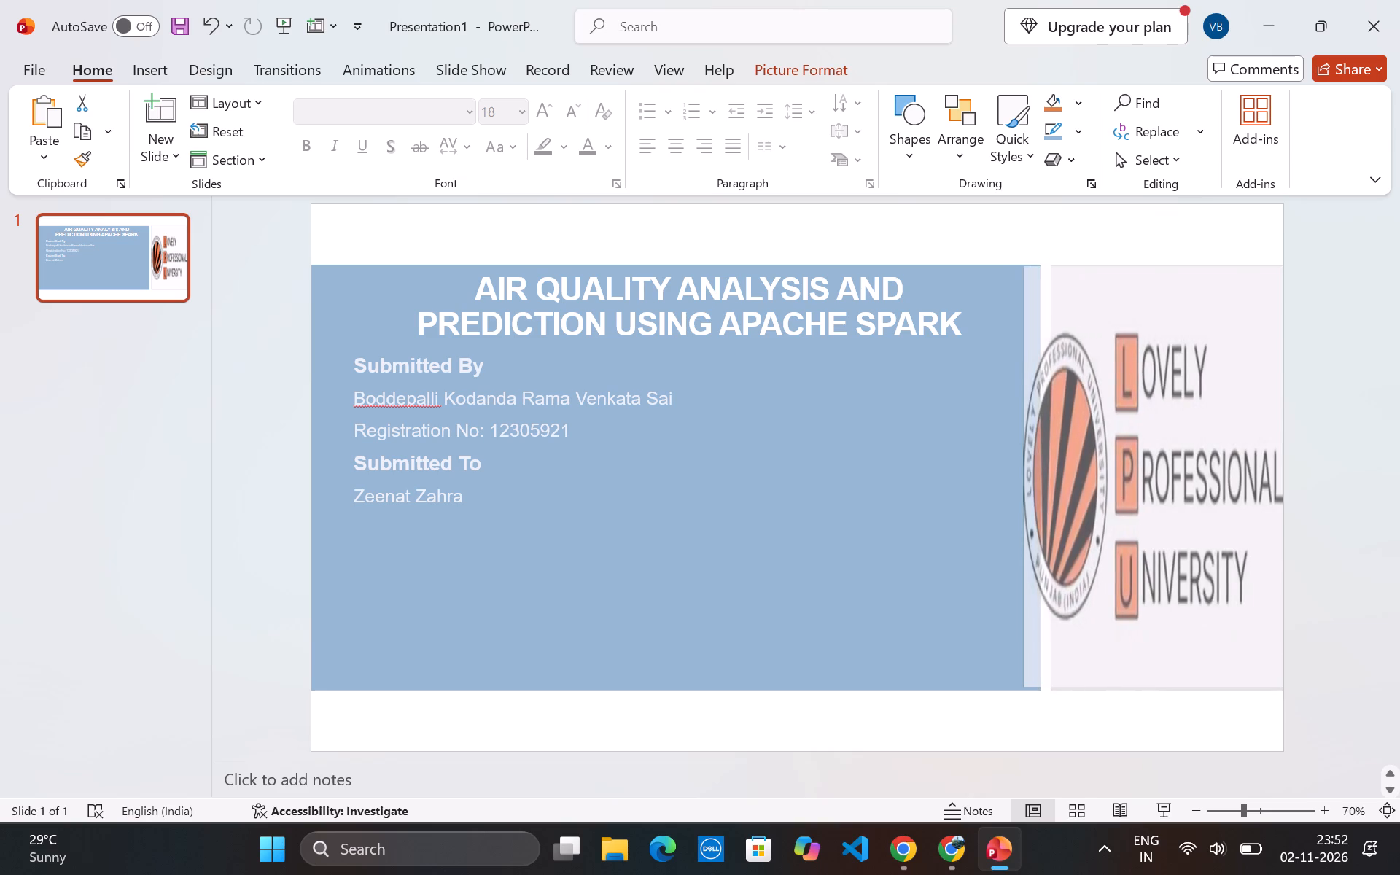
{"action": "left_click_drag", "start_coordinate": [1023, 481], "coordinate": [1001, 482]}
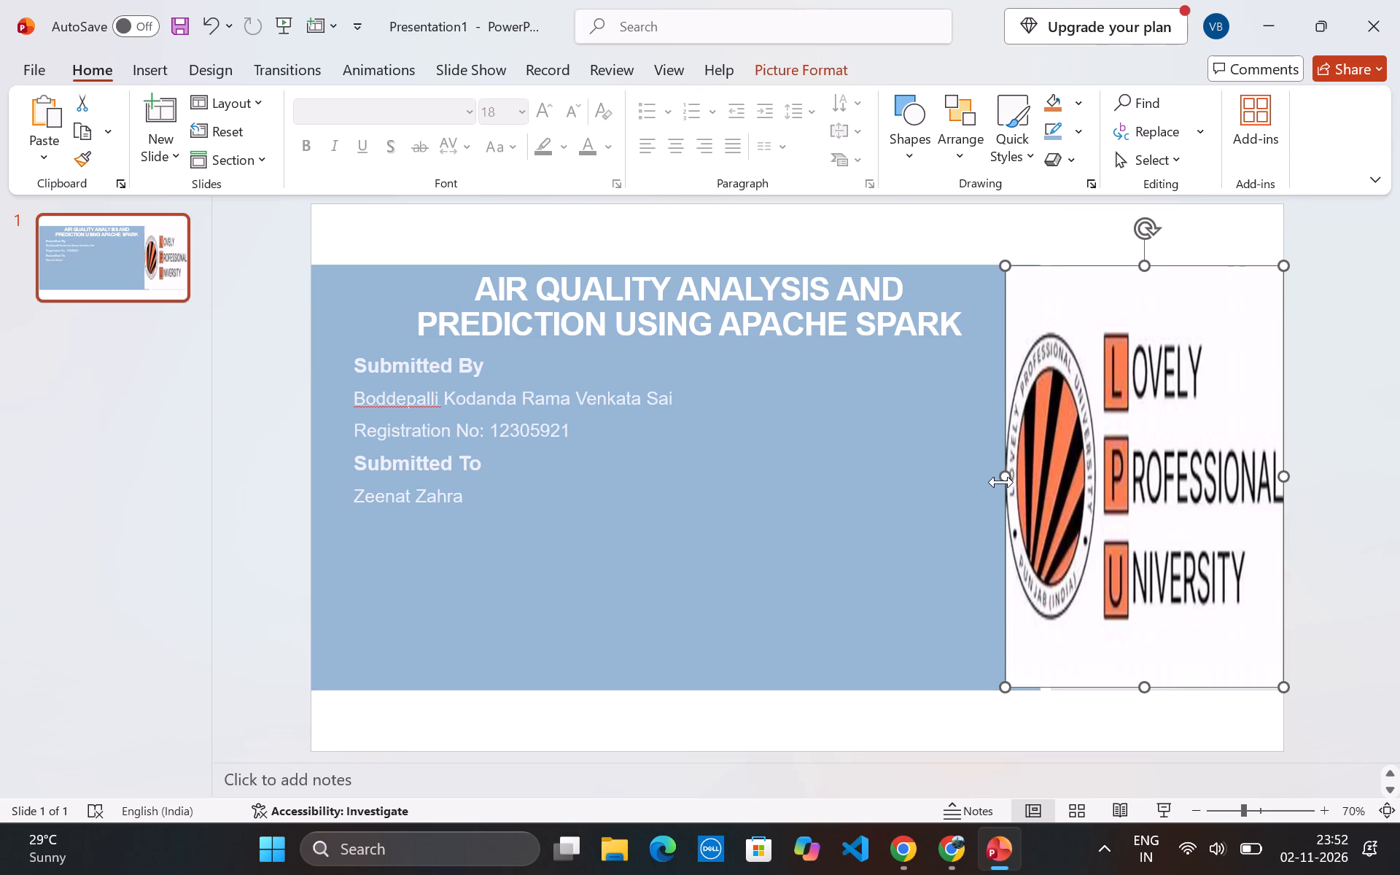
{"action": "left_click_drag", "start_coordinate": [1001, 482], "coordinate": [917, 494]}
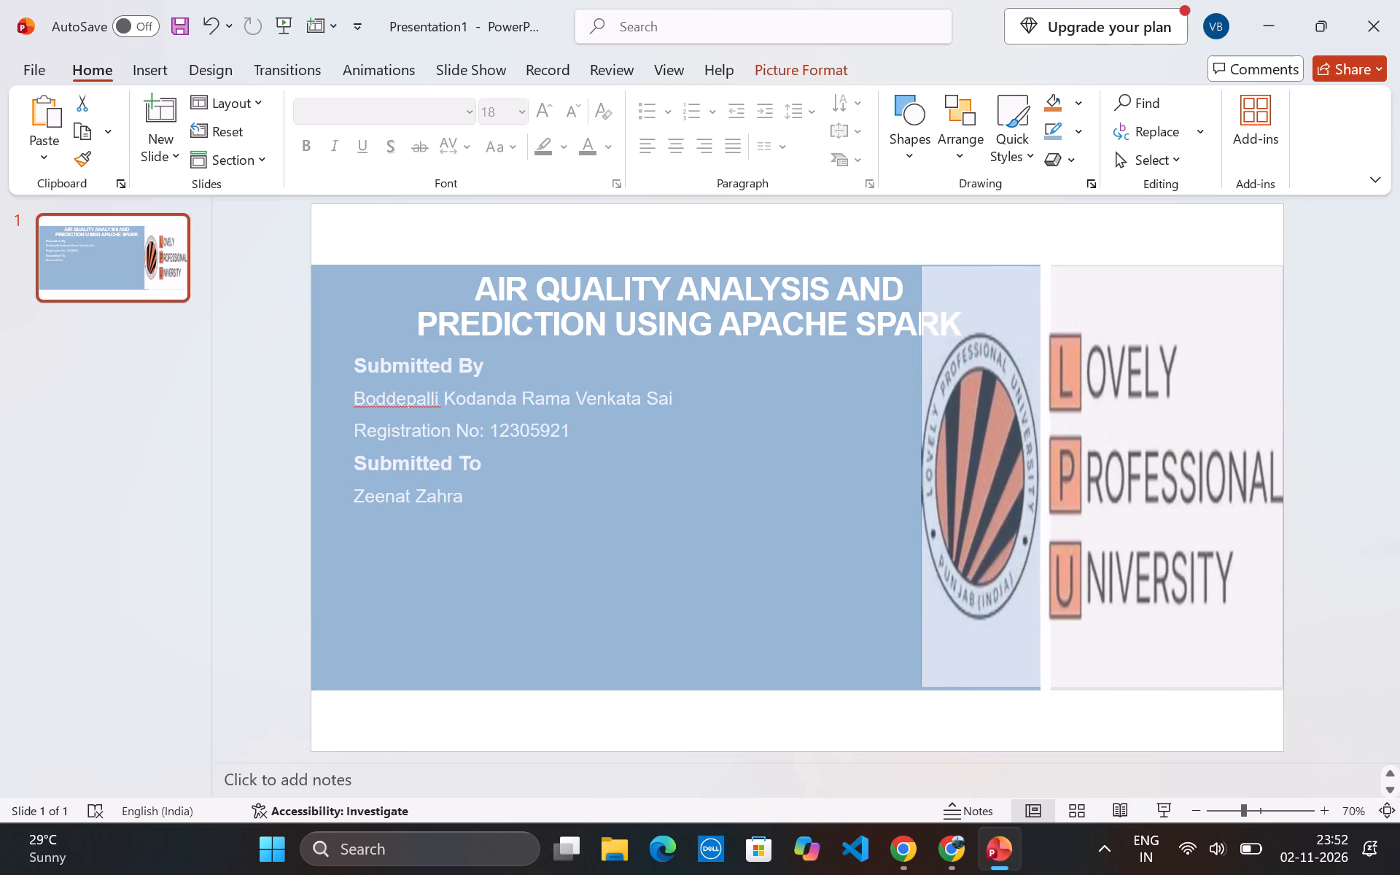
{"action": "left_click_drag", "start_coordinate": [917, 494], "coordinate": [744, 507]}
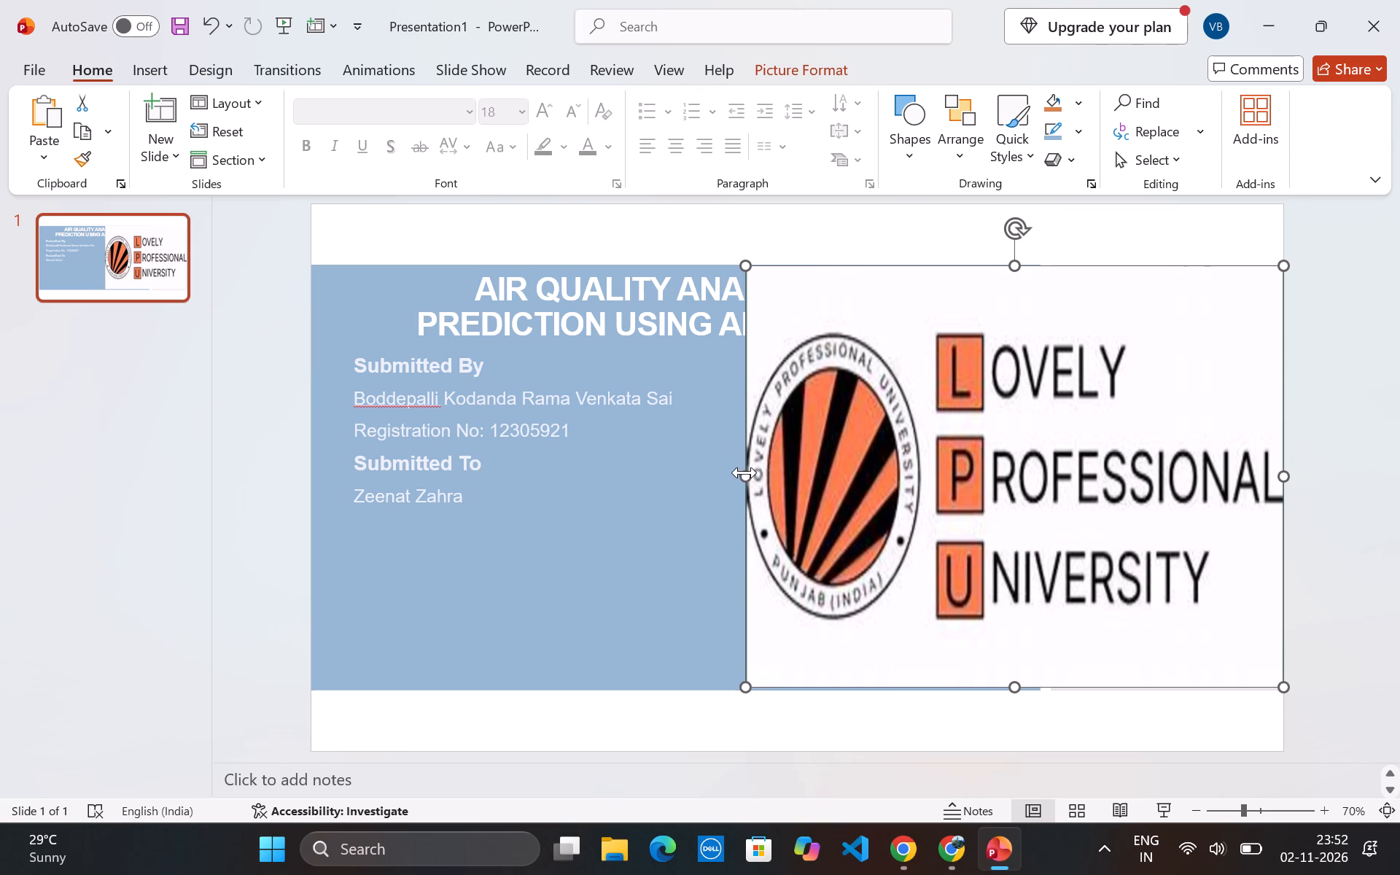
Resize the university logo so it clears the title and grey section and fits in the blue panel's lower area beside the student details.
{"action": "left_click_drag", "start_coordinate": [744, 472], "coordinate": [1031, 496]}
{"action": "left_click_drag", "start_coordinate": [1156, 268], "coordinate": [1169, 386]}
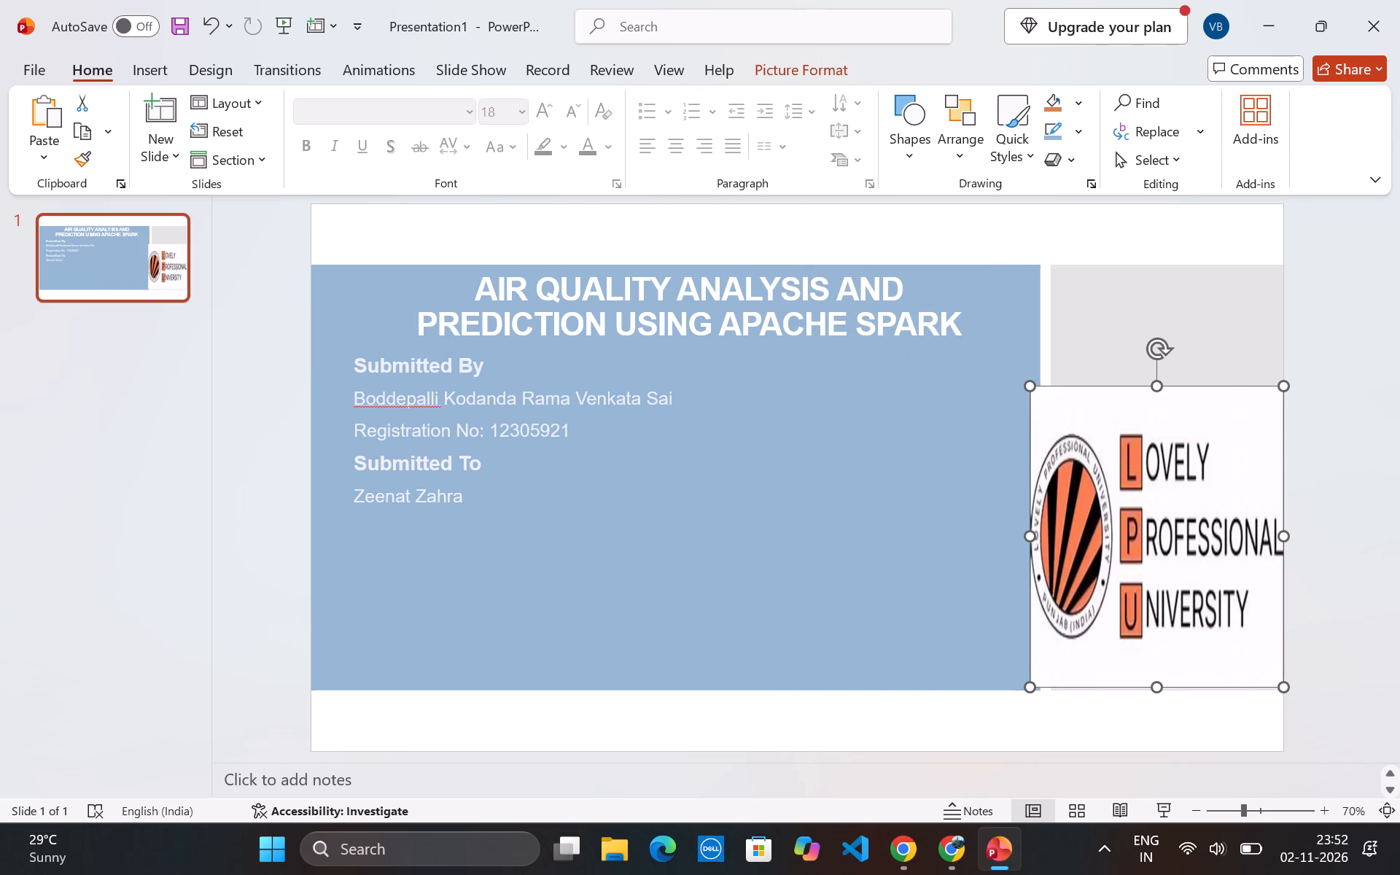
{"action": "left_click_drag", "start_coordinate": [1032, 534], "coordinate": [709, 529]}
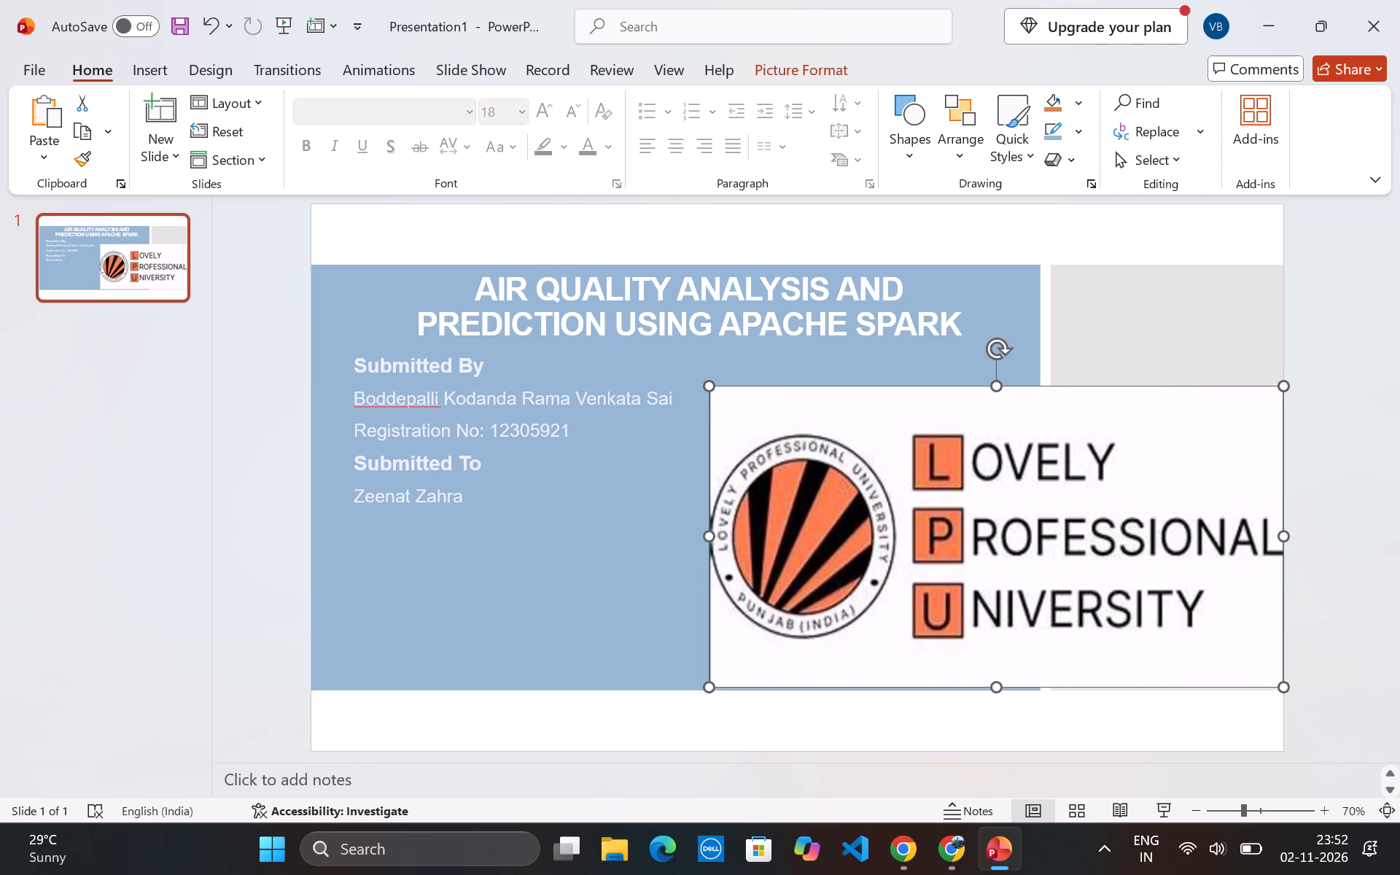
{"action": "left_click_drag", "start_coordinate": [1286, 534], "coordinate": [1031, 506]}
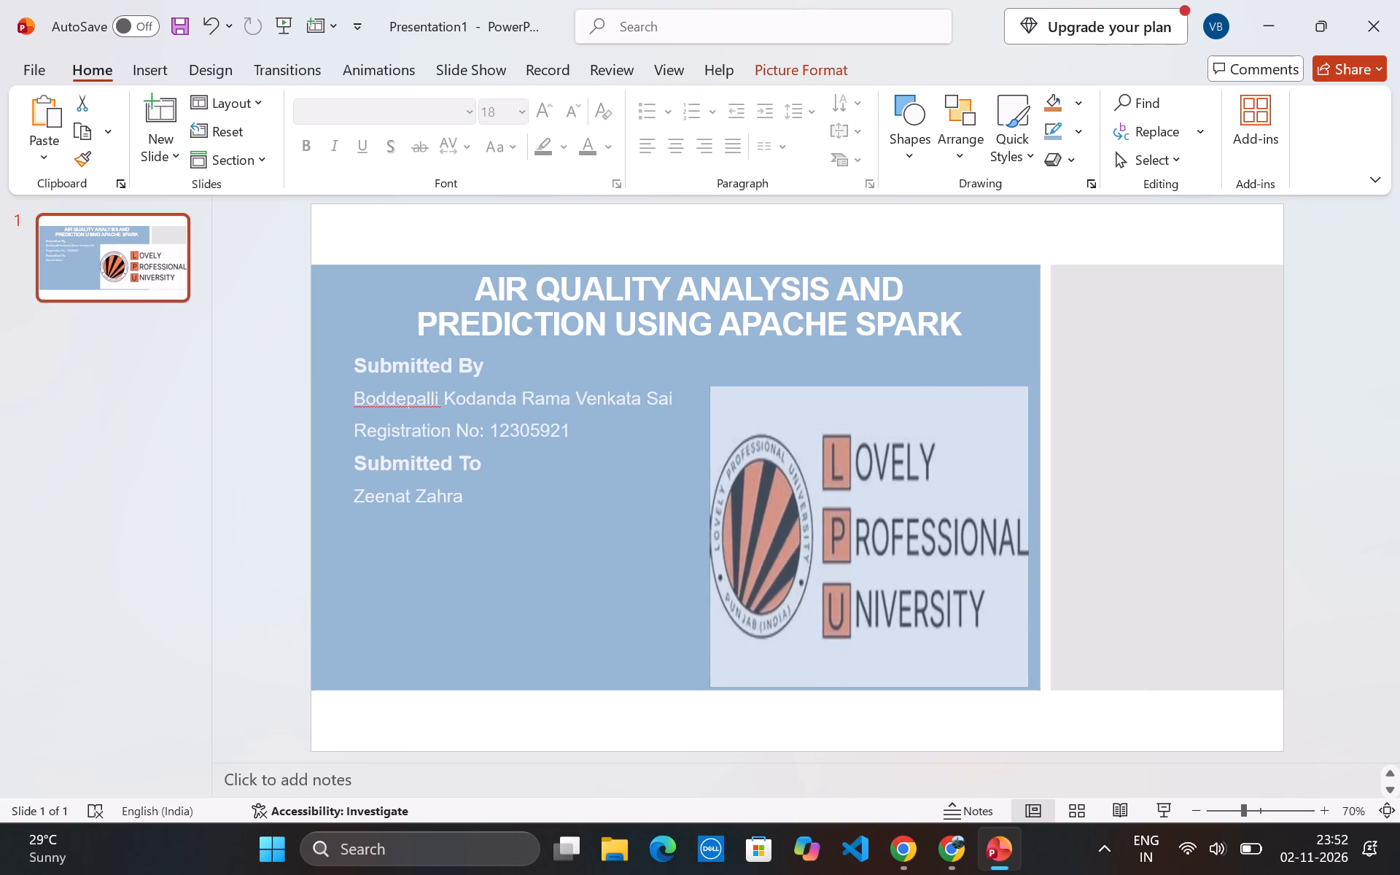
{"action": "left_click_drag", "start_coordinate": [1031, 506], "coordinate": [1040, 508]}
{"action": "left_click_drag", "start_coordinate": [876, 387], "coordinate": [876, 451]}
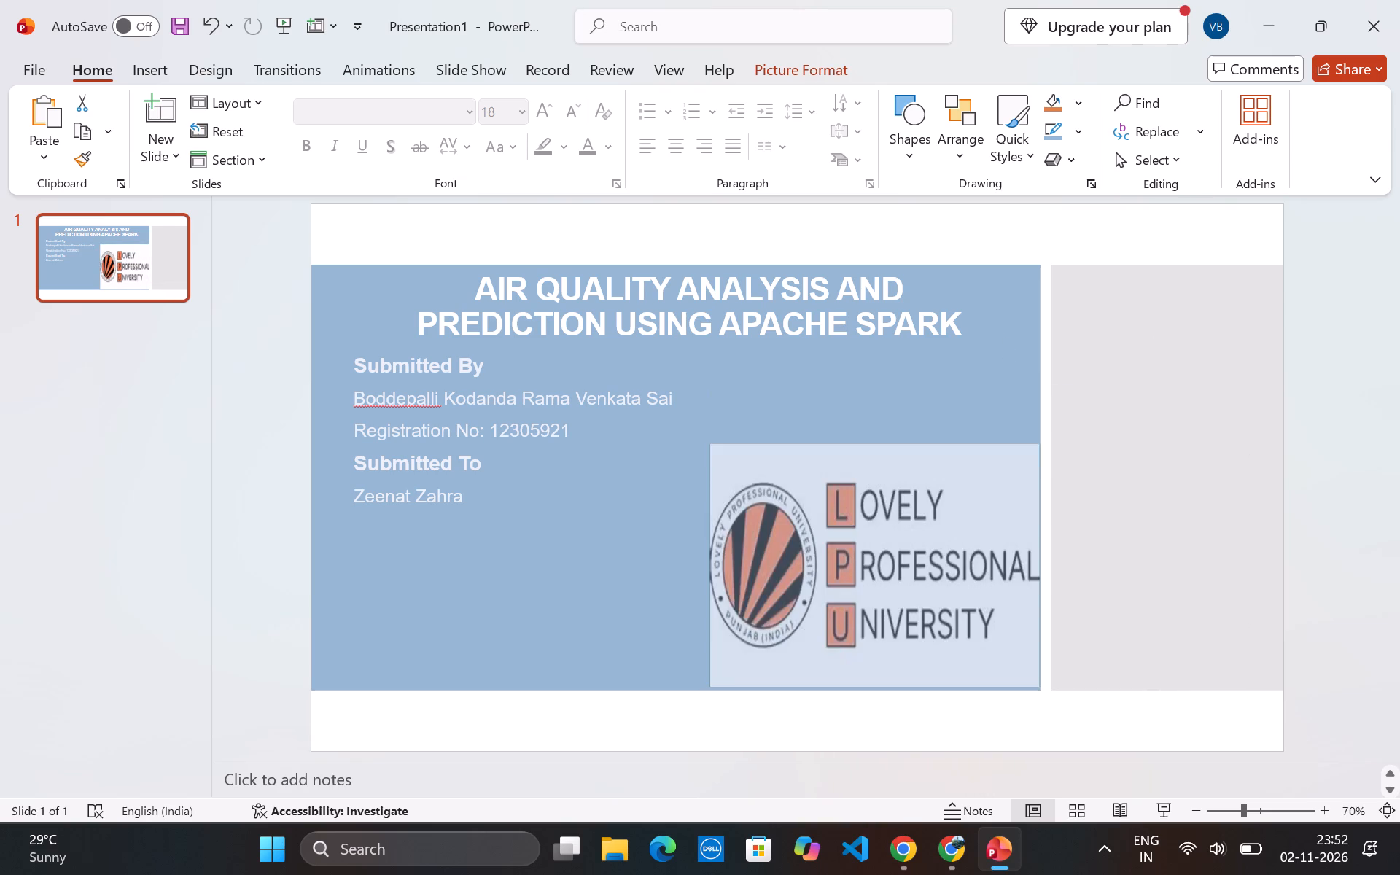
Shrink the university logo and place it centred below the student details, at the bottom edge of the blue panel.
{"action": "left_click_drag", "start_coordinate": [876, 451], "coordinate": [872, 521]}
{"action": "left_click_drag", "start_coordinate": [708, 603], "coordinate": [586, 599]}
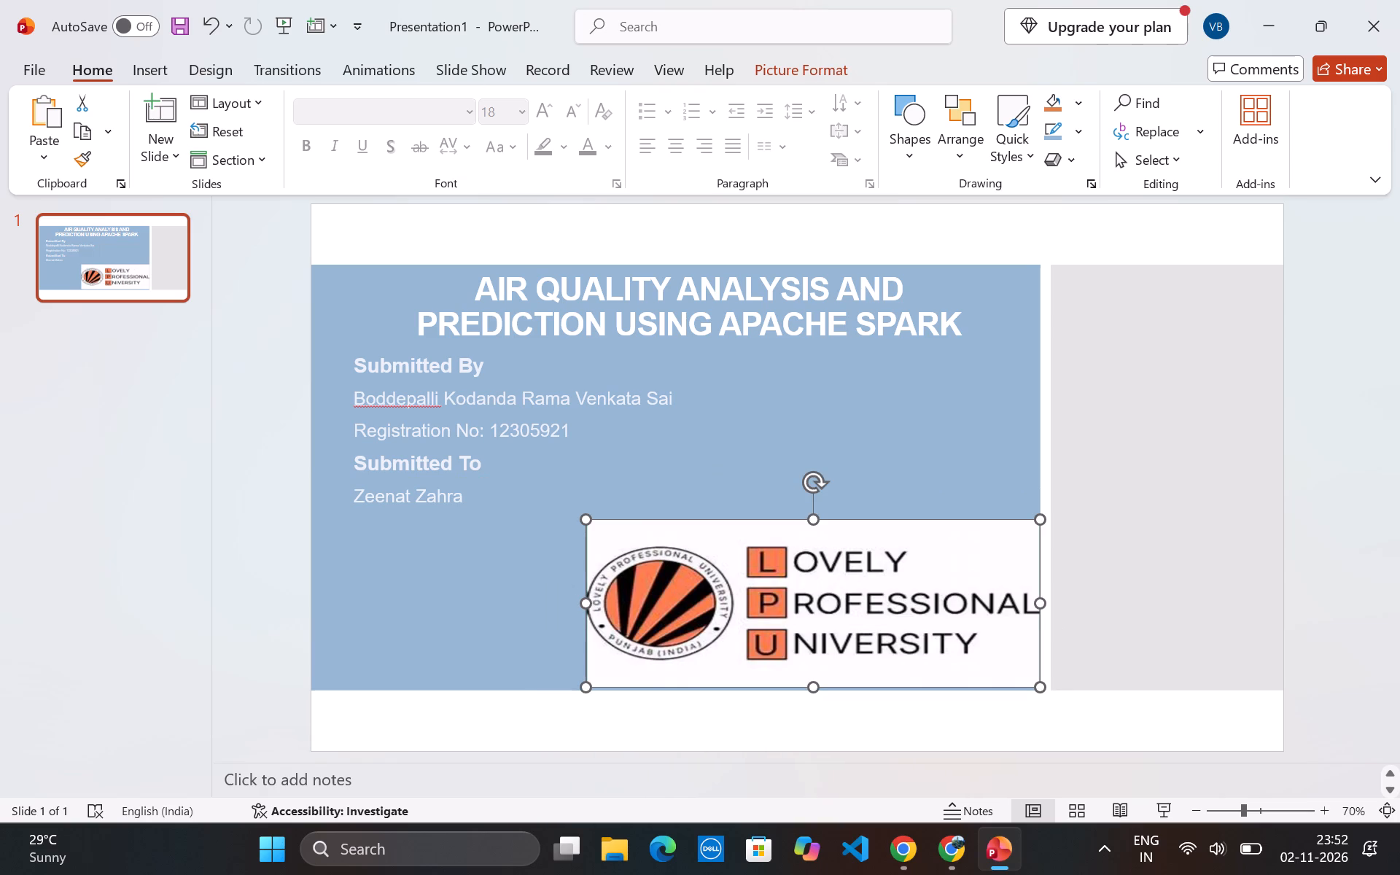
{"action": "left_click_drag", "start_coordinate": [1043, 602], "coordinate": [863, 597]}
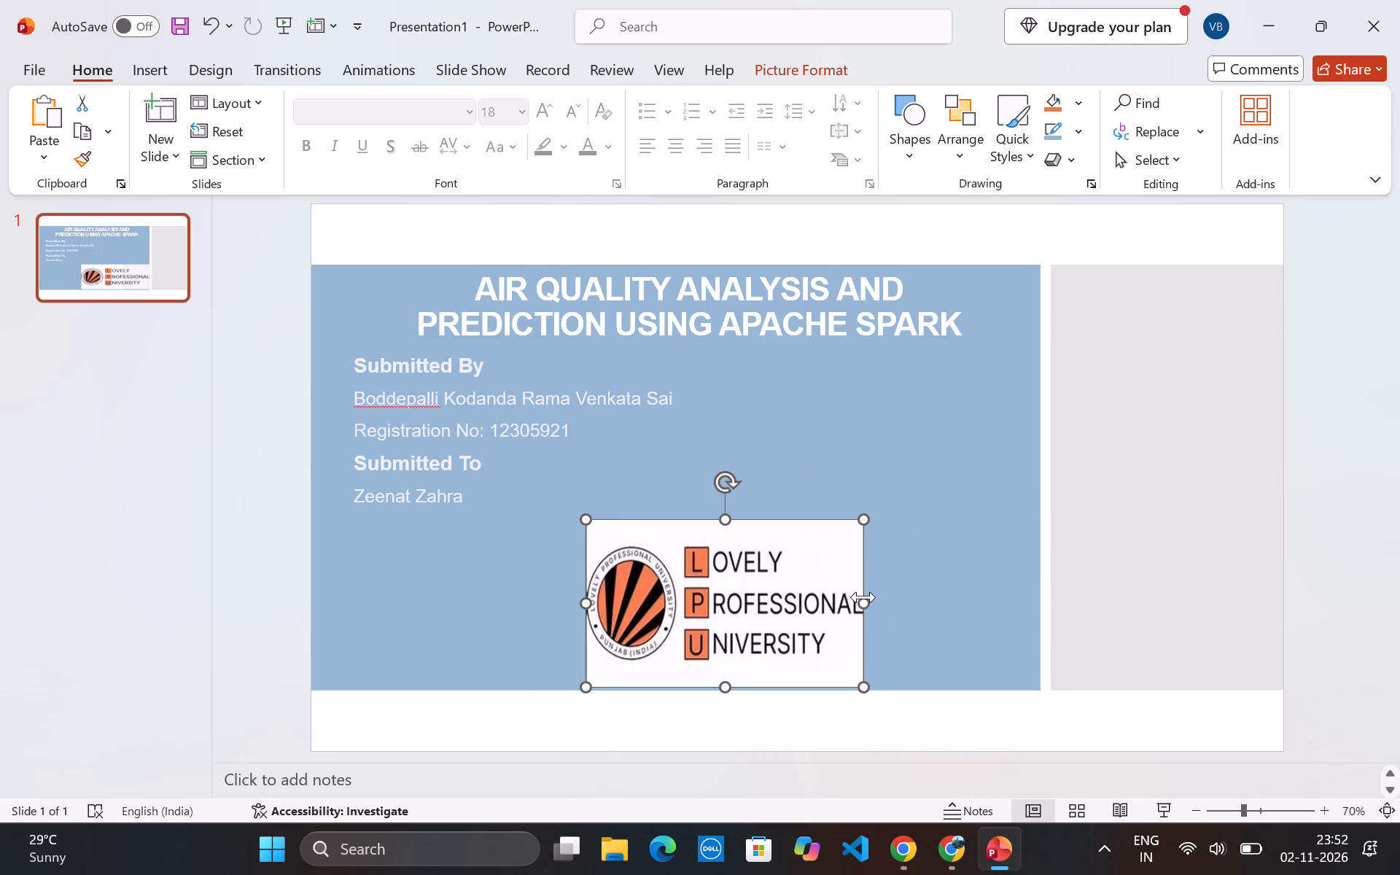
{"action": "left_click_drag", "start_coordinate": [772, 548], "coordinate": [721, 548]}
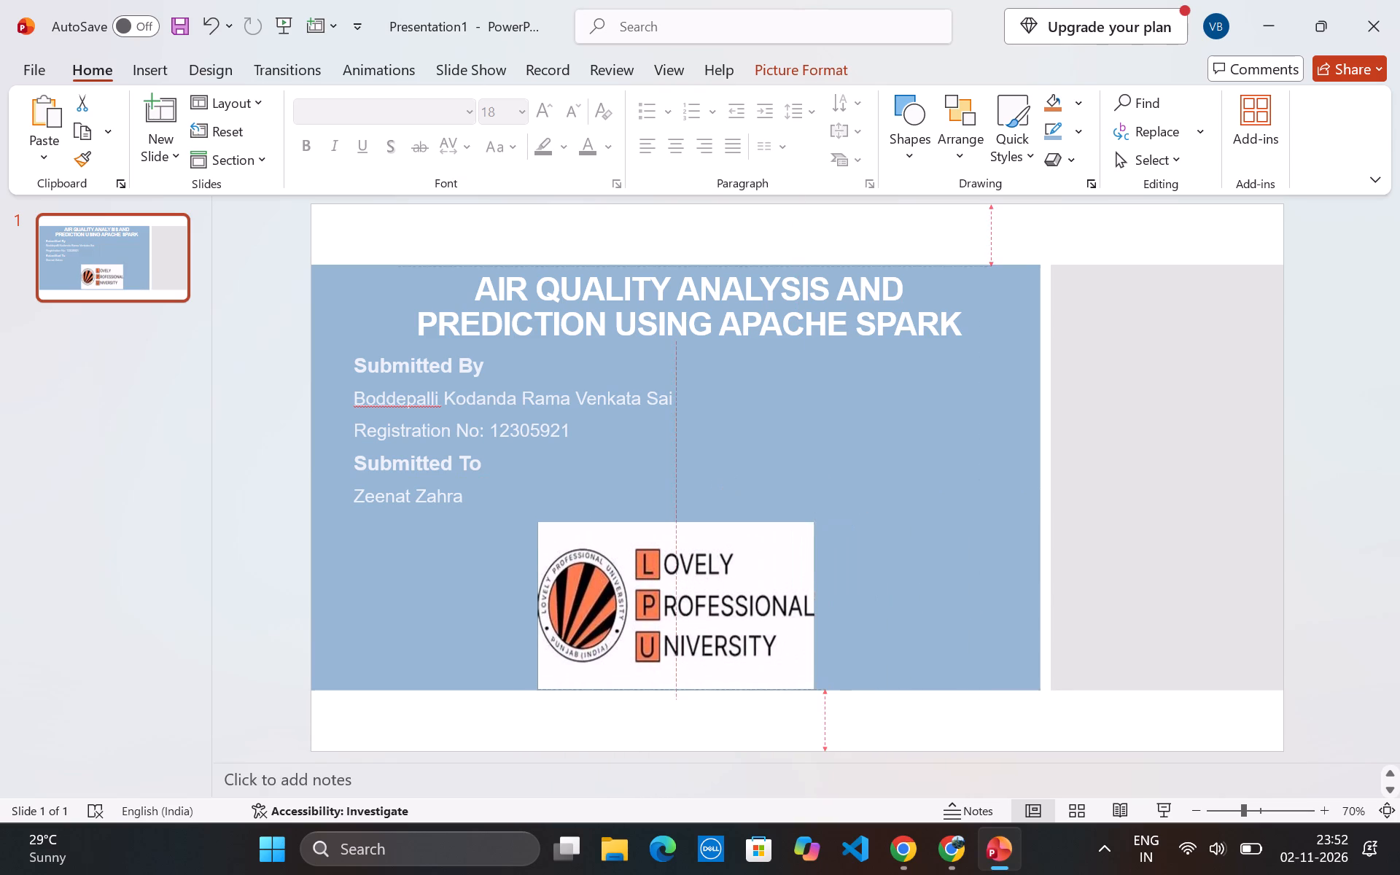
{"action": "left_click_drag", "start_coordinate": [721, 548], "coordinate": [721, 549]}
Indent the Submitted By heading with leading spaces so it sits near the centre under the slide title.
{"action": "left_click", "coordinate": [354, 364]}
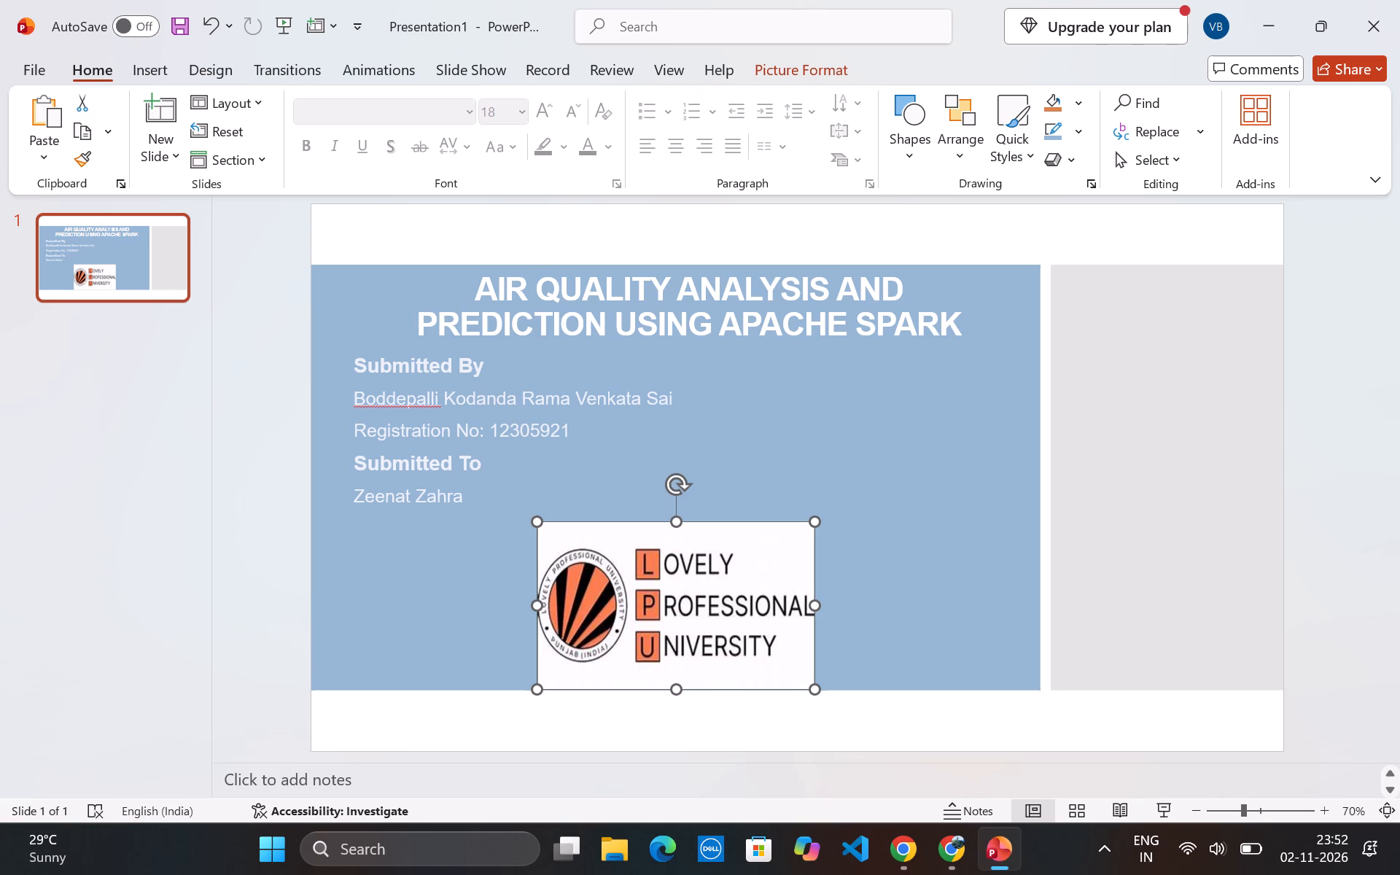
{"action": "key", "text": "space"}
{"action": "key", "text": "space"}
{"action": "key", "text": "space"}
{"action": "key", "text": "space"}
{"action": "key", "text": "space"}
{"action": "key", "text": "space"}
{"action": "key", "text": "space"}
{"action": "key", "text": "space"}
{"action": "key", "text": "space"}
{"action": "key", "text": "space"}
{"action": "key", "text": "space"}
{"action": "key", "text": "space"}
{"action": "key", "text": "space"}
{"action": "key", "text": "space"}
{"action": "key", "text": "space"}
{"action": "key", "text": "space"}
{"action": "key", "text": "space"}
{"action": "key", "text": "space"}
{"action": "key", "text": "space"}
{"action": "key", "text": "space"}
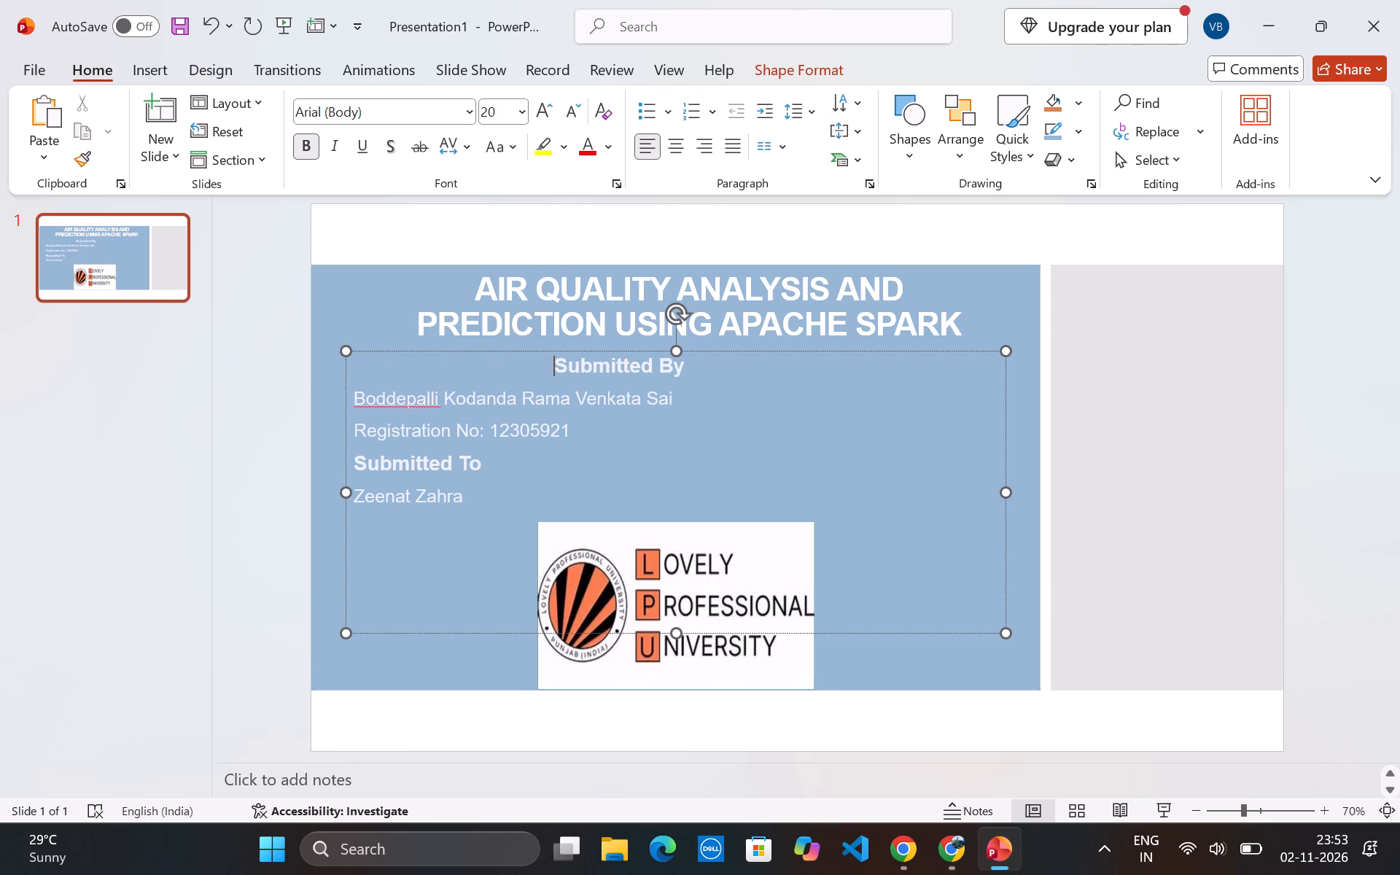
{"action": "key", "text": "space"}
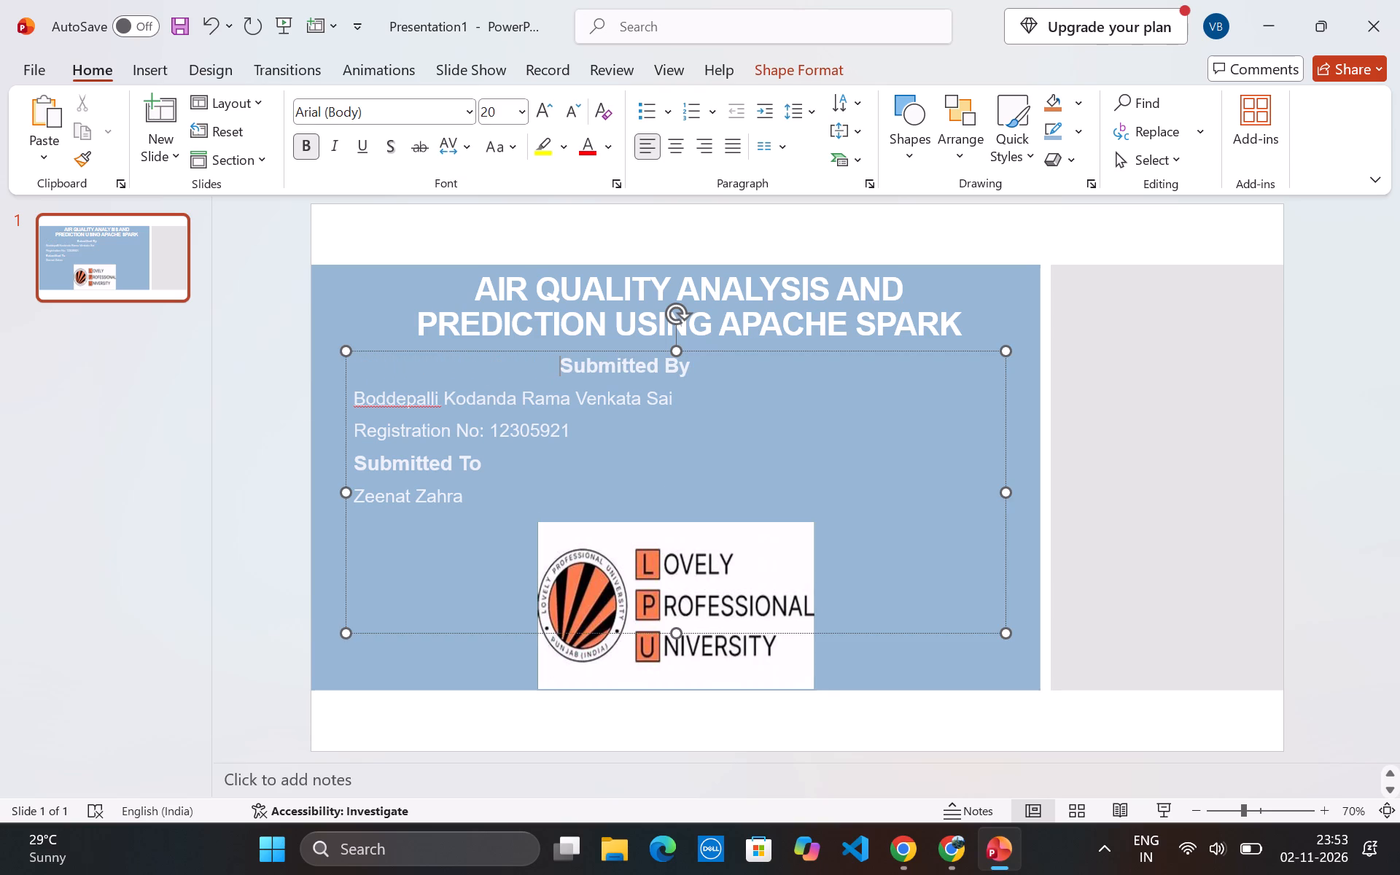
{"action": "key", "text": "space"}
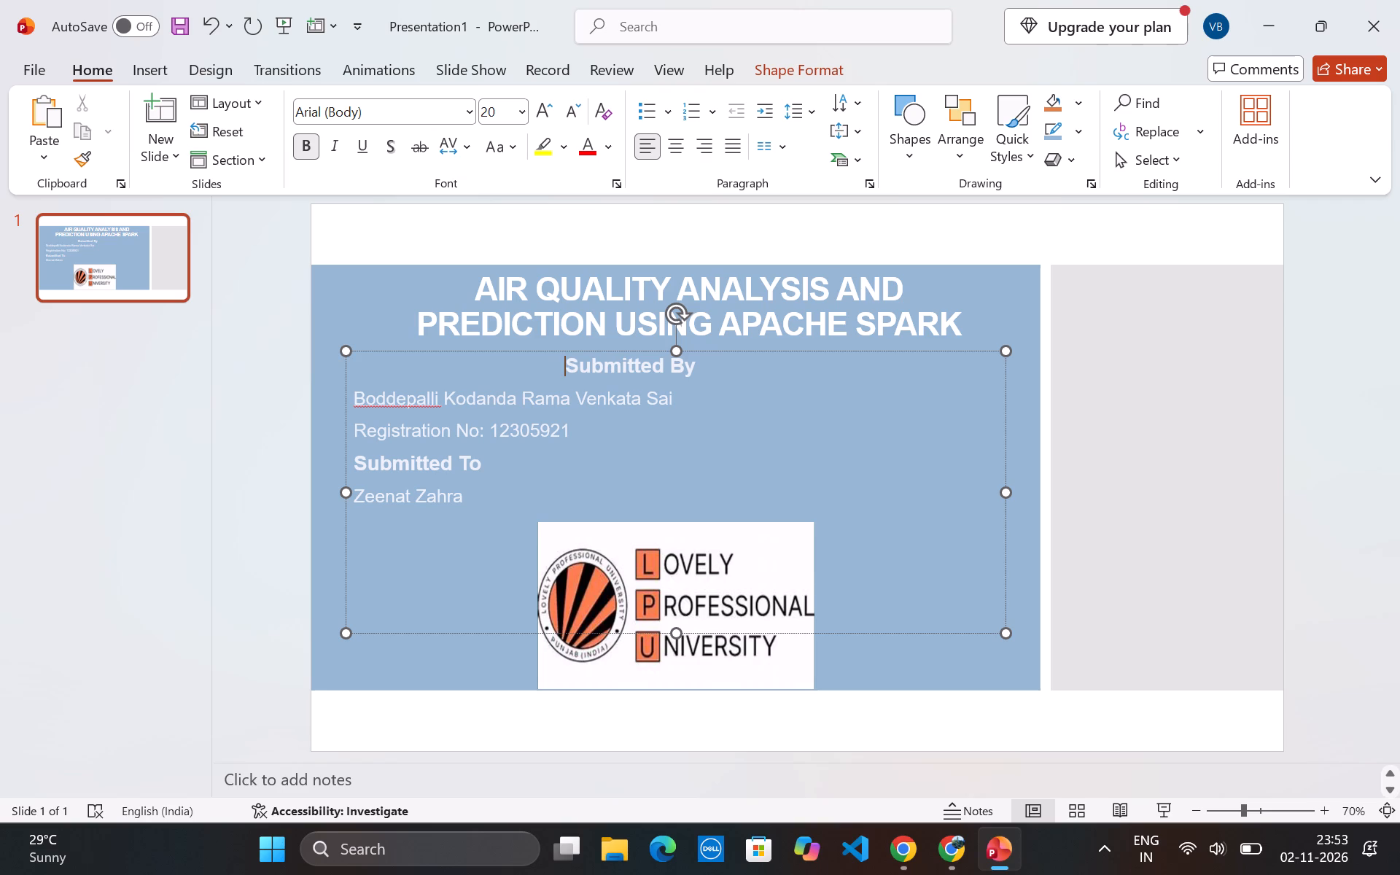
Indent the student name line with leading spaces so it sits roughly centred beneath the Submitted By heading.
{"action": "key", "text": "Down"}
{"action": "key", "text": "Home"}
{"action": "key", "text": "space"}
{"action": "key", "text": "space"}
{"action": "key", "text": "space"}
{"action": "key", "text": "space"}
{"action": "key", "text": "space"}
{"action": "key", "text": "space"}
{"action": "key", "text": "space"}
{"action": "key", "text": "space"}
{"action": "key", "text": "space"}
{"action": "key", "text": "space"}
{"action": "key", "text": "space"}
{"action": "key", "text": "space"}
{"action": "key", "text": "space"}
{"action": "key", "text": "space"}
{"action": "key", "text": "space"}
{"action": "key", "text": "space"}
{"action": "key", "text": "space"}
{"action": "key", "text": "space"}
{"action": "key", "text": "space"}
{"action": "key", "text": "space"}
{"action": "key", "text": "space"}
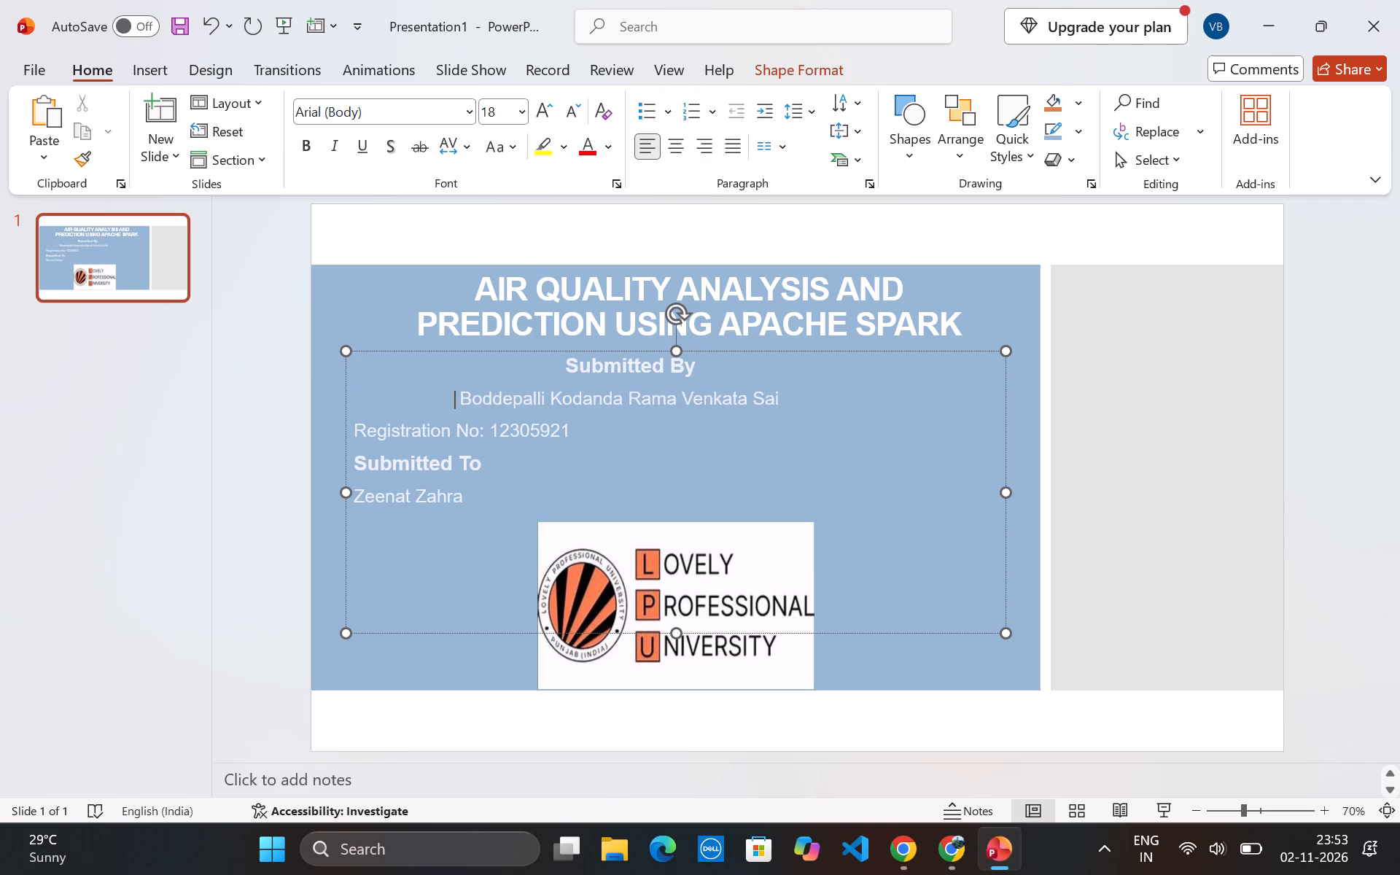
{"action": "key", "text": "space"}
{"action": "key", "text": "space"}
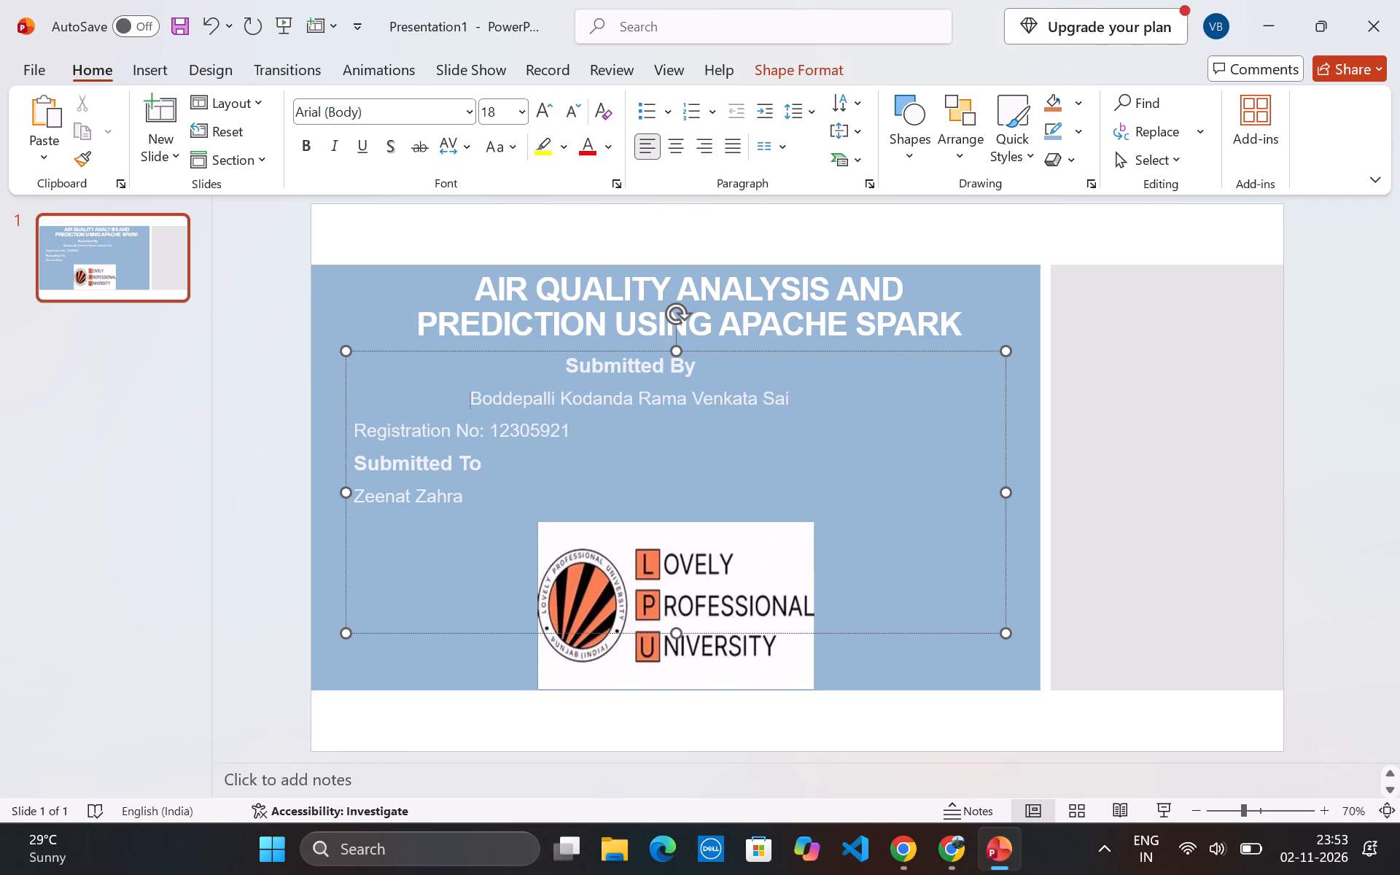
Shorten the student name by deleting its second and third words, leaving single spacing between the remaining words.
{"action": "left_click", "coordinate": [693, 401]}
{"action": "key", "text": "BackSpace"}
{"action": "key", "text": "BackSpace"}
{"action": "key", "text": "BackSpace"}
{"action": "key", "text": "BackSpace"}
{"action": "key", "text": "BackSpace"}
{"action": "key", "text": "BackSpace"}
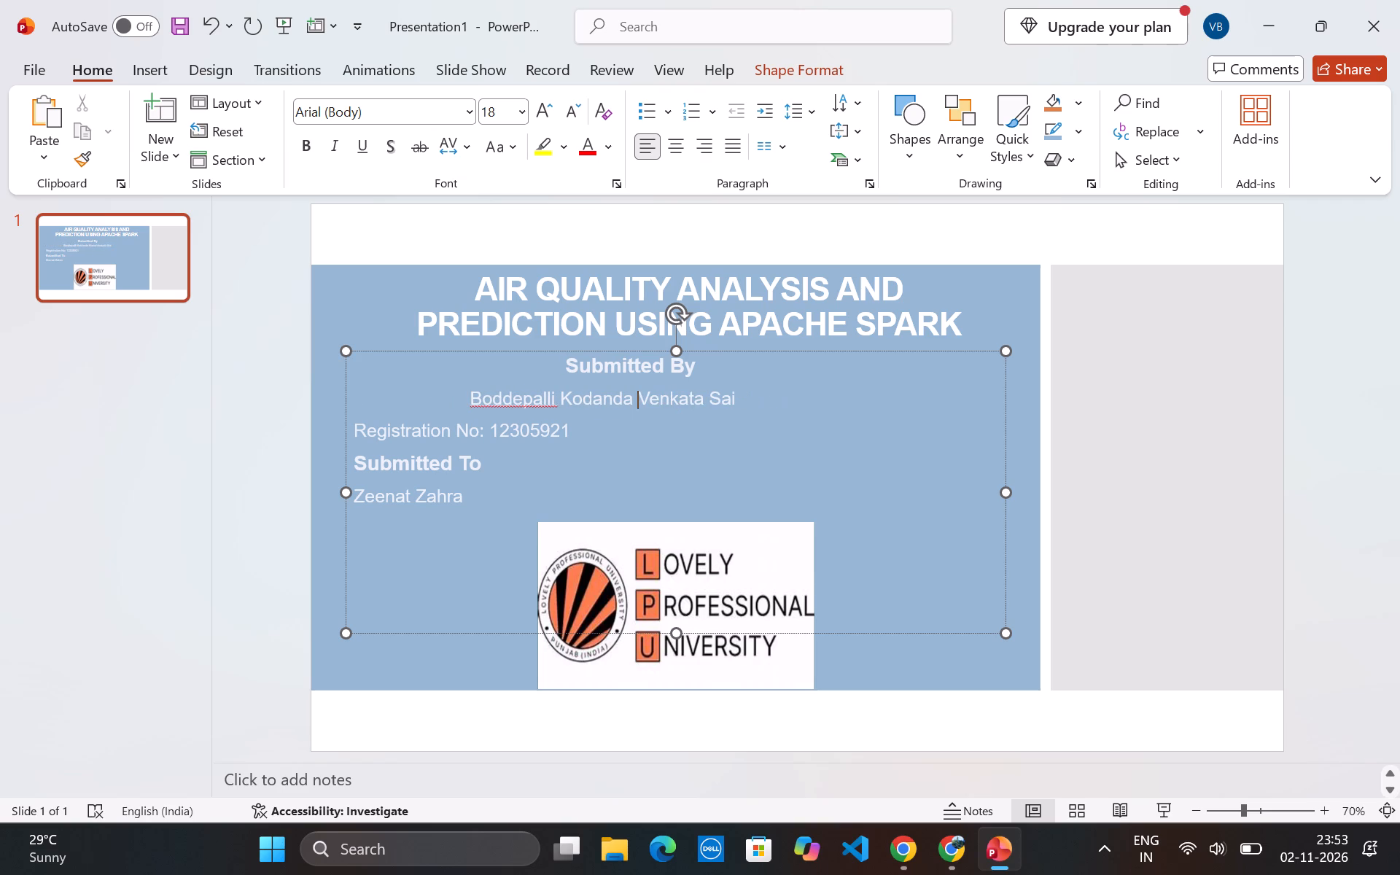
{"action": "key", "text": "BackSpace"}
{"action": "key", "text": "BackSpace"}
{"action": "key", "text": "BackSpace"}
{"action": "key", "text": "BackSpace"}
{"action": "key", "text": "BackSpace"}
{"action": "key", "text": "BackSpace"}
{"action": "key", "text": "BackSpace"}
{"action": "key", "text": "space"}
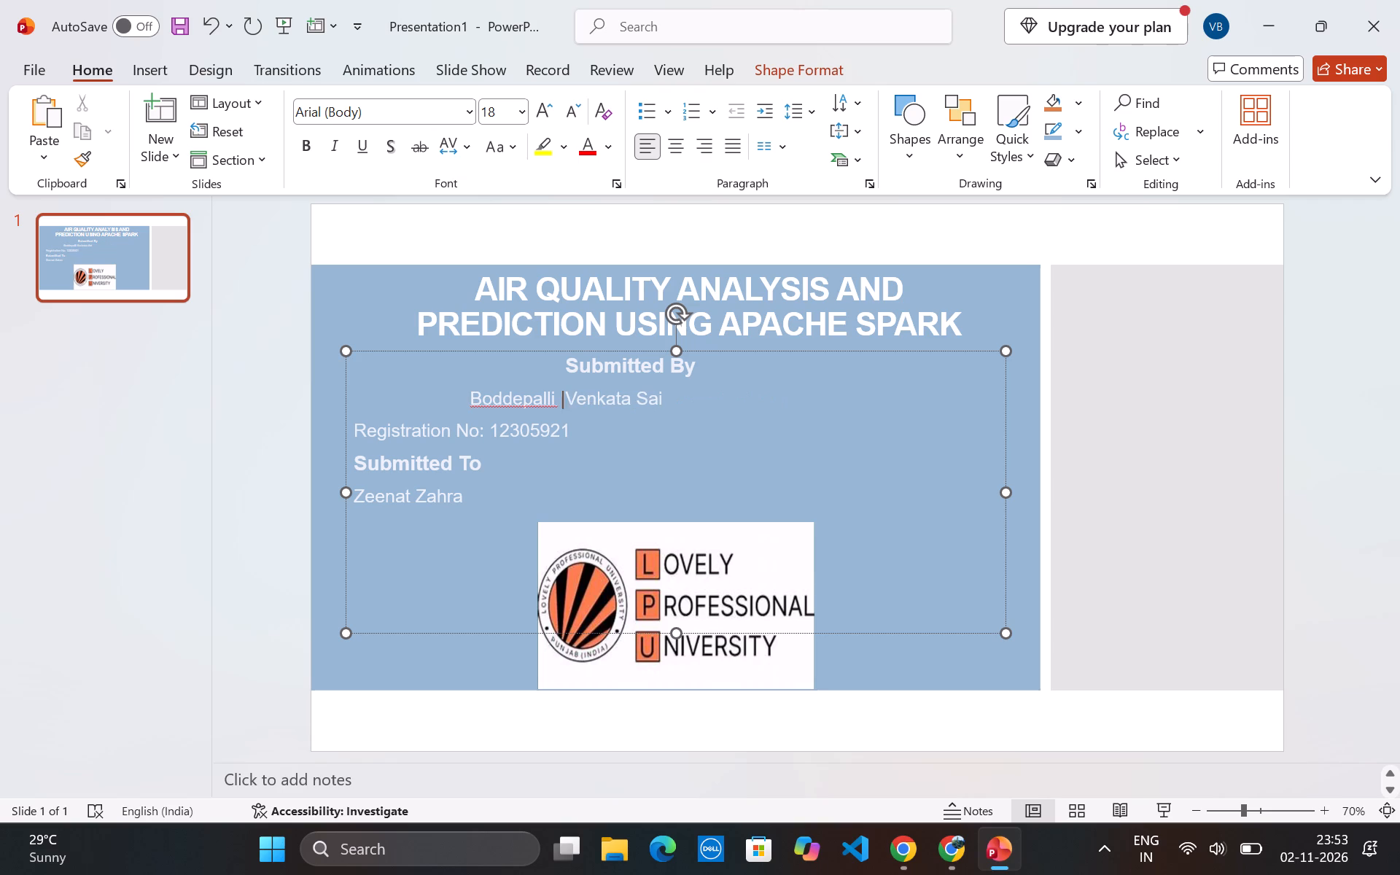
{"action": "key", "text": "BackSpace"}
{"action": "key", "text": "Home"}
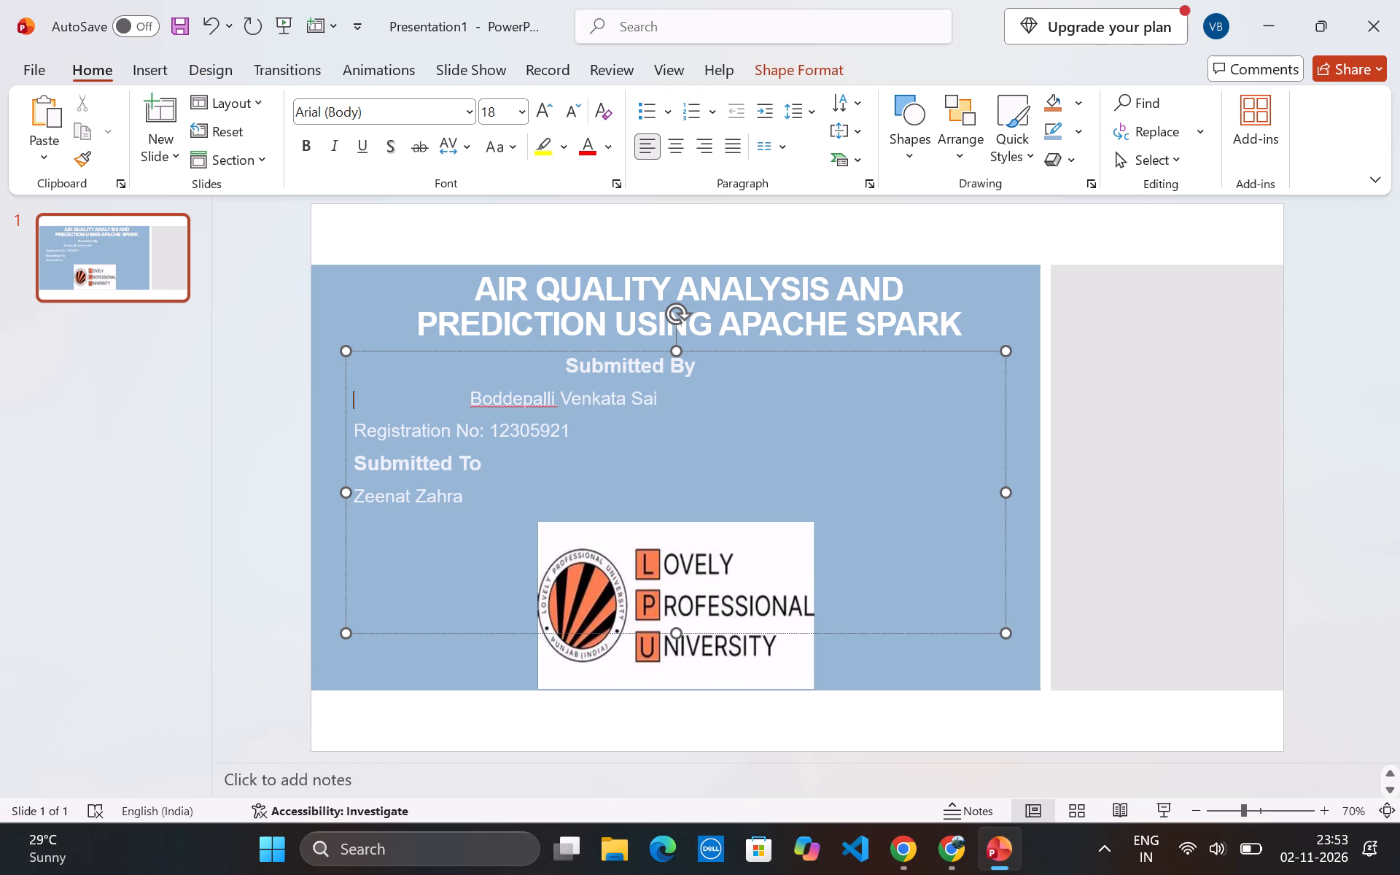
Indent the student's name line with spaces until it sits roughly centred below the Submitted By heading.
{"action": "key", "text": "Right"}
{"action": "key", "text": "Right"}
{"action": "key", "text": "Right"}
{"action": "key", "text": "Right"}
{"action": "key", "text": "Right"}
{"action": "key", "text": "Right"}
{"action": "key", "text": "Right"}
{"action": "key", "text": "Right"}
{"action": "key", "text": "Right"}
{"action": "key", "text": "Right"}
{"action": "key", "text": "Right"}
{"action": "key", "text": "Right"}
{"action": "key", "text": "Right"}
{"action": "key", "text": "Right"}
{"action": "key", "text": "Right"}
{"action": "key", "text": "Right"}
{"action": "key", "text": "Right"}
{"action": "key", "text": "Right"}
{"action": "key", "text": "Right"}
{"action": "key", "text": "Right"}
{"action": "key", "text": "Right"}
{"action": "key", "text": "Right"}
{"action": "key", "text": "Right"}
{"action": "key", "text": "space"}
{"action": "key", "text": "space"}
{"action": "key", "text": "space"}
{"action": "key", "text": "space"}
{"action": "key", "text": "space"}
{"action": "key", "text": "space"}
{"action": "key", "text": "space"}
{"action": "key", "text": "space"}
{"action": "key", "text": "space"}
{"action": "key", "text": "space"}
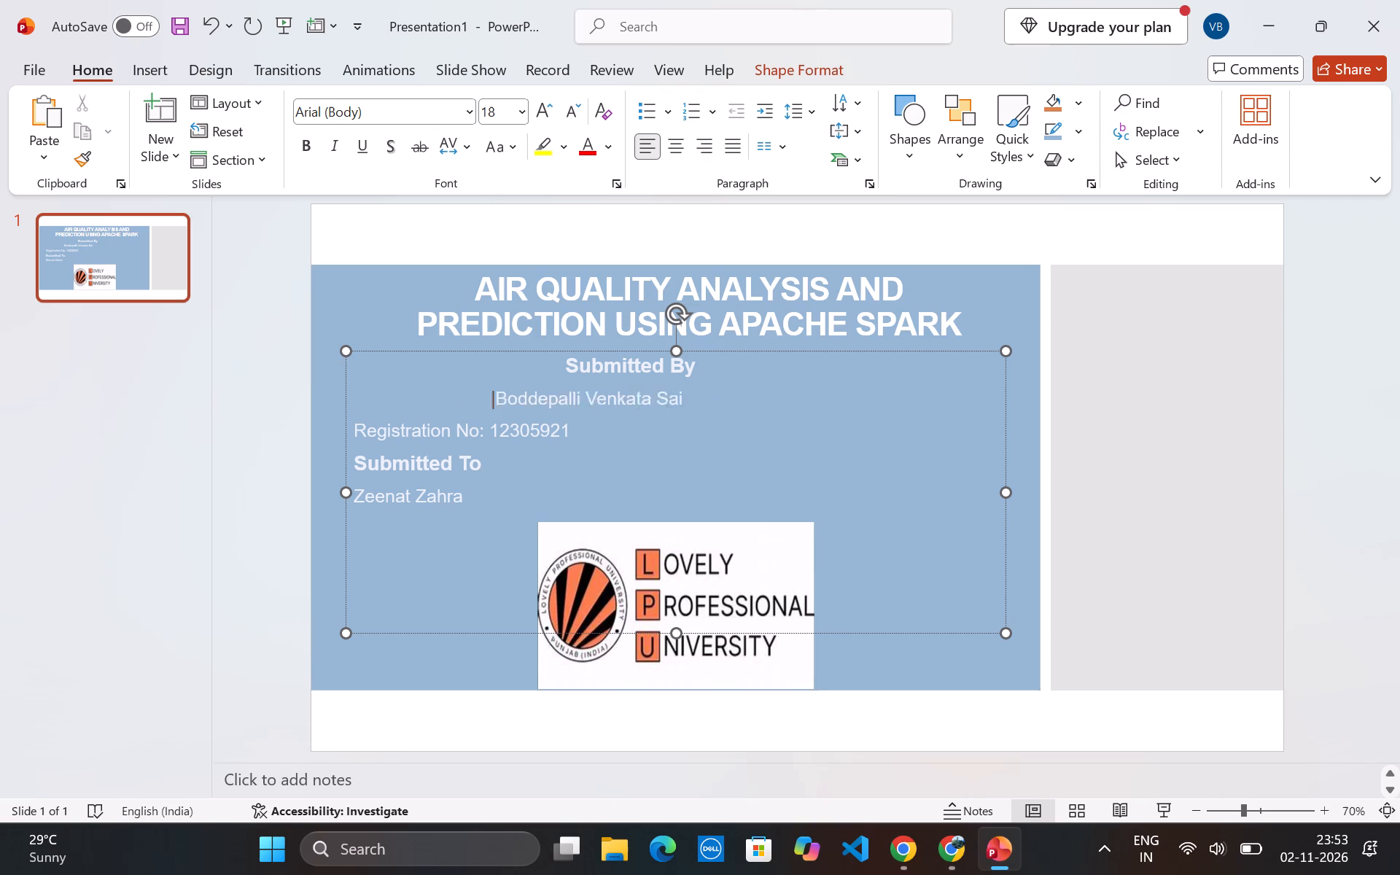
{"action": "key", "text": "space"}
{"action": "key", "text": "space"}
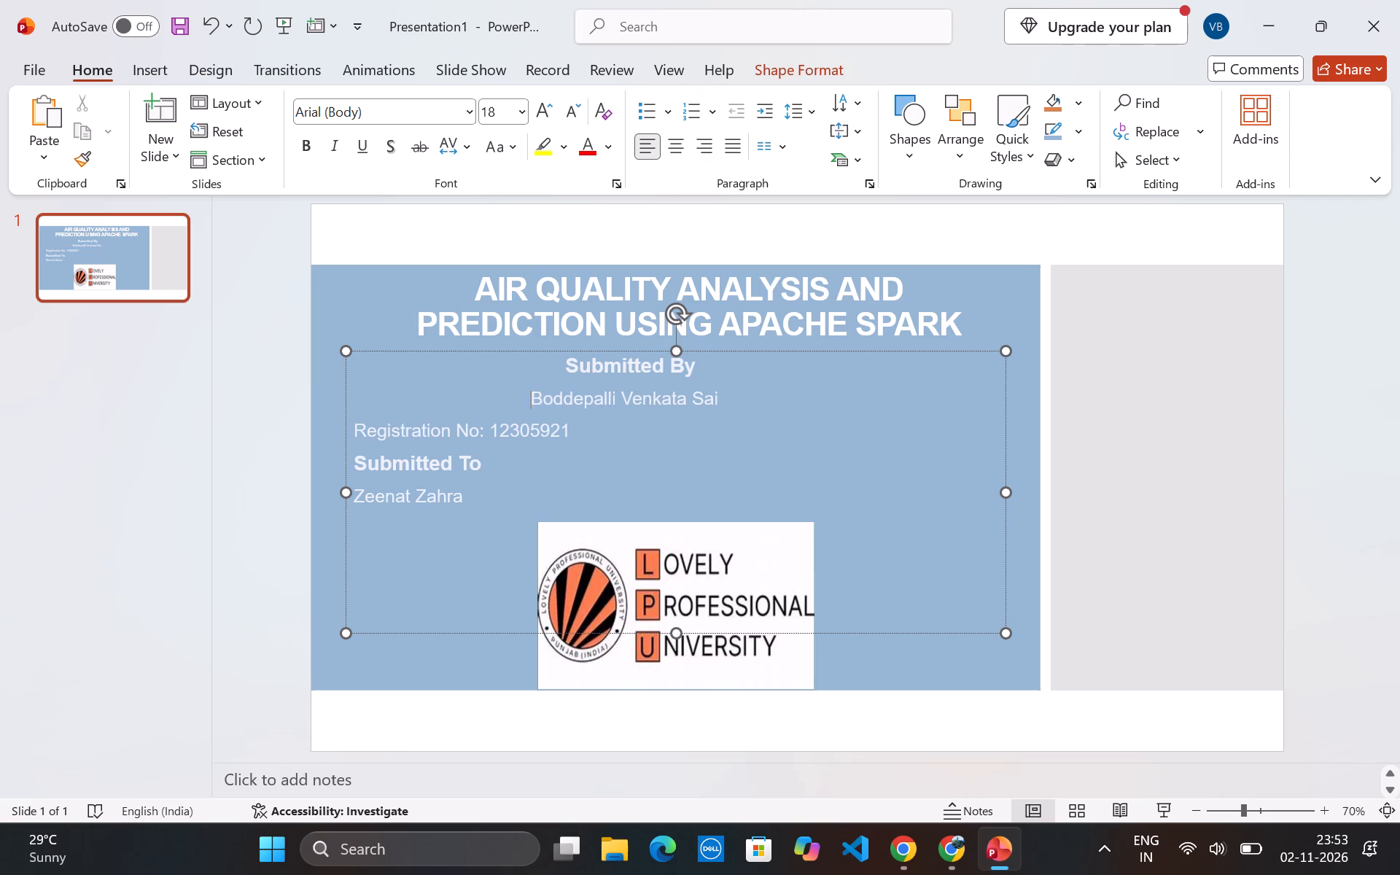
Indent the Registration No line with spaces until it lines up roughly centred beneath the student's name.
{"action": "left_click", "coordinate": [366, 437]}
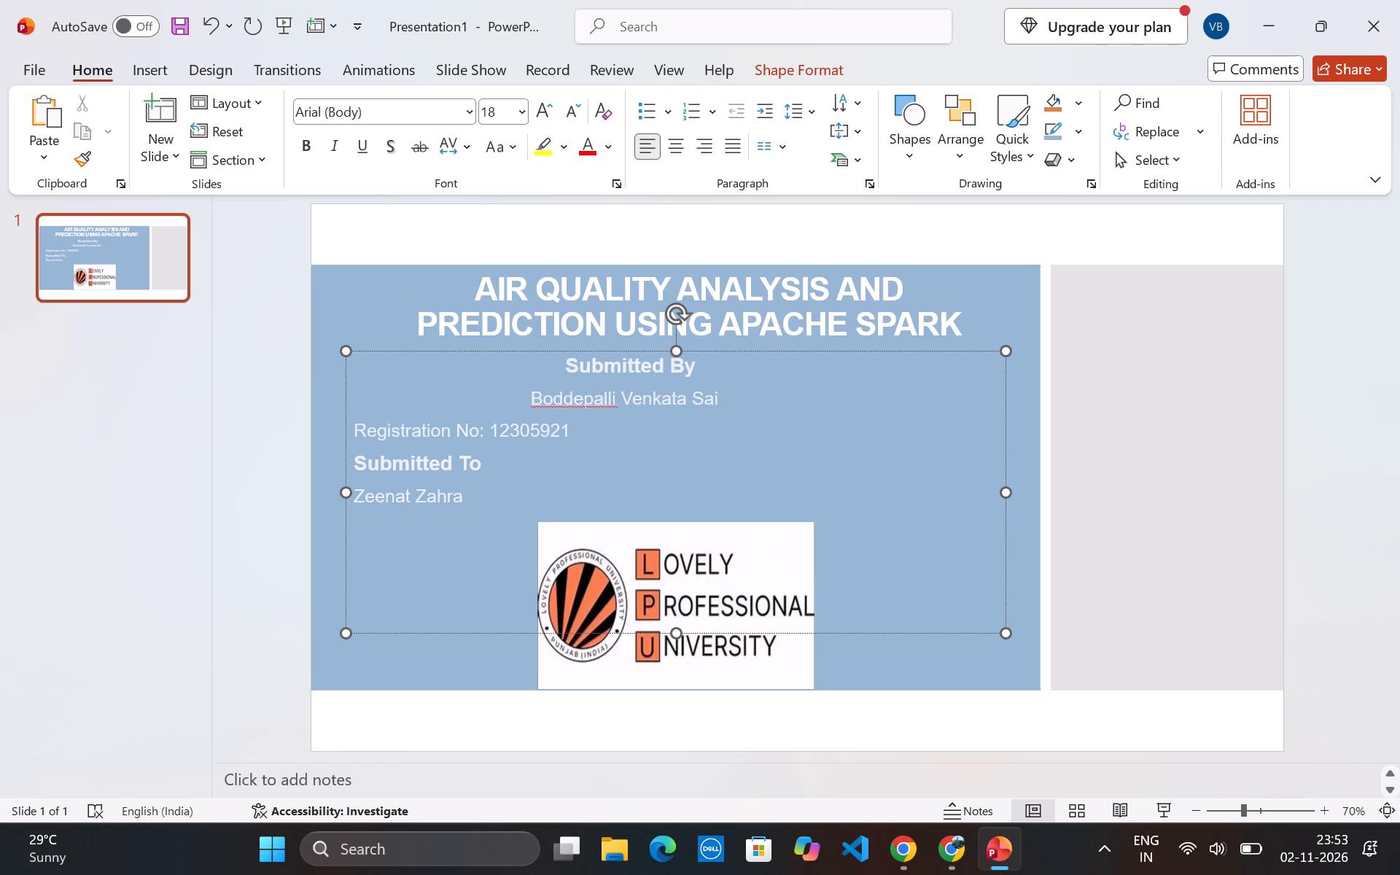
{"action": "left_click", "coordinate": [357, 432]}
{"action": "key", "text": "space"}
{"action": "key", "text": "space"}
{"action": "key", "text": "space"}
{"action": "key", "text": "space"}
{"action": "key", "text": "space"}
{"action": "key", "text": "space"}
{"action": "key", "text": "space"}
{"action": "key", "text": "space"}
{"action": "key", "text": "space"}
{"action": "key", "text": "space"}
{"action": "key", "text": "space"}
{"action": "key", "text": "space"}
{"action": "key", "text": "space"}
{"action": "key", "text": "space"}
{"action": "key", "text": "space"}
{"action": "key", "text": "space"}
{"action": "key", "text": "space"}
{"action": "key", "text": "space"}
{"action": "key", "text": "space"}
{"action": "key", "text": "space"}
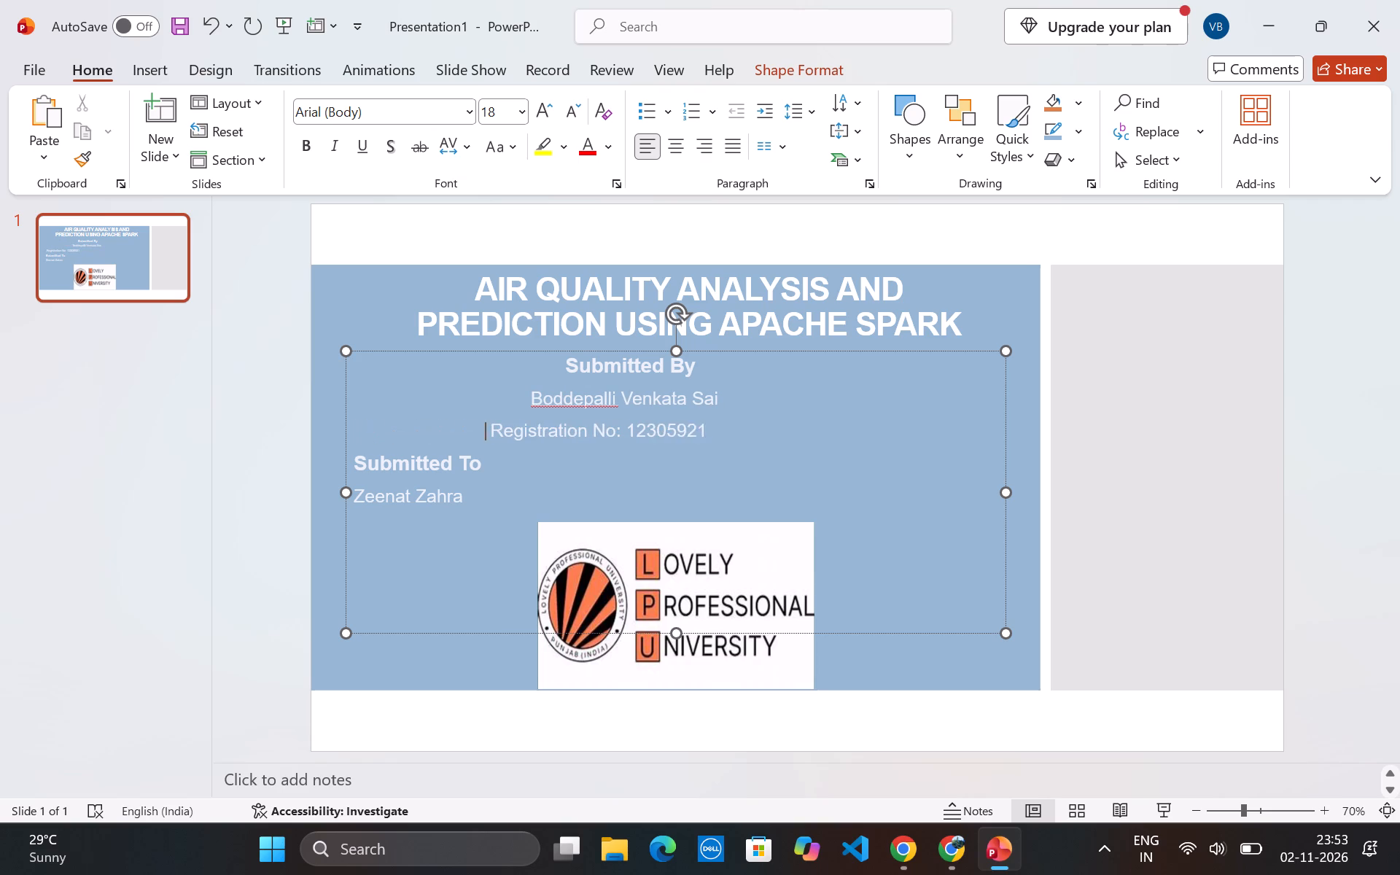
{"action": "key", "text": "space"}
{"action": "key", "text": "space"}
{"action": "key", "text": "space"}
{"action": "key", "text": "space"}
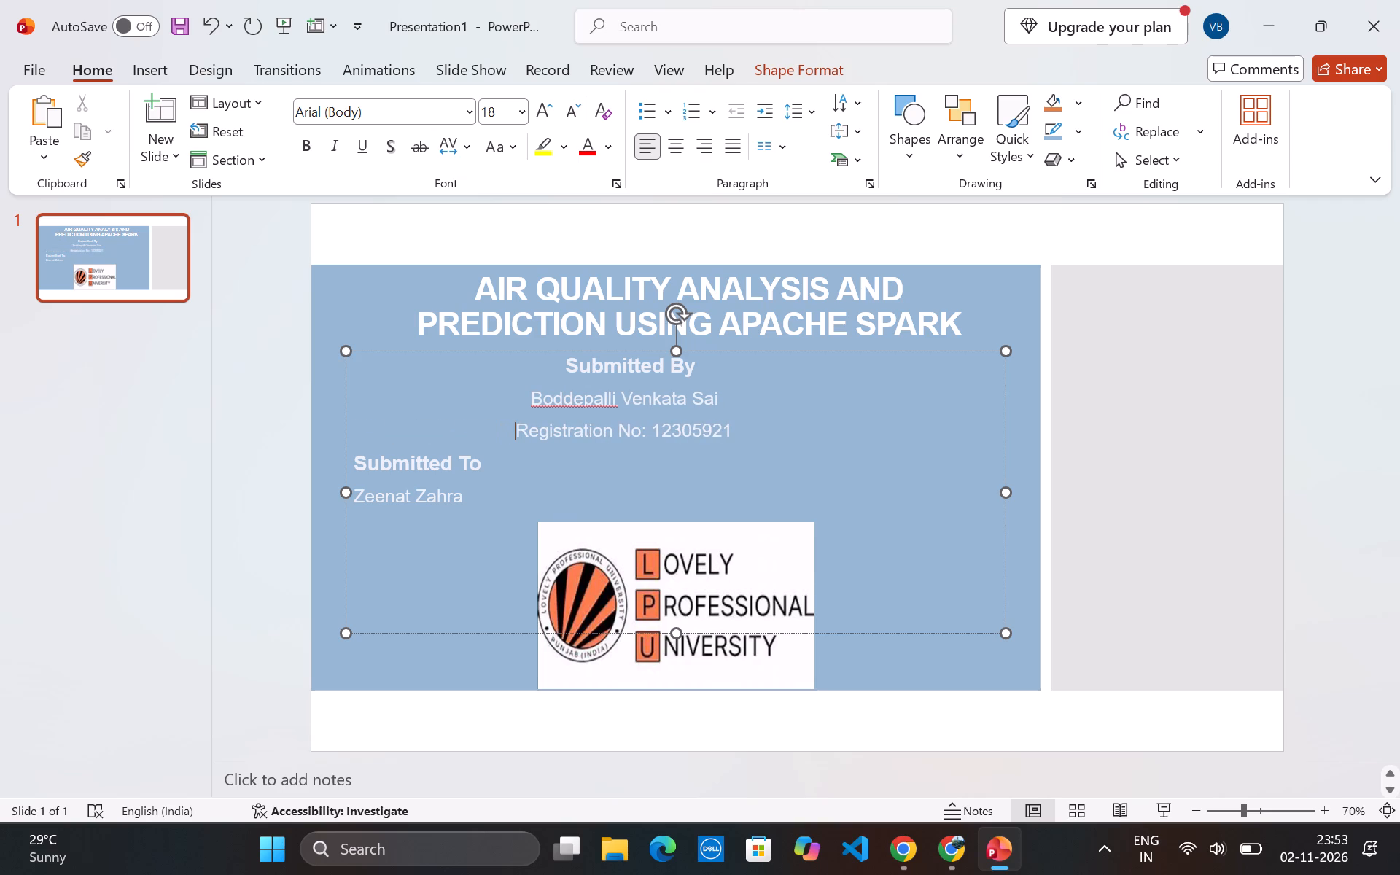
{"action": "key", "text": "space"}
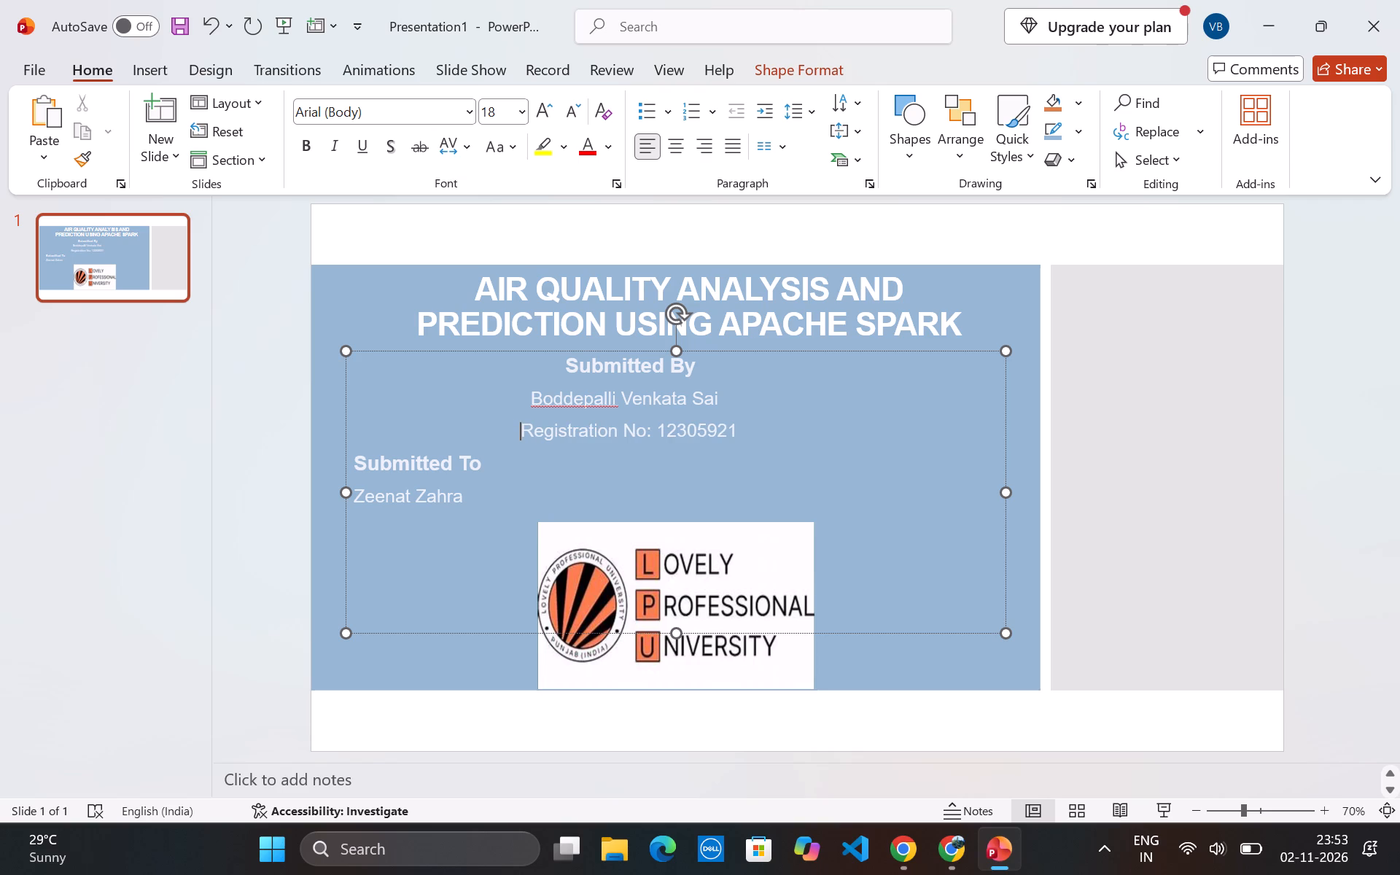
Indent the Submitted To heading with spaces until it sits roughly centred below the registration number line.
{"action": "left_click", "coordinate": [357, 464]}
{"action": "key", "text": "space"}
{"action": "key", "text": "space"}
{"action": "key", "text": "space"}
{"action": "key", "text": "space"}
{"action": "key", "text": "space"}
{"action": "key", "text": "space"}
{"action": "key", "text": "space"}
{"action": "key", "text": "space"}
{"action": "key", "text": "space"}
{"action": "key", "text": "space"}
{"action": "key", "text": "space"}
{"action": "key", "text": "space"}
{"action": "key", "text": "space"}
{"action": "key", "text": "space"}
{"action": "key", "text": "space"}
{"action": "key", "text": "space"}
{"action": "key", "text": "space"}
{"action": "key", "text": "space"}
{"action": "key", "text": "space"}
{"action": "key", "text": "space"}
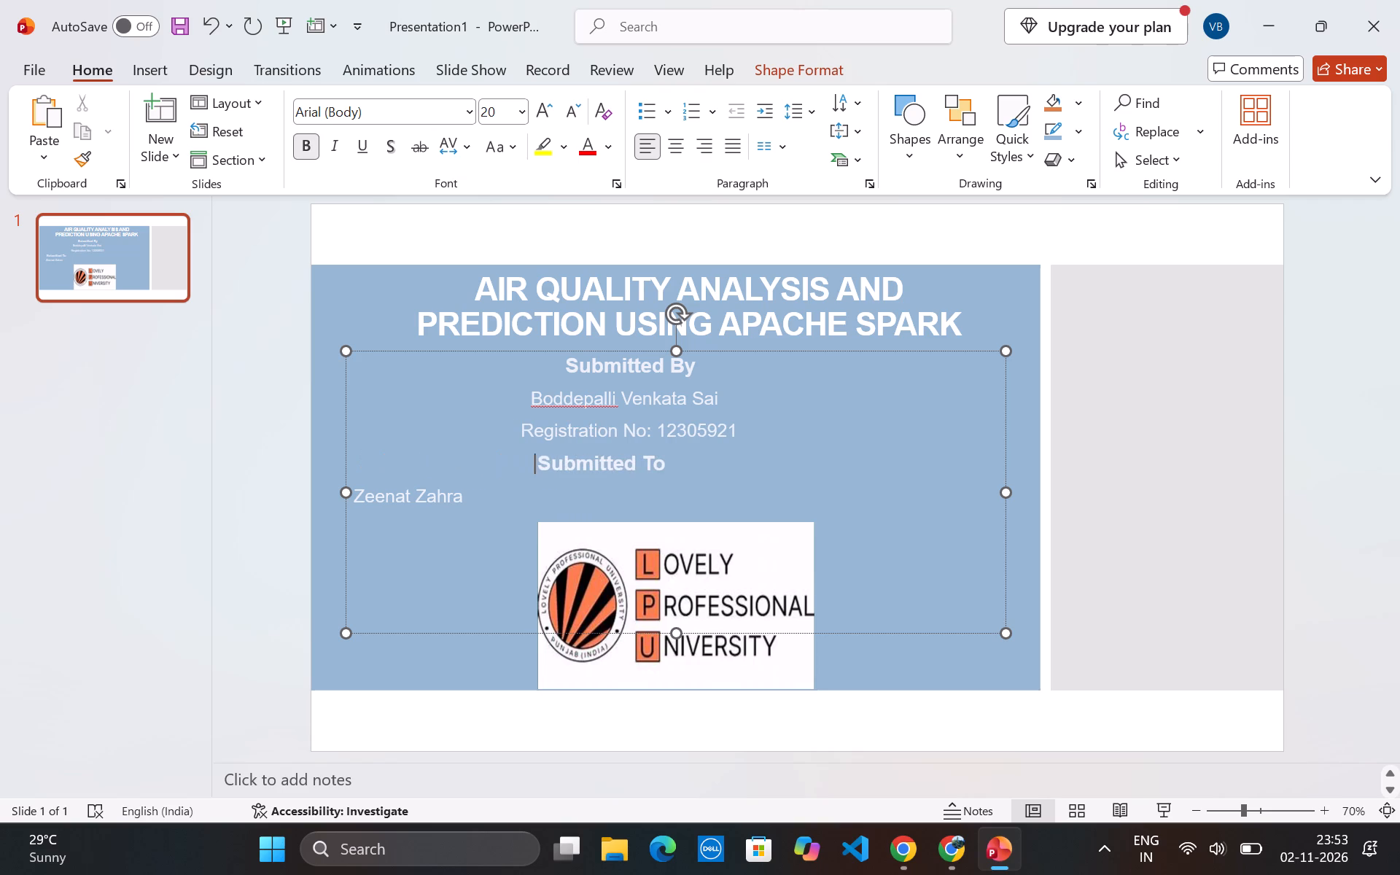
{"action": "key", "text": "BackSpace"}
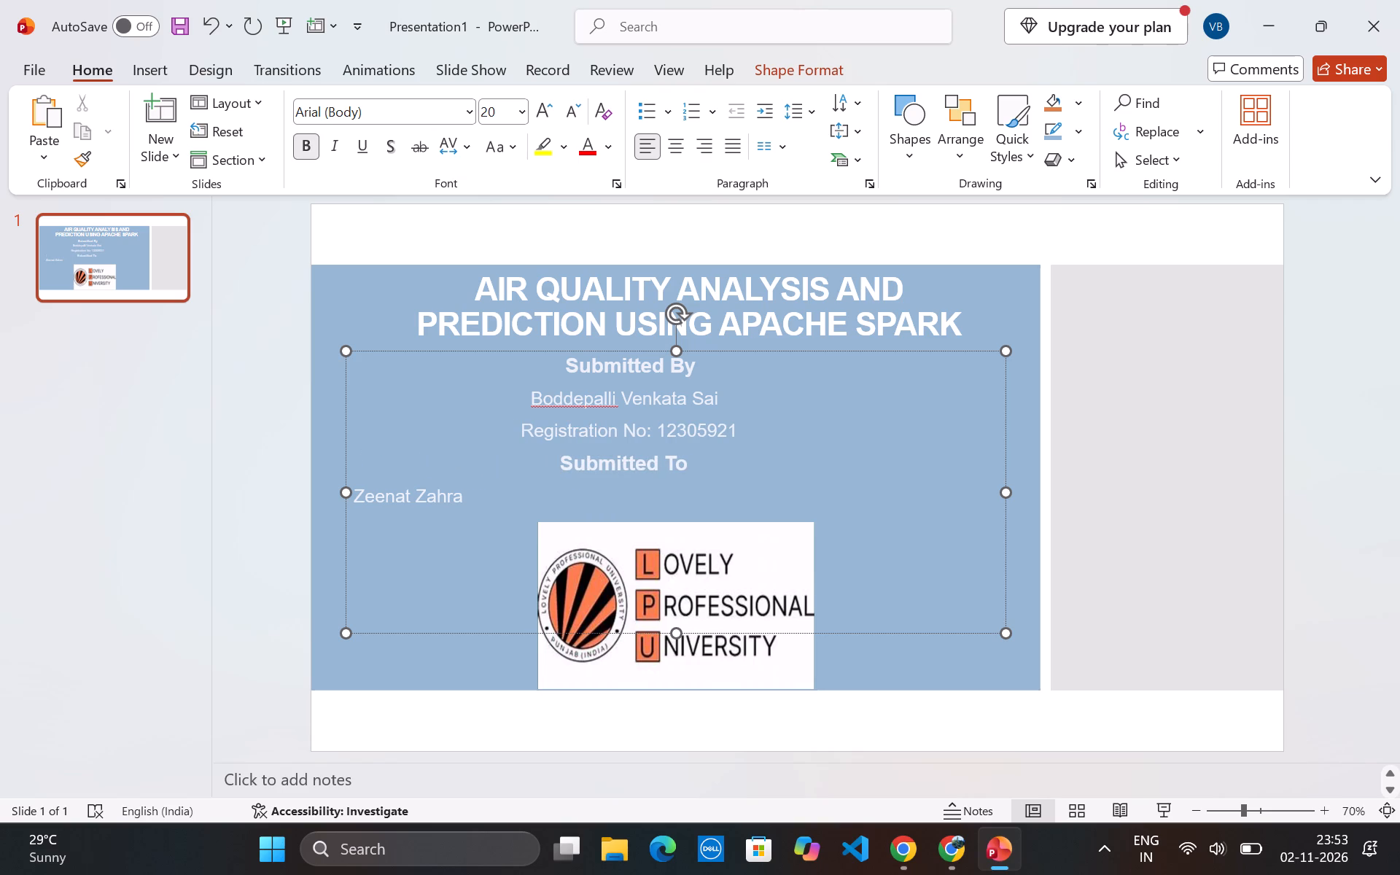
Indent the instructor's name line with spaces until it sits roughly centred below the Submitted To heading.
{"action": "left_click", "coordinate": [354, 496]}
{"action": "key", "text": "space"}
{"action": "key", "text": "space"}
{"action": "key", "text": "space"}
{"action": "key", "text": "space"}
{"action": "key", "text": "space"}
{"action": "key", "text": "space"}
{"action": "key", "text": "space"}
{"action": "key", "text": "space"}
{"action": "key", "text": "space"}
{"action": "key", "text": "space"}
{"action": "key", "text": "space"}
{"action": "key", "text": "space"}
{"action": "key", "text": "space"}
{"action": "key", "text": "space"}
{"action": "key", "text": "space"}
{"action": "key", "text": "space"}
{"action": "key", "text": "space"}
{"action": "key", "text": "space"}
{"action": "key", "text": "space"}
{"action": "key", "text": "space"}
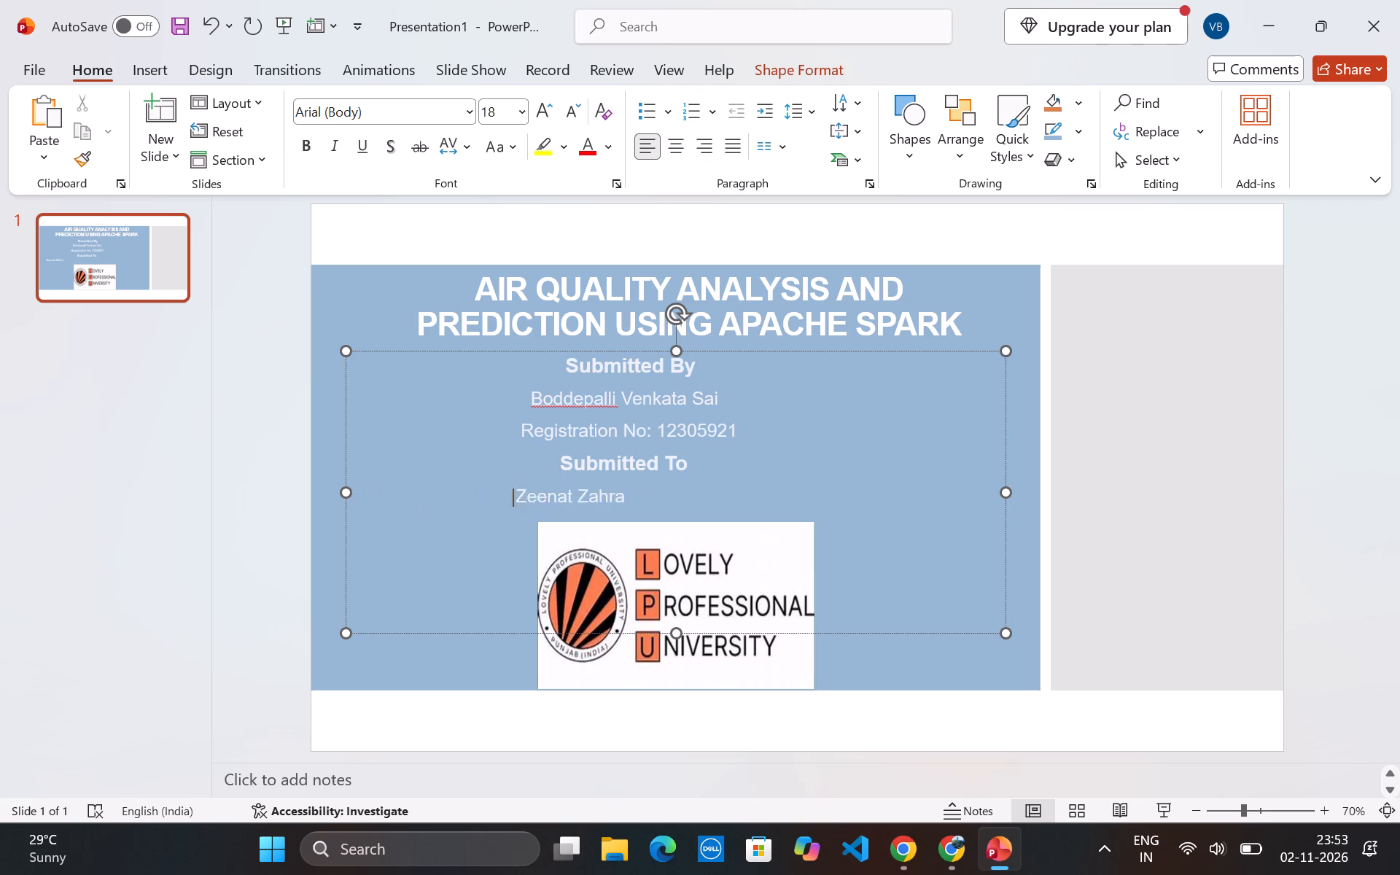
{"action": "key", "text": "BackSpace"}
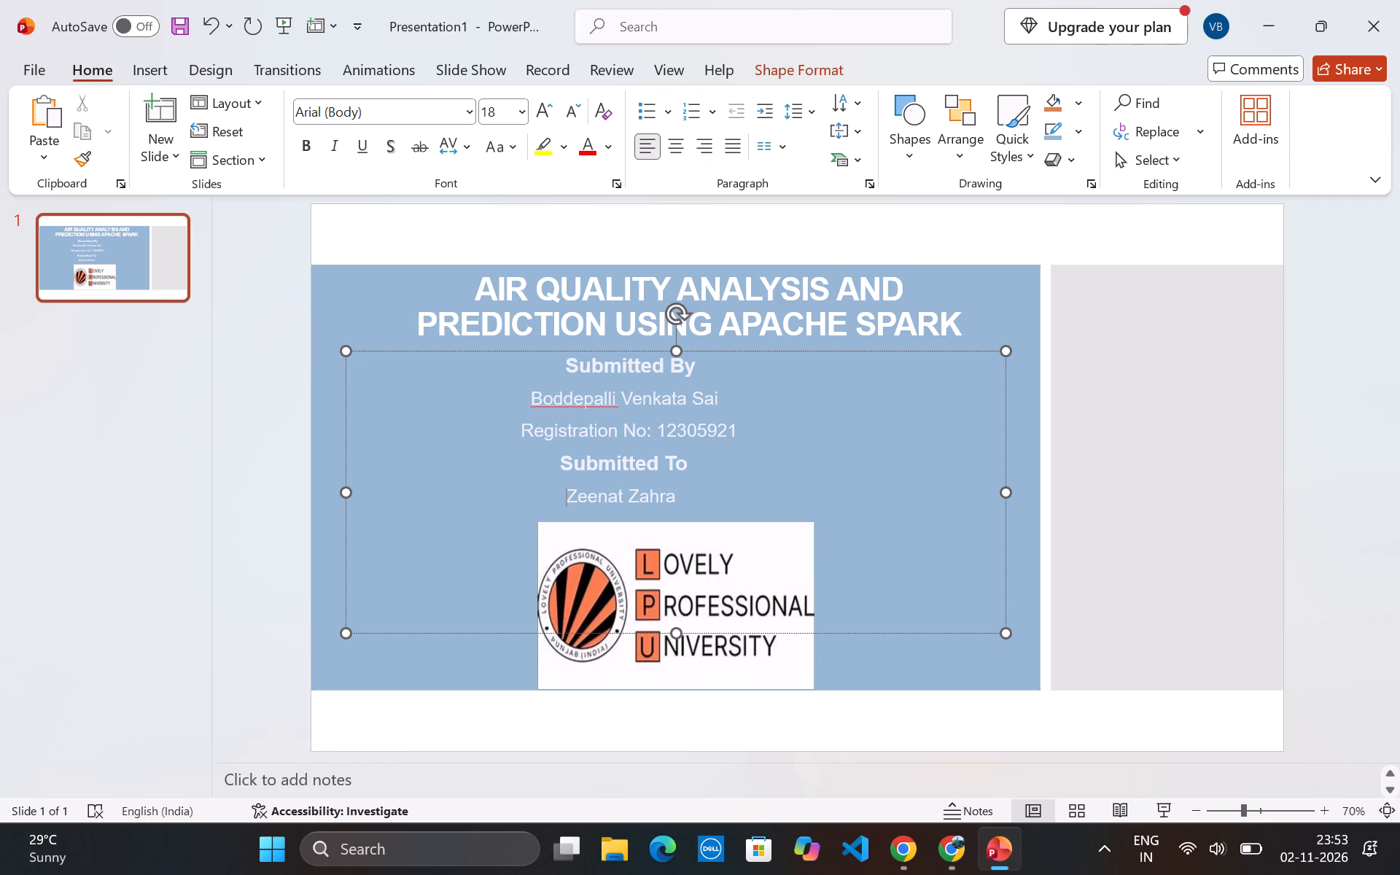
Shift the Submitted By heading, student name and registration number lines slightly further right with extra leading spaces.
{"action": "left_click", "coordinate": [569, 365]}
{"action": "key", "text": "space"}
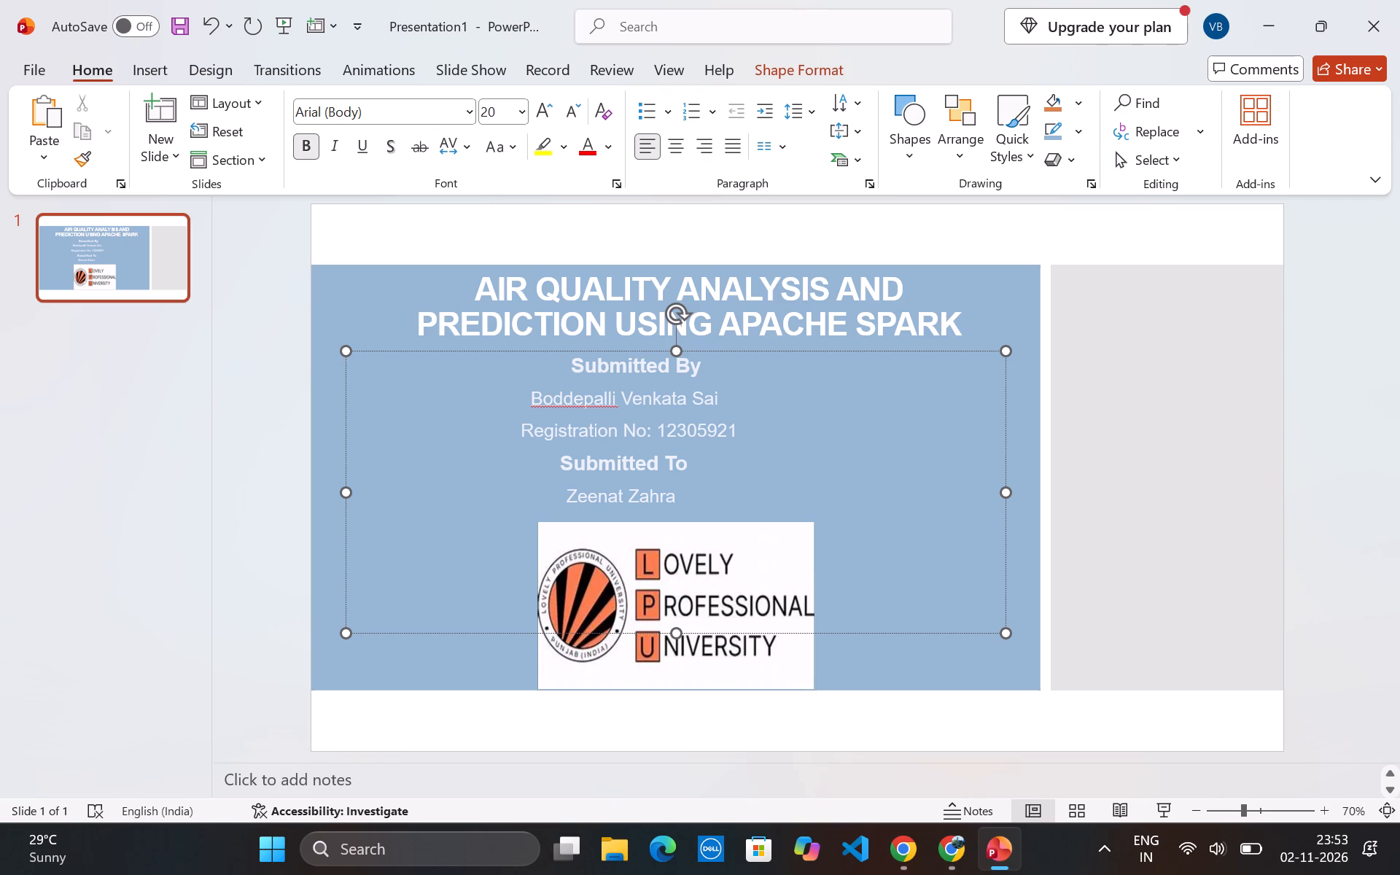
{"action": "key", "text": "space"}
{"action": "left_click", "coordinate": [526, 395]}
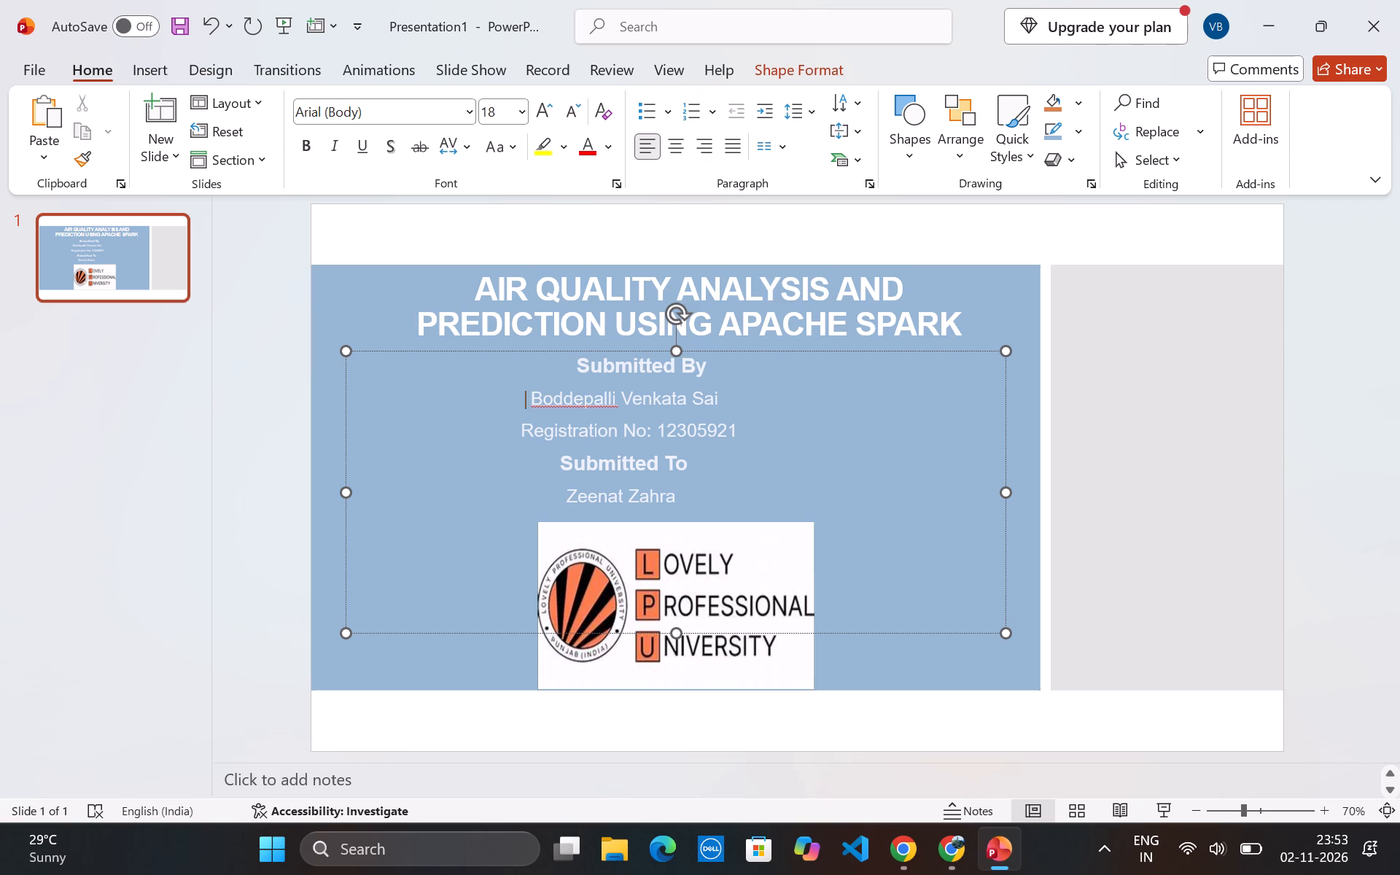
{"action": "key", "text": "space"}
{"action": "key", "text": "space"}
{"action": "key", "text": "space"}
{"action": "key", "text": "space"}
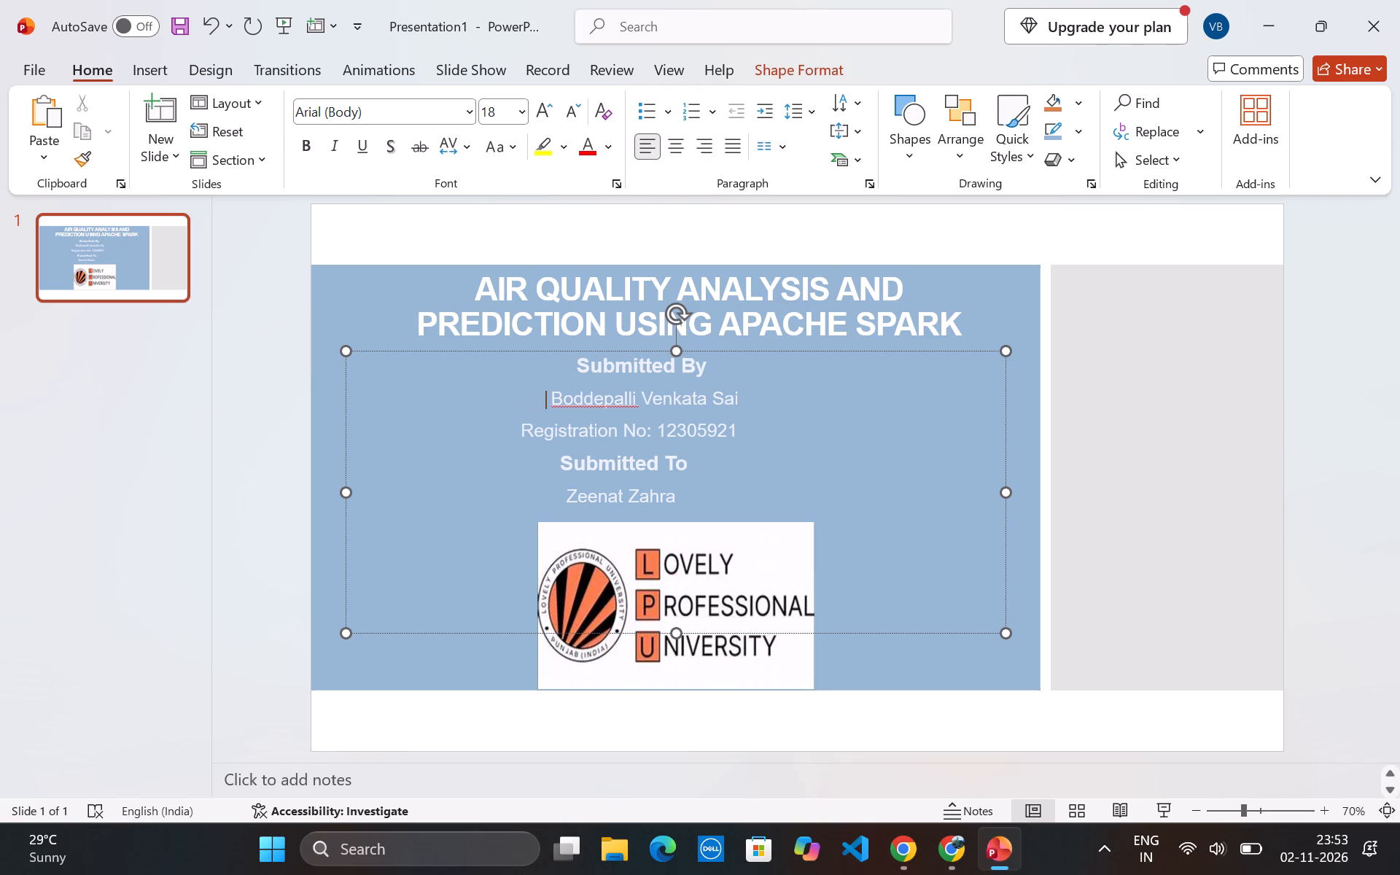
{"action": "left_click", "coordinate": [520, 424]}
{"action": "key", "text": "space"}
{"action": "key", "text": "space"}
{"action": "key", "text": "space"}
{"action": "key", "text": "space"}
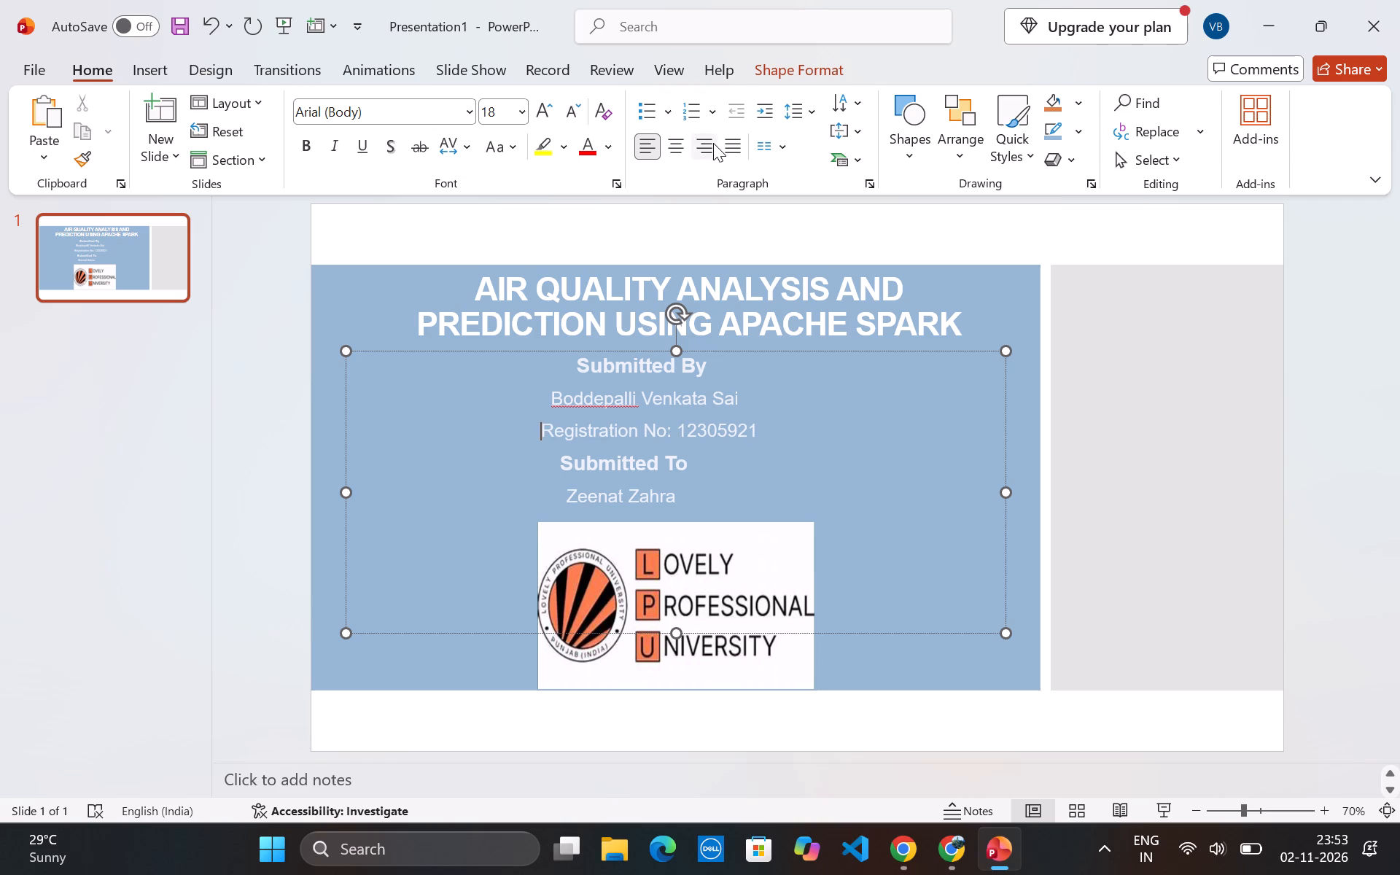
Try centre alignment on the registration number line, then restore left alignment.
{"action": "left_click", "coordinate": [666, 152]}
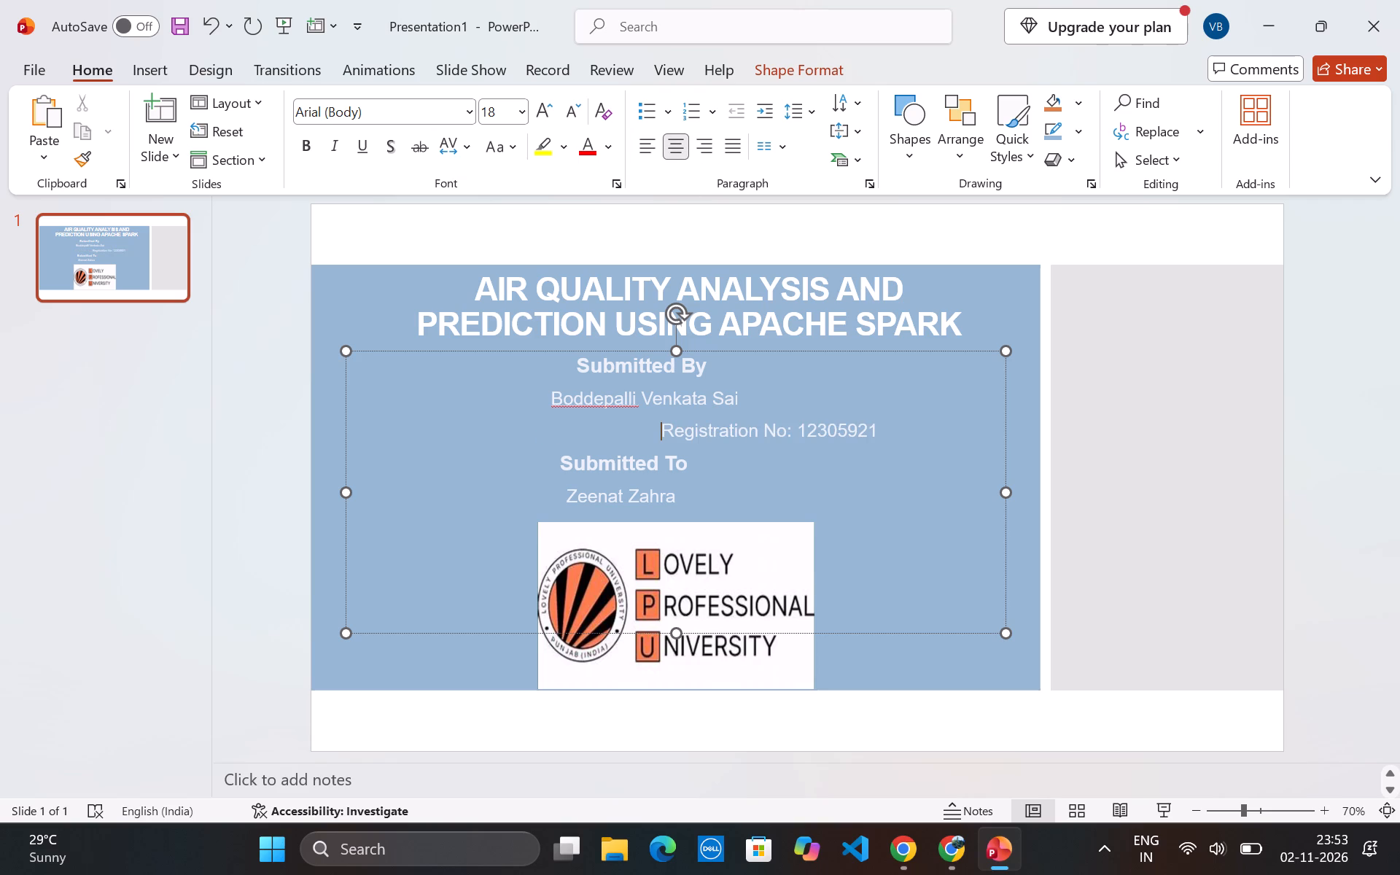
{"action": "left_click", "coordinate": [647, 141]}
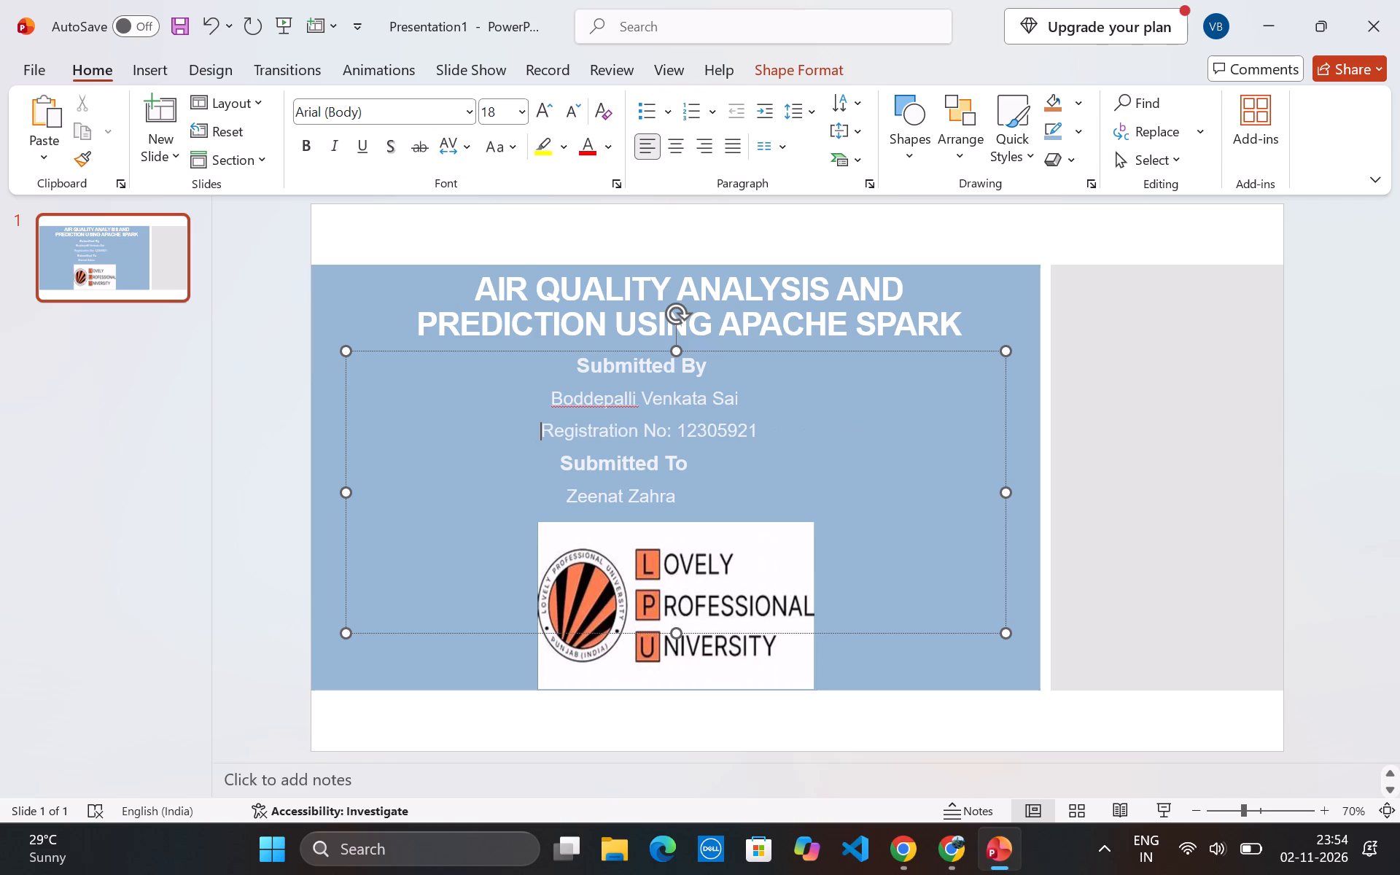
Add leading spaces to the Submitted To heading and instructor's name so both line up with the Submitted By block above.
{"action": "left_click", "coordinate": [563, 465]}
{"action": "key", "text": "space"}
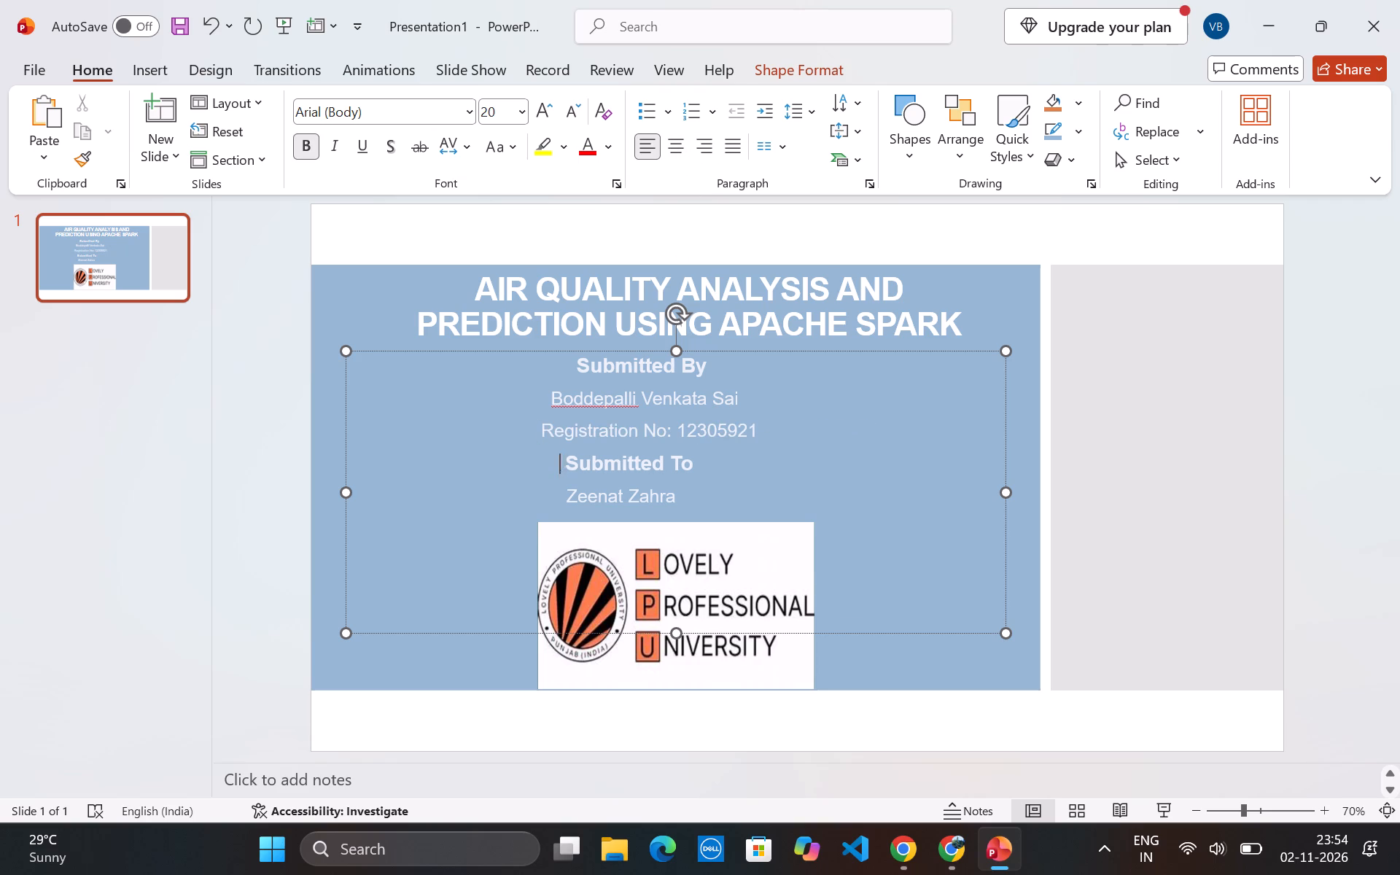
{"action": "key", "text": "space"}
{"action": "key", "text": "space"}
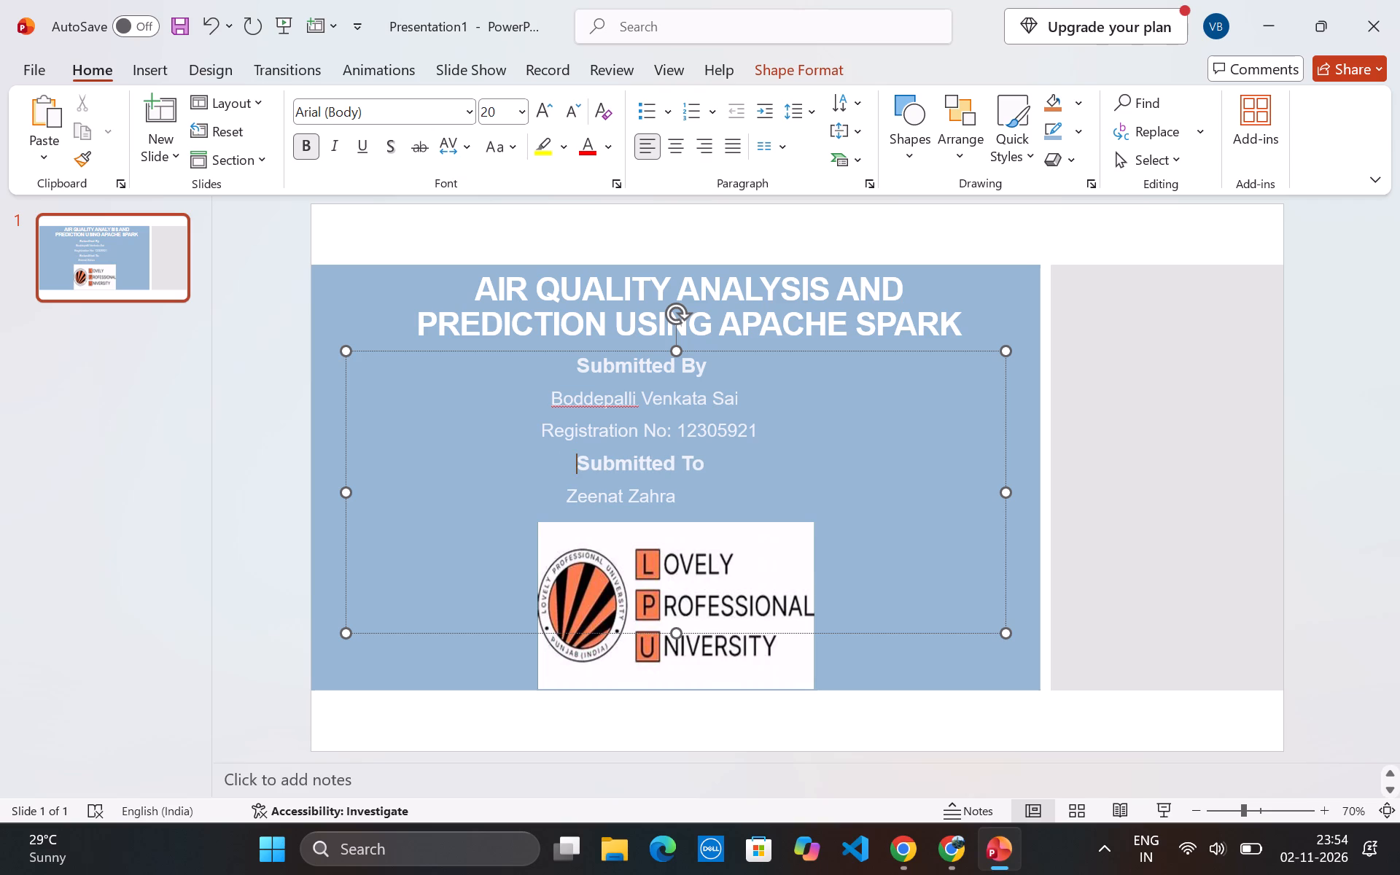
{"action": "left_click", "coordinate": [567, 501]}
{"action": "key", "text": "space"}
{"action": "key", "text": "space"}
{"action": "key", "text": "space"}
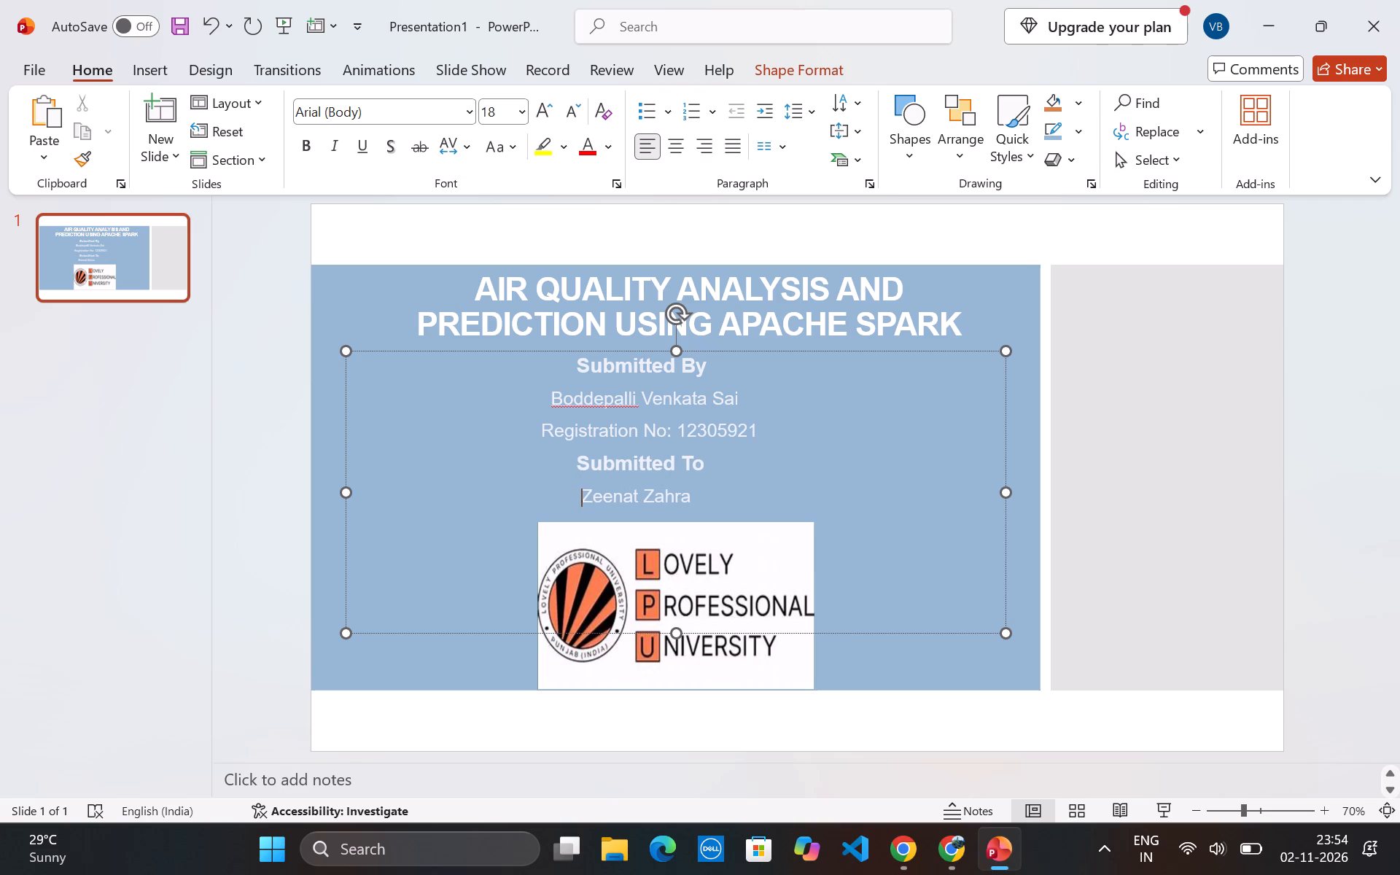
{"action": "key", "text": "space"}
{"action": "left_click", "coordinate": [1073, 727]}
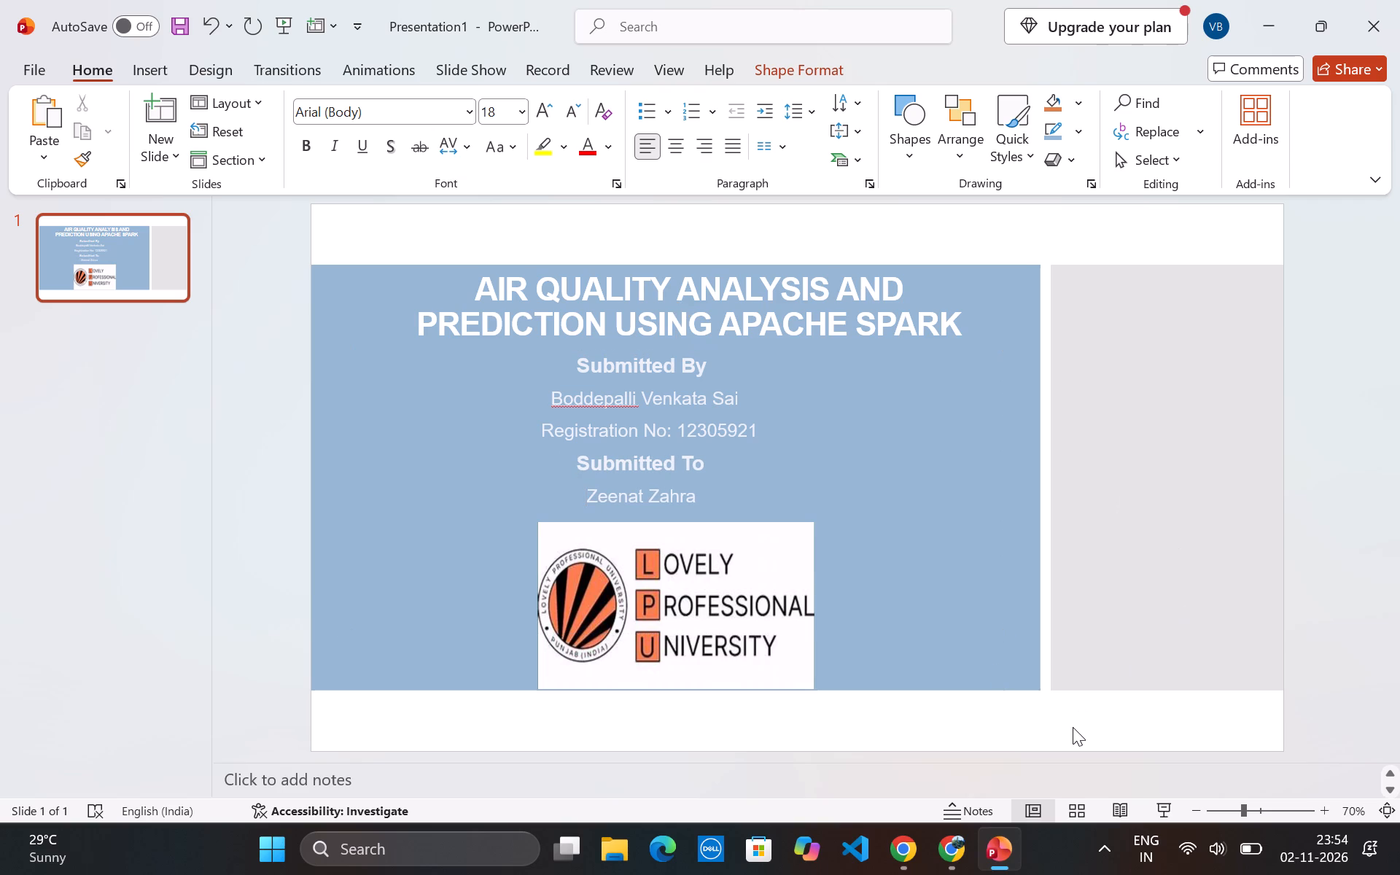
Move the university logo slightly up and left so it sits centred under the student details, clear of the blue panel's bottom edge.
{"action": "left_click_drag", "start_coordinate": [772, 554], "coordinate": [758, 547]}
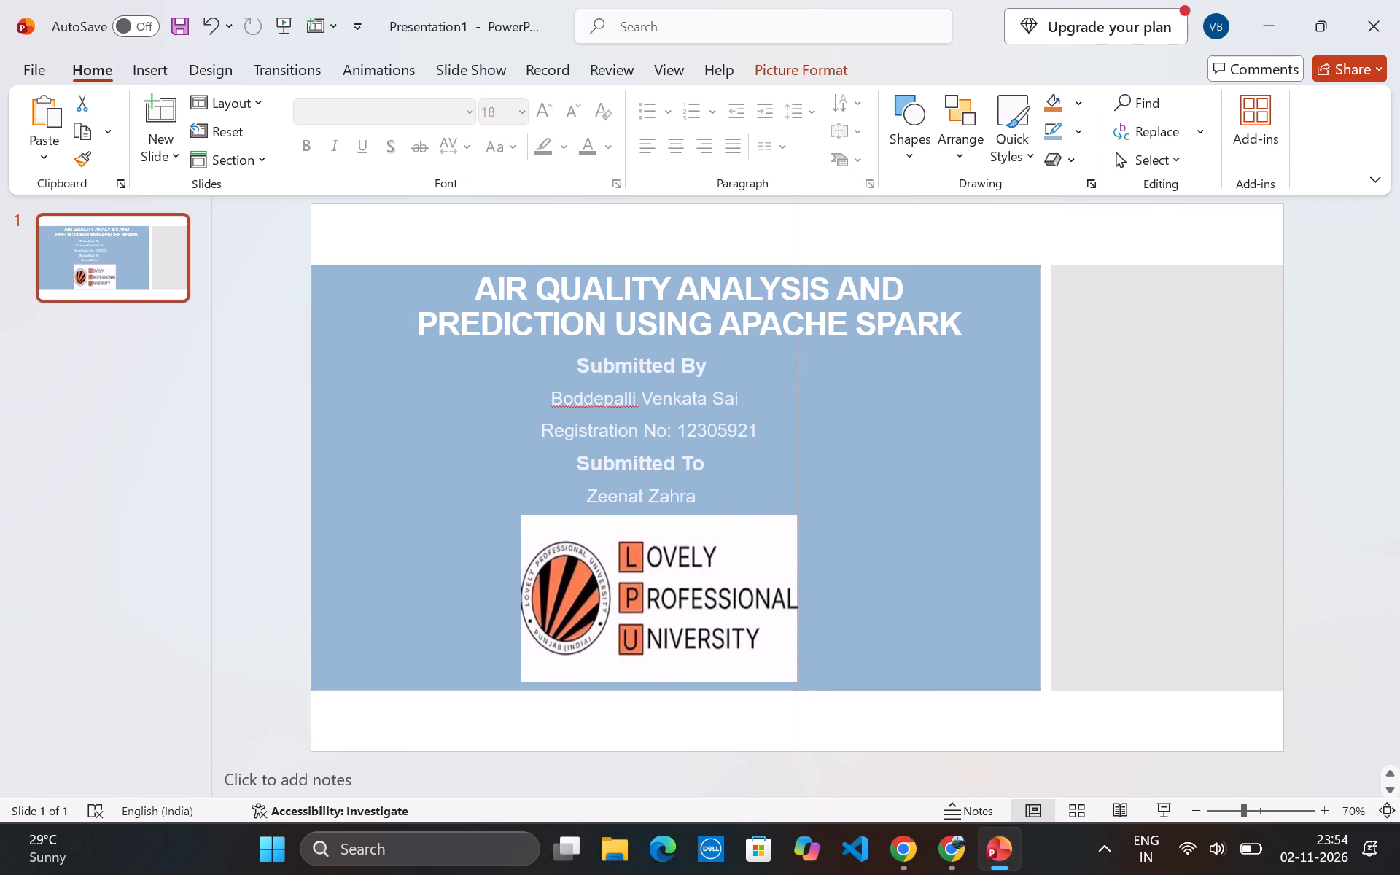
{"action": "left_click_drag", "start_coordinate": [758, 547], "coordinate": [751, 547]}
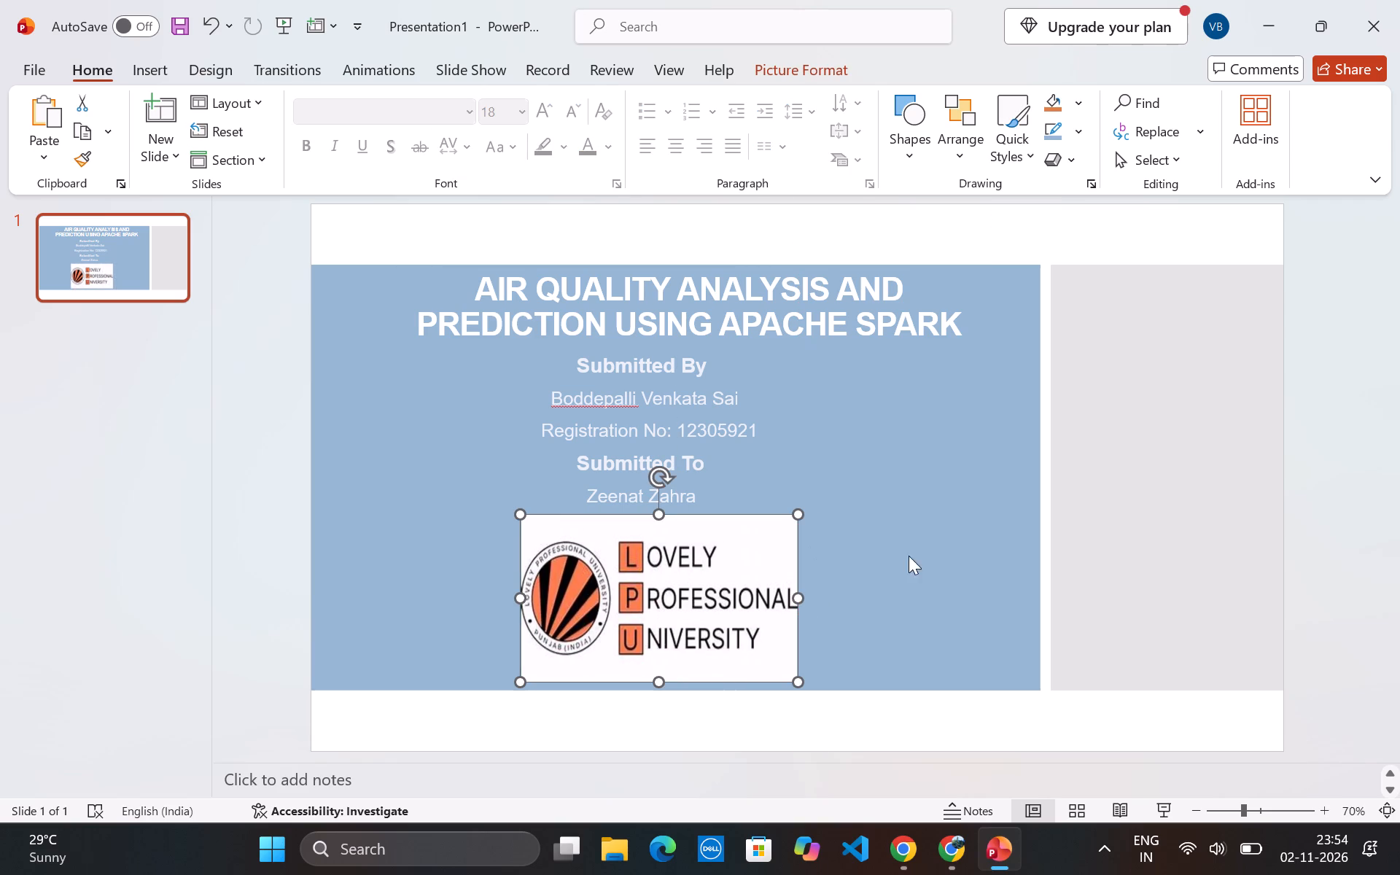
{"action": "left_click", "coordinate": [1041, 709]}
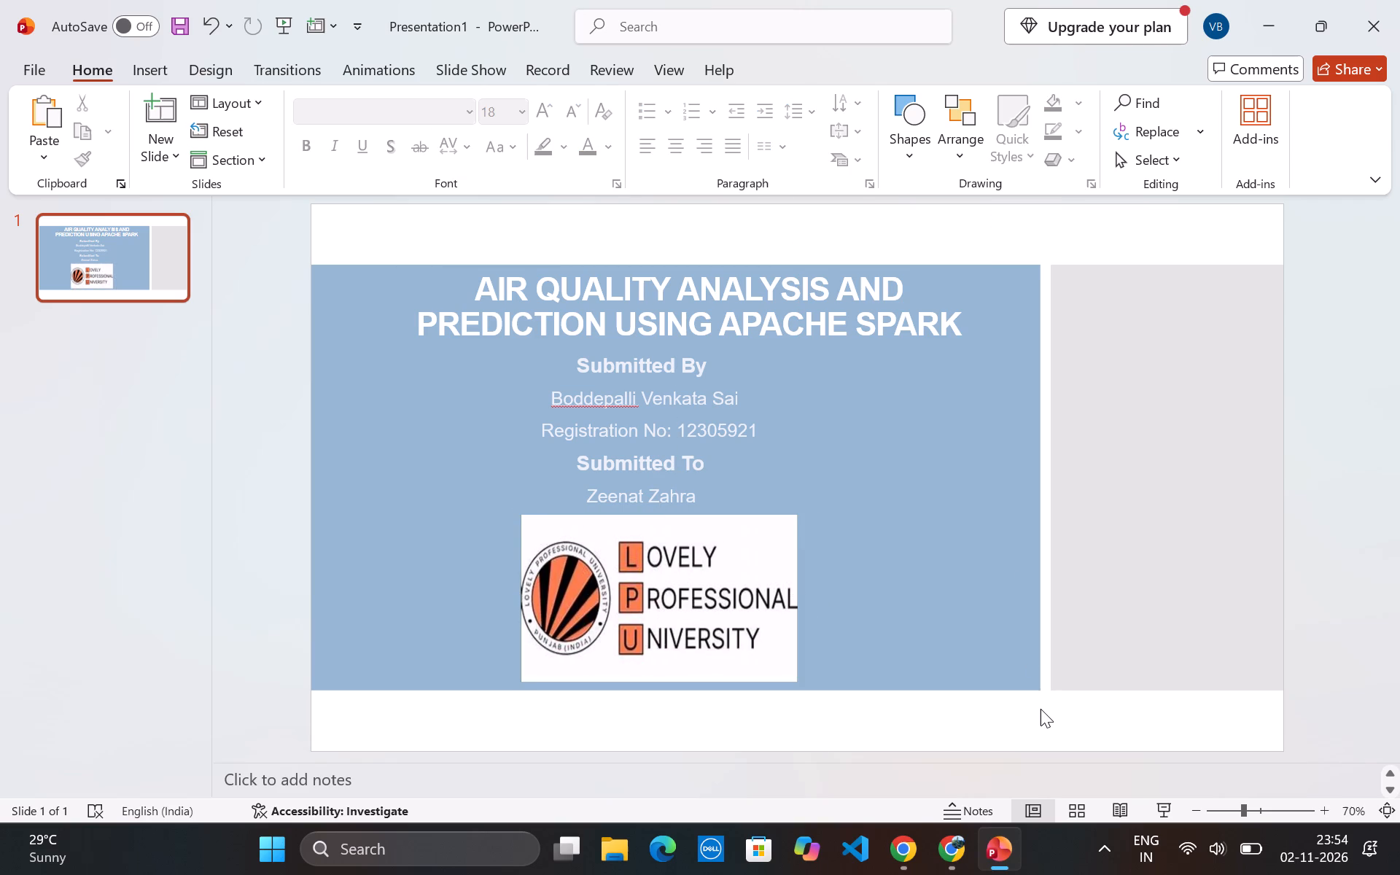
{"action": "key", "text": "Print"}
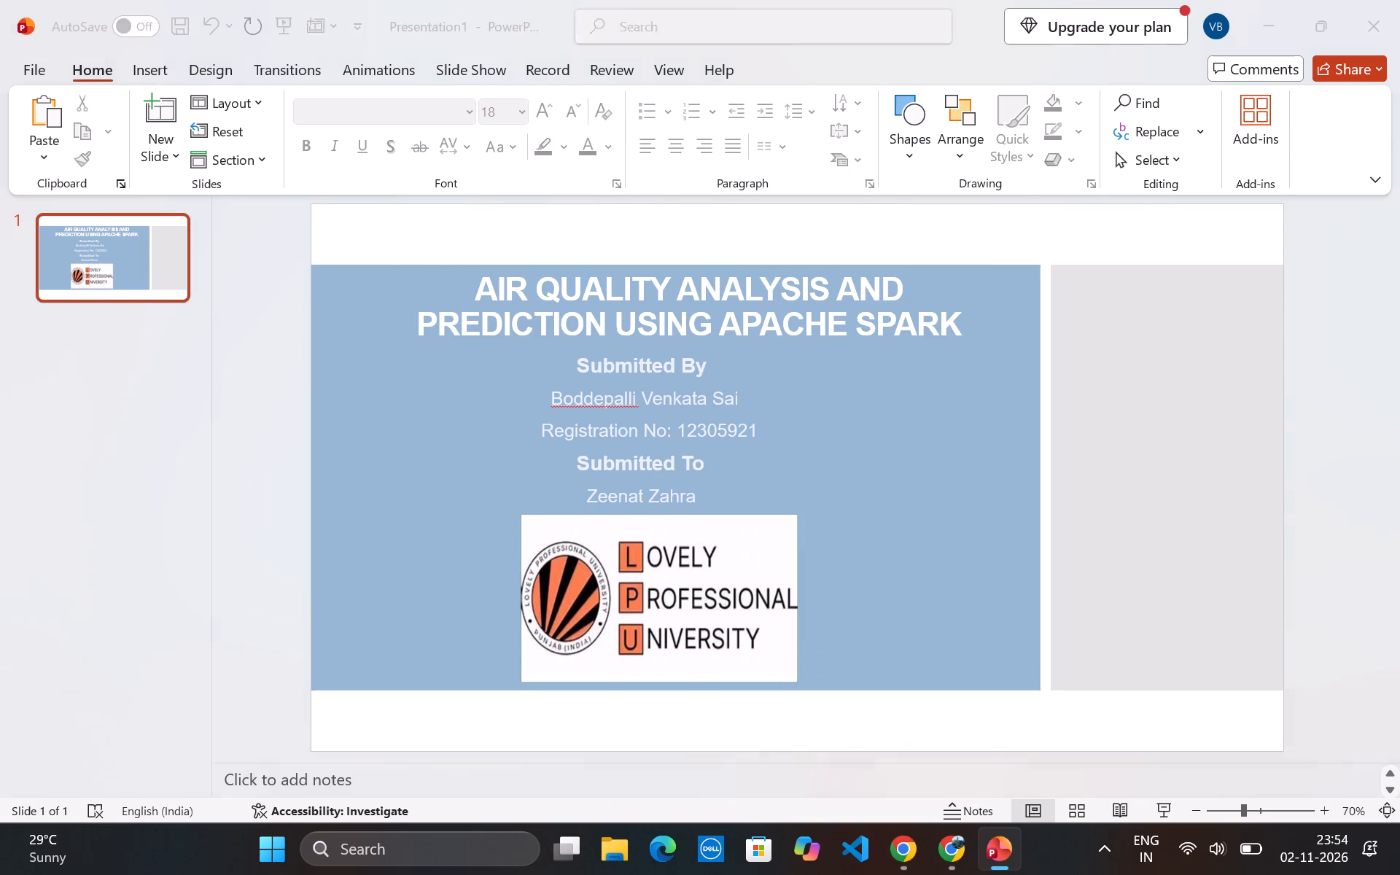
{"action": "left_click_drag", "start_coordinate": [278, 244], "coordinate": [1330, 699]}
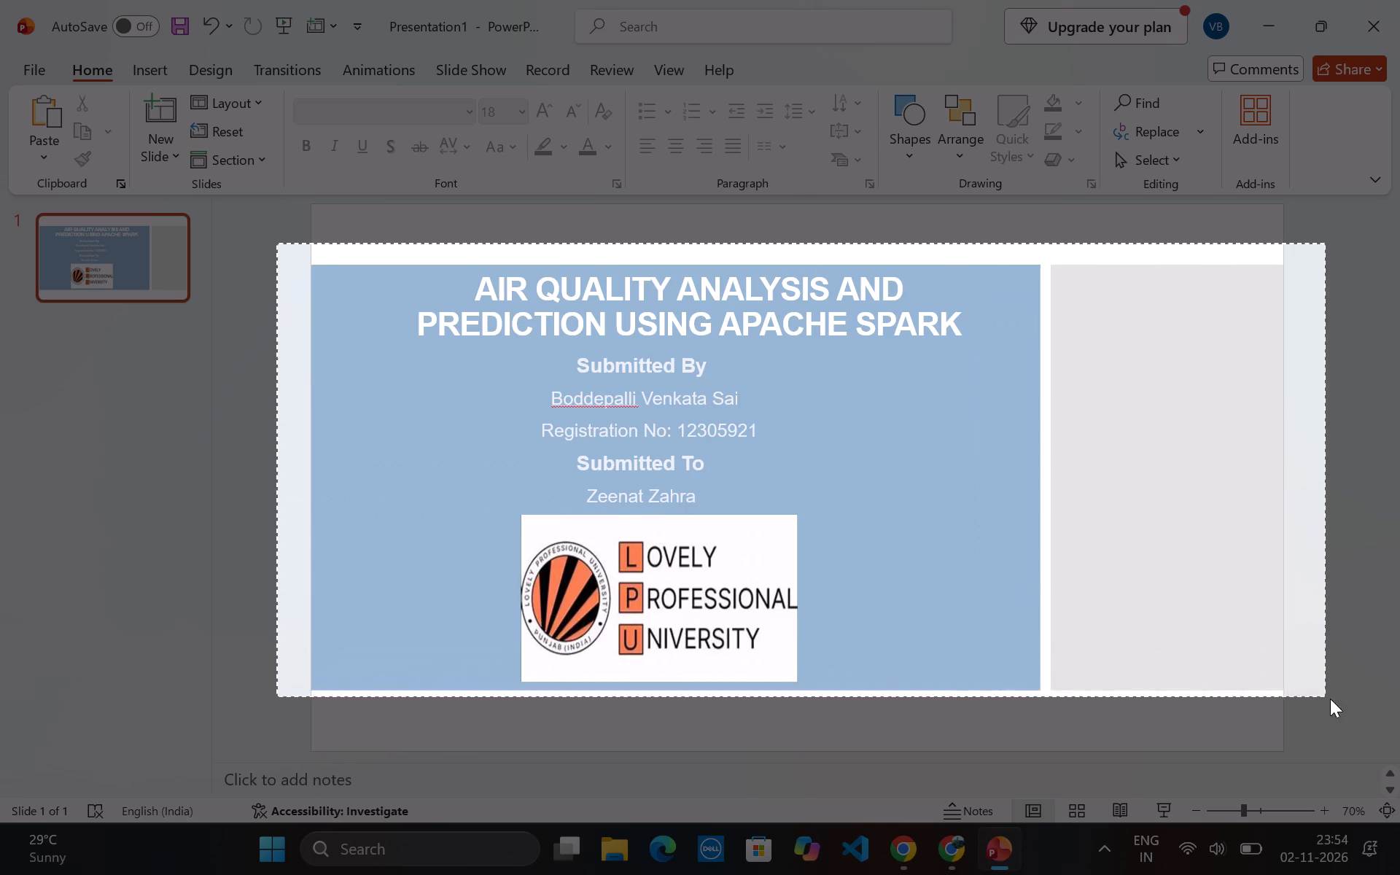
{"action": "left_click_drag", "start_coordinate": [1330, 699], "coordinate": [1289, 740]}
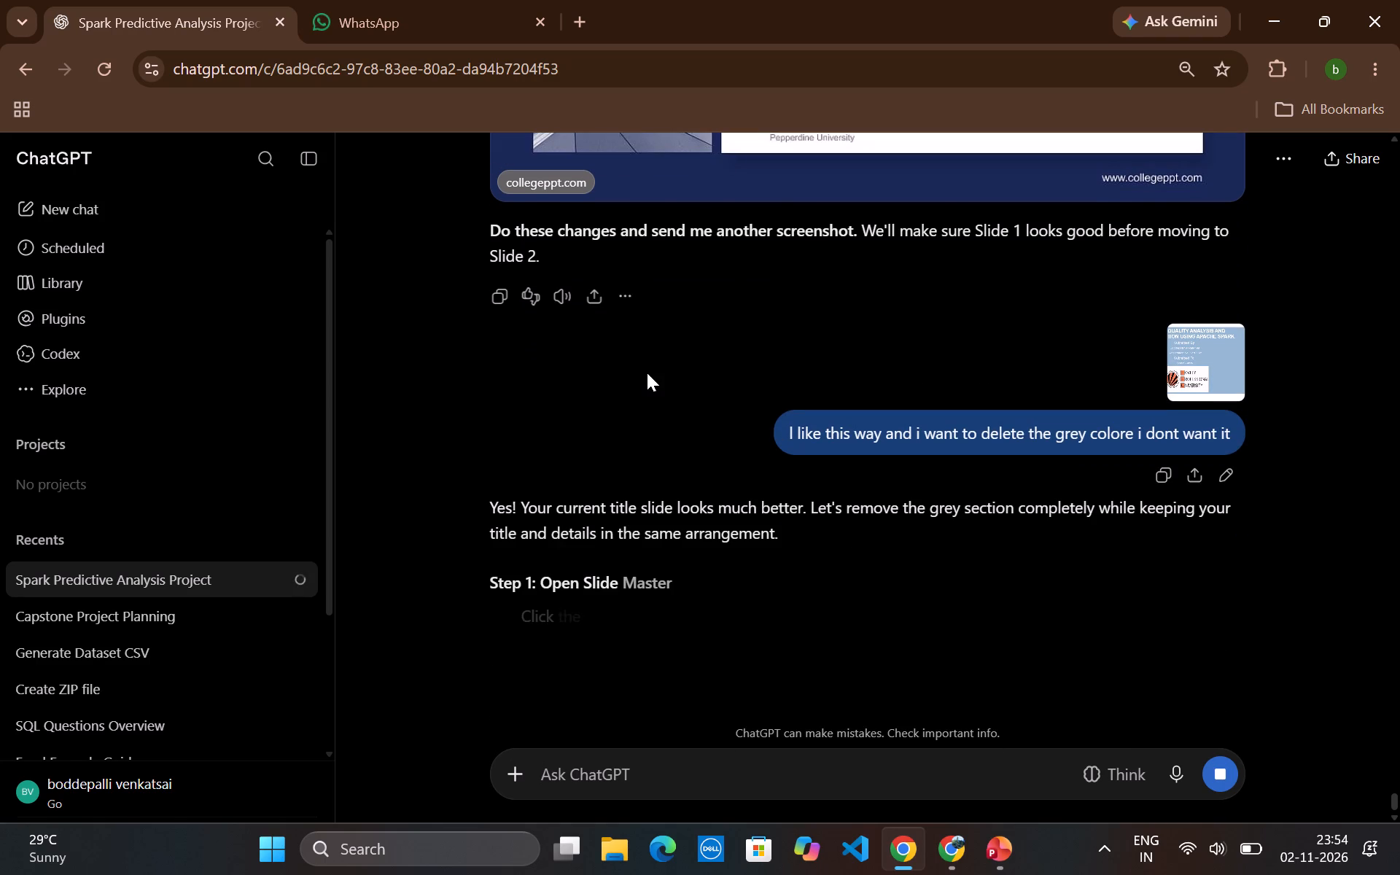
{"action": "scroll", "coordinate": [551, 500], "scroll_direction": "down", "scroll_amount": 2}
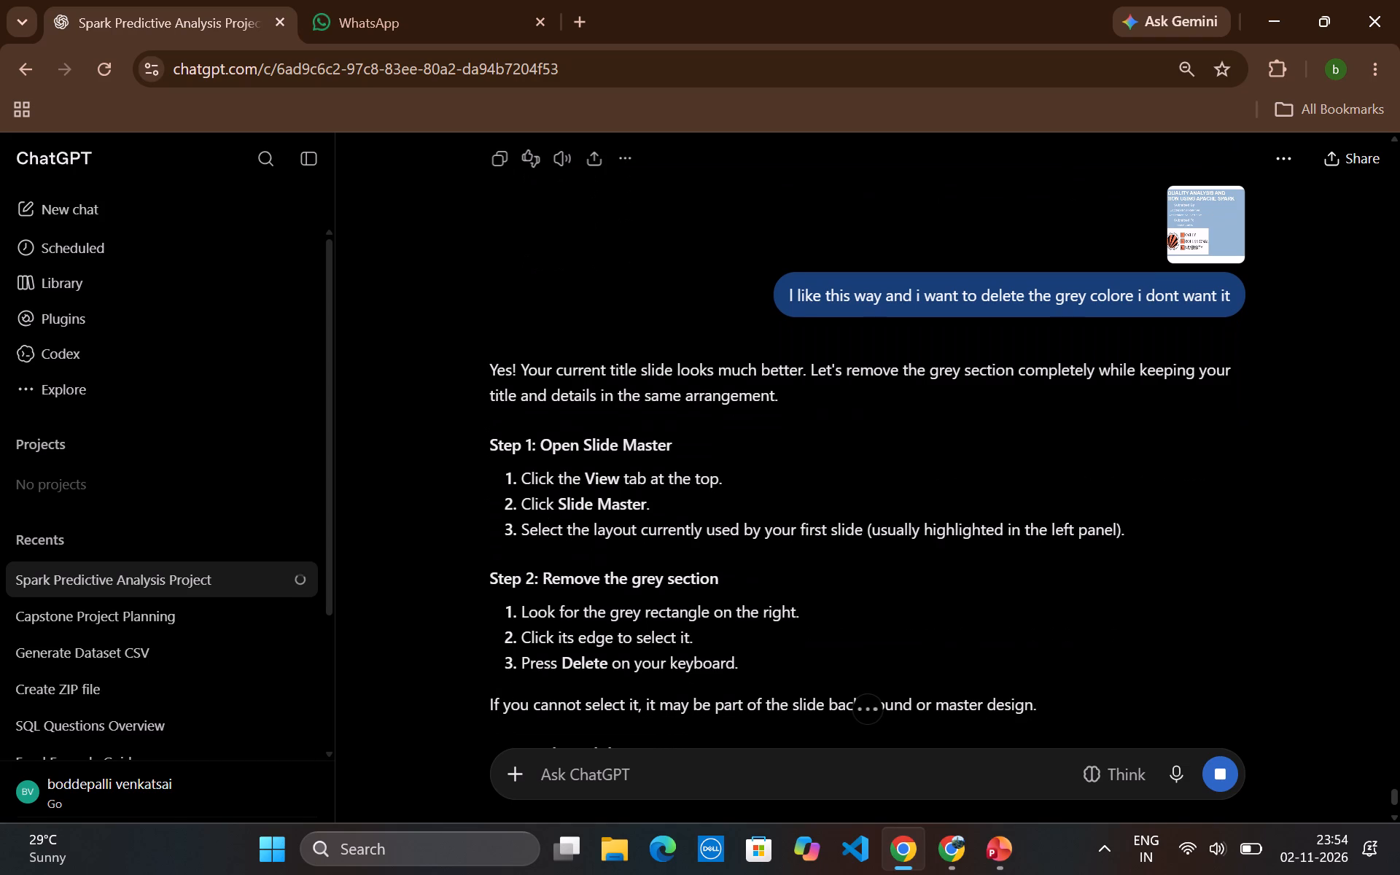
{"action": "scroll", "coordinate": [736, 464], "scroll_direction": "down", "scroll_amount": 1}
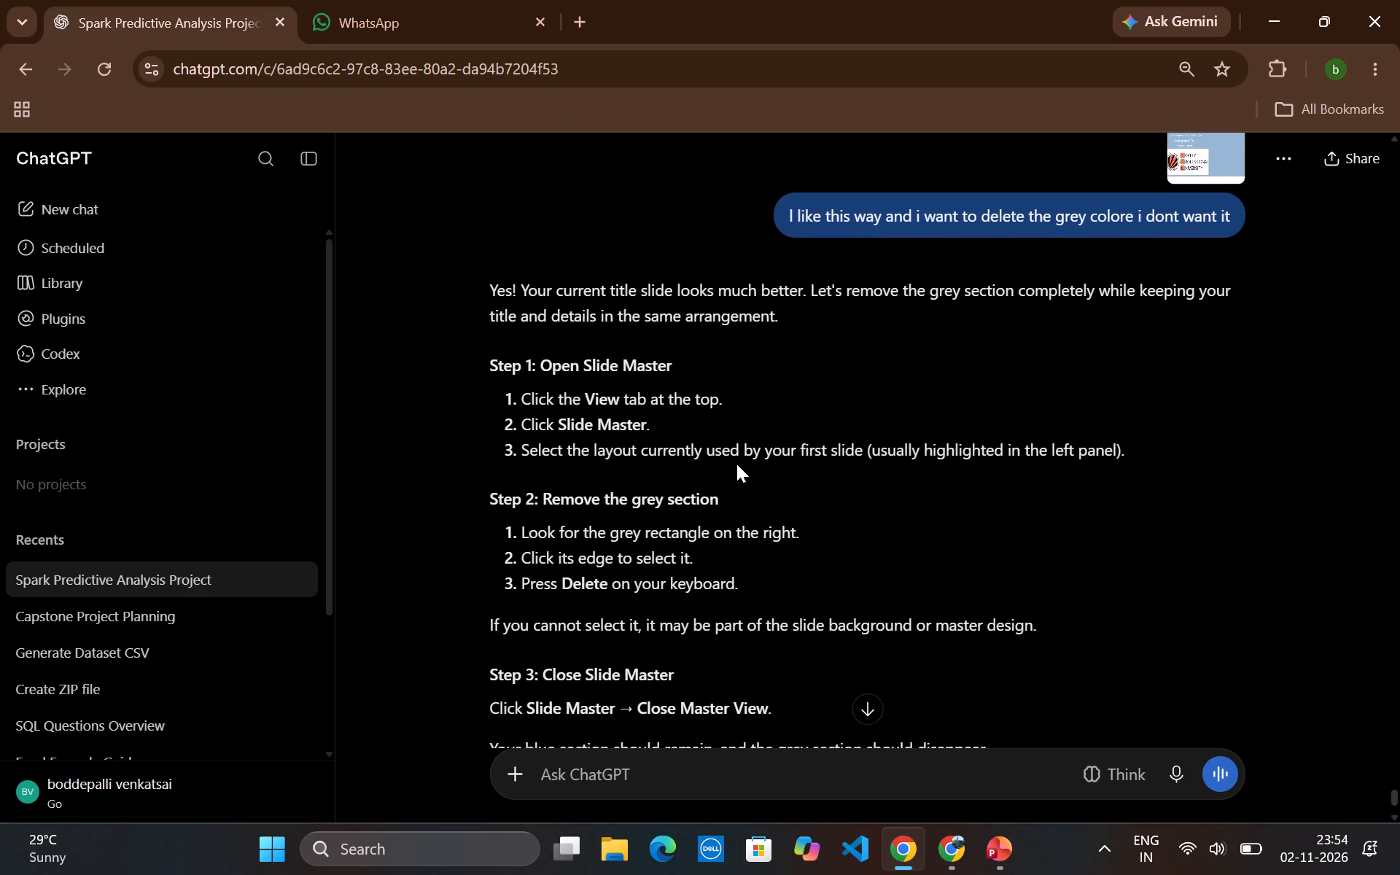
{"action": "scroll", "coordinate": [736, 464], "scroll_direction": "down", "scroll_amount": 1}
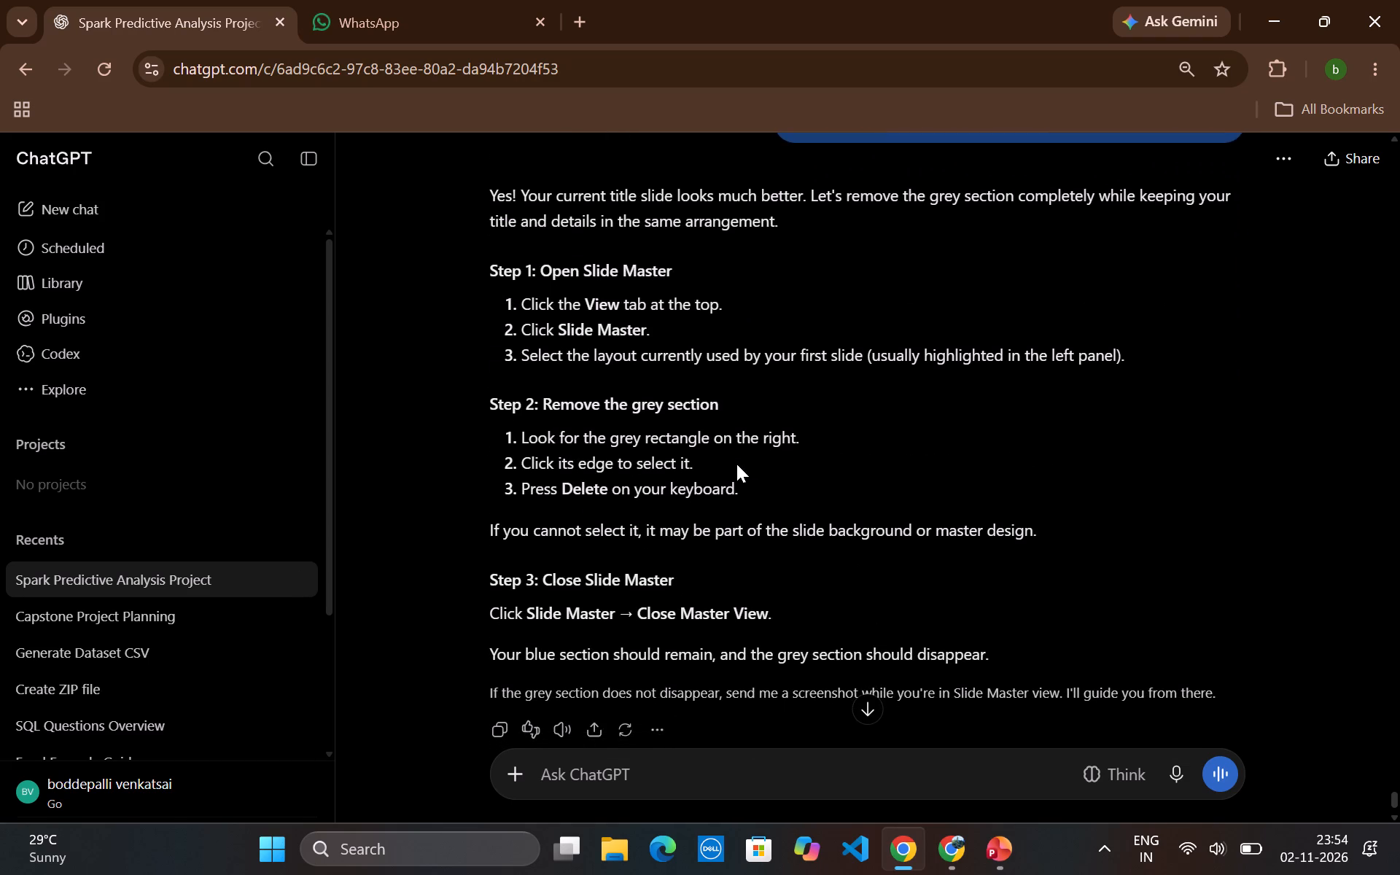
{"action": "scroll", "coordinate": [736, 464], "scroll_direction": "down", "scroll_amount": 1}
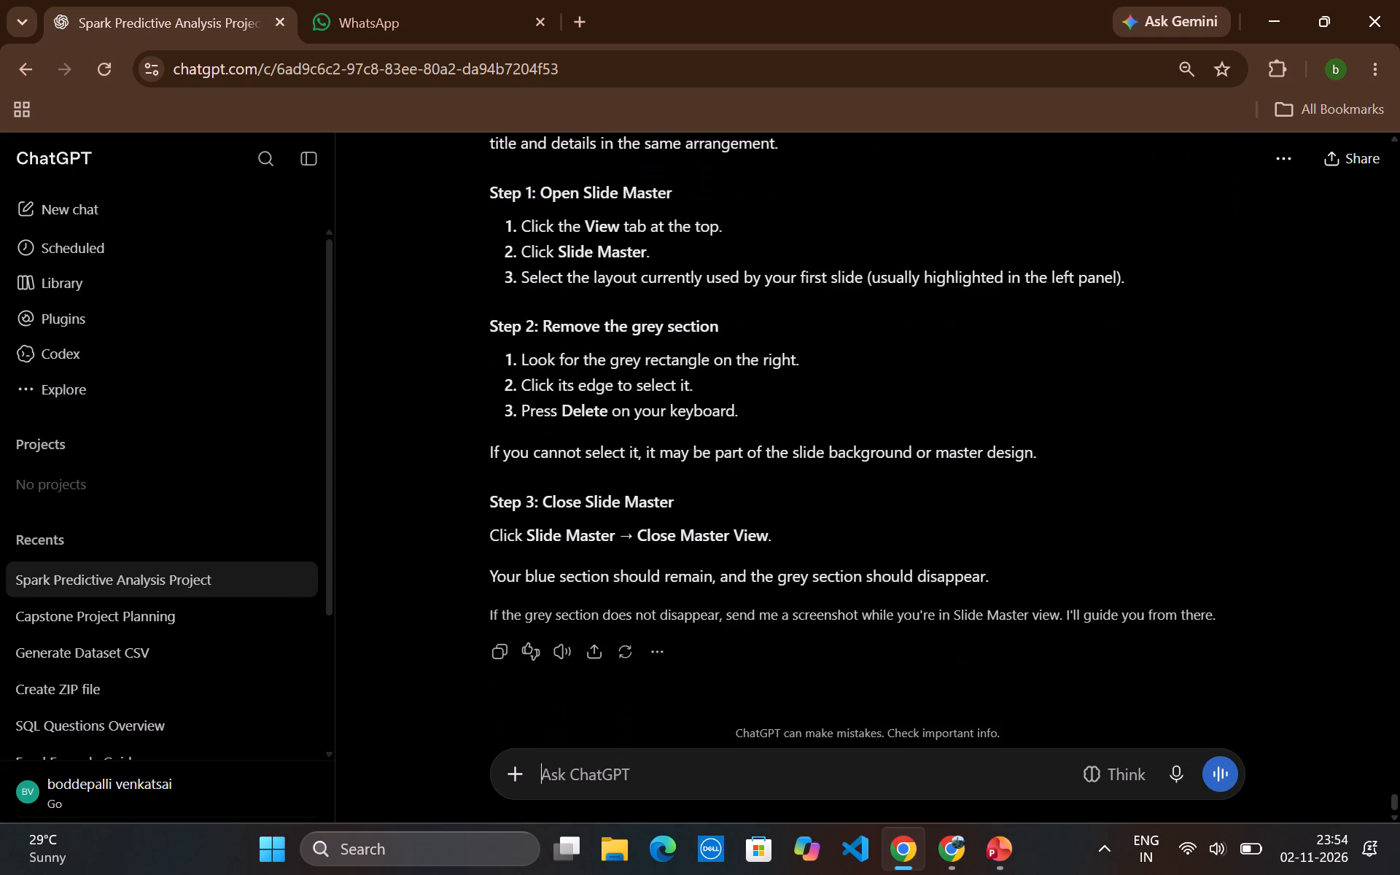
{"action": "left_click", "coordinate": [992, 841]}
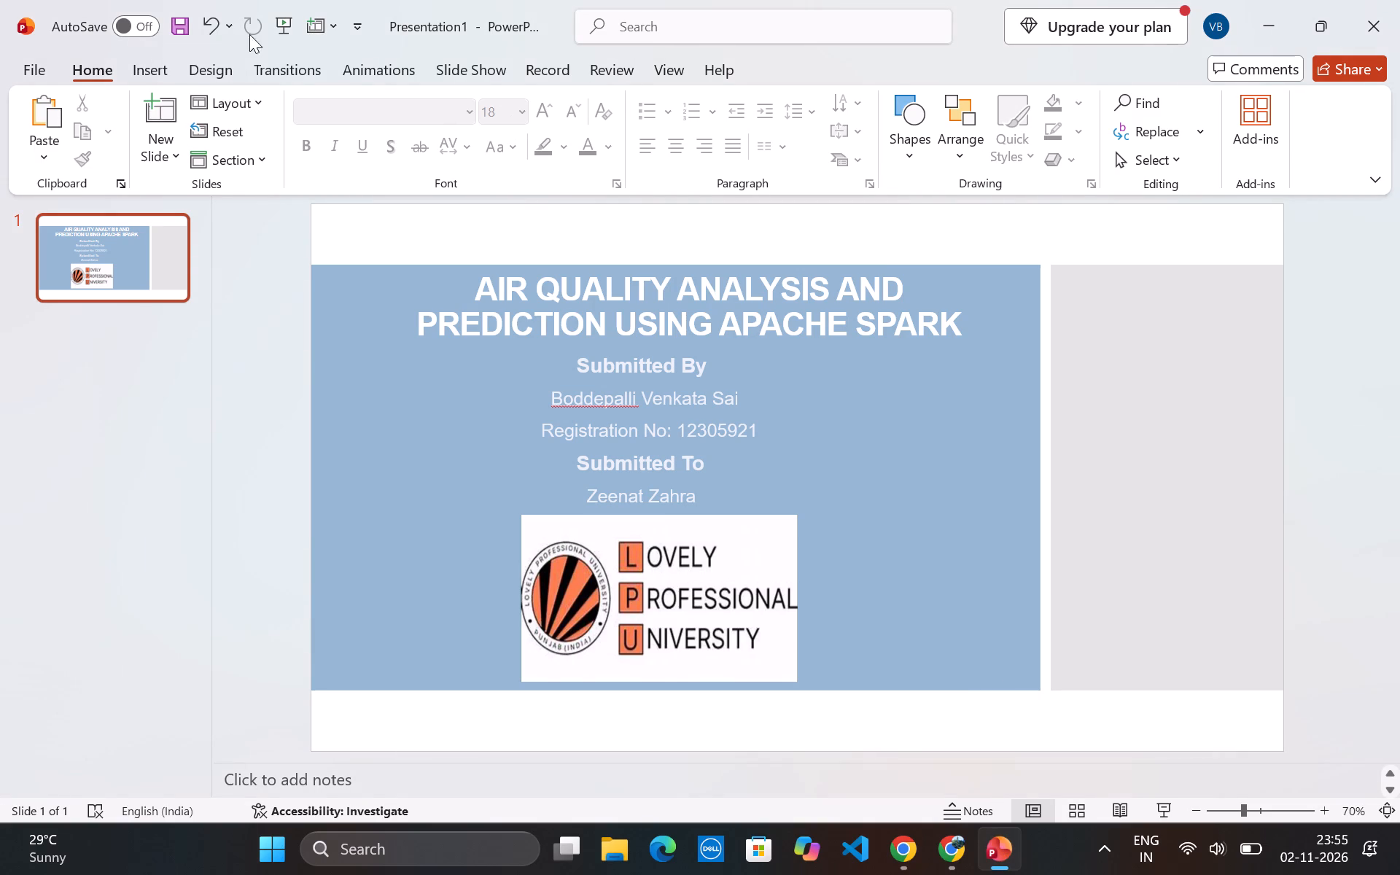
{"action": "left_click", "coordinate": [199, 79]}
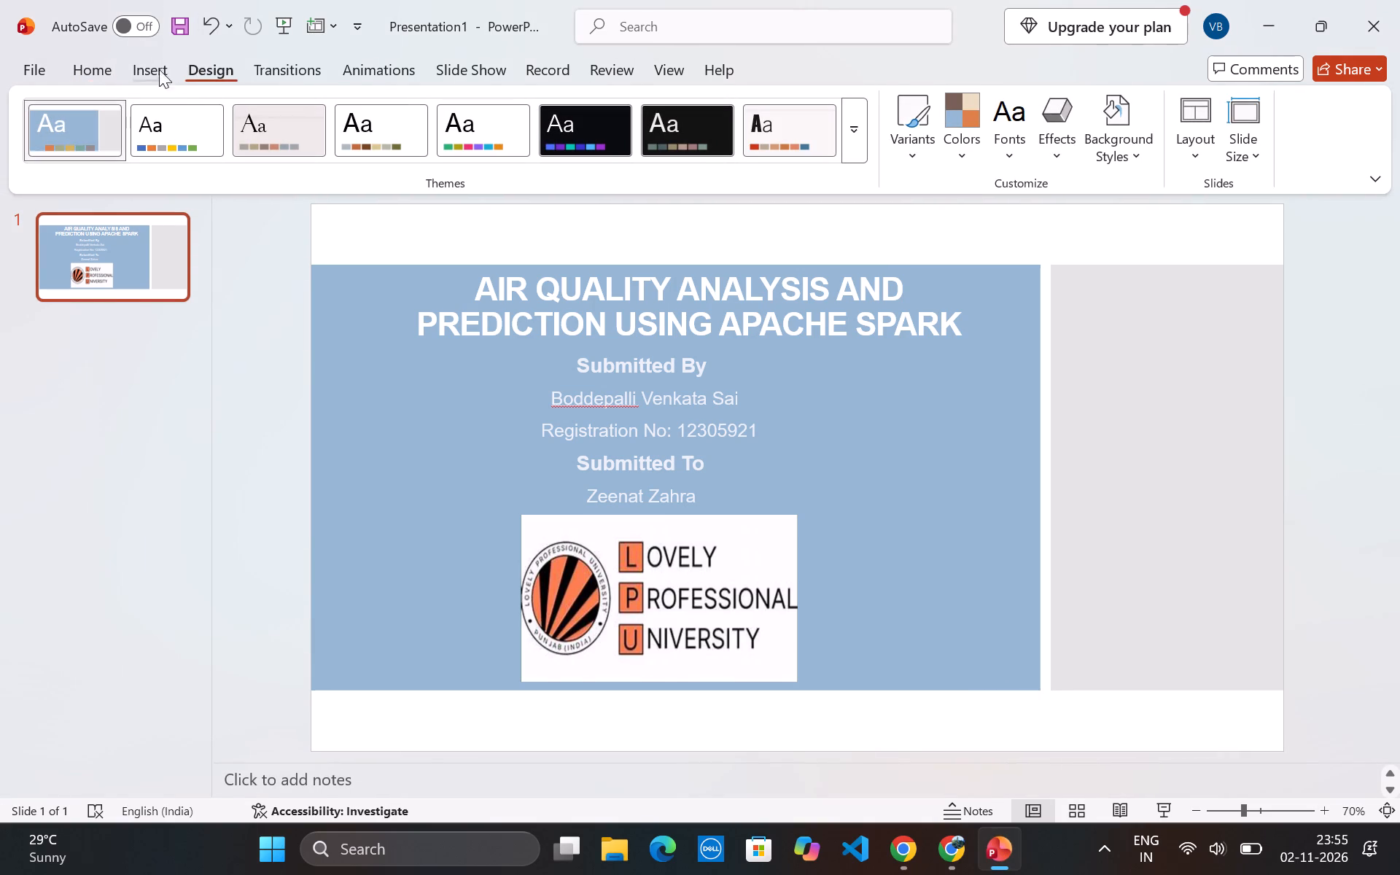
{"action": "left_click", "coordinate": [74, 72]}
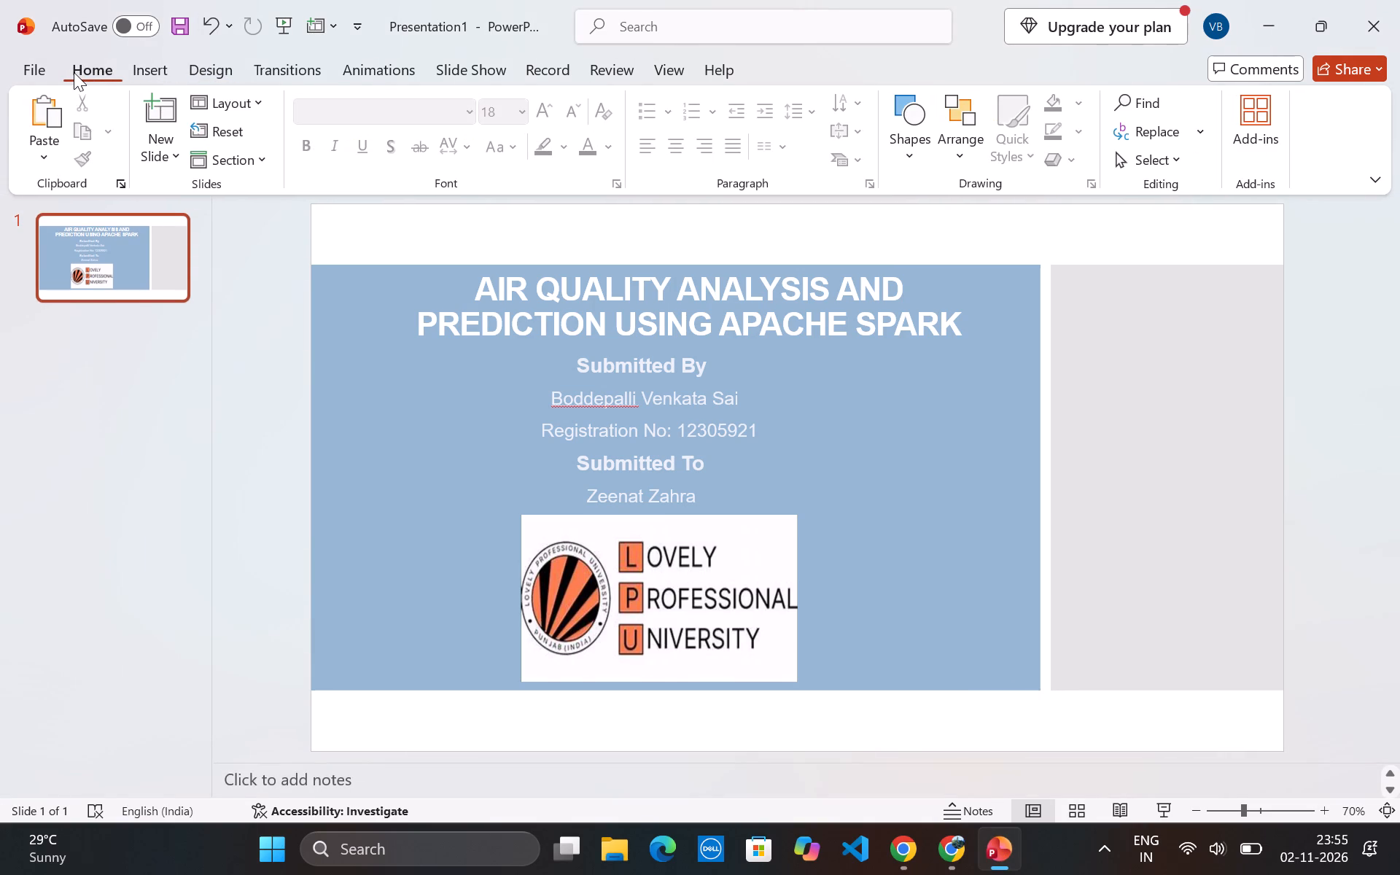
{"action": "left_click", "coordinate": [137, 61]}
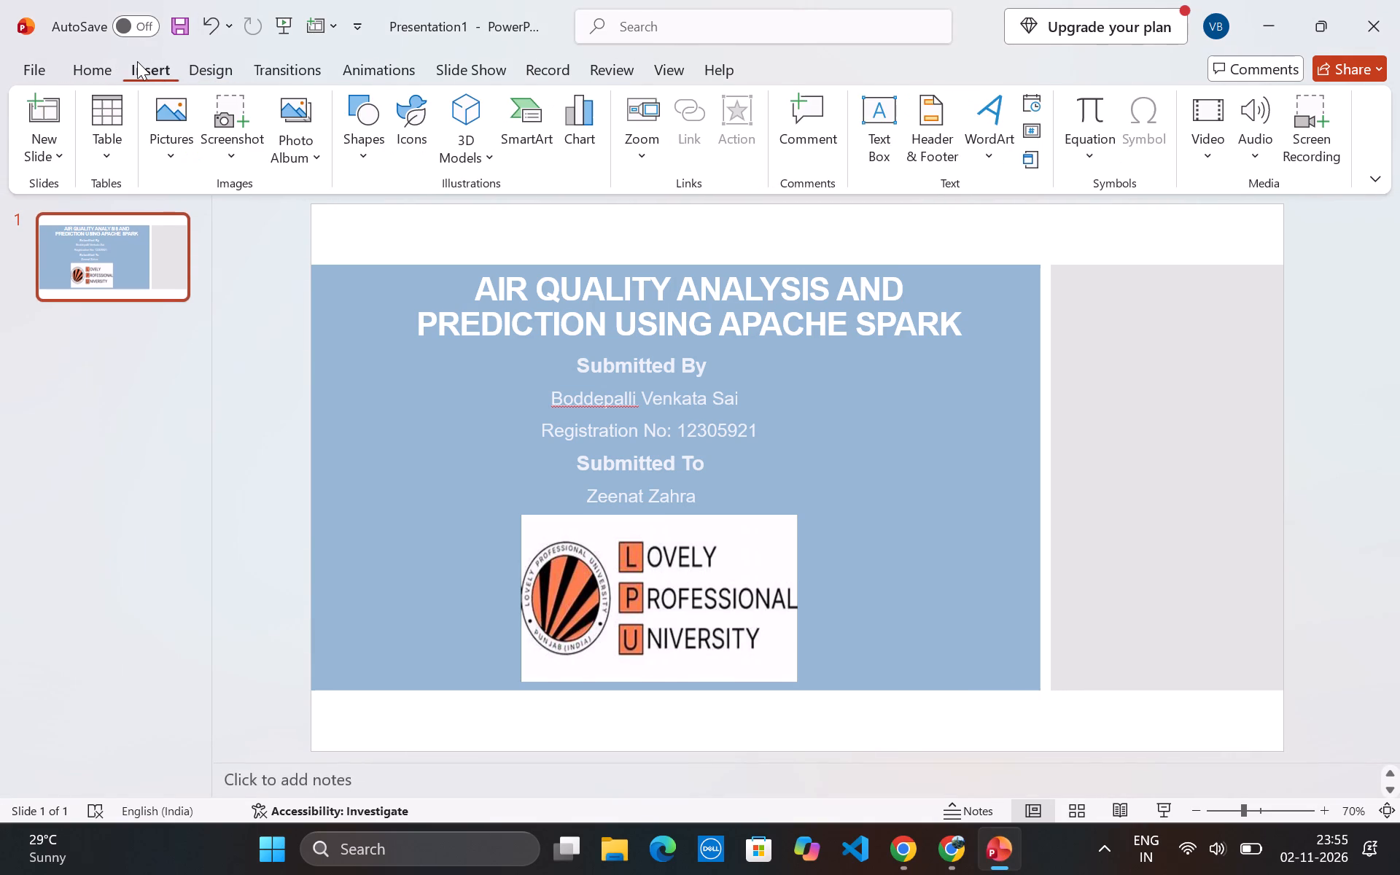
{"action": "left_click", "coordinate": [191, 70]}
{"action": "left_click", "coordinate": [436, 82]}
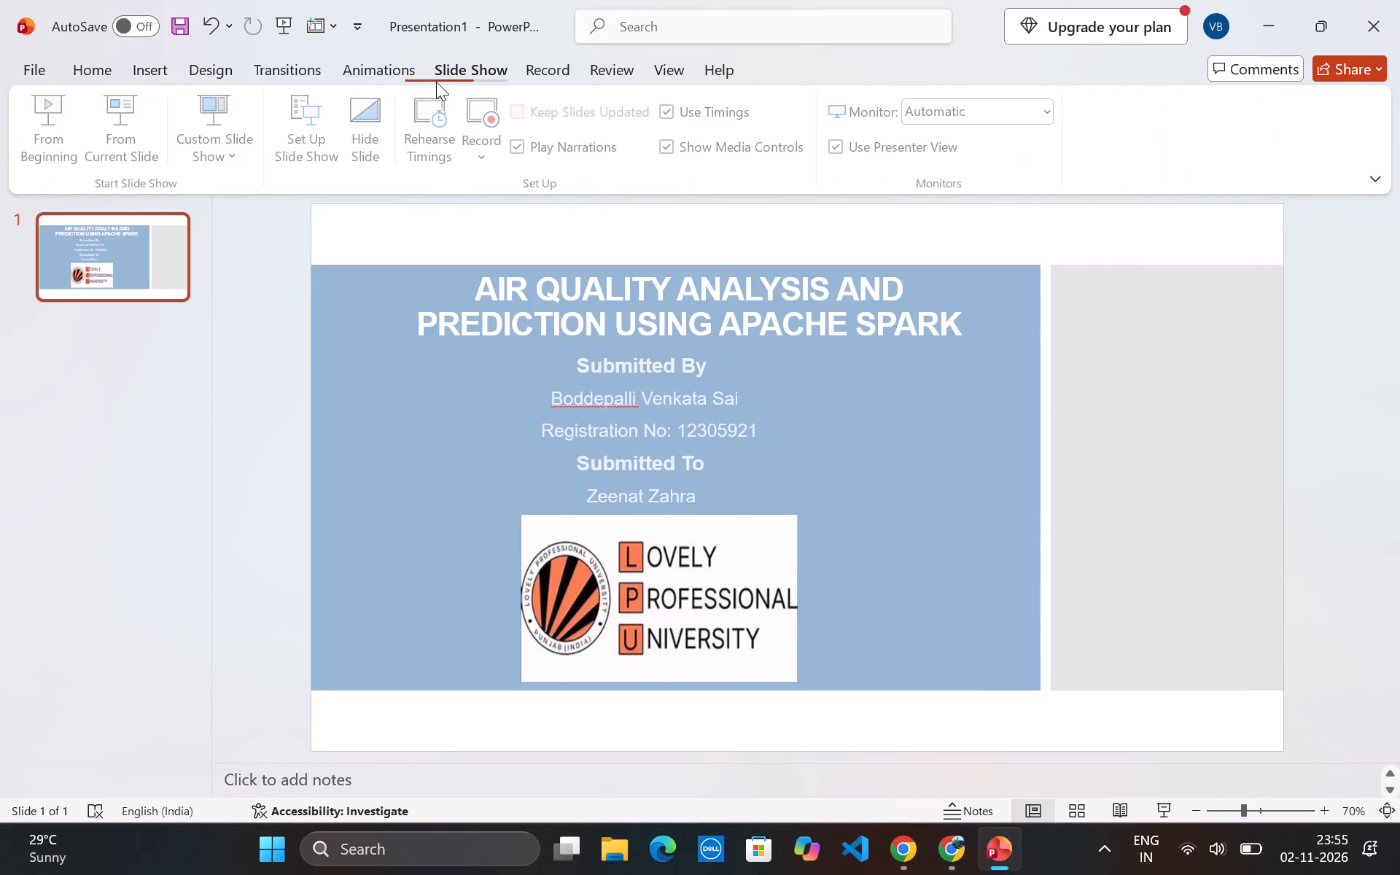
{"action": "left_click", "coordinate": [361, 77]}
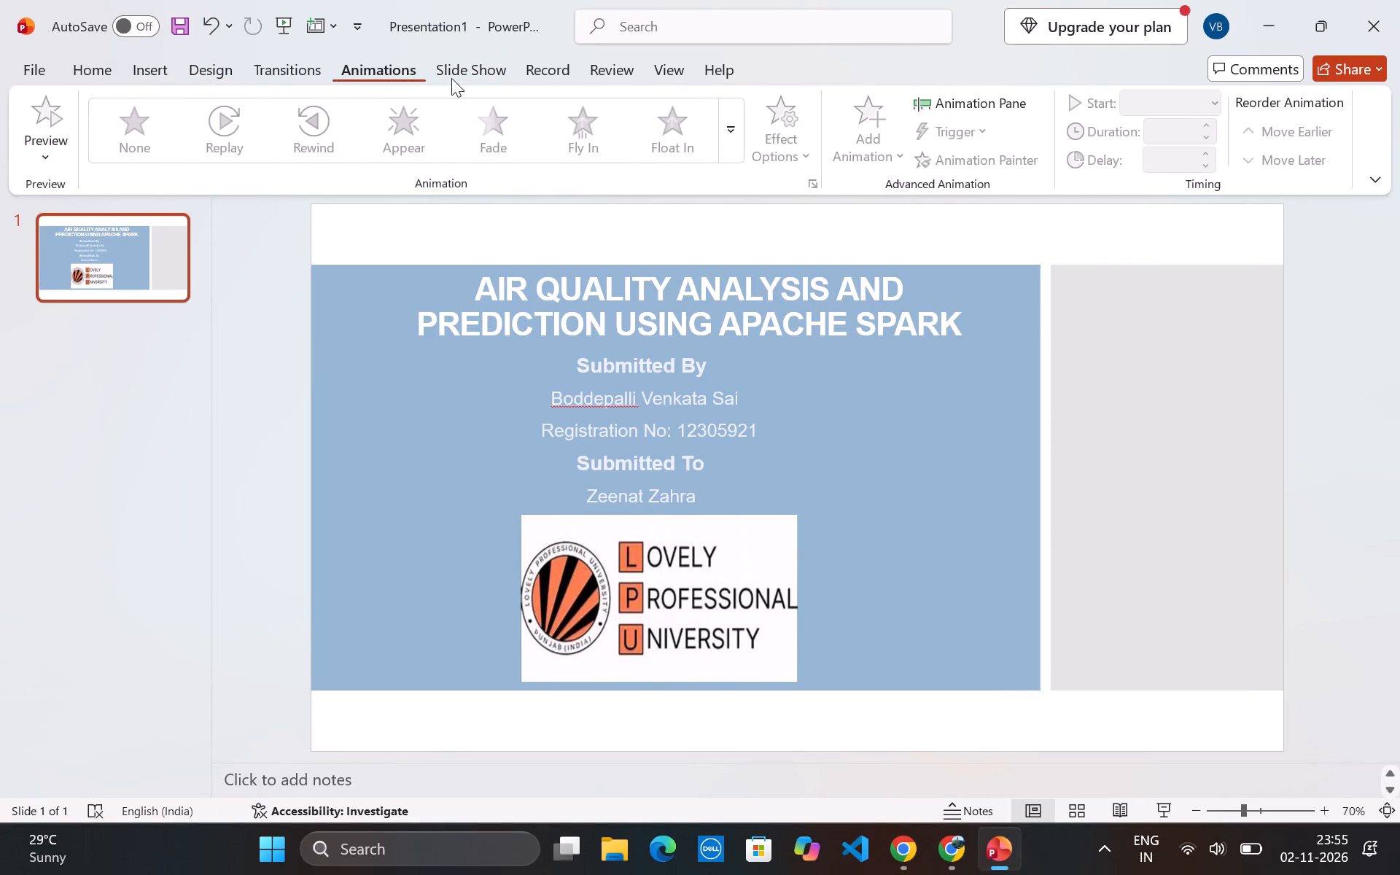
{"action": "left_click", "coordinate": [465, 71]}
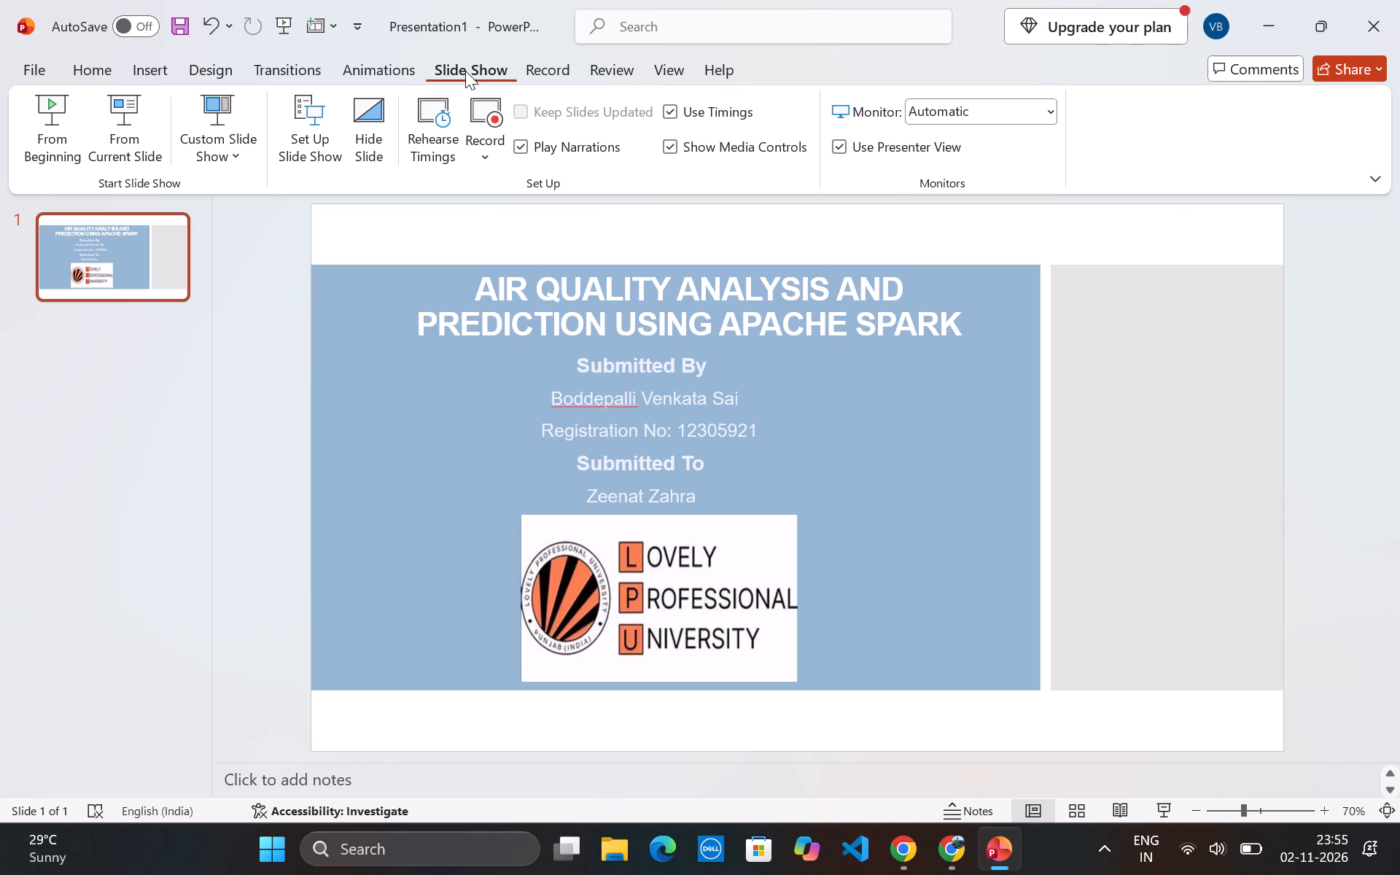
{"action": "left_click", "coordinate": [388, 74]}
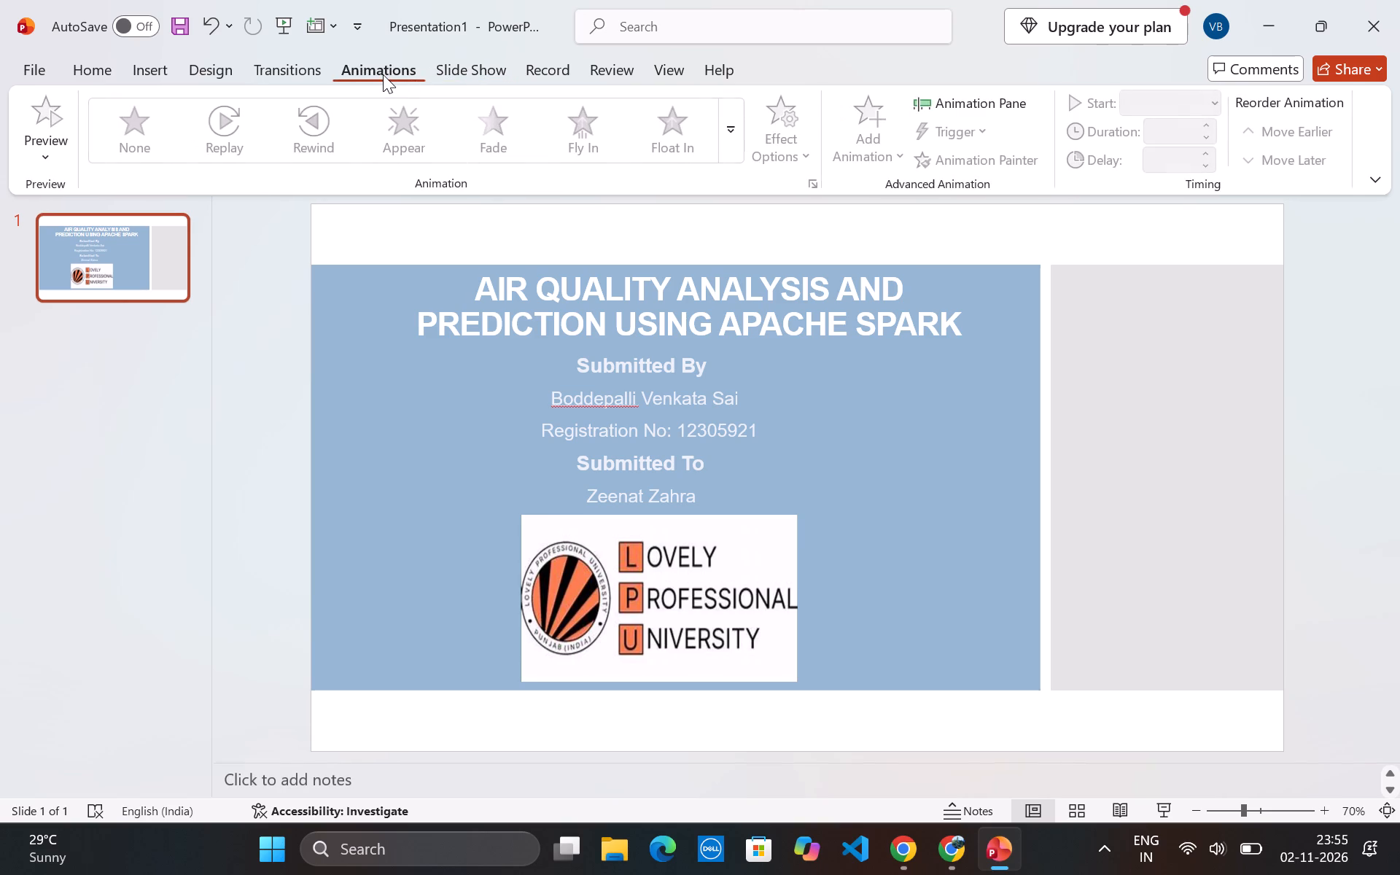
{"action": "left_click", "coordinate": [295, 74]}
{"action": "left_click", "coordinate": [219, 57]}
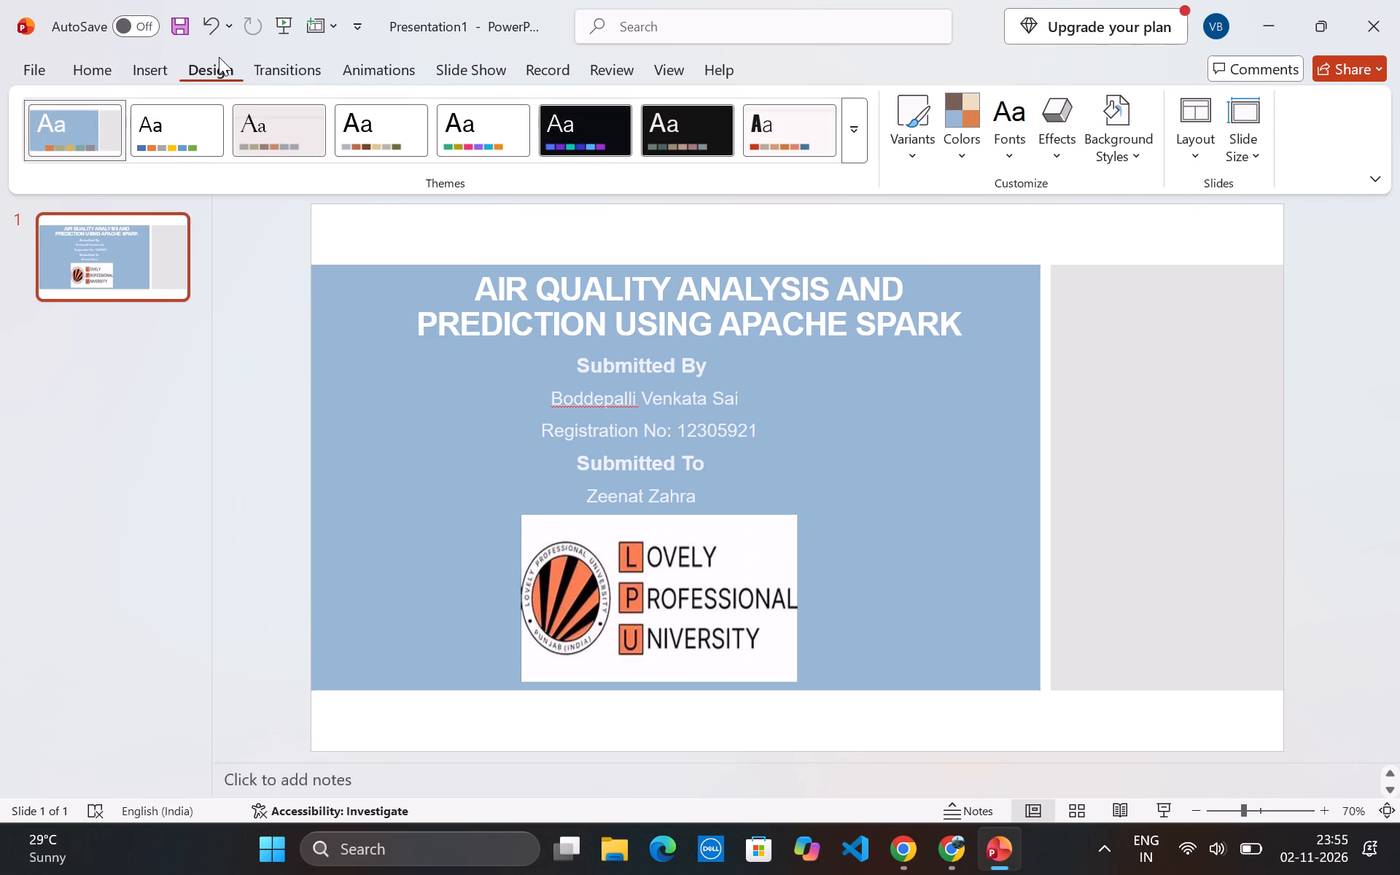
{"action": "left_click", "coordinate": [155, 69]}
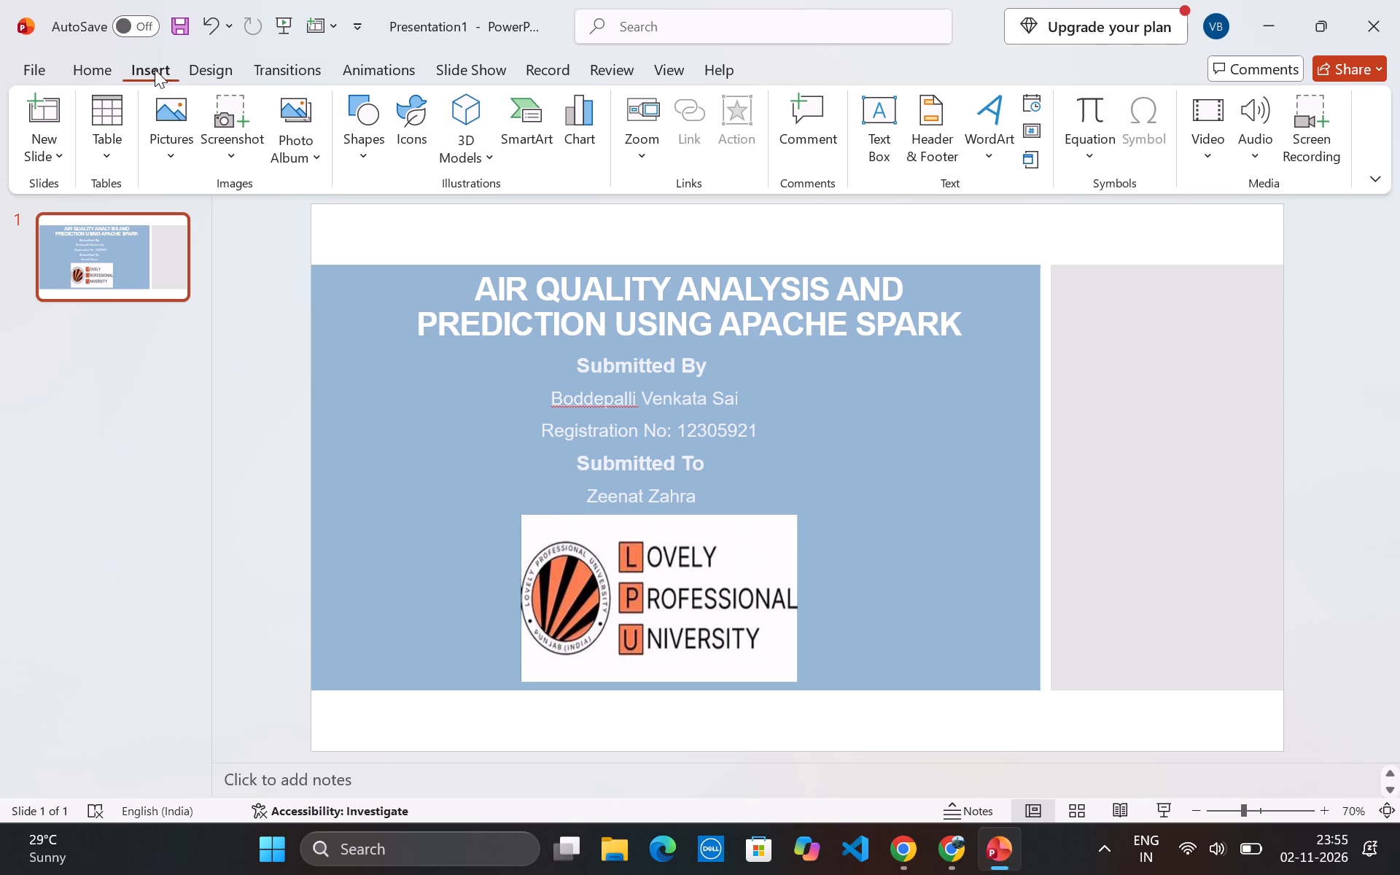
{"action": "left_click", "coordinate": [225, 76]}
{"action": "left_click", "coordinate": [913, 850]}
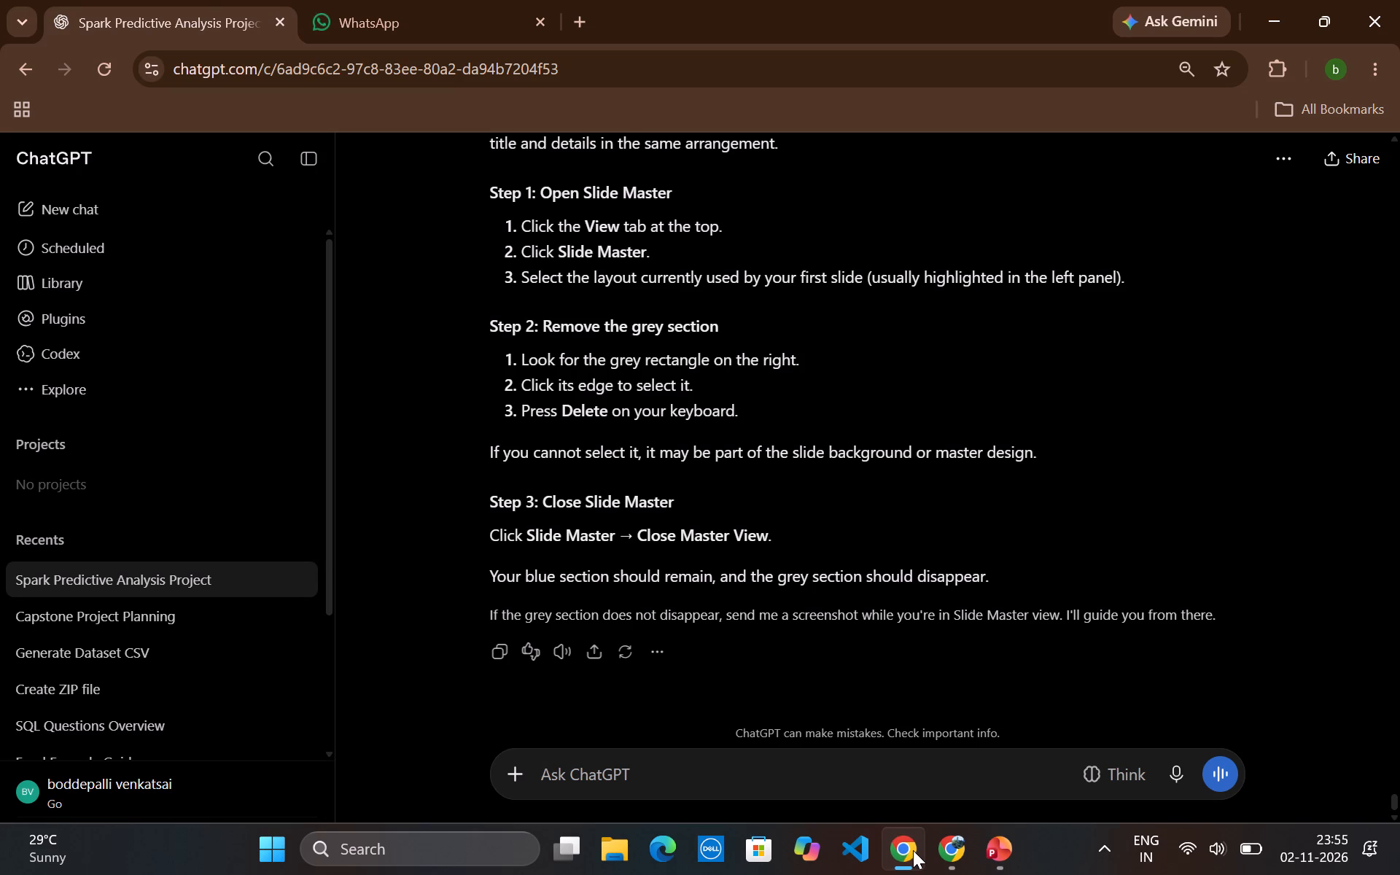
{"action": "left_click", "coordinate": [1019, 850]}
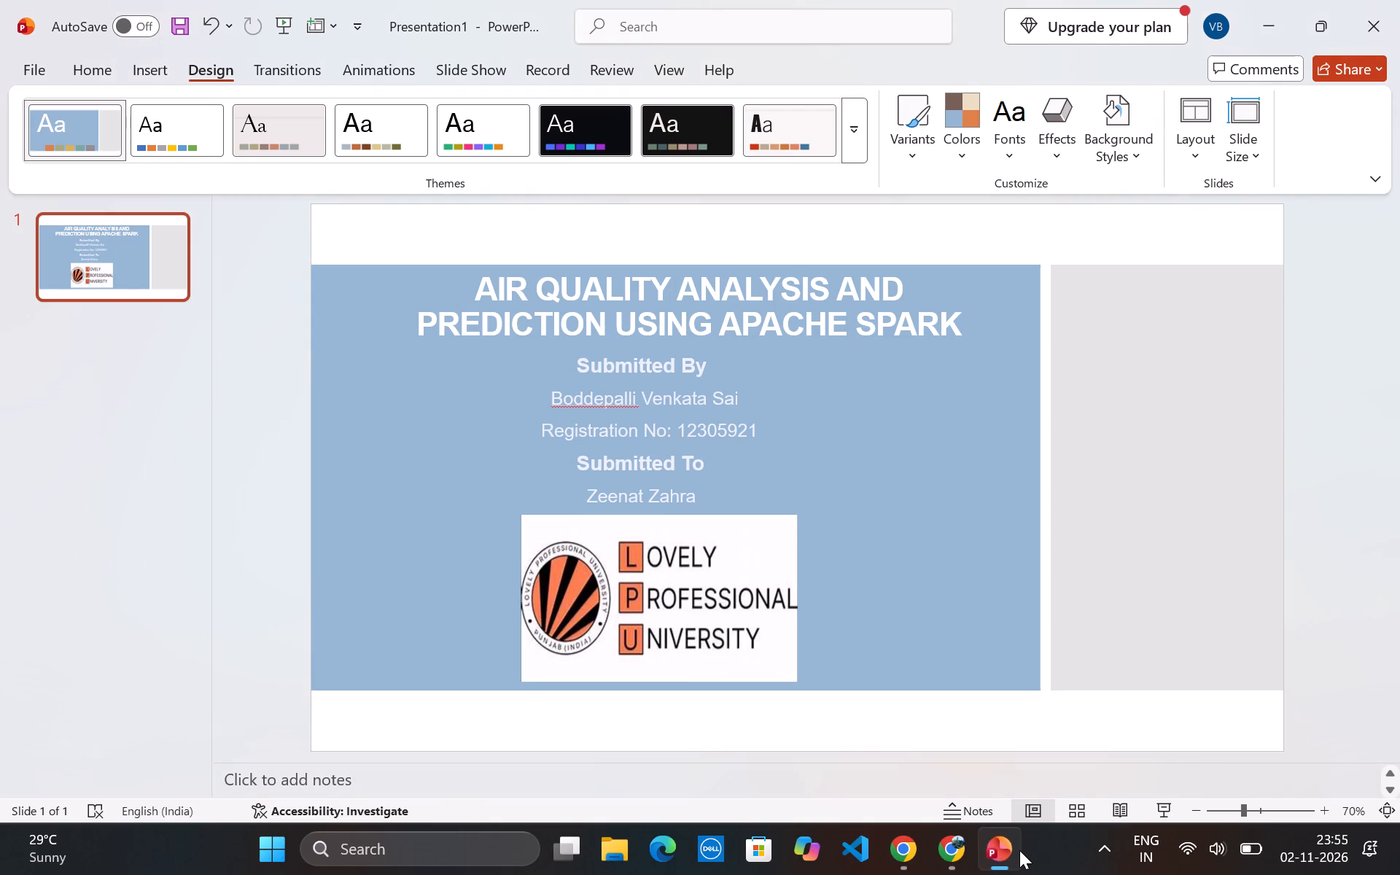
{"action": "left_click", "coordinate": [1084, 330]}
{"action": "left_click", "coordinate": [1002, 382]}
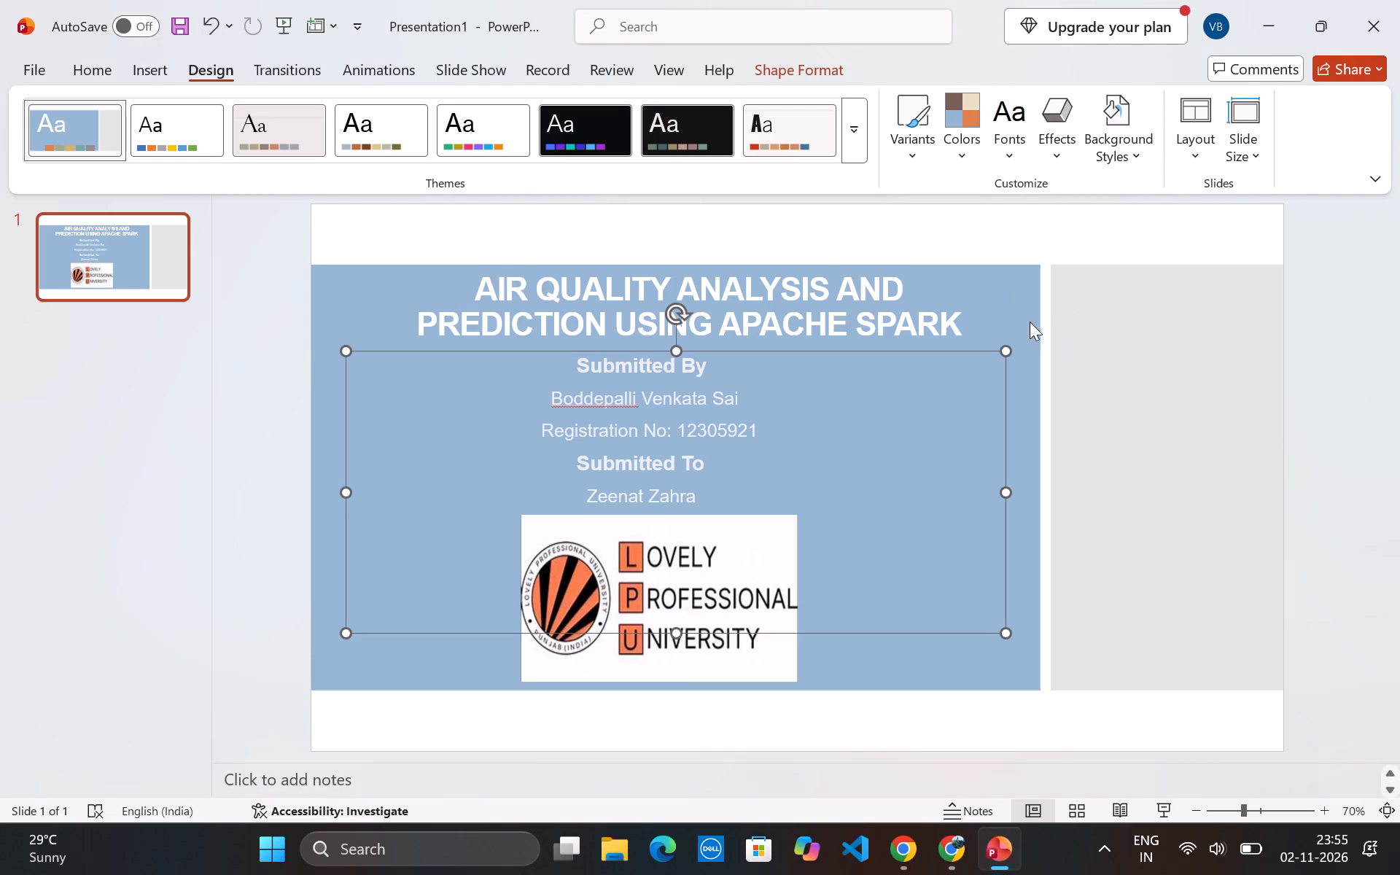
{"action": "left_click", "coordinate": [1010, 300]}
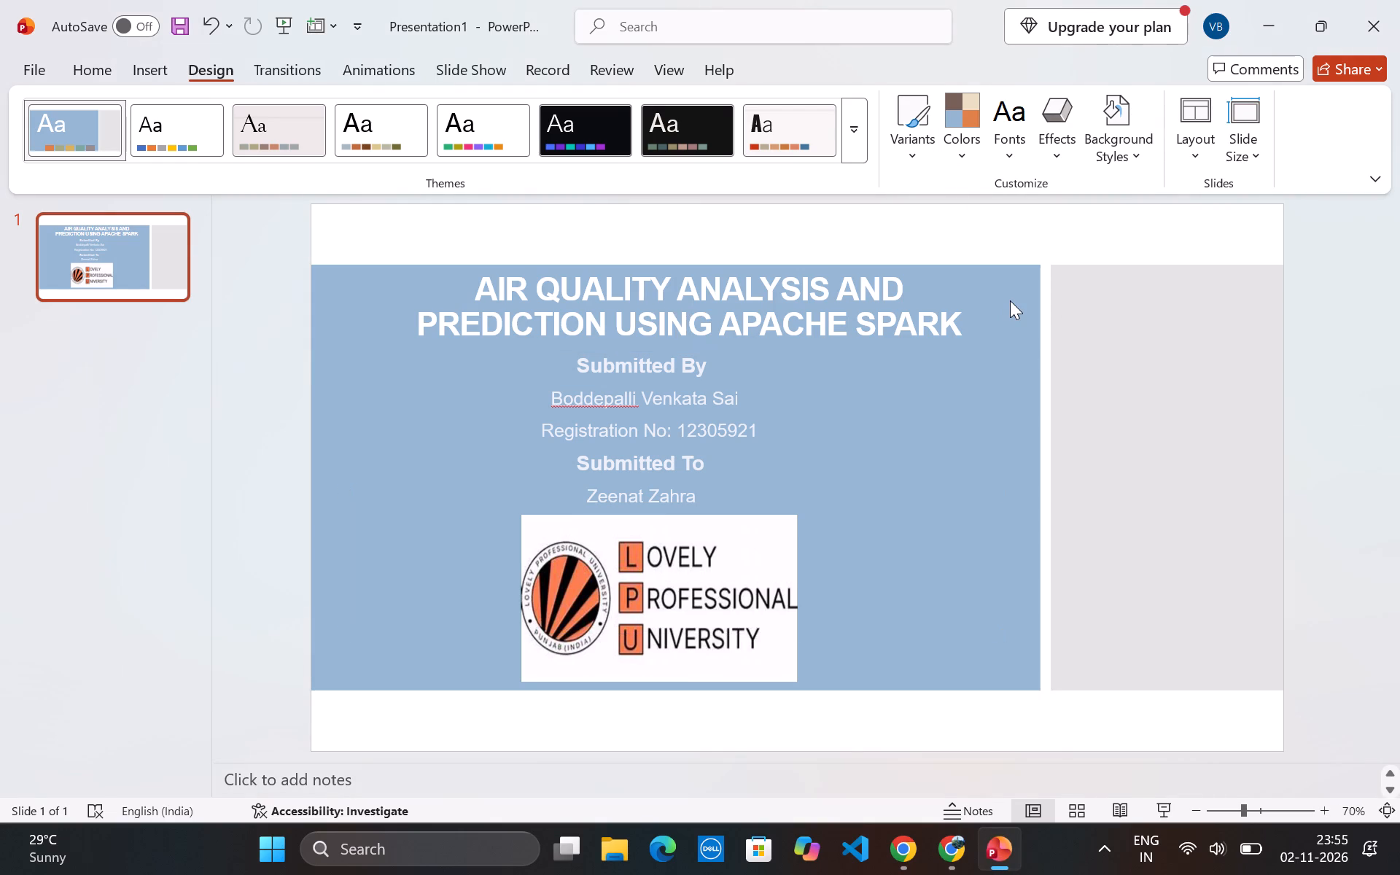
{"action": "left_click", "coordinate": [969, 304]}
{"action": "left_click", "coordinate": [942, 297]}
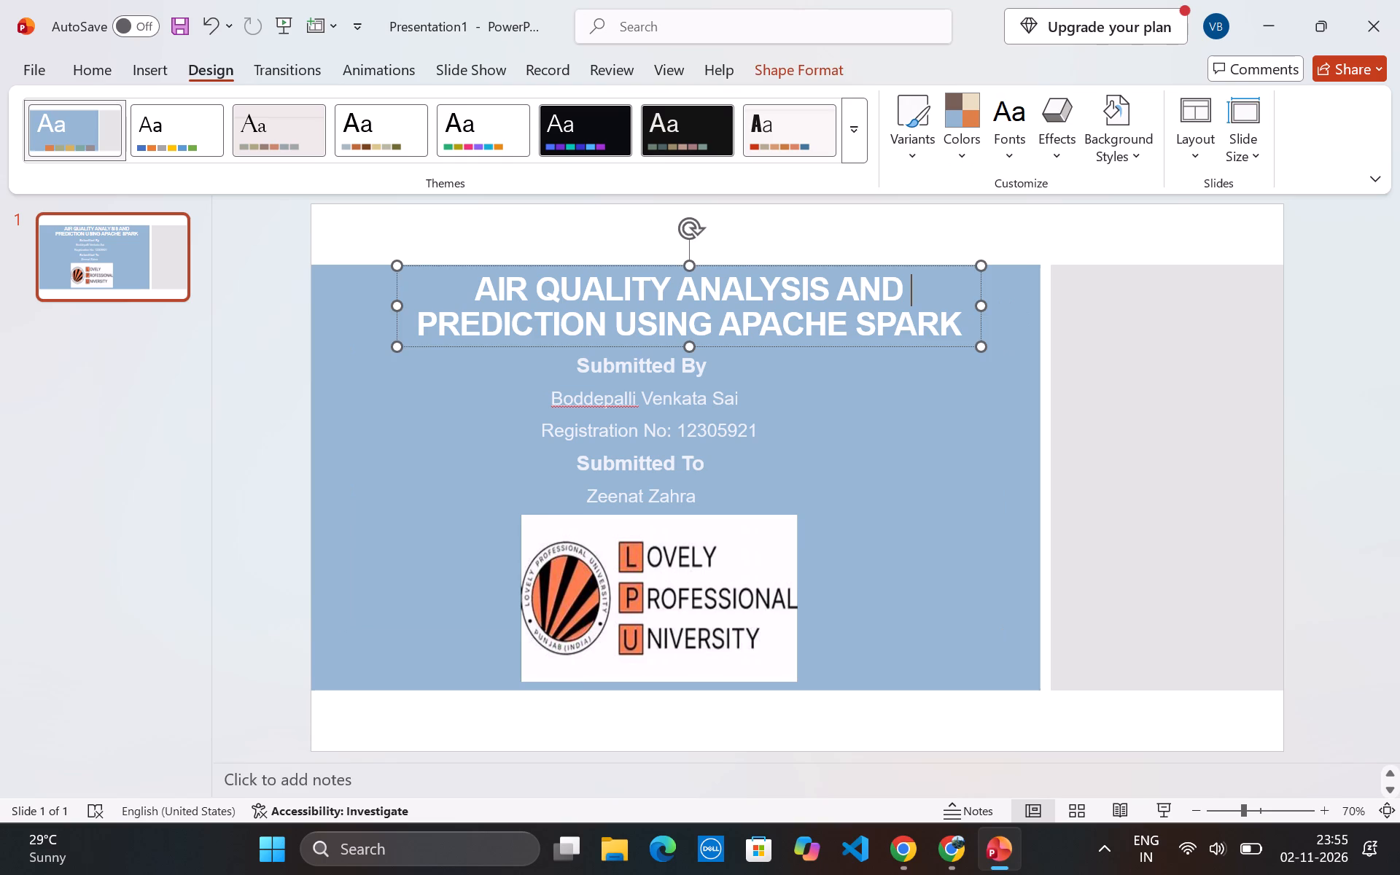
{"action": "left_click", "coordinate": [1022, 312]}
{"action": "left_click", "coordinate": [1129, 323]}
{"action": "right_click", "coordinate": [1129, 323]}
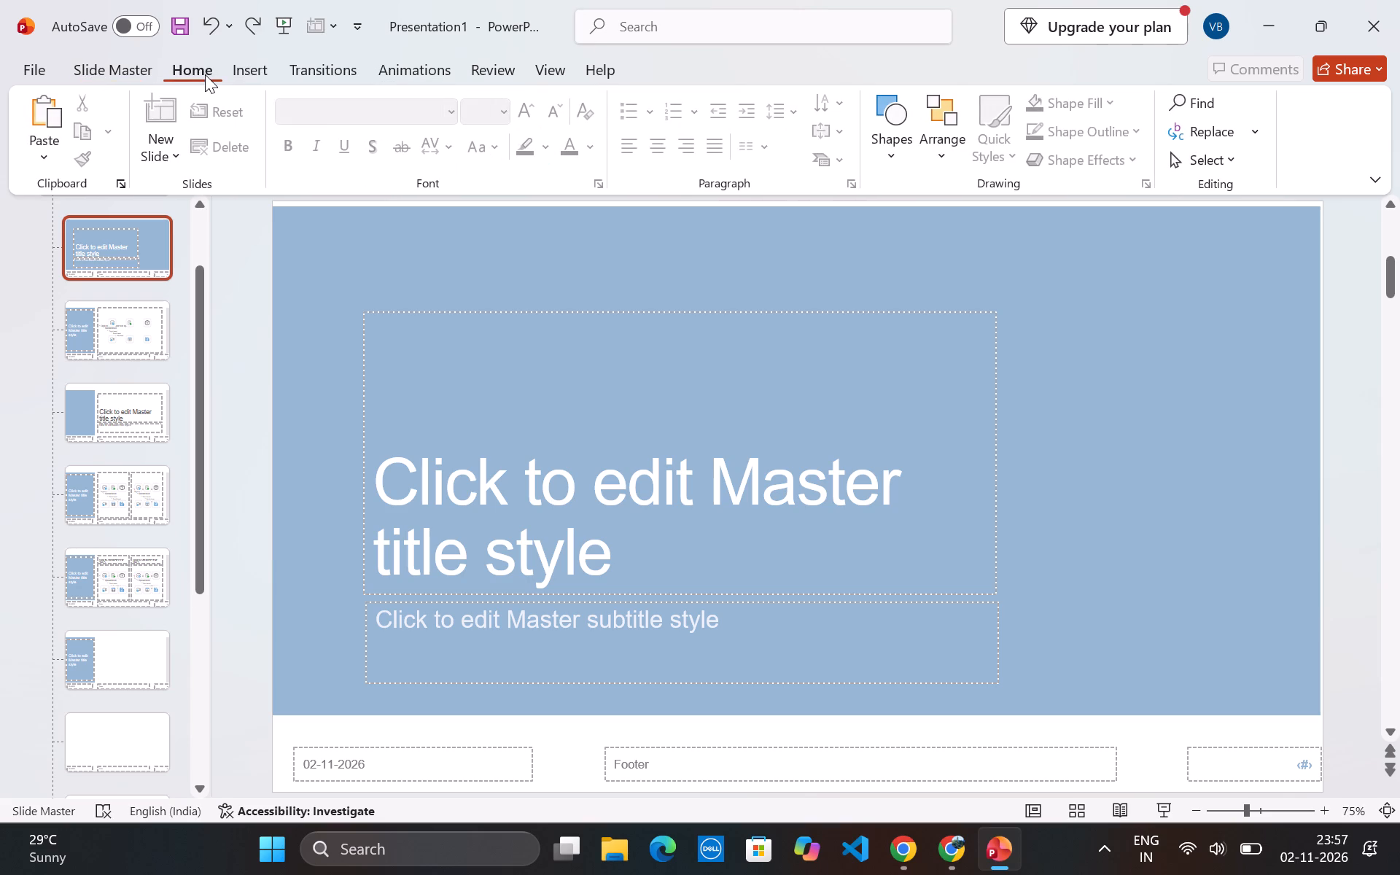
{"action": "left_click", "coordinate": [144, 76]}
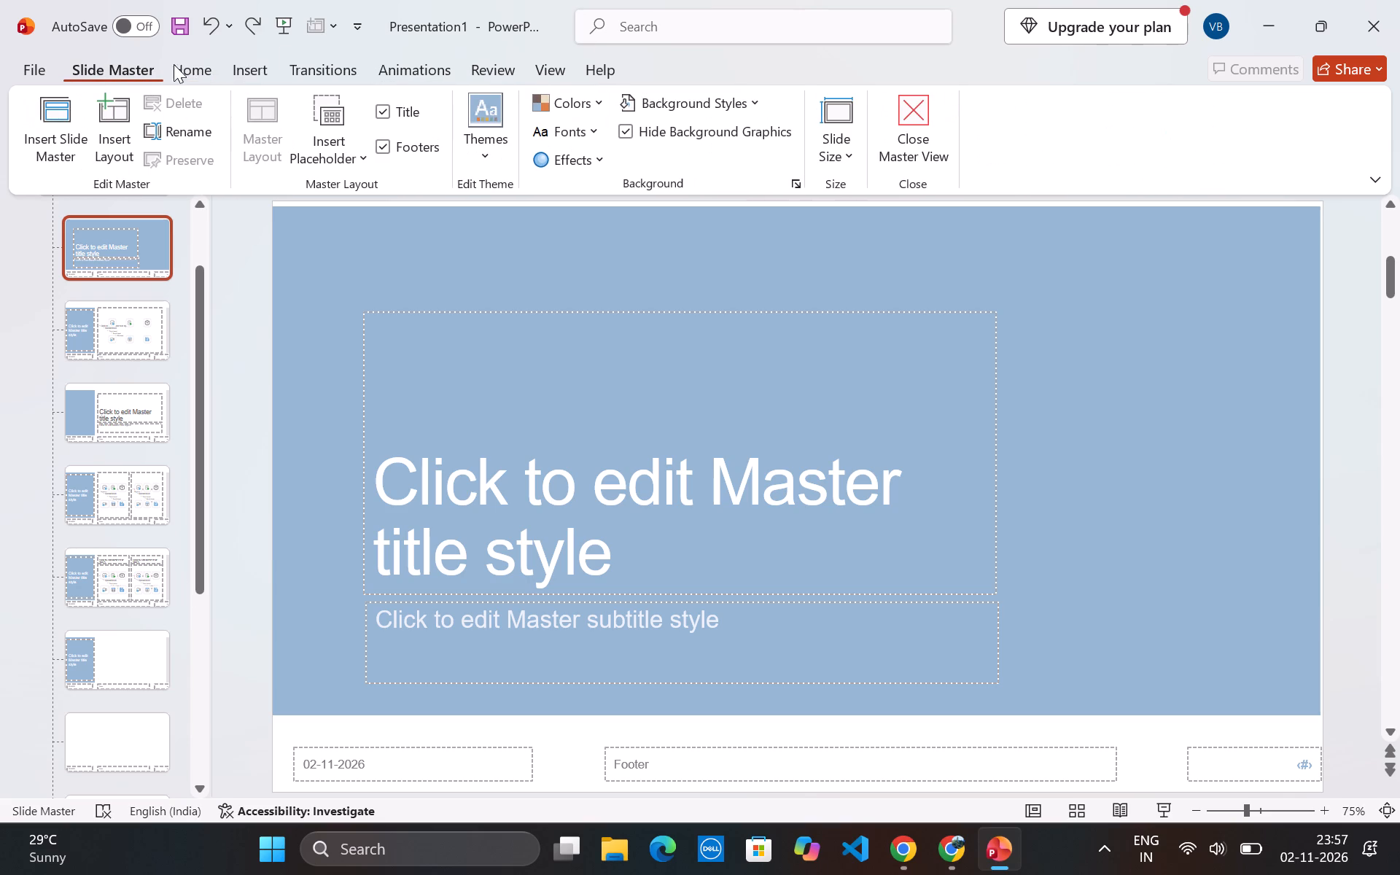
{"action": "left_click", "coordinate": [906, 141]}
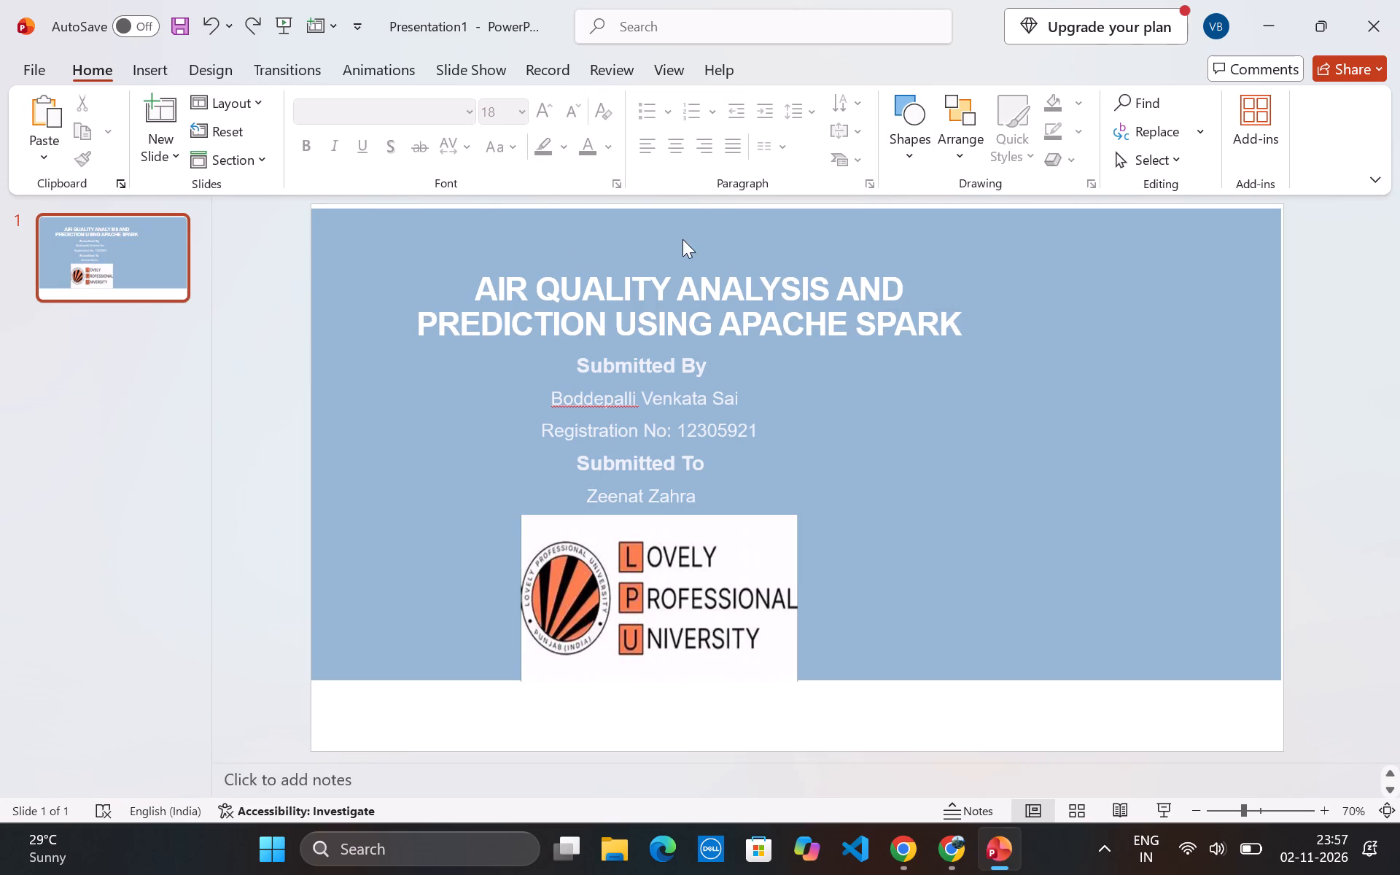
{"action": "left_click", "coordinate": [938, 603]}
Reopen Slide Master view, extend the blue rectangle to the title layout's bottom and top edges, and return to the title slide.
{"action": "left_click", "coordinate": [685, 70]}
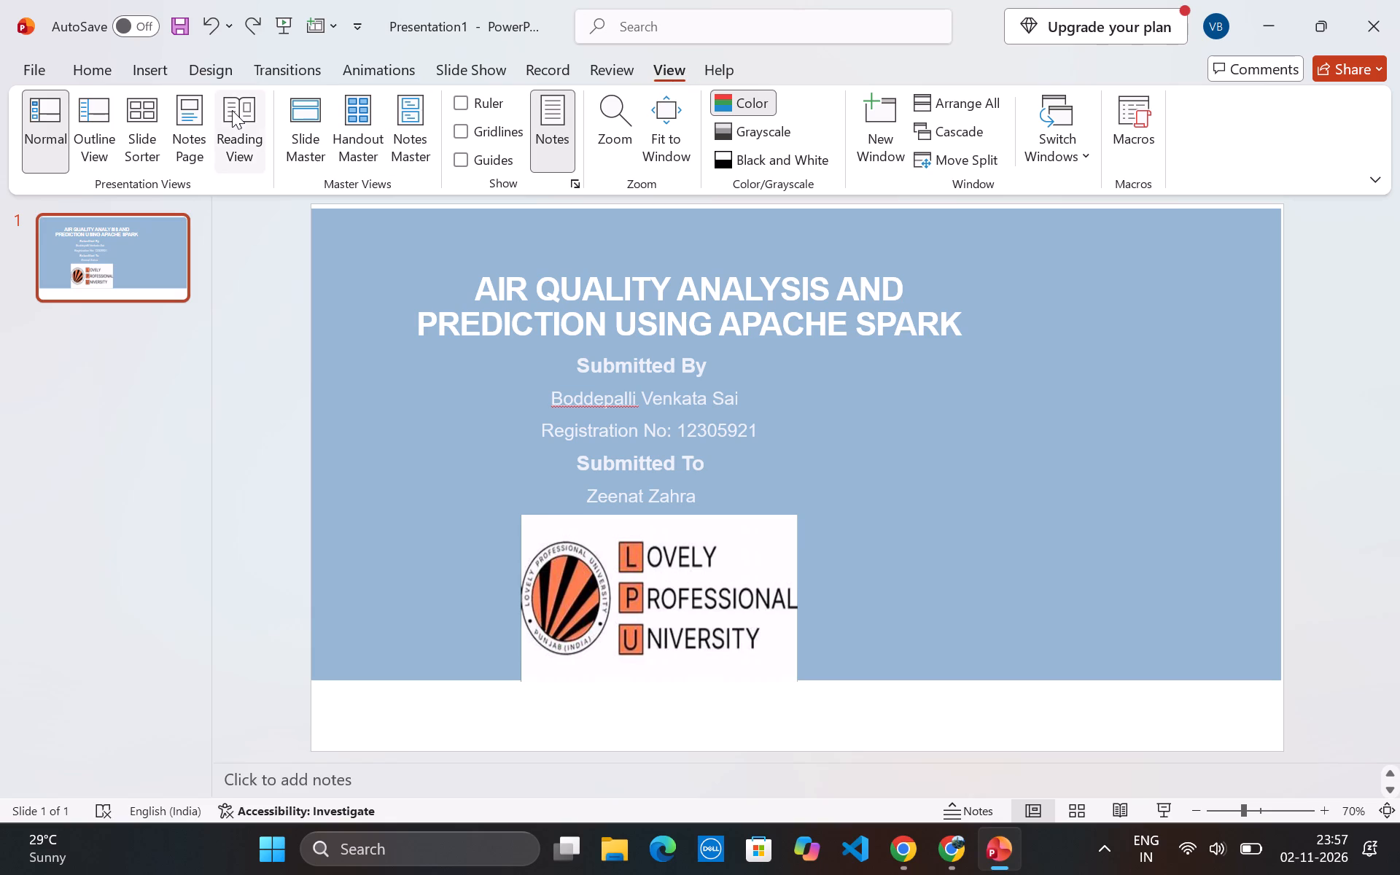
{"action": "left_click", "coordinate": [287, 127]}
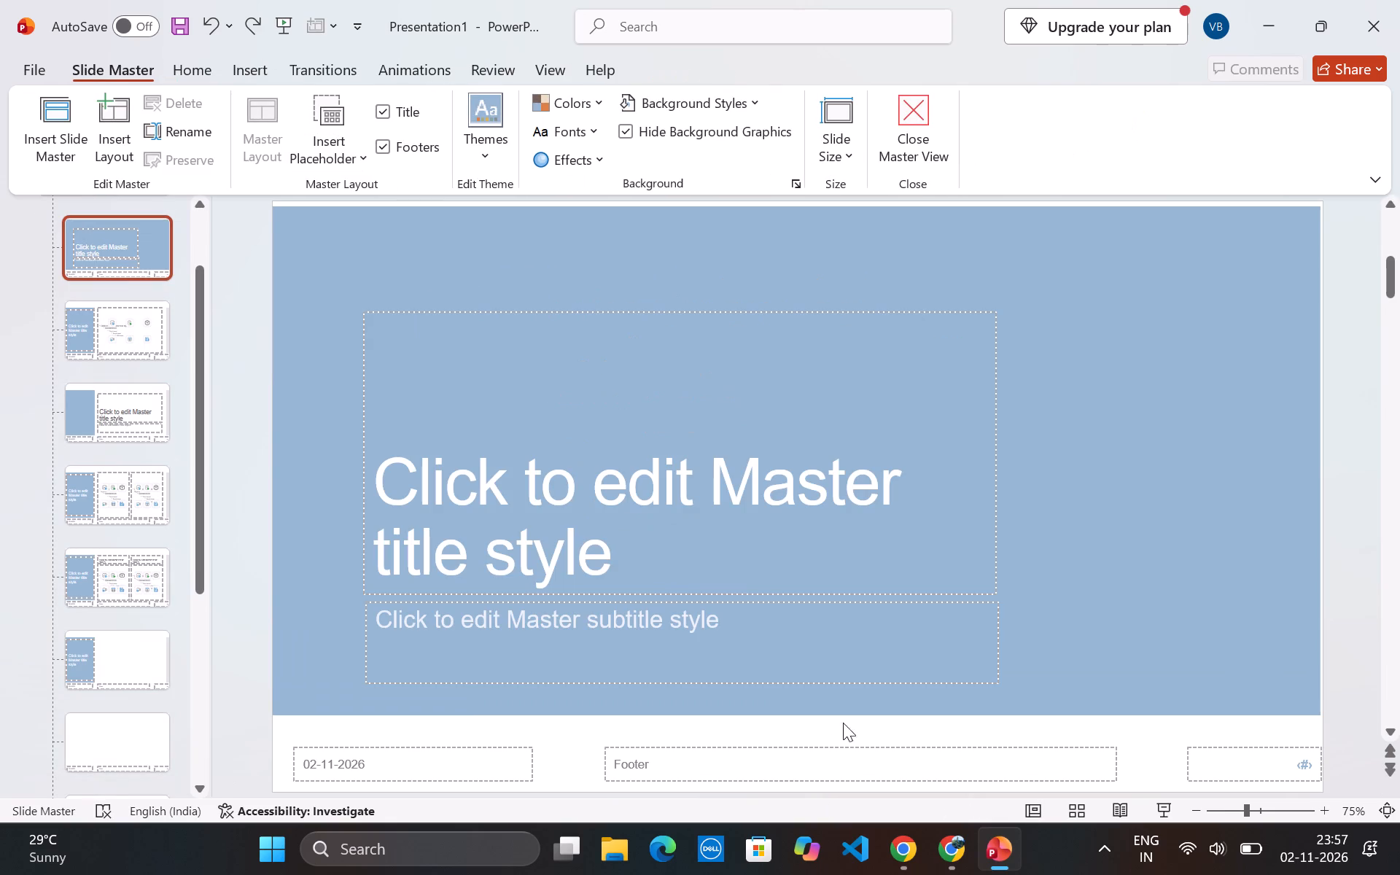
{"action": "left_click", "coordinate": [859, 702]}
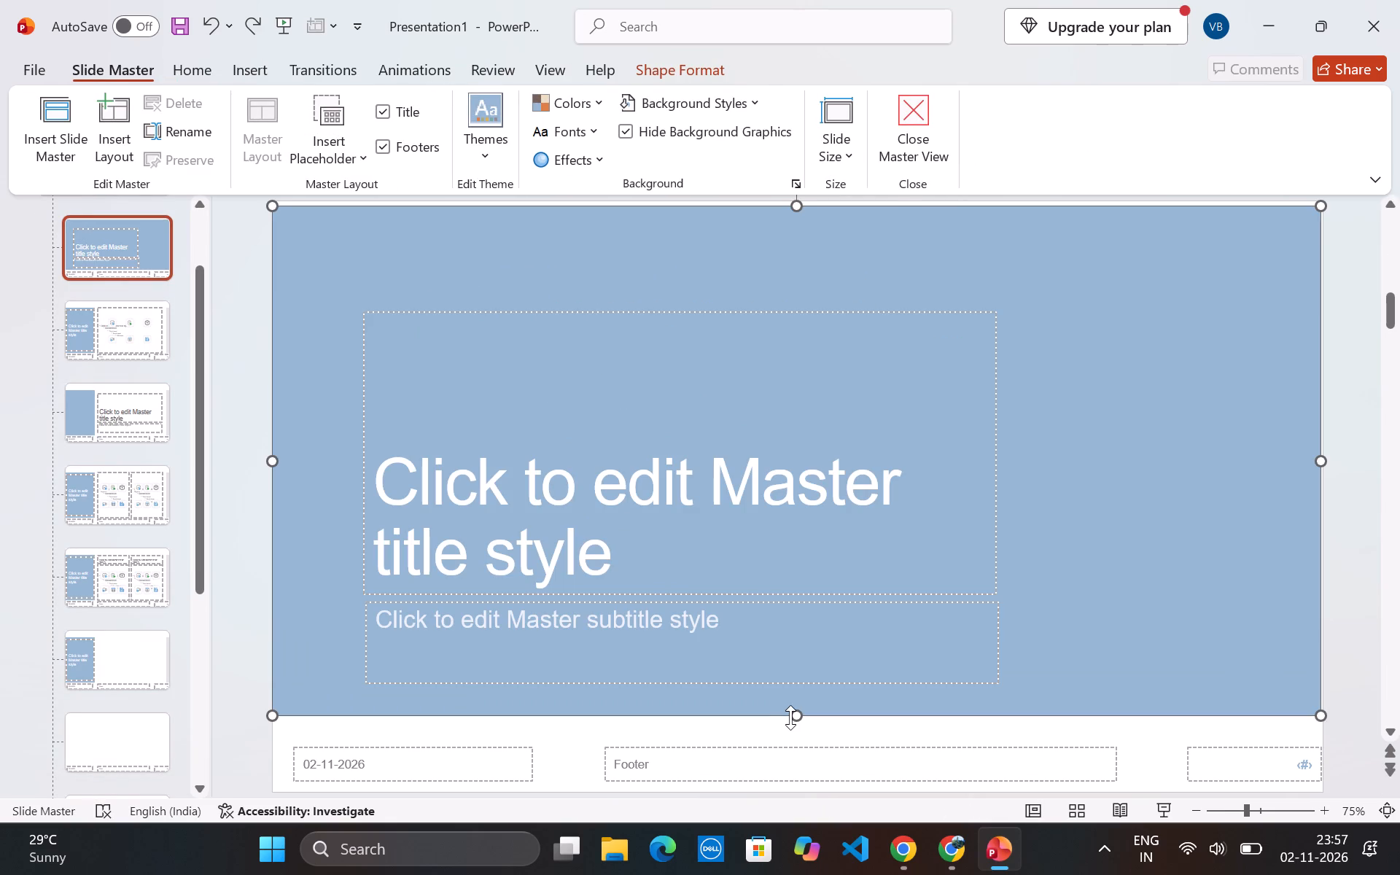
{"action": "left_click_drag", "start_coordinate": [800, 717], "coordinate": [806, 778]}
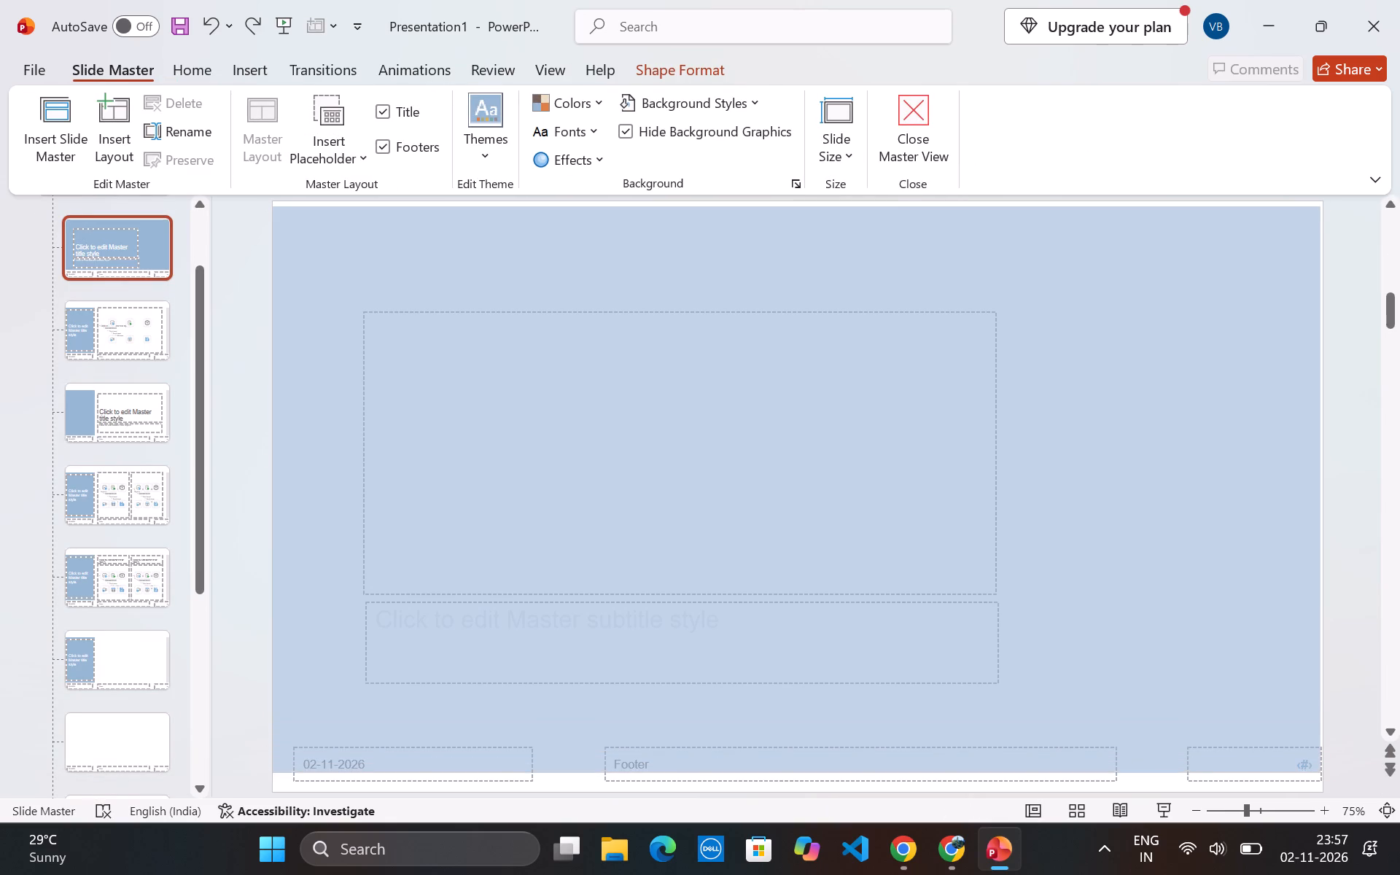
{"action": "left_click_drag", "start_coordinate": [806, 778], "coordinate": [807, 796]}
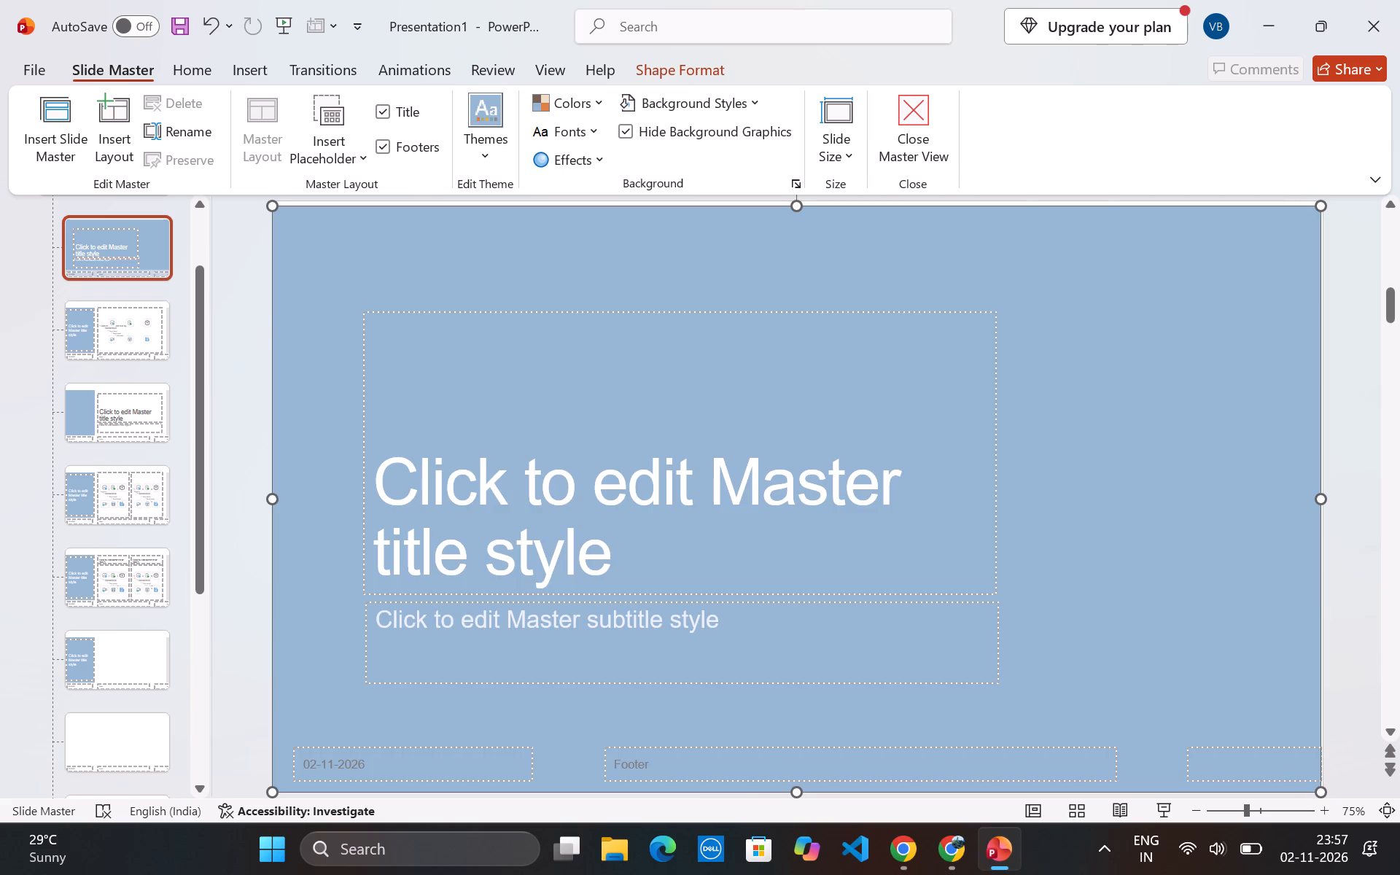
{"action": "left_click", "coordinate": [1319, 495]}
{"action": "left_click", "coordinate": [798, 207]}
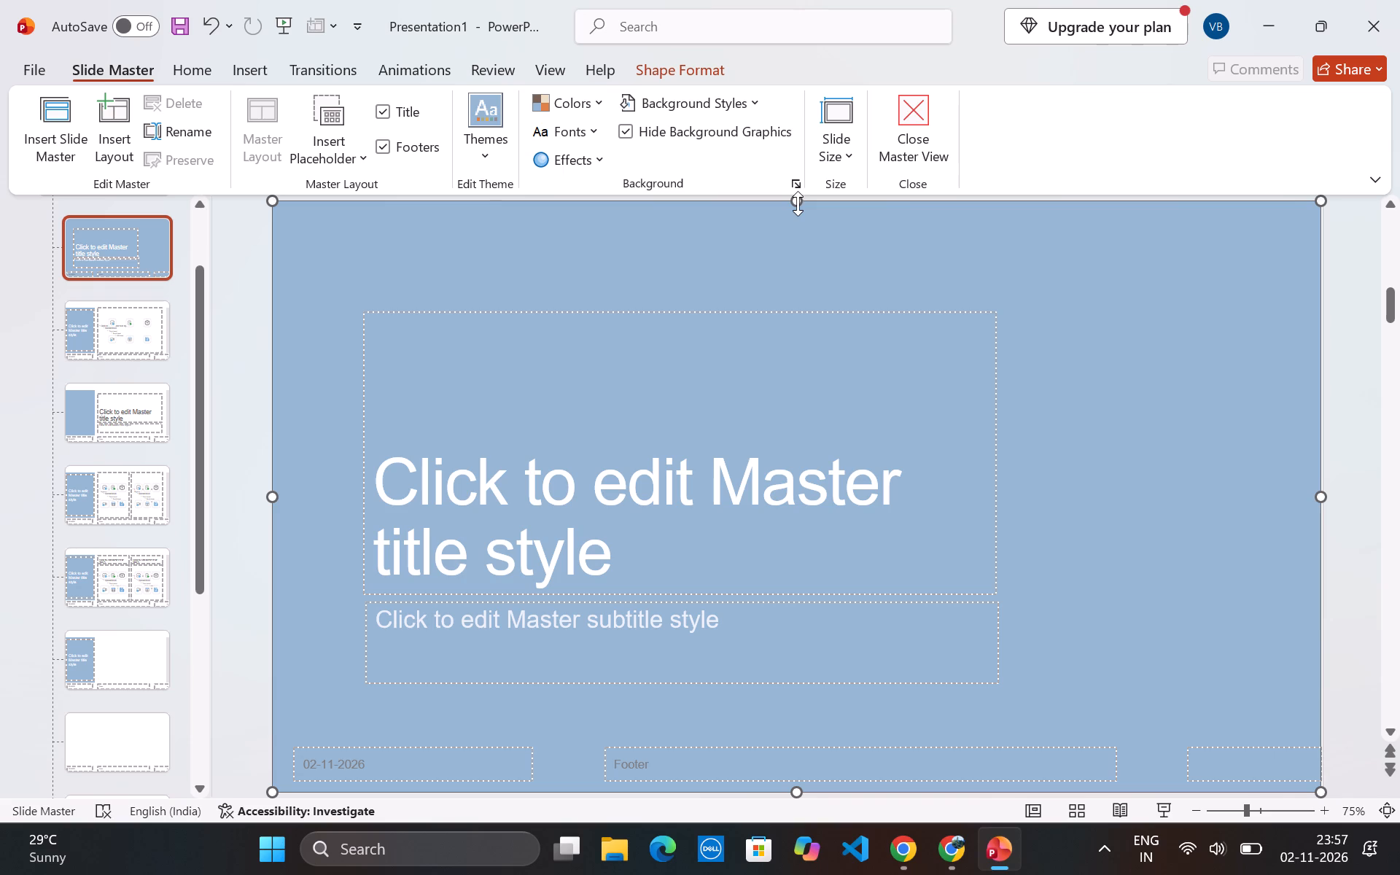
{"action": "left_click", "coordinate": [906, 113]}
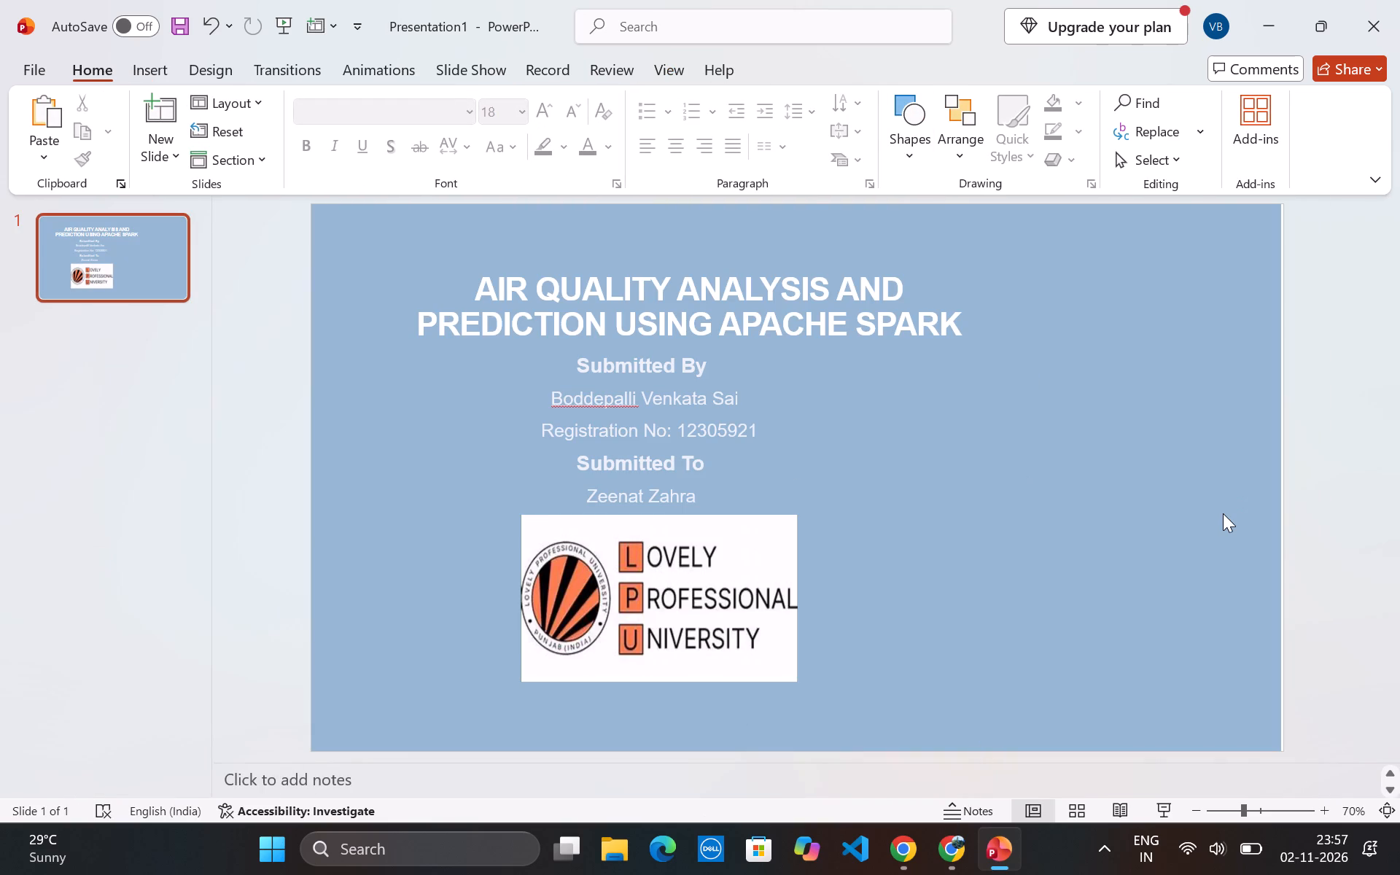
In Slide Master view, widen the blue rectangle to meet the title layout's right edge exactly, and return to the title slide.
{"action": "left_click", "coordinate": [682, 69]}
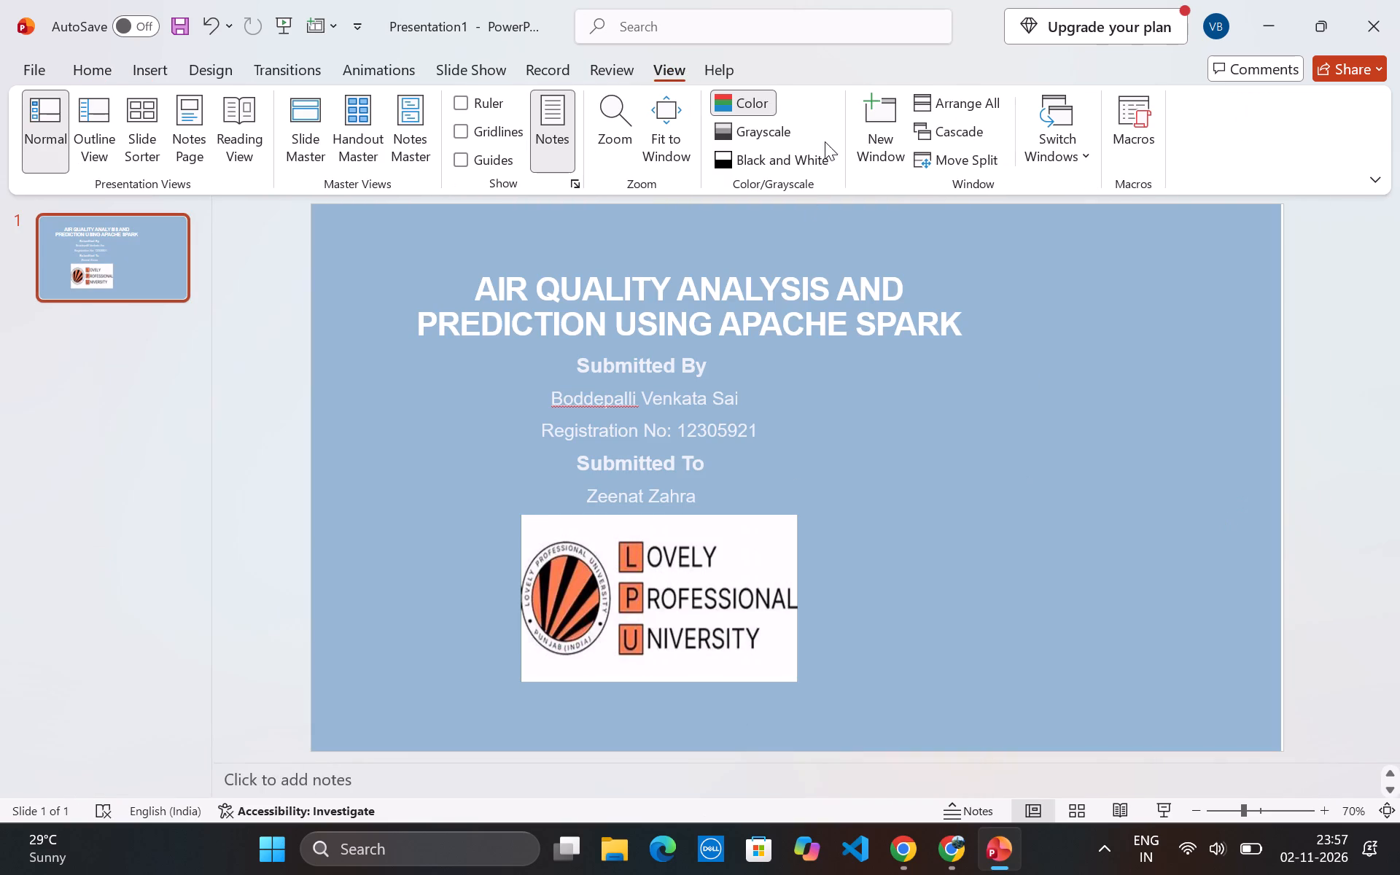
{"action": "left_click", "coordinate": [300, 147]}
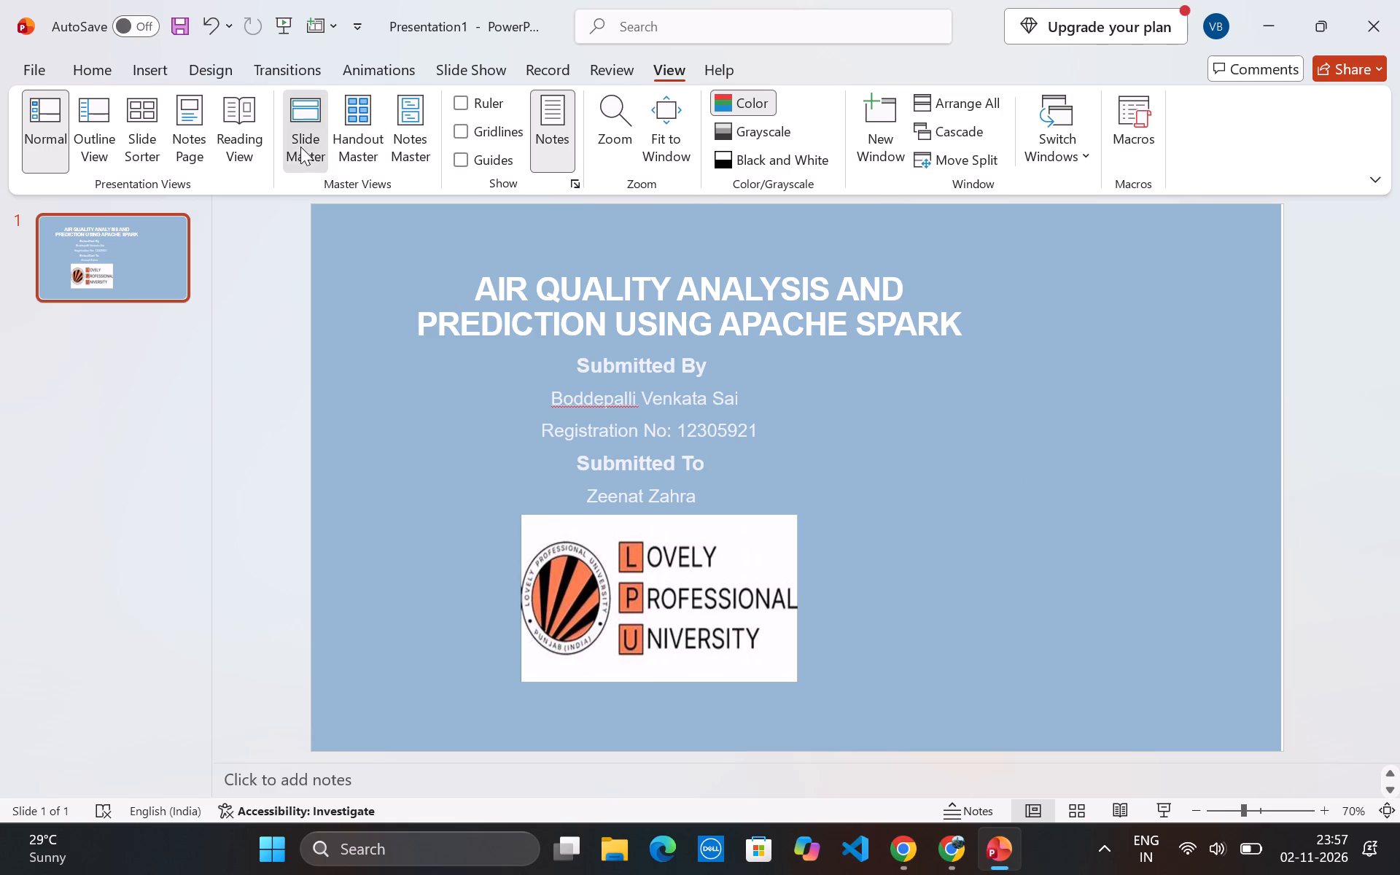
{"action": "left_click", "coordinate": [1262, 516]}
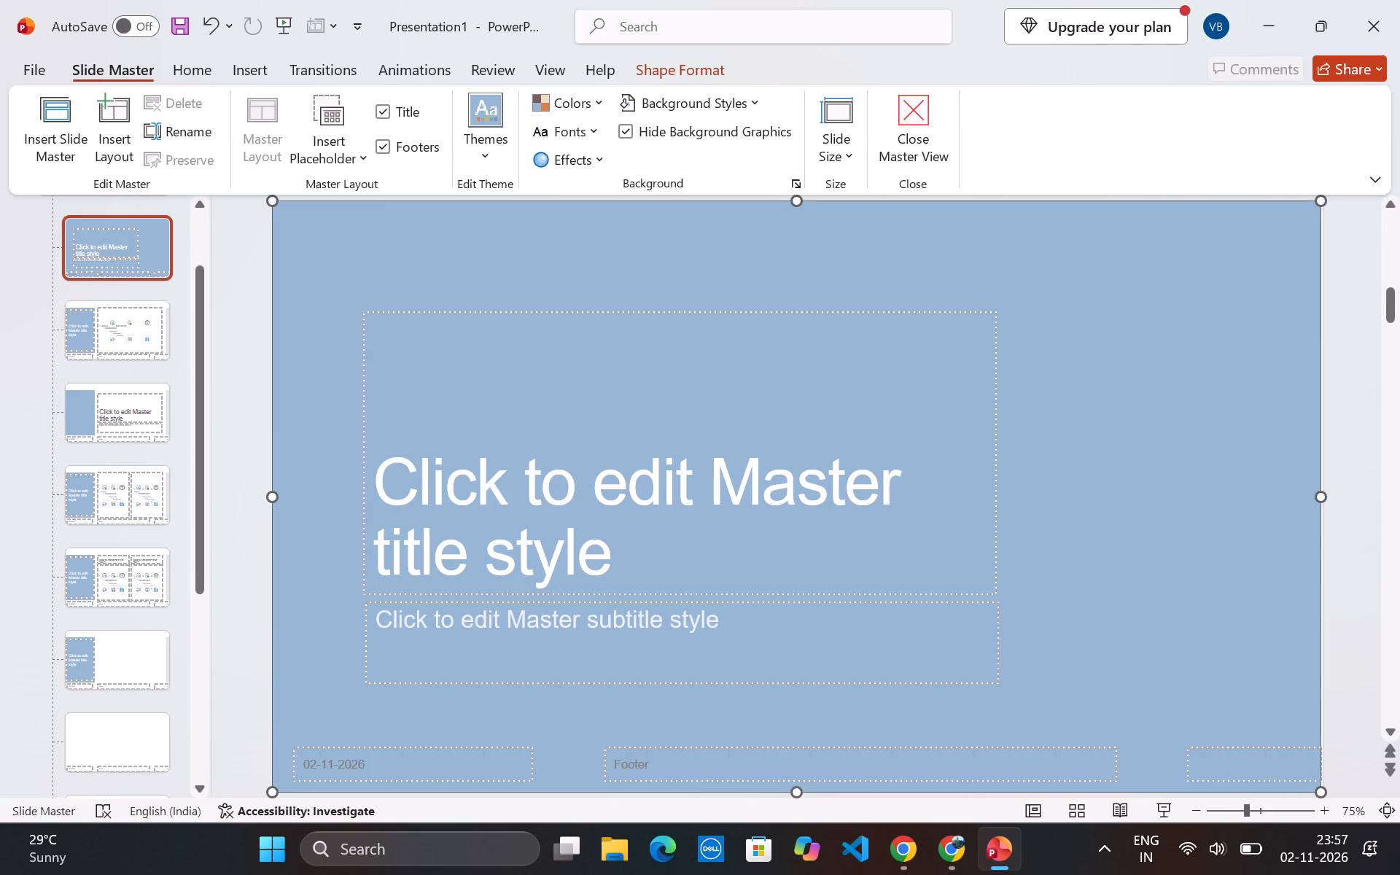
{"action": "left_click", "coordinate": [1318, 494]}
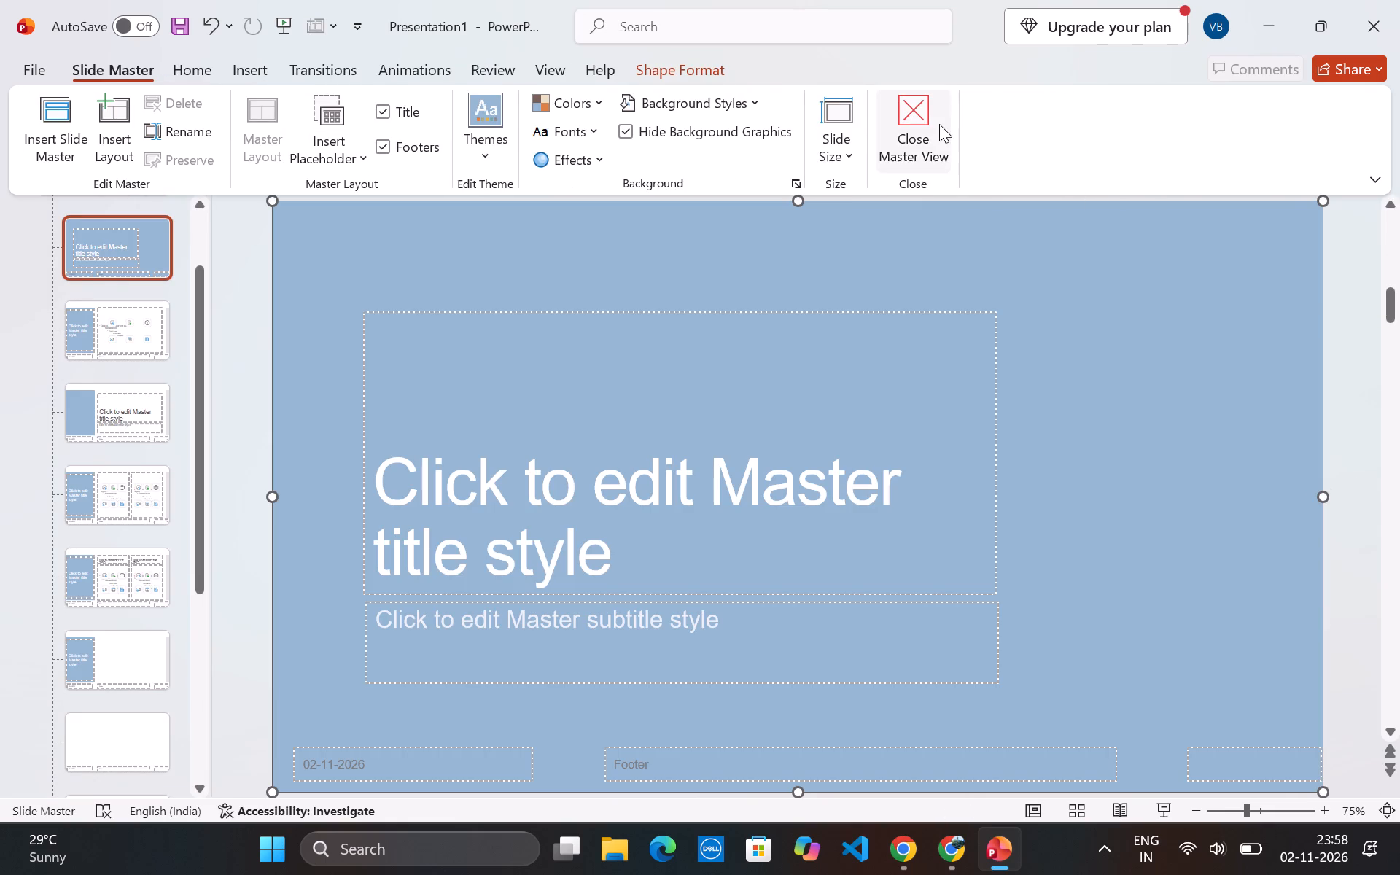
{"action": "left_click", "coordinate": [939, 124]}
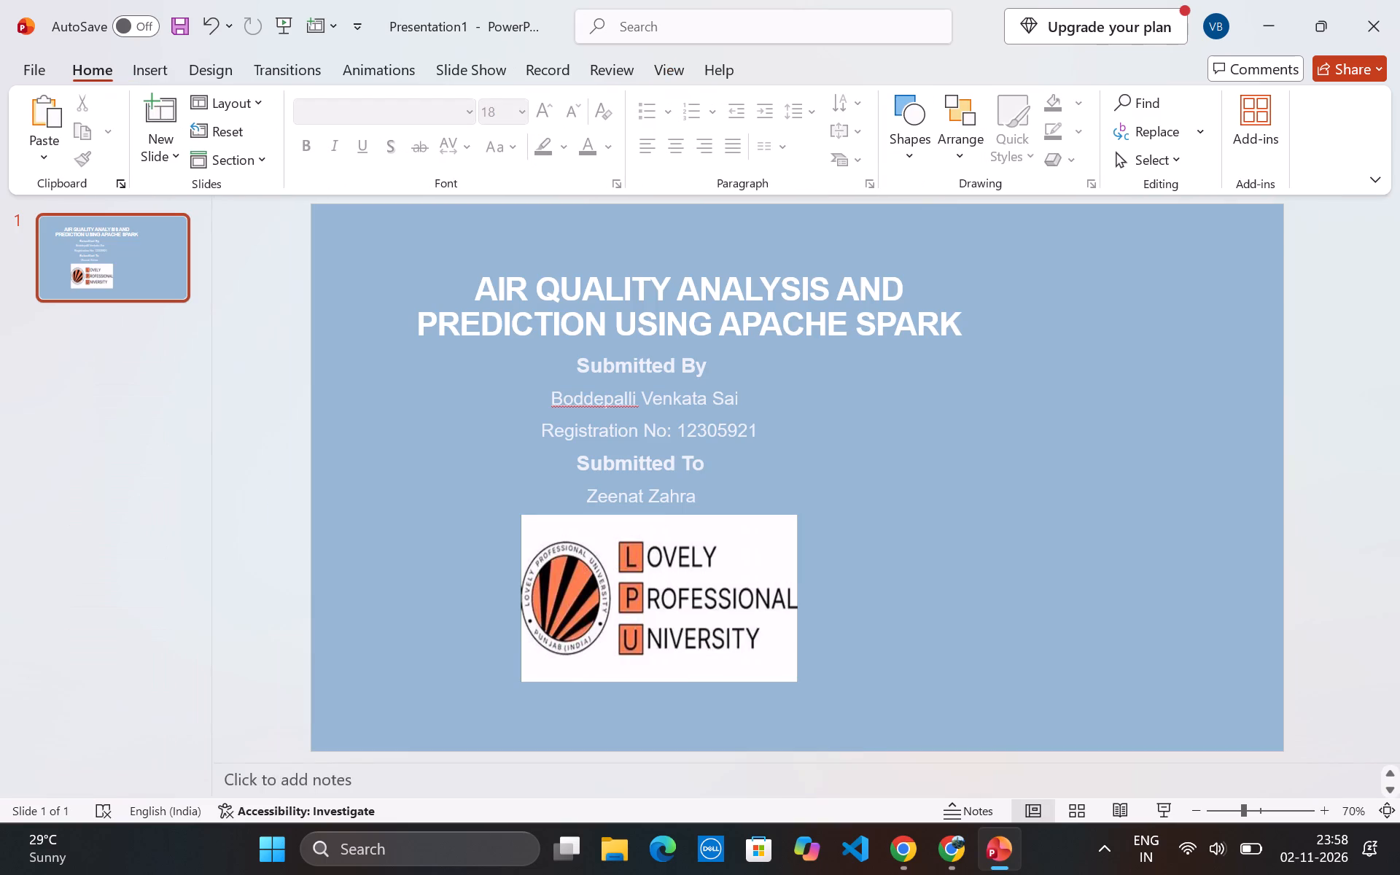
Move the title text box up and rightward on the title slide so it sits near the horizontal centre of the blue background.
{"action": "left_click", "coordinate": [477, 280]}
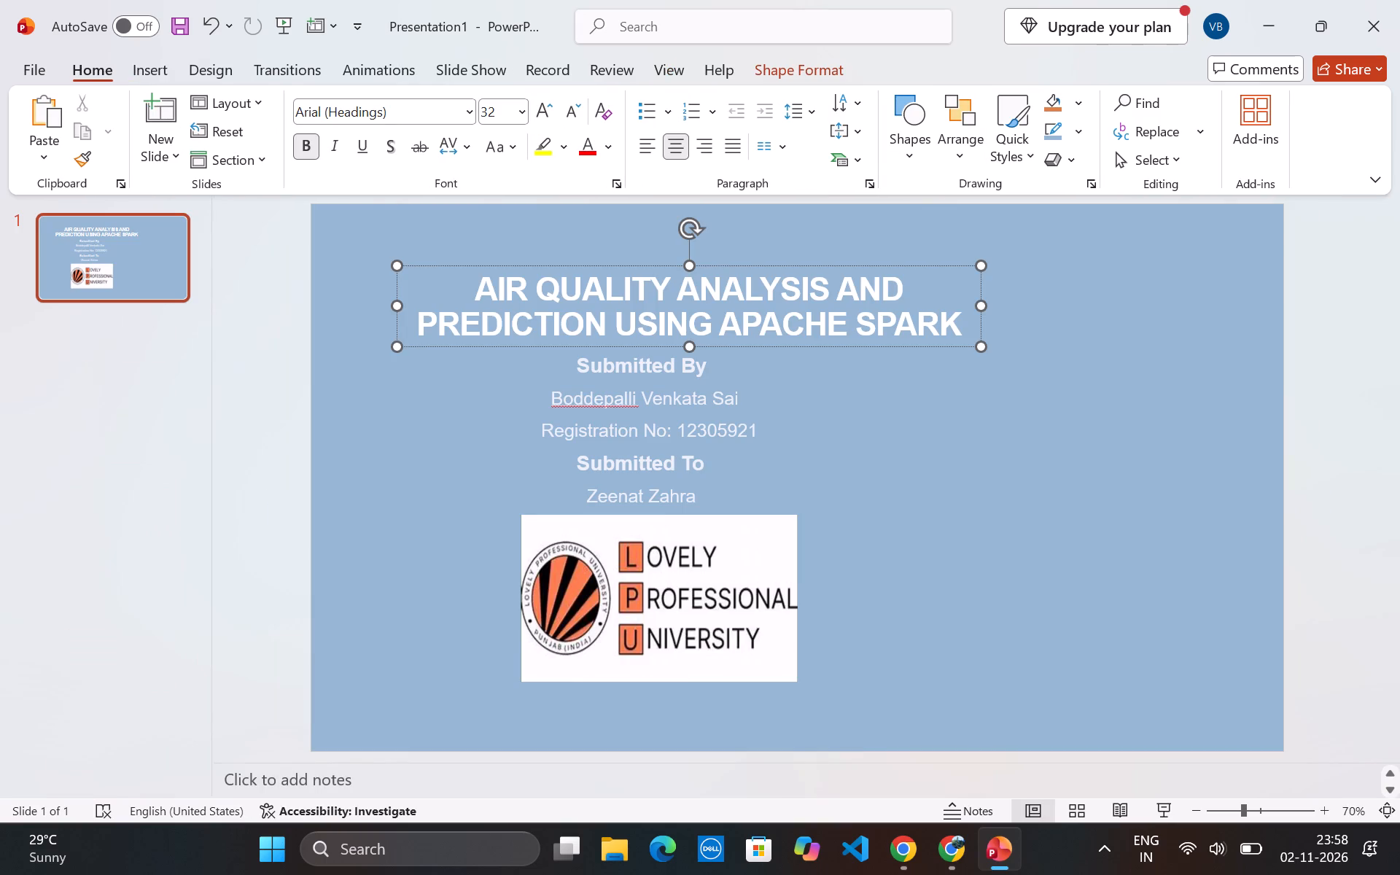
{"action": "left_click_drag", "start_coordinate": [675, 263], "coordinate": [727, 234]}
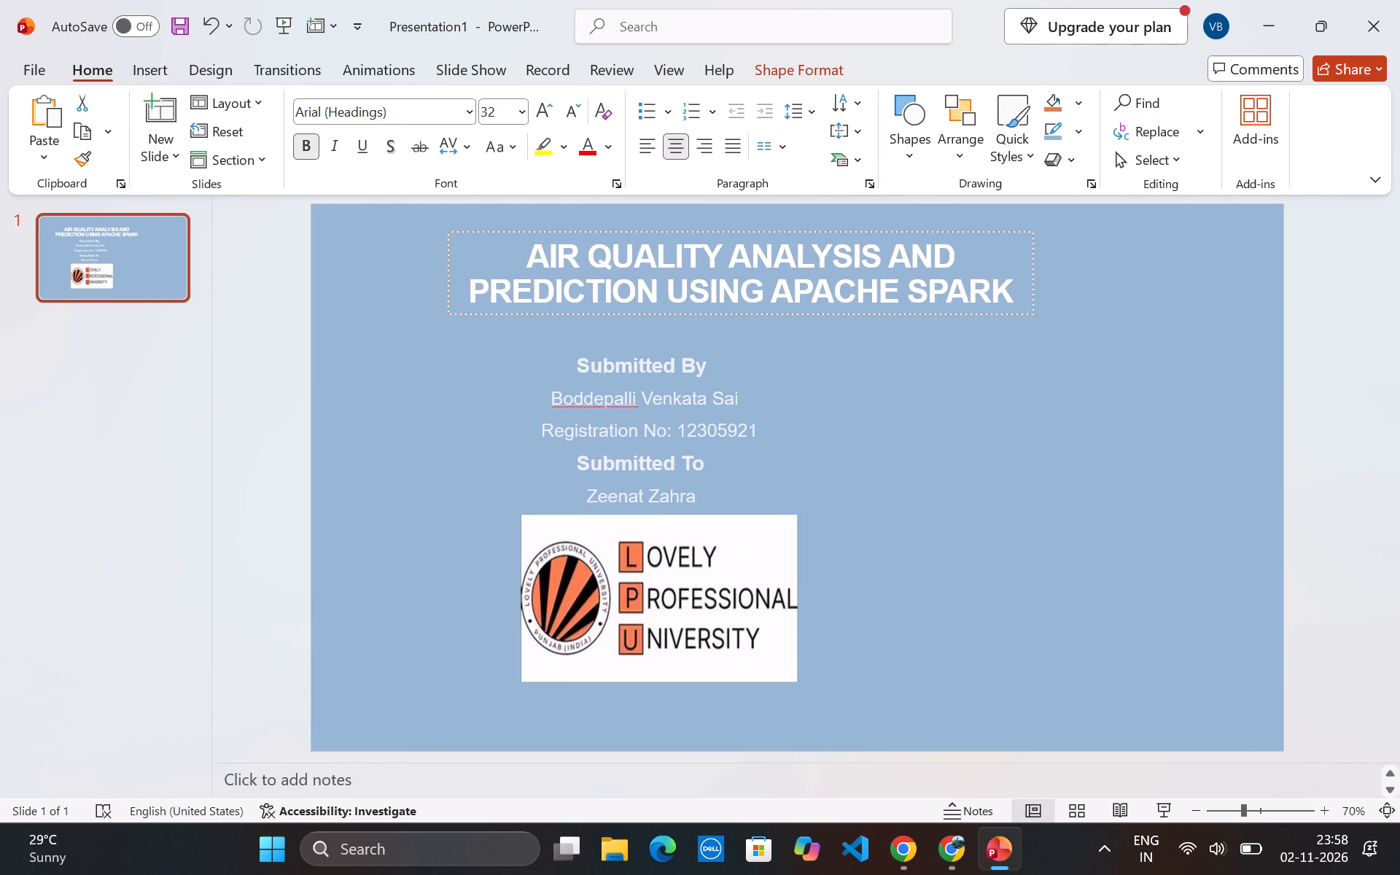
{"action": "left_click_drag", "start_coordinate": [727, 234], "coordinate": [755, 229]}
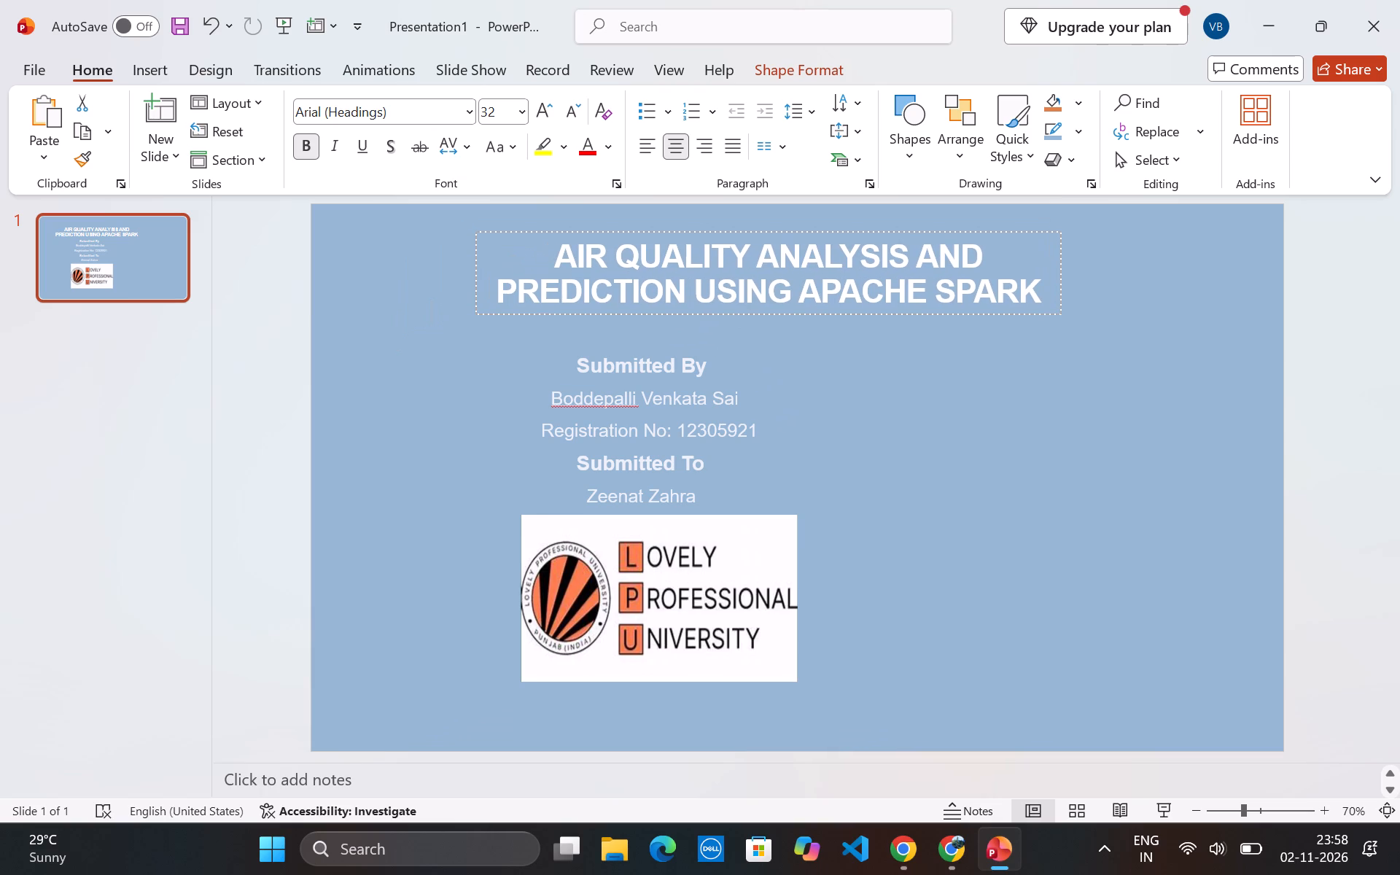
{"action": "left_click_drag", "start_coordinate": [755, 229], "coordinate": [757, 228]}
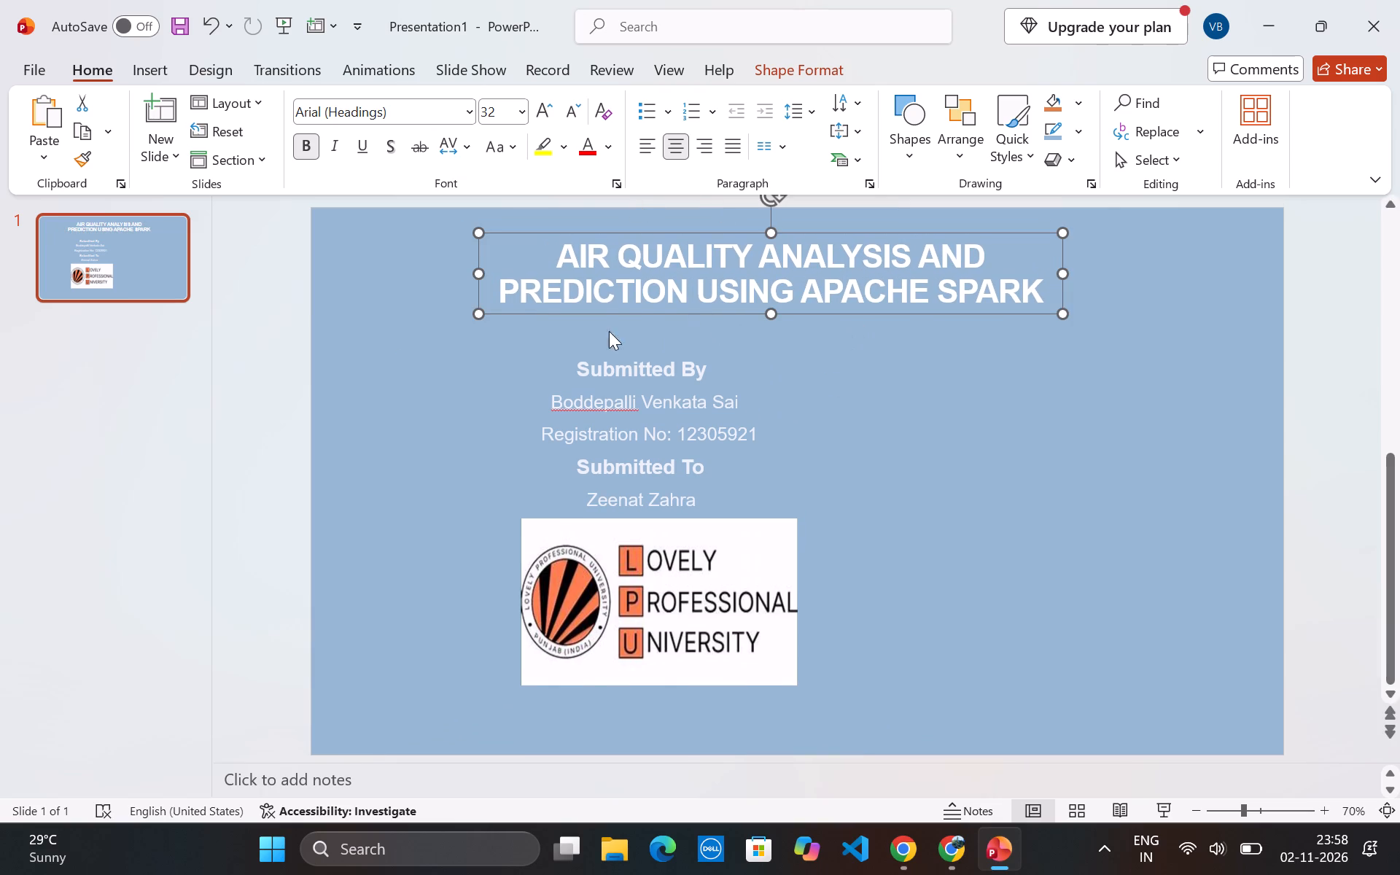
Move the Submitted By / Submitted To text box rightward and slightly up so it sits beneath the title.
{"action": "left_click", "coordinate": [563, 351]}
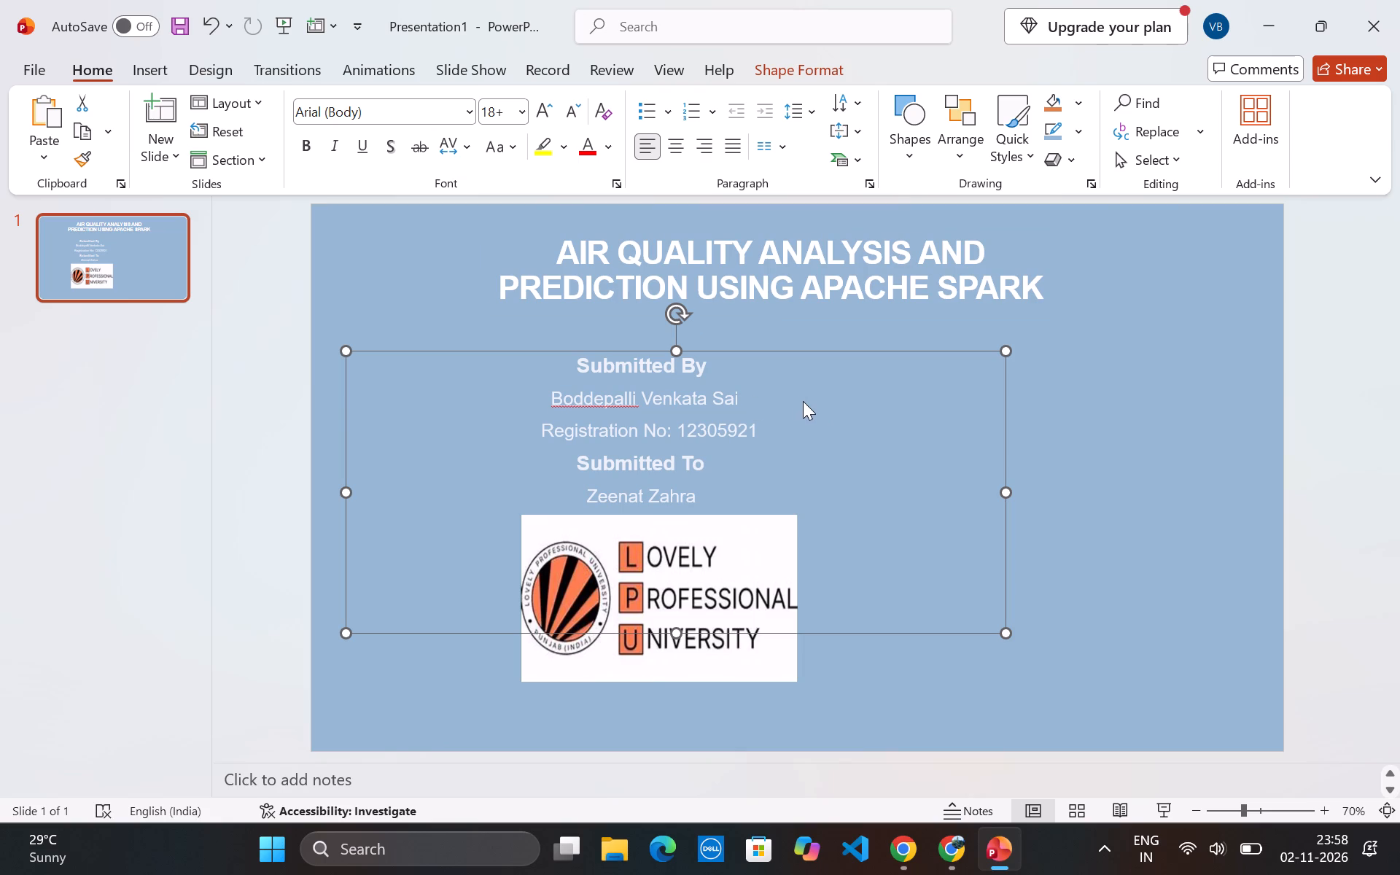
{"action": "left_click_drag", "start_coordinate": [783, 353], "coordinate": [794, 353]}
{"action": "left_click_drag", "start_coordinate": [794, 353], "coordinate": [885, 342]}
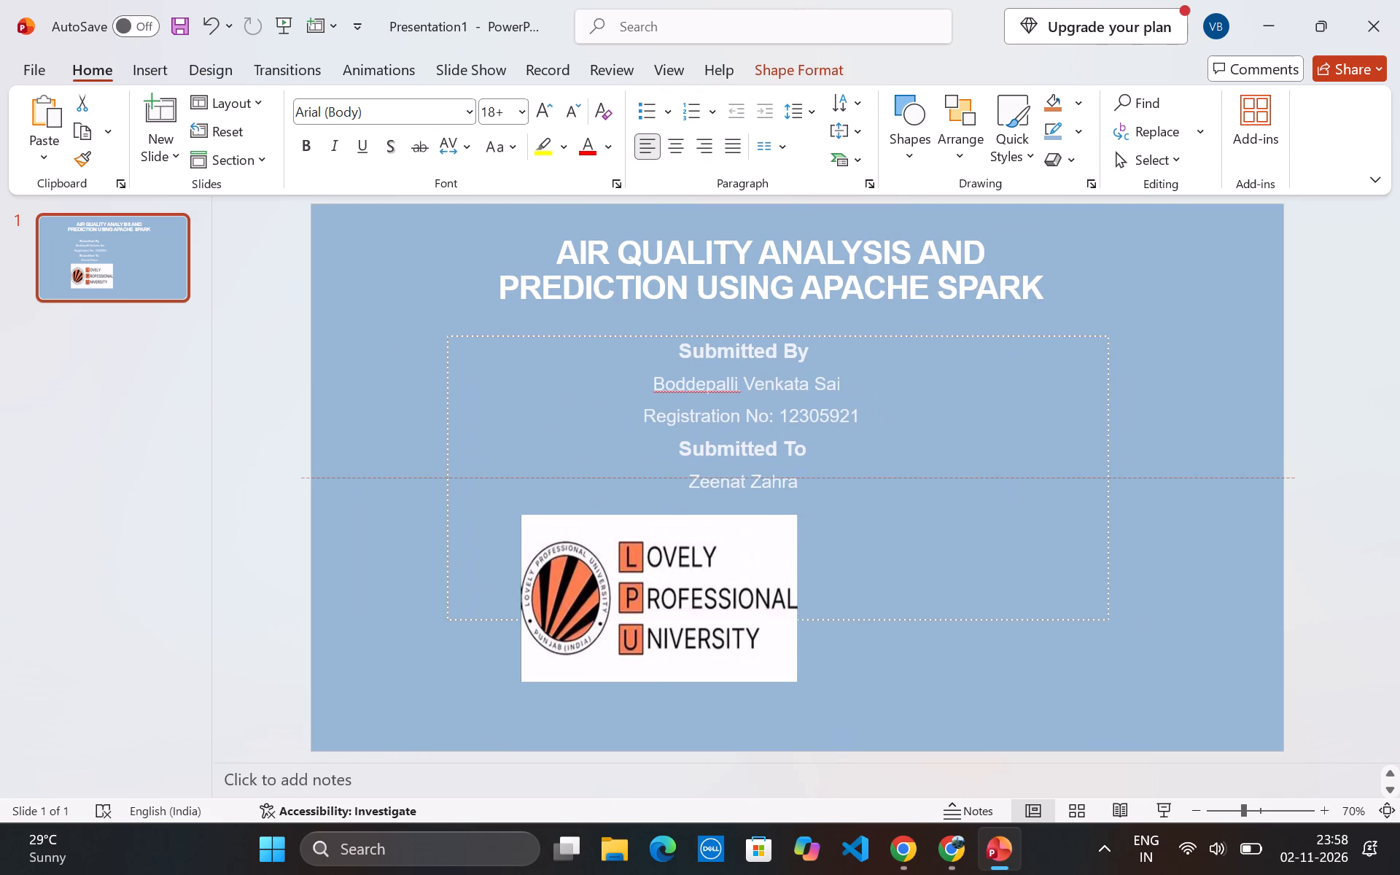
{"action": "left_click_drag", "start_coordinate": [885, 342], "coordinate": [882, 336]}
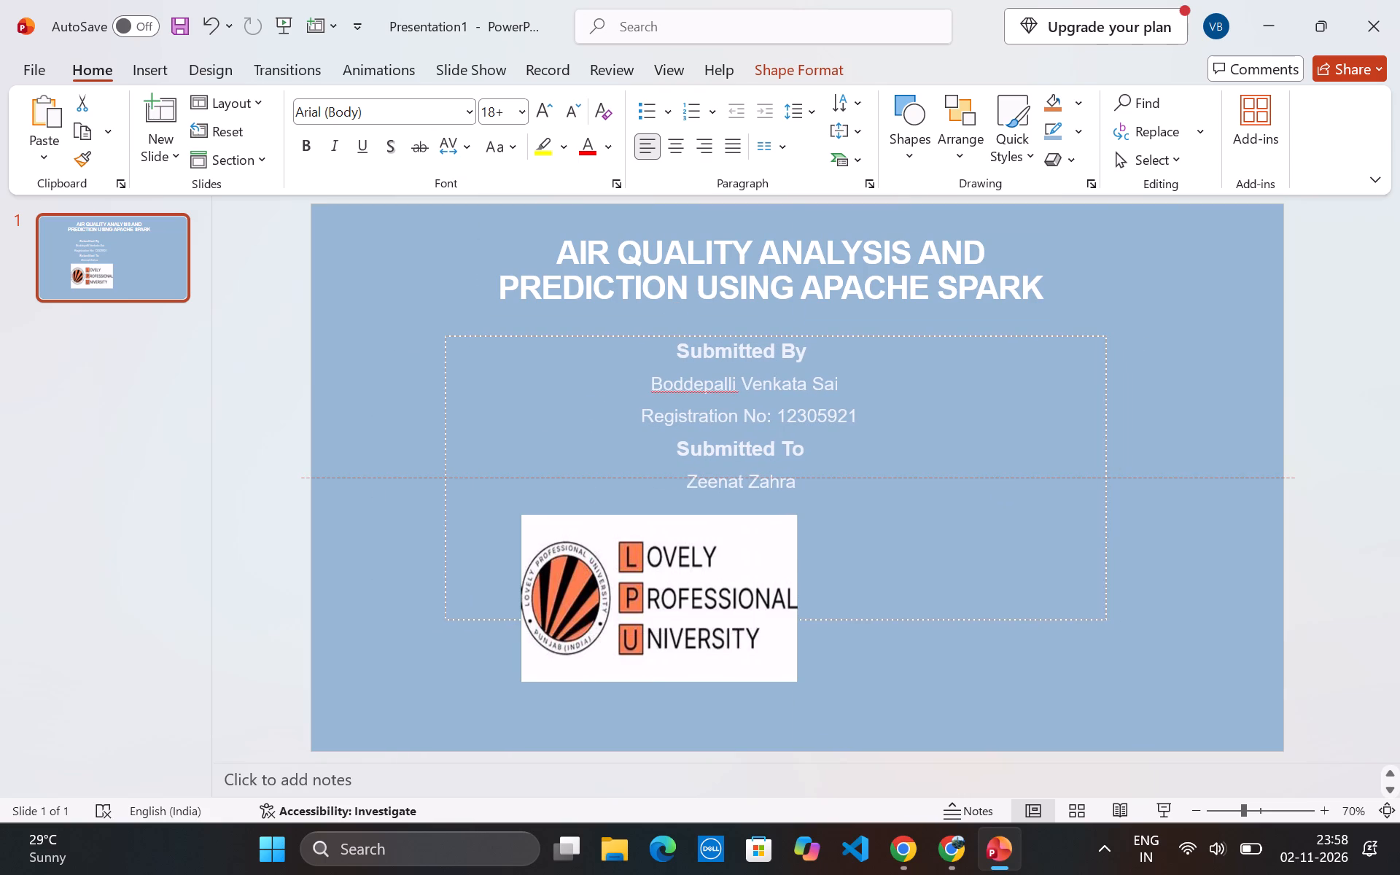
{"action": "left_click_drag", "start_coordinate": [882, 336], "coordinate": [882, 337]}
Move the Lovely Professional University logo right and slightly down, centred beneath the submission details.
{"action": "left_click_drag", "start_coordinate": [760, 542], "coordinate": [841, 537]}
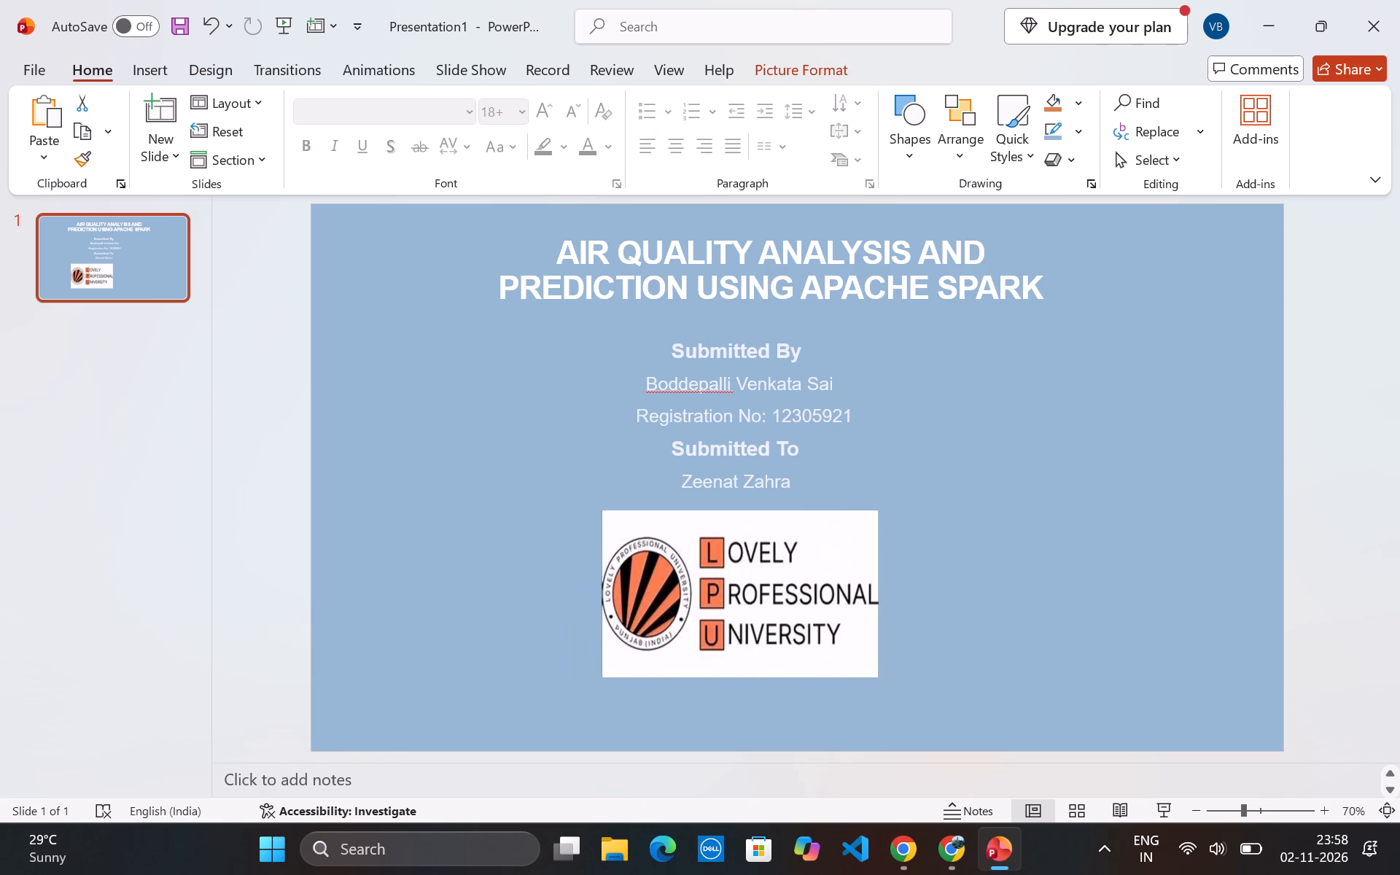
{"action": "left_click_drag", "start_coordinate": [841, 537], "coordinate": [844, 563]}
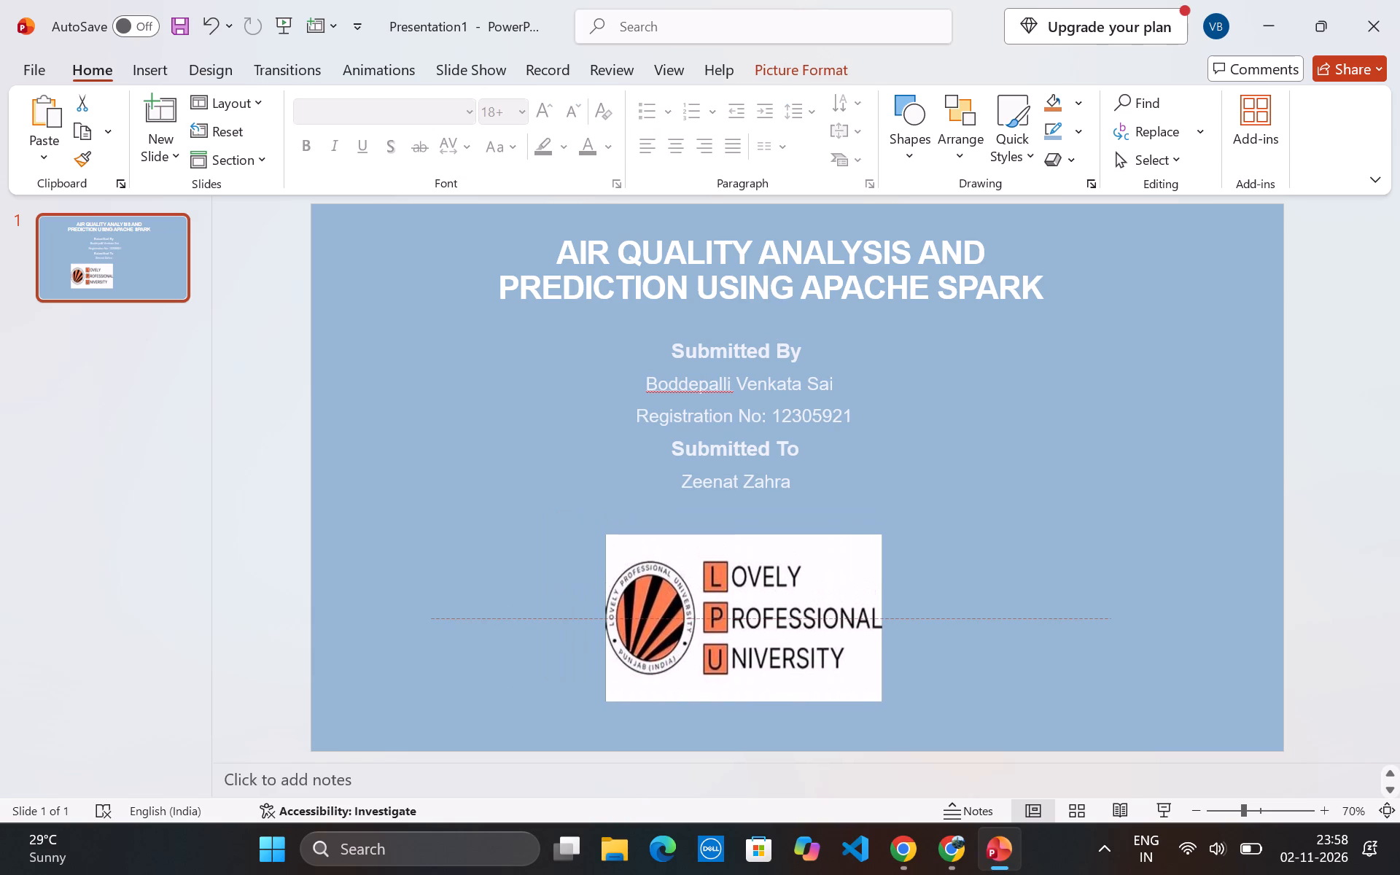
{"action": "left_click_drag", "start_coordinate": [844, 563], "coordinate": [842, 565]}
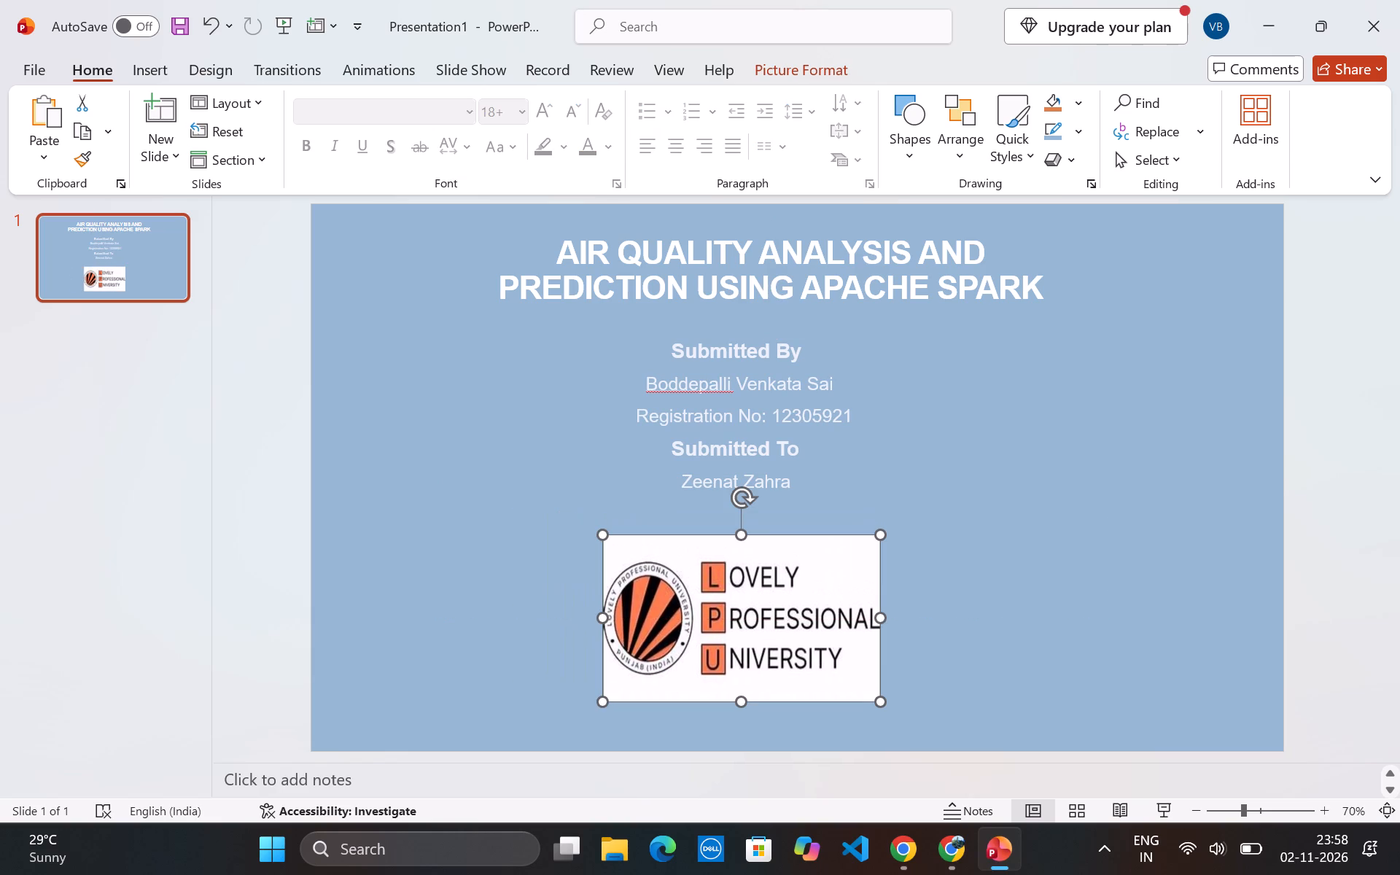
{"action": "left_click", "coordinate": [1356, 421]}
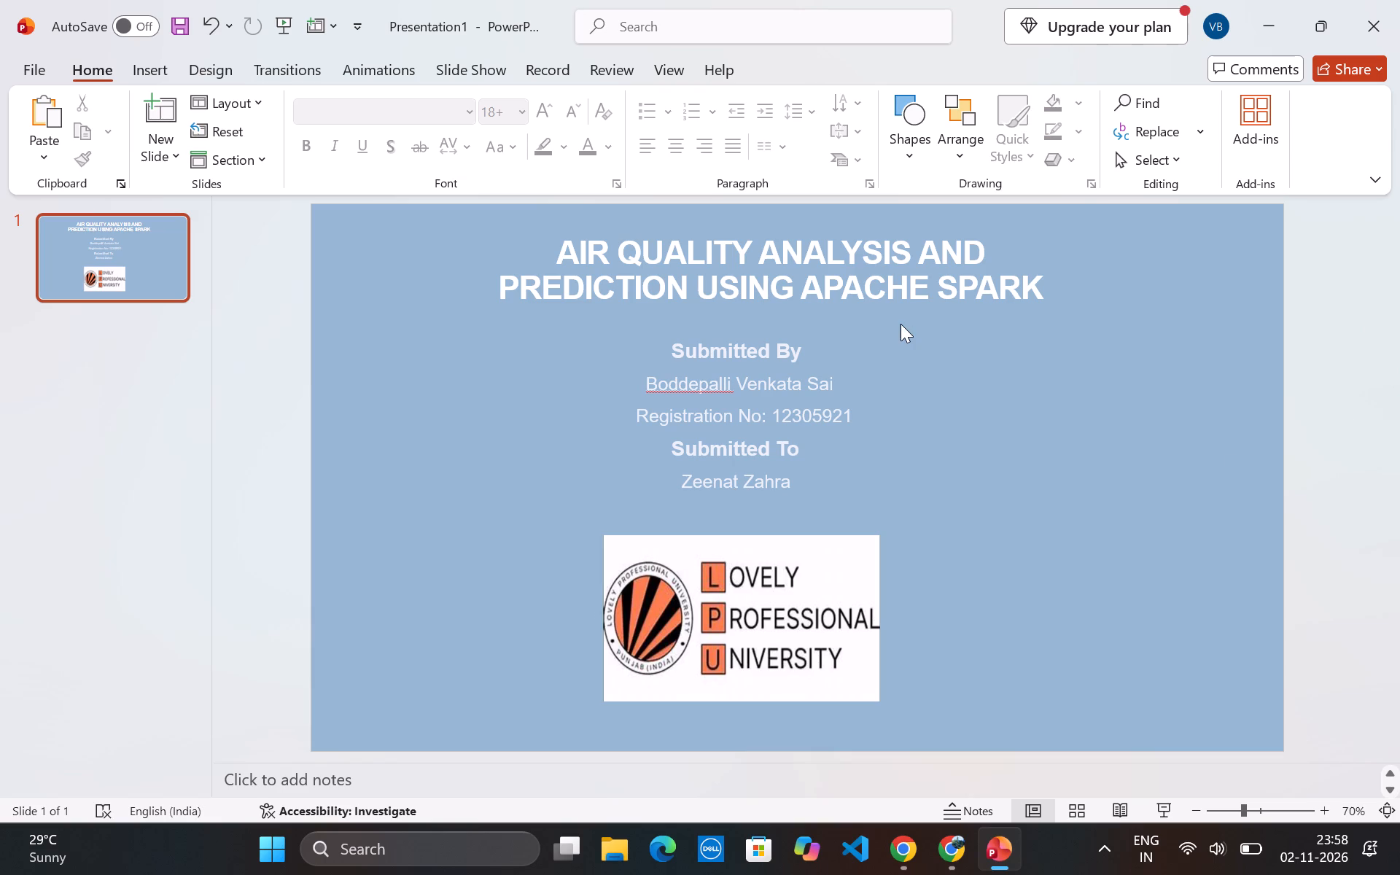
{"action": "left_click", "coordinate": [912, 874]}
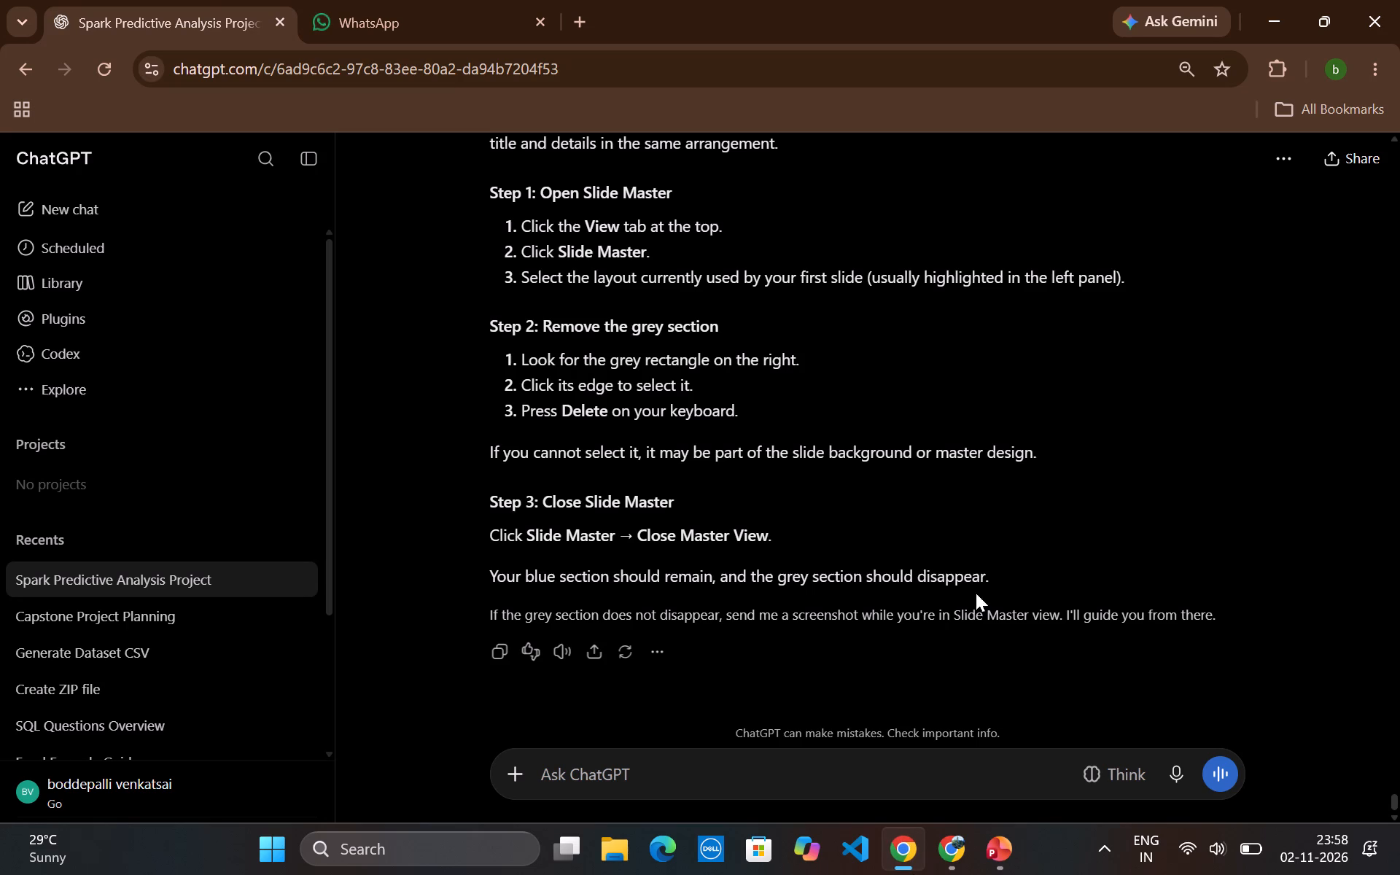
{"action": "left_click", "coordinate": [989, 849]}
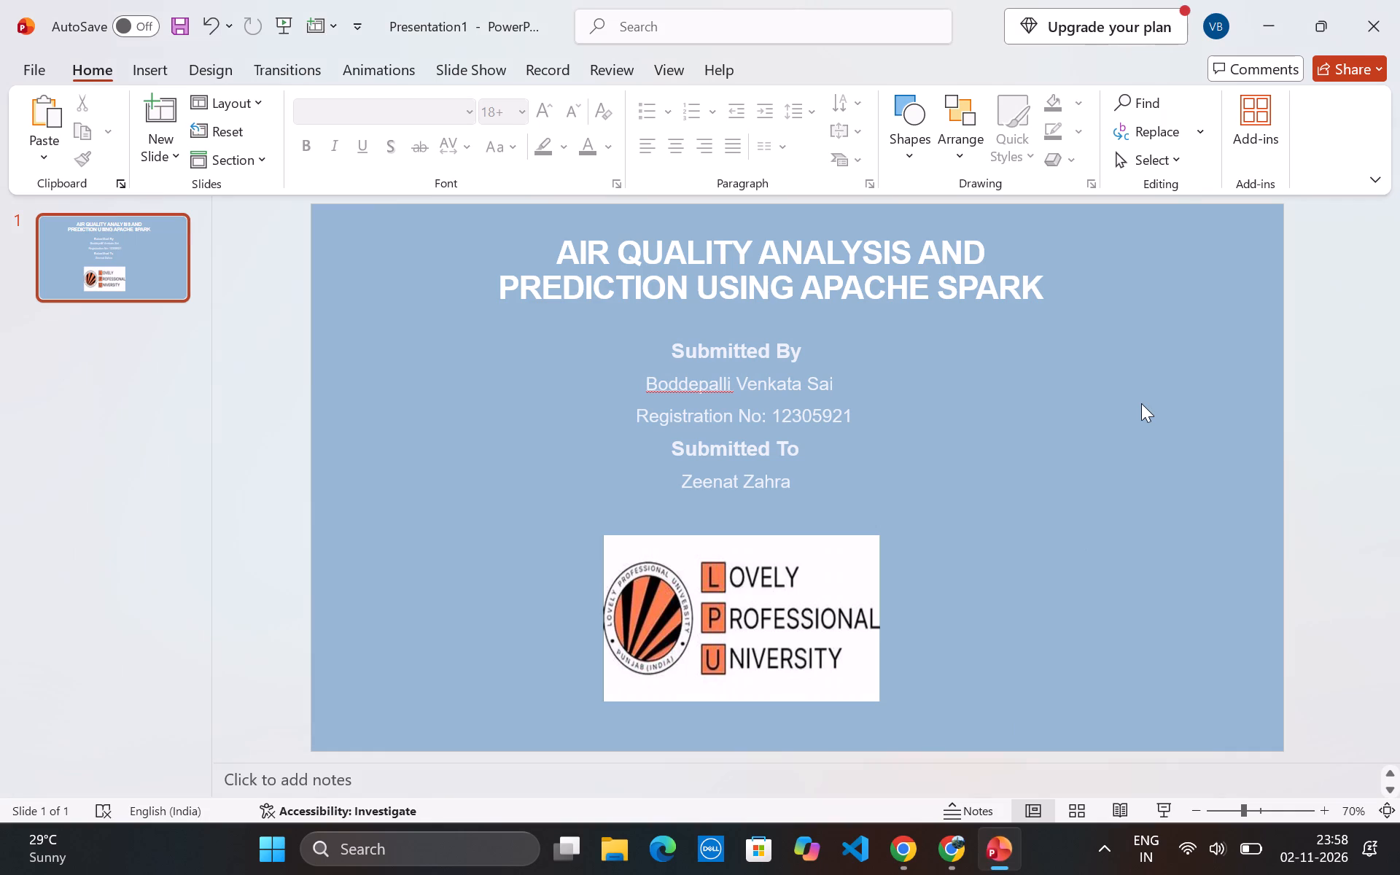
{"action": "key", "text": "Print"}
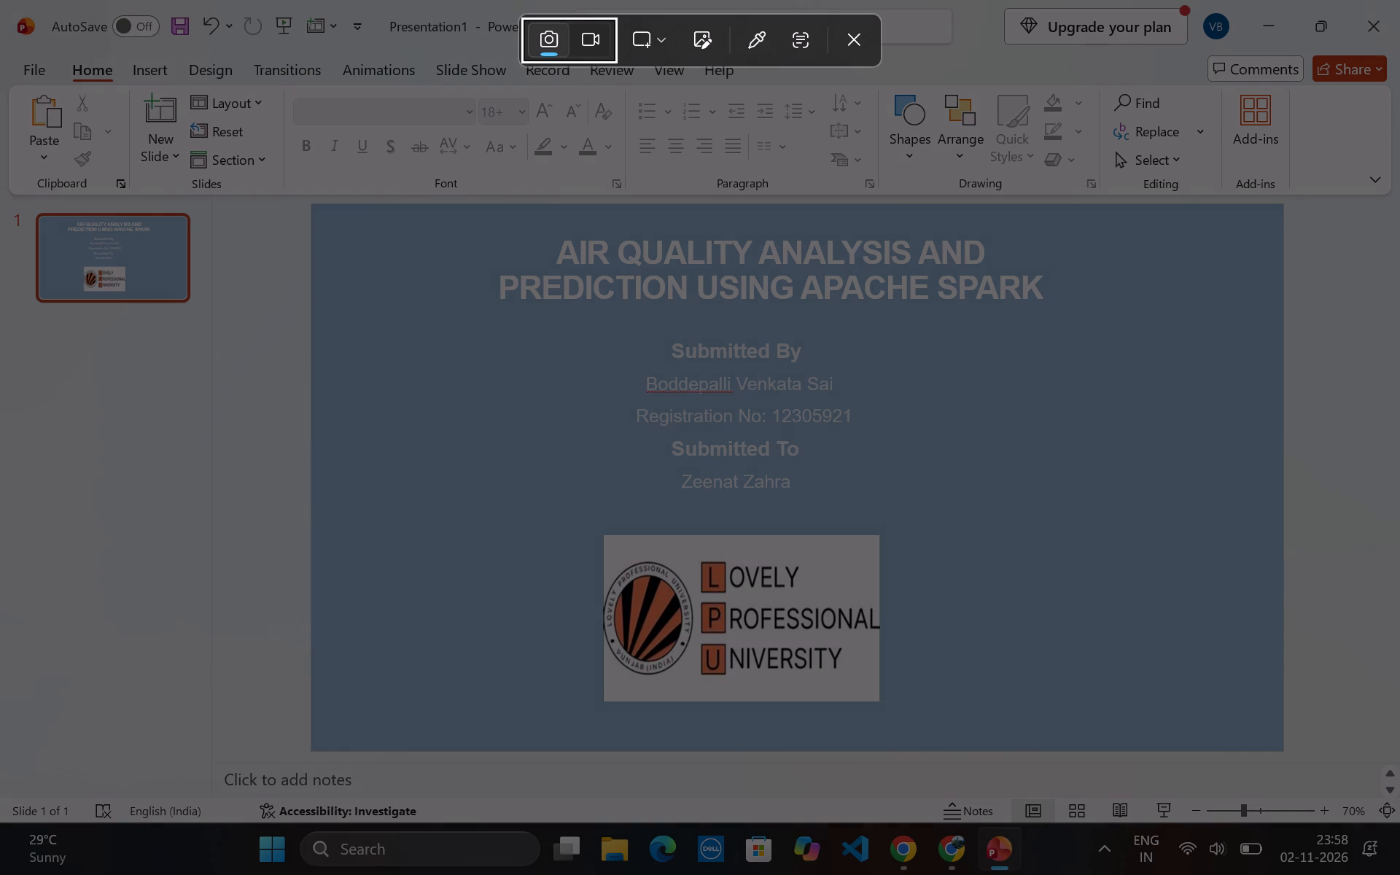
{"action": "left_click_drag", "start_coordinate": [297, 198], "coordinate": [1315, 755]}
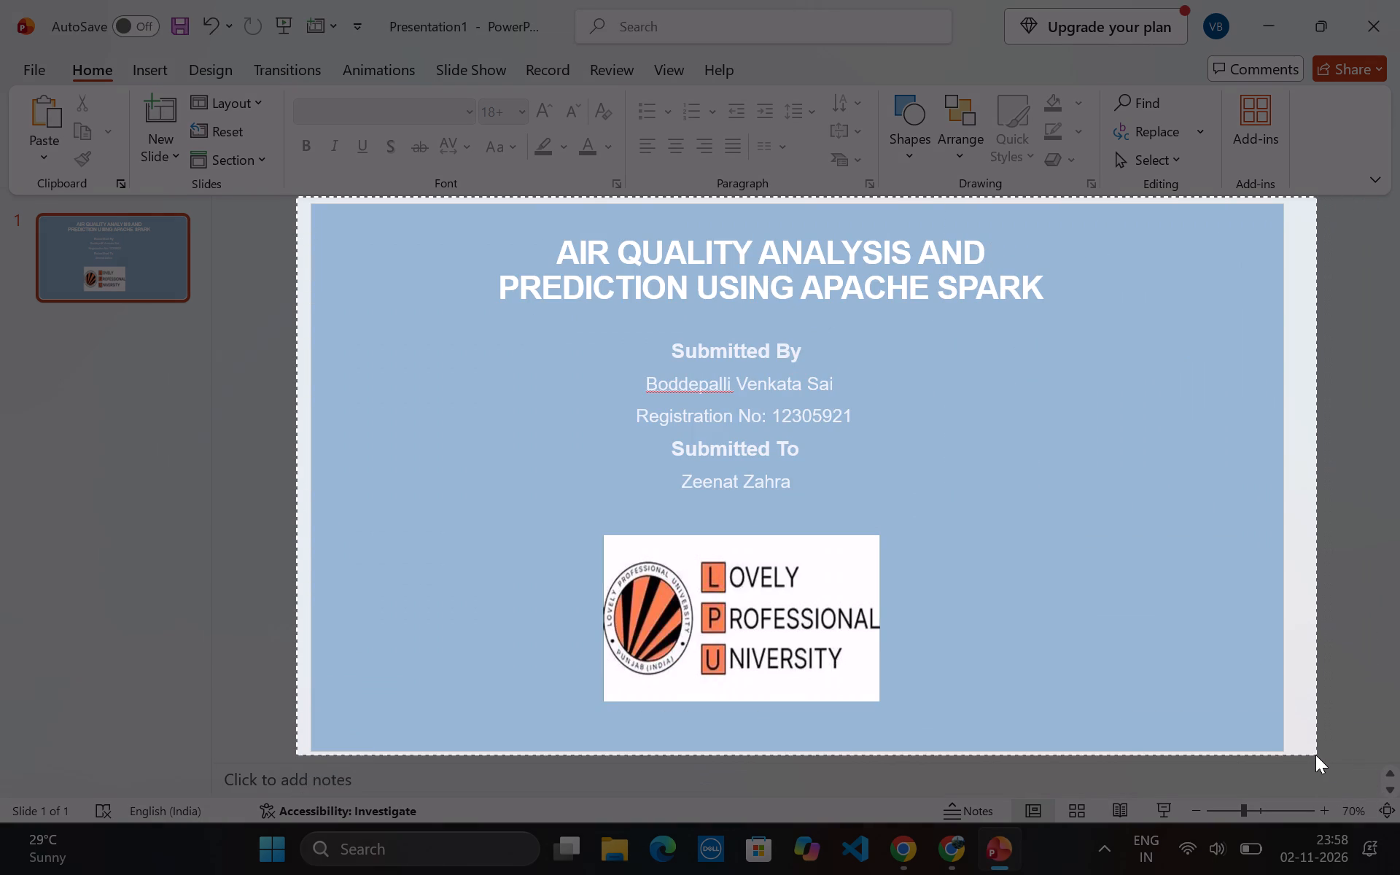
{"action": "left_click_drag", "start_coordinate": [1315, 755], "coordinate": [1311, 754]}
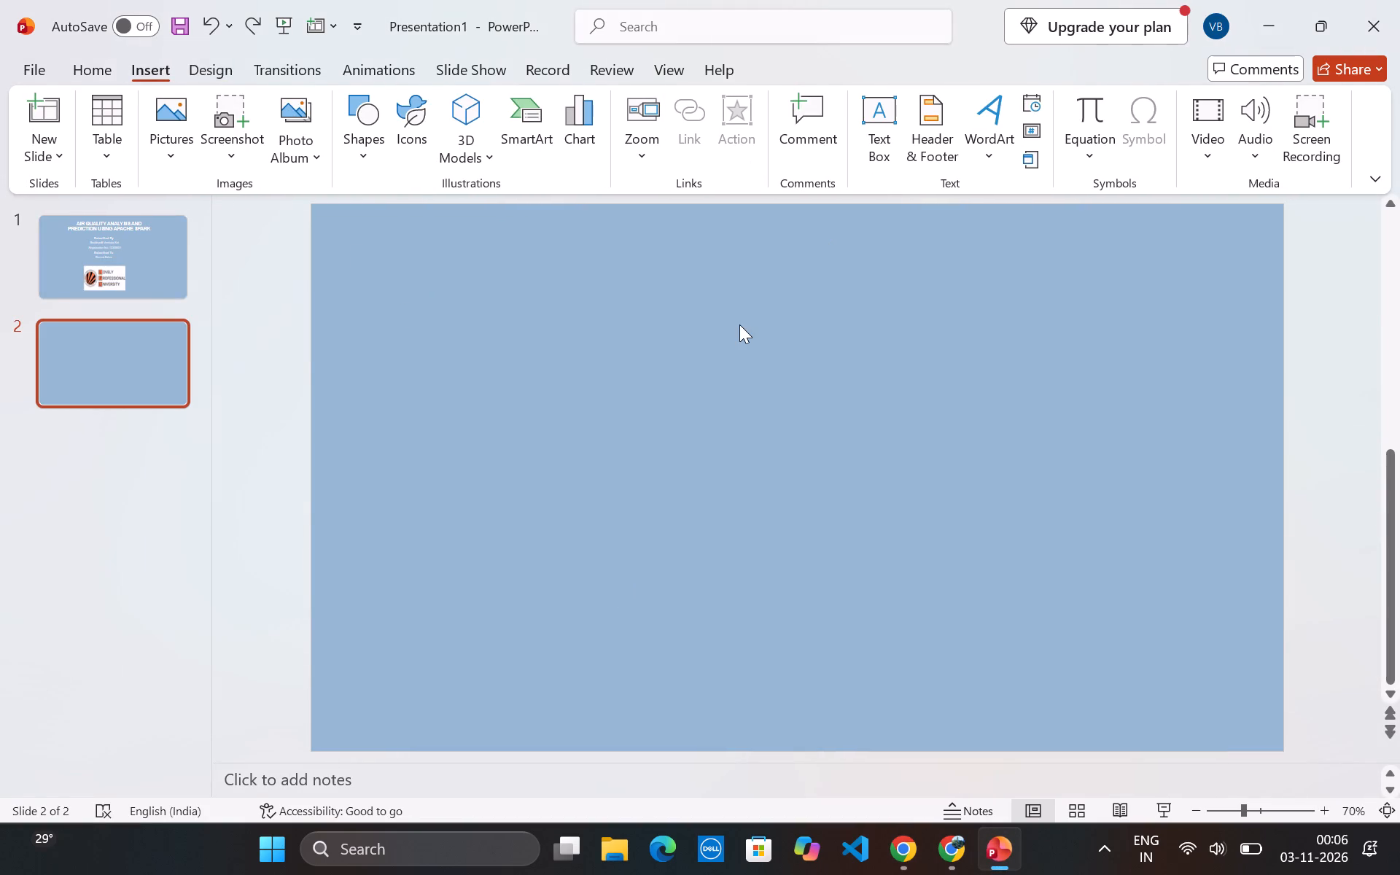
{"action": "left_click", "coordinate": [895, 122]}
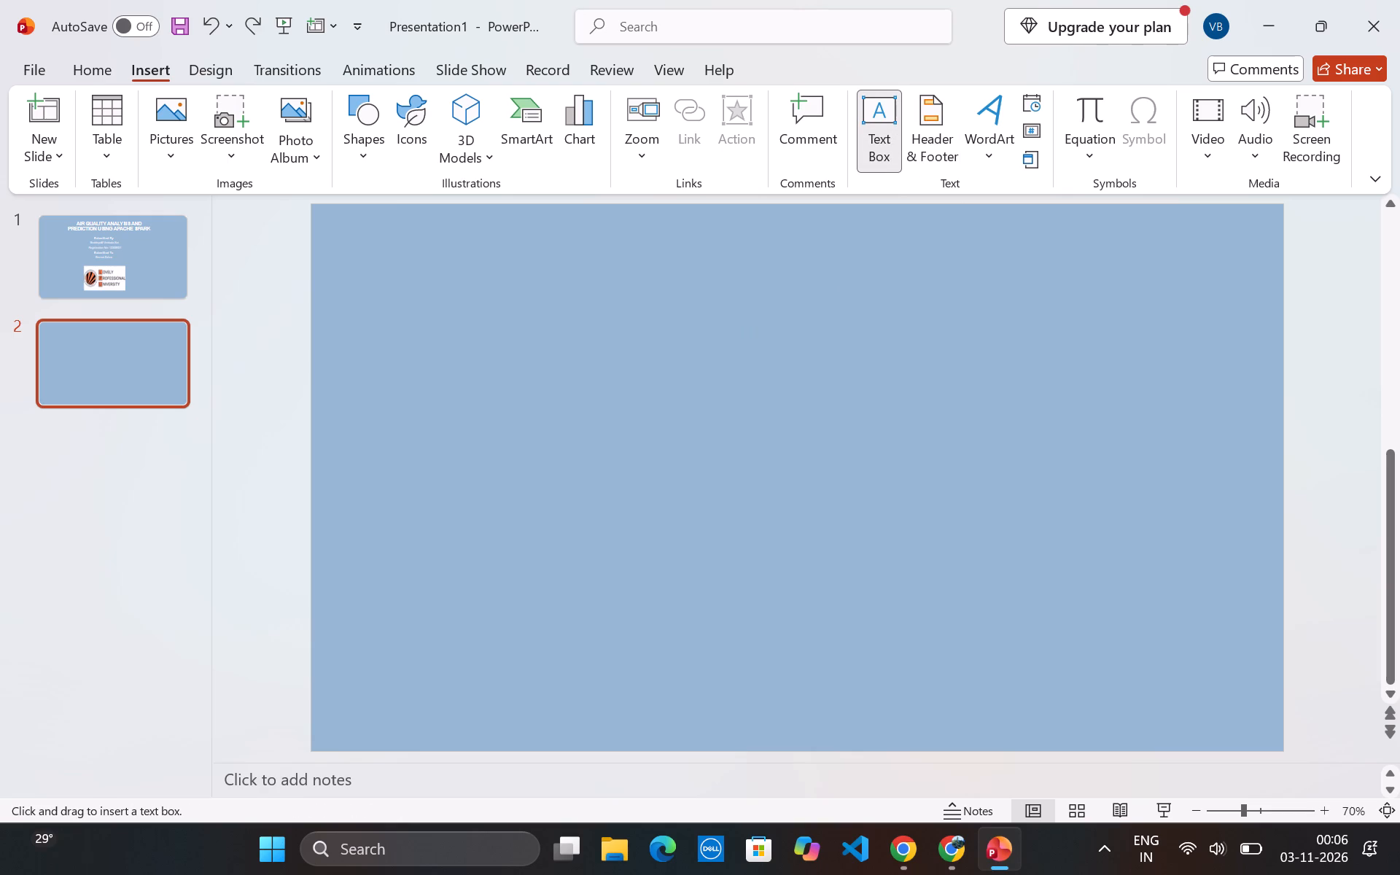
{"action": "left_click", "coordinate": [903, 852]}
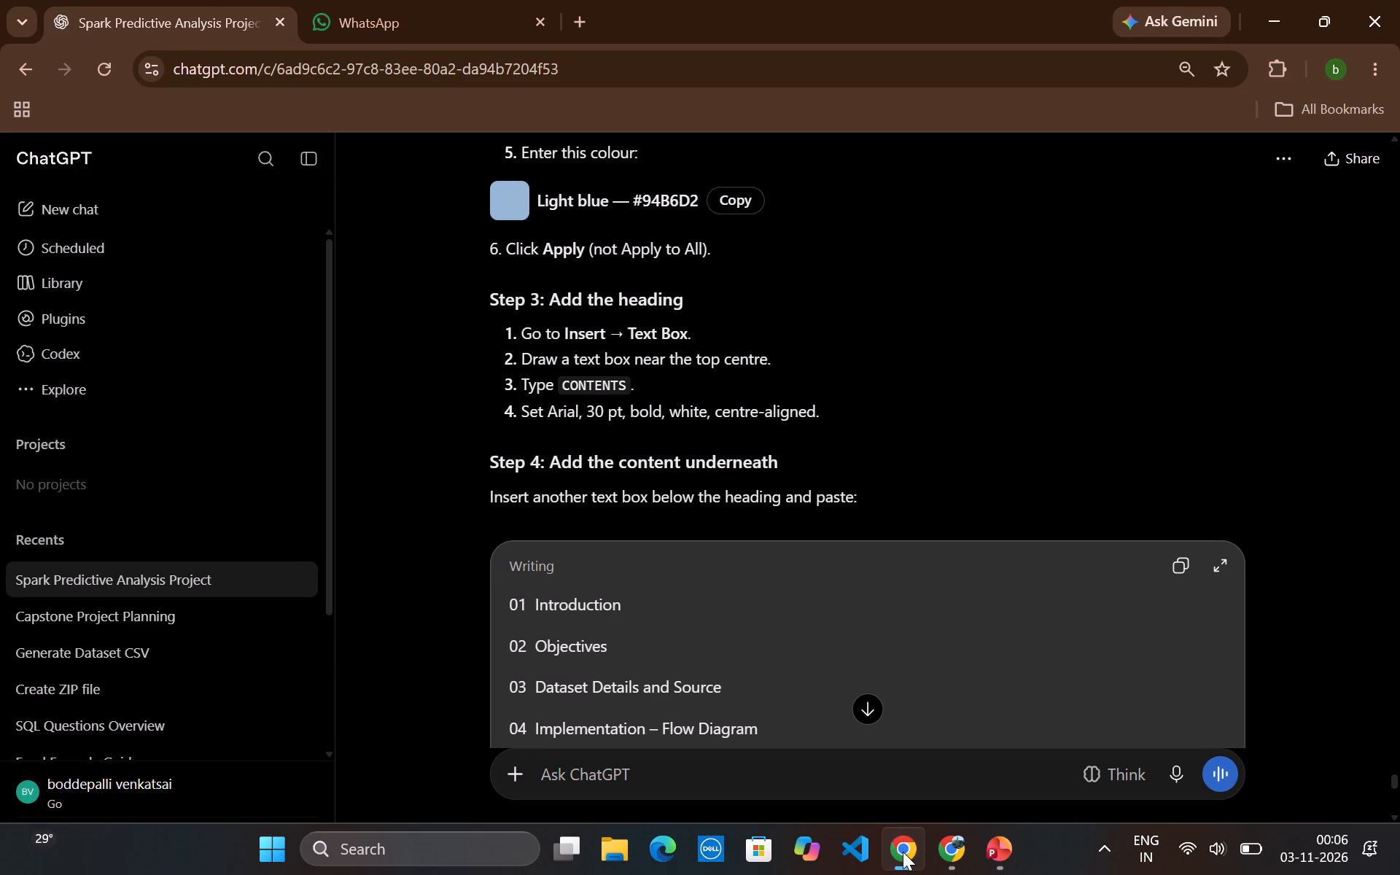
{"action": "left_click", "coordinate": [988, 865]}
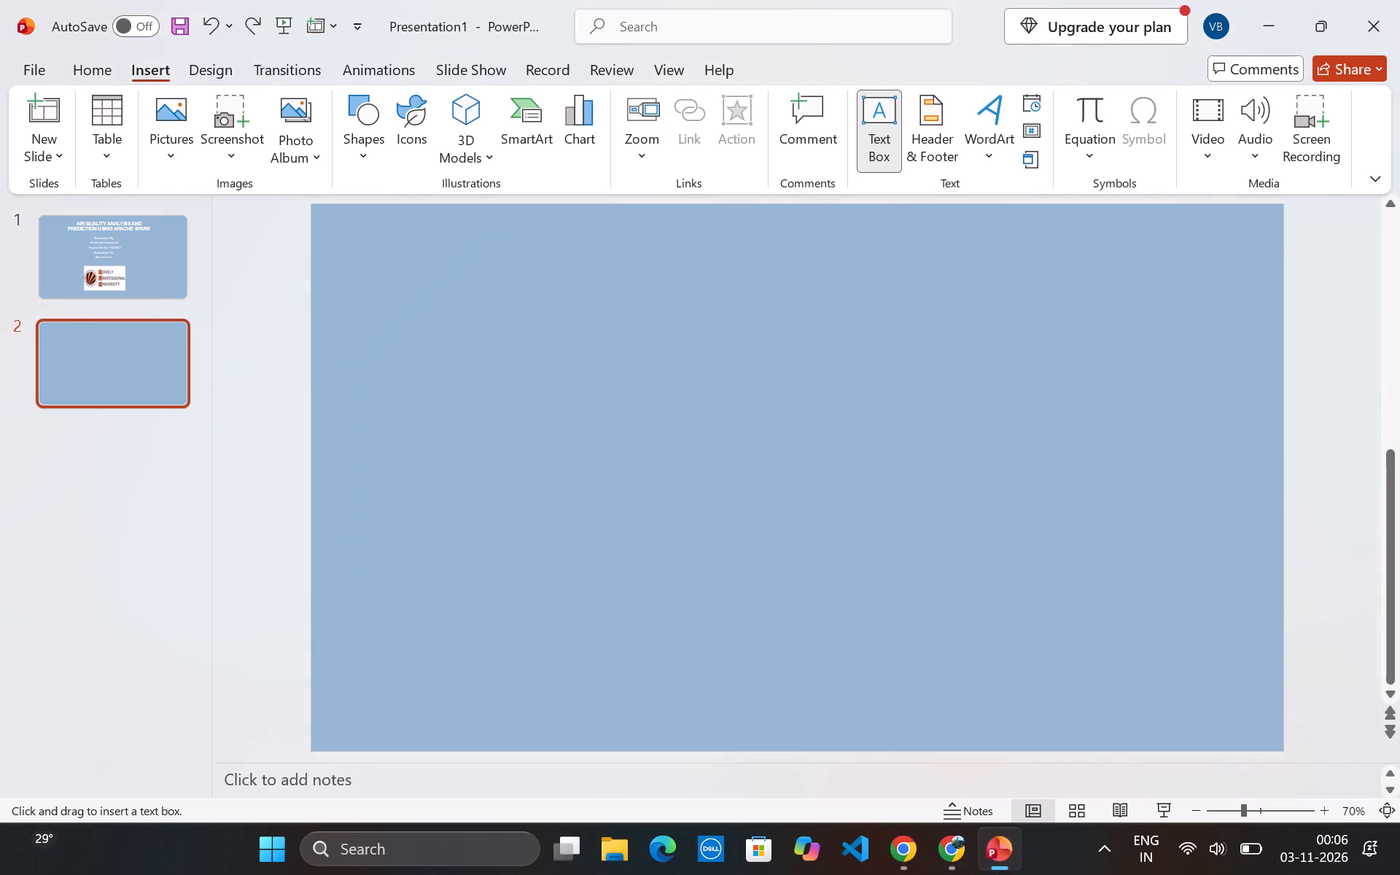
{"action": "left_click_drag", "start_coordinate": [594, 245], "coordinate": [891, 340]}
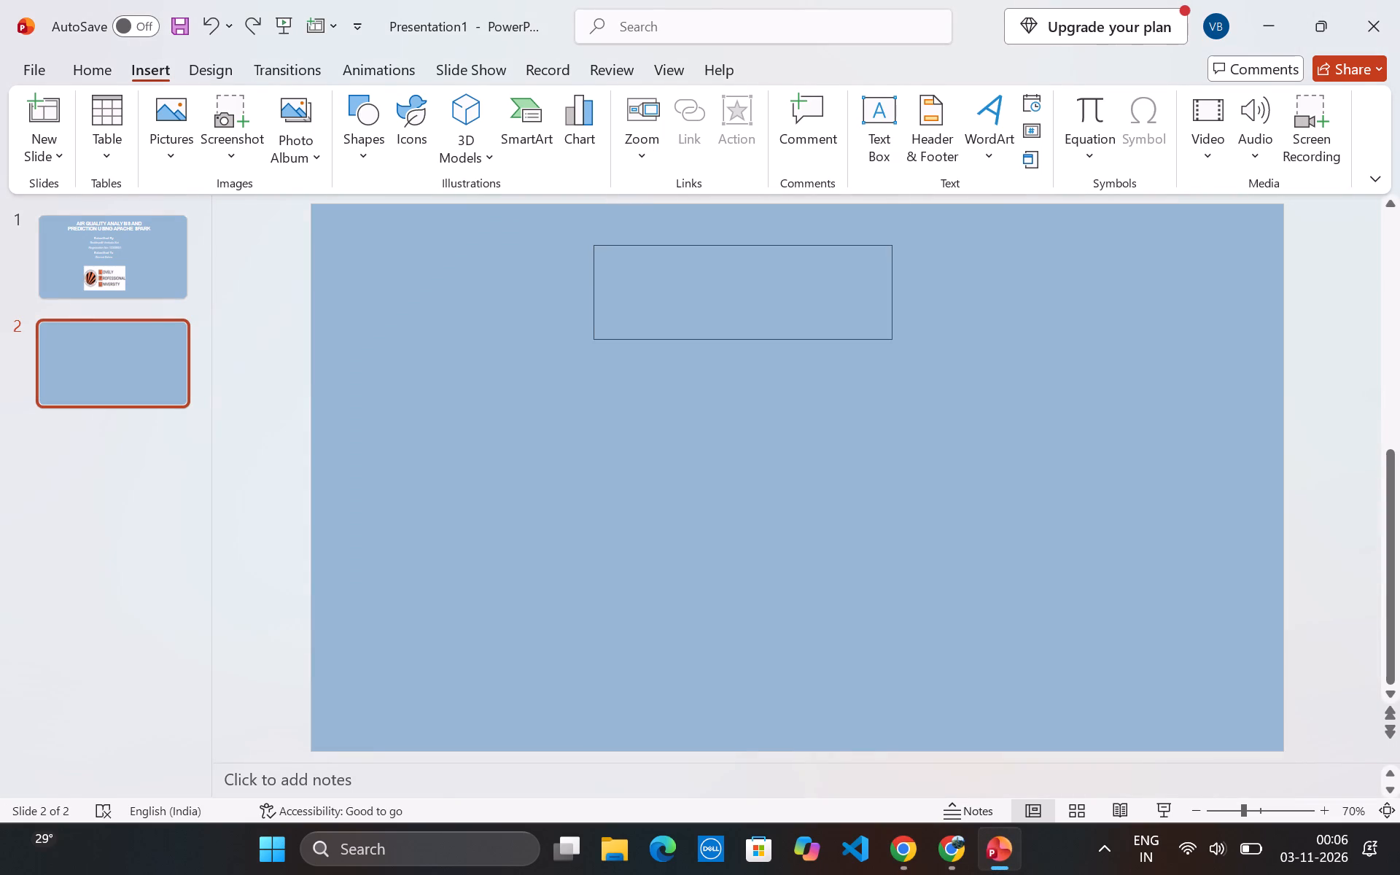
{"action": "left_click_drag", "start_coordinate": [891, 340], "coordinate": [905, 310]}
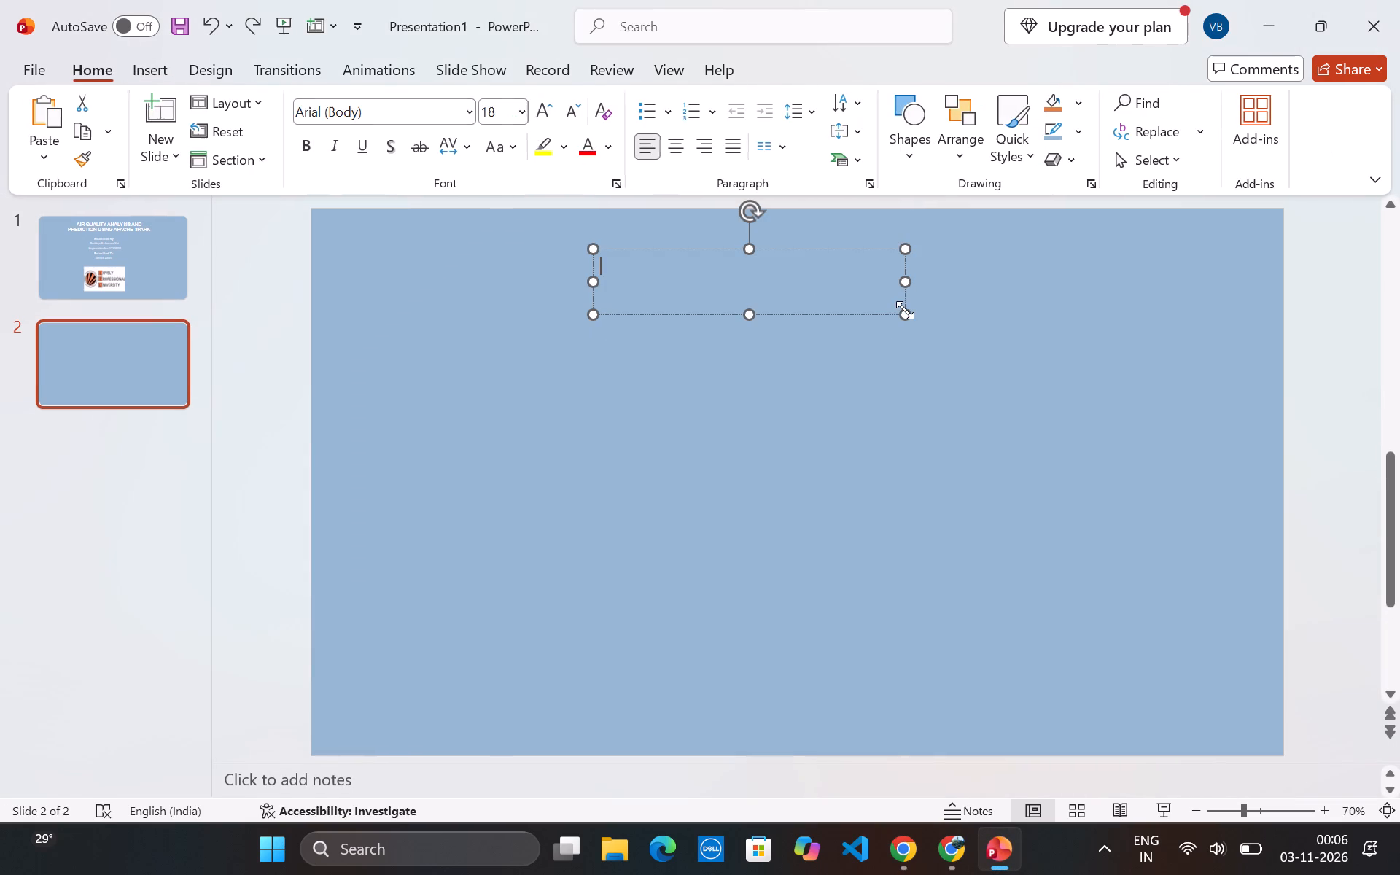
{"action": "left_click_drag", "start_coordinate": [849, 273], "coordinate": [887, 262]}
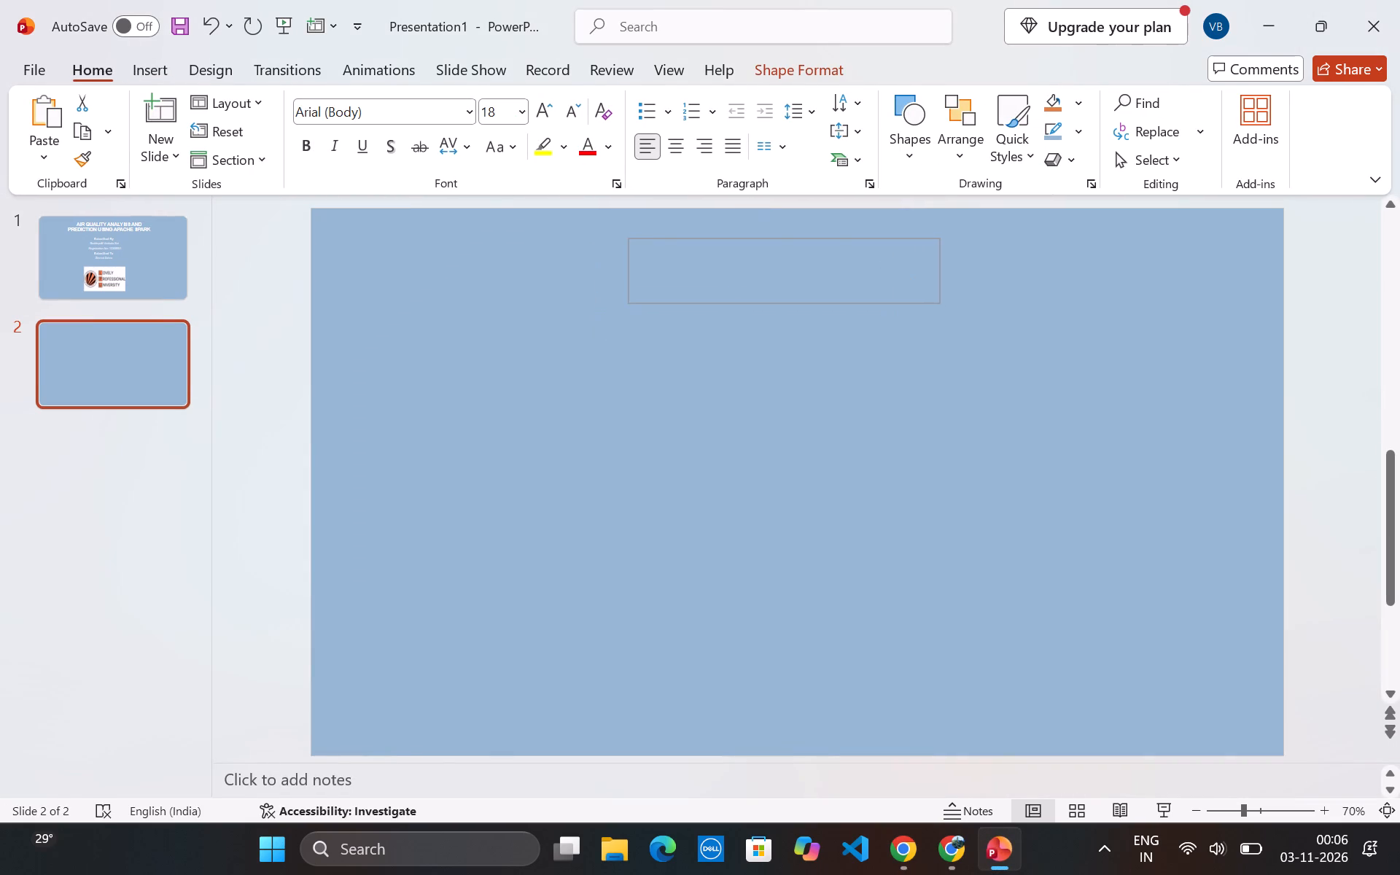
{"action": "left_click_drag", "start_coordinate": [887, 262], "coordinate": [901, 262]}
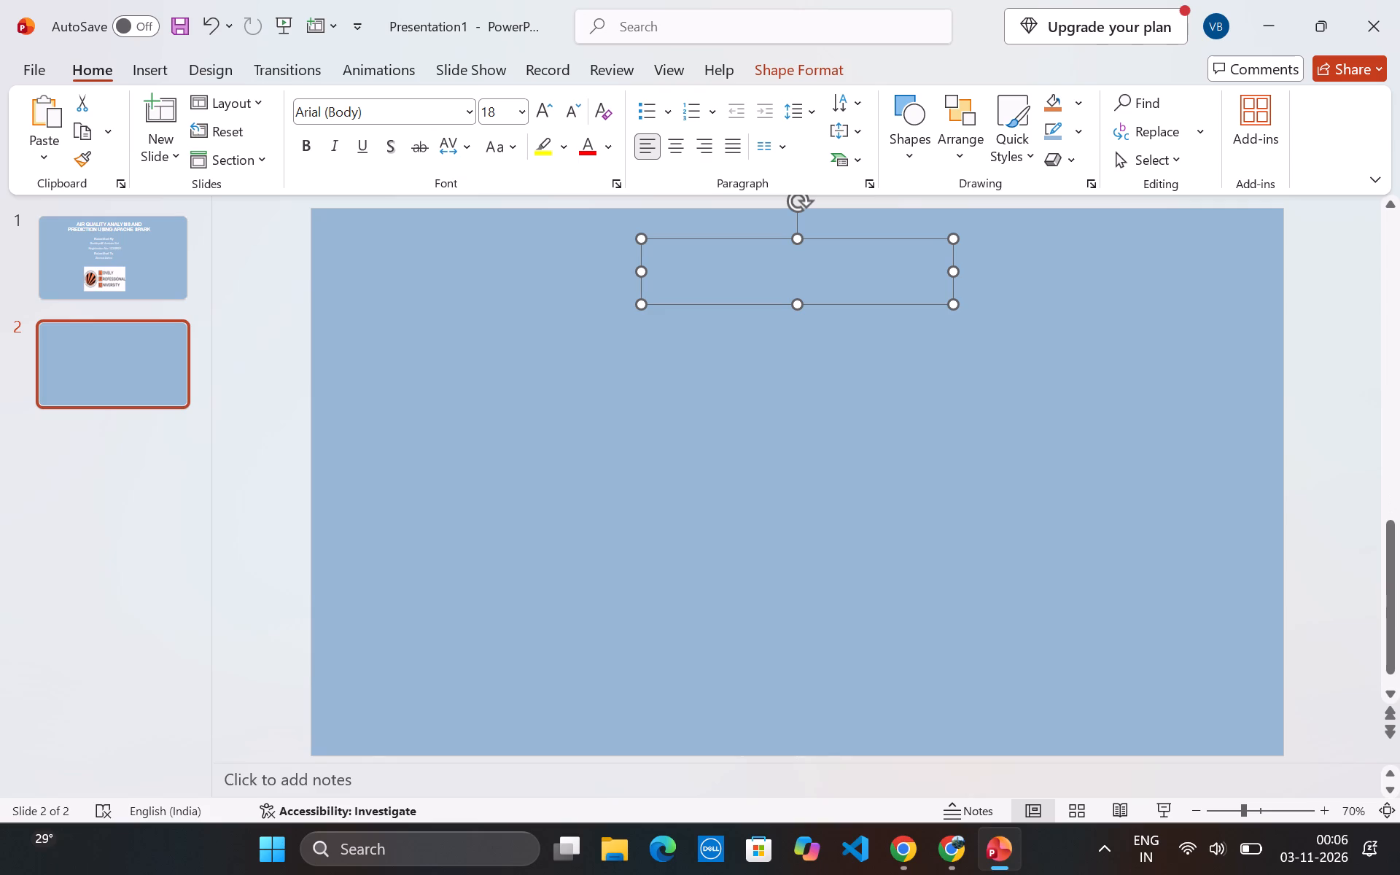
{"action": "type", "text": "CONTENTS"}
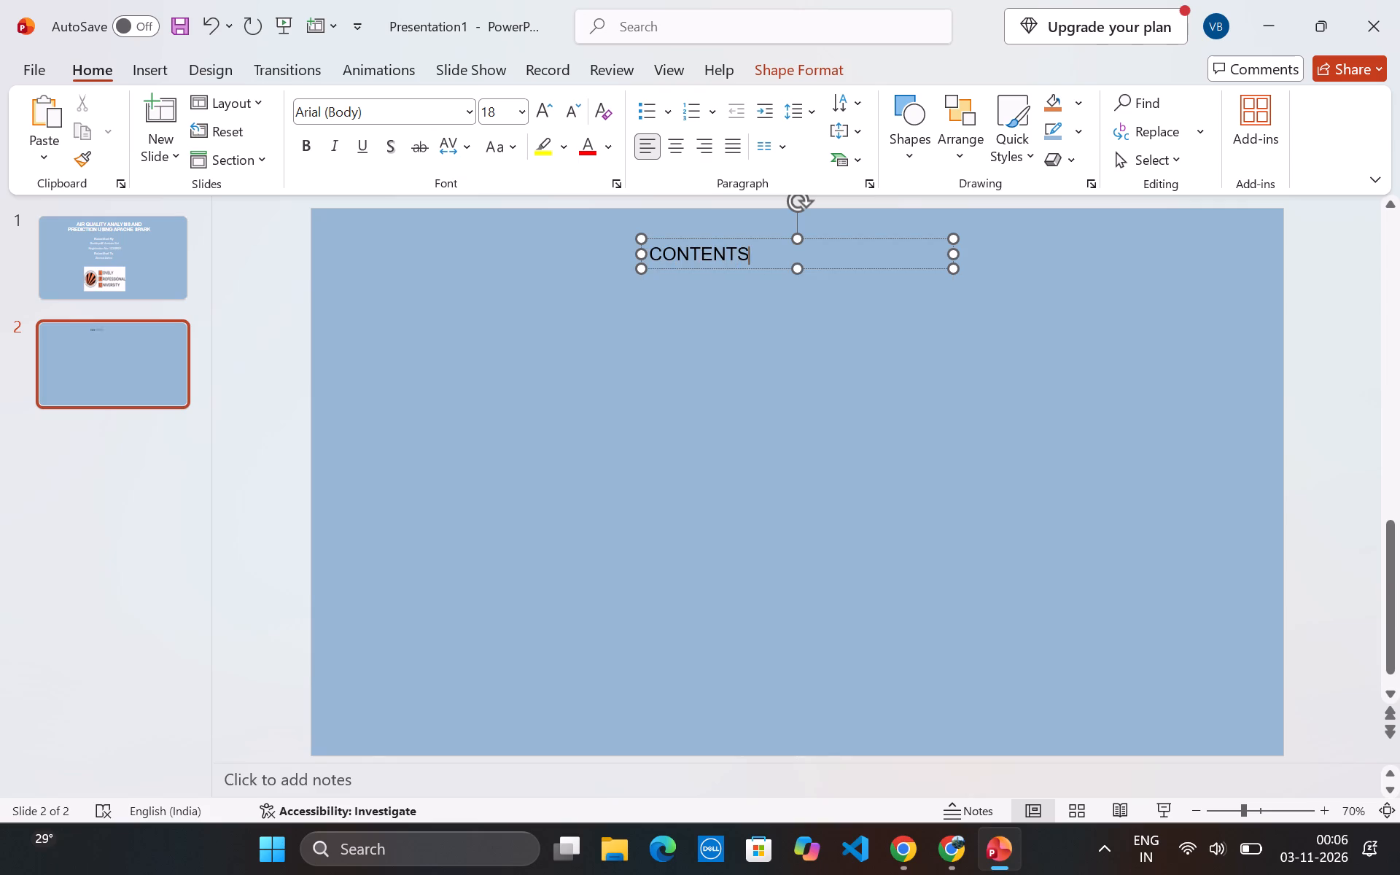
Format slide 2's CONTENTS heading as centred, 32 pt, bold and white.
{"action": "left_click", "coordinate": [753, 256]}
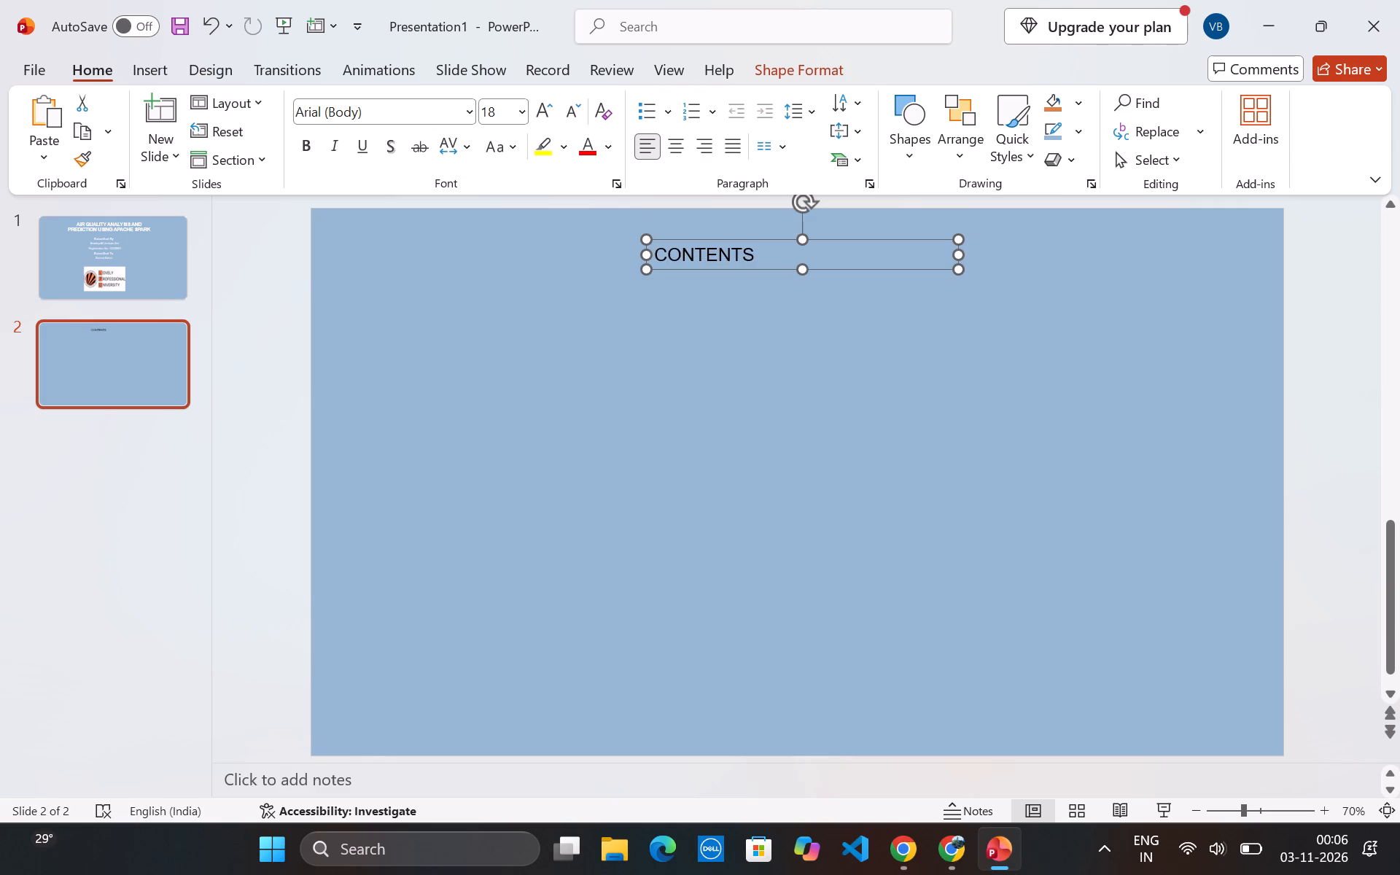
{"action": "left_click_drag", "start_coordinate": [749, 255], "coordinate": [693, 253]}
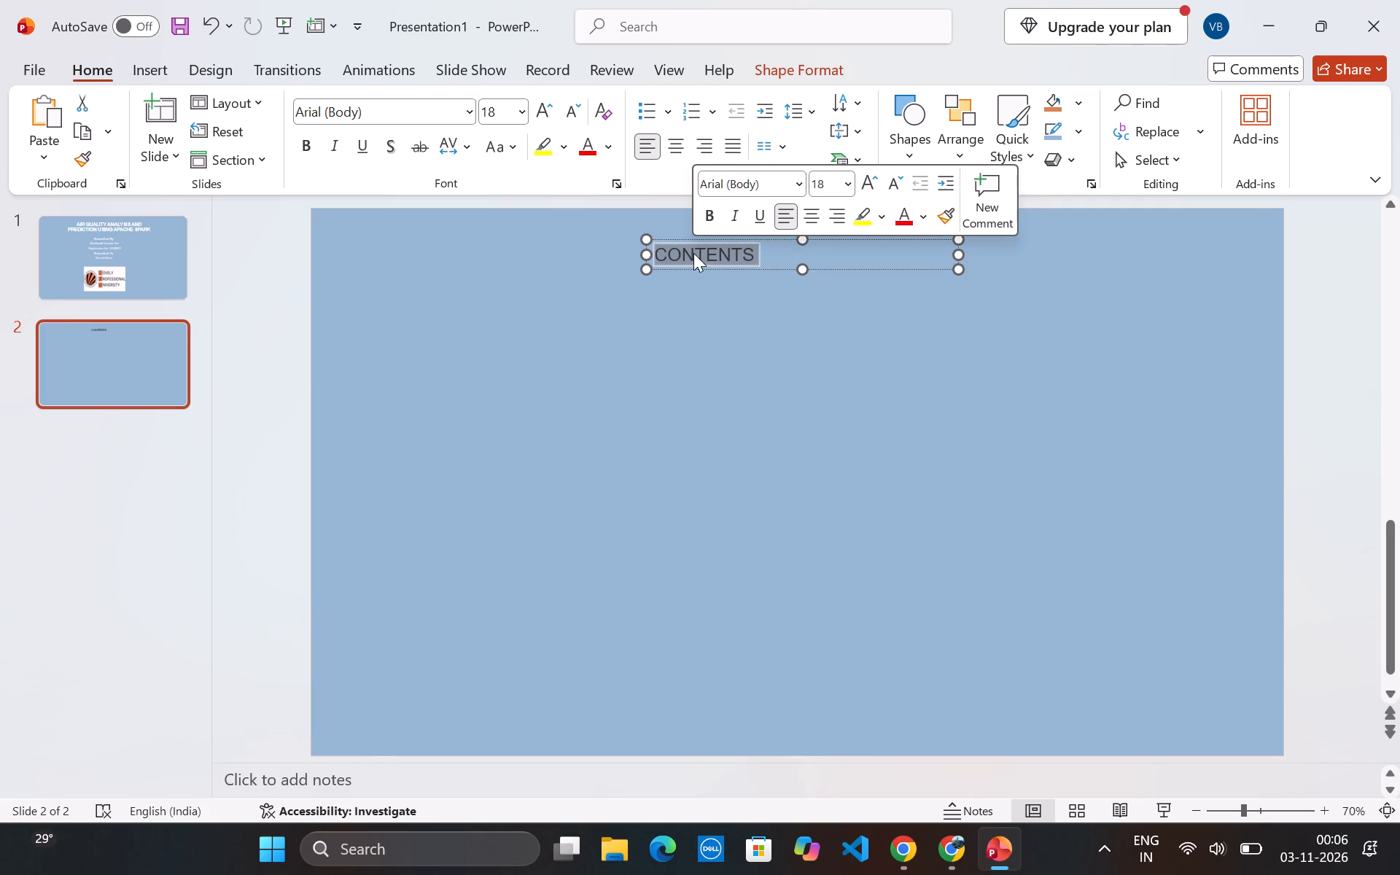
{"action": "left_click", "coordinate": [666, 153]}
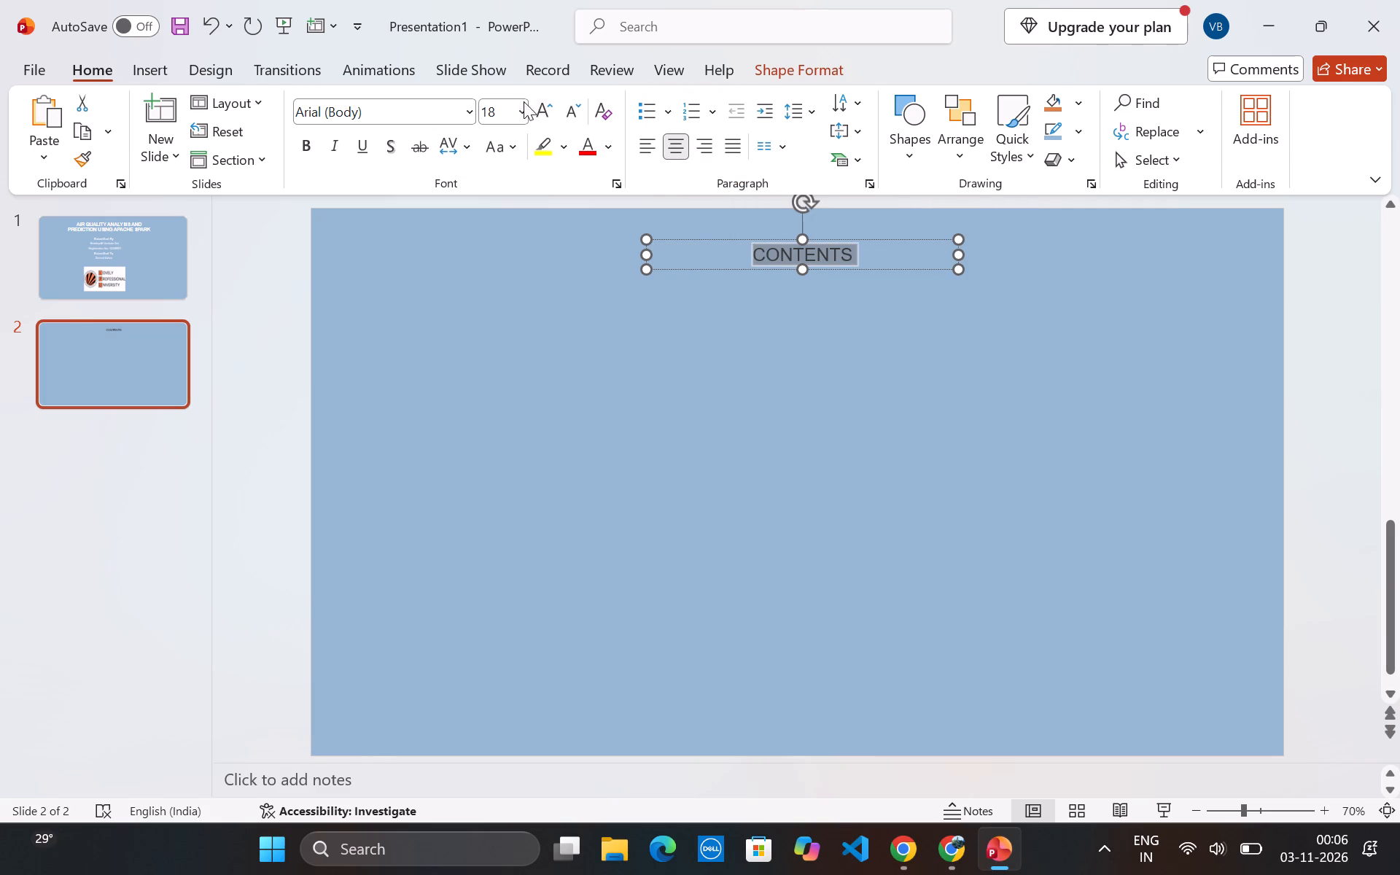
{"action": "left_click", "coordinate": [521, 112]}
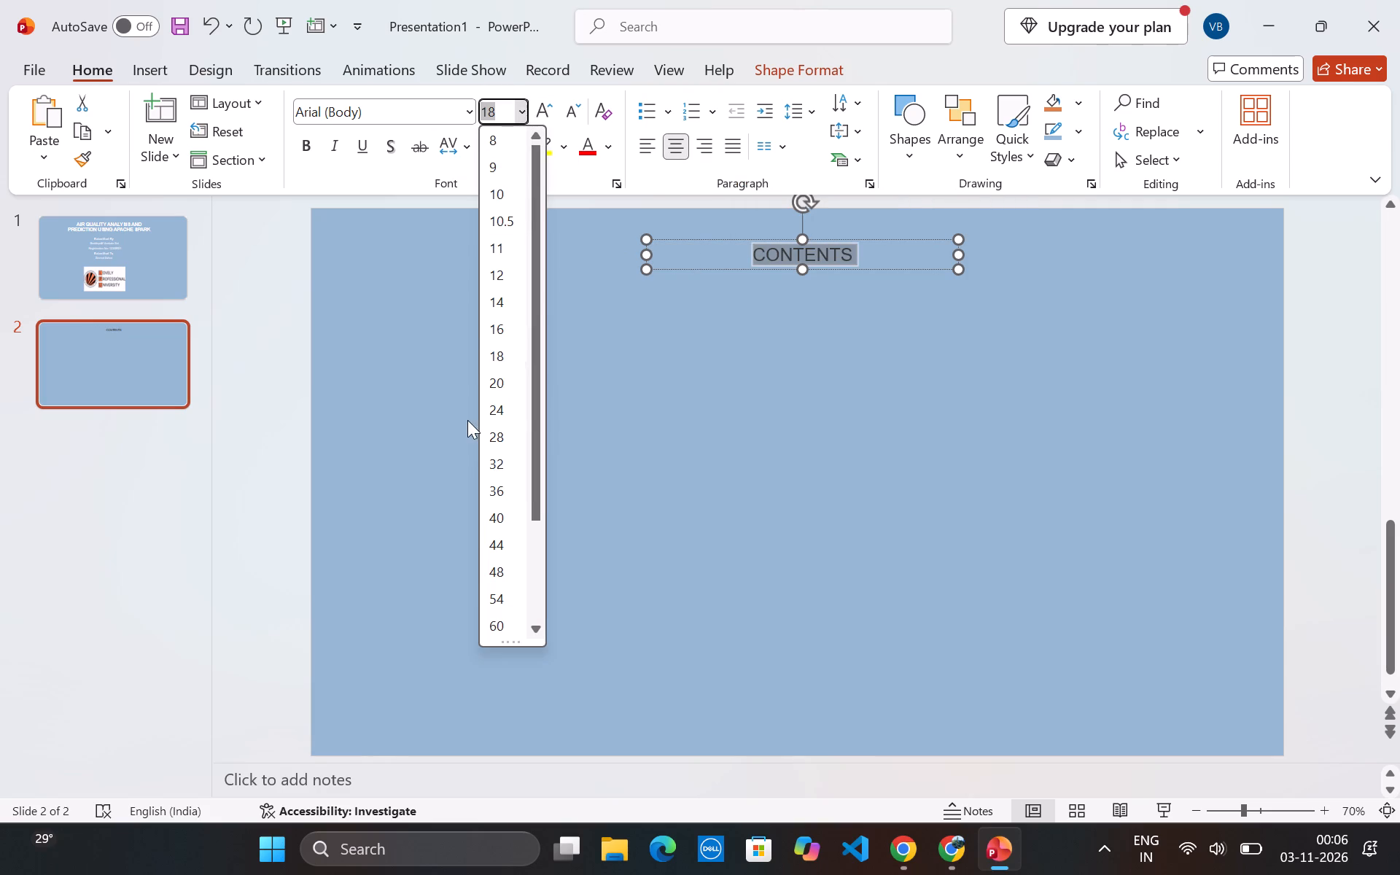
{"action": "left_click", "coordinate": [511, 455]}
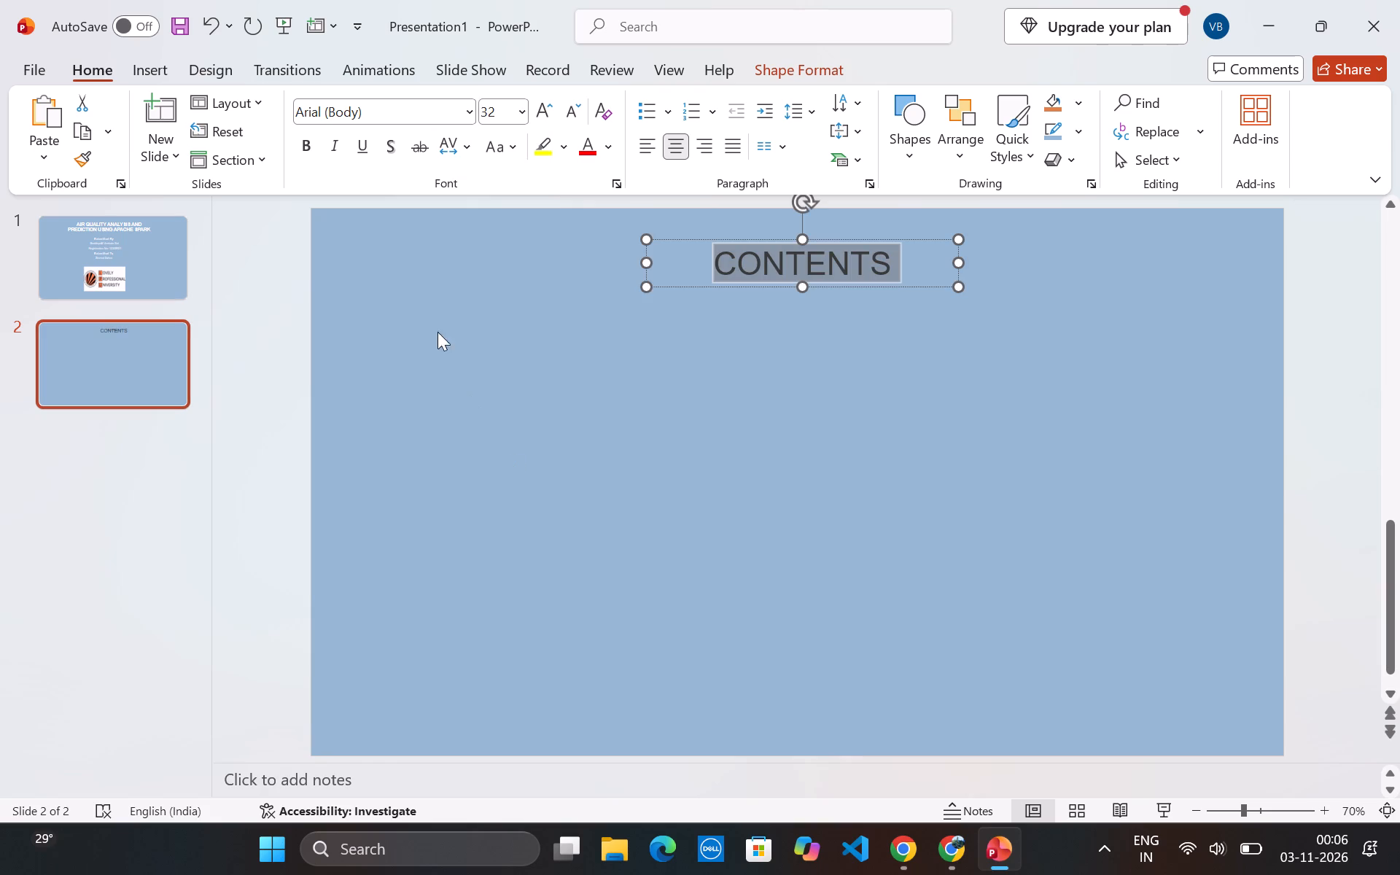
{"action": "left_click", "coordinate": [311, 152]}
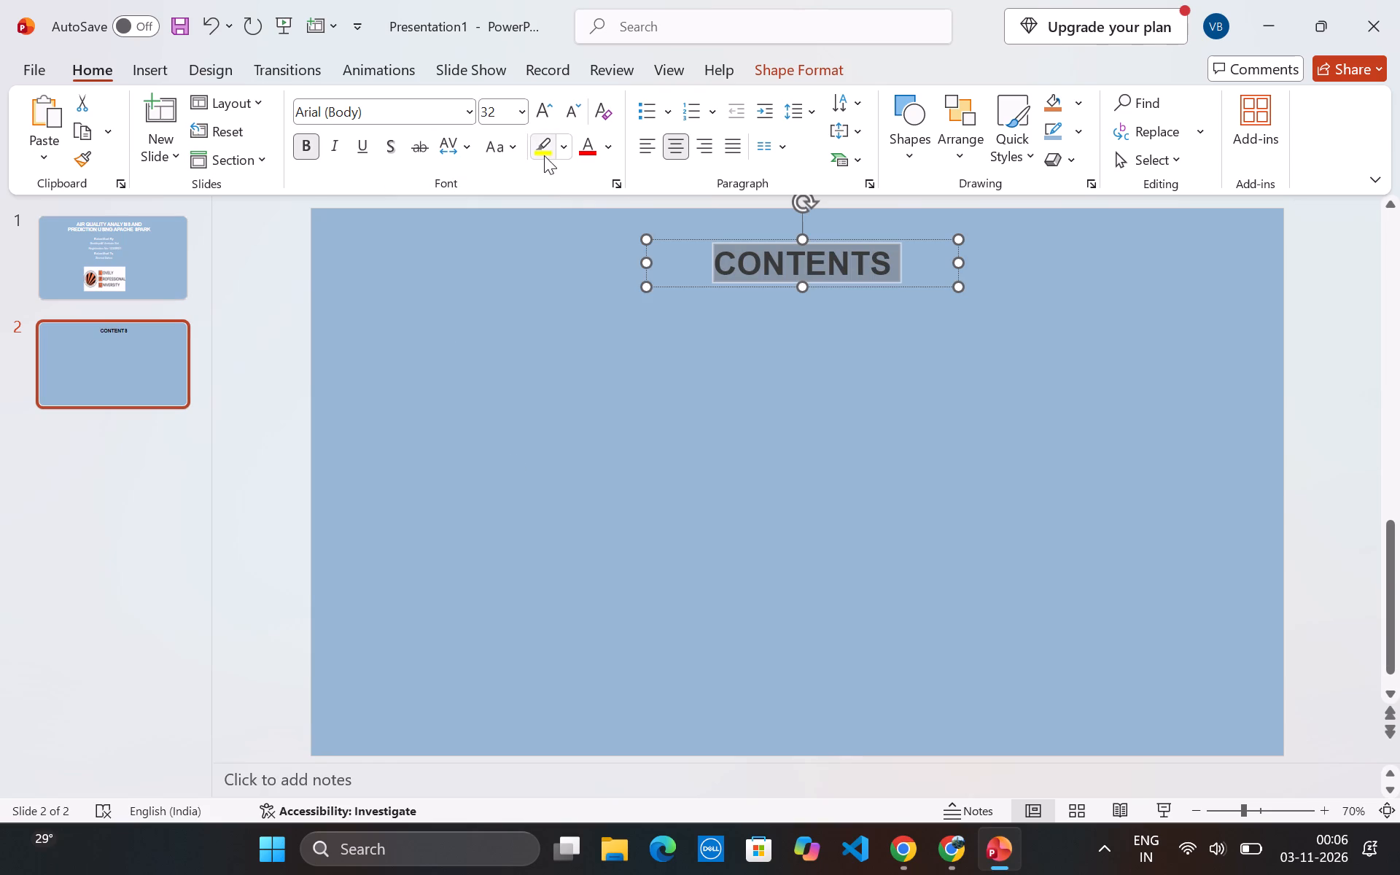
{"action": "left_click", "coordinate": [567, 156]}
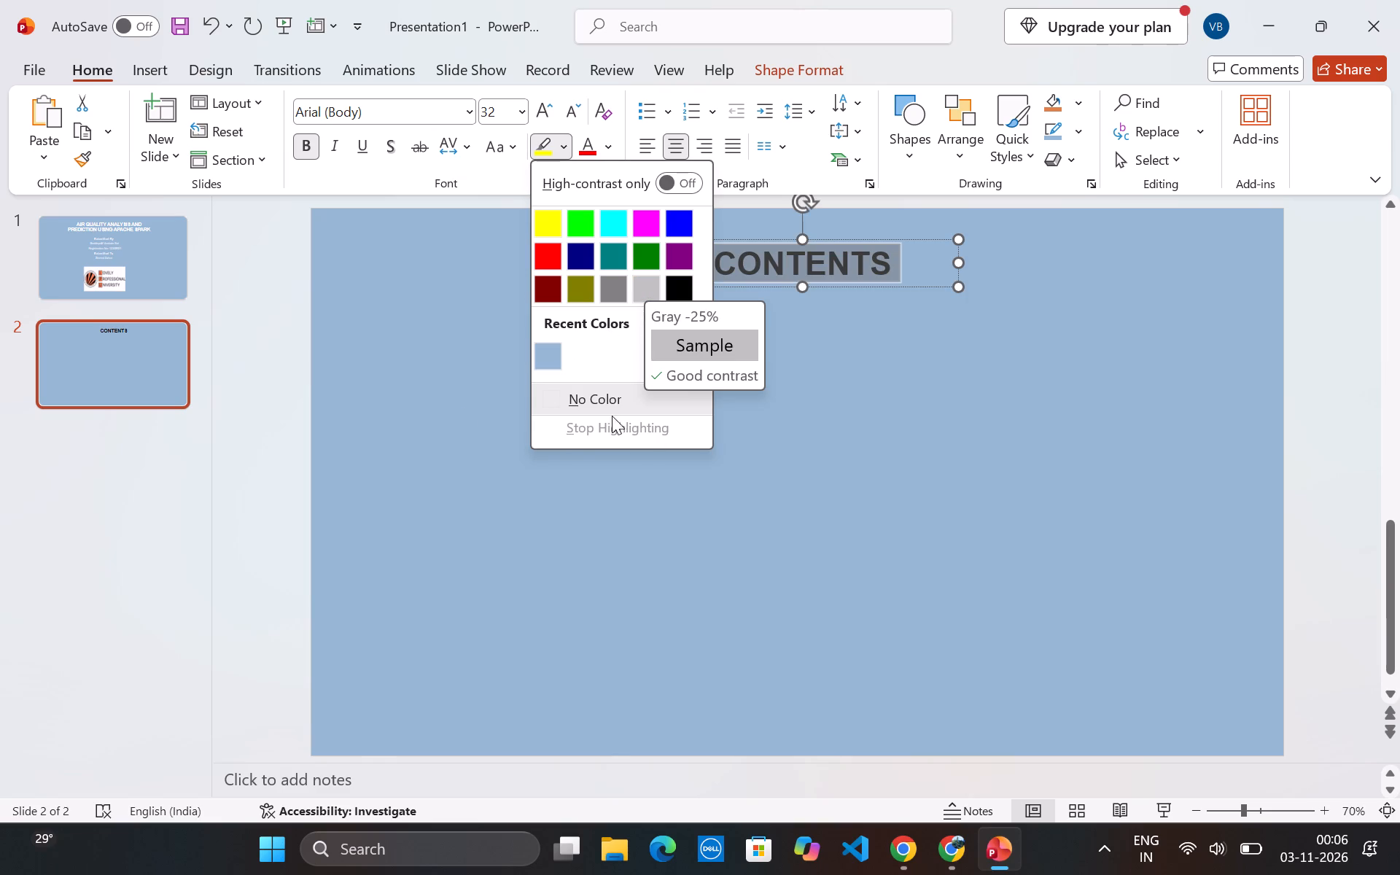
{"action": "left_click", "coordinate": [609, 144]}
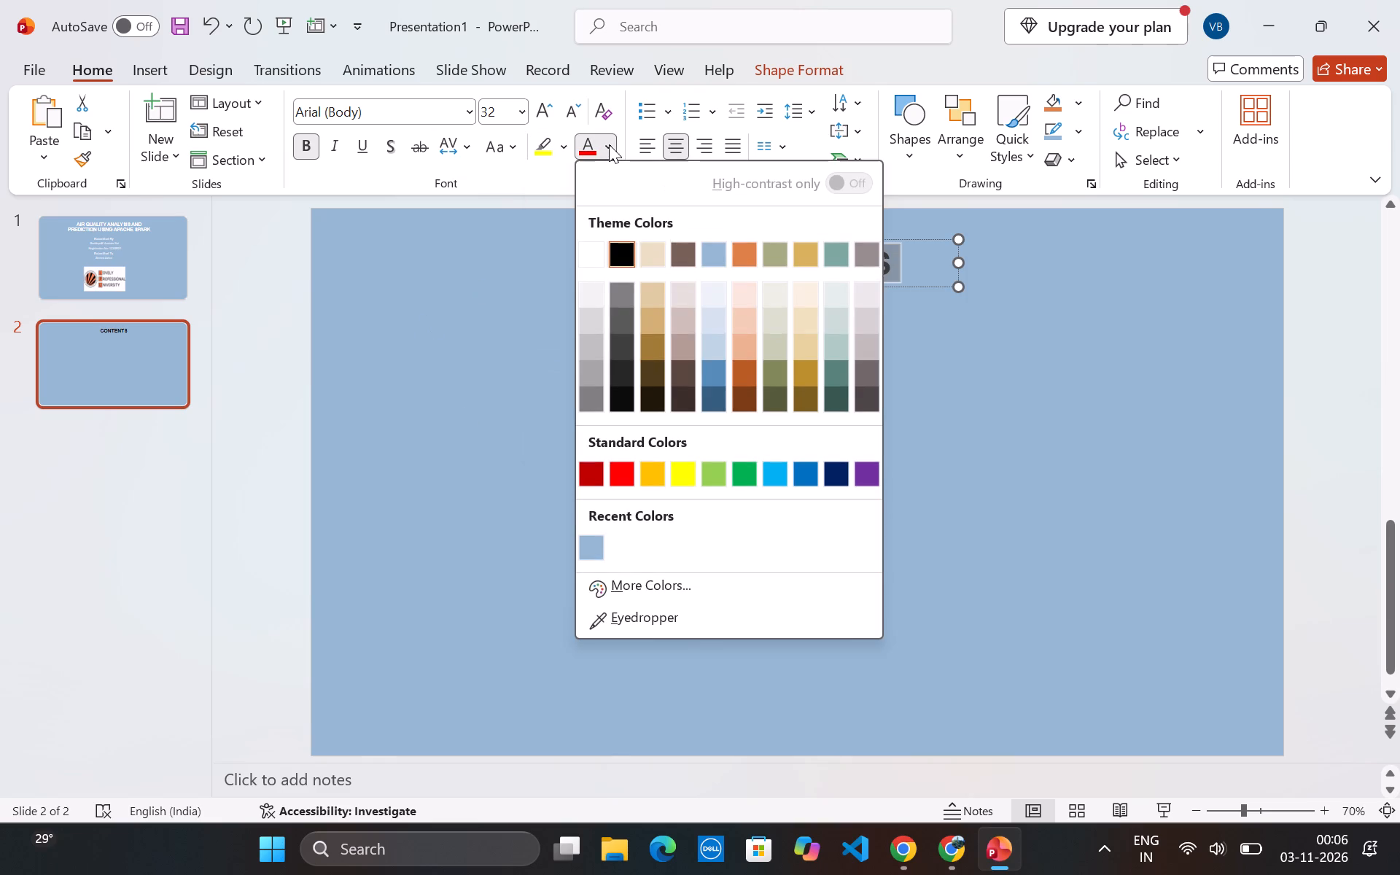
{"action": "left_click", "coordinate": [597, 250]}
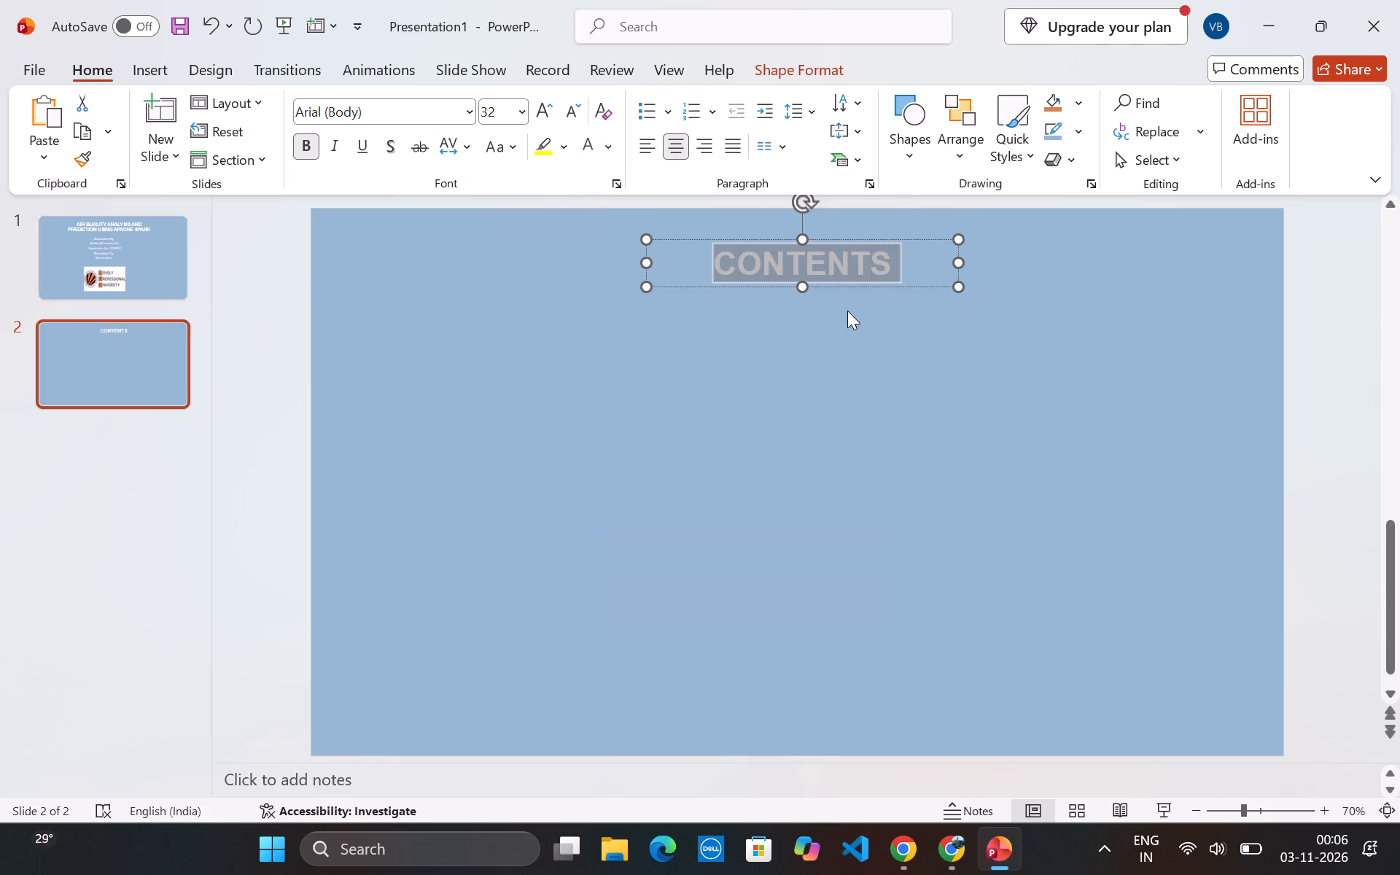
Copy the text formatting of the submitter's name line on slide 1 onto the CONTENTS heading on slide 2 with Format Painter.
{"action": "left_click", "coordinate": [122, 267]}
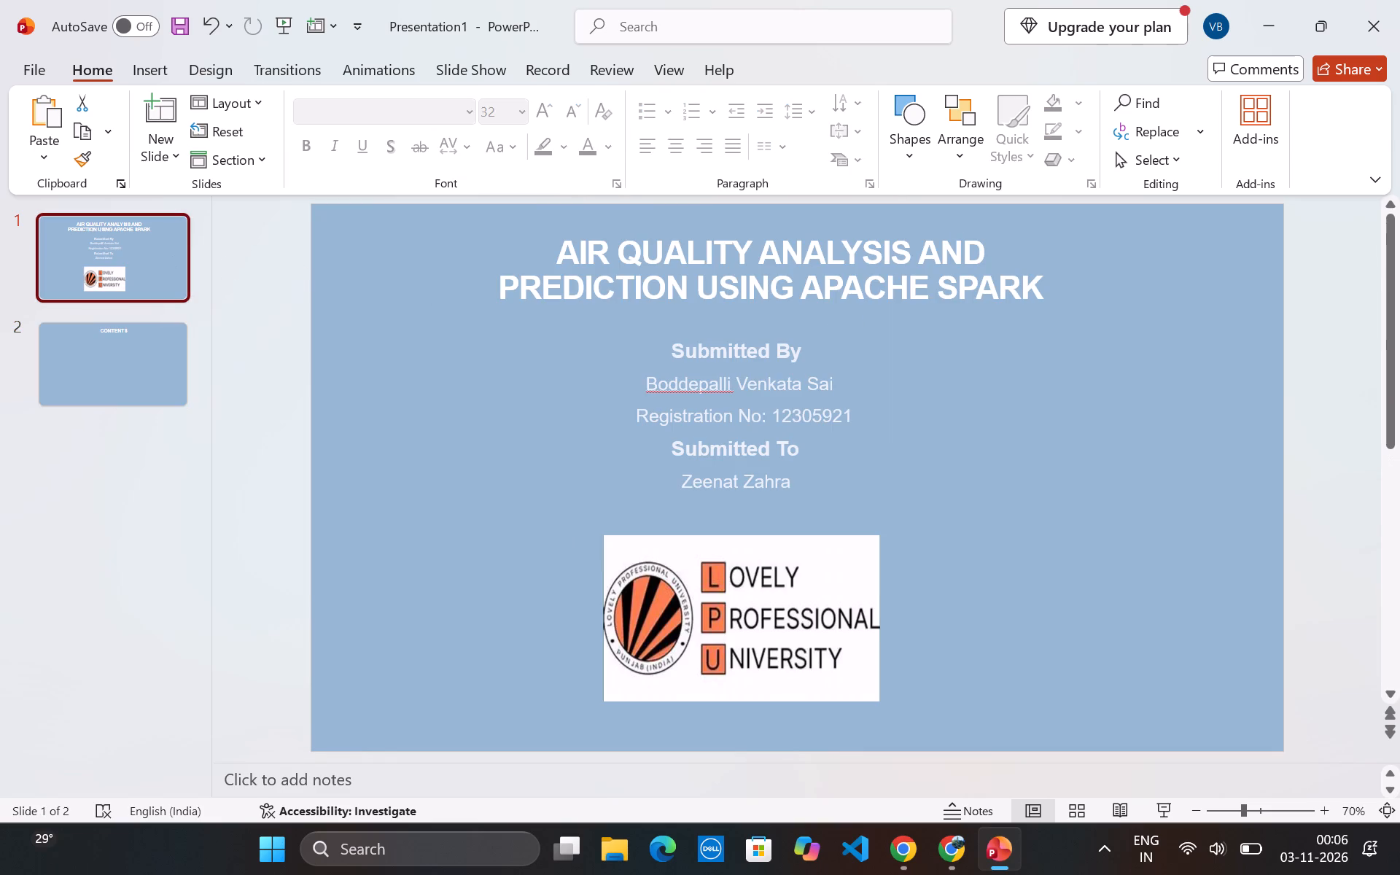
{"action": "left_click_drag", "start_coordinate": [666, 341], "coordinate": [769, 359]}
{"action": "left_click", "coordinate": [780, 373]}
{"action": "left_click_drag", "start_coordinate": [774, 380], "coordinate": [782, 381]}
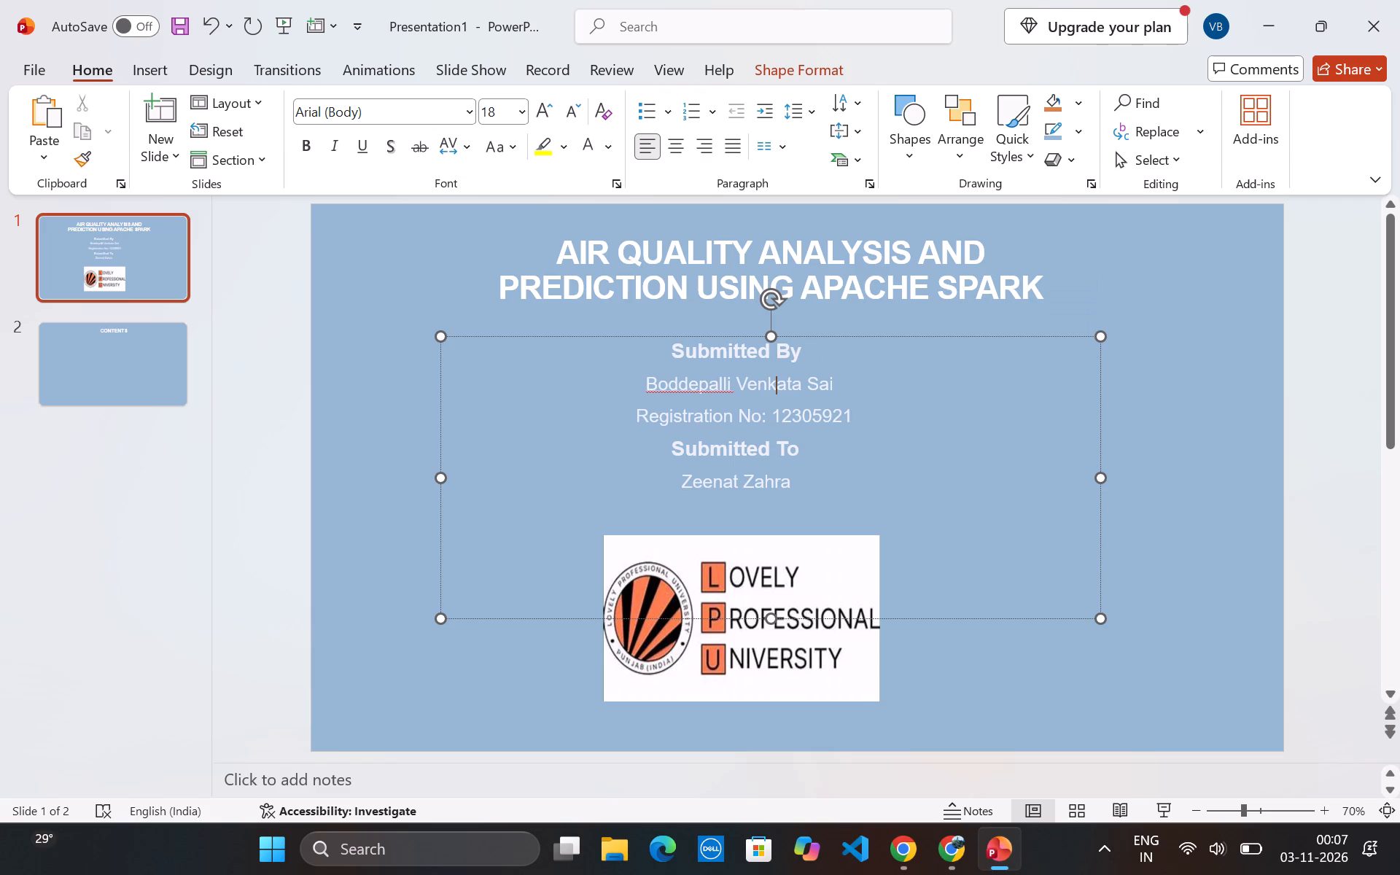
{"action": "left_click_drag", "start_coordinate": [782, 381], "coordinate": [793, 384]}
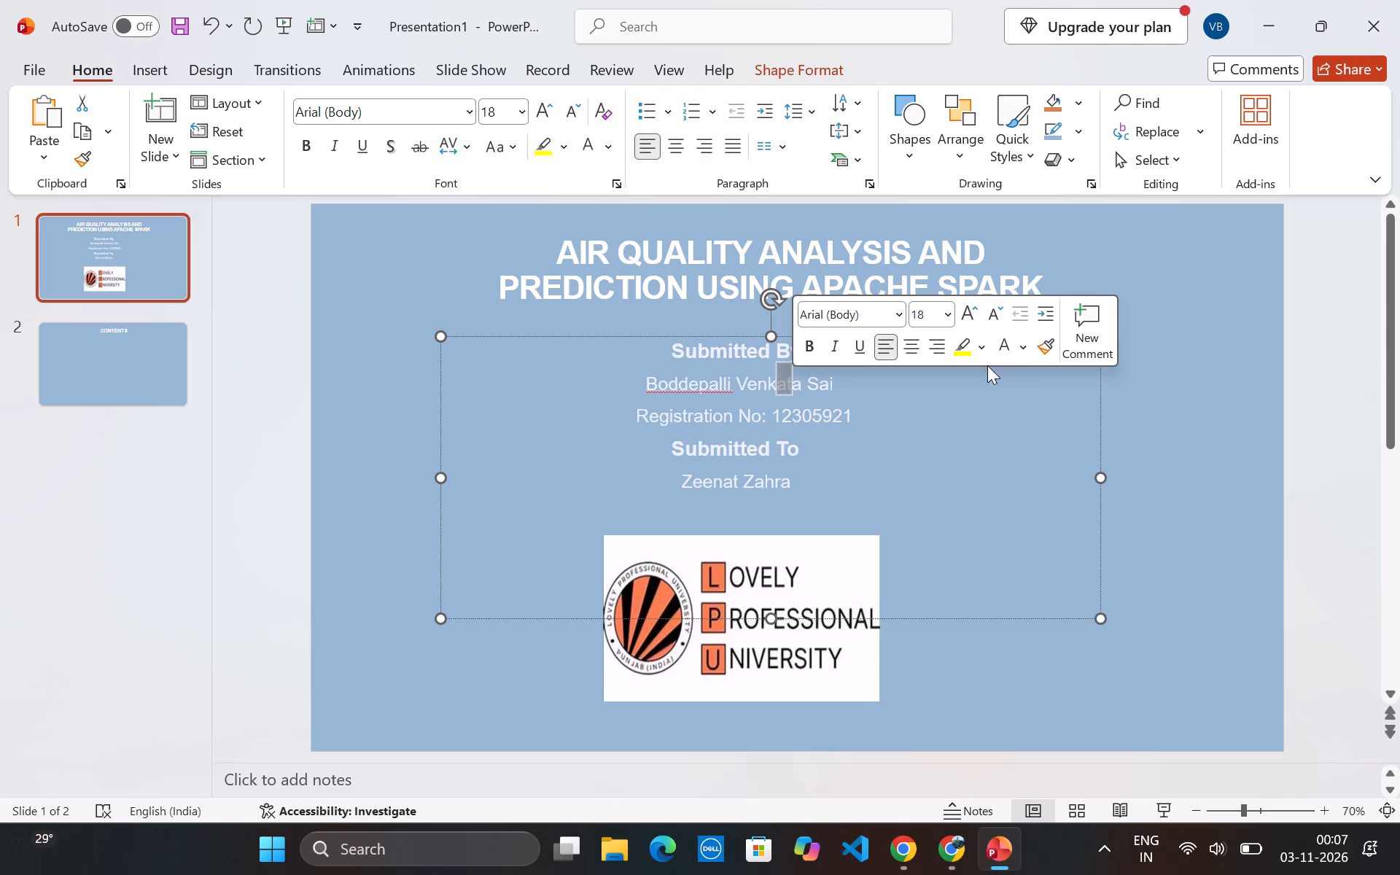
{"action": "left_click", "coordinate": [1041, 353]}
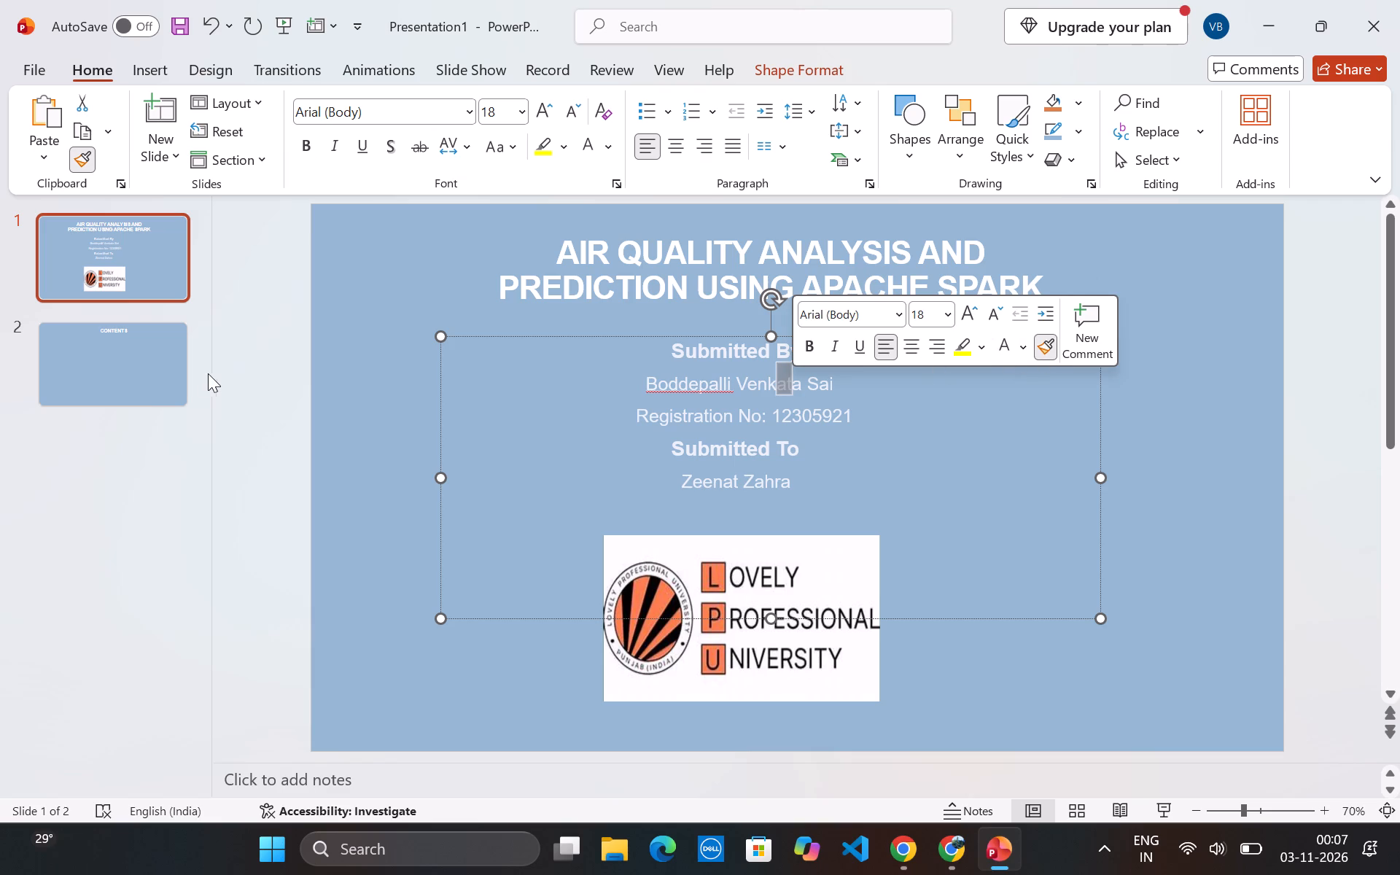
{"action": "left_click", "coordinate": [203, 374]}
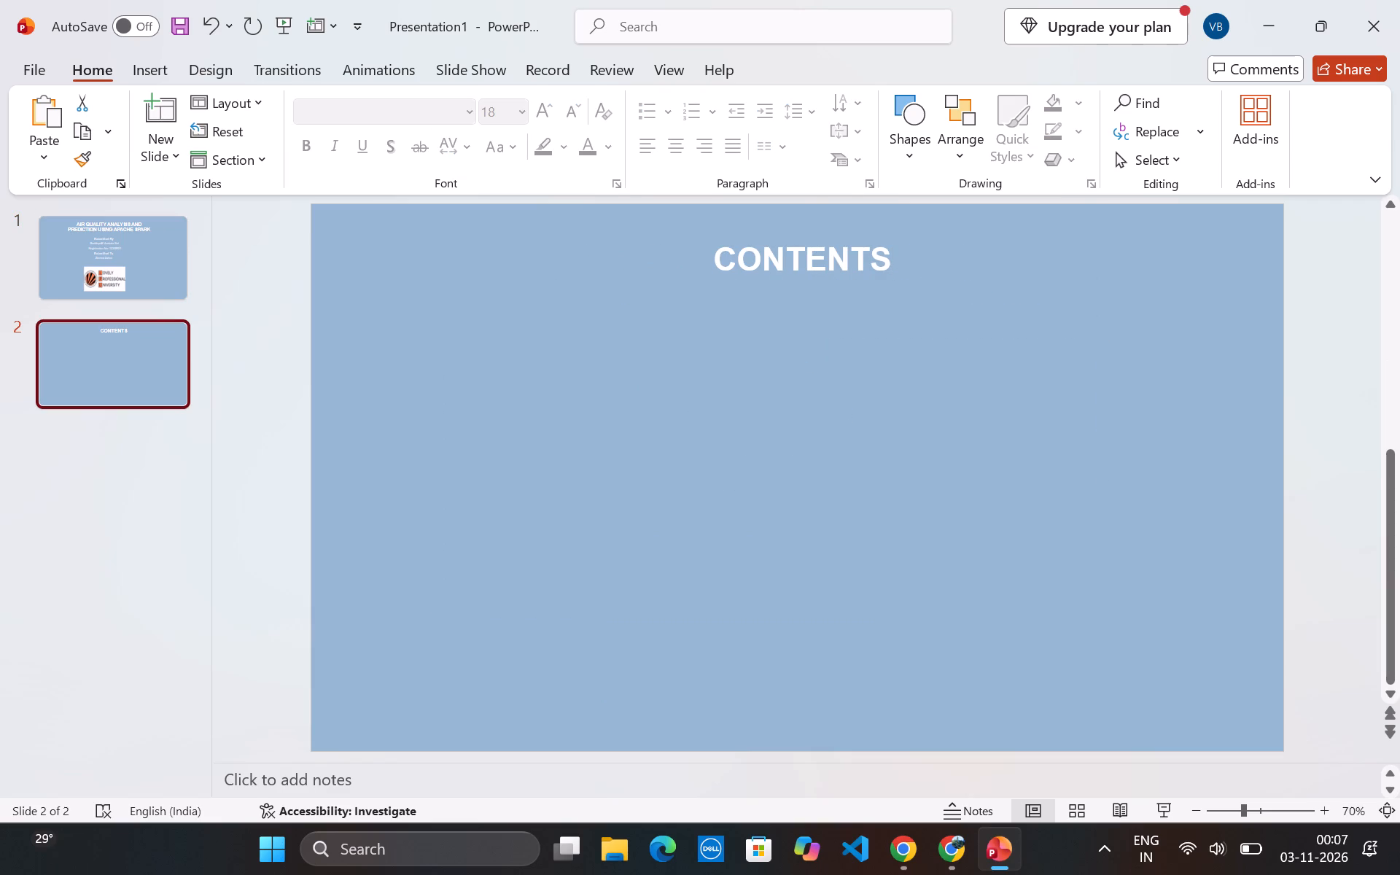
{"action": "left_click_drag", "start_coordinate": [714, 261], "coordinate": [887, 274]}
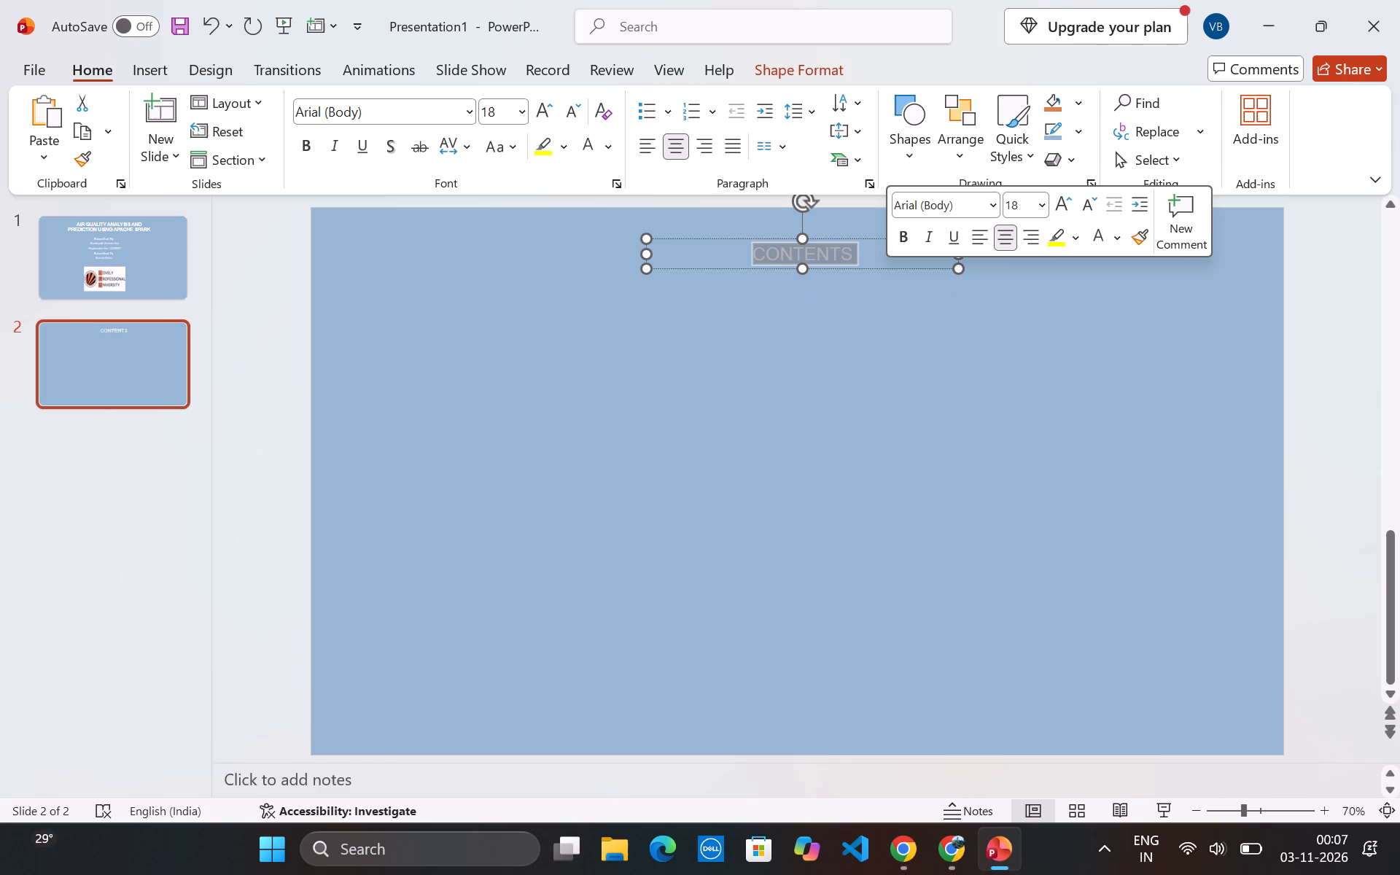
Format the CONTENTS heading on slide 2 as 32 pt bold.
{"action": "left_click", "coordinate": [1045, 209]}
{"action": "left_click", "coordinate": [1025, 559]}
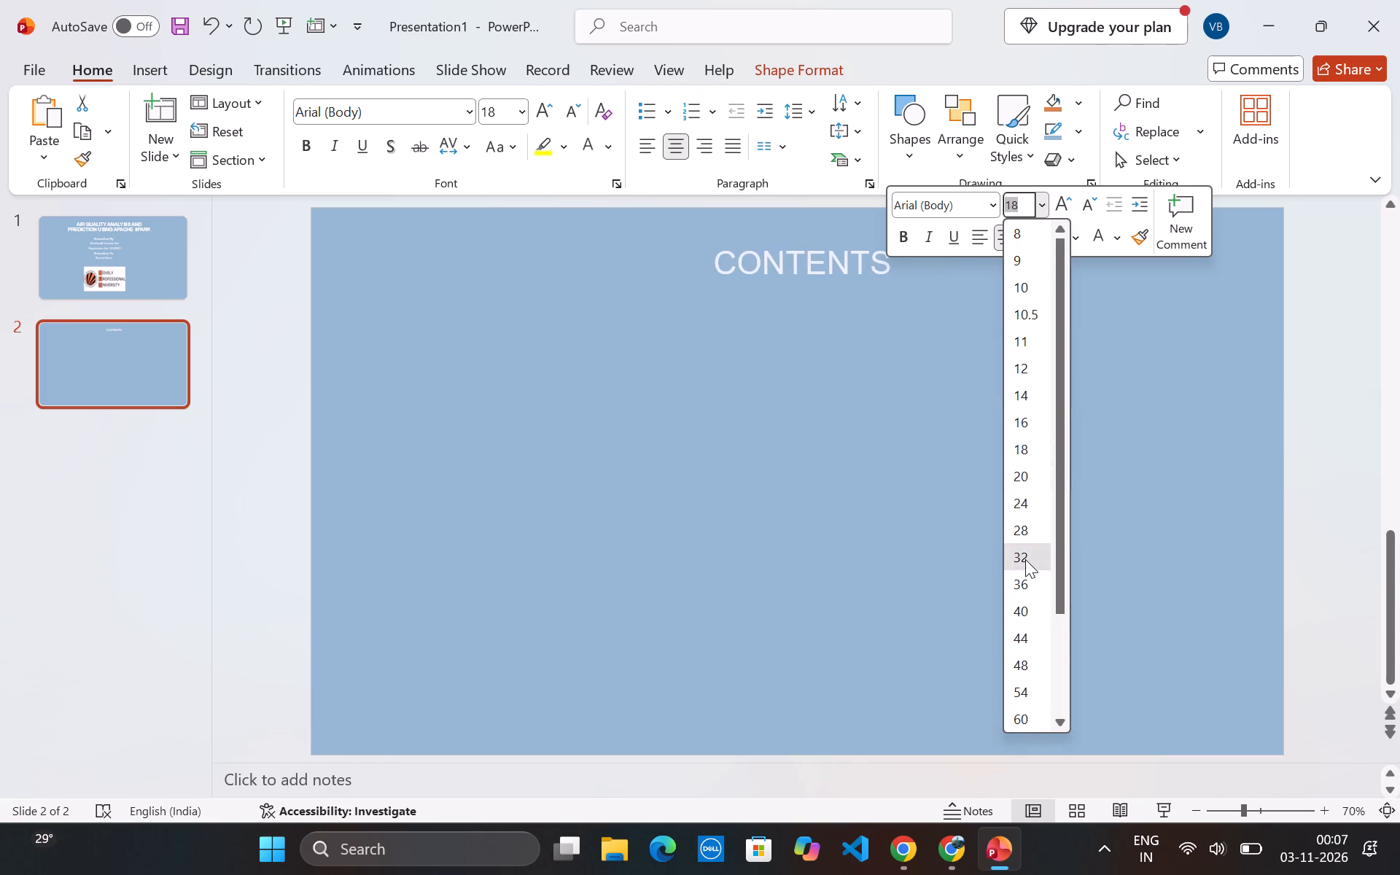
{"action": "left_click", "coordinate": [903, 247]}
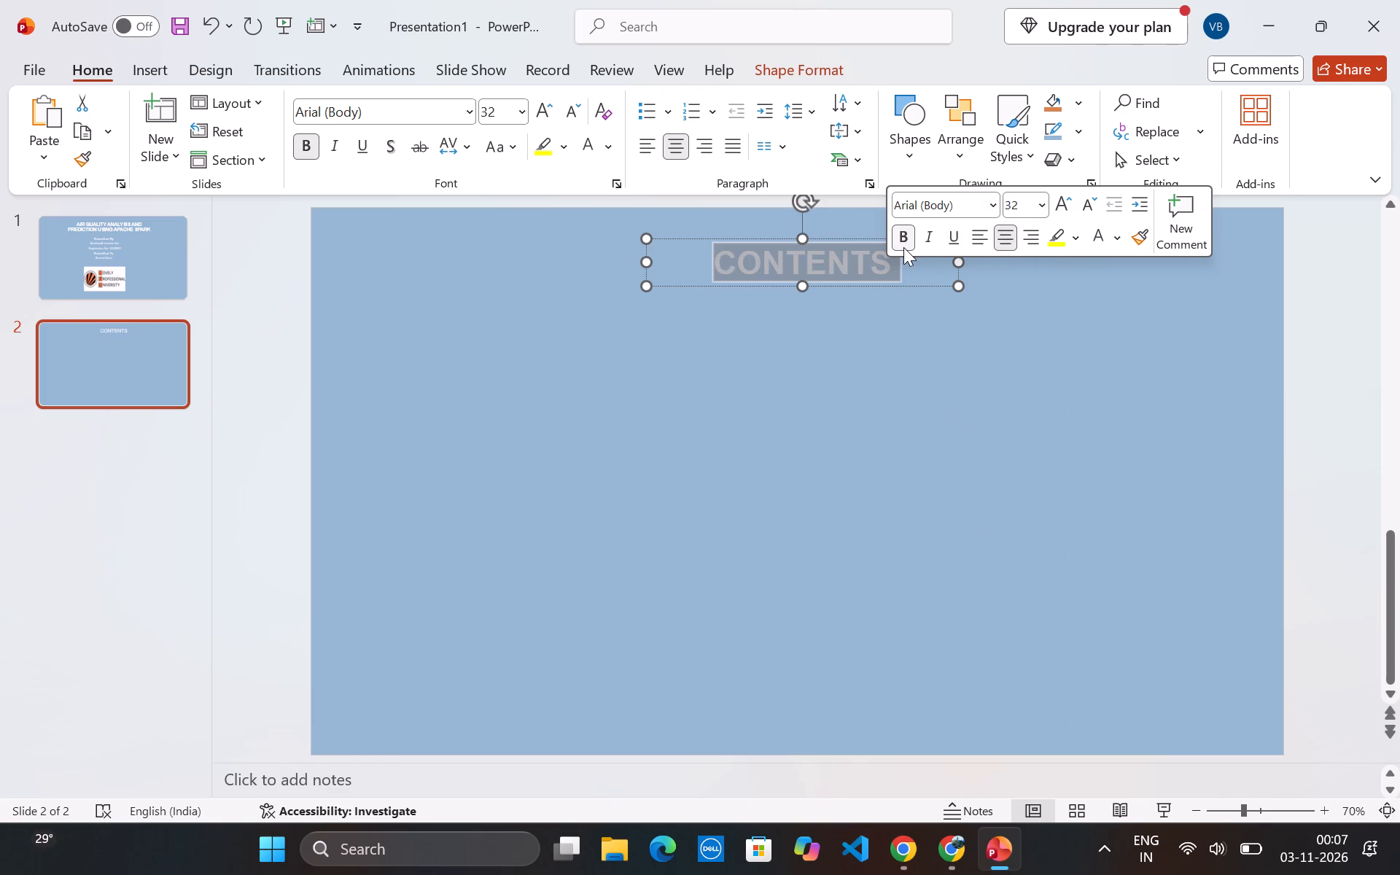
{"action": "left_click", "coordinate": [951, 408]}
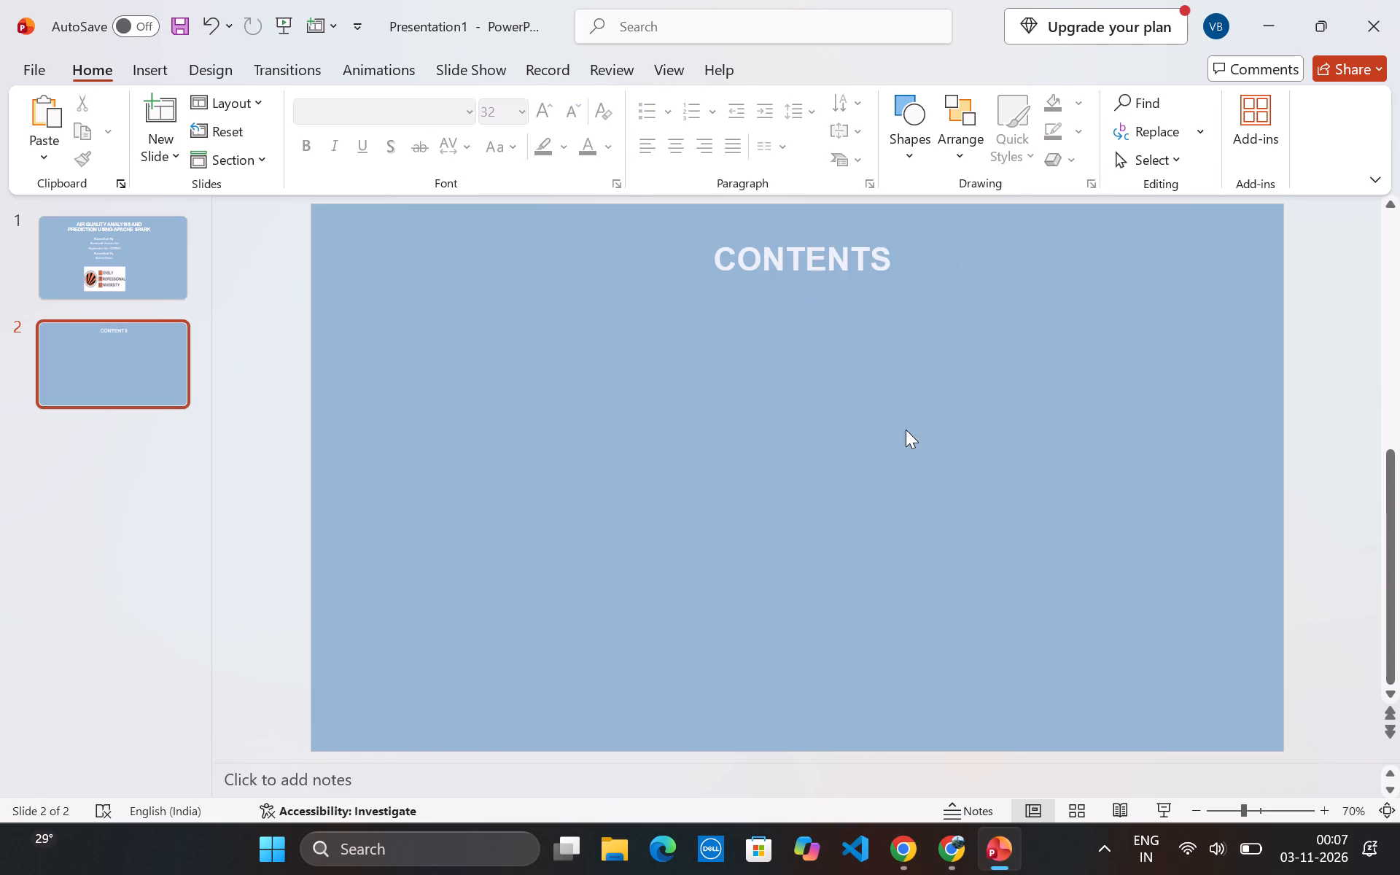
{"action": "left_click", "coordinate": [805, 262]}
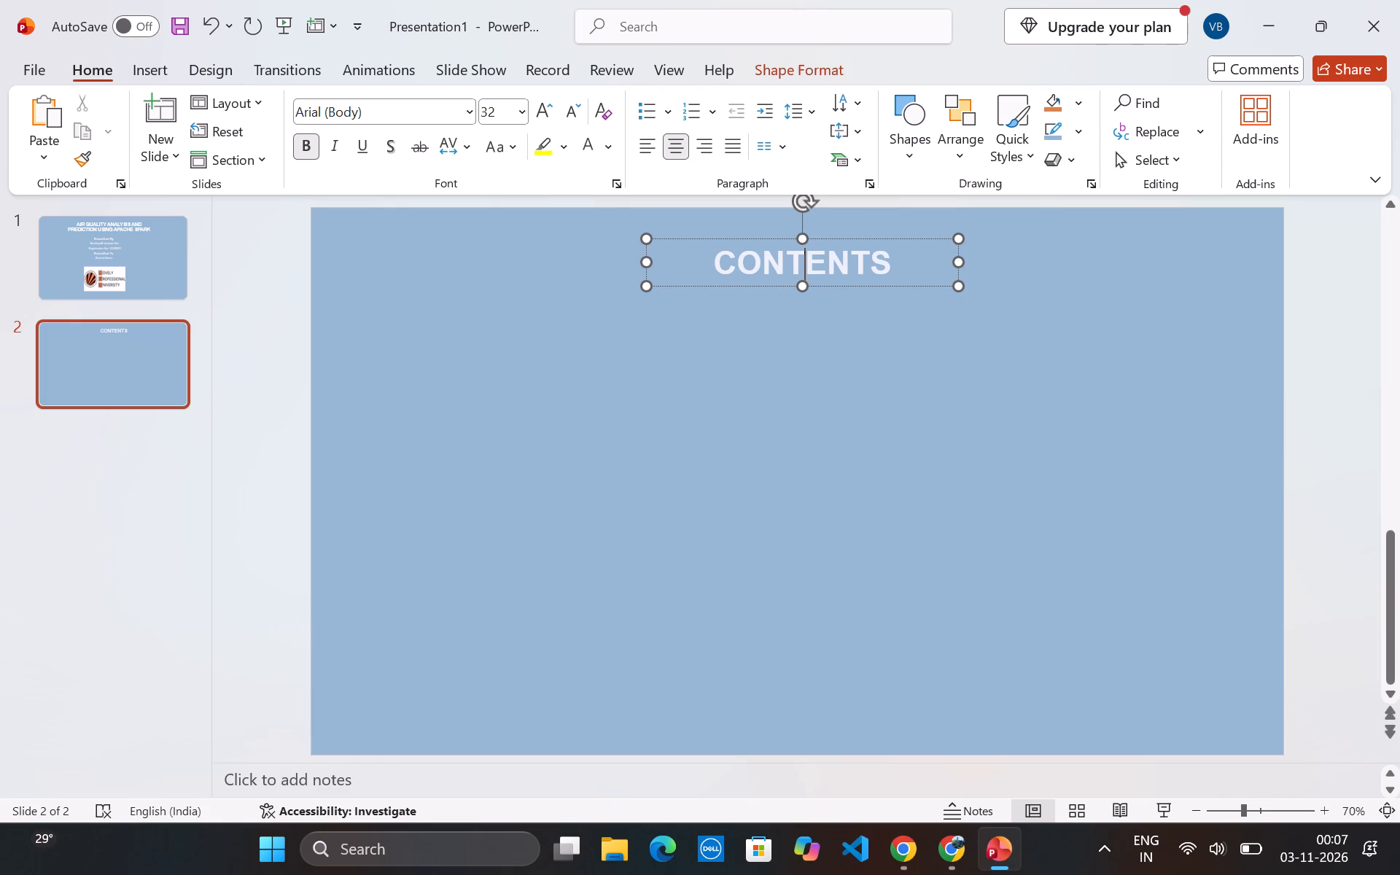
{"action": "left_click", "coordinate": [694, 240]}
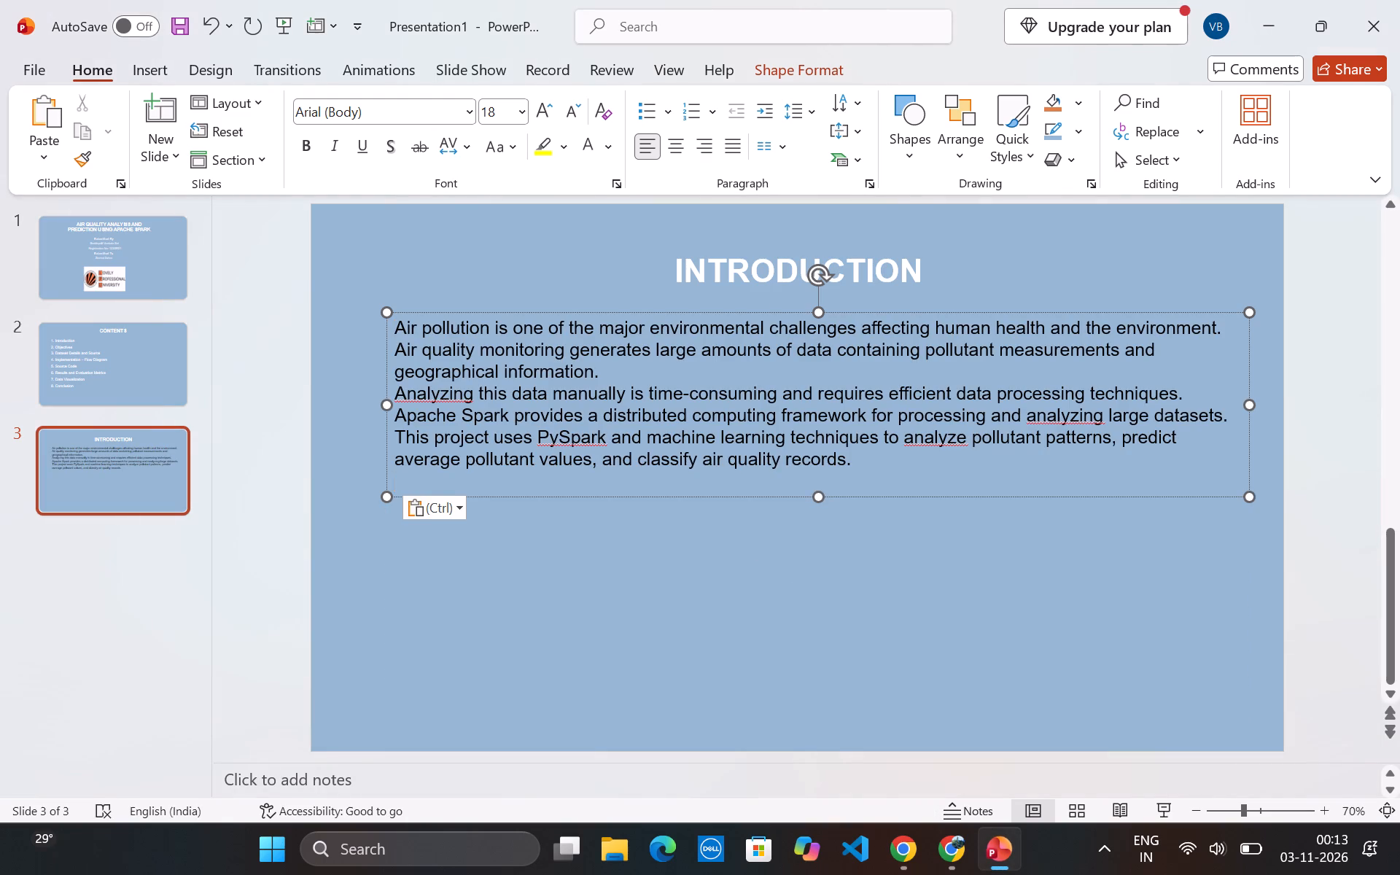
Format the pasted introduction text as 24 pt and white.
{"action": "left_click_drag", "start_coordinate": [834, 472], "coordinate": [397, 330]}
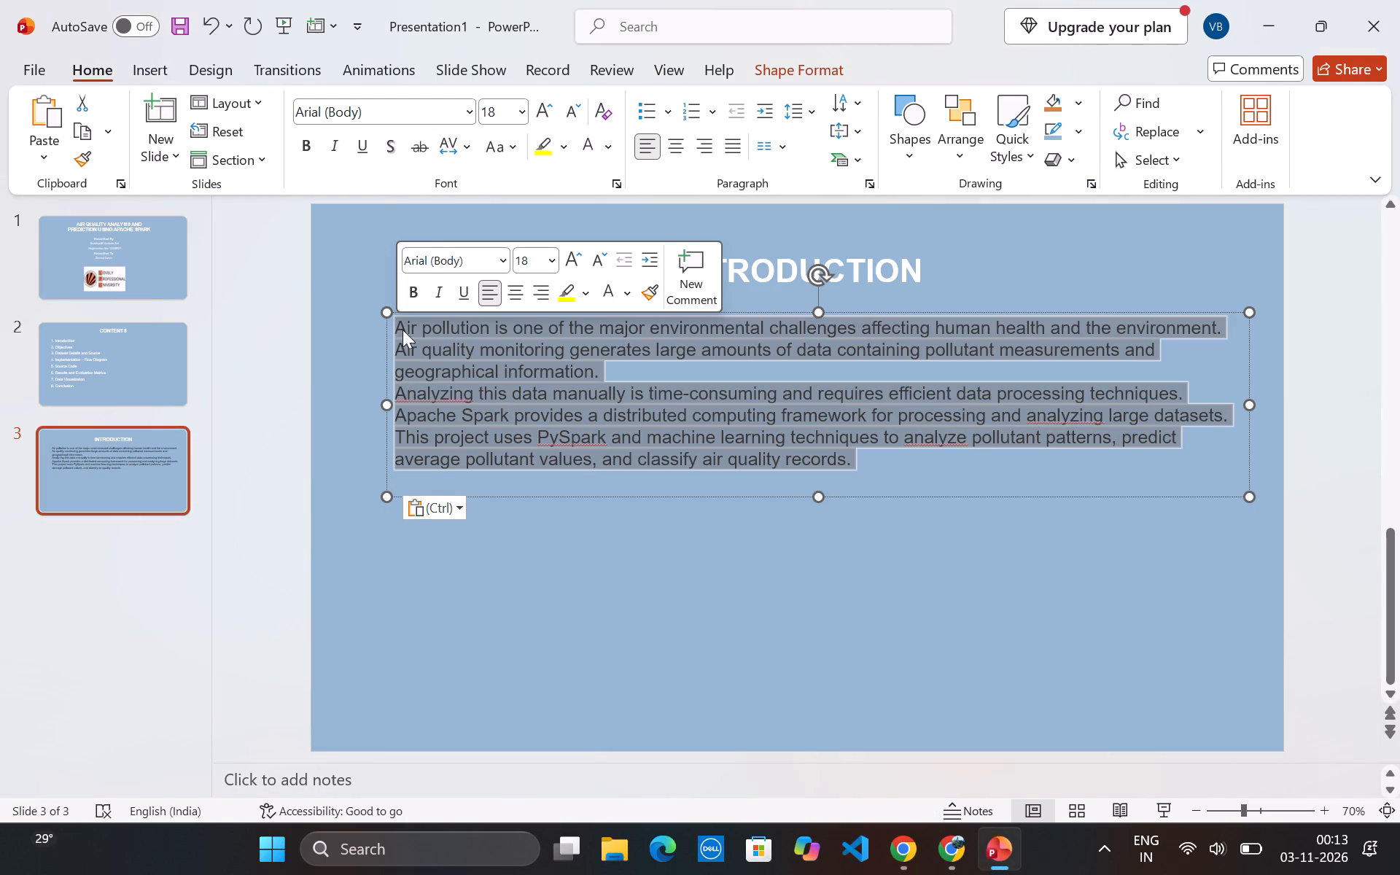
{"action": "left_click", "coordinate": [552, 268]}
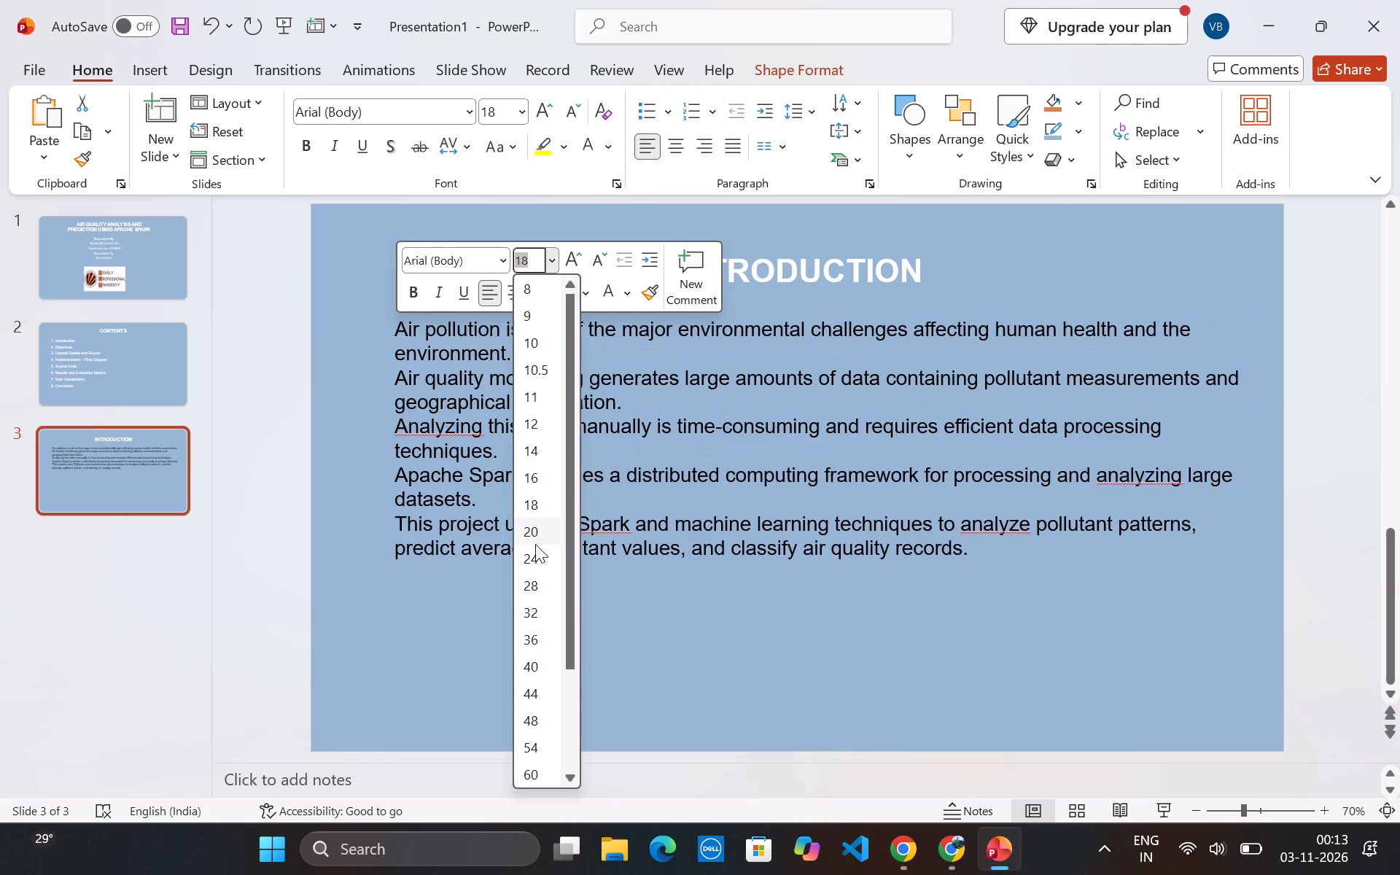
{"action": "left_click", "coordinate": [529, 559]}
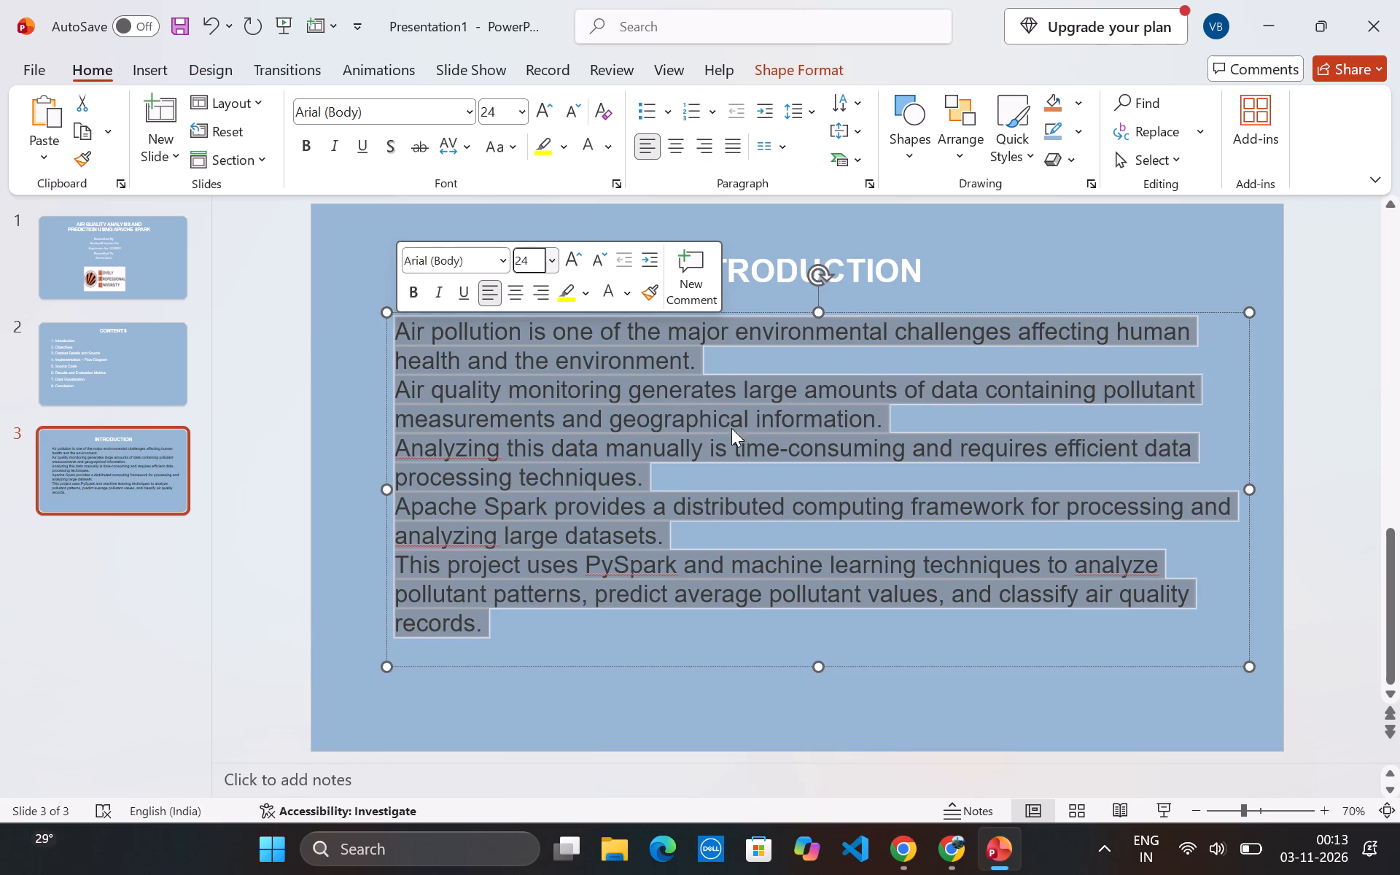
{"action": "left_click", "coordinate": [585, 142]}
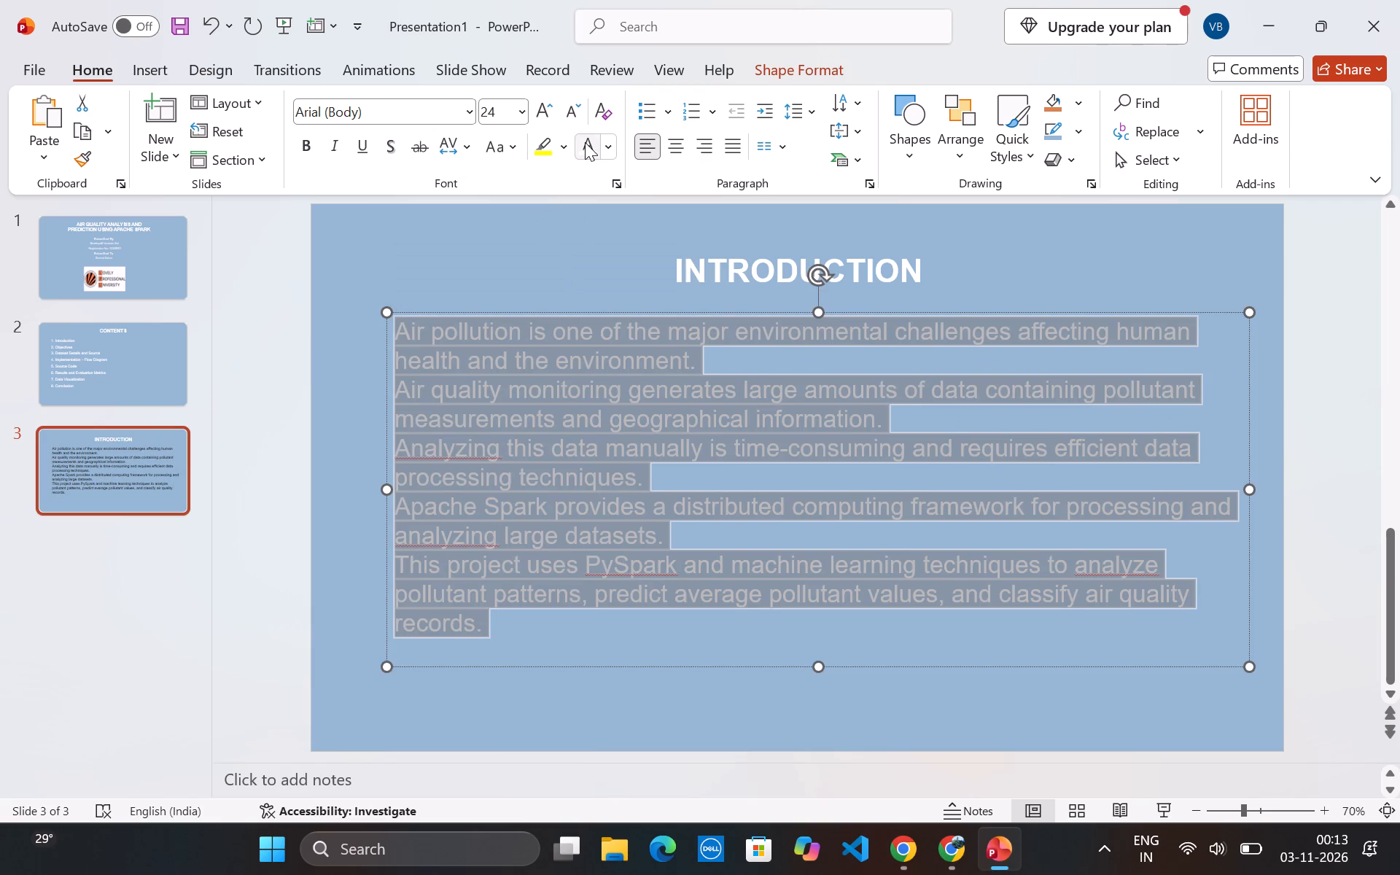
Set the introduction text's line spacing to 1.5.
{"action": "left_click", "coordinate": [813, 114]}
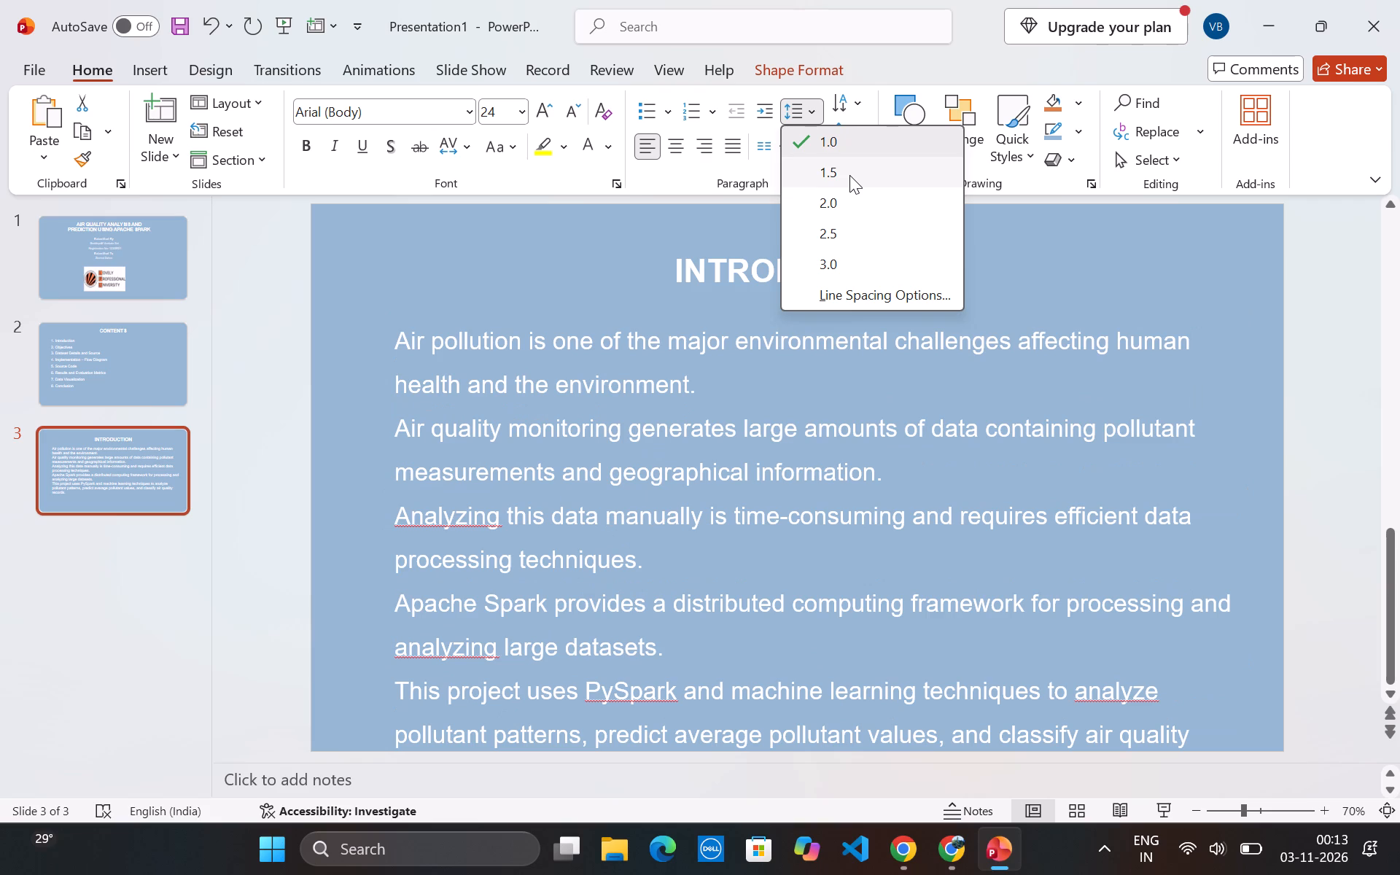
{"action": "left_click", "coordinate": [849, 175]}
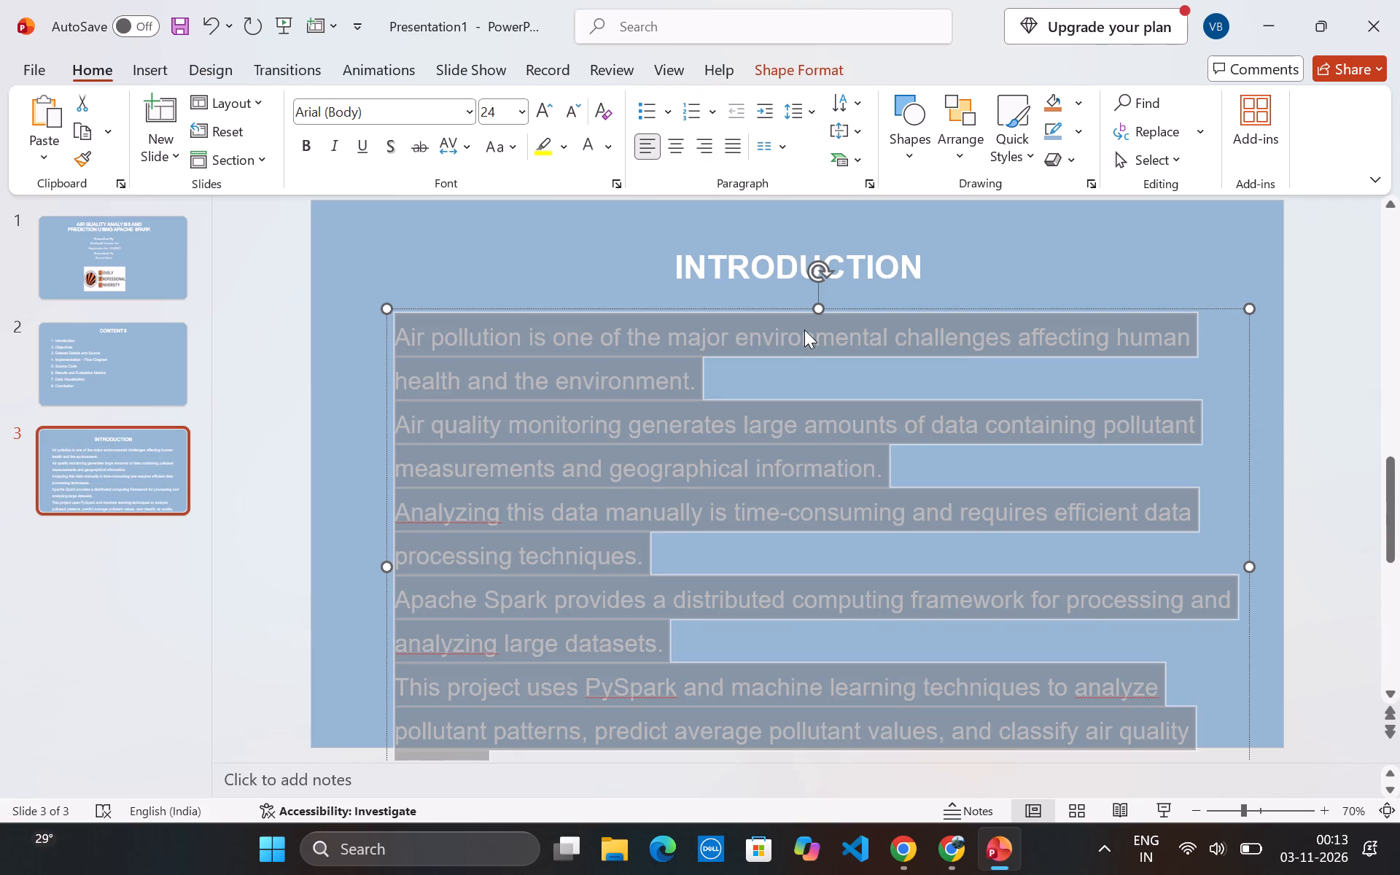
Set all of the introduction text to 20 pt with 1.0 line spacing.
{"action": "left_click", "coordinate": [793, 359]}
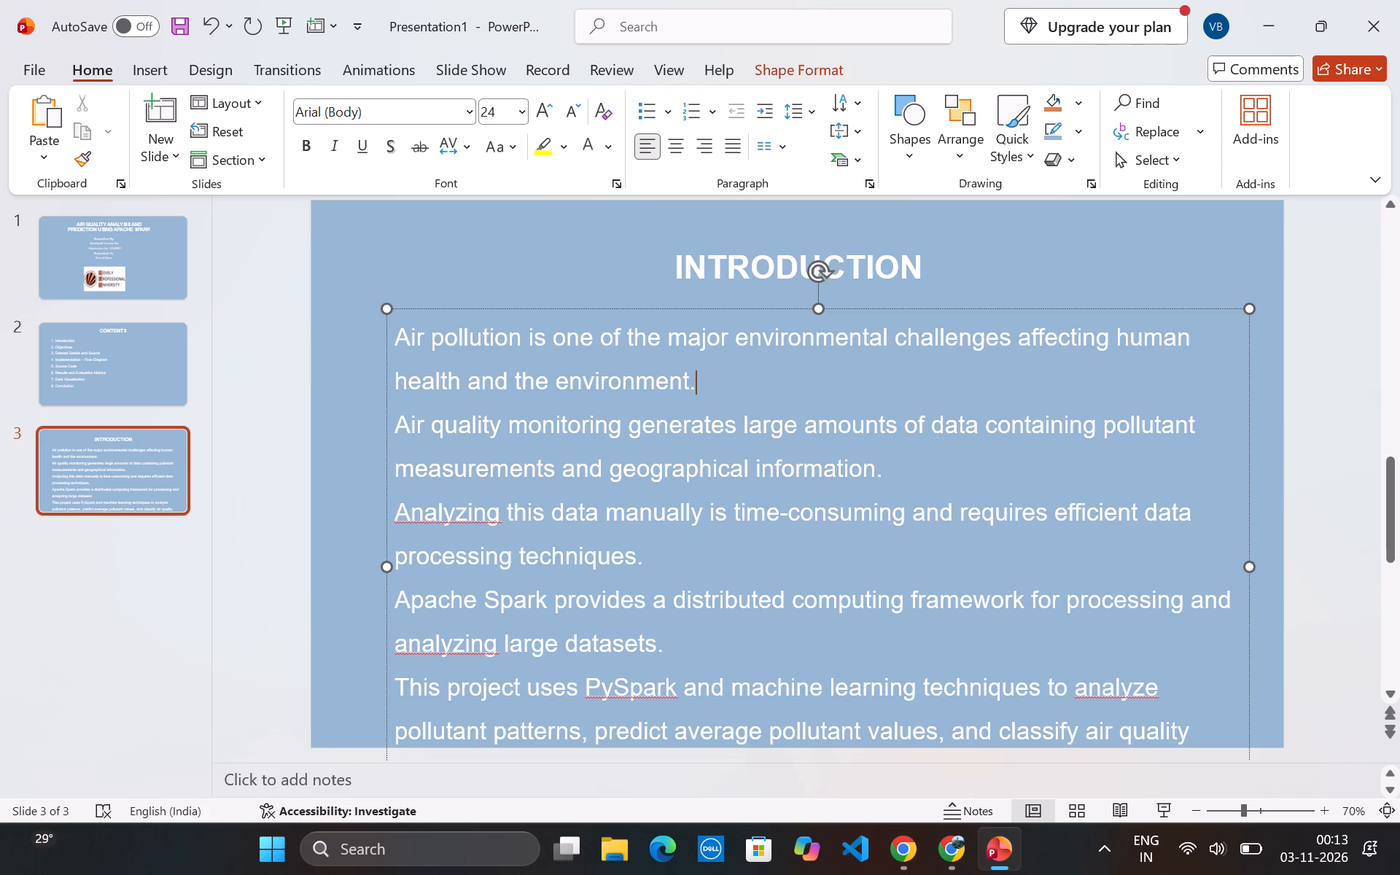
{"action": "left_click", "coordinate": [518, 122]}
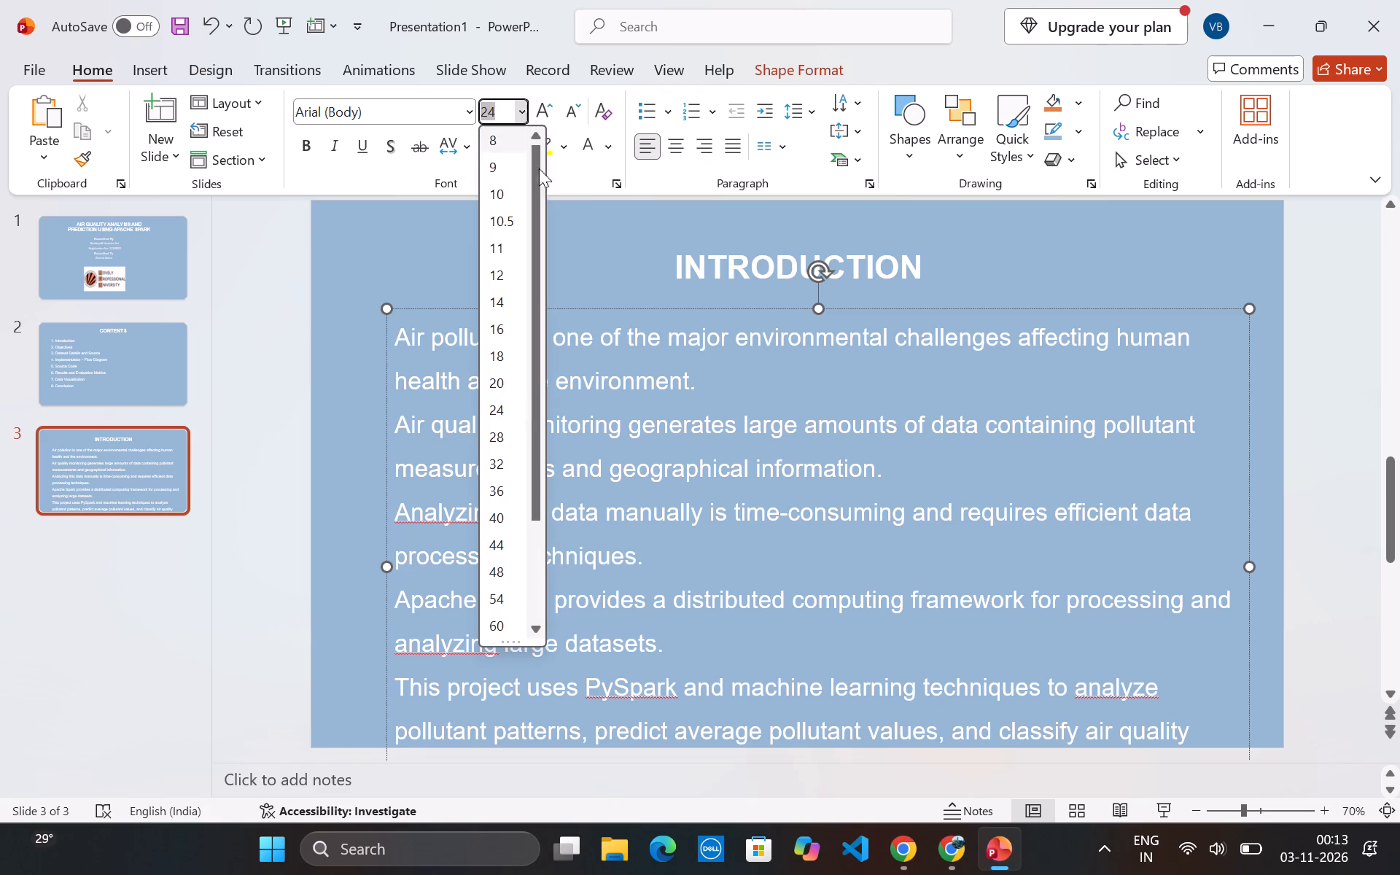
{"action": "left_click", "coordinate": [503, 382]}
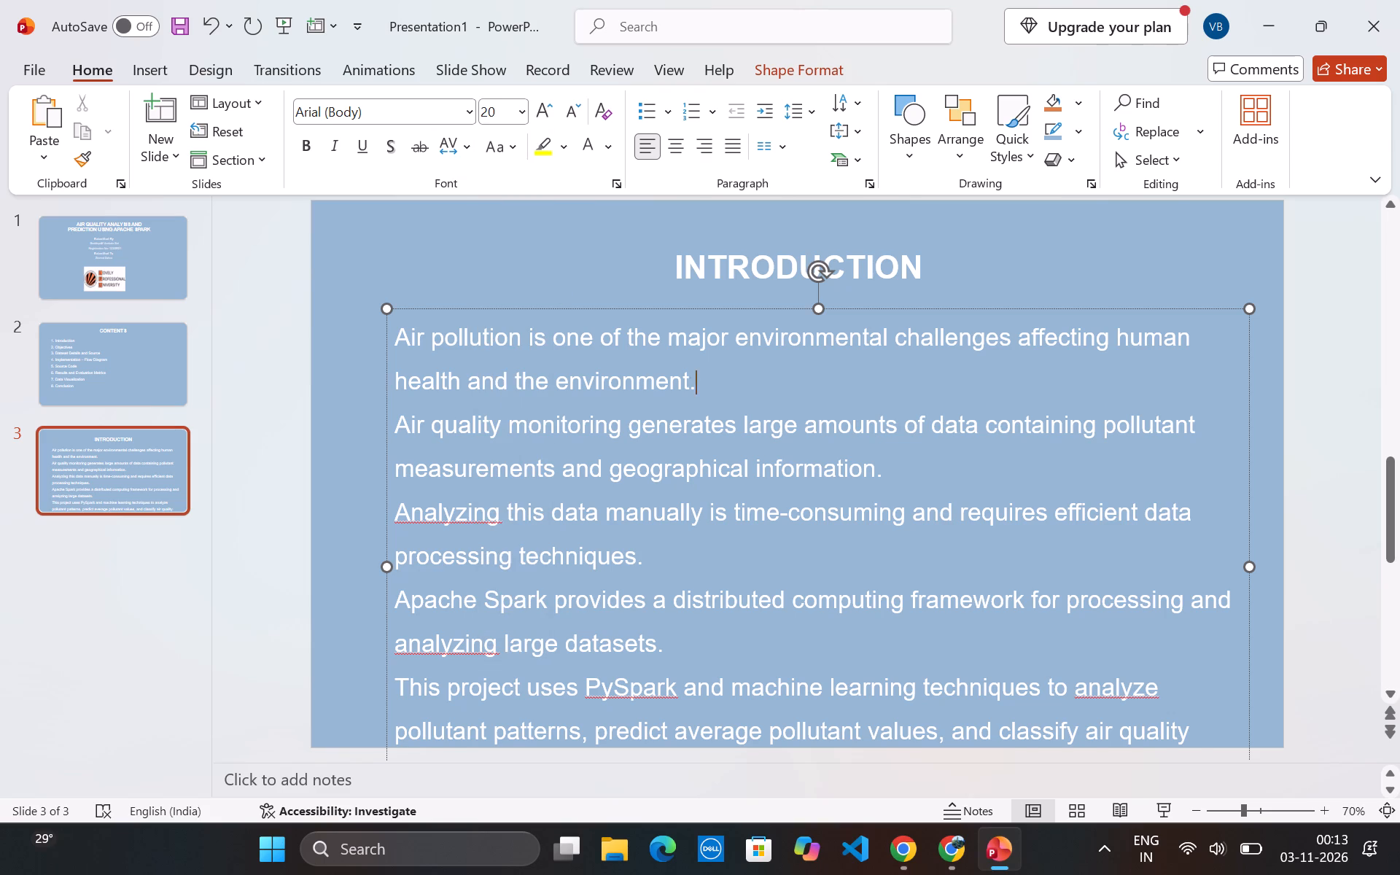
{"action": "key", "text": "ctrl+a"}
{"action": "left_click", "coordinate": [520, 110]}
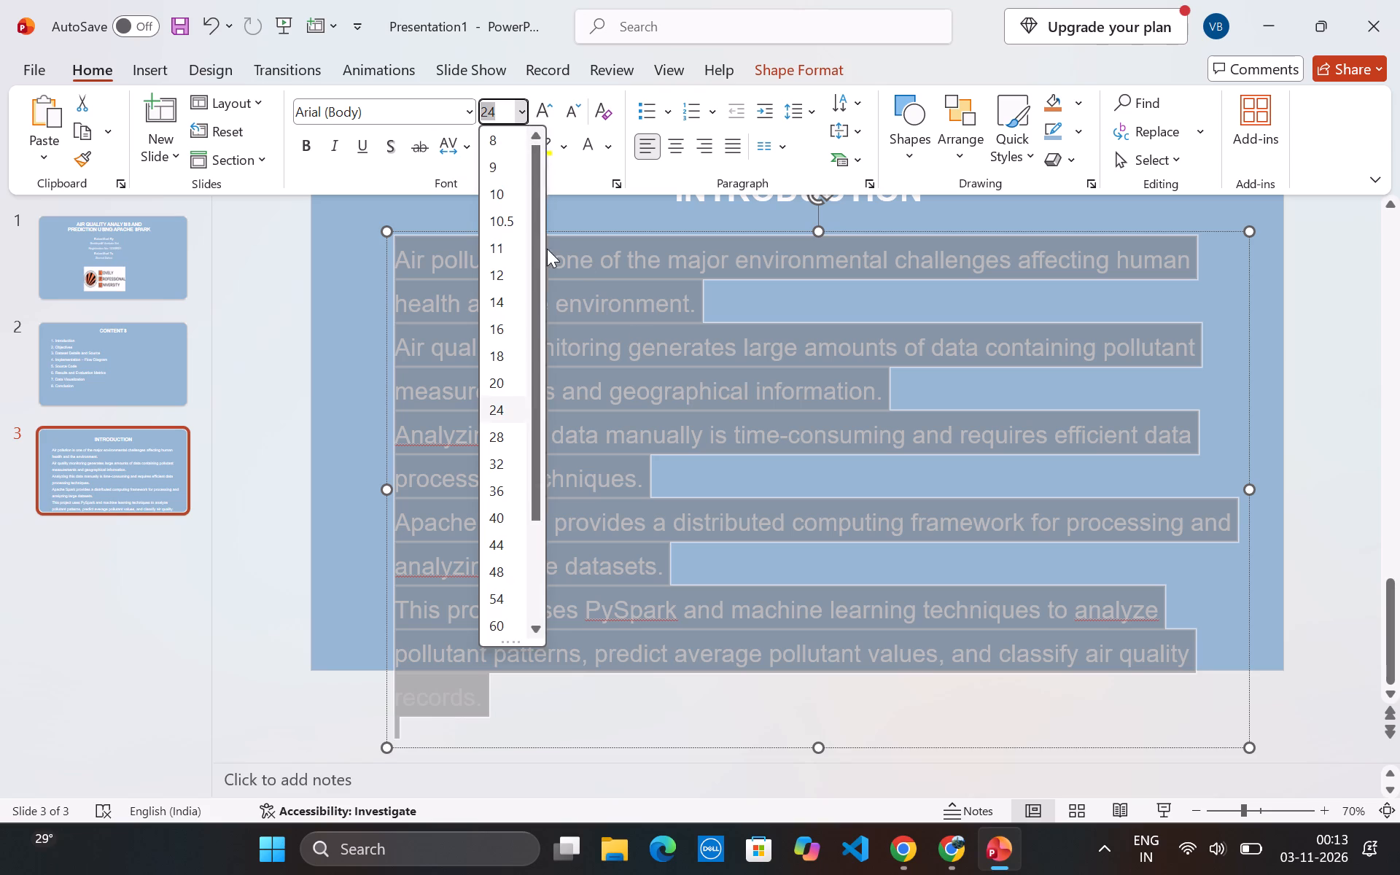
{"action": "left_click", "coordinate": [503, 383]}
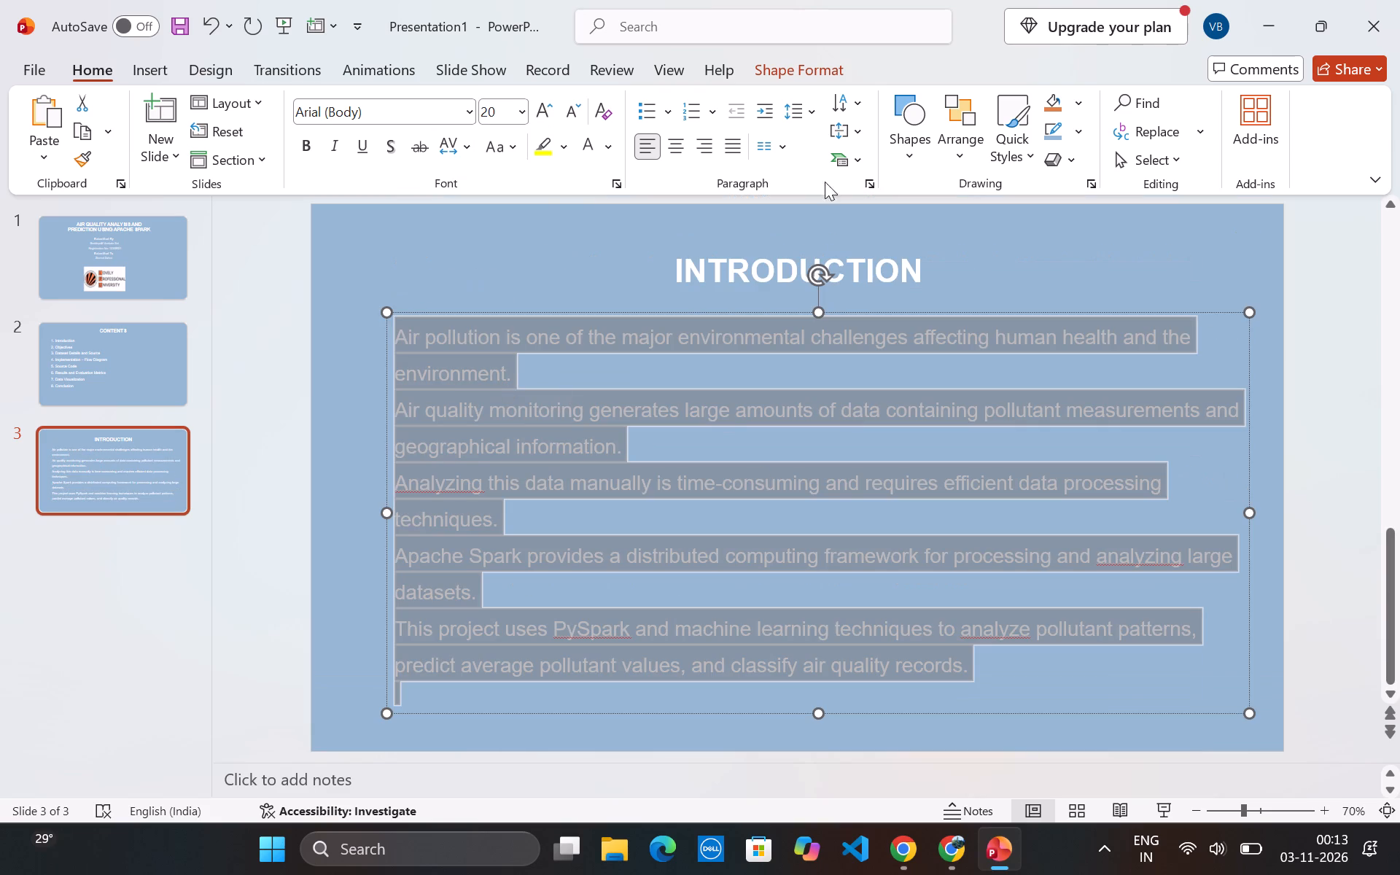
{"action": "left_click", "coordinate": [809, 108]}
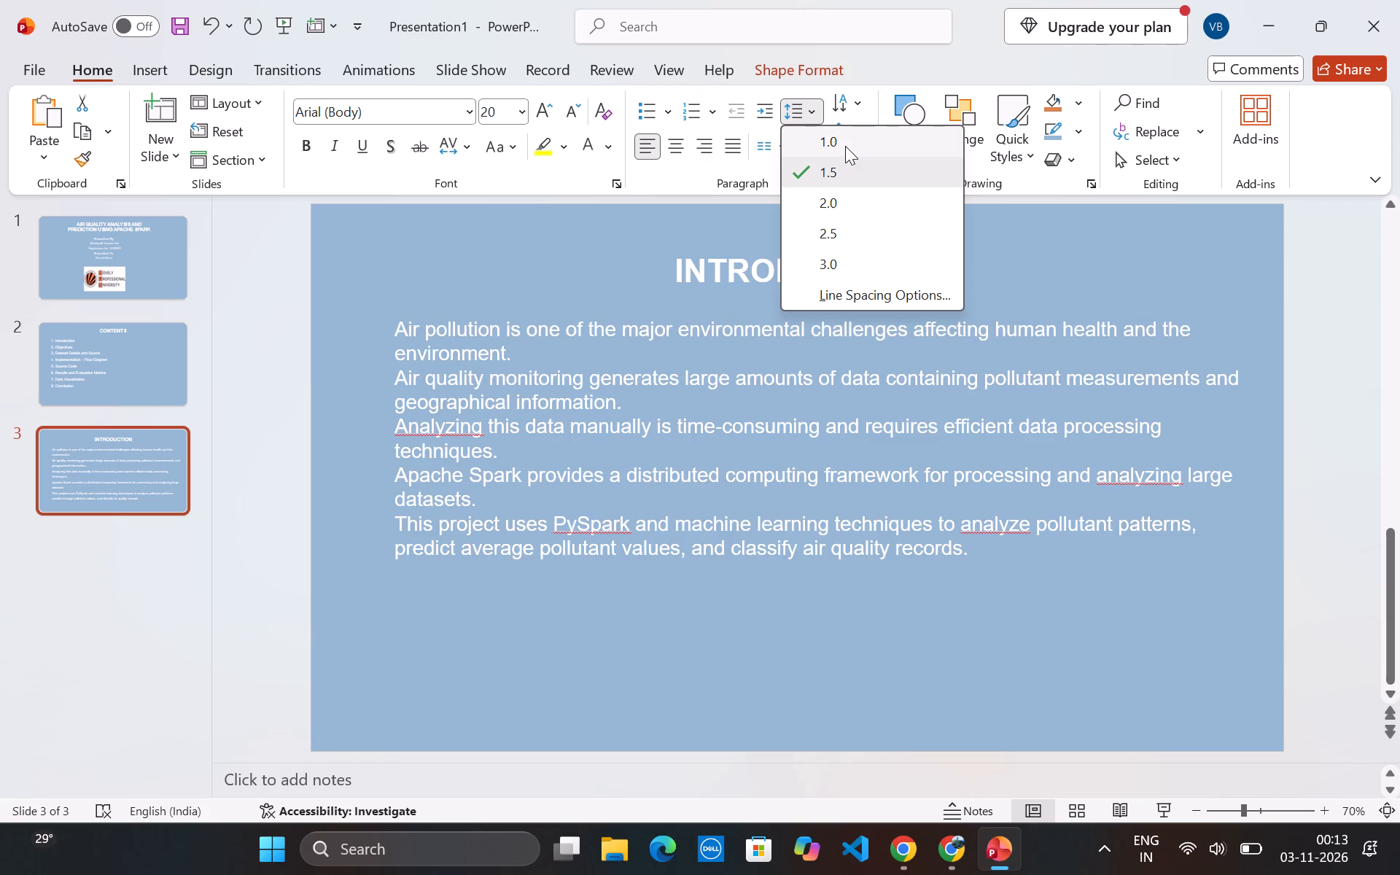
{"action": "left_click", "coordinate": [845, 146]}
Insert a blank line after each of the first four introduction paragraphs to separate the five paragraphs.
{"action": "left_click", "coordinate": [586, 356]}
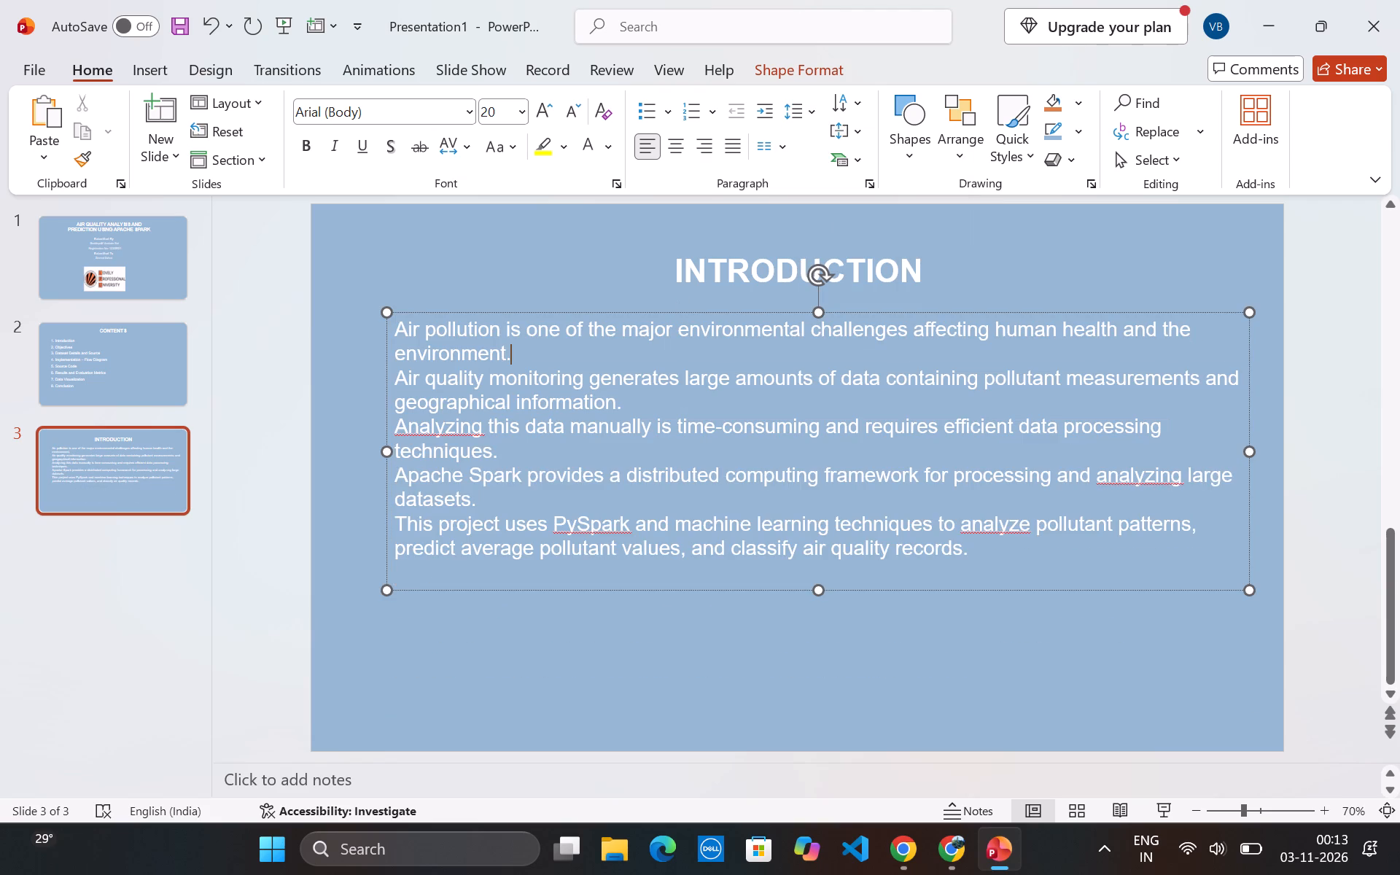
{"action": "key", "text": "Return"}
{"action": "left_click", "coordinate": [677, 432]}
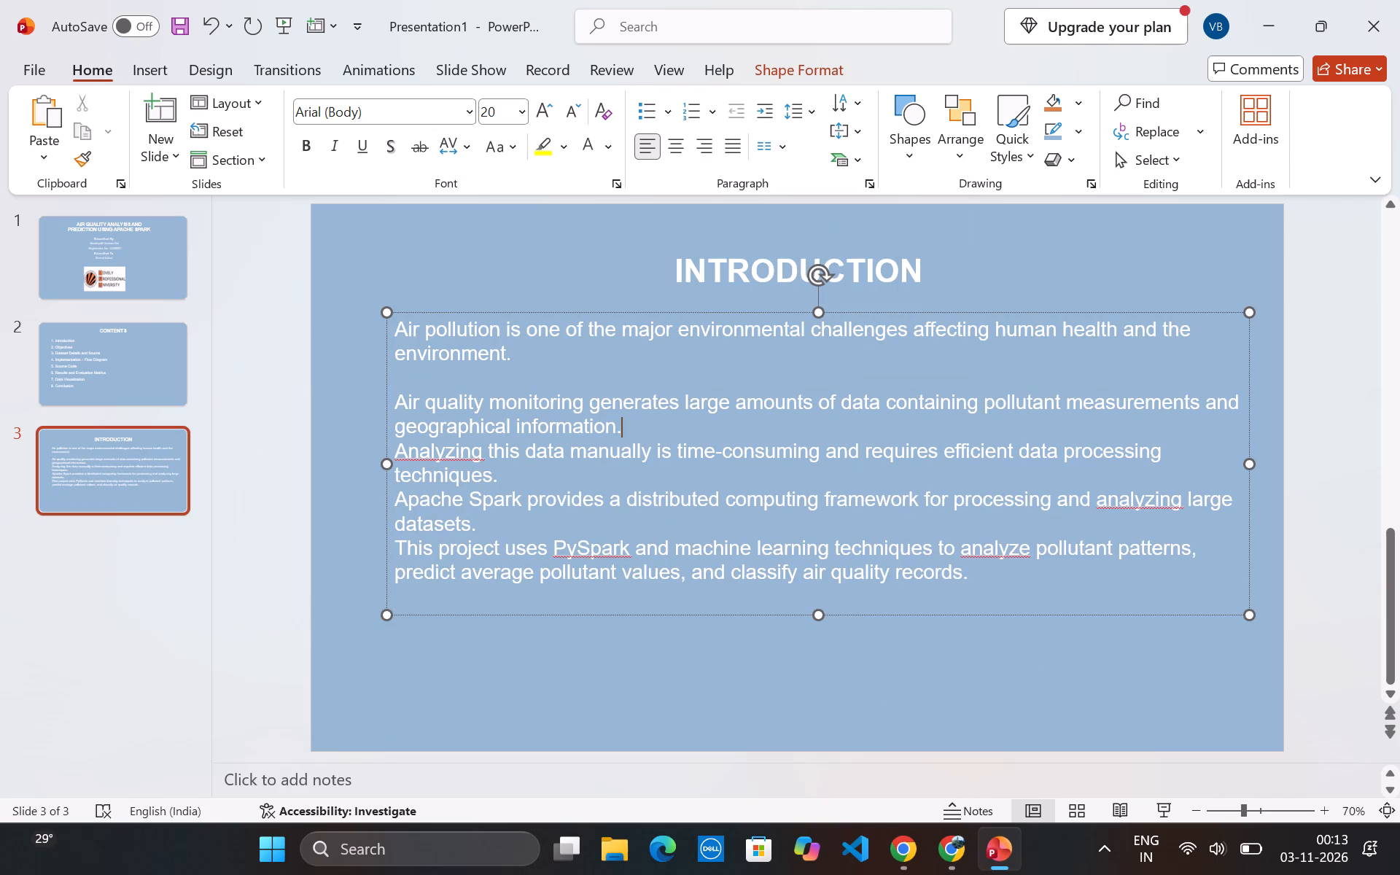
{"action": "key", "text": "Return"}
{"action": "left_click", "coordinate": [605, 502]}
{"action": "key", "text": "Return"}
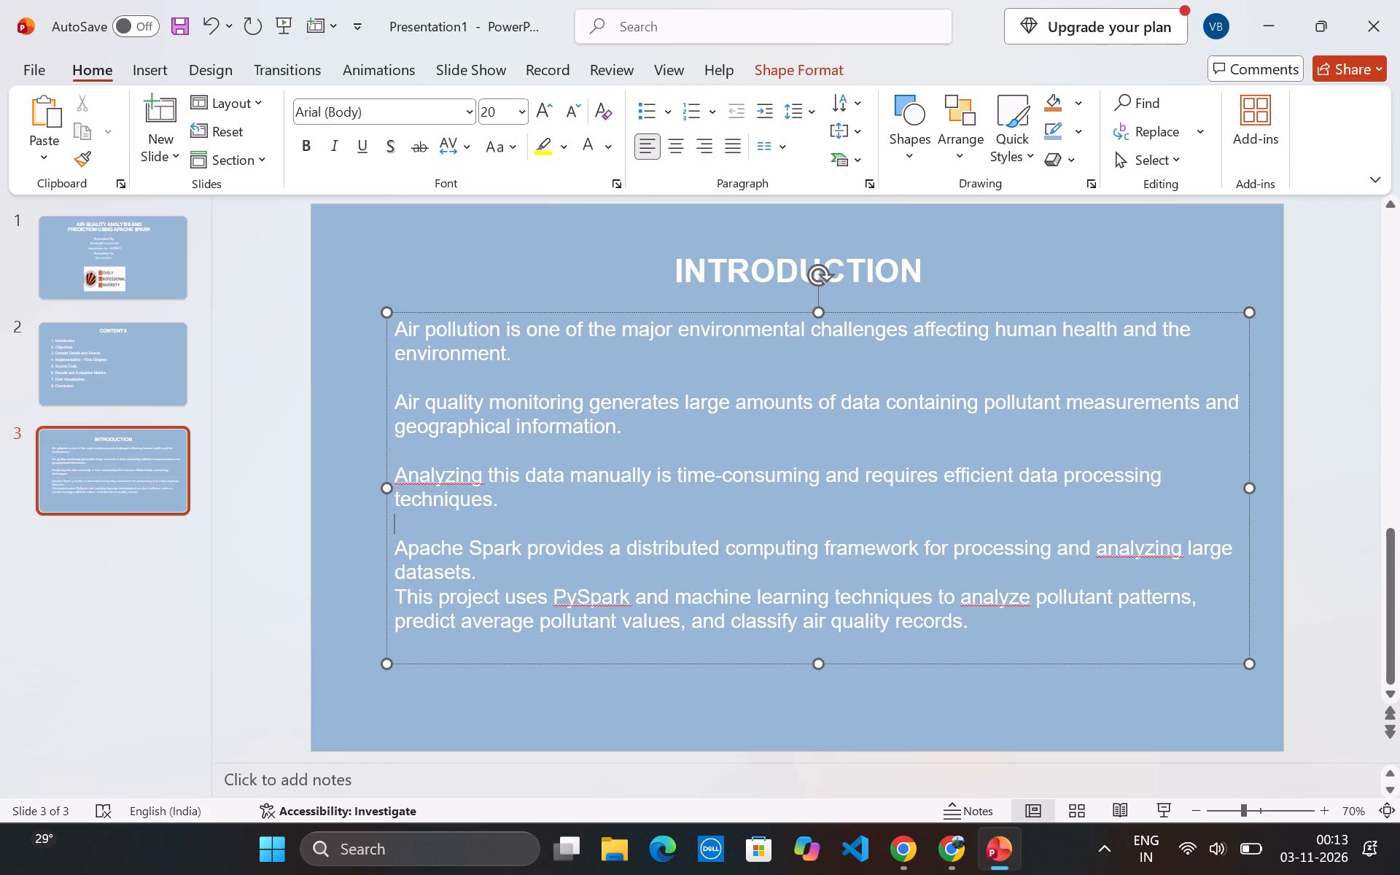
{"action": "left_click", "coordinate": [524, 570]}
{"action": "key", "text": "Return"}
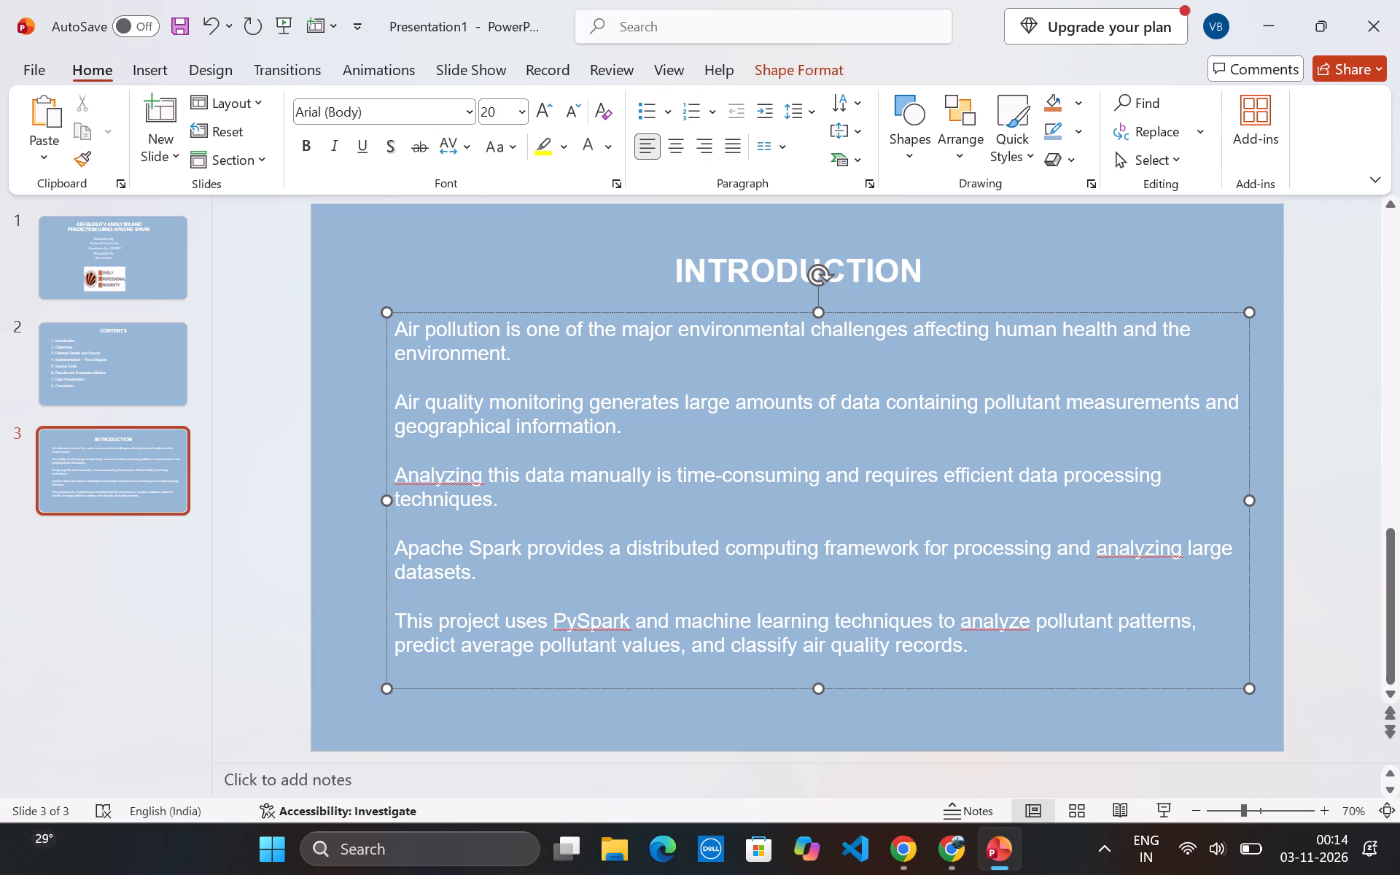
Join the "Air quality monitoring" paragraph to the first one and the "Apache Spark" paragraph to the "Analyzing this data" one.
{"action": "left_click", "coordinate": [397, 403]}
{"action": "key", "text": "BackSpace"}
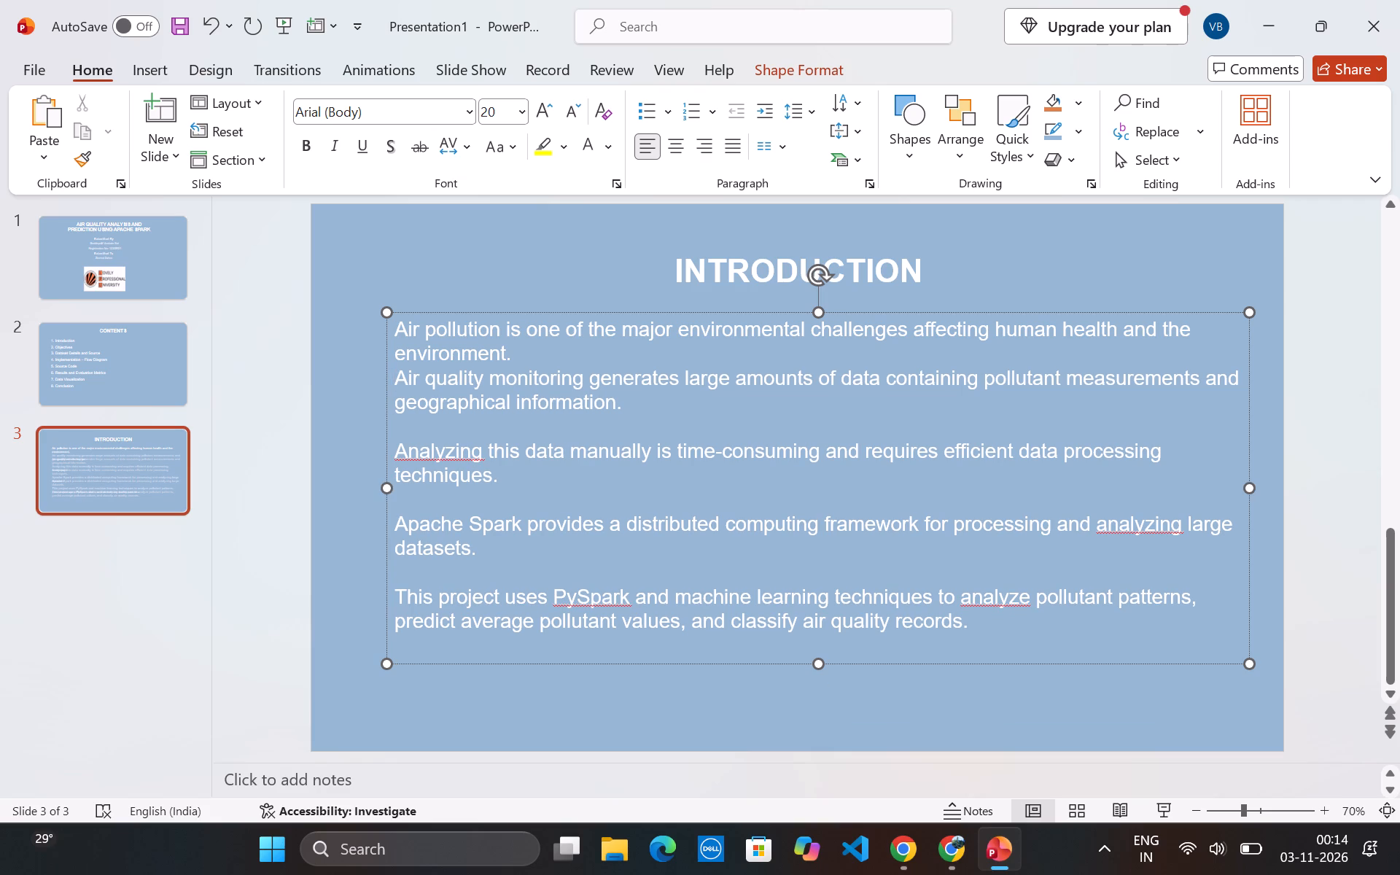
{"action": "key", "text": "BackSpace"}
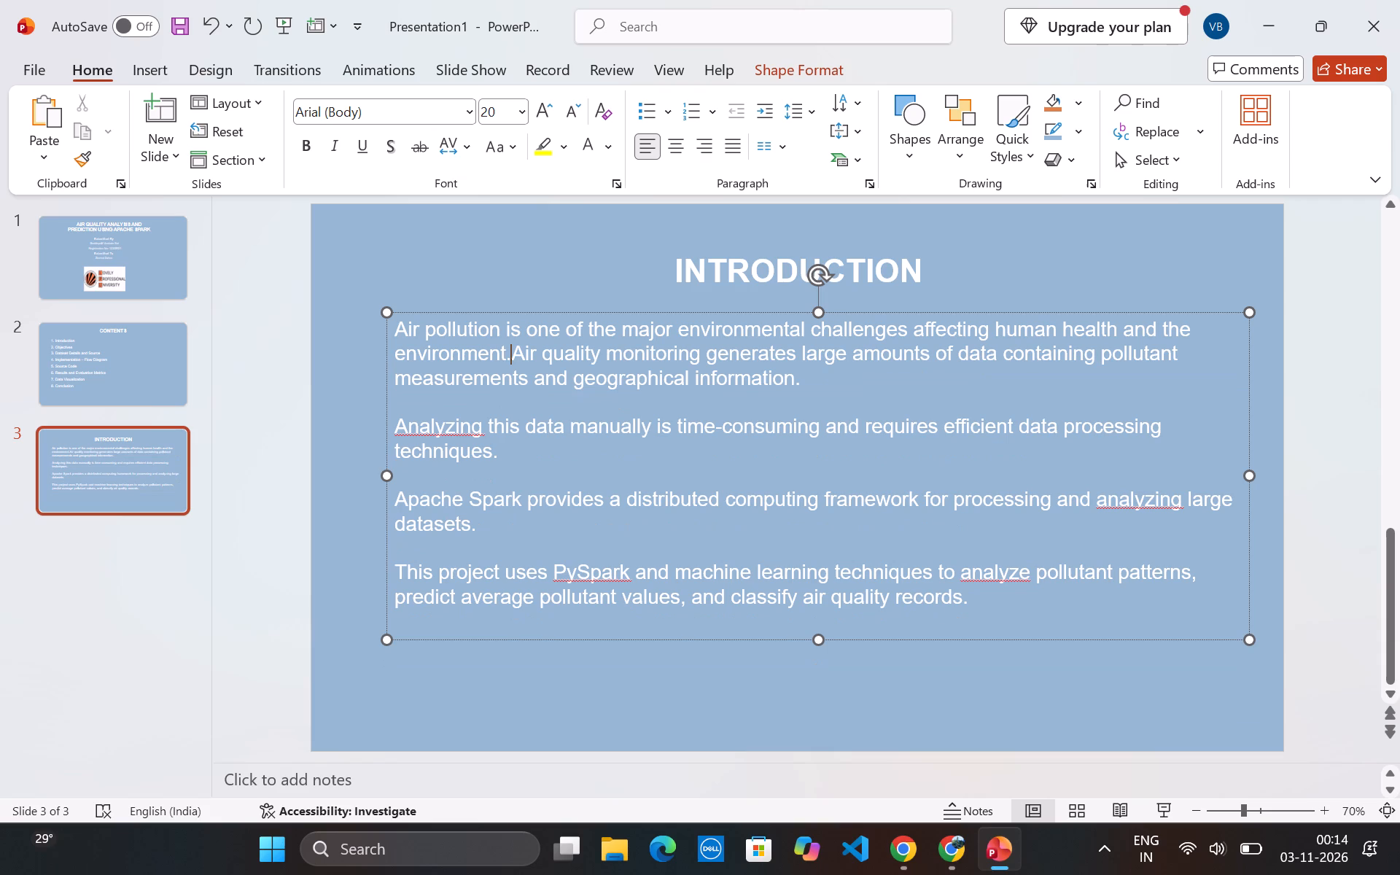
{"action": "left_click", "coordinate": [396, 495]}
{"action": "key", "text": "BackSpace"}
{"action": "key", "text": "BackSpace"}
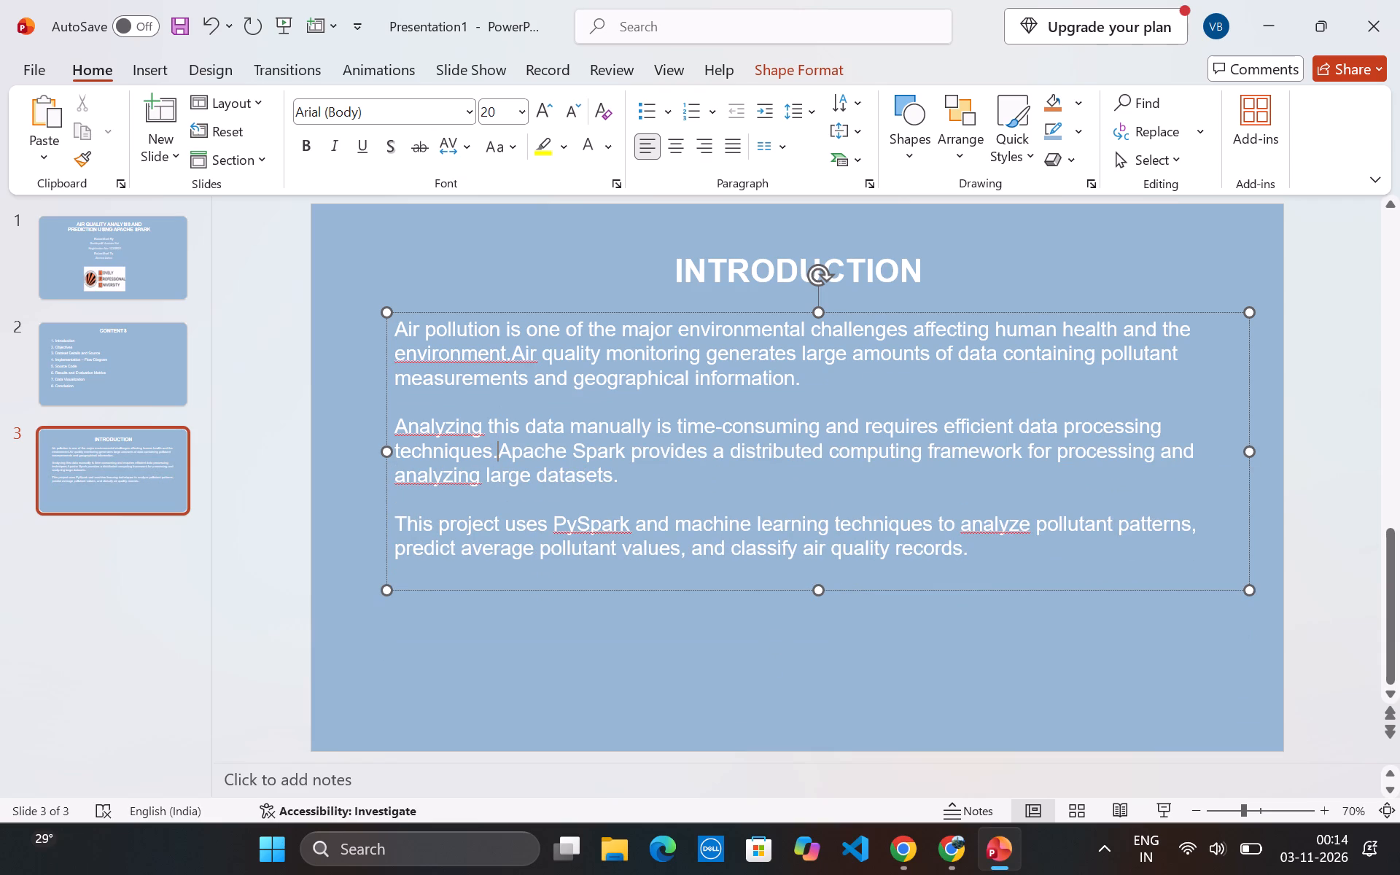
Add a second blank line in each gap between the three introduction paragraphs.
{"action": "left_click", "coordinate": [862, 399]}
{"action": "key", "text": "Return"}
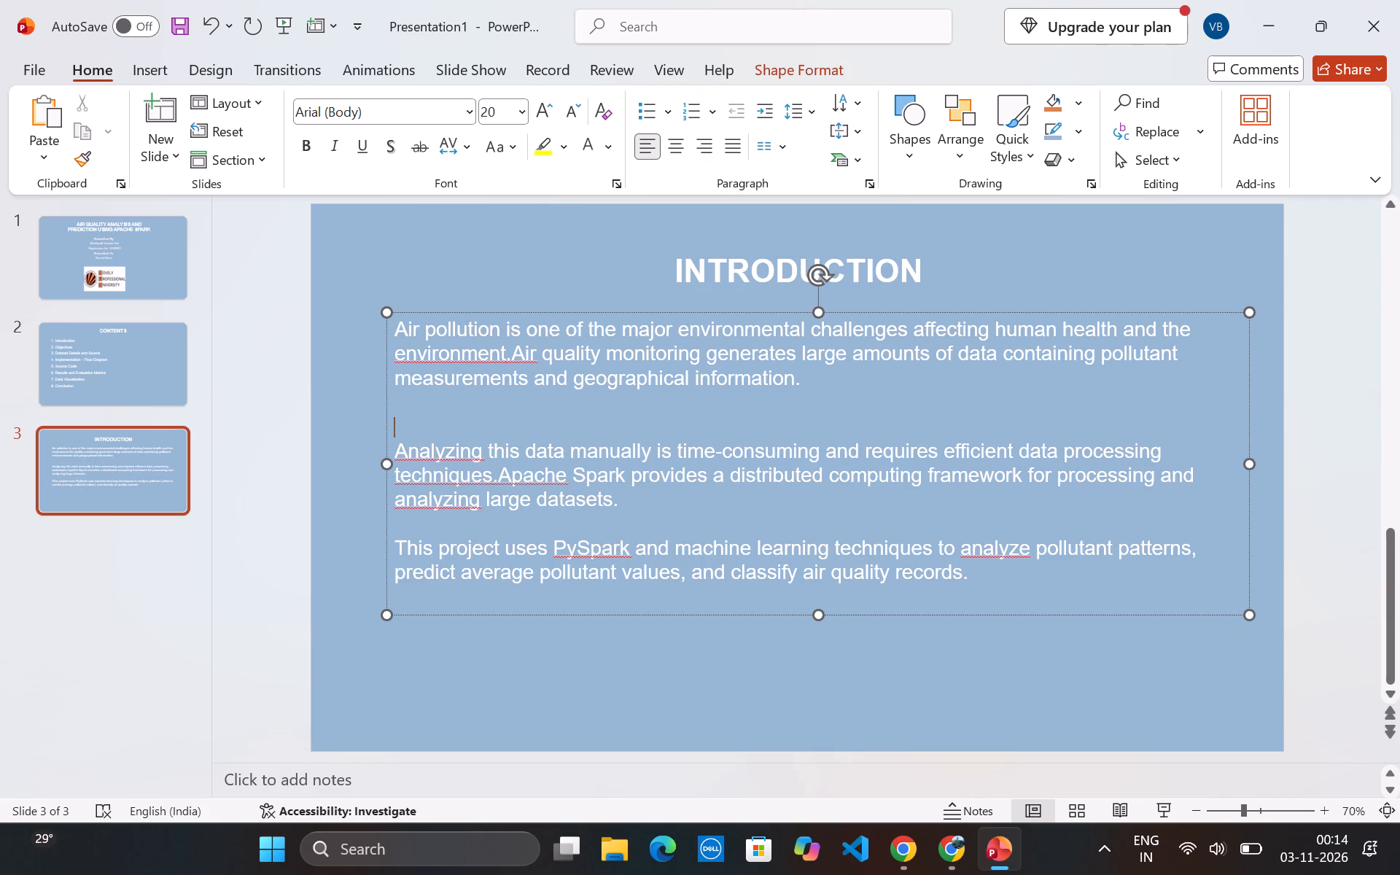
{"action": "left_click", "coordinate": [656, 532]}
{"action": "key", "text": "Return"}
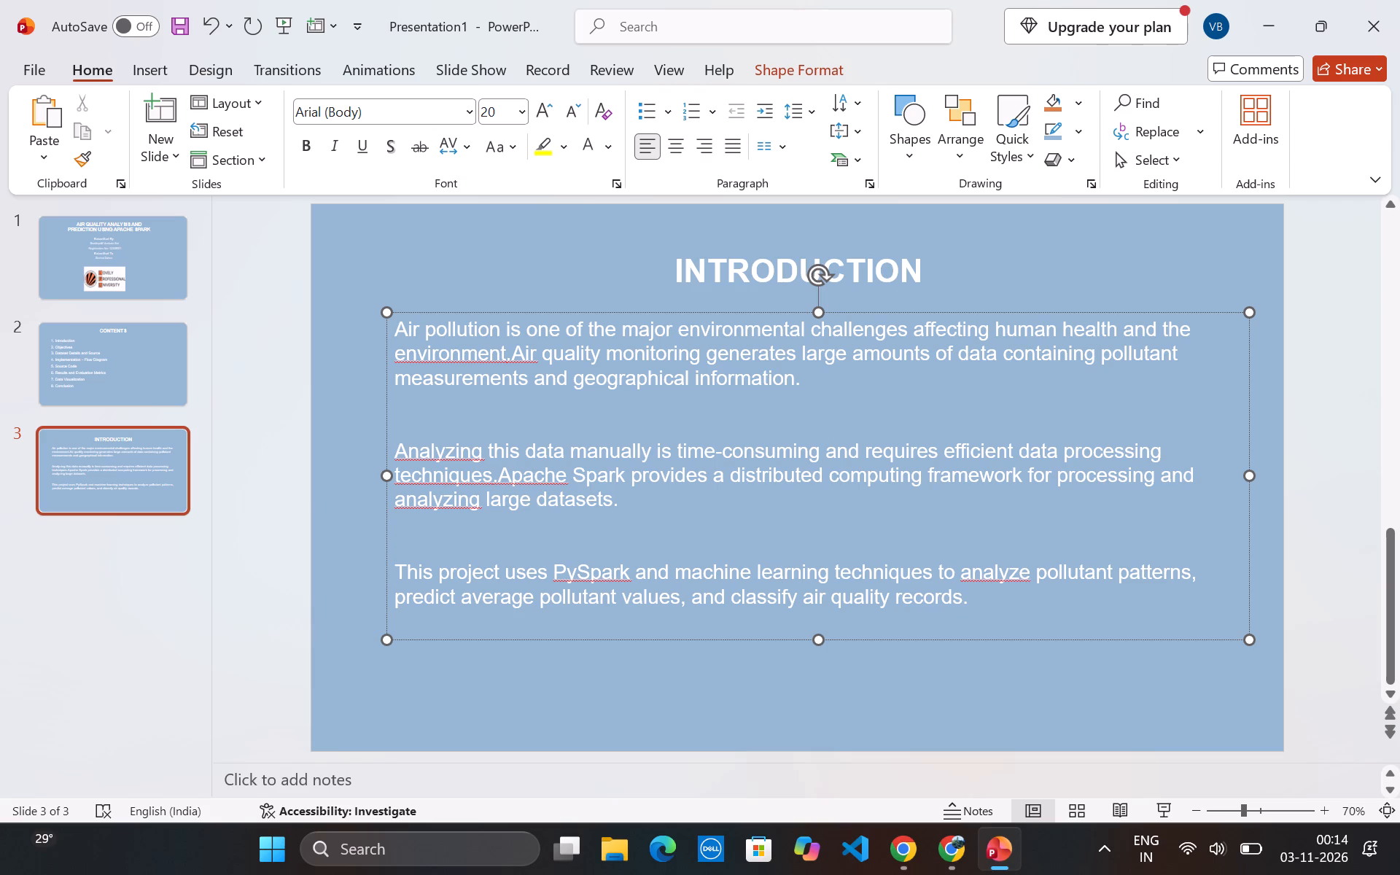
Set the font size of all three introduction paragraphs to 24 pt.
{"action": "left_click_drag", "start_coordinate": [398, 326], "coordinate": [1013, 589]}
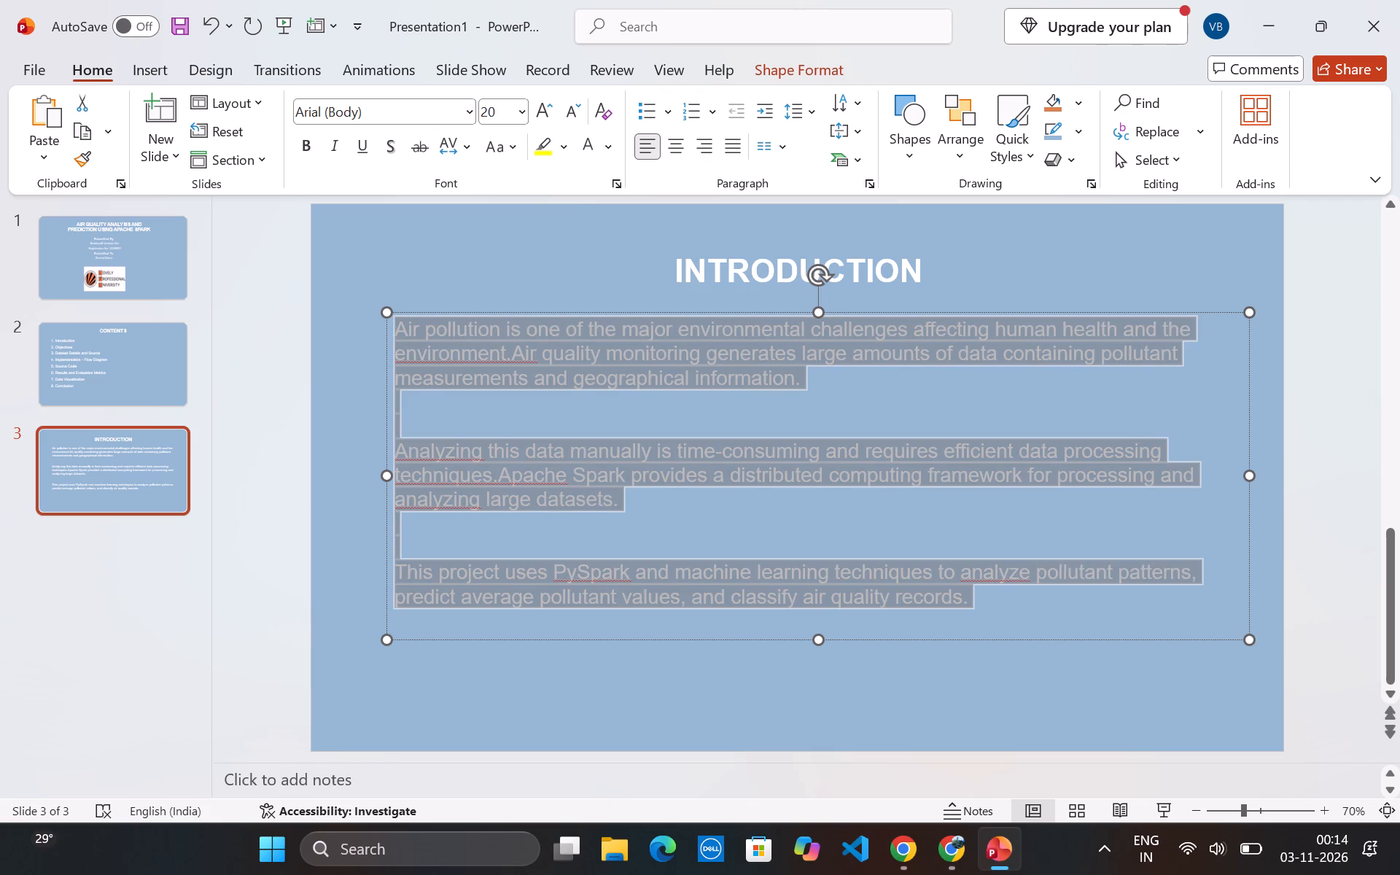
{"action": "left_click", "coordinate": [527, 112]}
{"action": "left_click", "coordinate": [519, 403]}
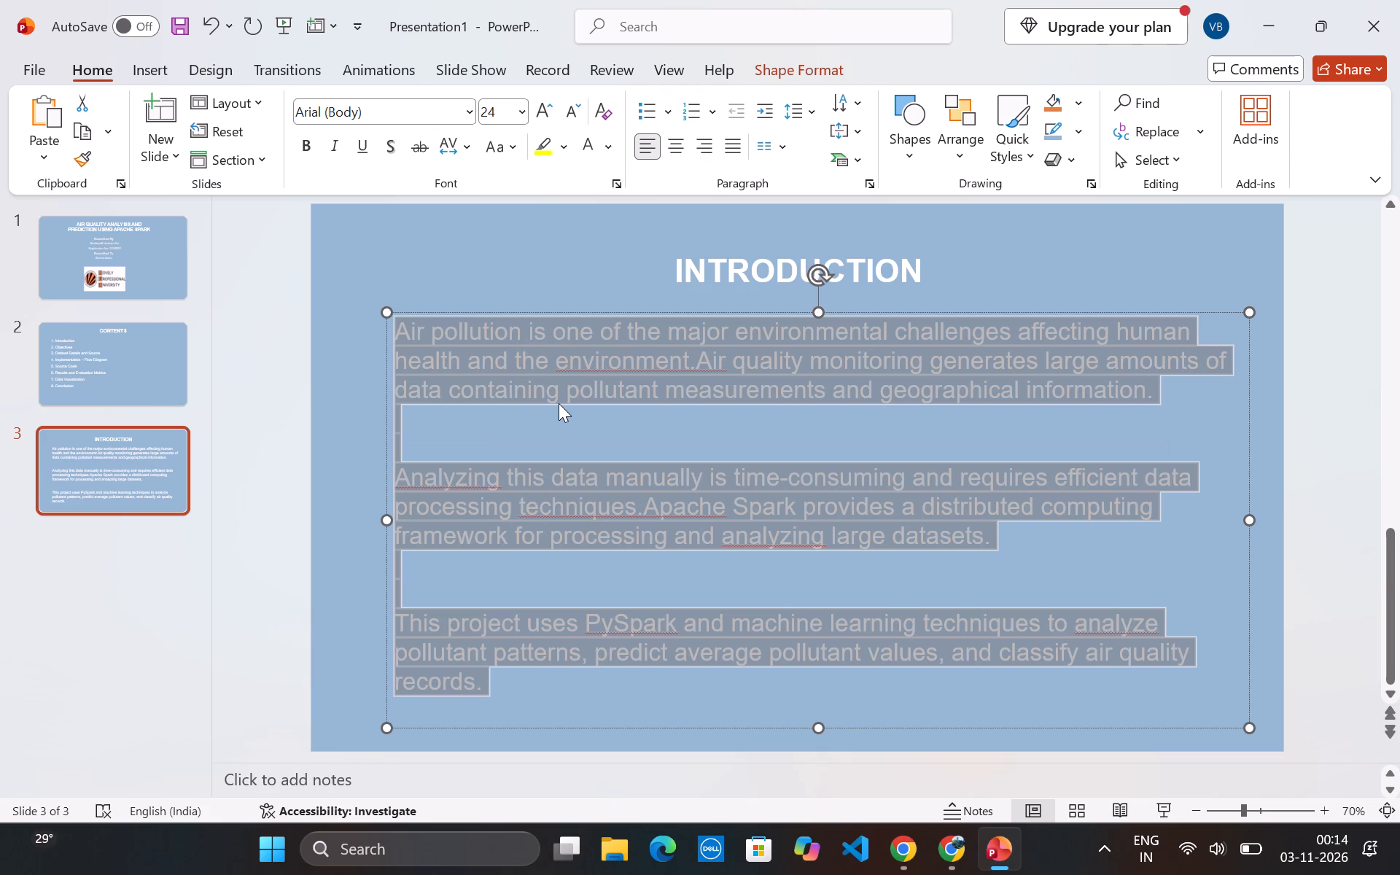
{"action": "left_click", "coordinate": [535, 428]}
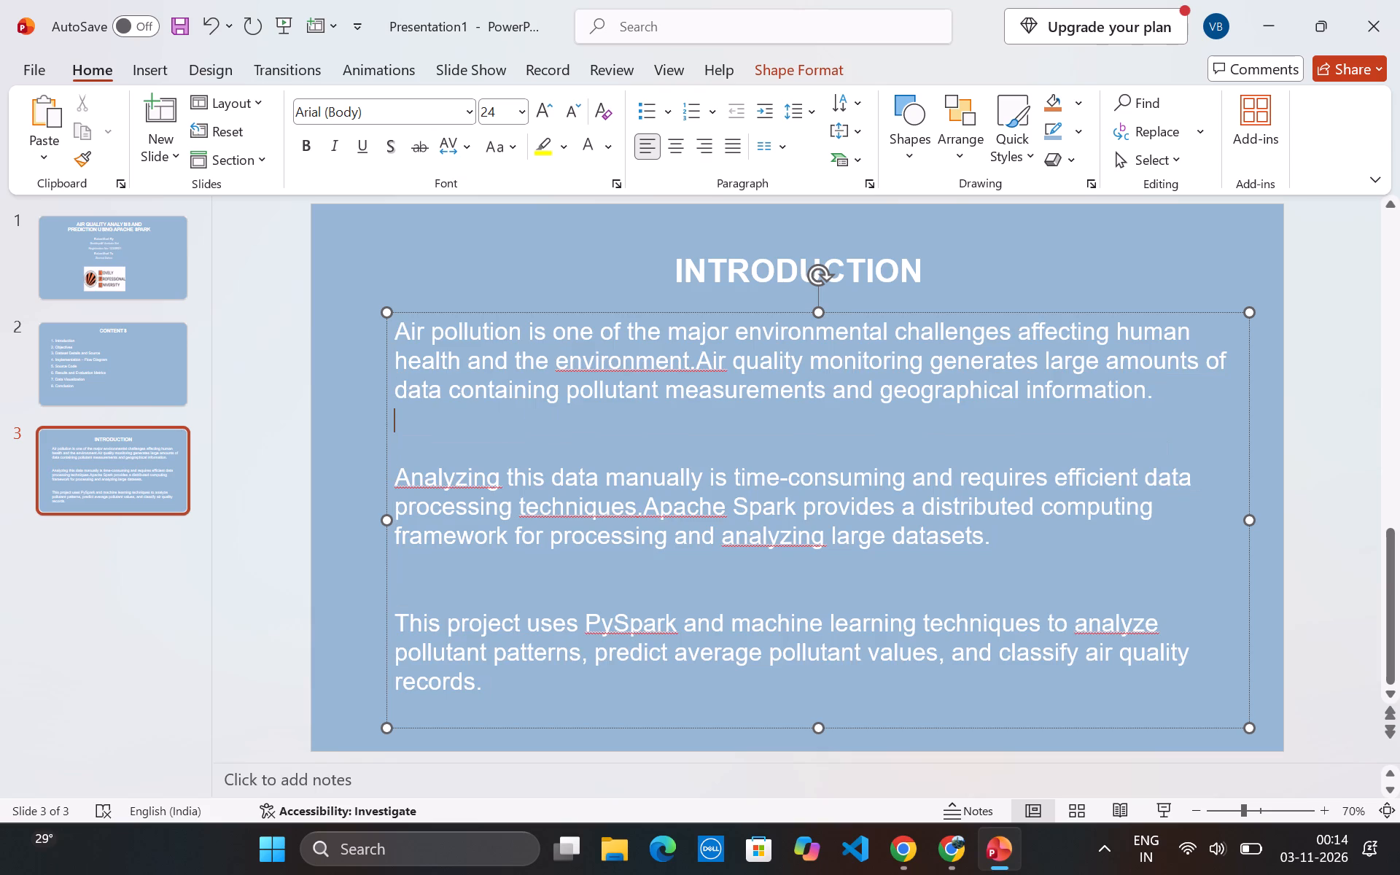
Remove the extra blank line from each gap between the three introduction paragraphs, leaving single blank lines.
{"action": "key", "text": "BackSpace"}
{"action": "left_click", "coordinate": [502, 539]}
{"action": "key", "text": "BackSpace"}
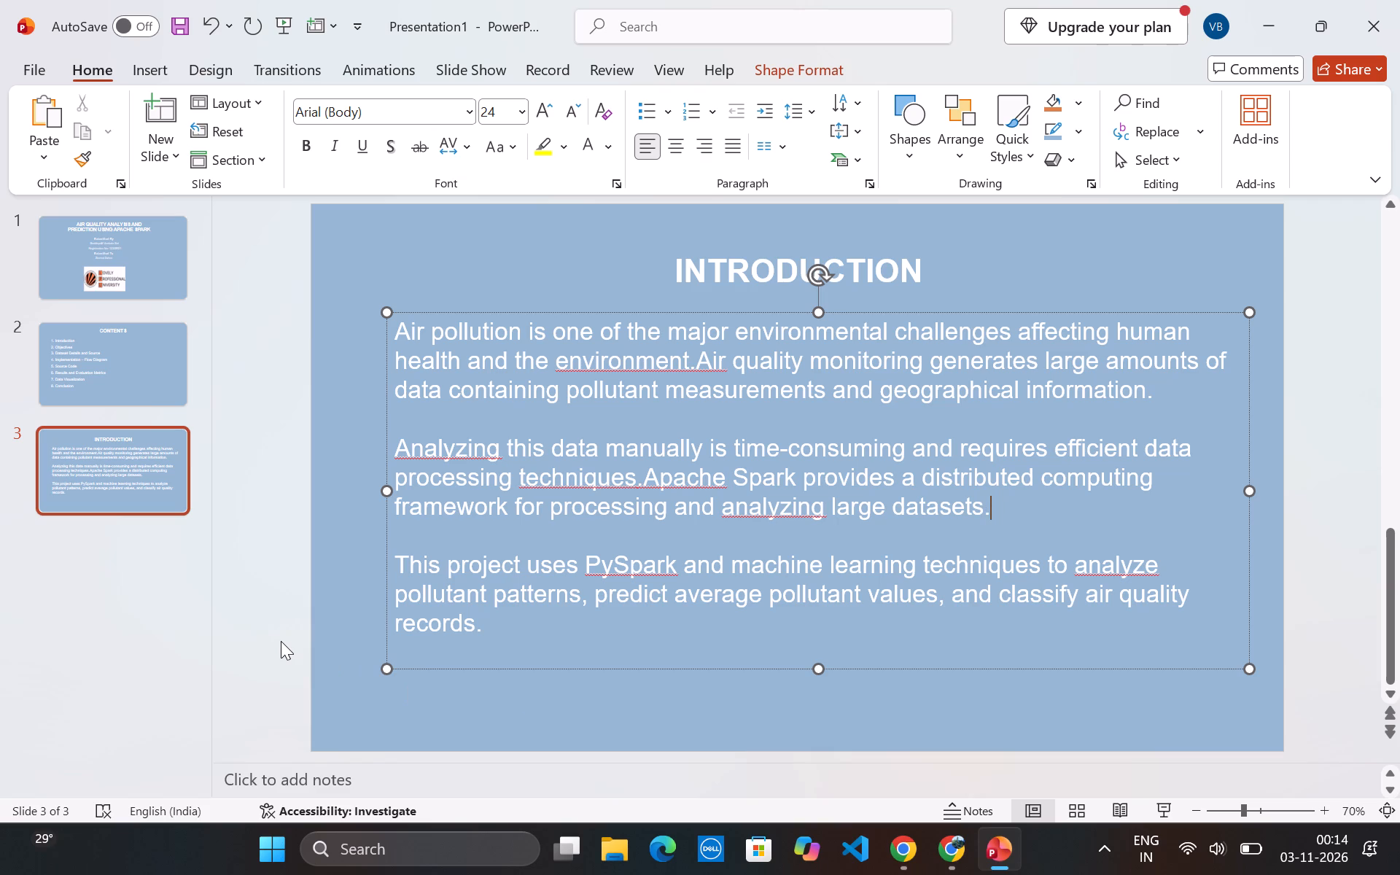
Add a blank slide 4 and give it the same solid light-blue background as the other slides.
{"action": "key", "text": "ctrl+m"}
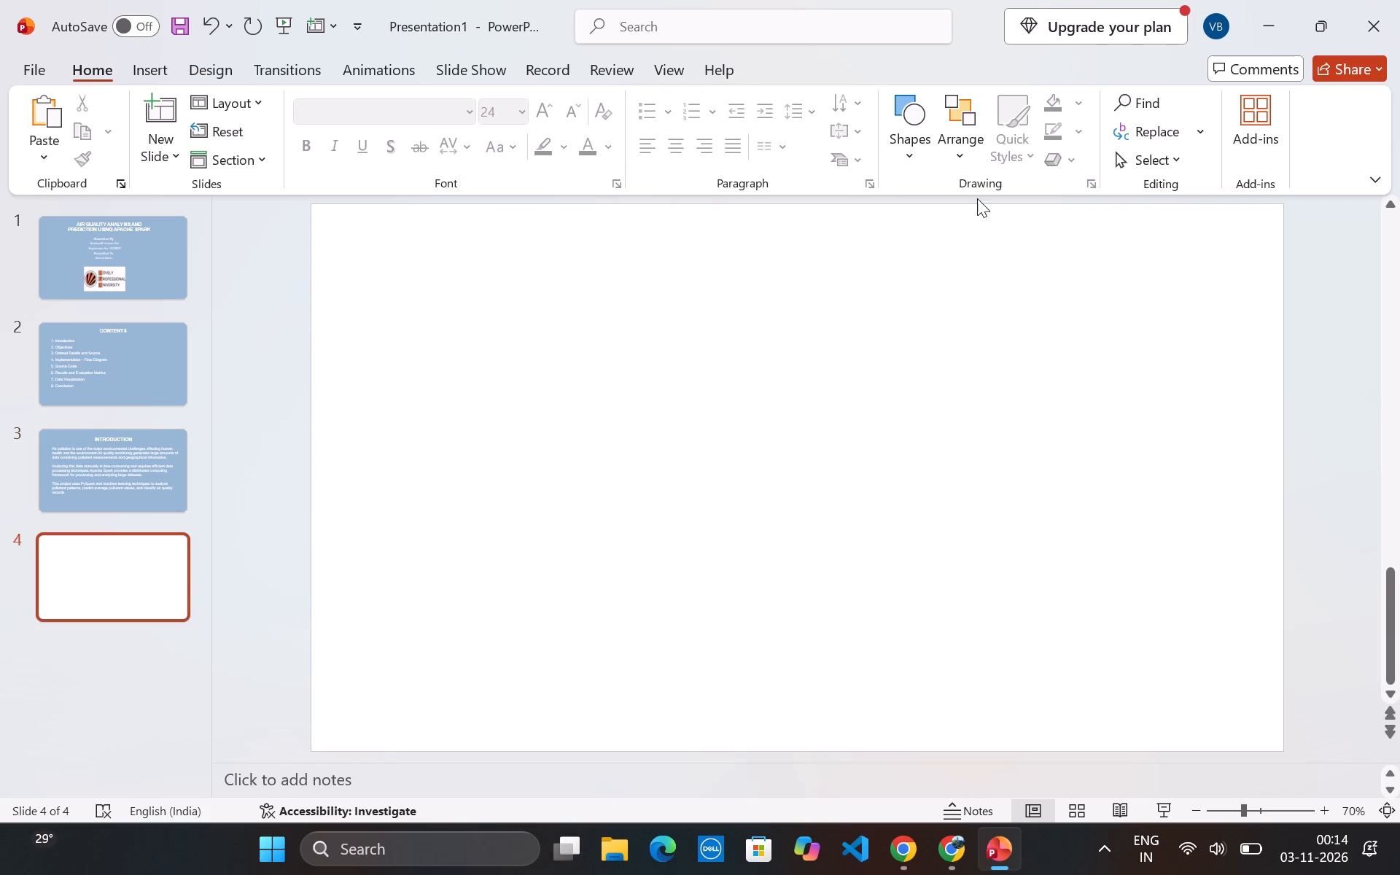
{"action": "left_click", "coordinate": [221, 76]}
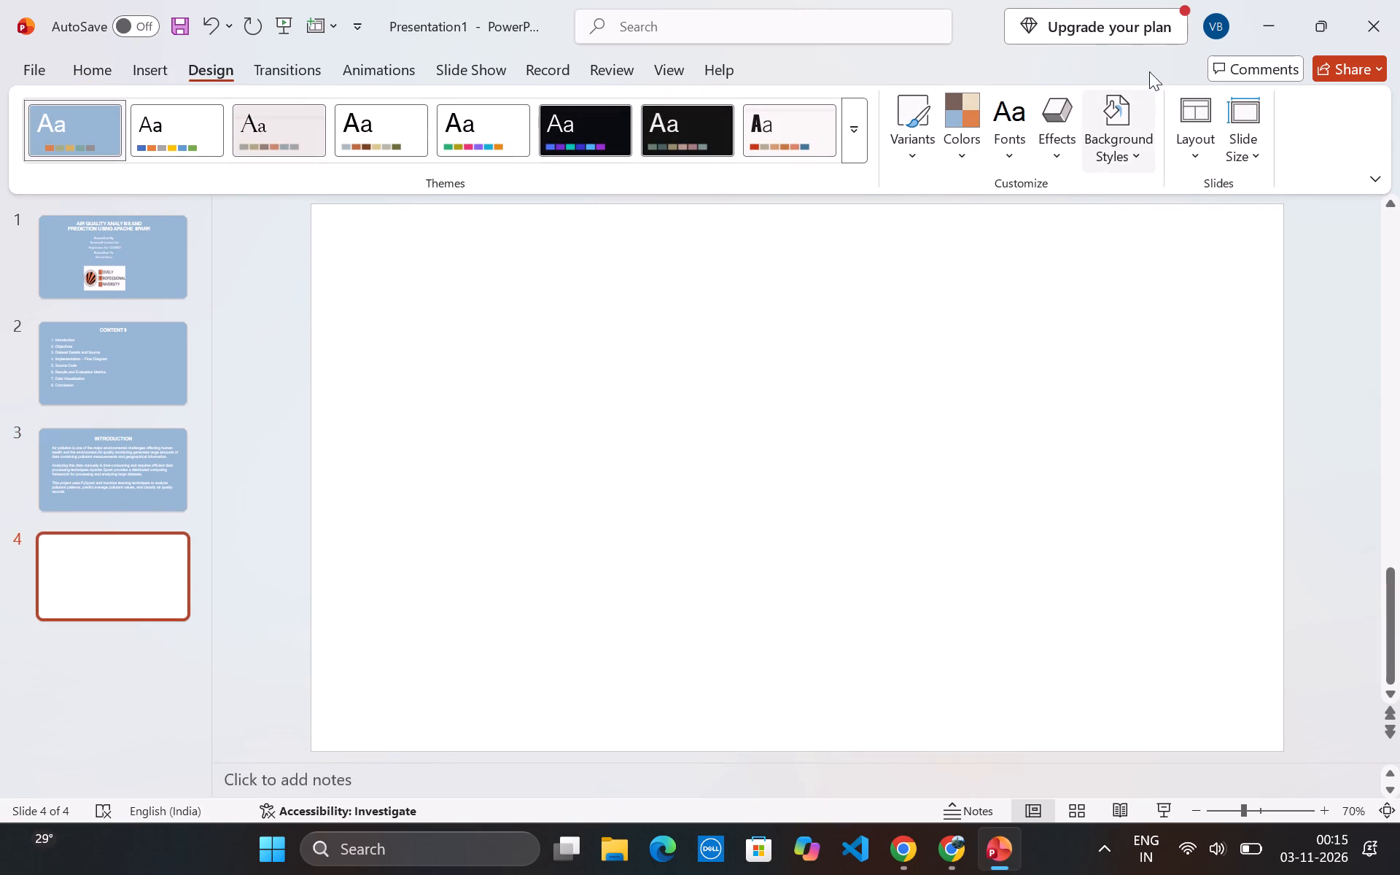
{"action": "left_click", "coordinate": [1118, 145]}
{"action": "left_click", "coordinate": [1179, 404]}
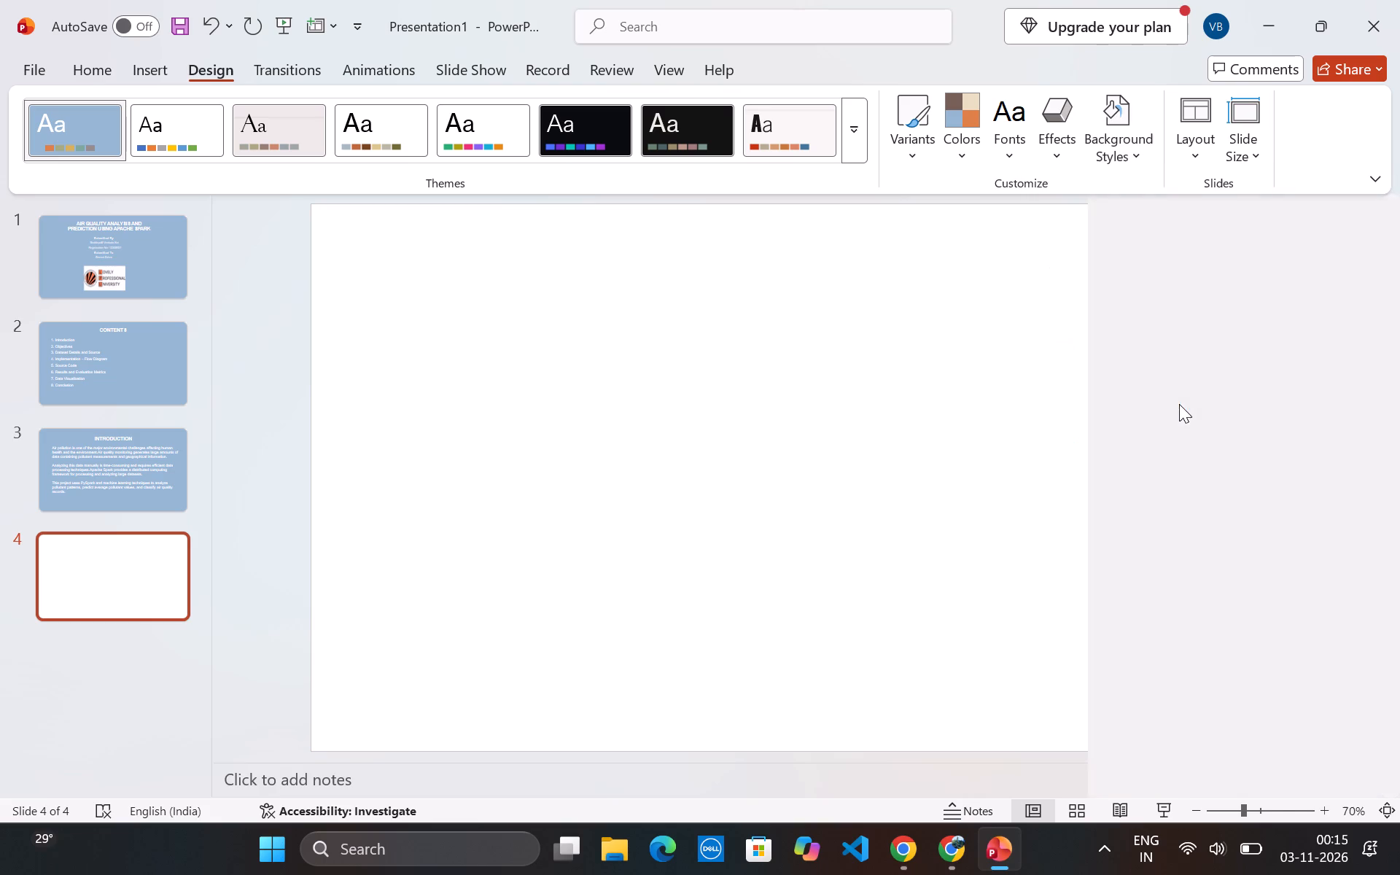
{"action": "left_click", "coordinate": [1358, 491]}
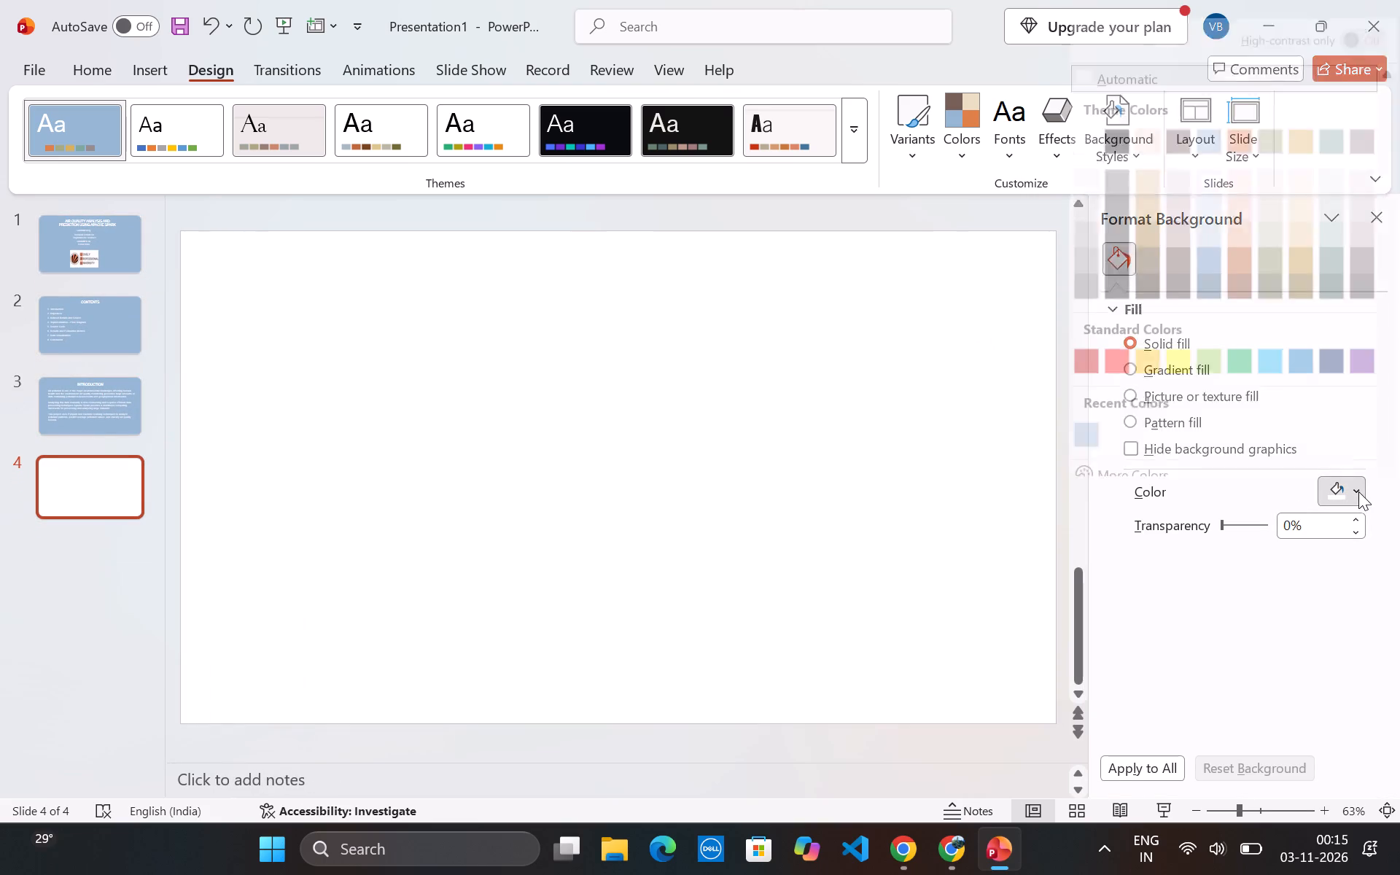
{"action": "left_click", "coordinate": [1102, 415]}
{"action": "left_click", "coordinate": [1093, 417]}
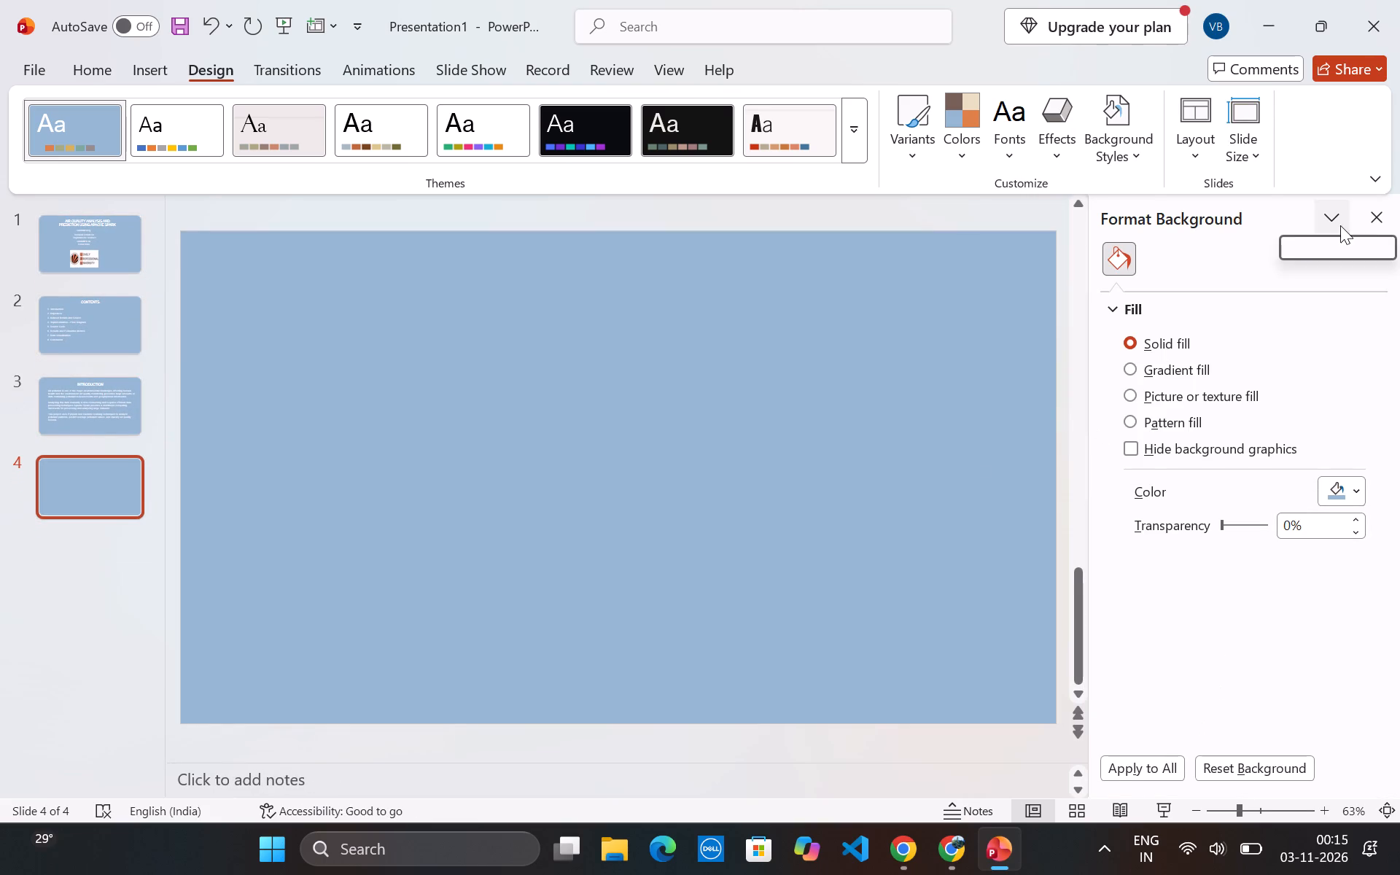
{"action": "left_click", "coordinate": [1366, 227]}
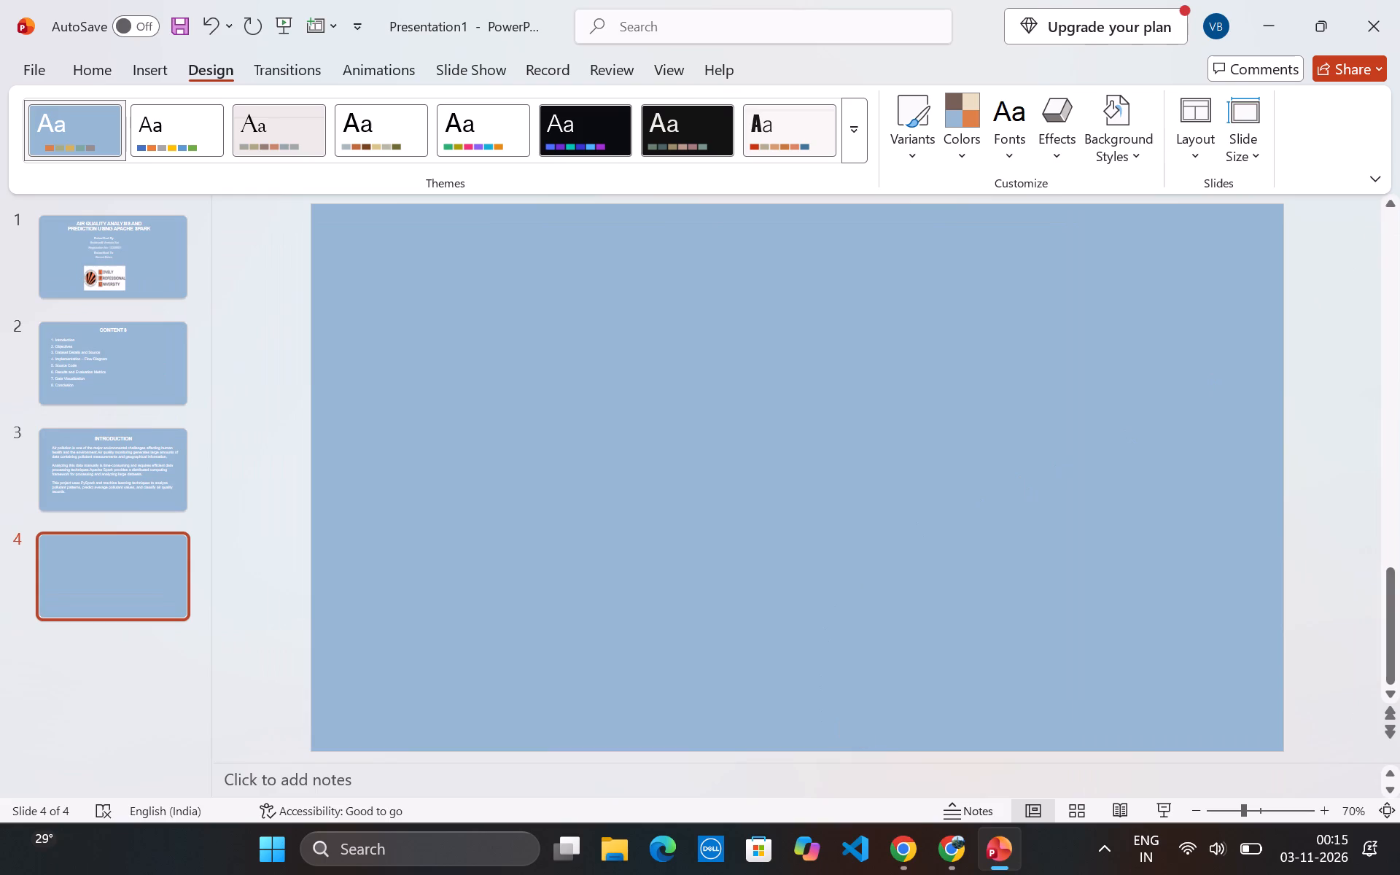
Switch to ChatGPT in Chrome and send the message "NEXT PAGE" to request the following slide's instructions.
{"action": "left_click", "coordinate": [882, 852]}
{"action": "scroll", "coordinate": [643, 600], "scroll_direction": "down", "scroll_amount": 6}
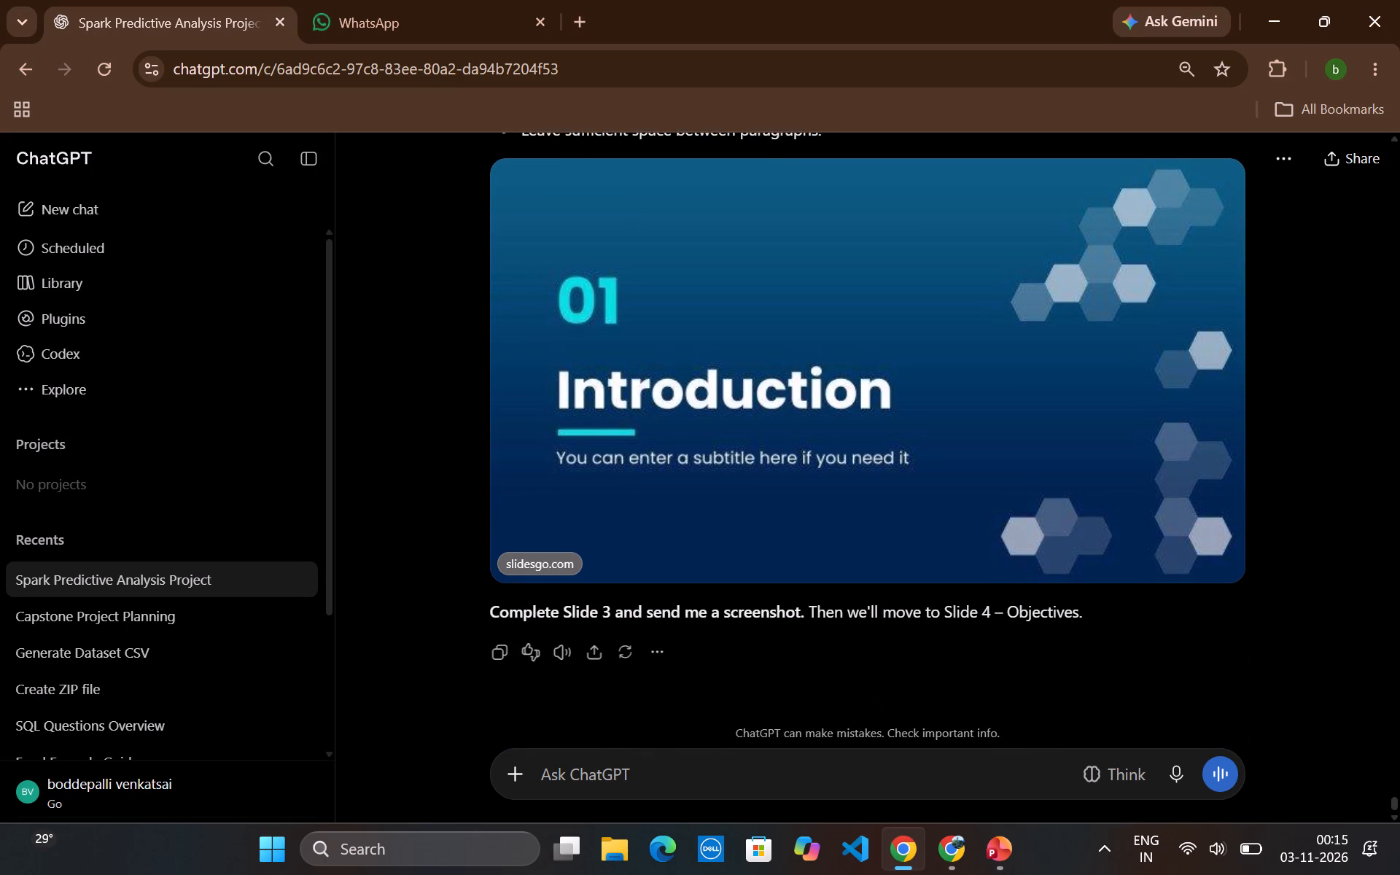
{"action": "scroll", "coordinate": [643, 600], "scroll_direction": "down", "scroll_amount": 1}
{"action": "left_click", "coordinate": [641, 796]}
{"action": "key", "text": "n"}
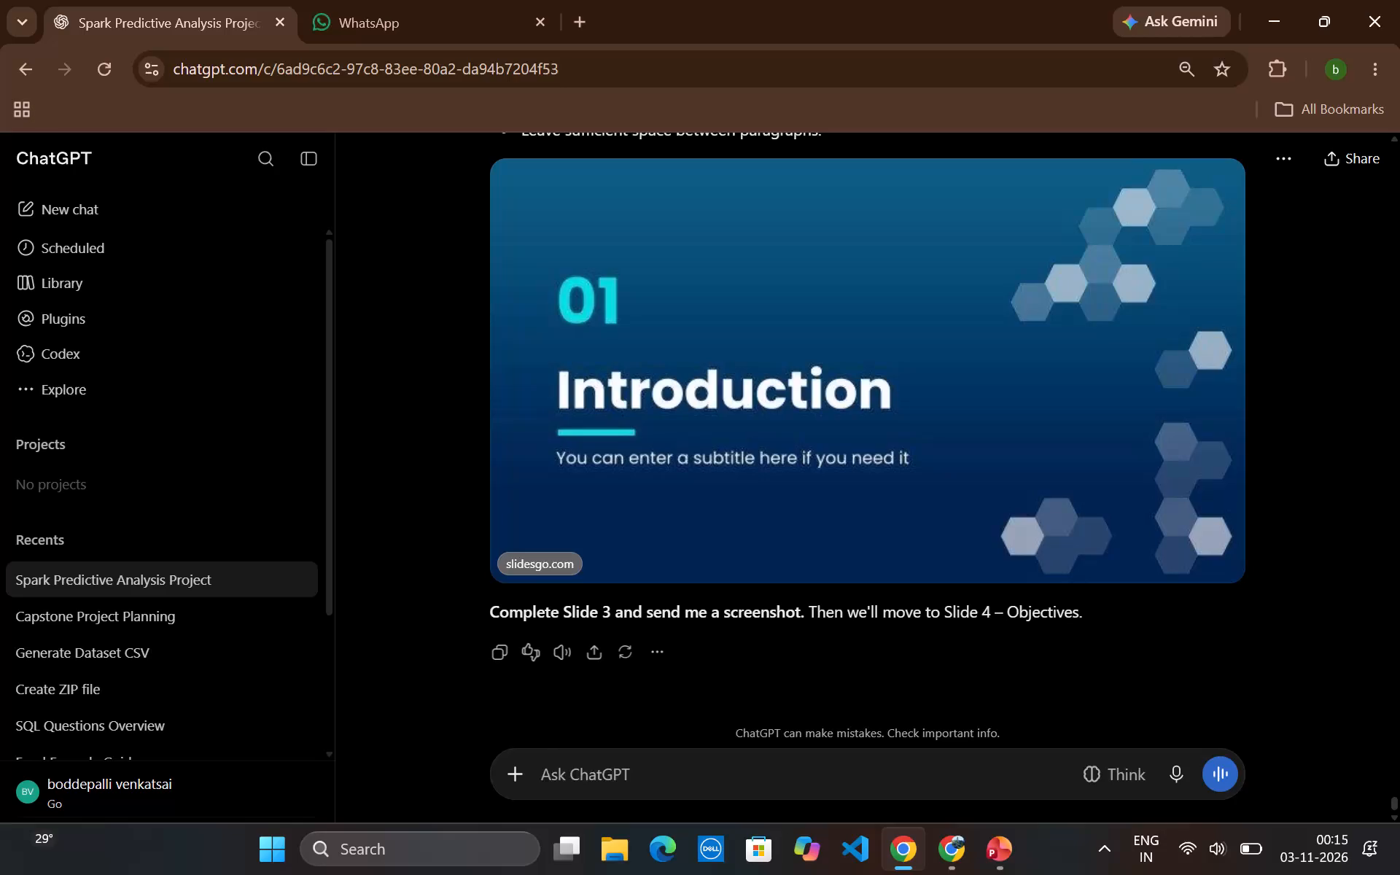
{"action": "type", "text": "EXT PAGE"}
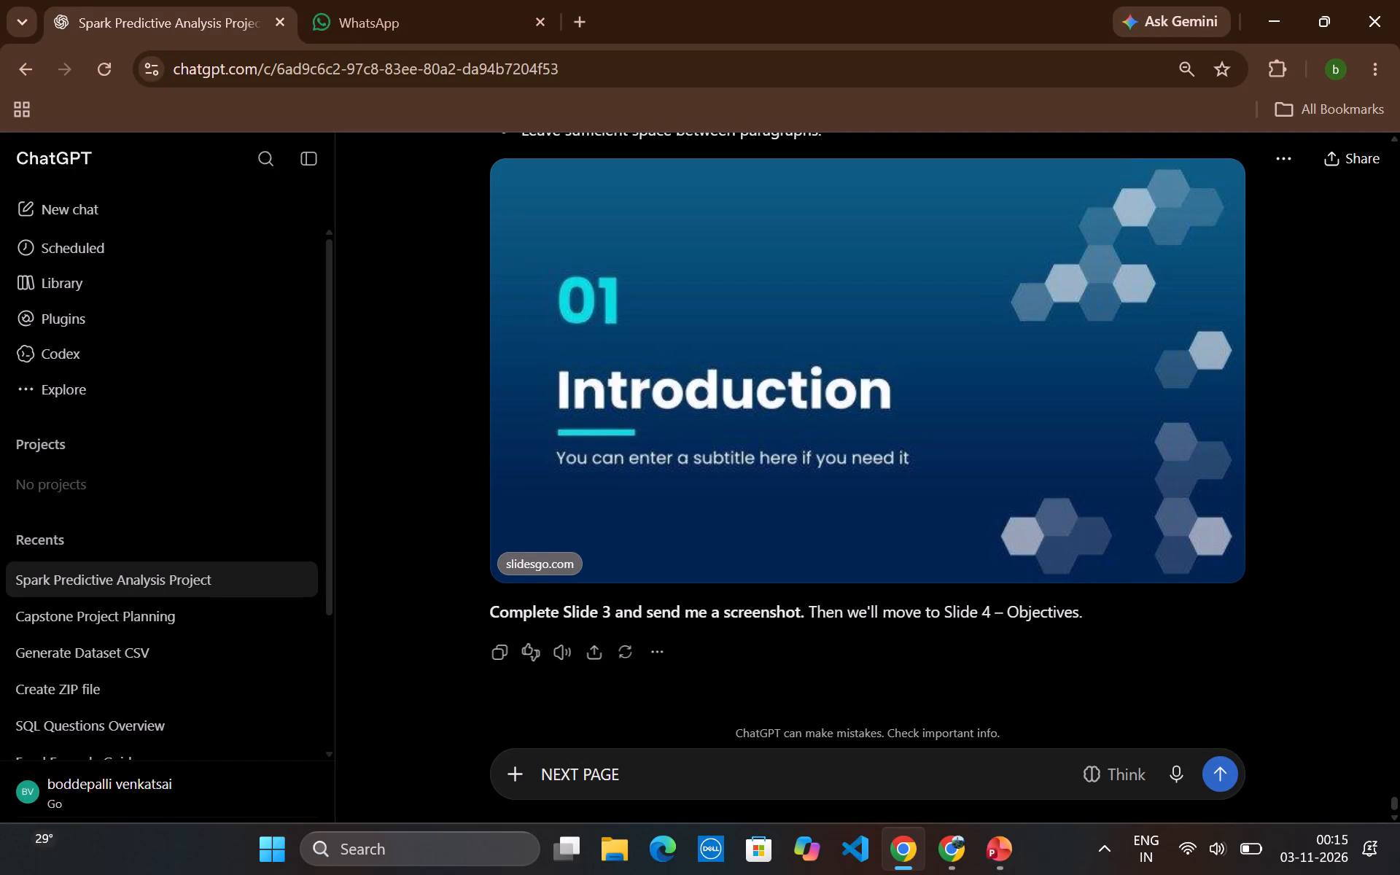
{"action": "key", "text": "Return"}
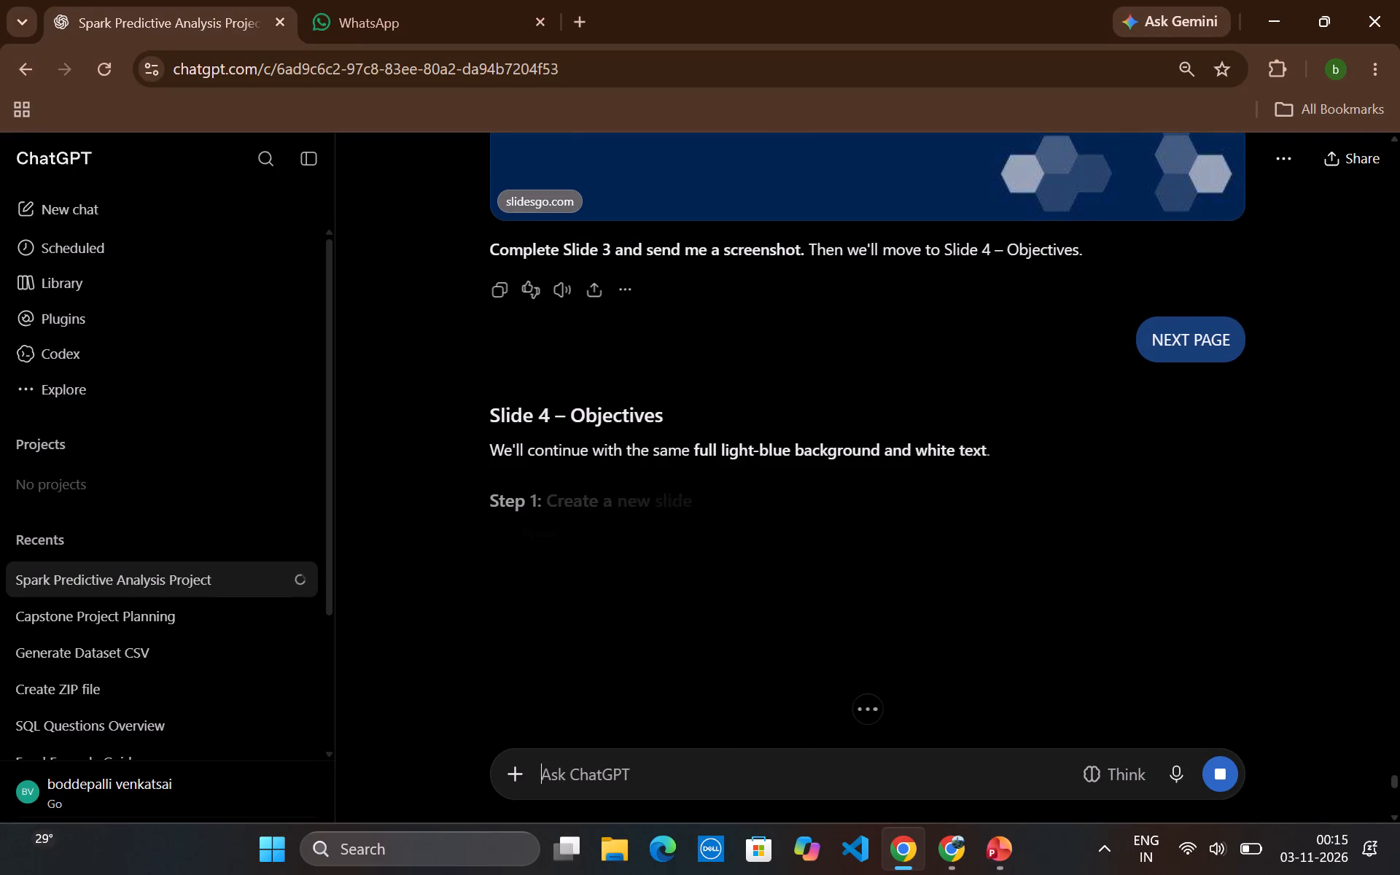
Copy the heading "PROJECT OBJECTIVES" from ChatGPT's reply into a new text box at the top of slide 4 in PowerPoint.
{"action": "scroll", "coordinate": [626, 513], "scroll_direction": "down", "scroll_amount": 2}
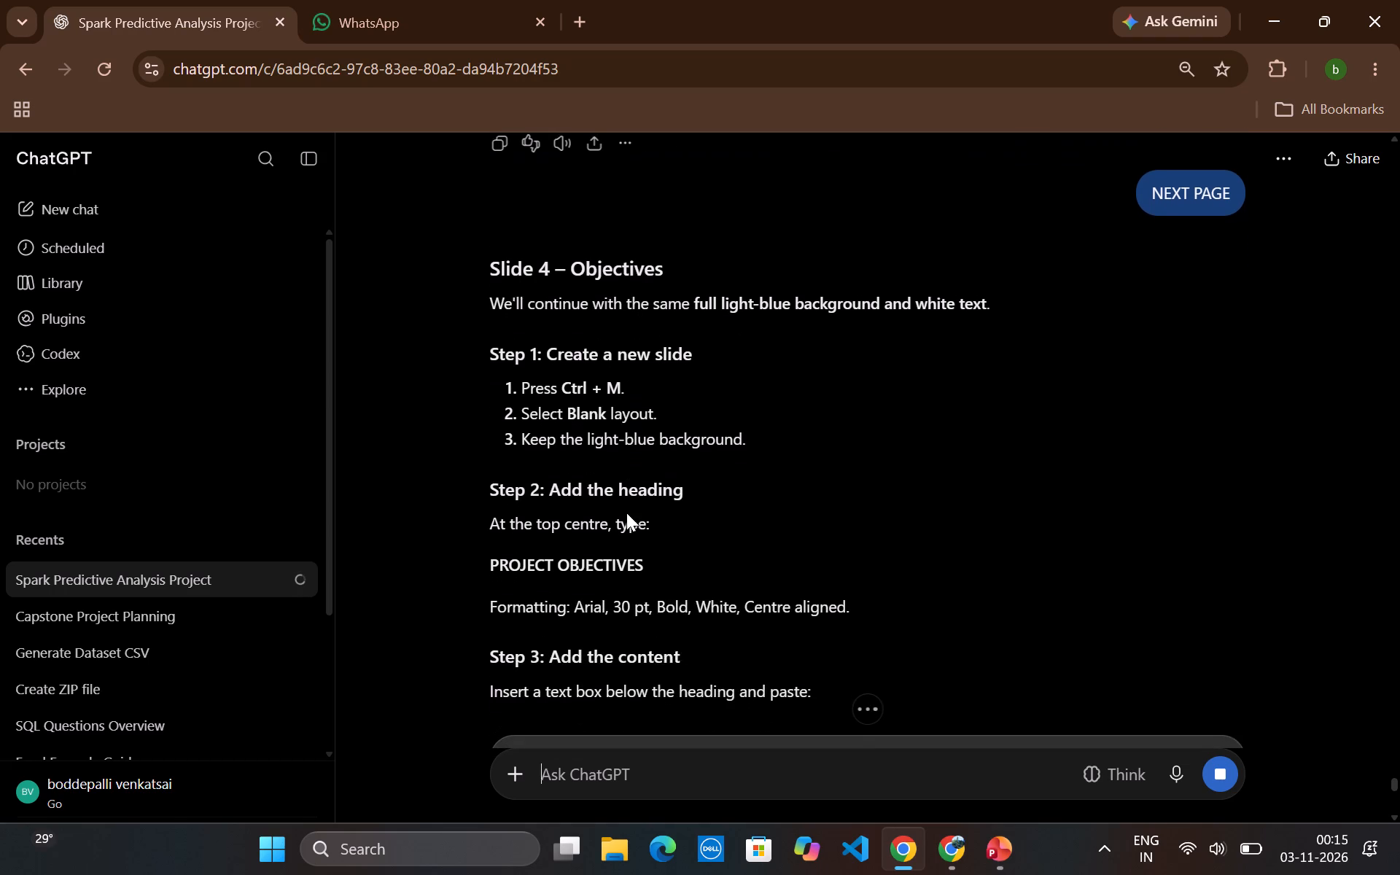
{"action": "scroll", "coordinate": [626, 513], "scroll_direction": "down", "scroll_amount": 3}
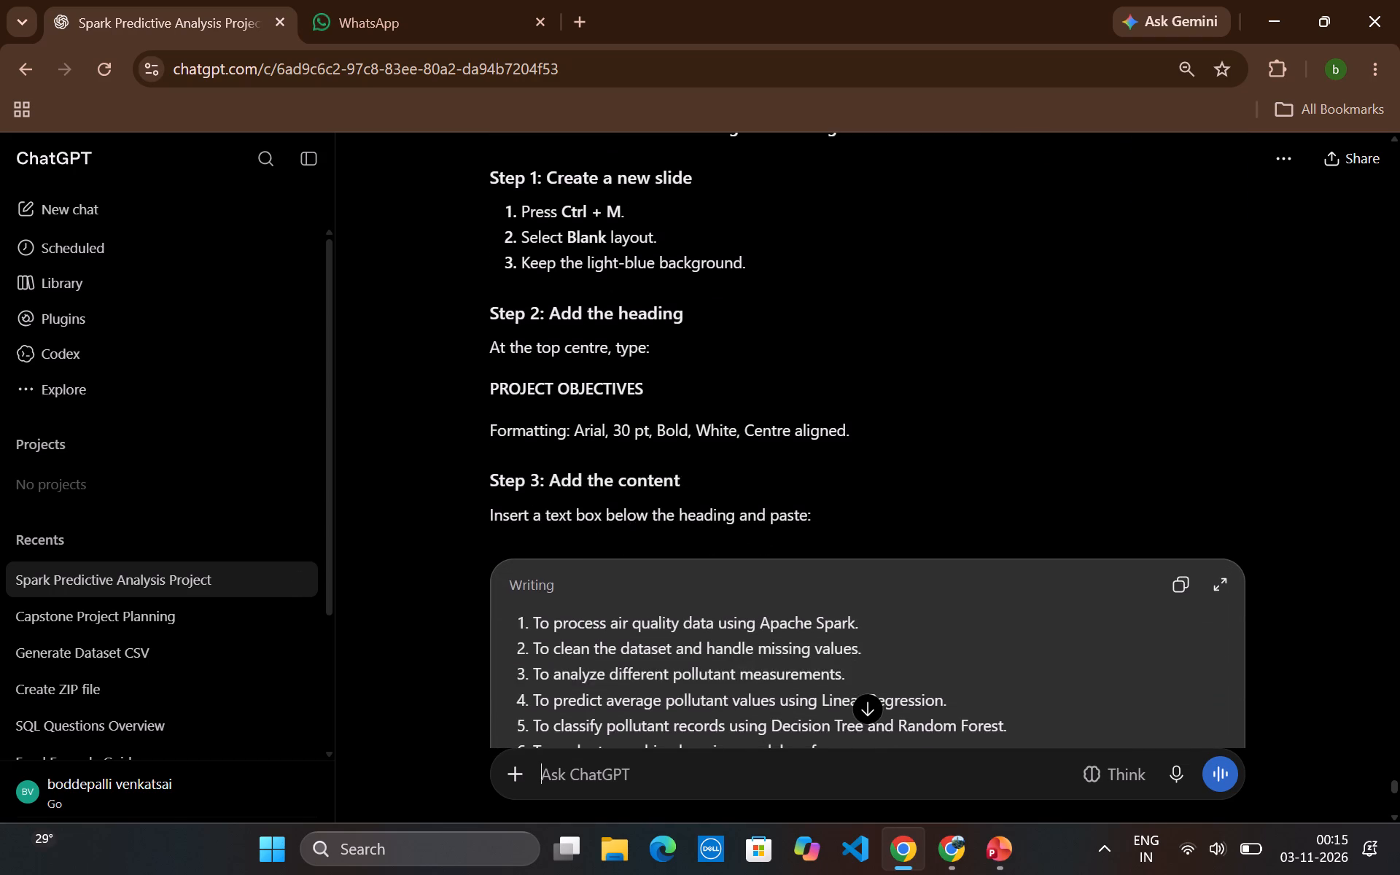
{"action": "scroll", "coordinate": [626, 513], "scroll_direction": "down", "scroll_amount": 4}
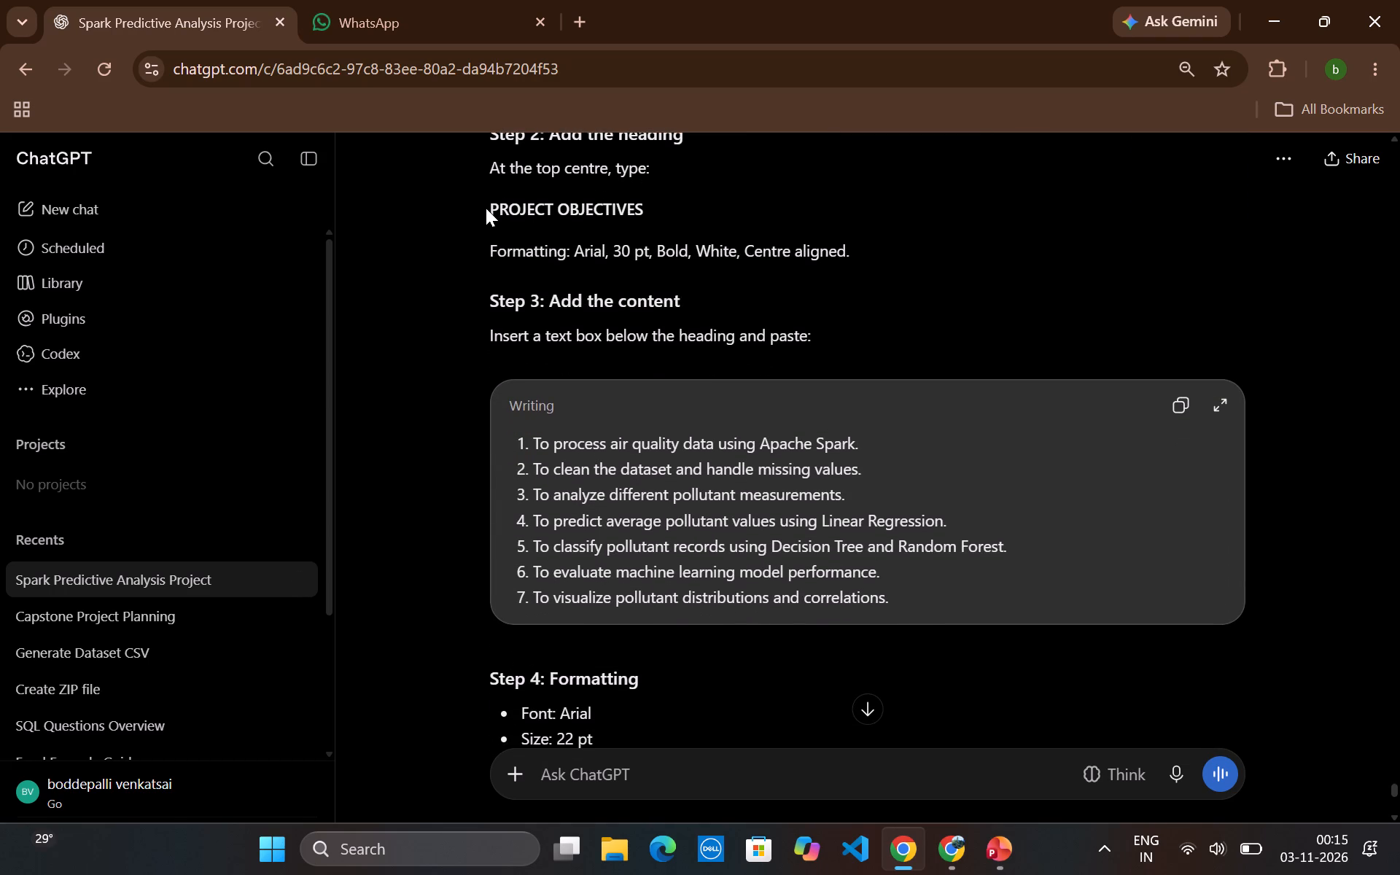
{"action": "left_click_drag", "start_coordinate": [486, 208], "coordinate": [652, 209]}
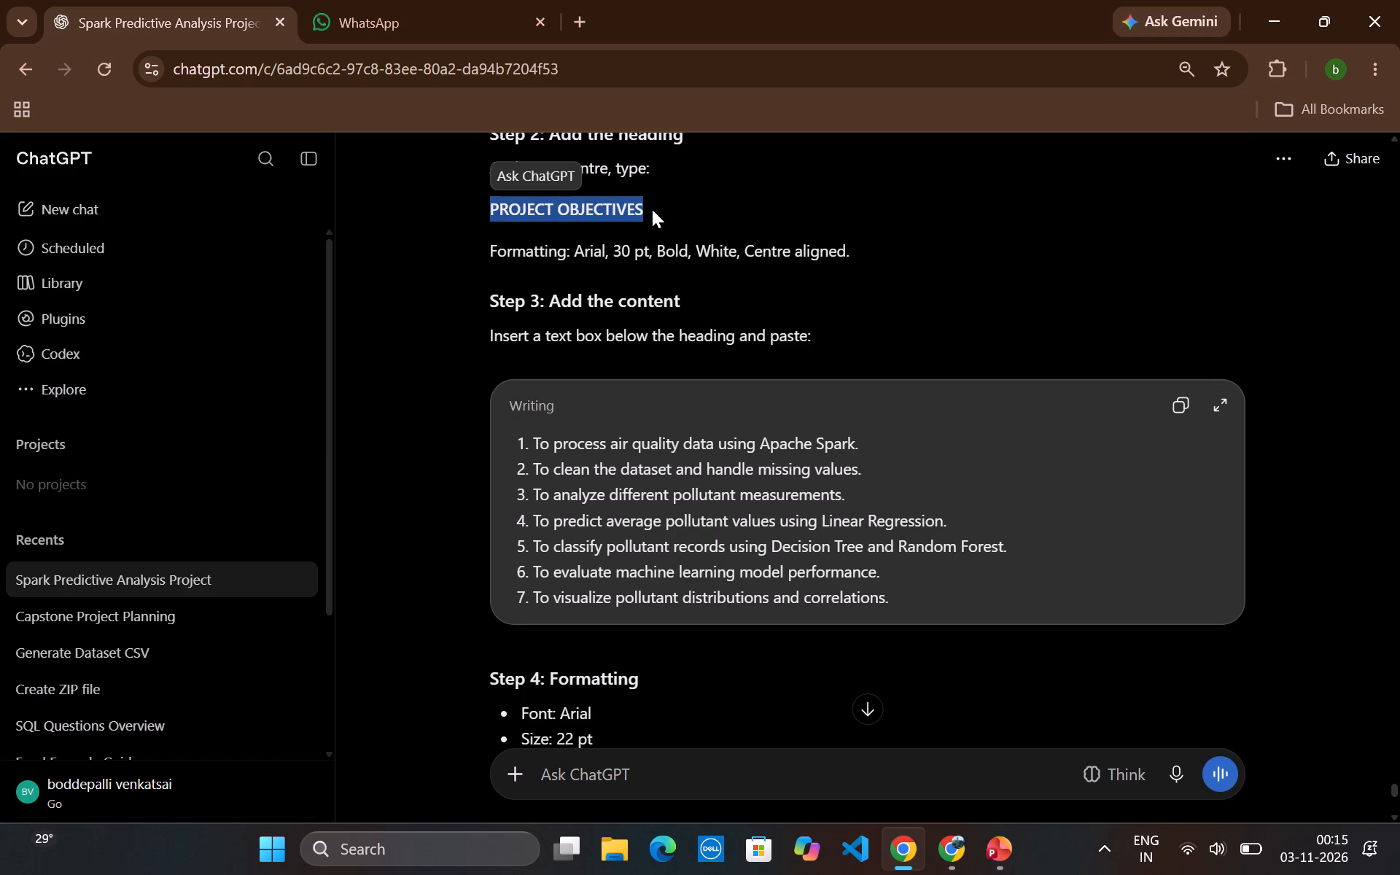
{"action": "key", "text": "ctrl+c"}
{"action": "left_click", "coordinate": [996, 874]}
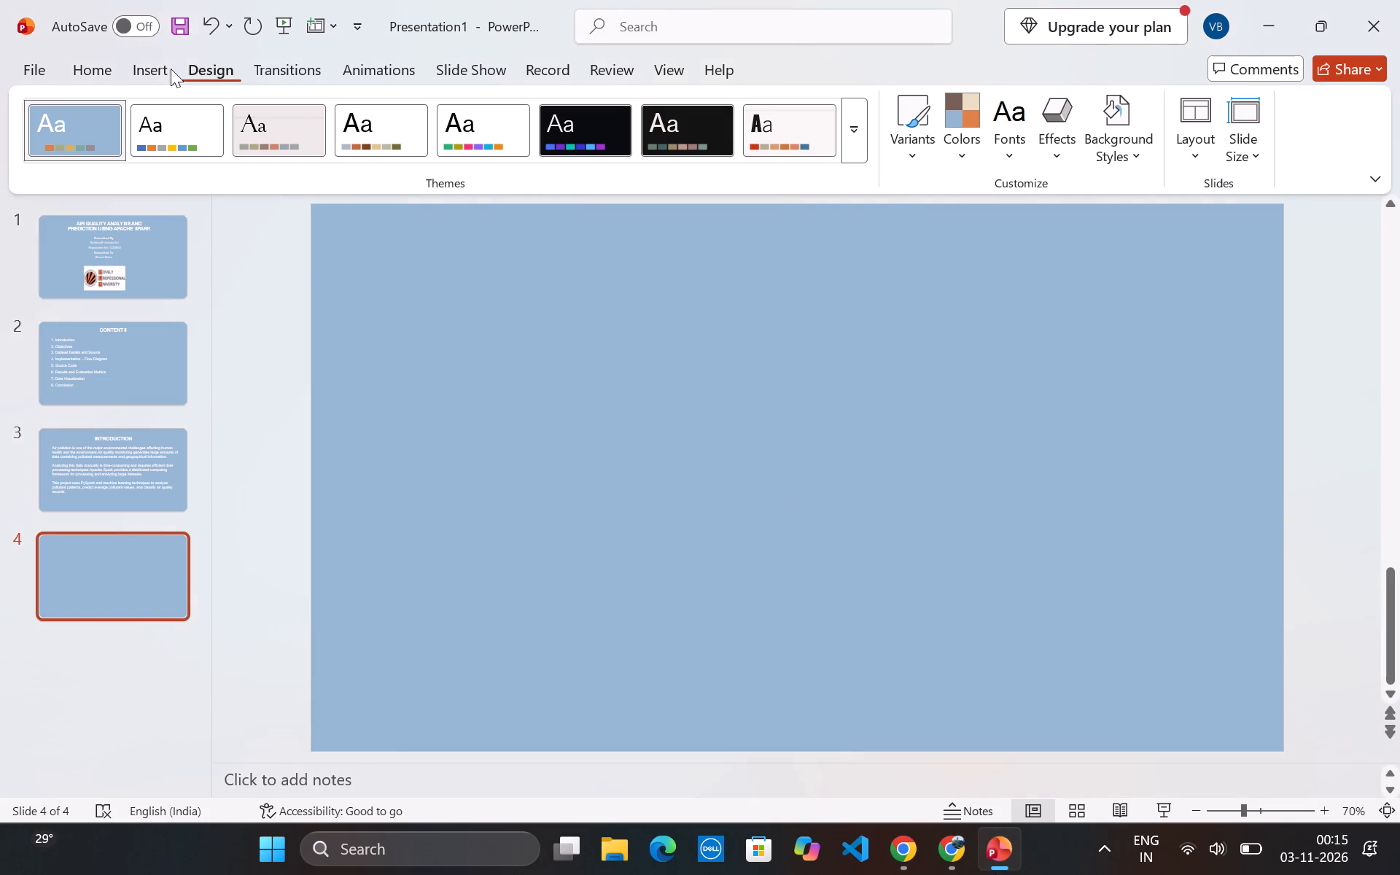
{"action": "left_click", "coordinate": [137, 66]}
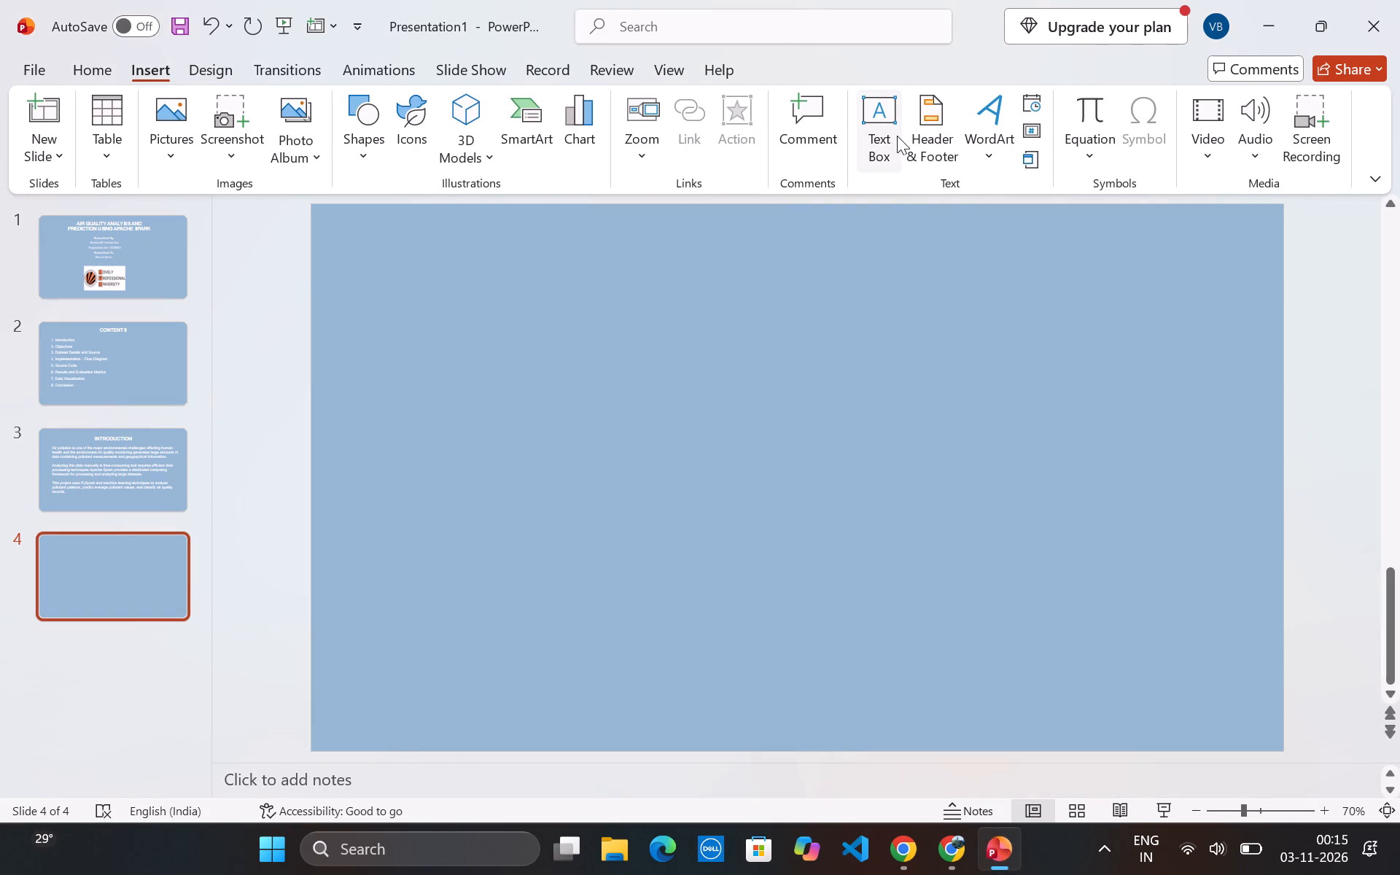
{"action": "left_click", "coordinate": [896, 136]}
{"action": "left_click_drag", "start_coordinate": [635, 227], "coordinate": [895, 274]}
{"action": "left_click_drag", "start_coordinate": [895, 274], "coordinate": [957, 297]}
{"action": "key", "text": "ctrl+v"}
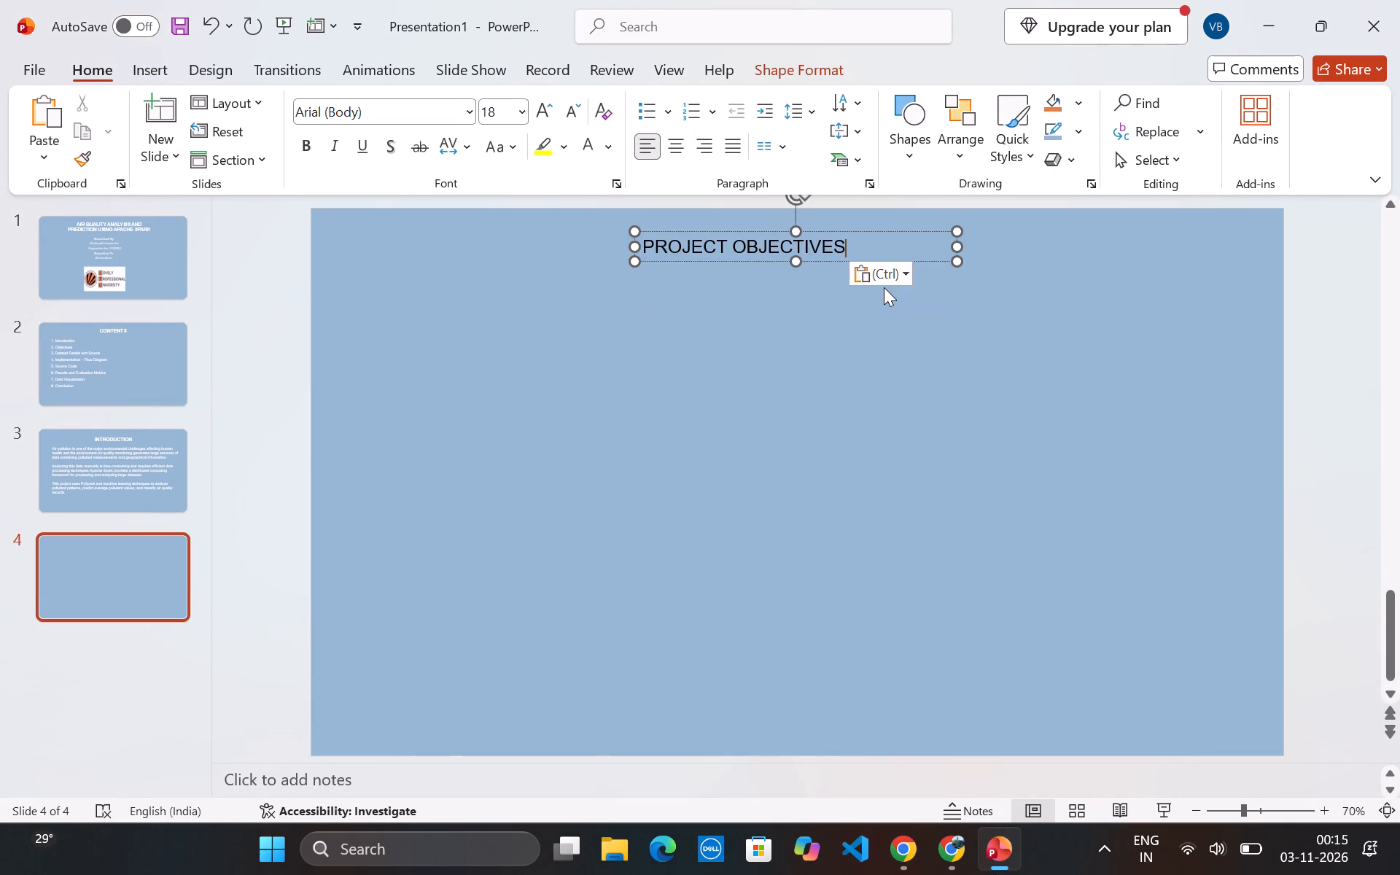
Format the PROJECT OBJECTIVES heading as 32 pt, white, bold and centre aligned.
{"action": "left_click", "coordinate": [514, 113]}
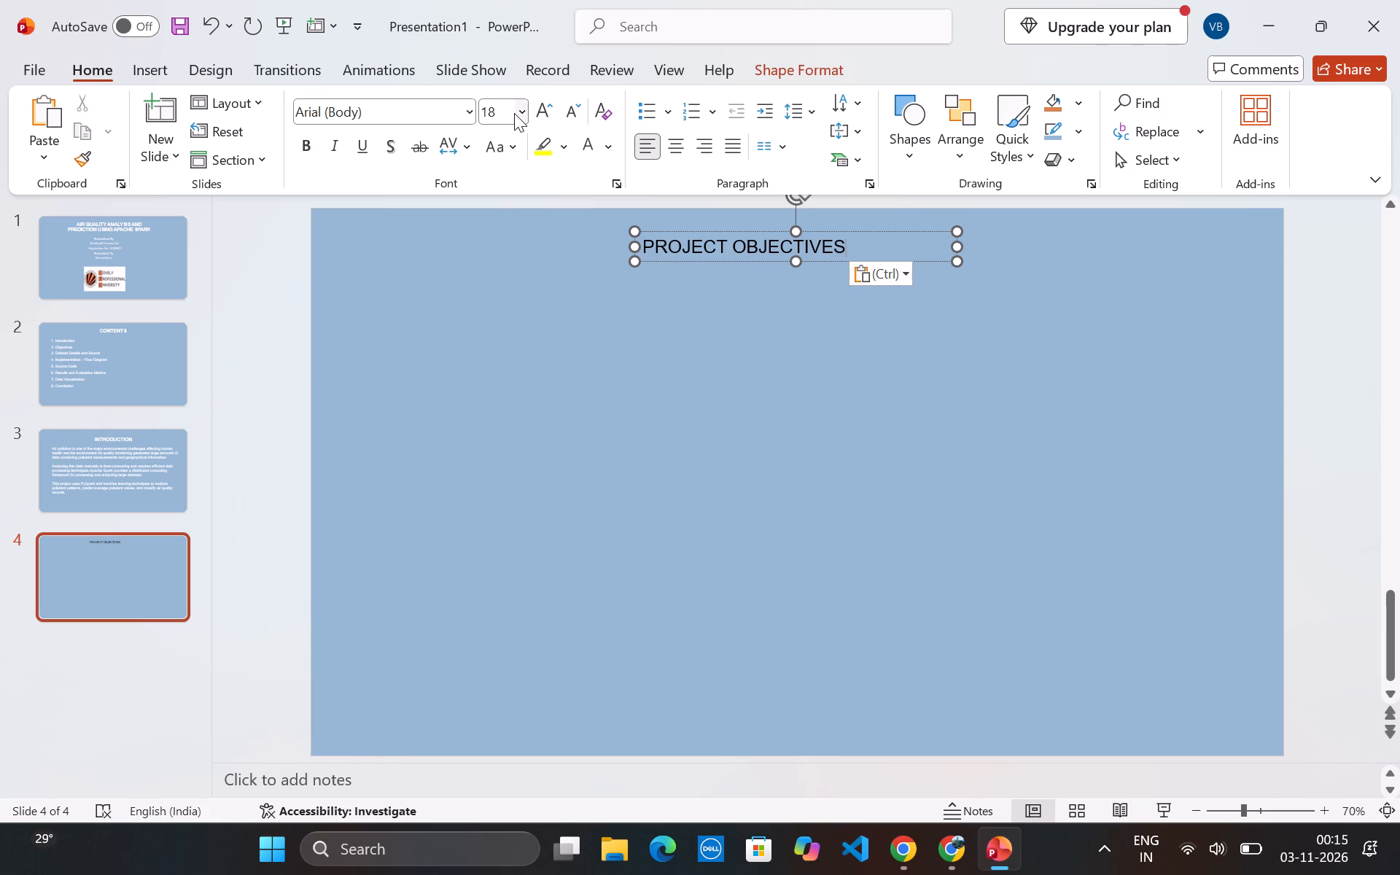
{"action": "left_click", "coordinate": [526, 117]}
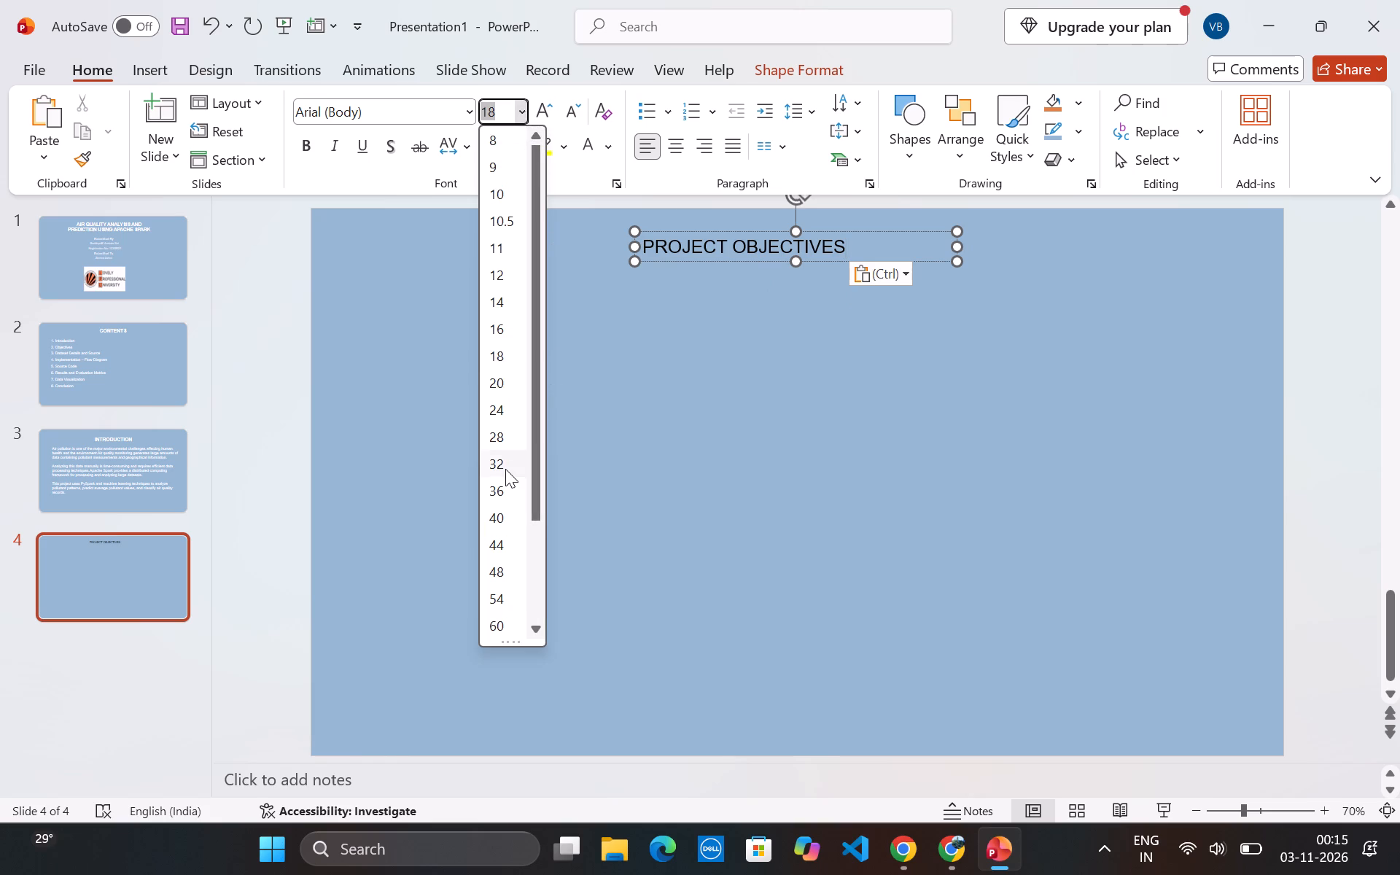
{"action": "left_click", "coordinate": [505, 469]}
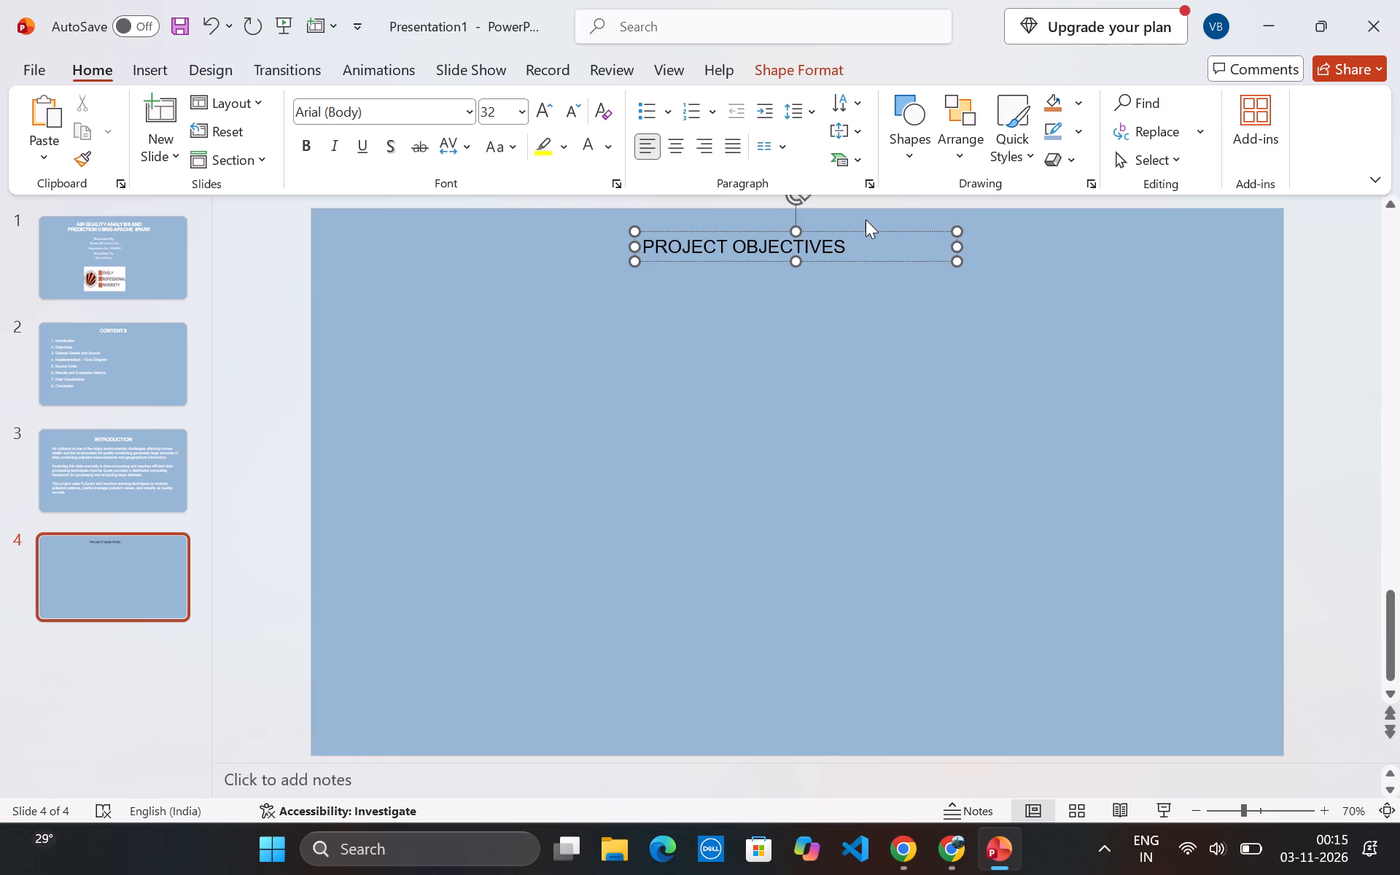
{"action": "key", "text": "ctrl+a"}
{"action": "left_click", "coordinate": [525, 105]}
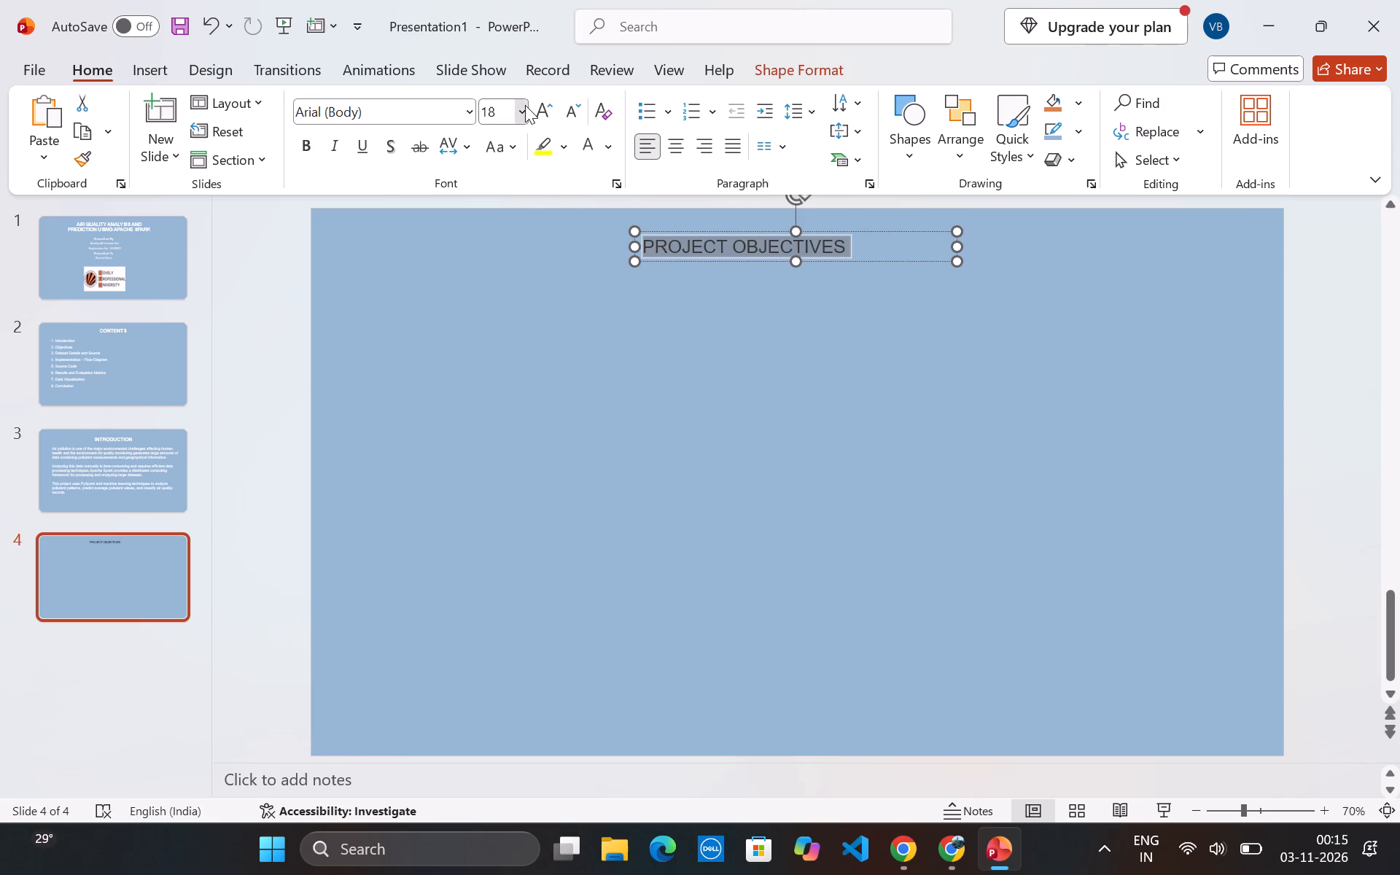
{"action": "left_click", "coordinate": [517, 465]}
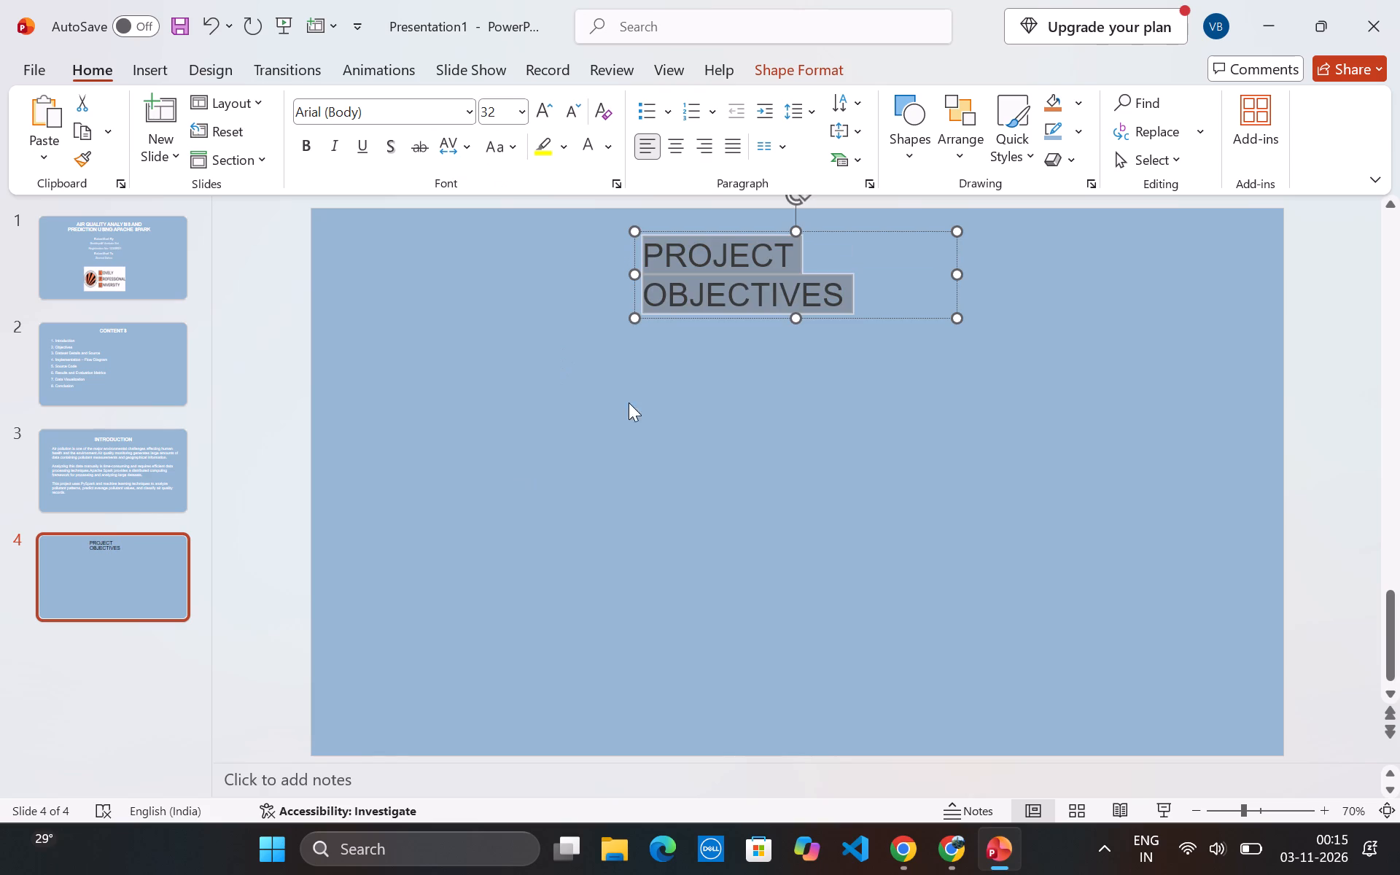
{"action": "left_click", "coordinate": [580, 151]}
{"action": "left_click", "coordinate": [308, 144]}
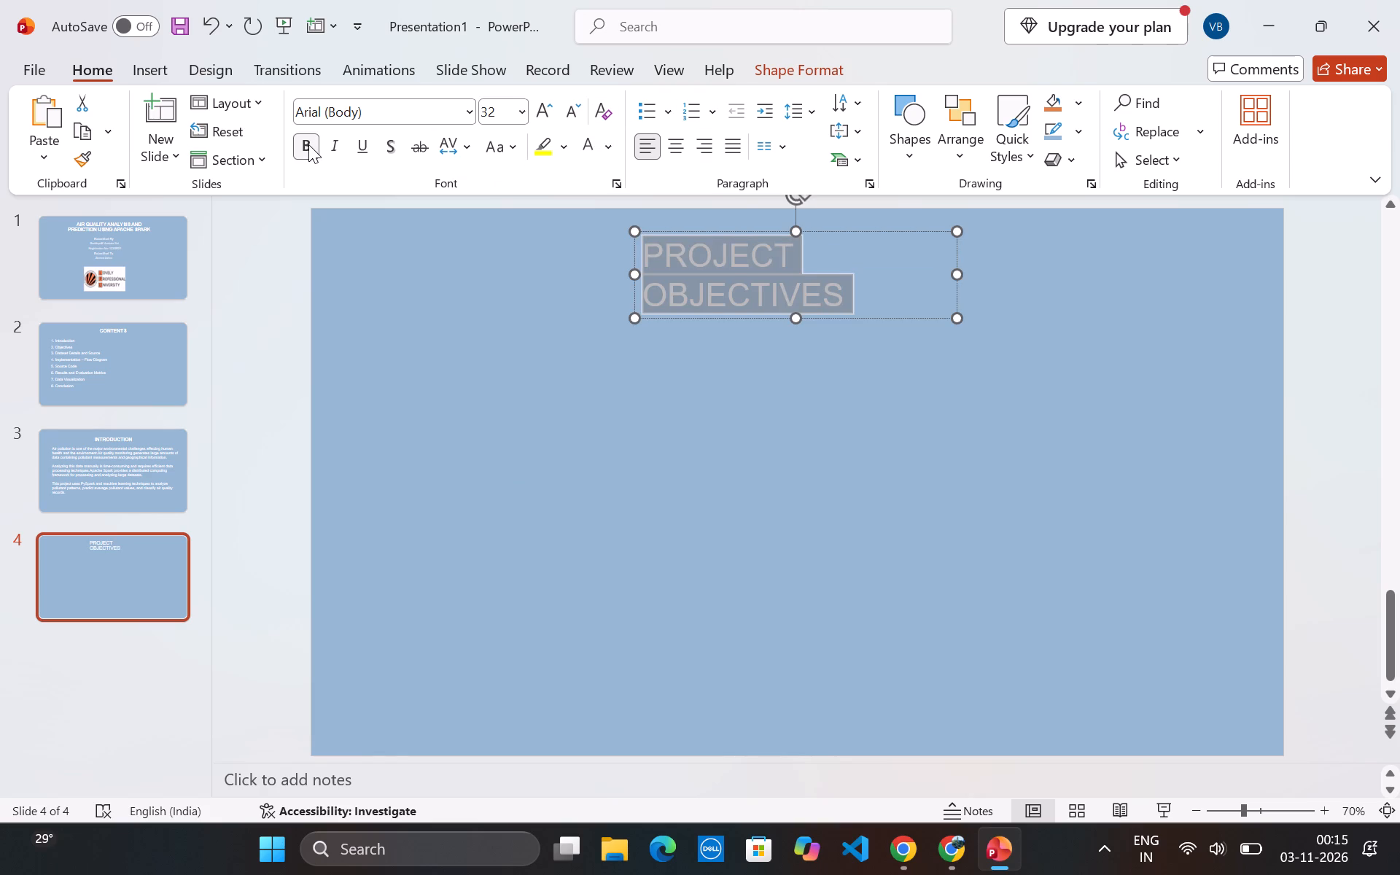
{"action": "left_click", "coordinate": [665, 153]}
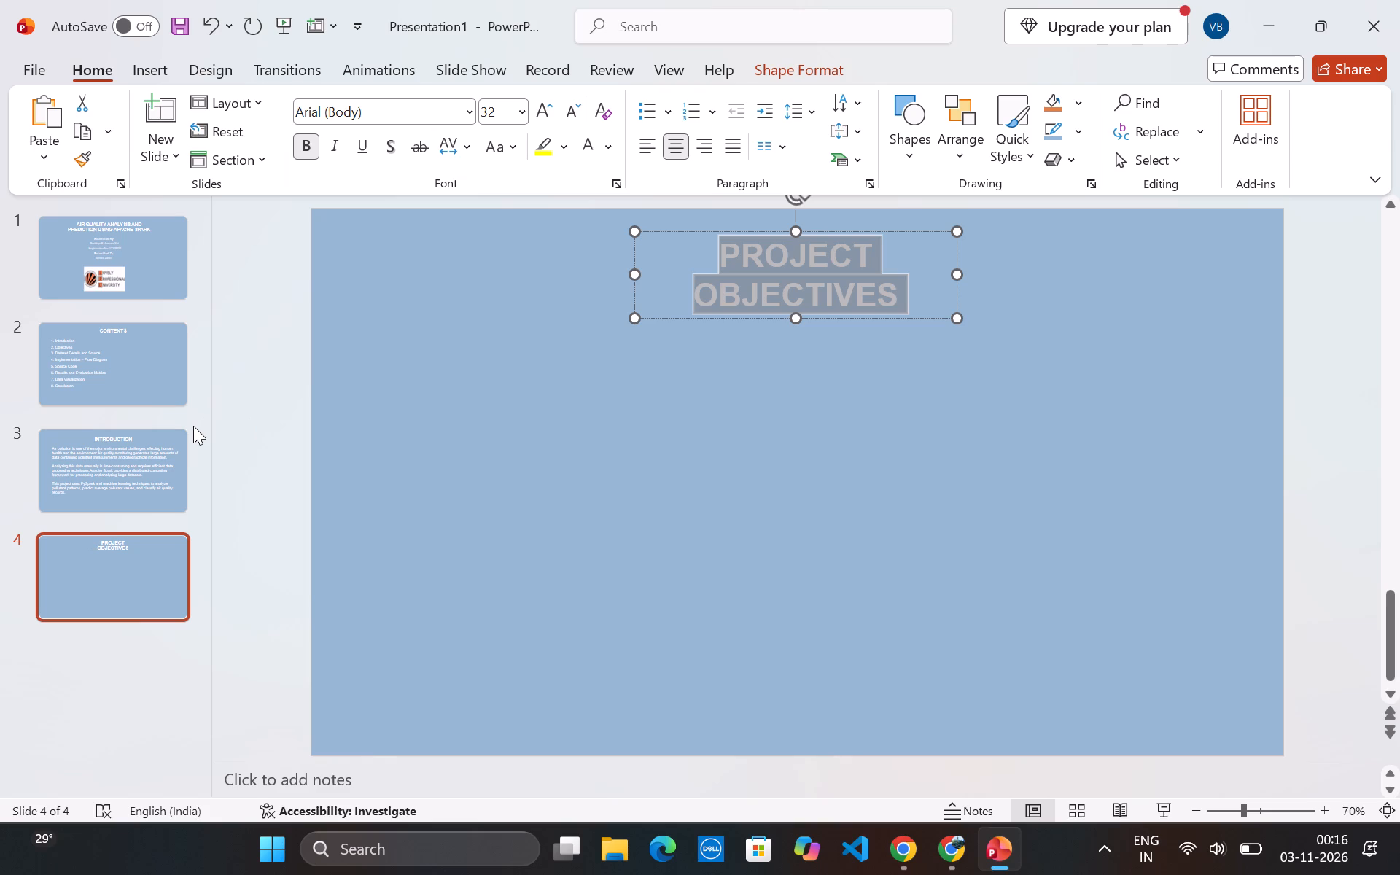
{"action": "left_click", "coordinate": [838, 338]}
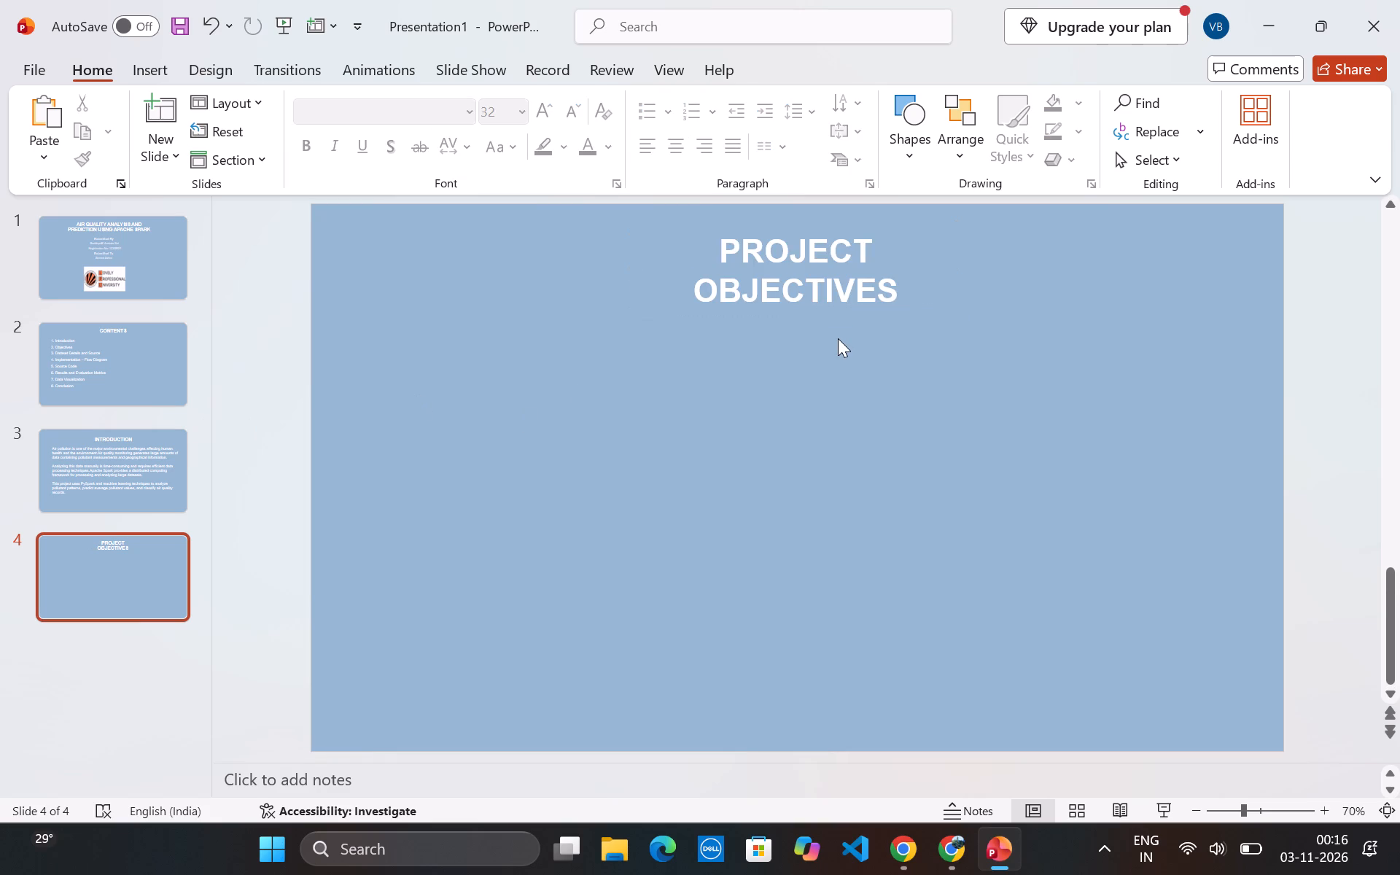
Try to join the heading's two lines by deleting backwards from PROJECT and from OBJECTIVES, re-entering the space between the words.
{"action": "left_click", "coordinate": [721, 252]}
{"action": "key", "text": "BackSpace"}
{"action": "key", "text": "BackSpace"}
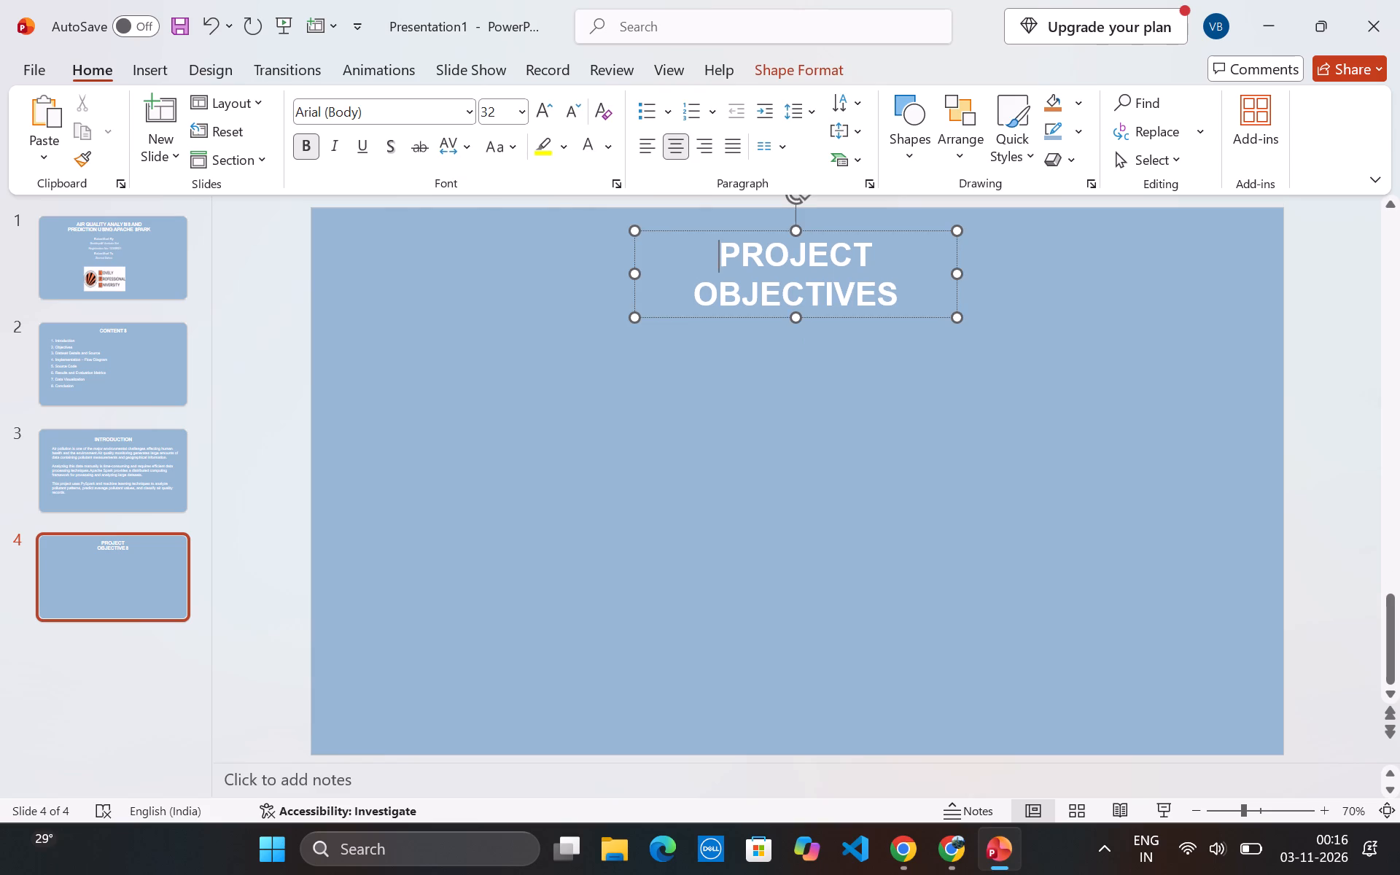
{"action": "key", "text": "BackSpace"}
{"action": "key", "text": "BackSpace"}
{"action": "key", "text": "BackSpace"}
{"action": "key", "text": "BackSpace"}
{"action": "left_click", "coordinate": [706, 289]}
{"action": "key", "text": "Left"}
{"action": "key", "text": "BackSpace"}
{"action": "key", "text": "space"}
Widen the PROJECT OBJECTIVES text box until the heading fits on one line, and centre the box horizontally on the slide.
{"action": "left_click_drag", "start_coordinate": [633, 271], "coordinate": [612, 276]}
{"action": "left_click_drag", "start_coordinate": [612, 276], "coordinate": [587, 284]}
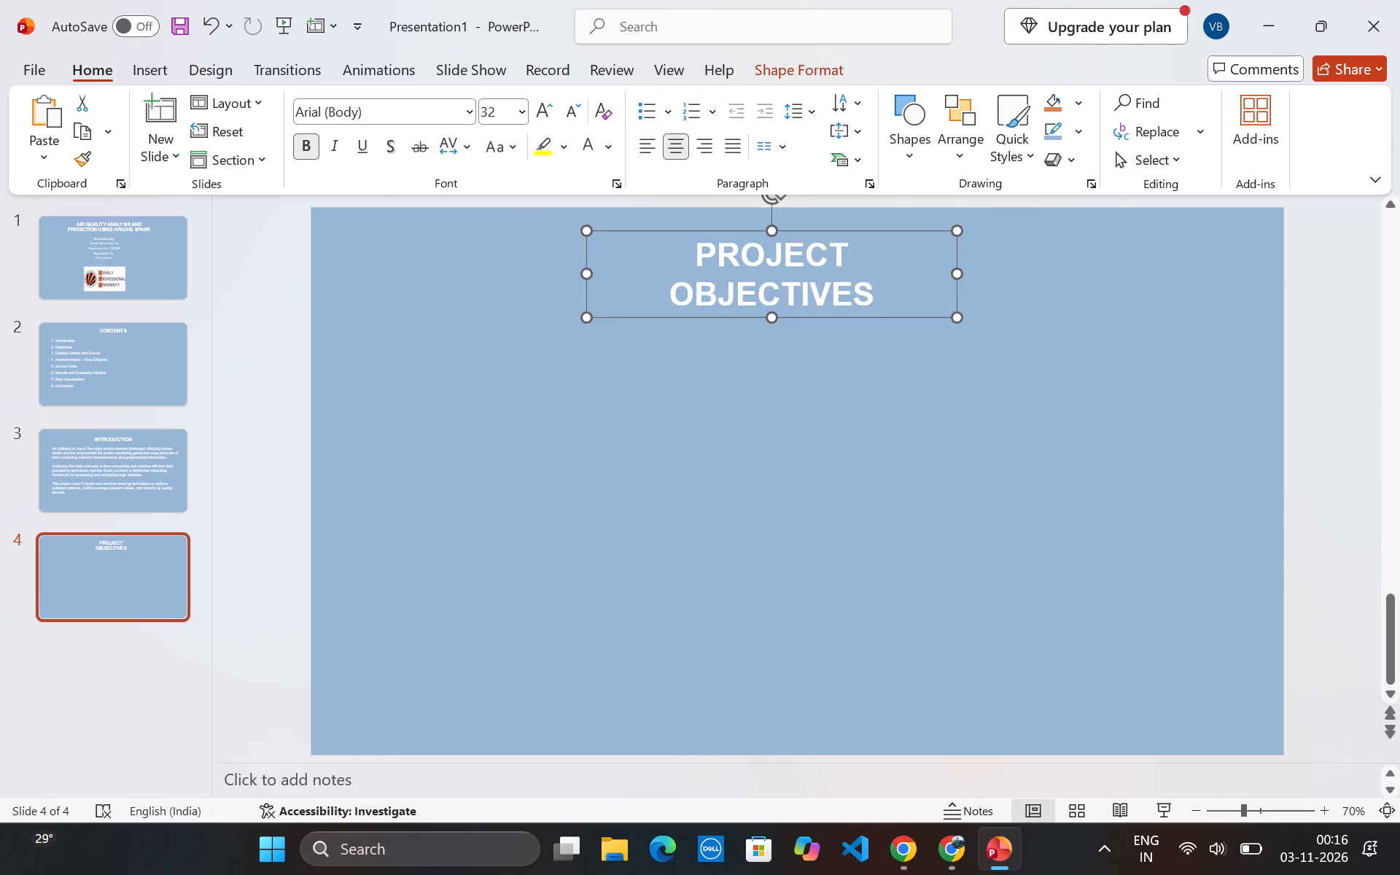
{"action": "left_click", "coordinate": [677, 303]}
{"action": "key", "text": "BackSpace"}
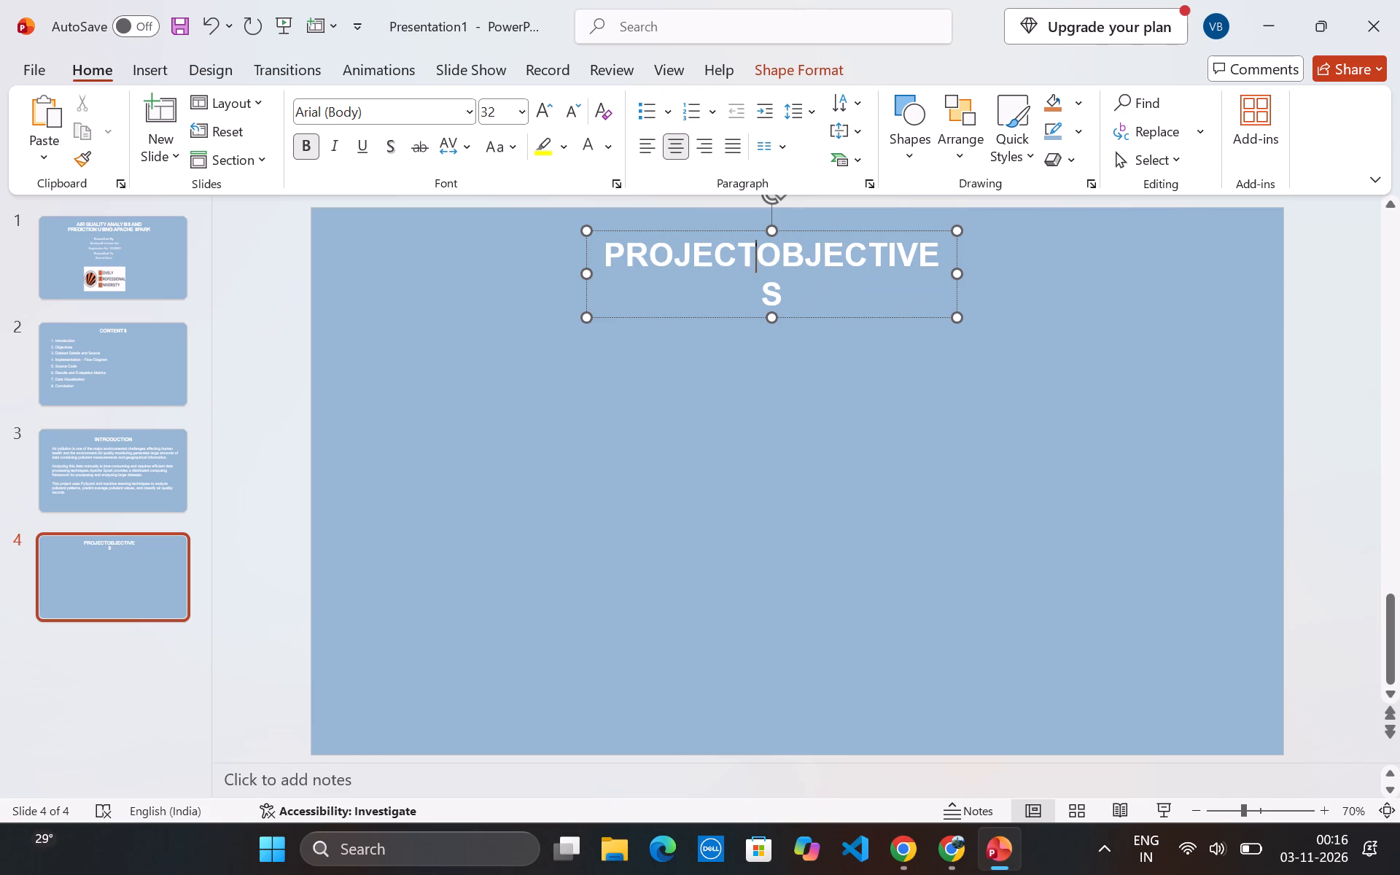
{"action": "key", "text": "space"}
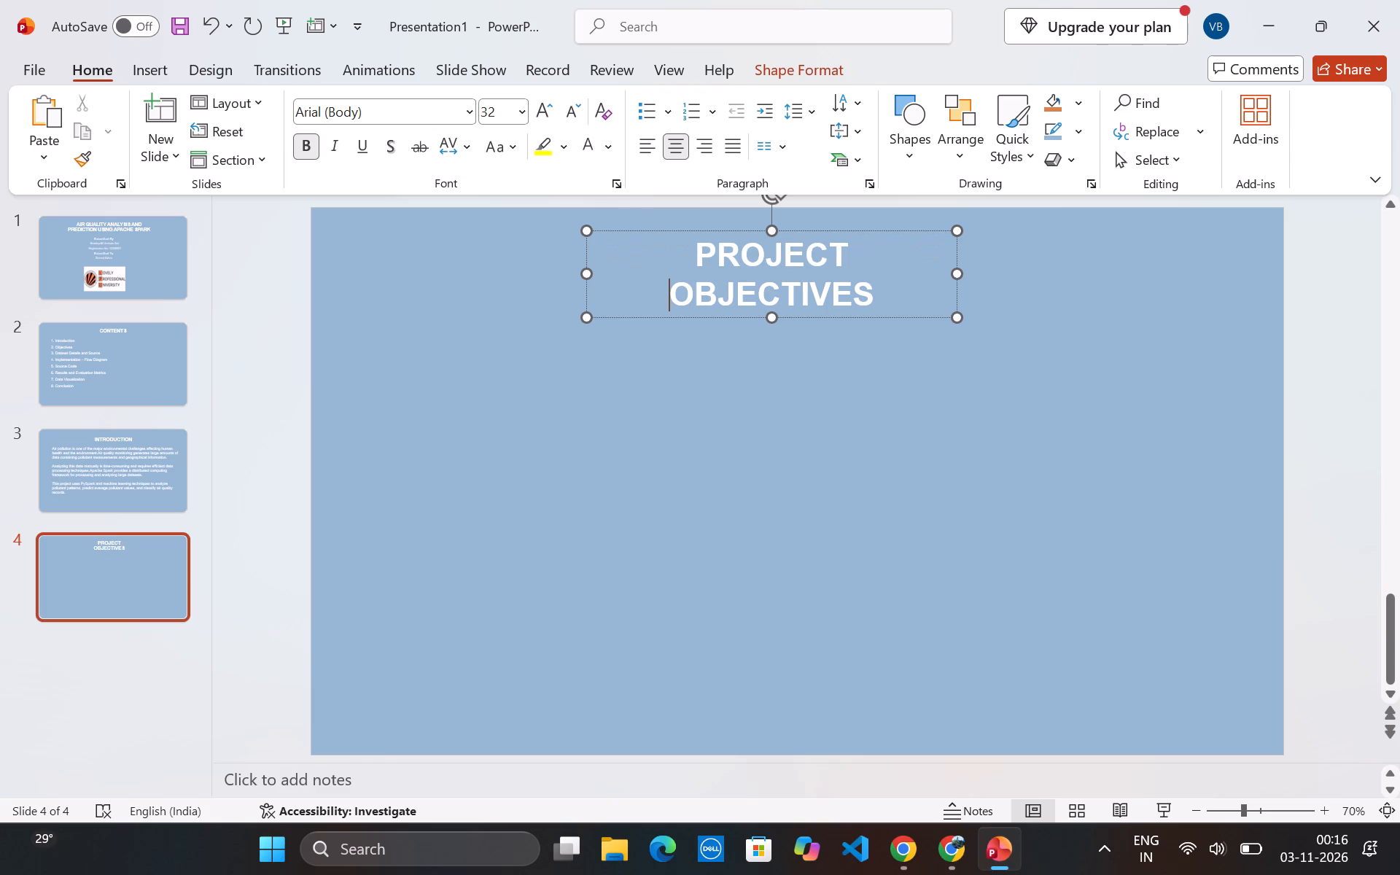
{"action": "left_click_drag", "start_coordinate": [591, 276], "coordinate": [539, 276]}
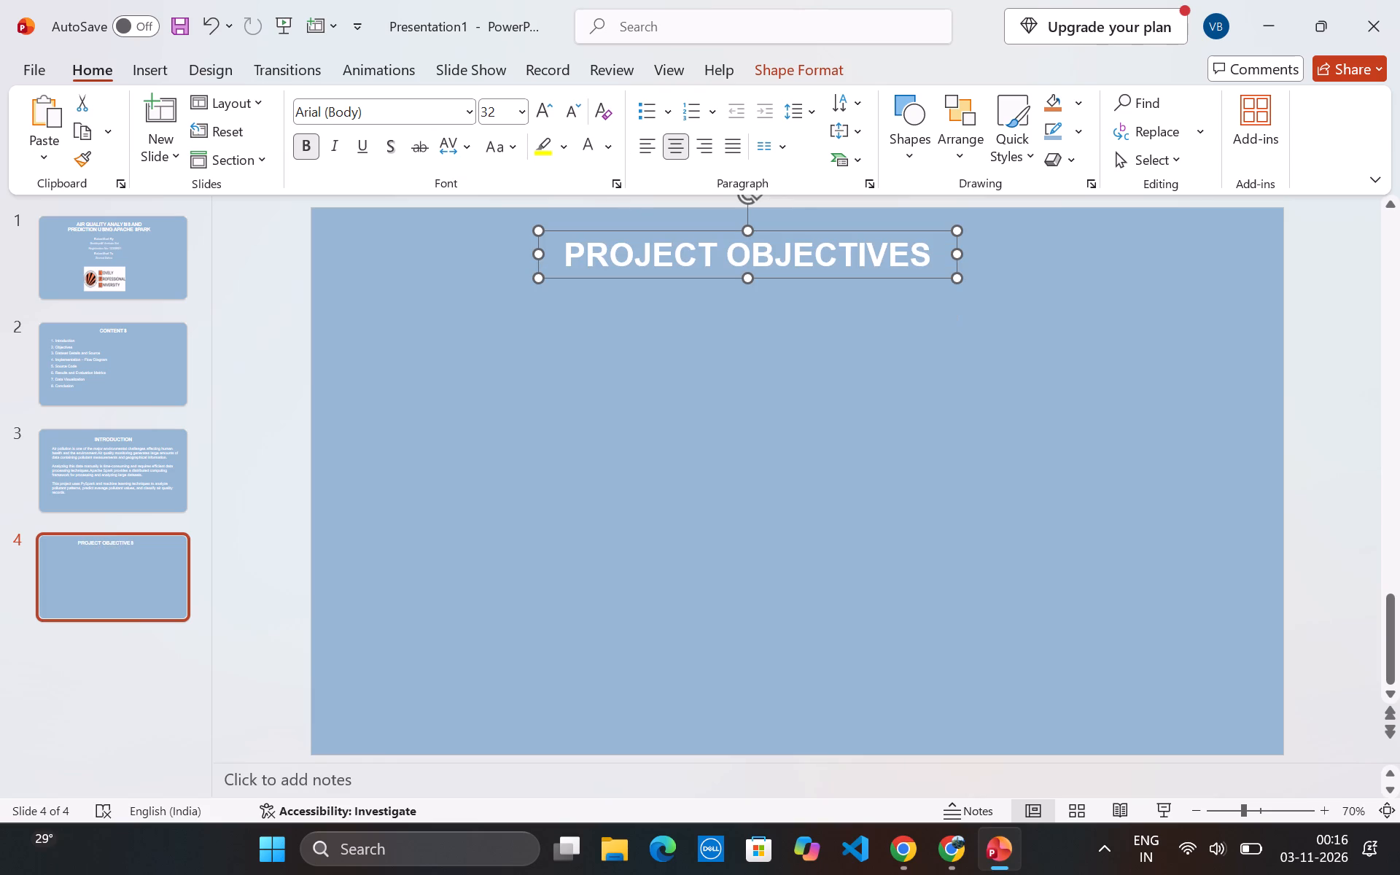
{"action": "left_click_drag", "start_coordinate": [788, 231], "coordinate": [842, 233]}
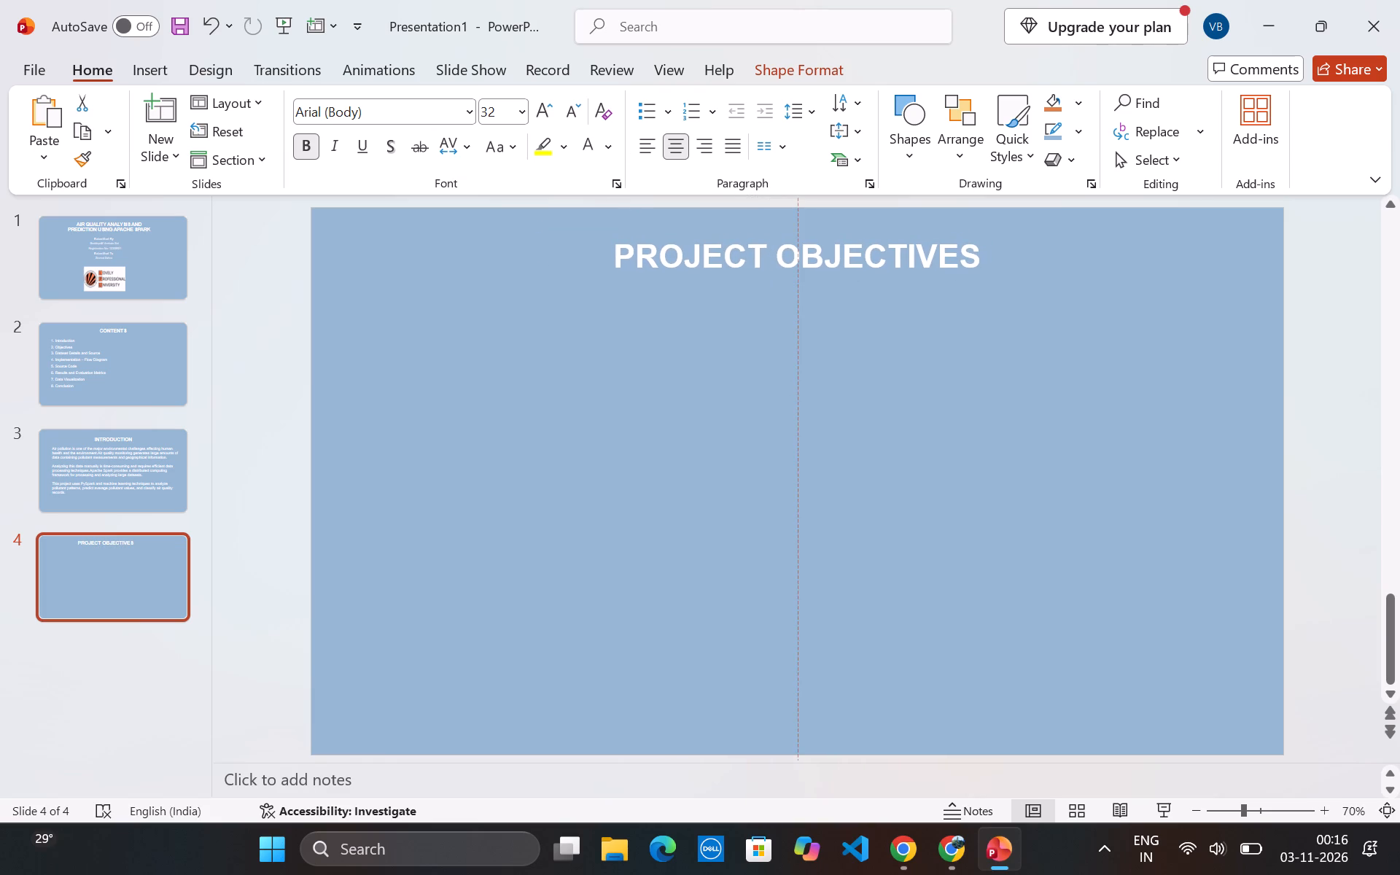
{"action": "left_click_drag", "start_coordinate": [842, 233], "coordinate": [839, 233]}
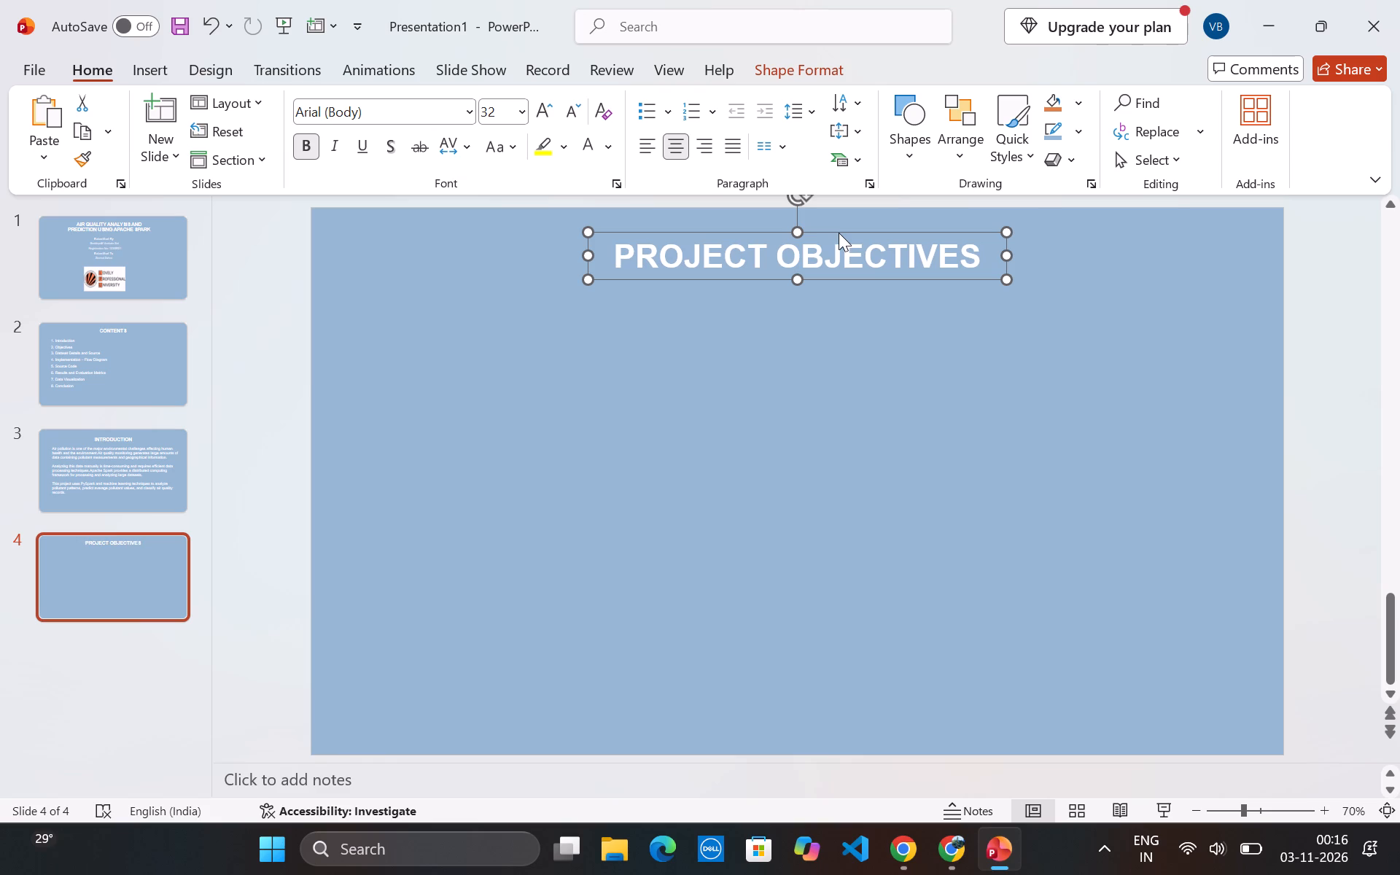
{"action": "left_click", "coordinate": [895, 397]}
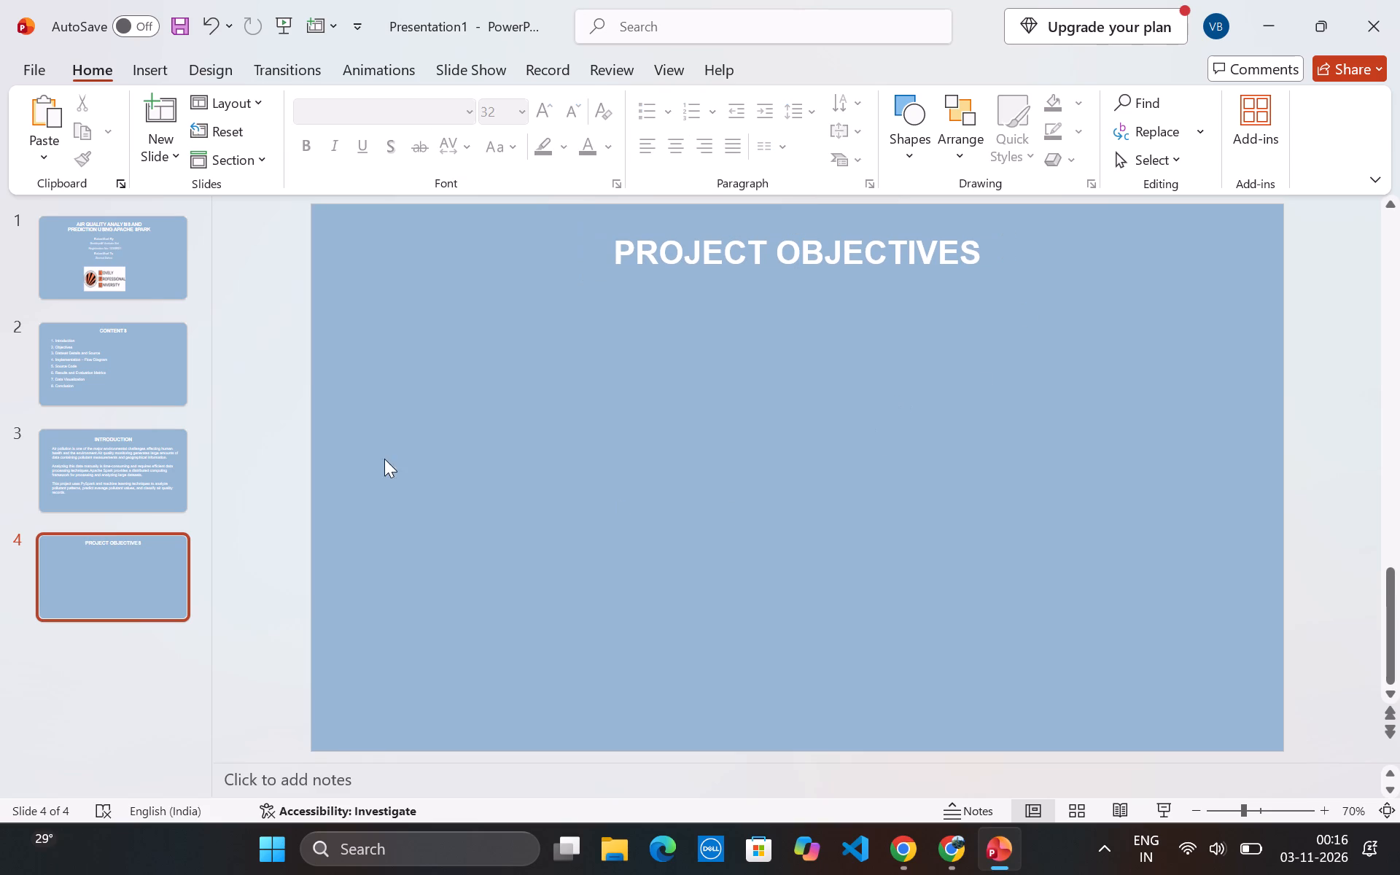
Check the font formatting of the CONTENTS heading on slide 2 for comparison and return to slide 4.
{"action": "left_click", "coordinate": [142, 277]}
{"action": "left_click", "coordinate": [139, 351]}
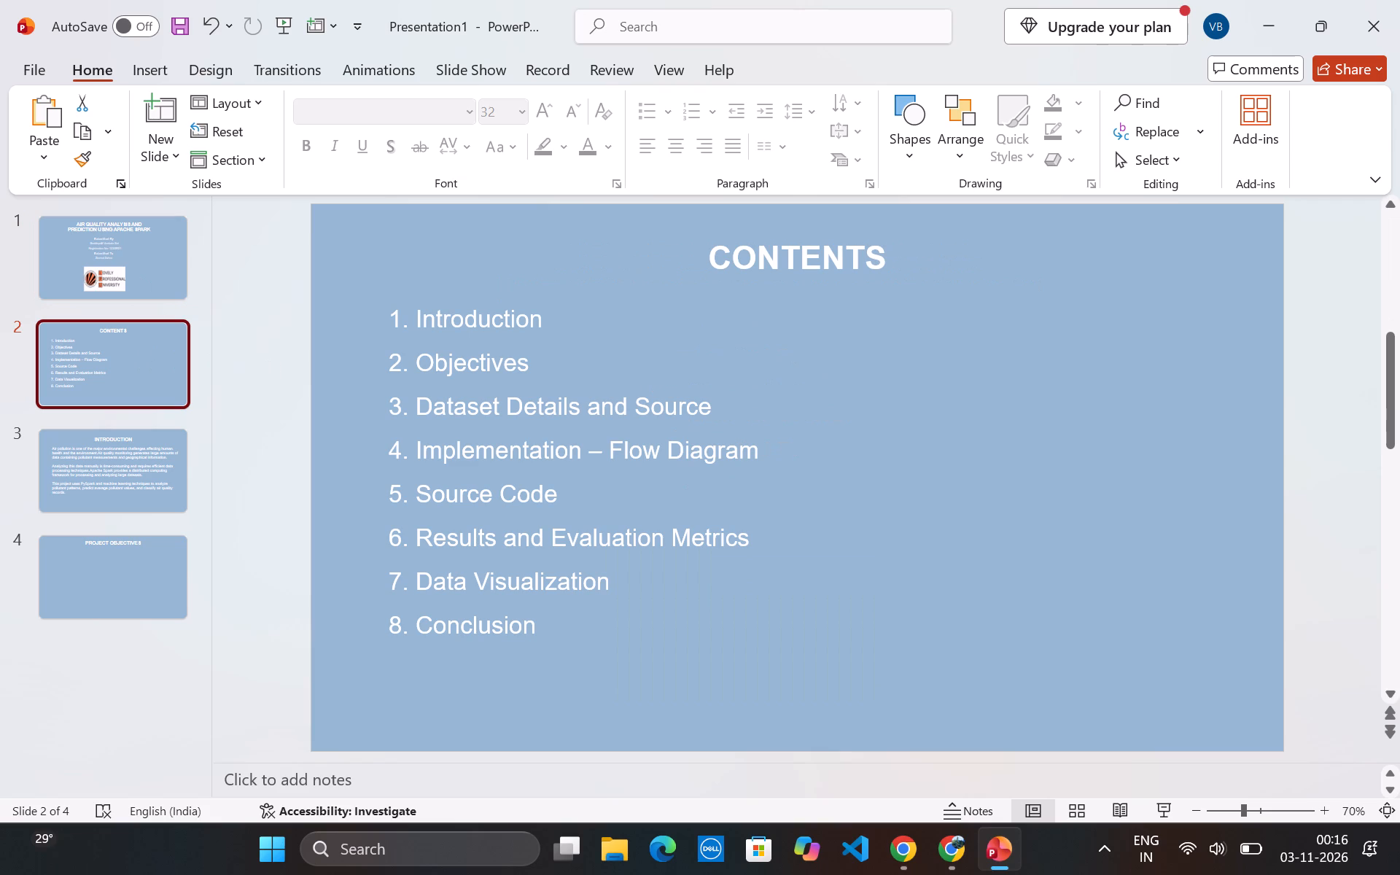
{"action": "left_click", "coordinate": [712, 251]}
{"action": "left_click_drag", "start_coordinate": [712, 251], "coordinate": [863, 270]}
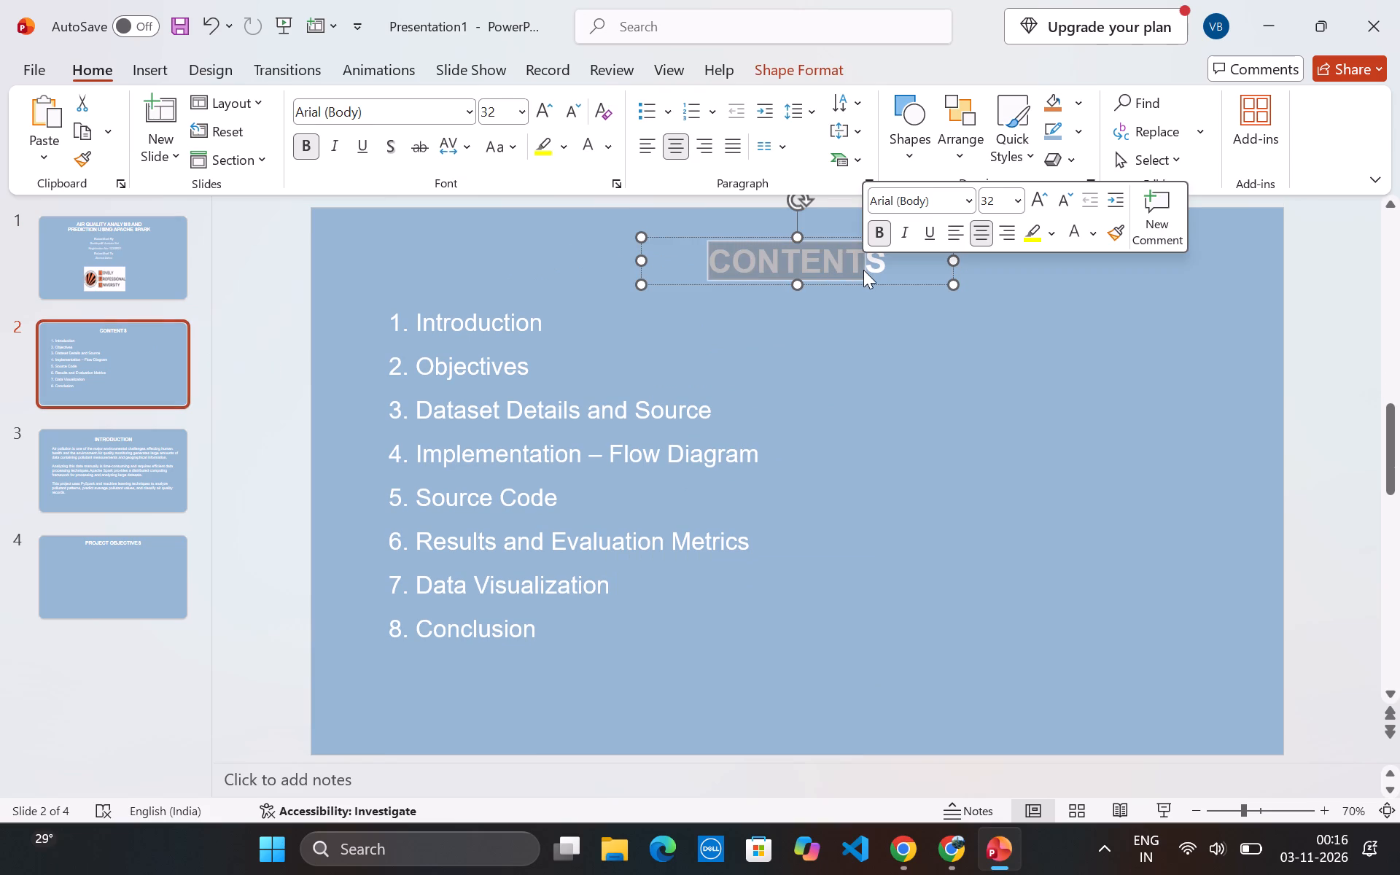
{"action": "left_click", "coordinate": [86, 456]}
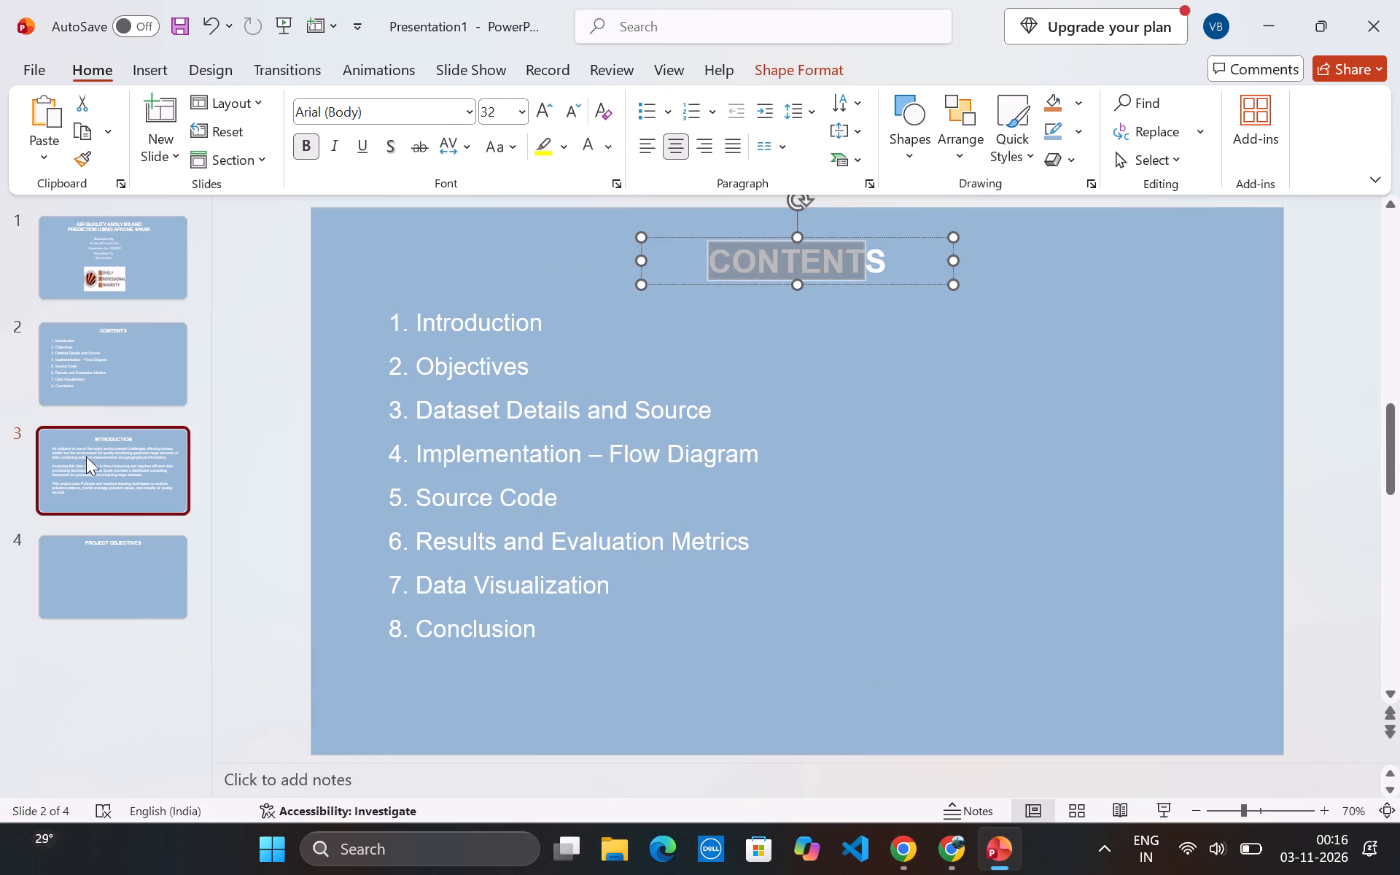
{"action": "left_click", "coordinate": [121, 553]}
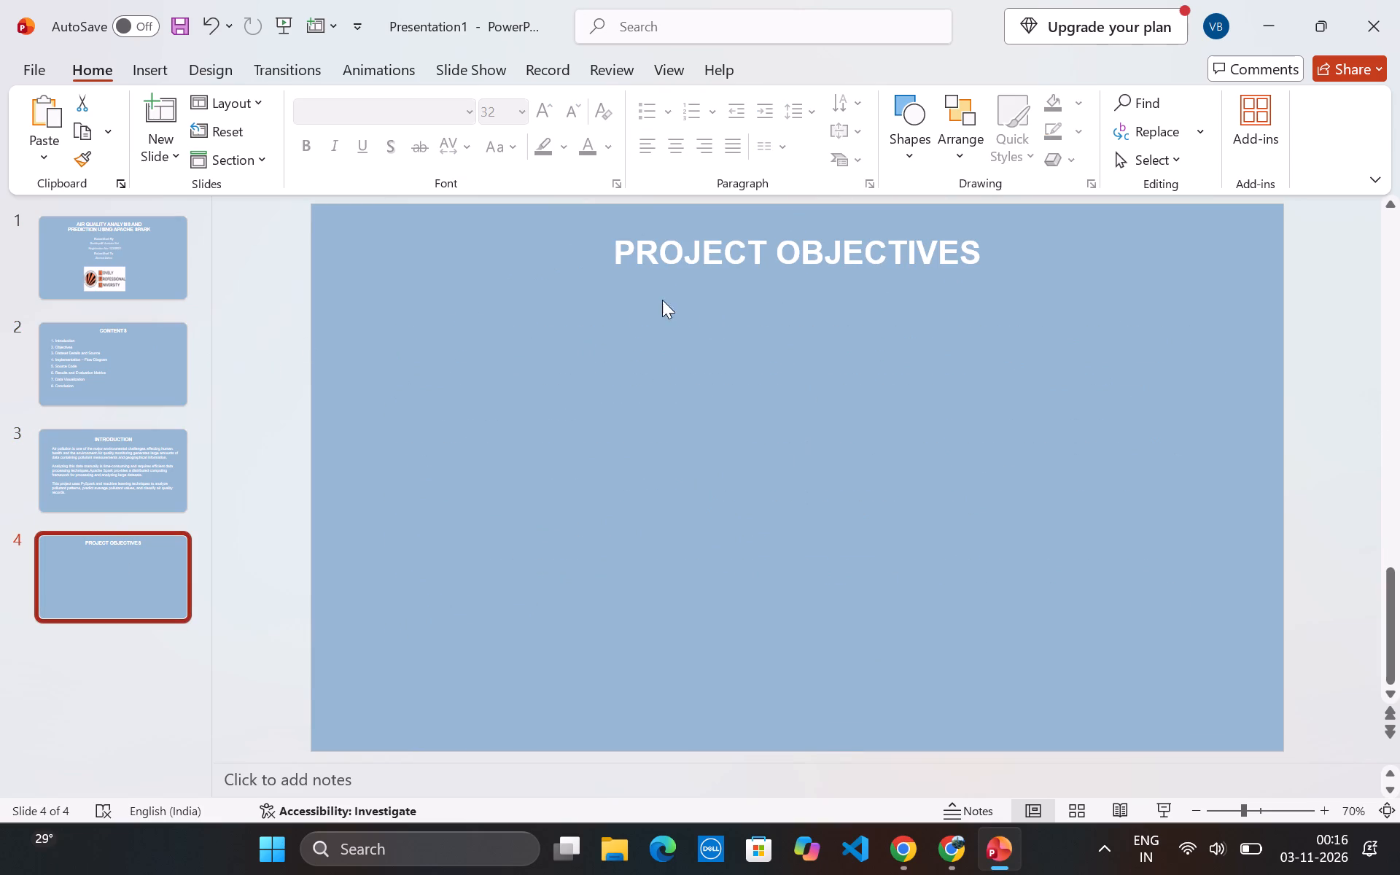
{"action": "left_click", "coordinate": [641, 311]}
{"action": "left_click", "coordinate": [163, 74]}
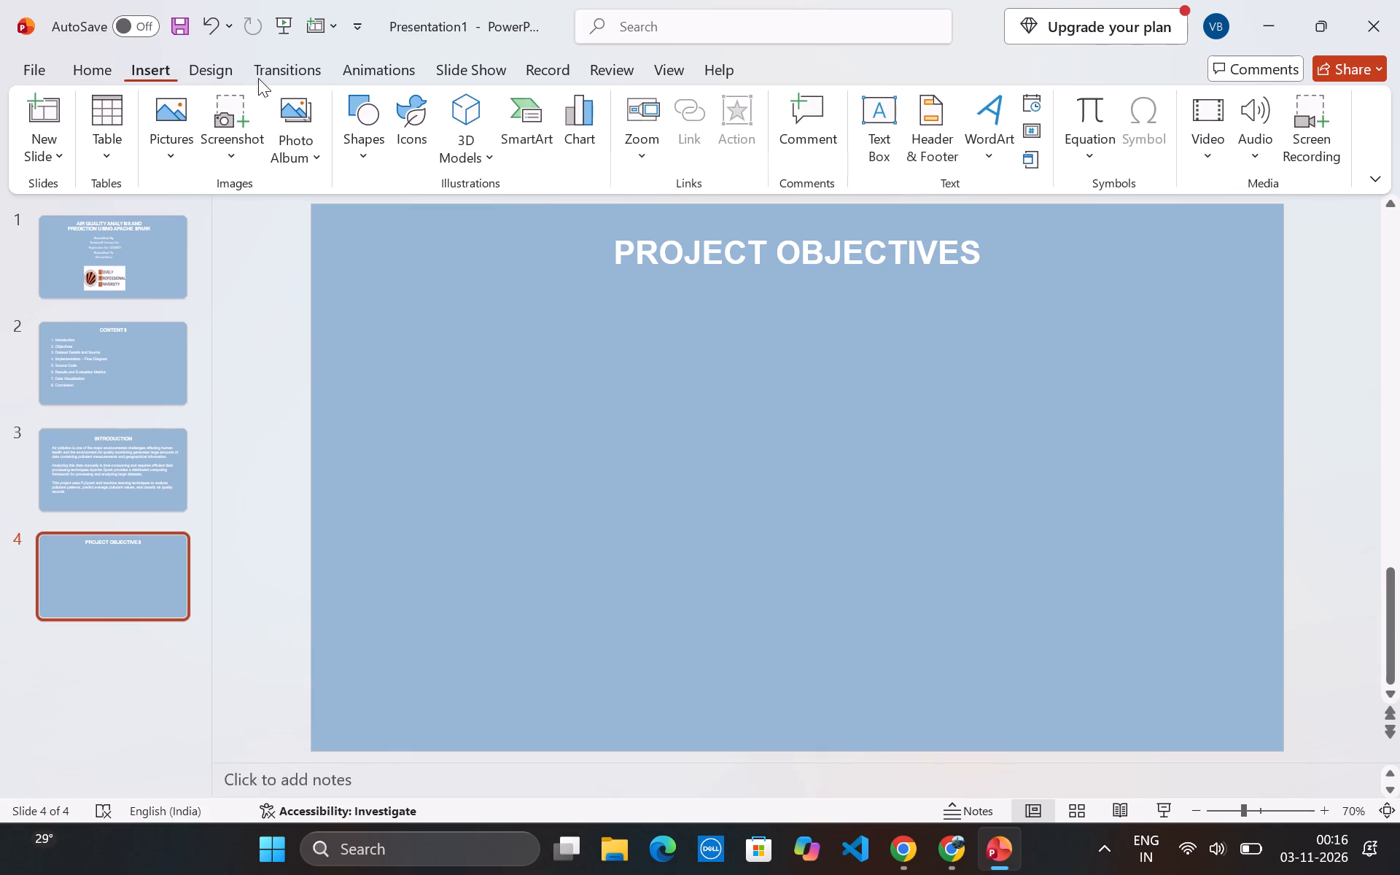
{"action": "left_click", "coordinate": [884, 136]}
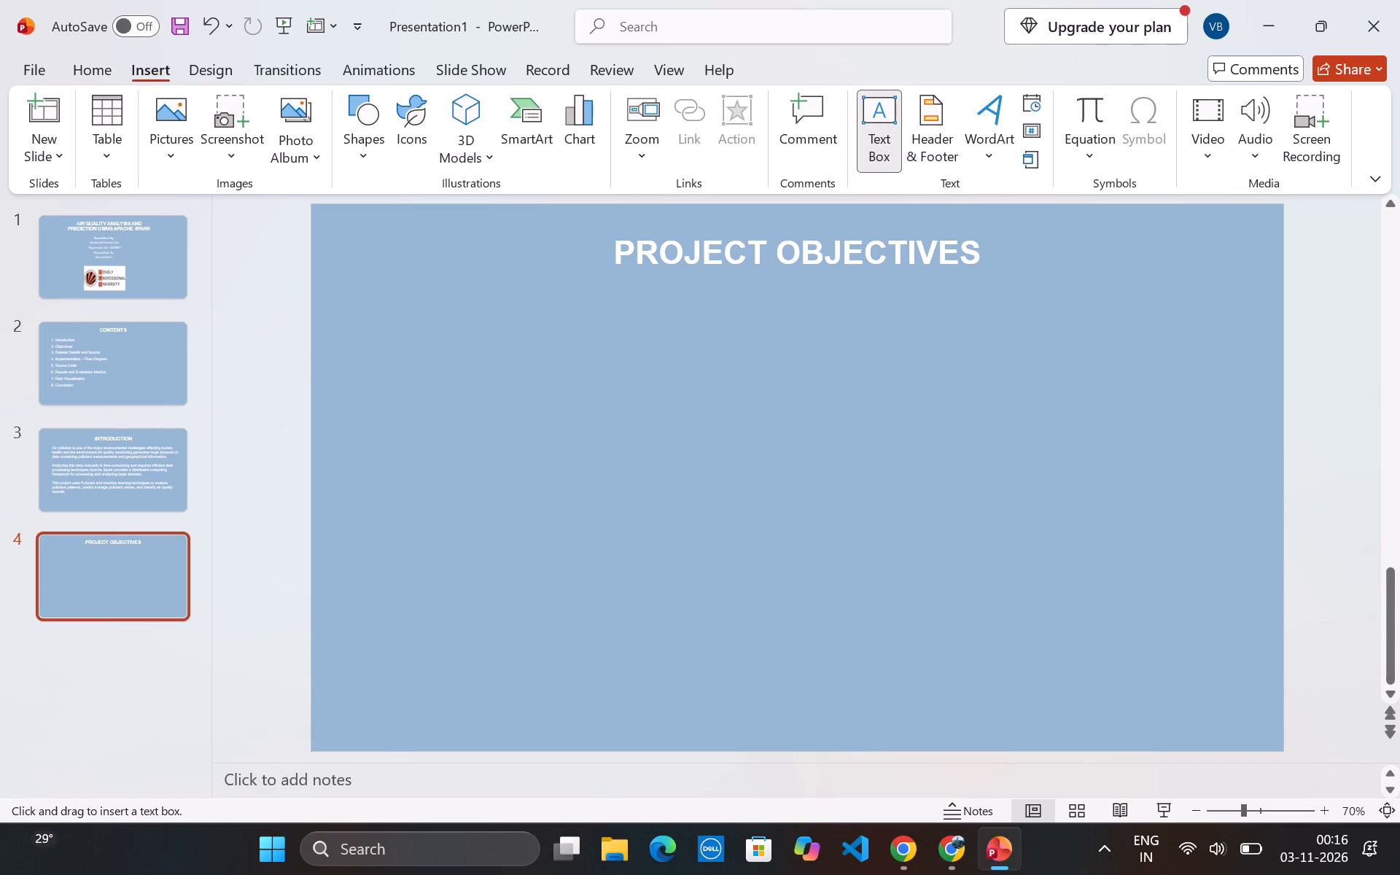
{"action": "left_click_drag", "start_coordinate": [365, 300], "coordinate": [1226, 639]}
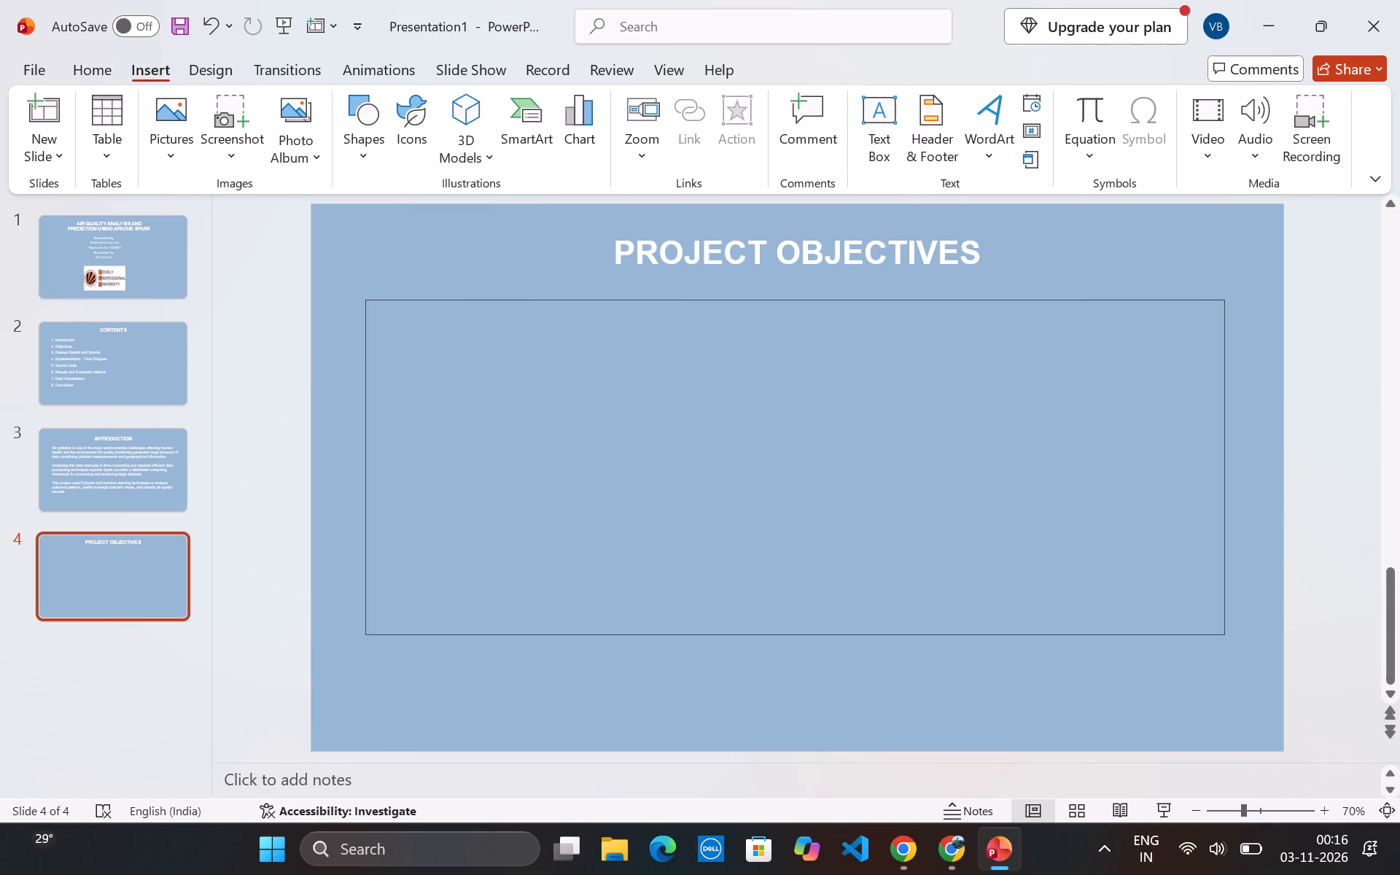
{"action": "left_click_drag", "start_coordinate": [1226, 639], "coordinate": [1246, 701]}
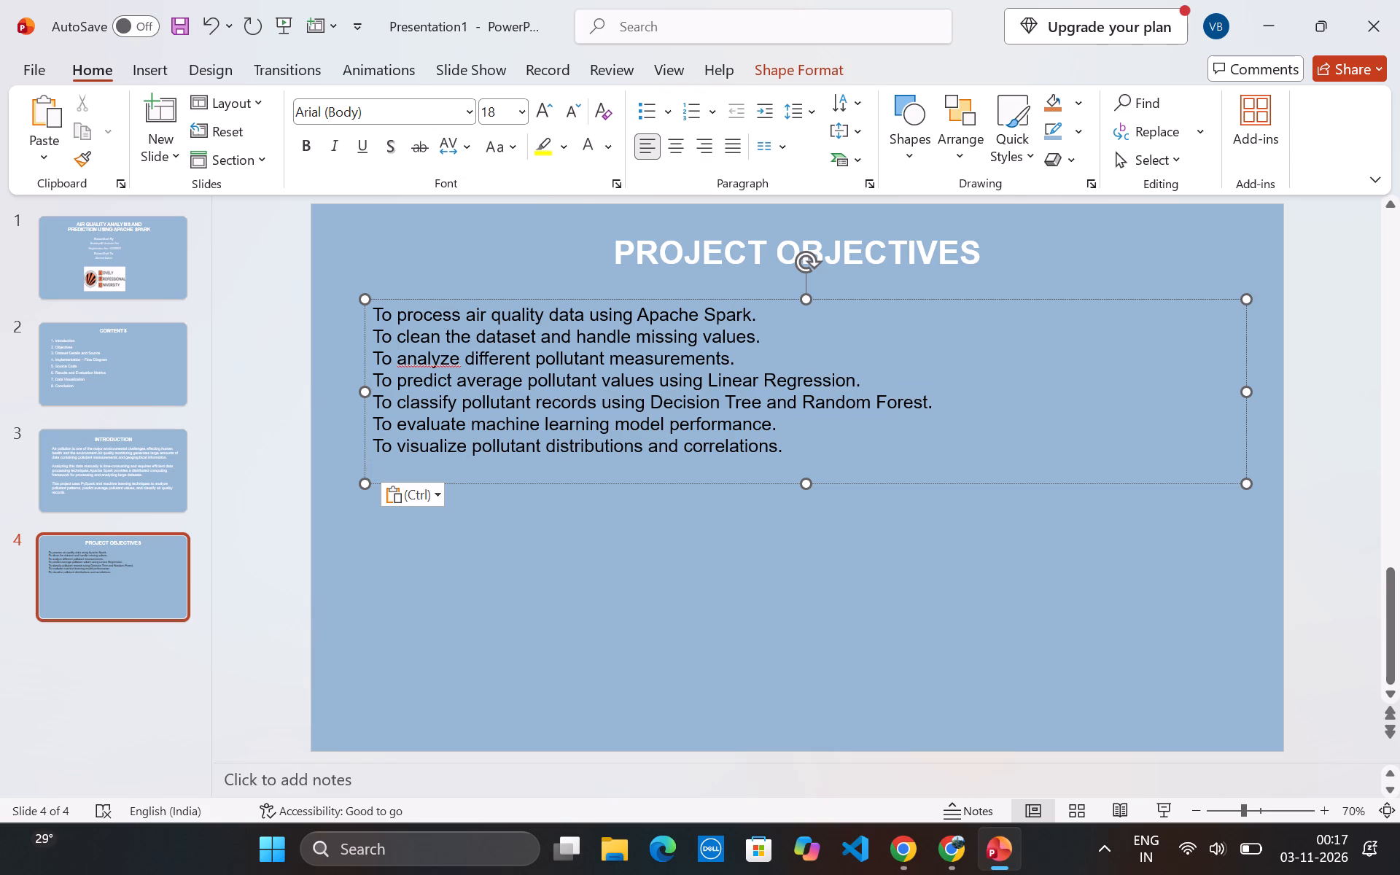
Format all the objectives text as 24 pt and white, and increase its line spacing.
{"action": "key", "text": "ctrl+a"}
{"action": "left_click", "coordinate": [520, 109]}
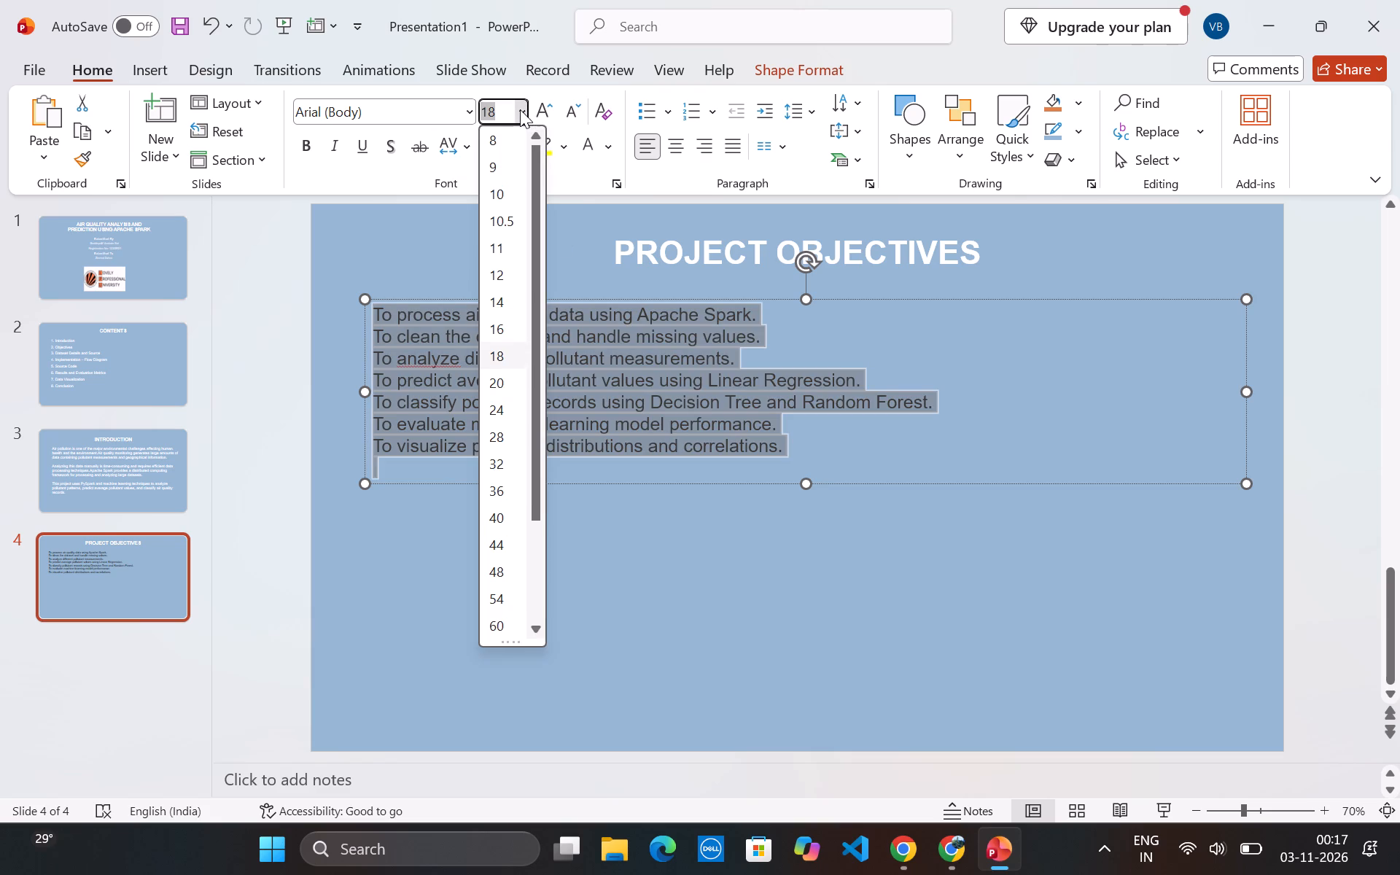
{"action": "left_click", "coordinate": [508, 402]}
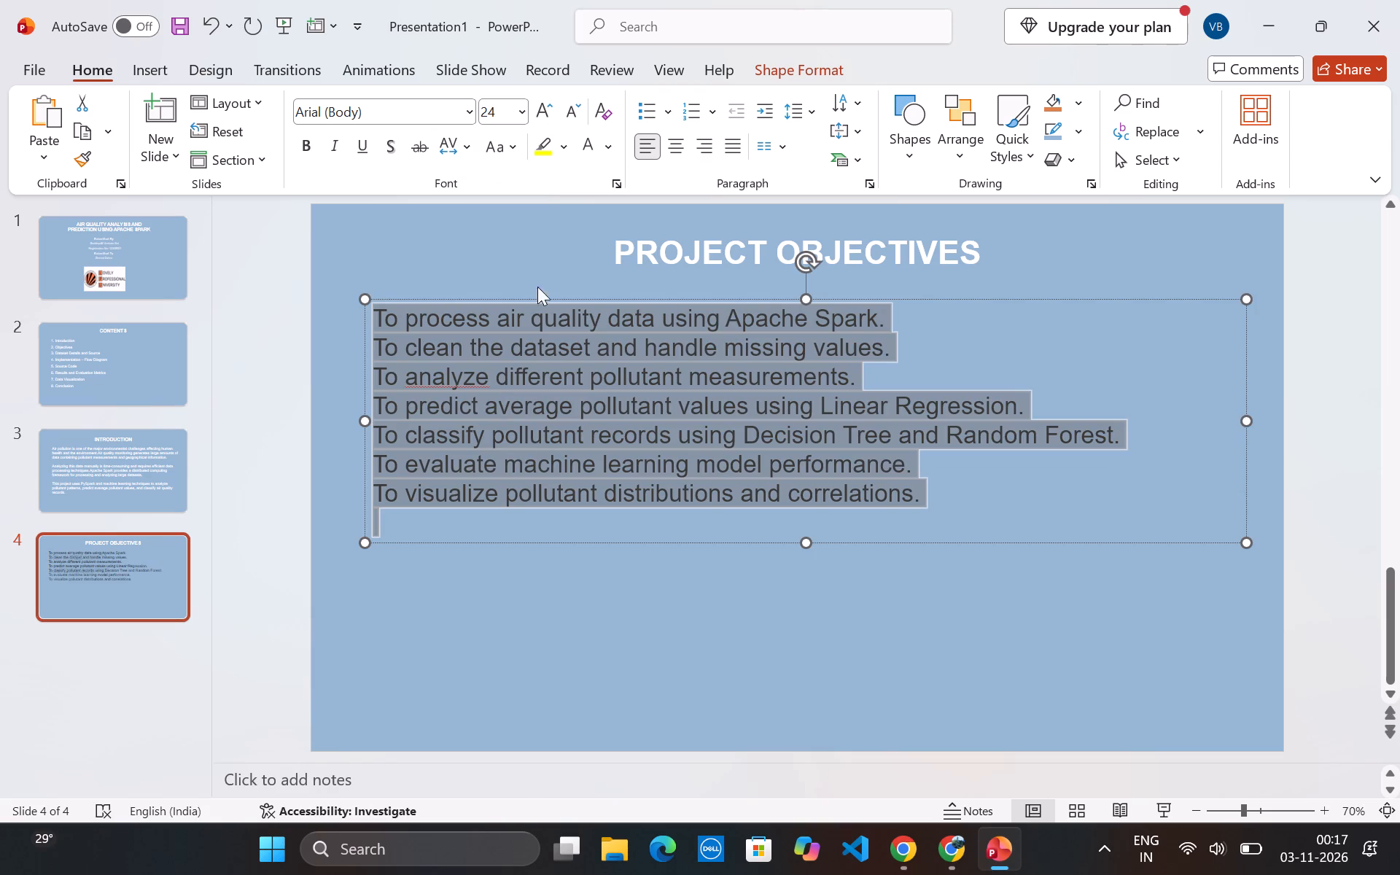
{"action": "left_click", "coordinate": [583, 143]}
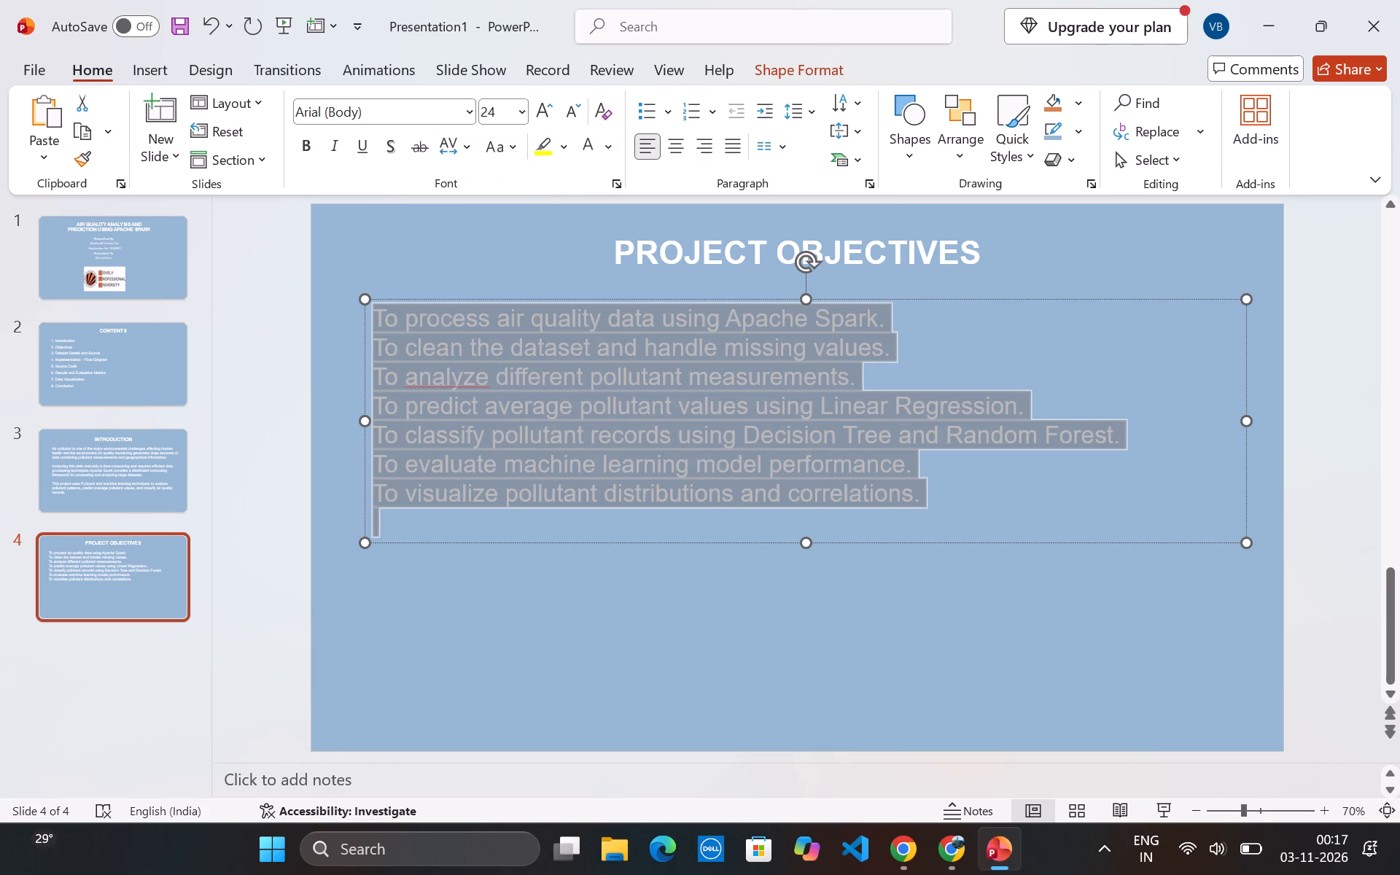
{"action": "left_click", "coordinate": [814, 108]}
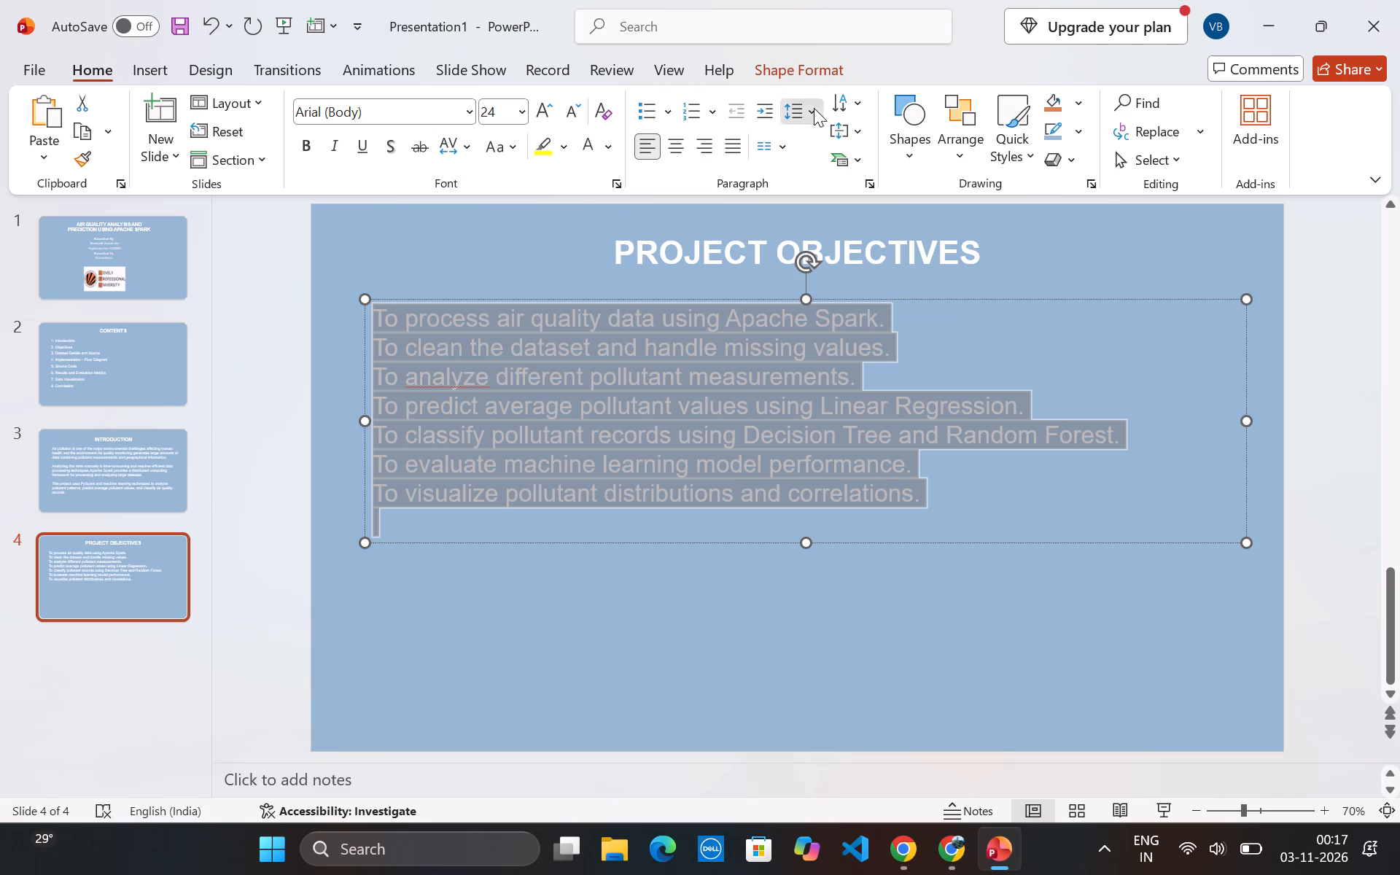
{"action": "left_click", "coordinate": [827, 168]}
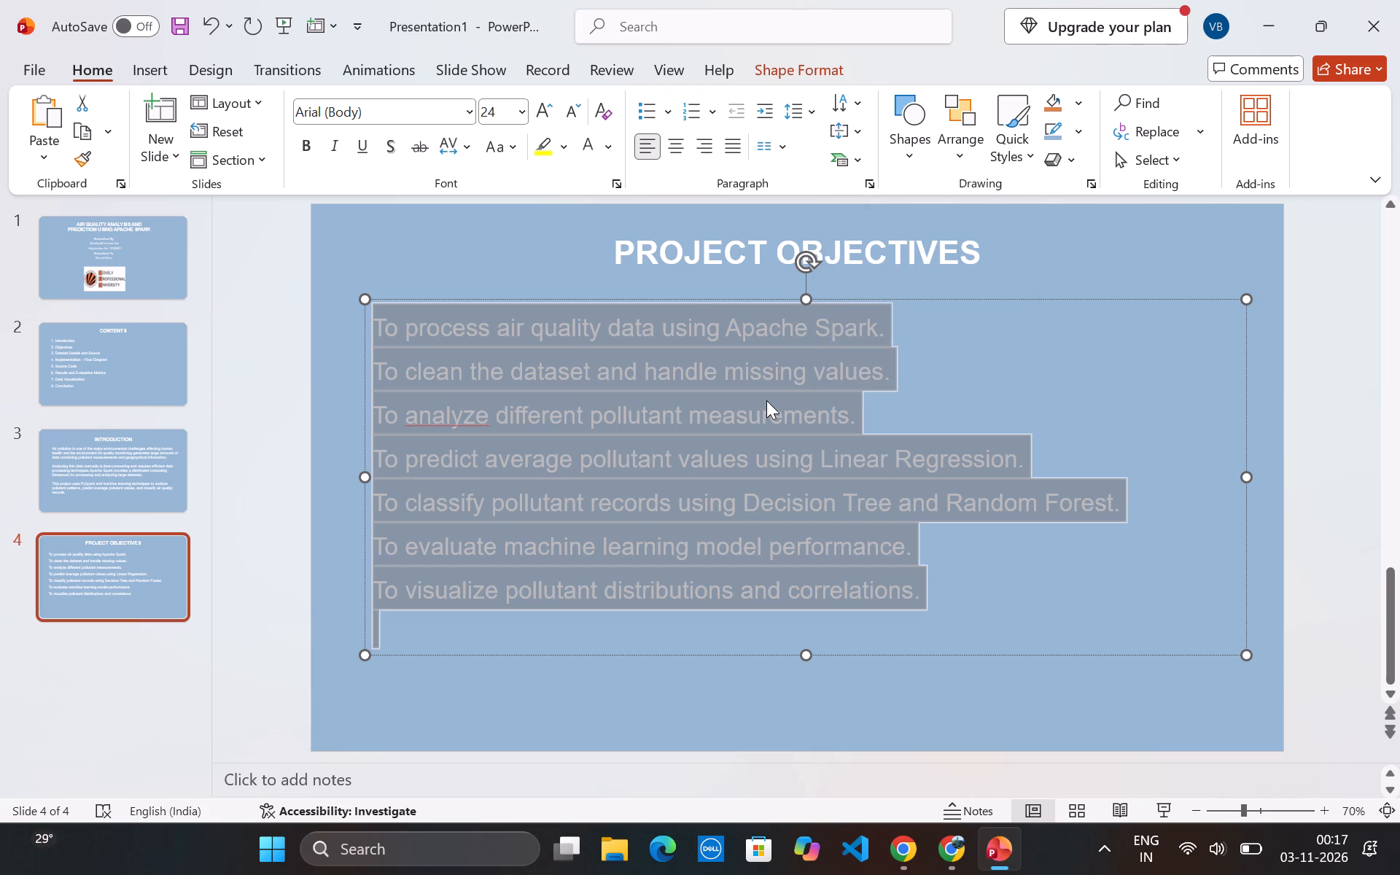
{"action": "left_click", "coordinate": [997, 346]}
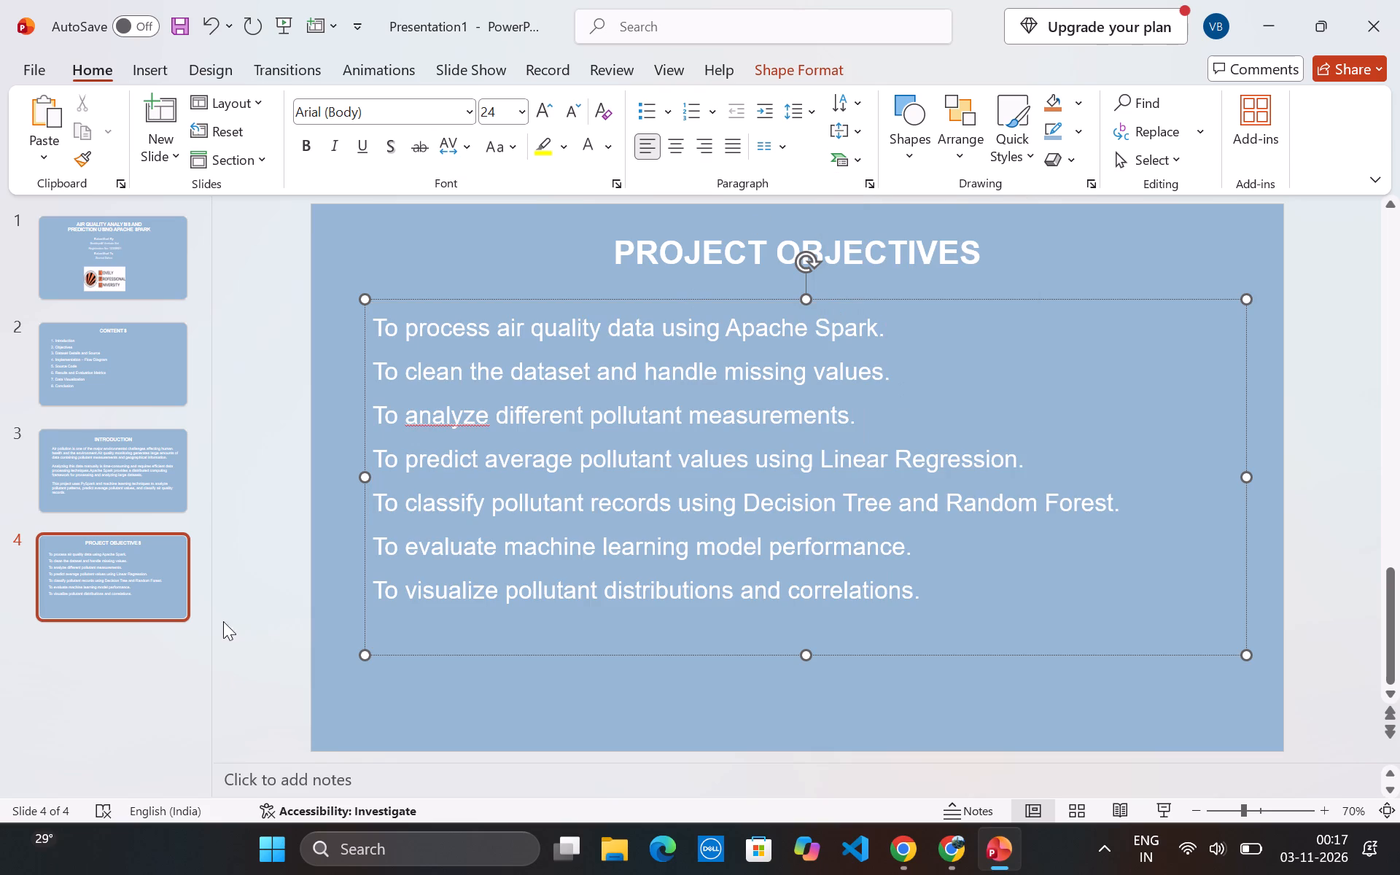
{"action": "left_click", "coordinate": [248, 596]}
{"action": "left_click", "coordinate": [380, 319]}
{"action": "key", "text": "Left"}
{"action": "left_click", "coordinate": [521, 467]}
Add a new slide 5 and give it the same solid light-blue background fill as the other slides.
{"action": "key", "text": "ctrl+m"}
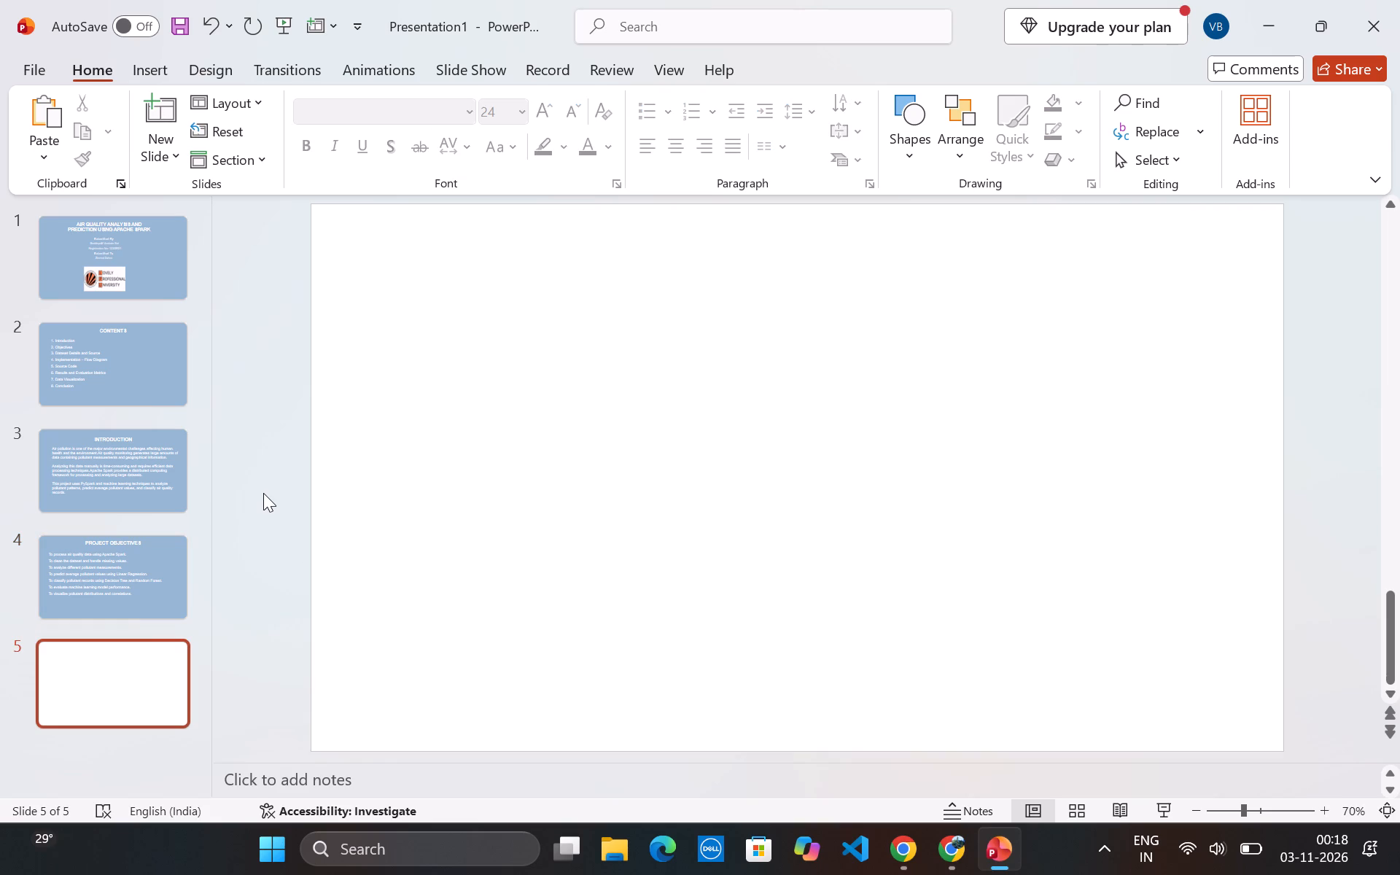
{"action": "left_click", "coordinate": [202, 76]}
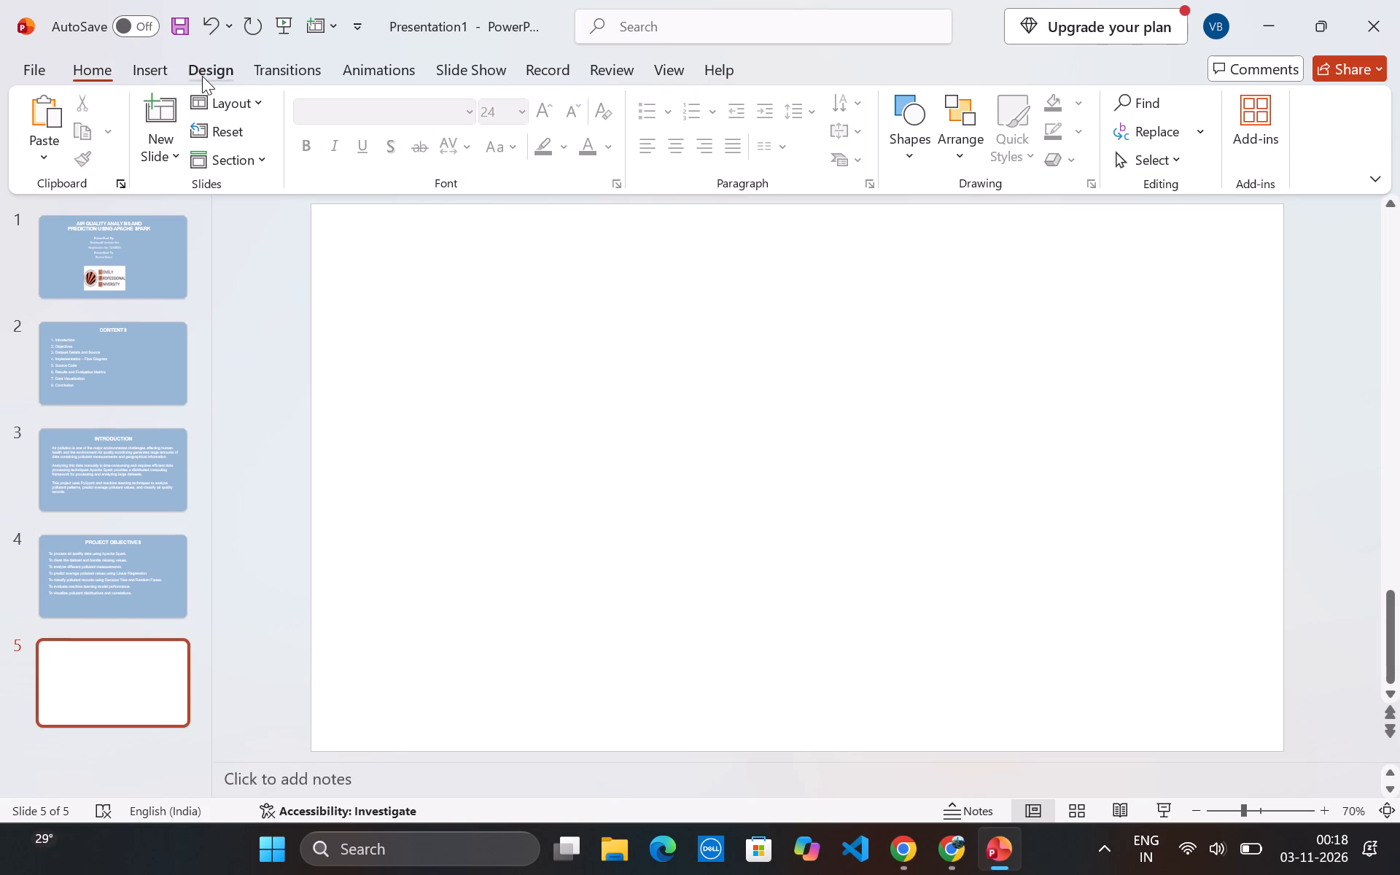
{"action": "left_click", "coordinate": [1110, 147]}
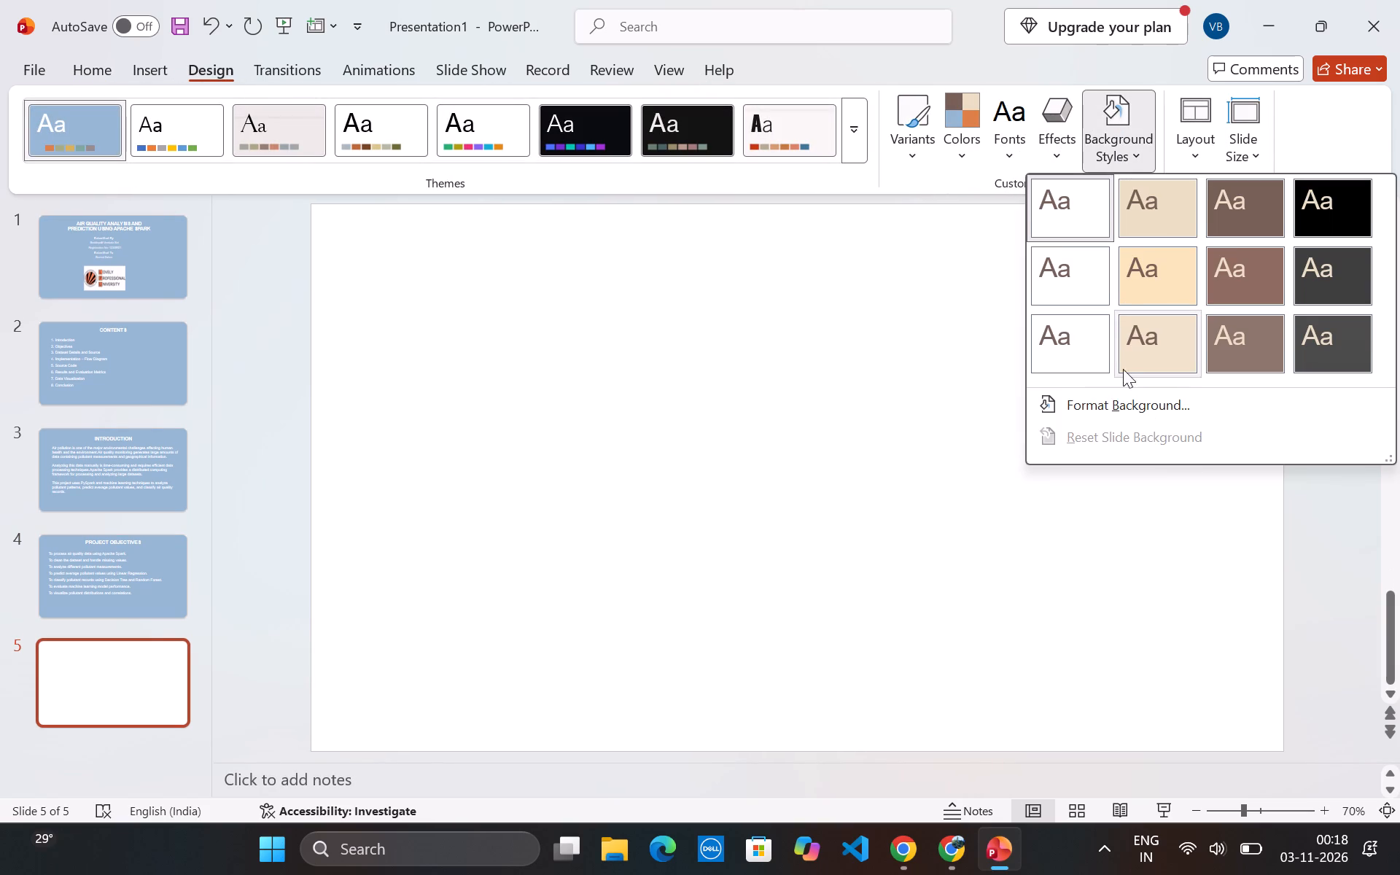
{"action": "left_click", "coordinate": [1115, 398]}
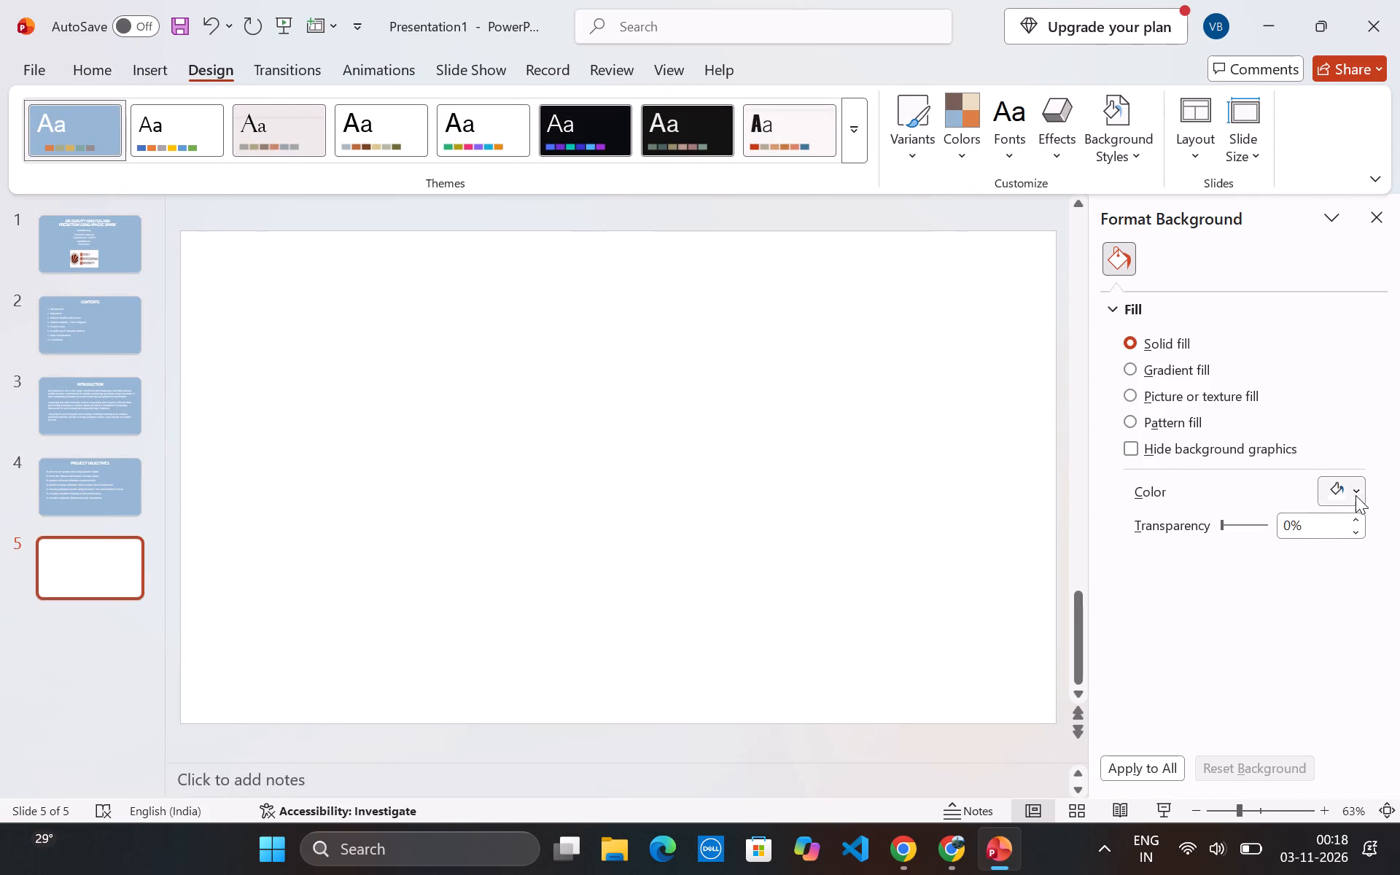
{"action": "left_click", "coordinate": [1356, 495]}
{"action": "left_click", "coordinate": [1083, 417]}
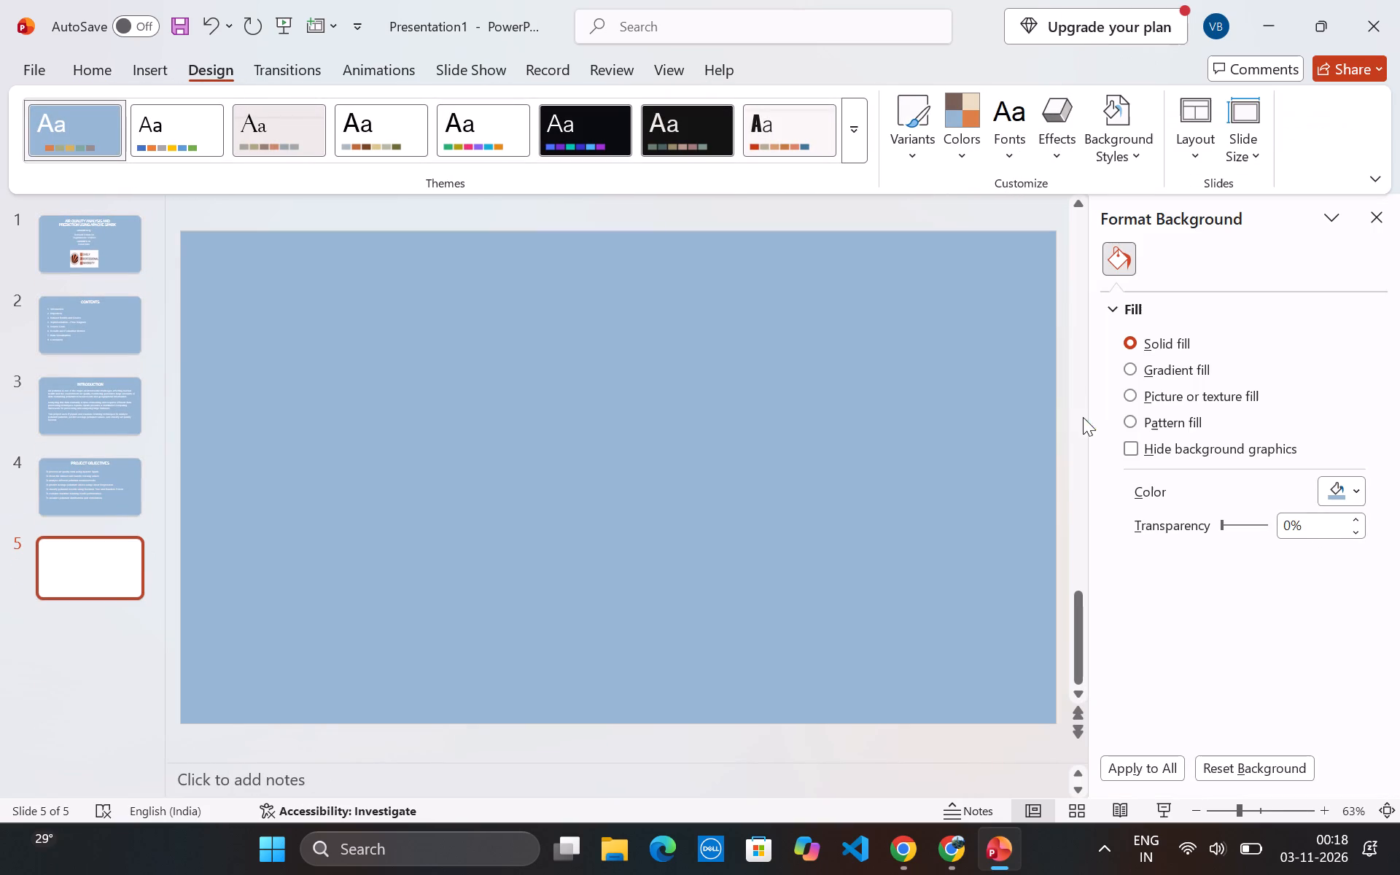
{"action": "left_click", "coordinate": [1377, 217]}
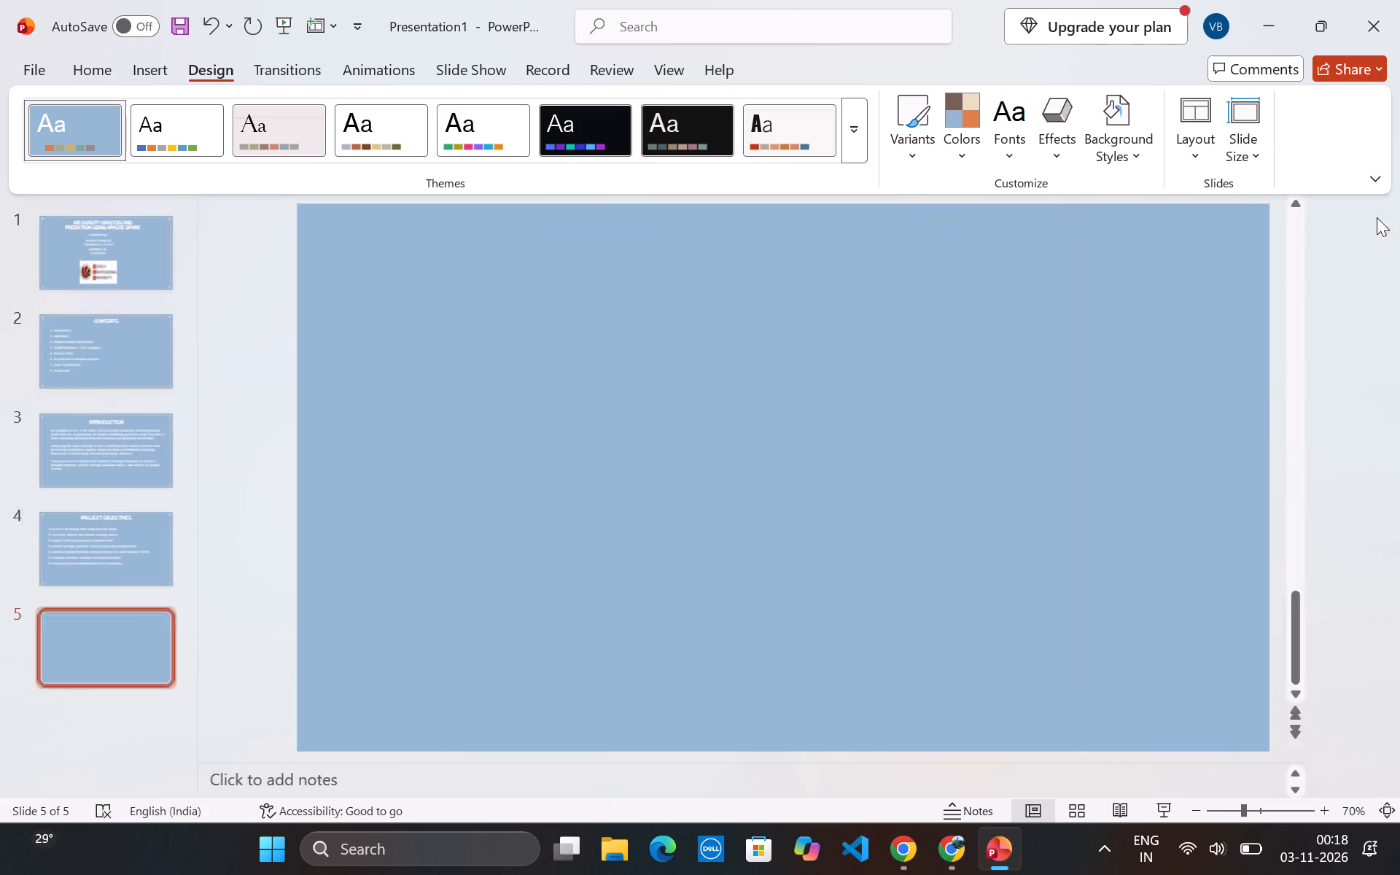
Insert a text box for the heading near the top of slide 5.
{"action": "left_click", "coordinate": [144, 79]}
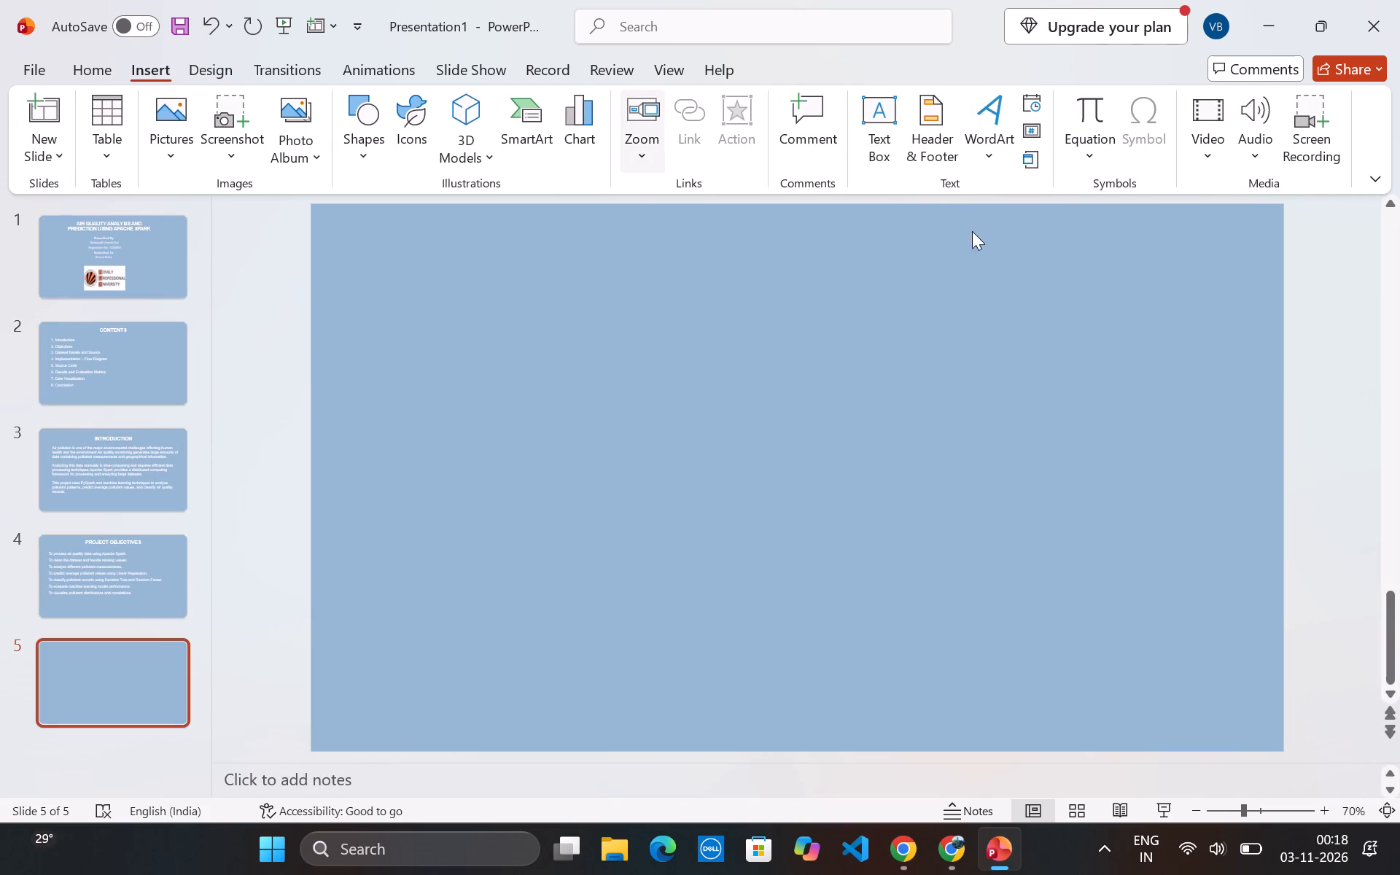
{"action": "left_click", "coordinate": [889, 140]}
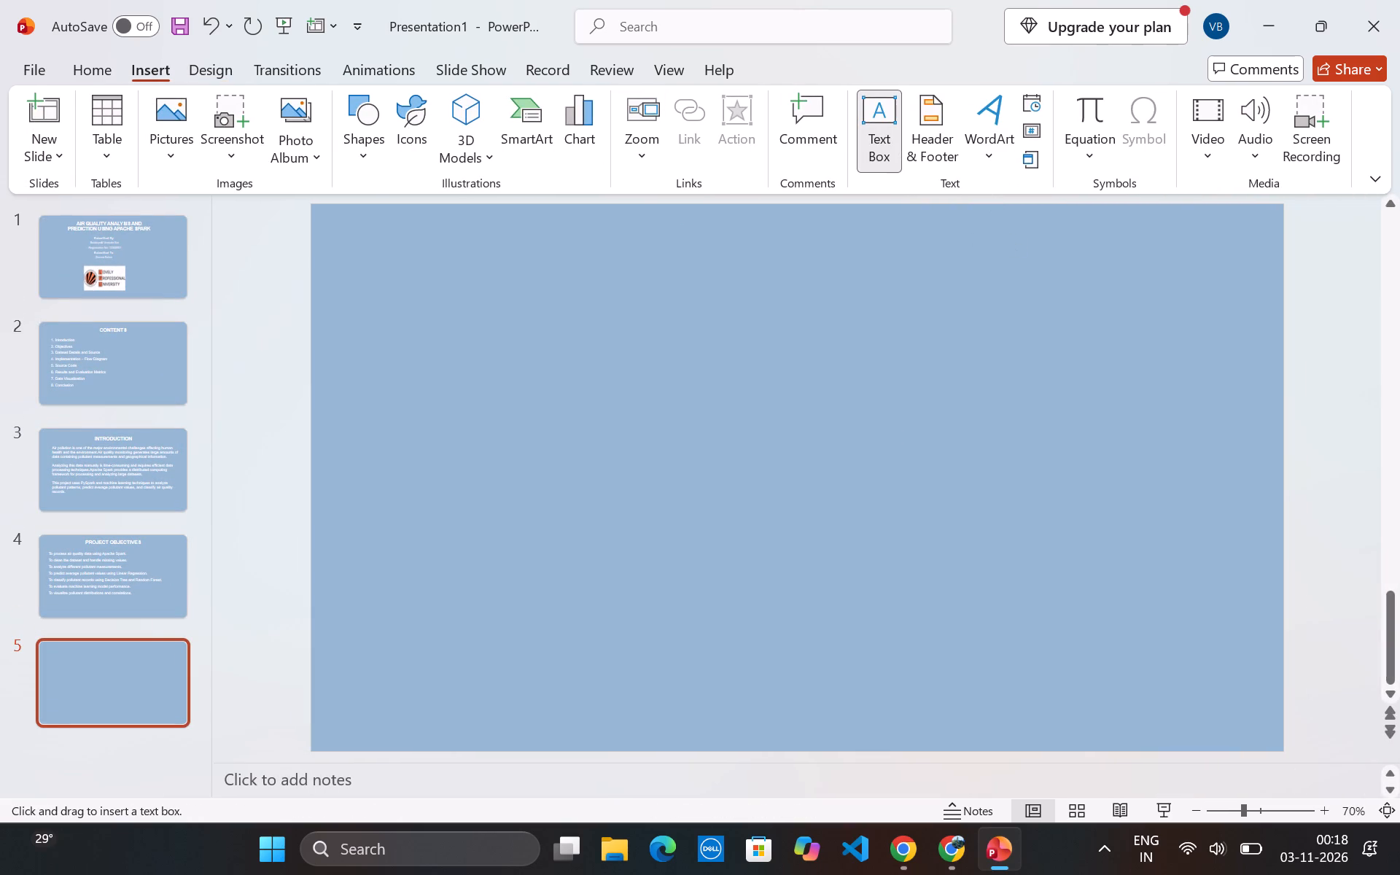
{"action": "left_click_drag", "start_coordinate": [701, 238], "coordinate": [1038, 299]}
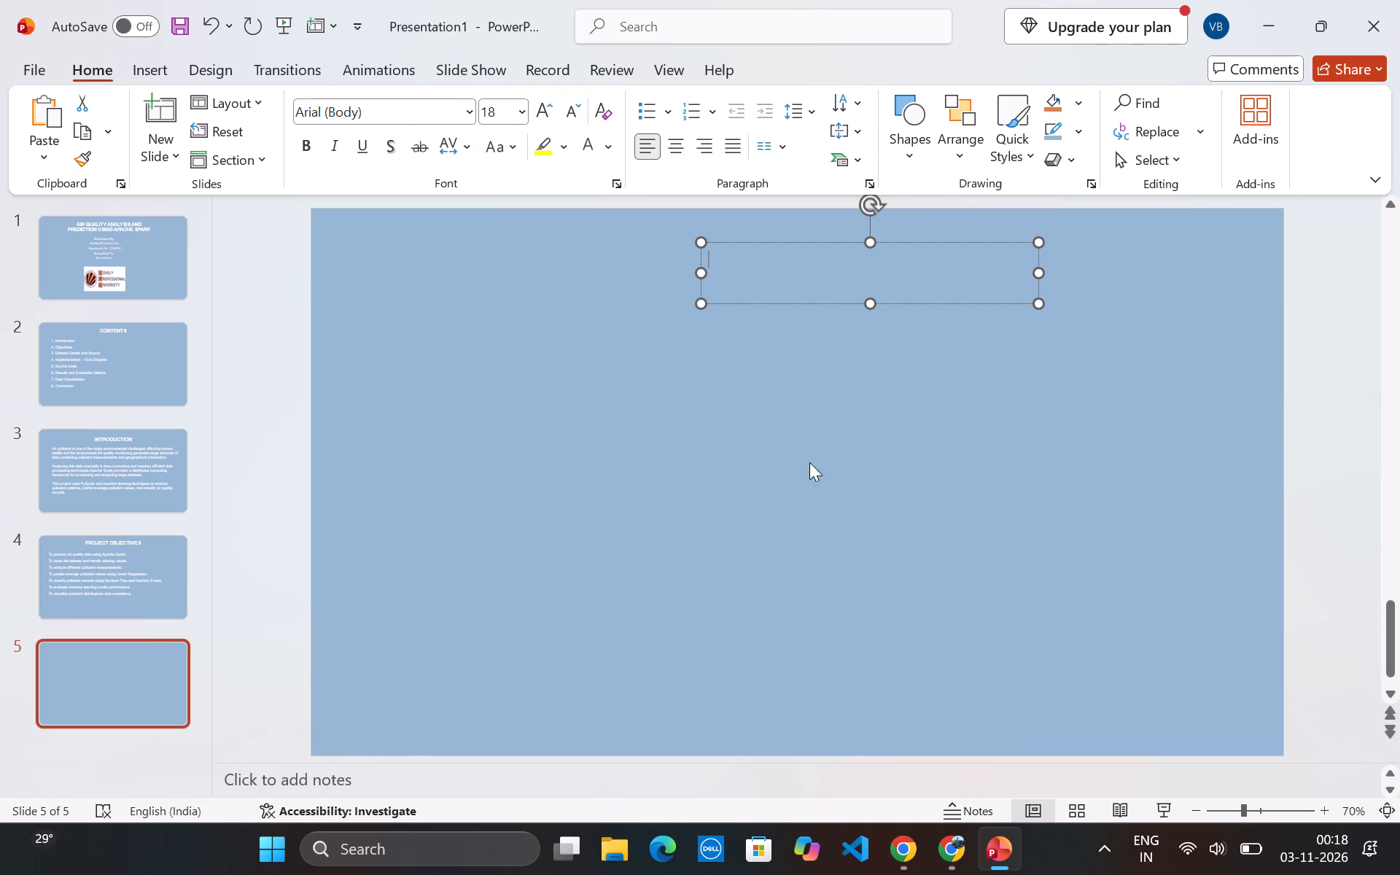
Switch to the ChatGPT conversation in Chrome and send the message "NEXT PAGE" to request the slide 5 guidance.
{"action": "left_click", "coordinate": [892, 831]}
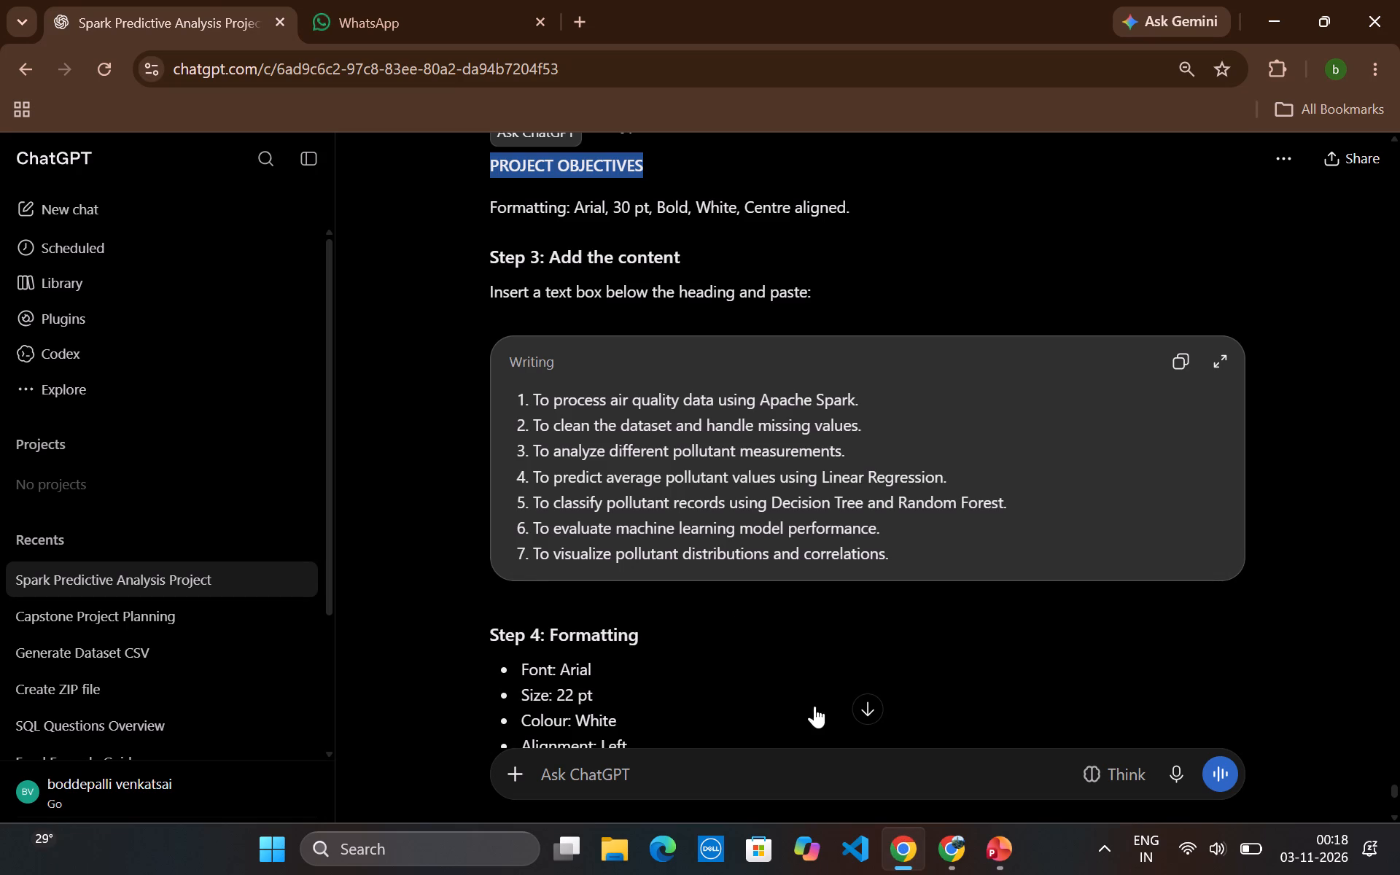
{"action": "scroll", "coordinate": [709, 602], "scroll_direction": "down", "scroll_amount": 7}
{"action": "left_click", "coordinate": [624, 787]}
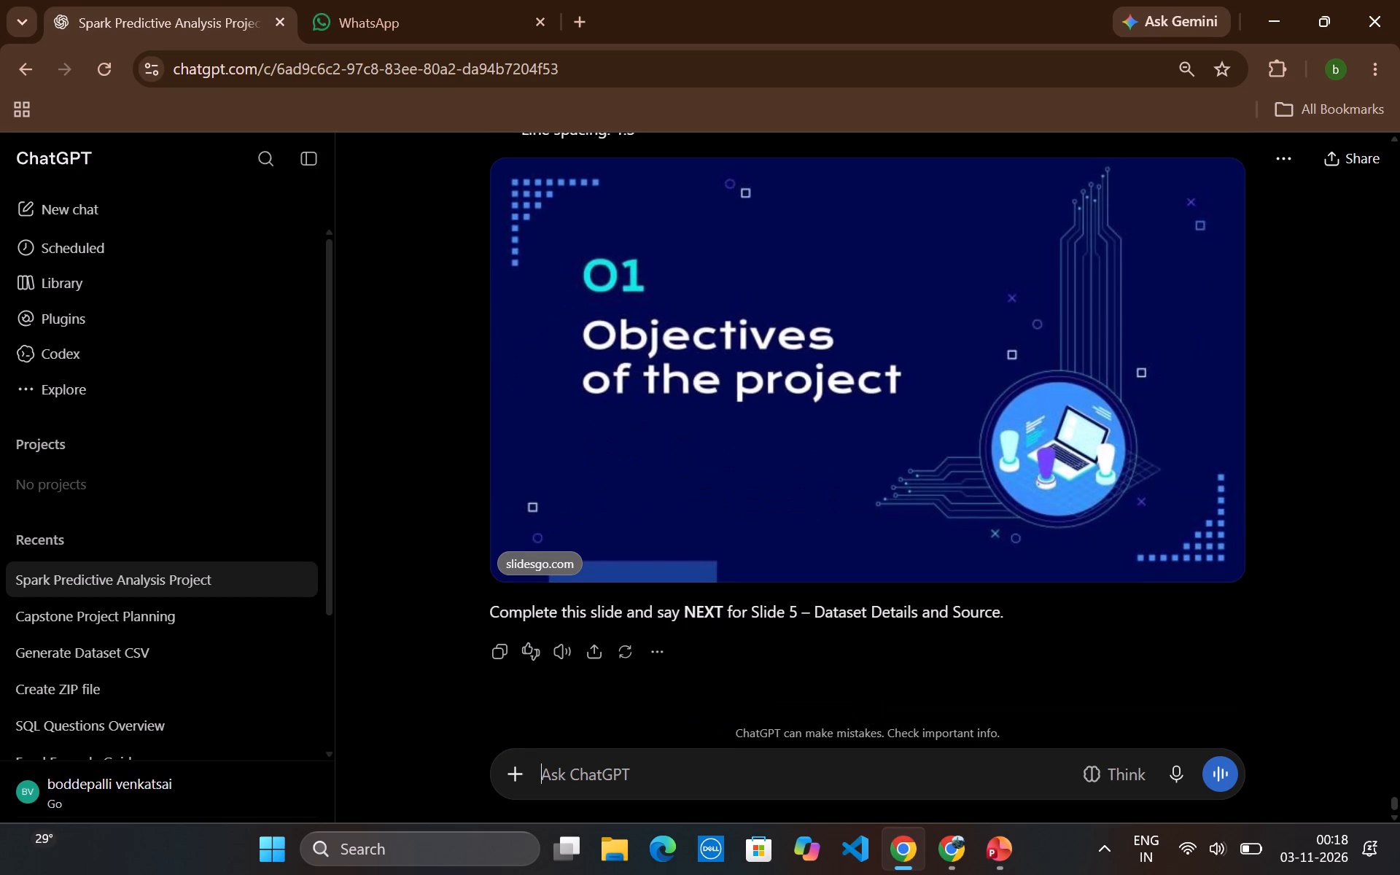
{"action": "type", "text": "NEXT OA"}
{"action": "key", "text": "BackSpace"}
{"action": "key", "text": "BackSpace"}
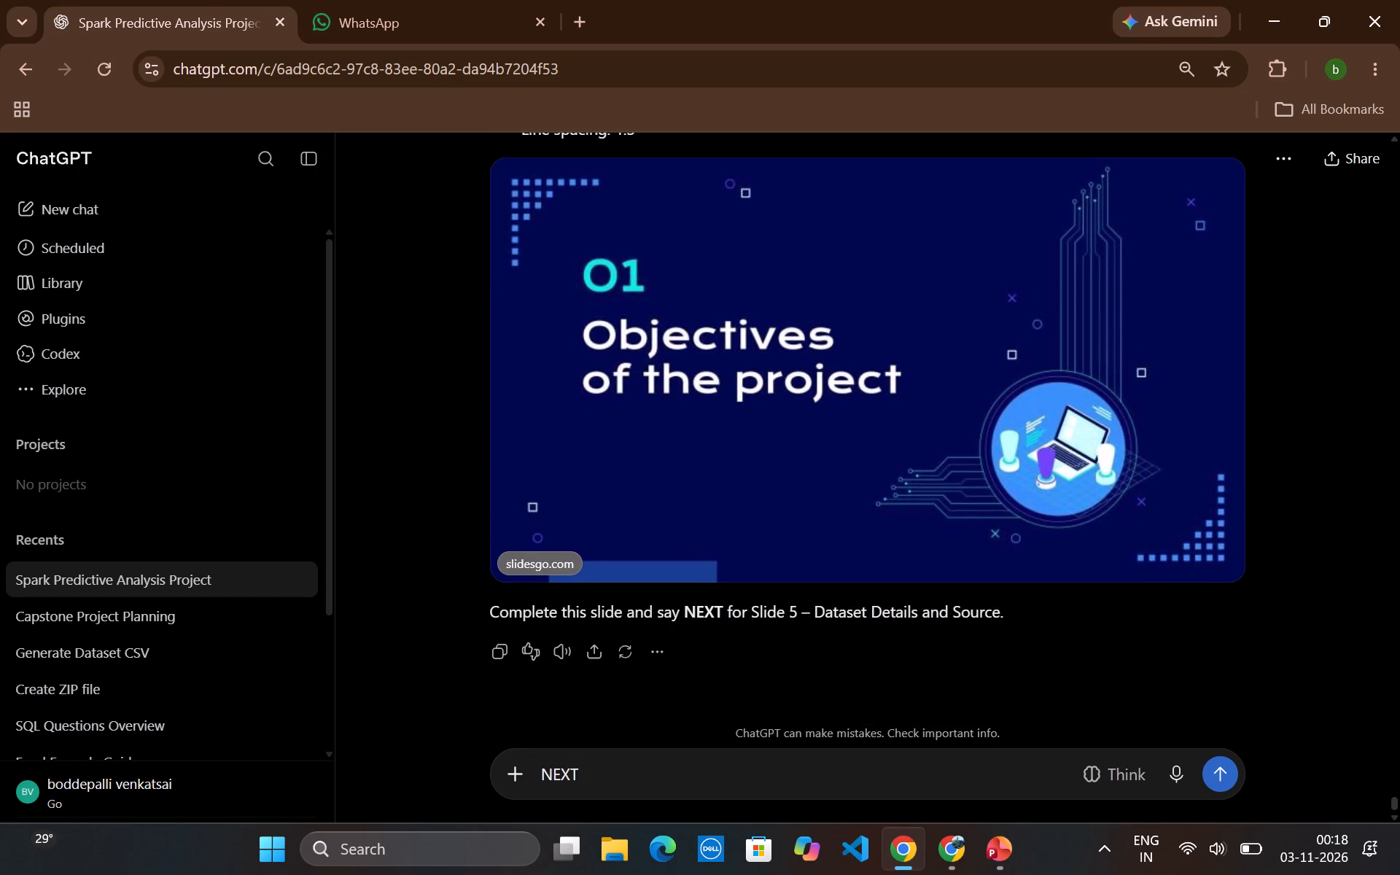
{"action": "type", "text": "PAGE"}
{"action": "key", "text": "Return"}
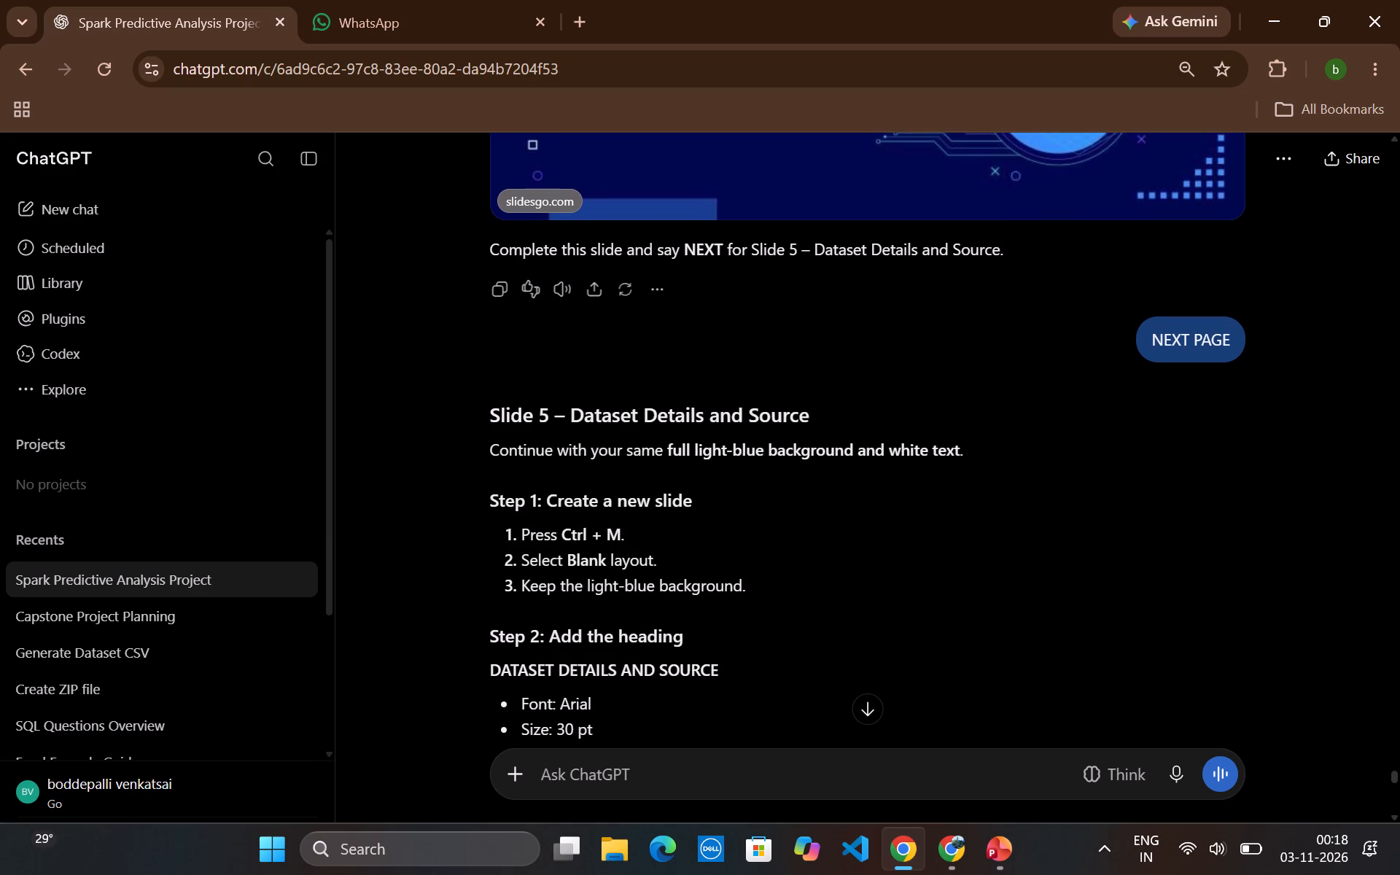
{"action": "scroll", "coordinate": [587, 556], "scroll_direction": "down", "scroll_amount": 3}
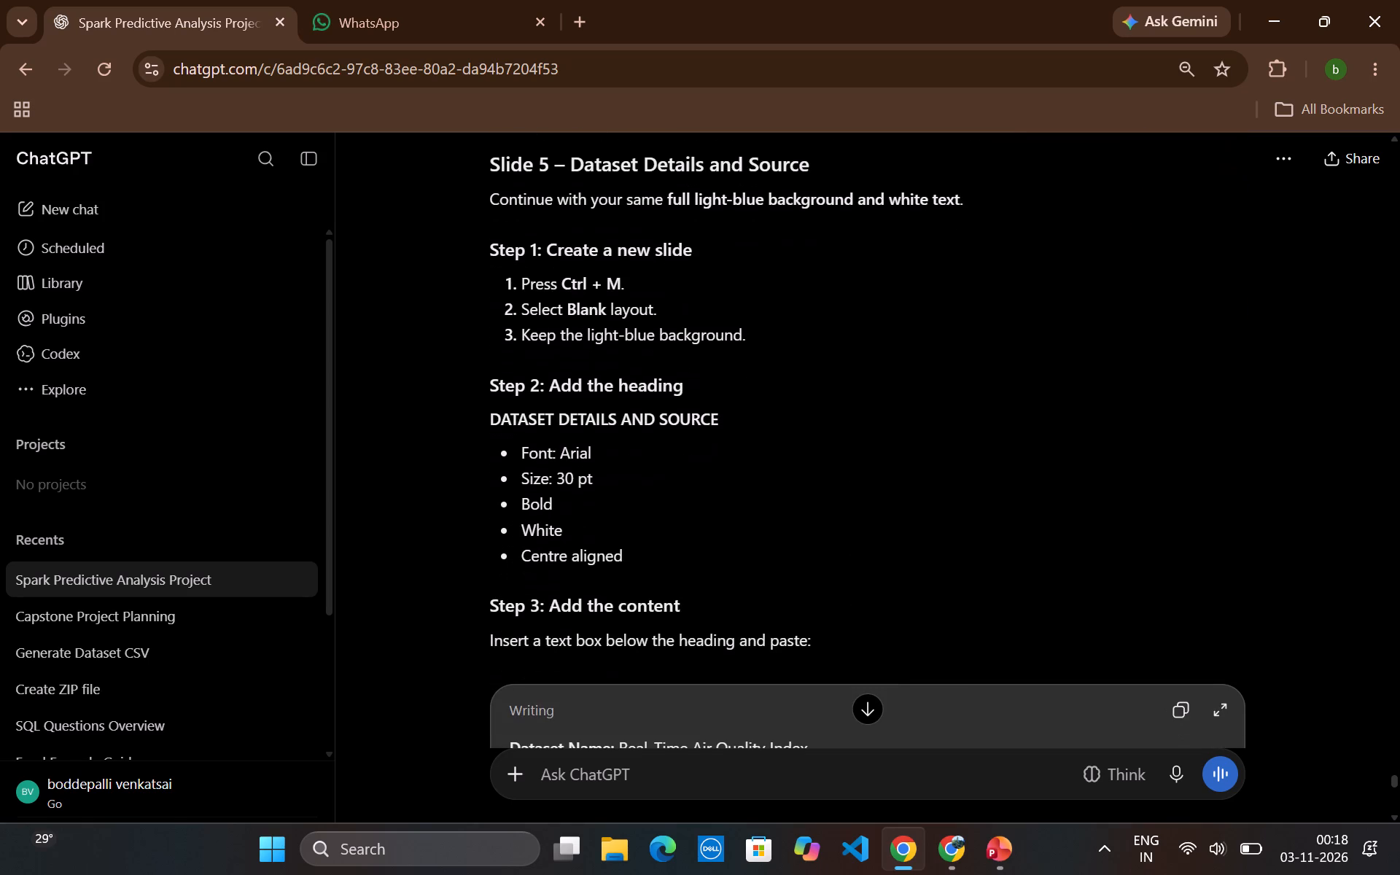
{"action": "scroll", "coordinate": [690, 323], "scroll_direction": "down", "scroll_amount": 1}
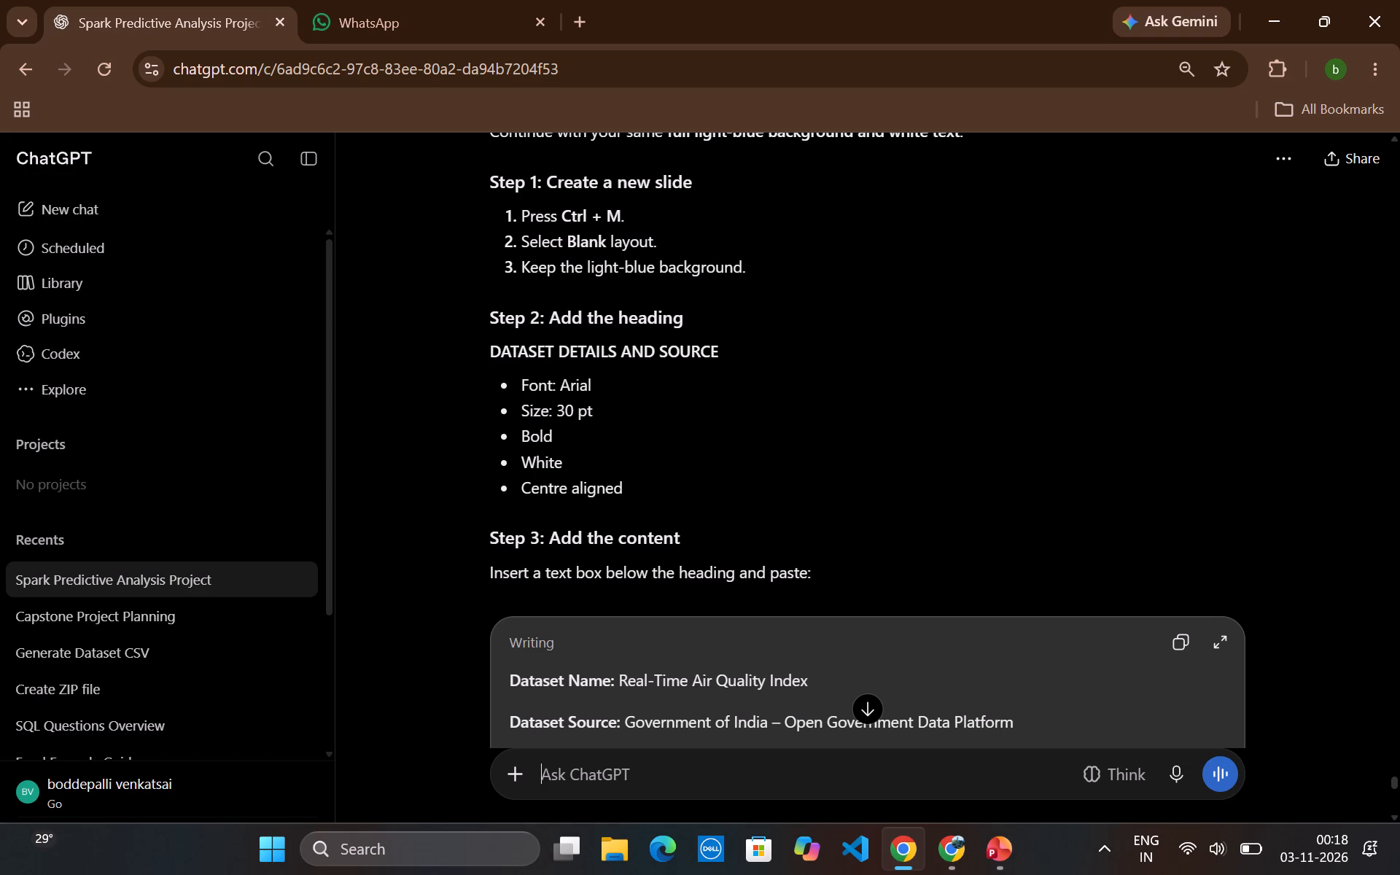
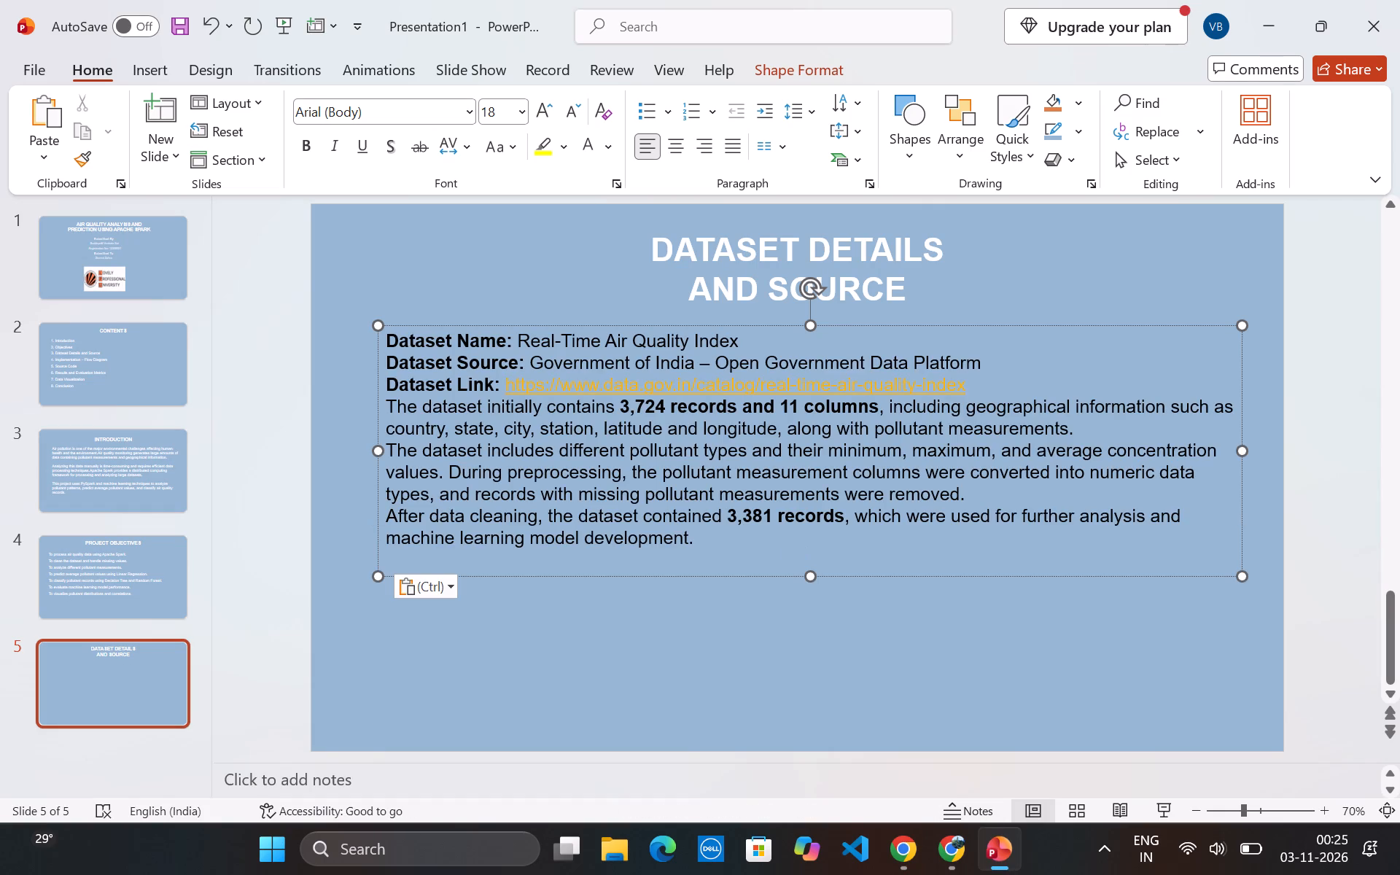
Format all the pasted dataset text on slide 5 in white at 24 pt.
{"action": "key", "text": "ctrl+a"}
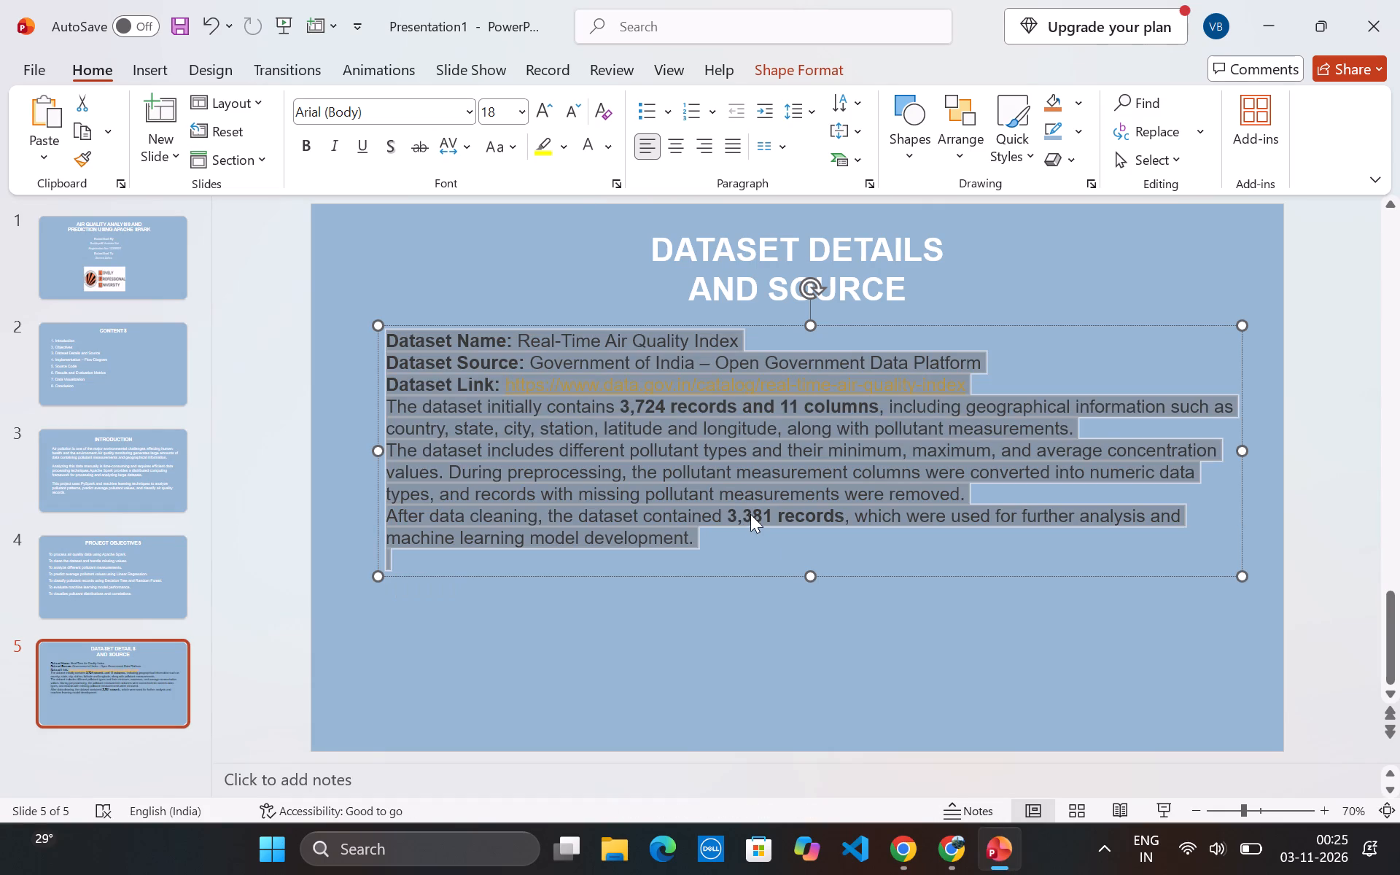
{"action": "left_click", "coordinate": [588, 148]}
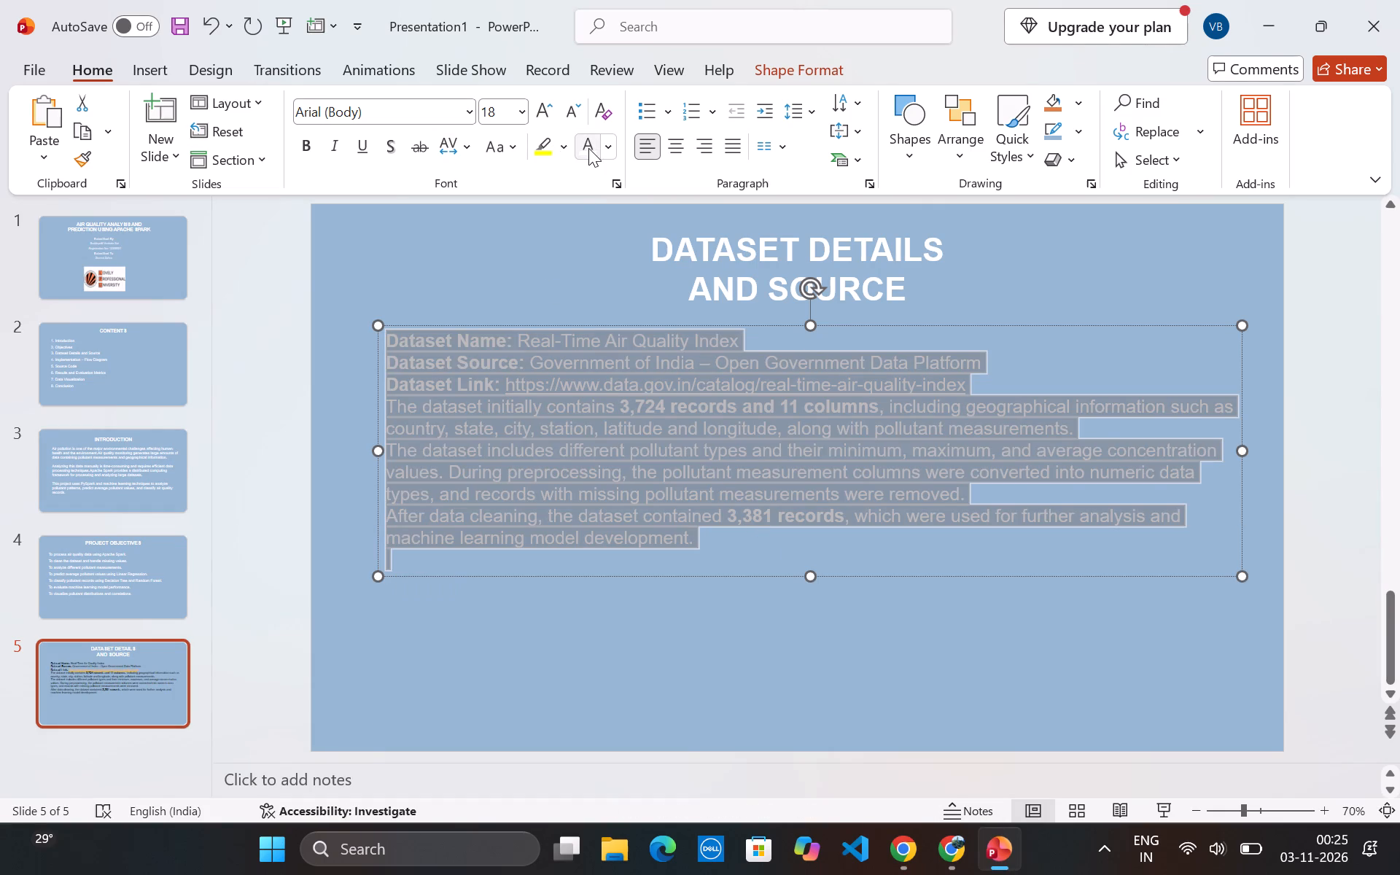
{"action": "left_click", "coordinate": [525, 106]}
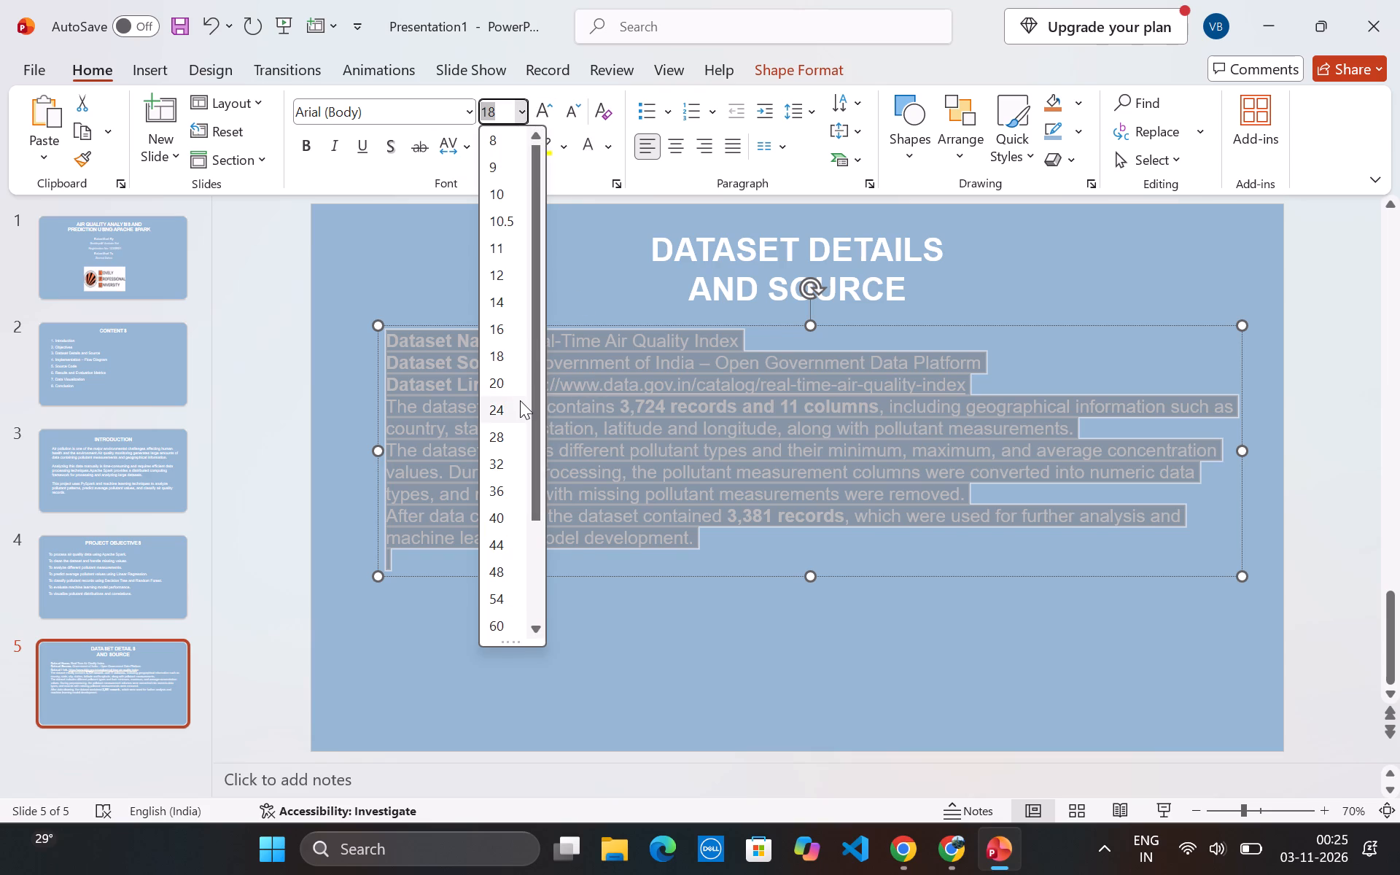
{"action": "left_click", "coordinate": [519, 402]}
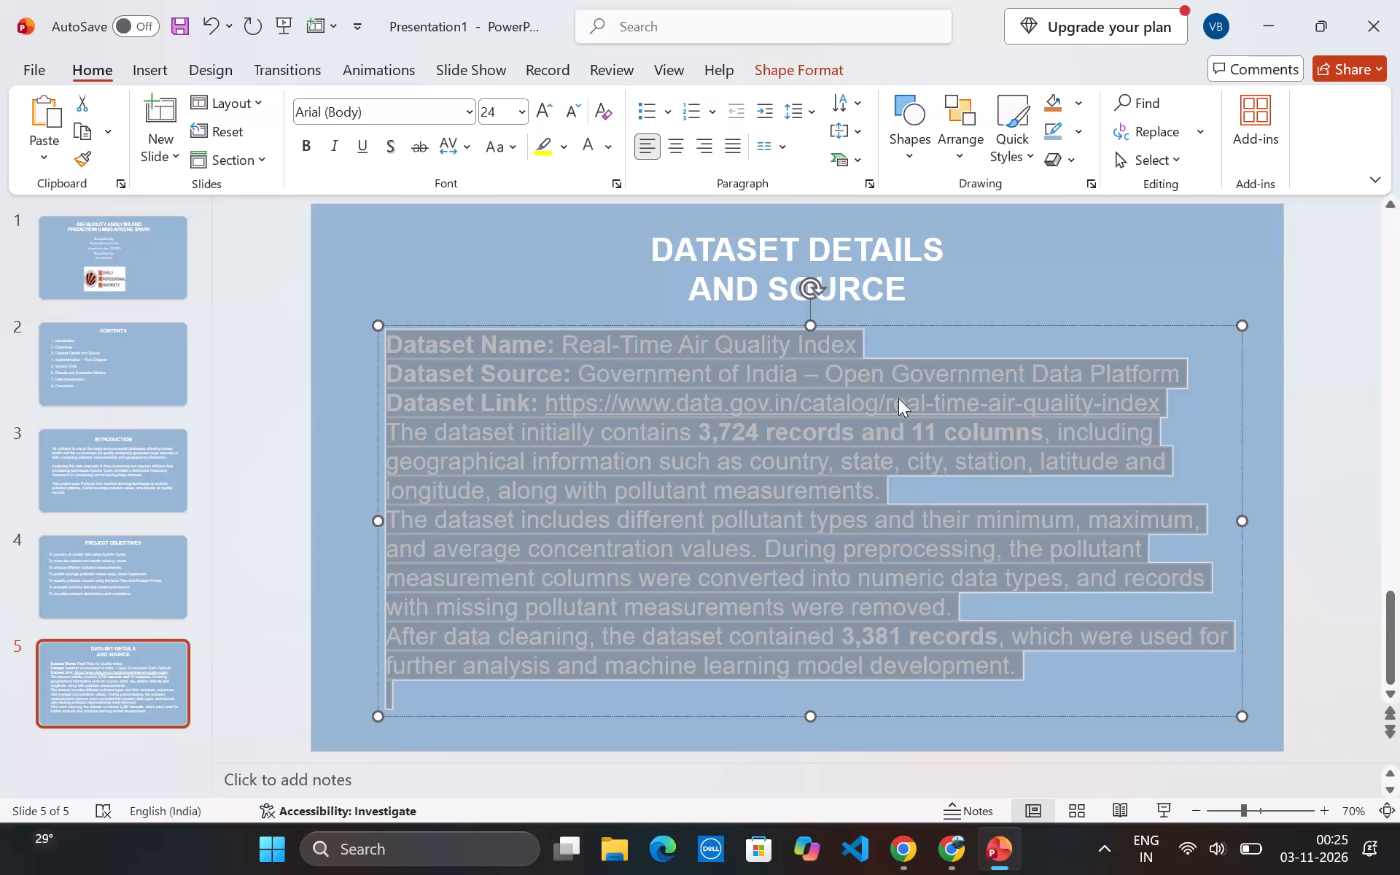
{"action": "left_click", "coordinate": [819, 100]}
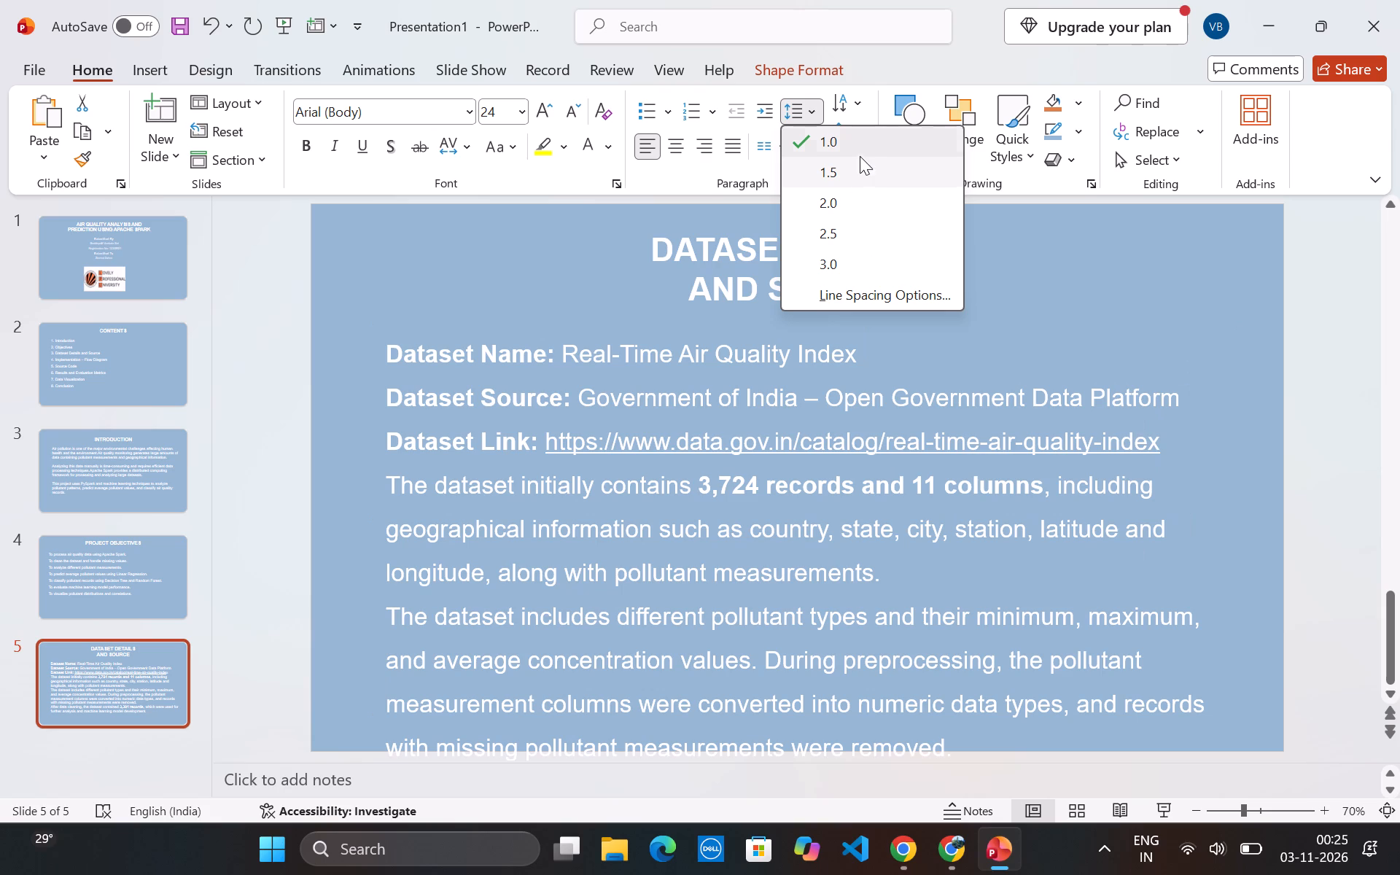
{"action": "left_click", "coordinate": [327, 377]}
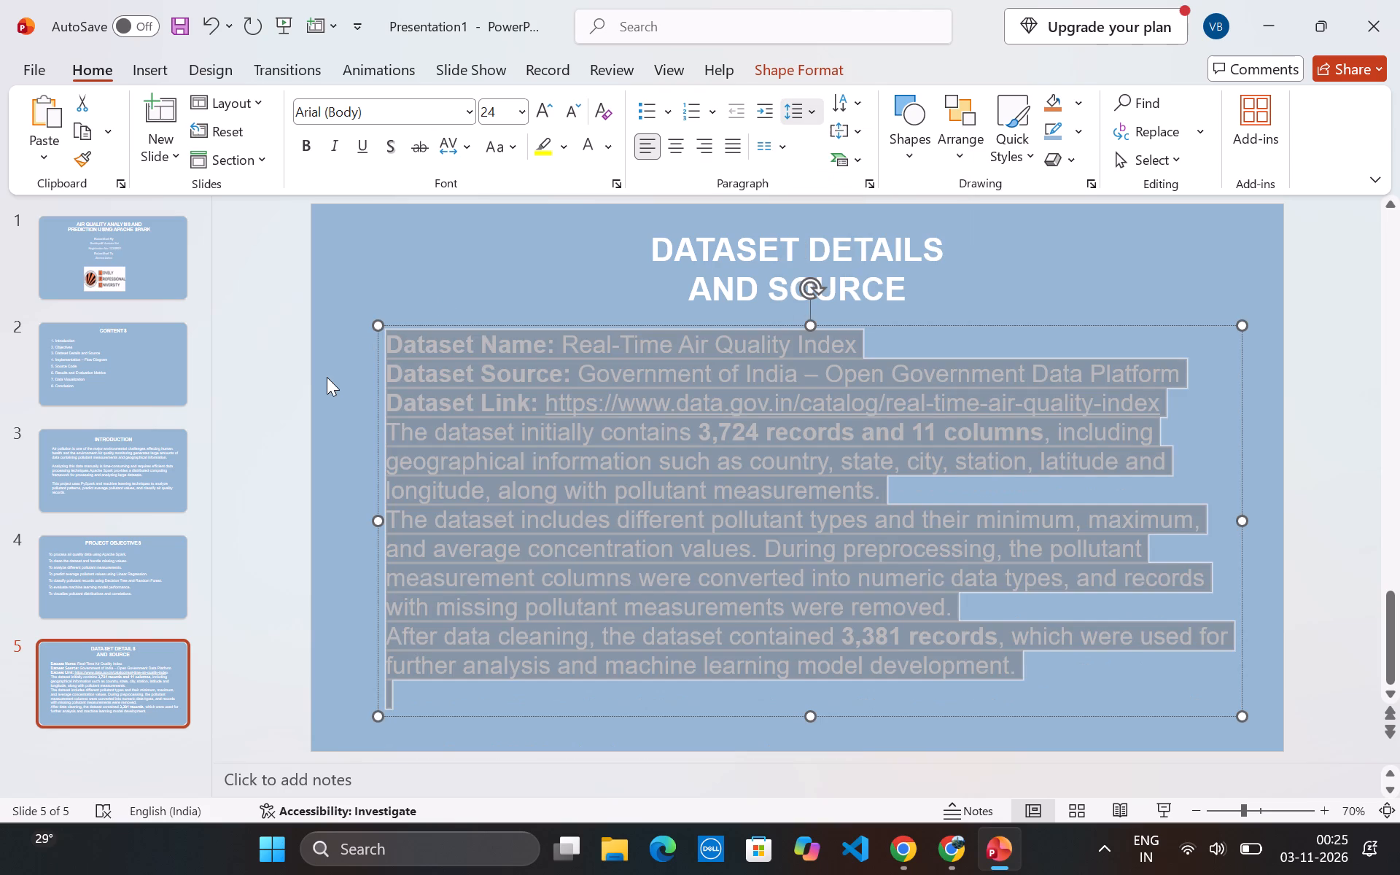
Separate the dataset link and the three paragraphs on slide 5 with a blank line between each.
{"action": "left_click", "coordinate": [545, 437]}
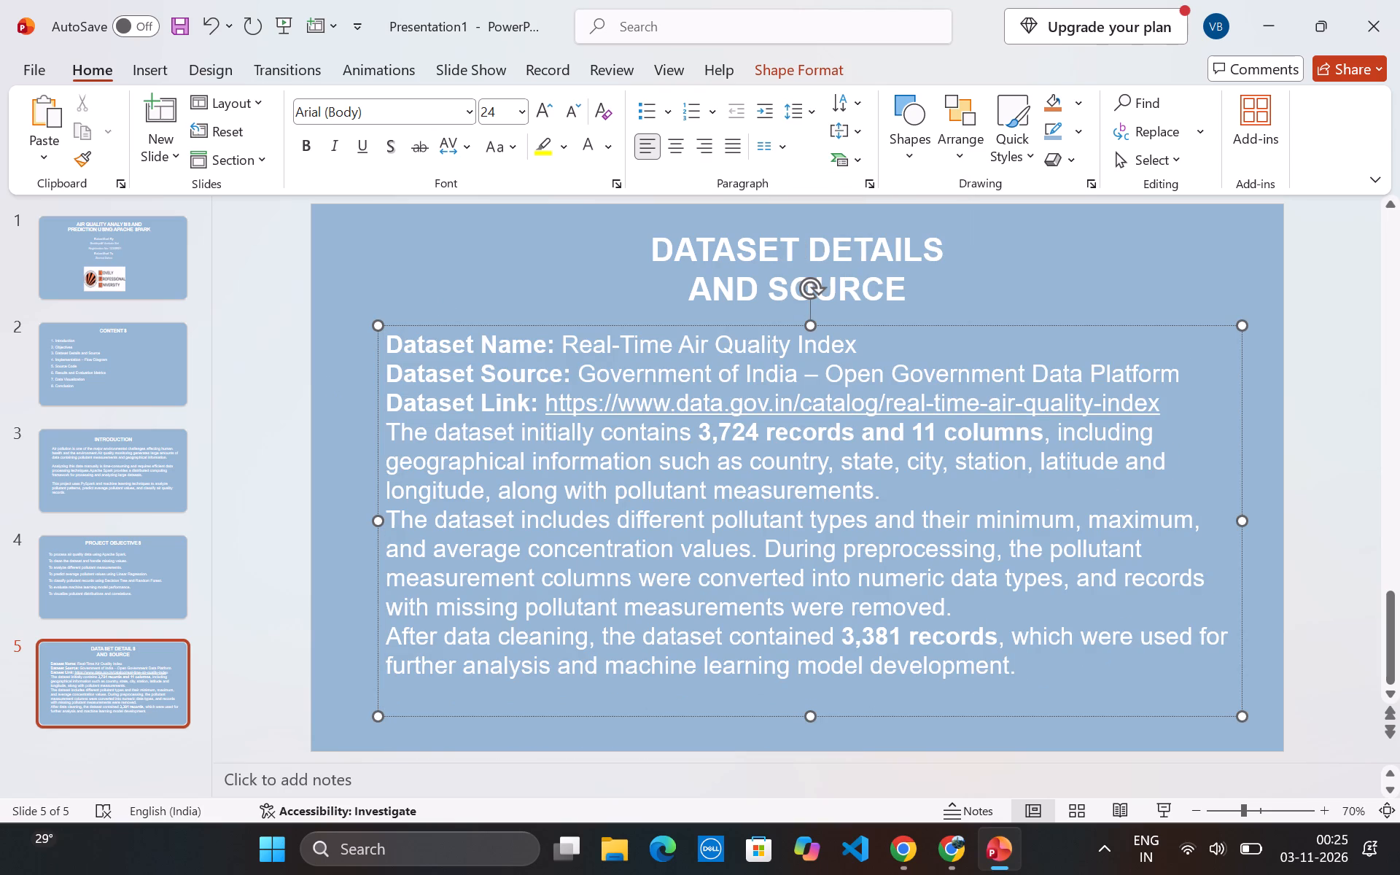
{"action": "left_click", "coordinate": [890, 494]}
{"action": "key", "text": "Return"}
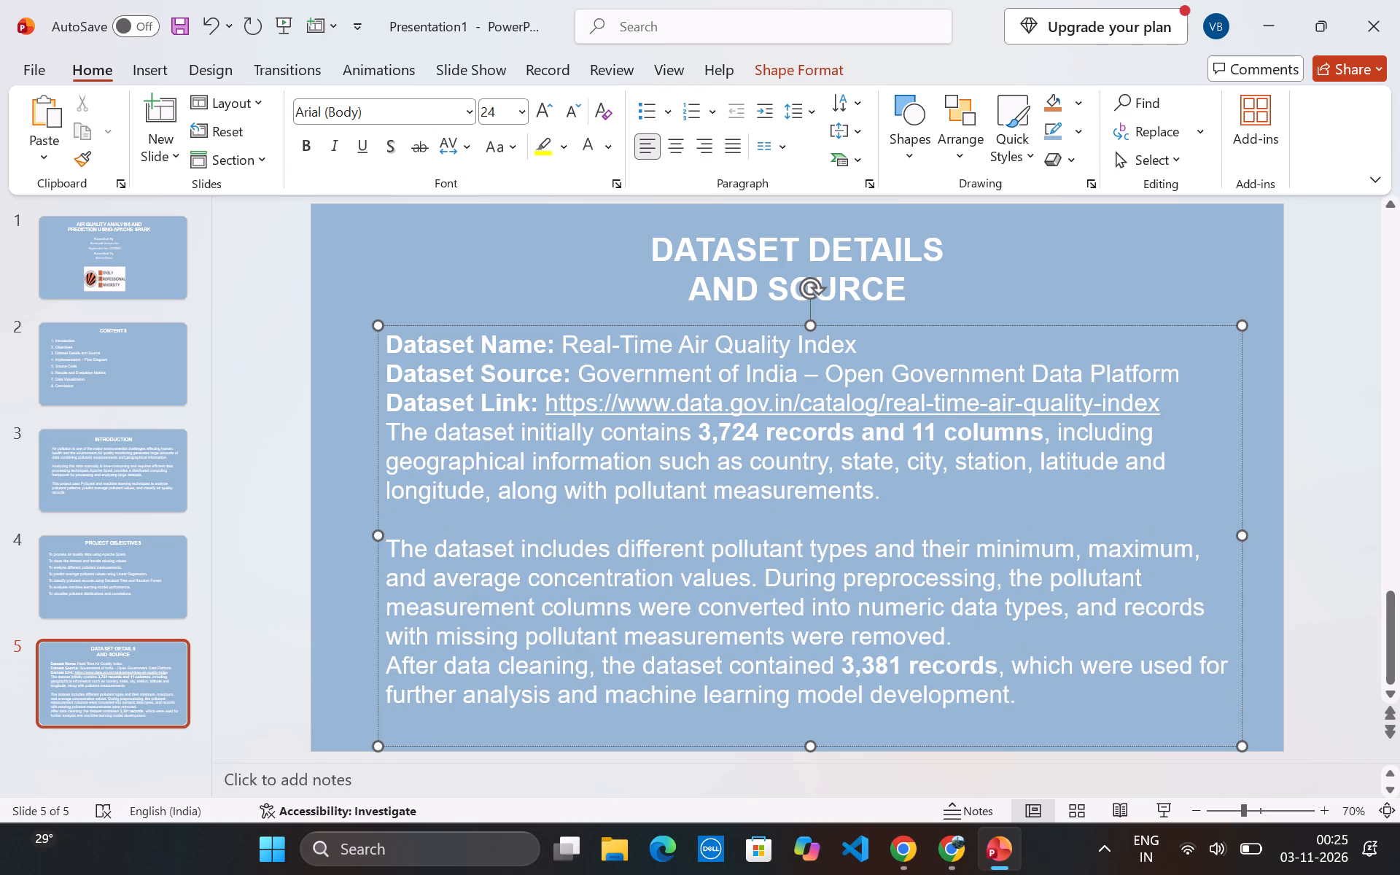
{"action": "left_click", "coordinate": [949, 641]}
{"action": "key", "text": "Return"}
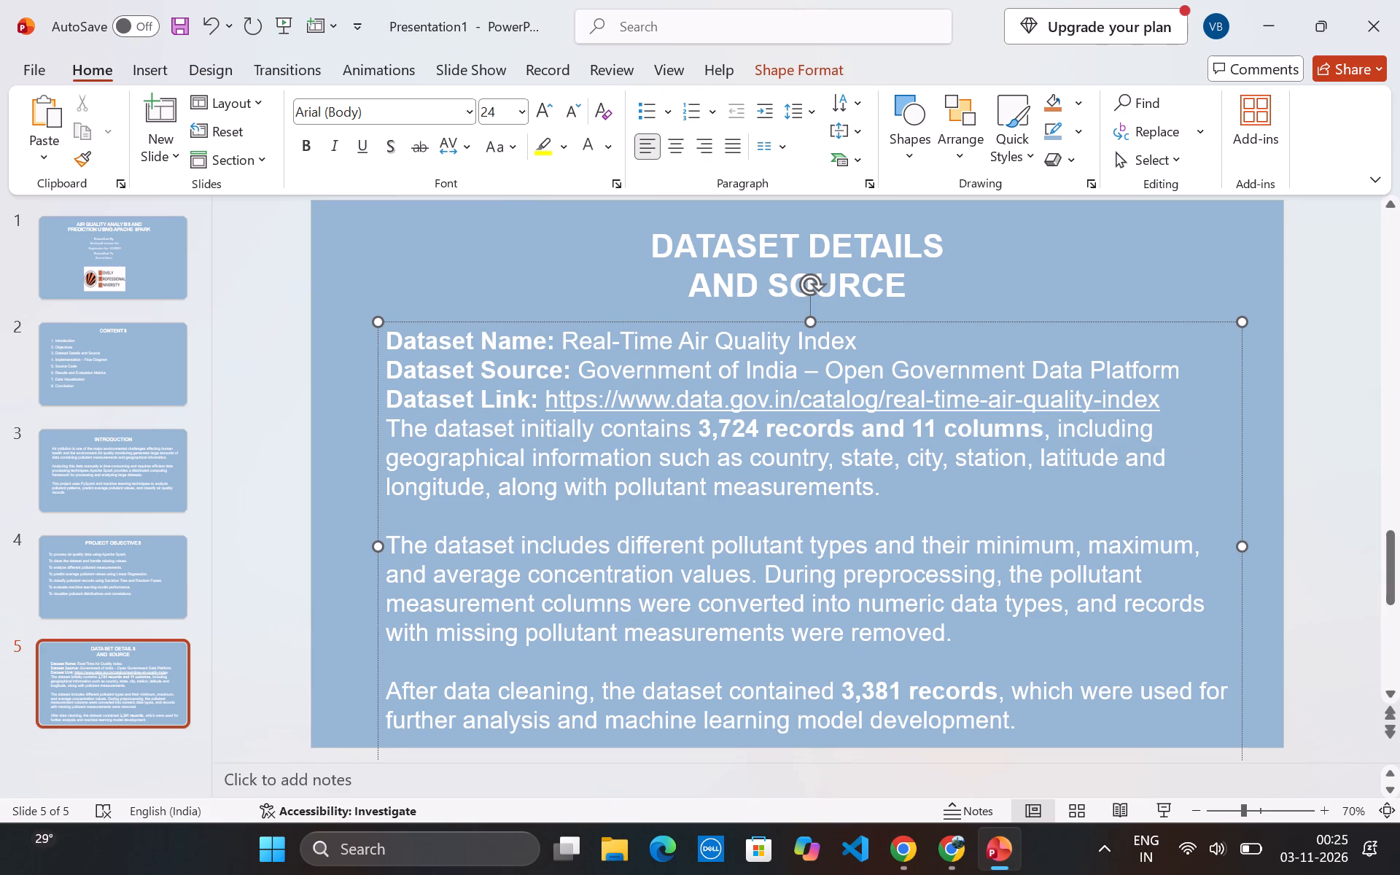
{"action": "left_click", "coordinate": [1166, 402]}
{"action": "key", "text": "Return"}
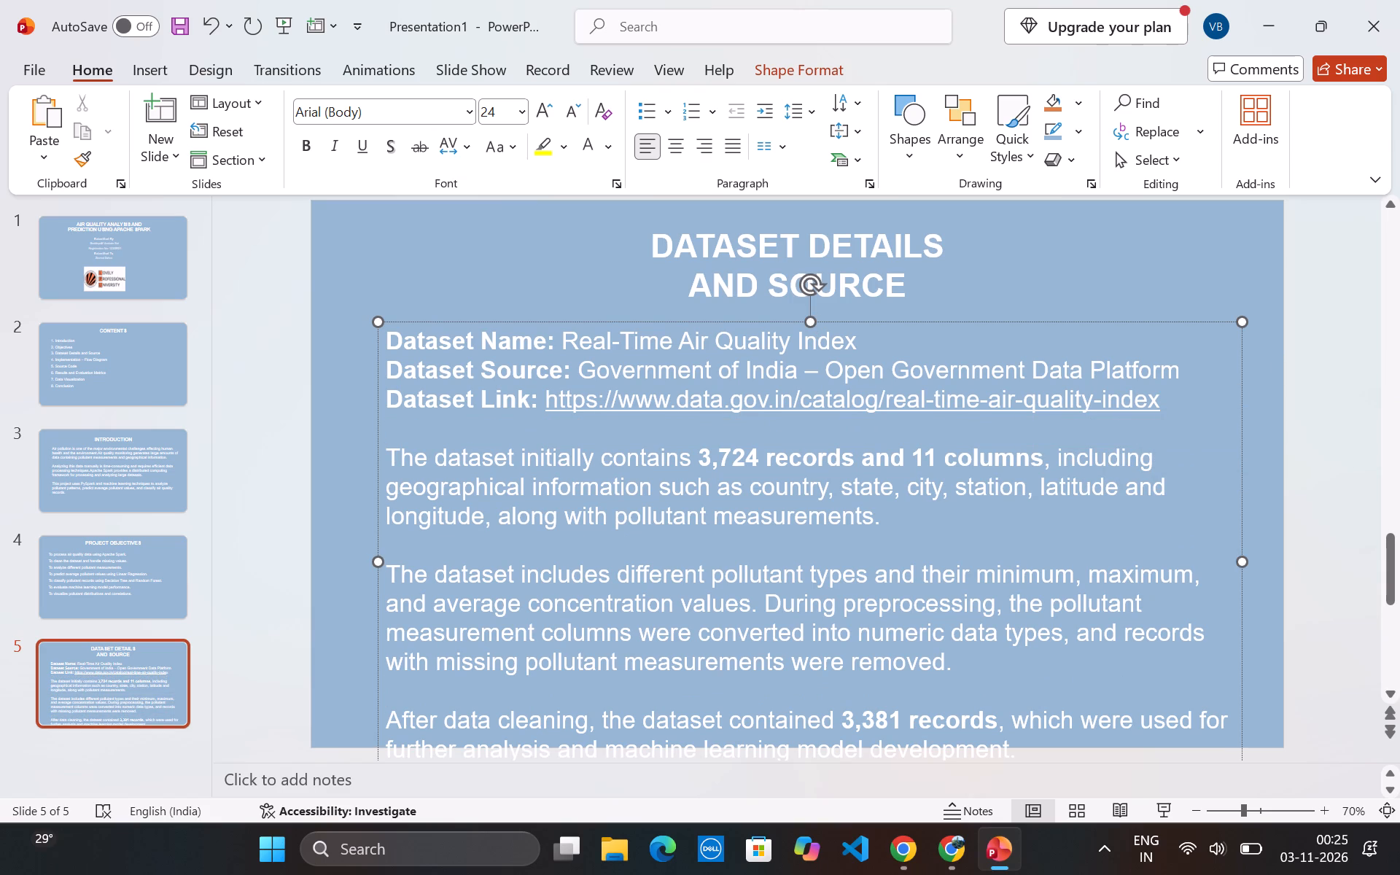
Move slide 5's heading and dataset text box up slightly so all the text fits on the slide.
{"action": "left_click_drag", "start_coordinate": [824, 322], "coordinate": [822, 306]}
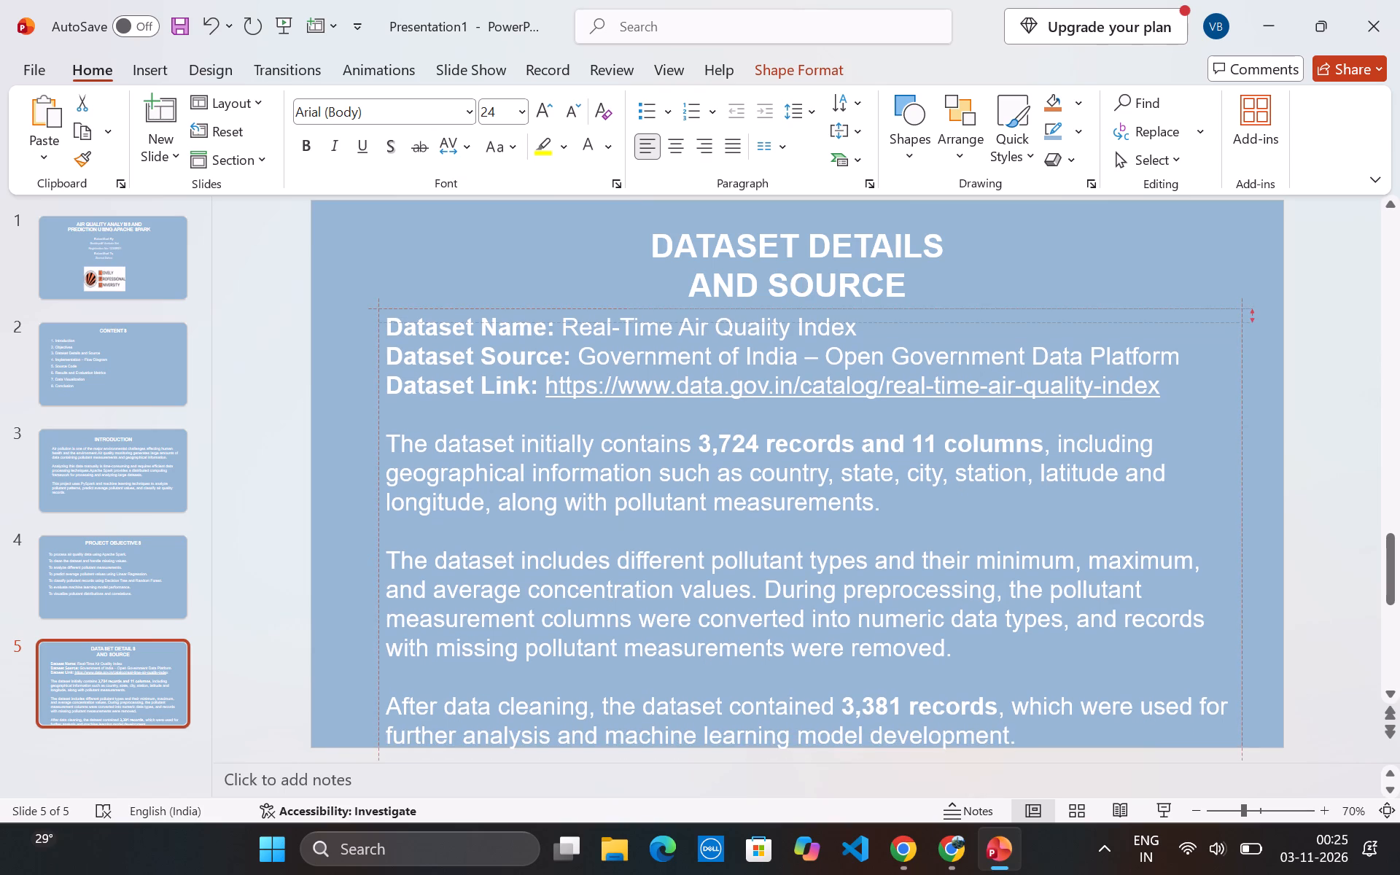
{"action": "left_click_drag", "start_coordinate": [822, 306], "coordinate": [803, 299]}
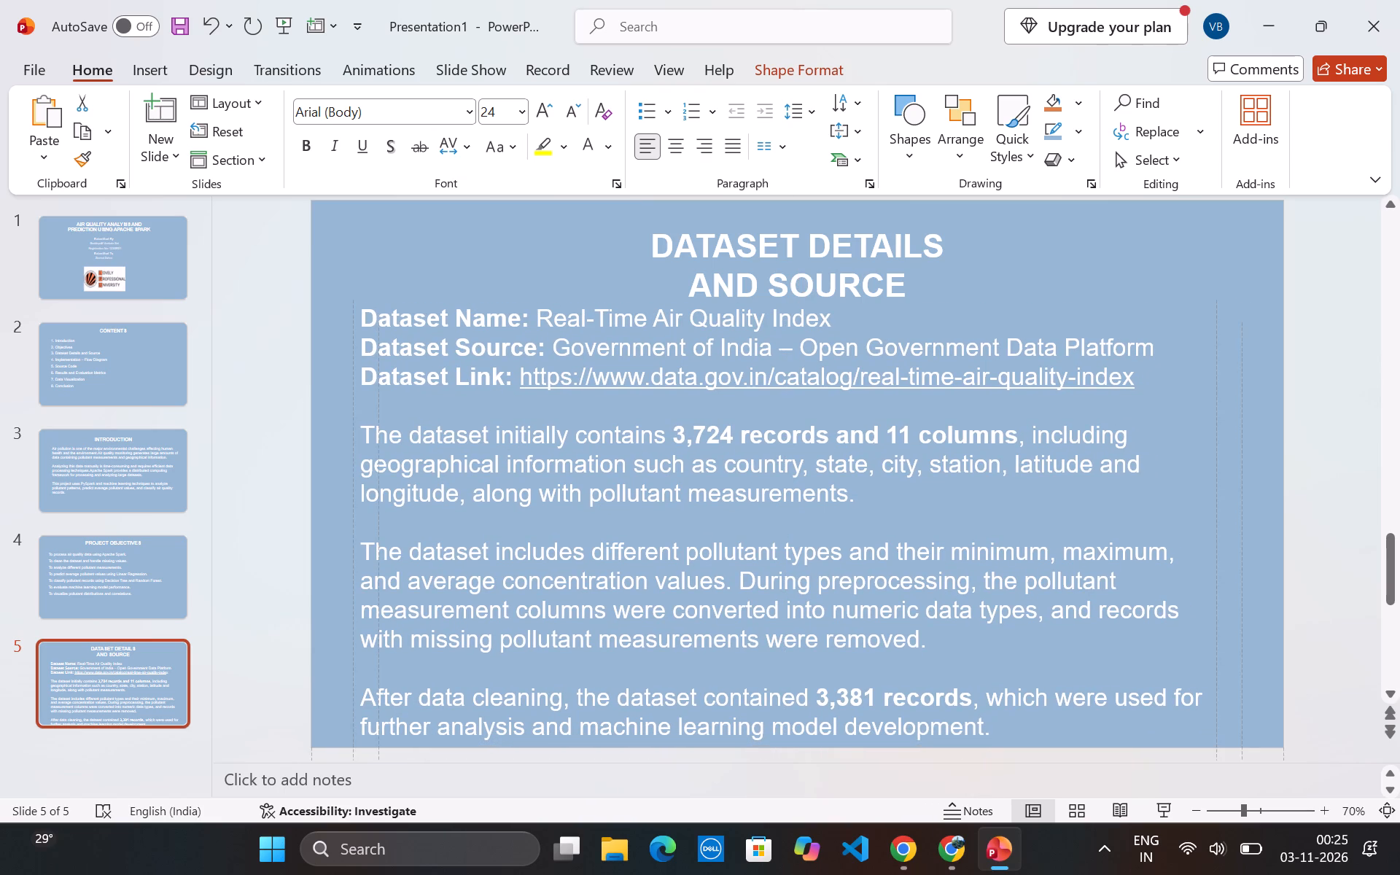
{"action": "left_click_drag", "start_coordinate": [803, 299], "coordinate": [814, 300]}
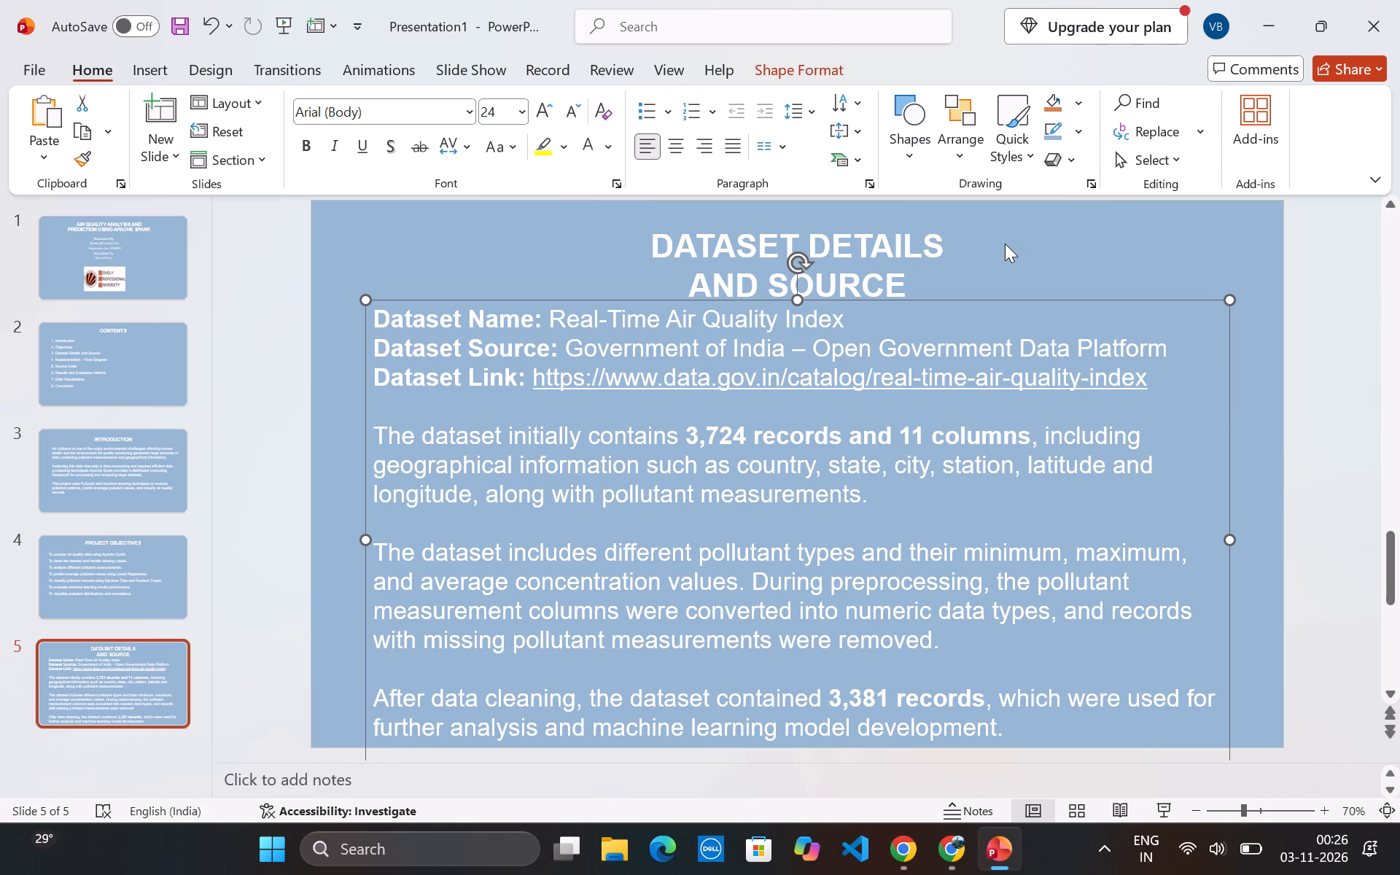
{"action": "left_click", "coordinate": [881, 245]}
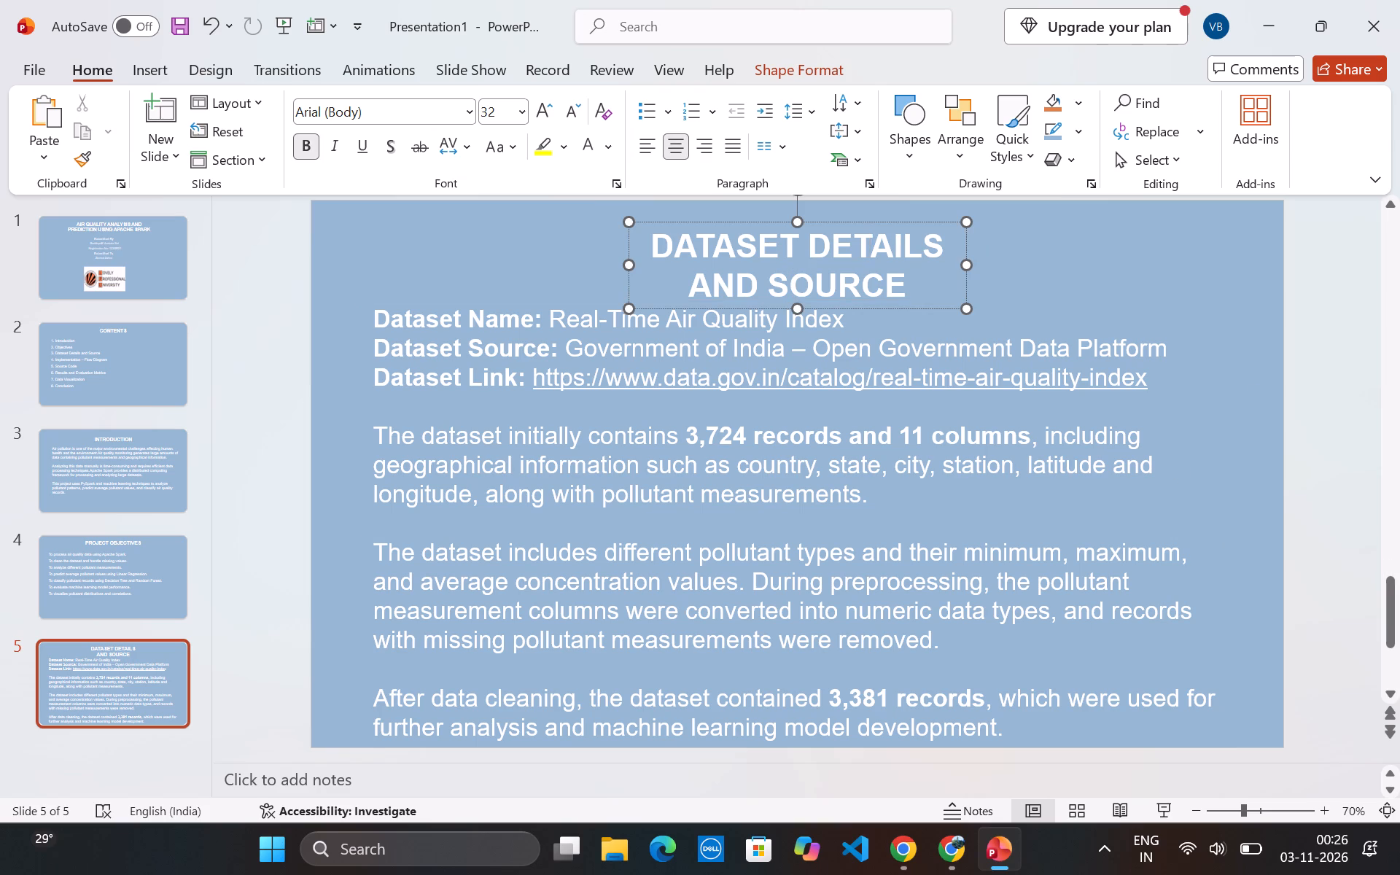
{"action": "left_click_drag", "start_coordinate": [827, 222], "coordinate": [825, 209]}
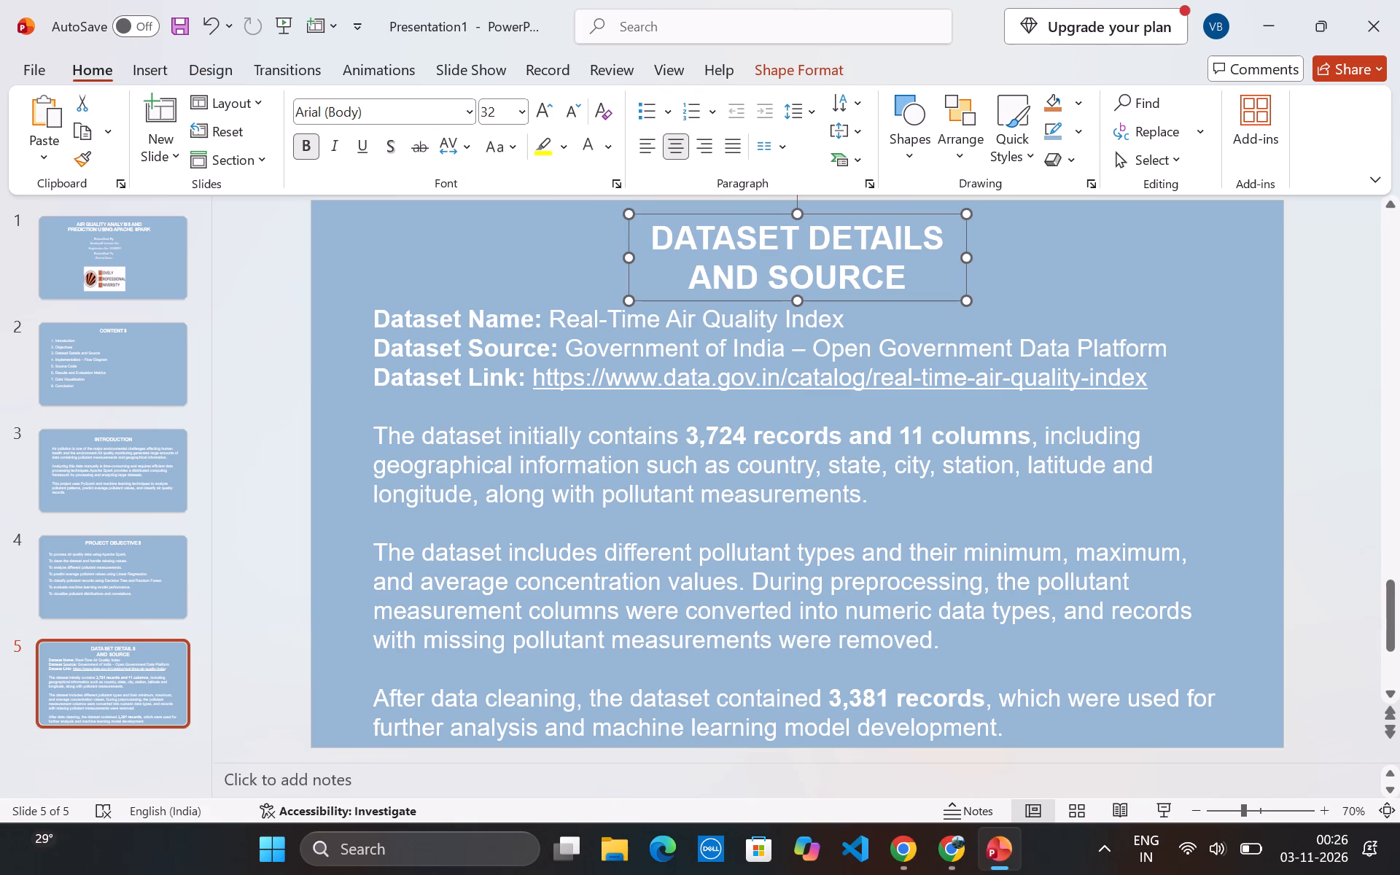
{"action": "left_click", "coordinate": [860, 326]}
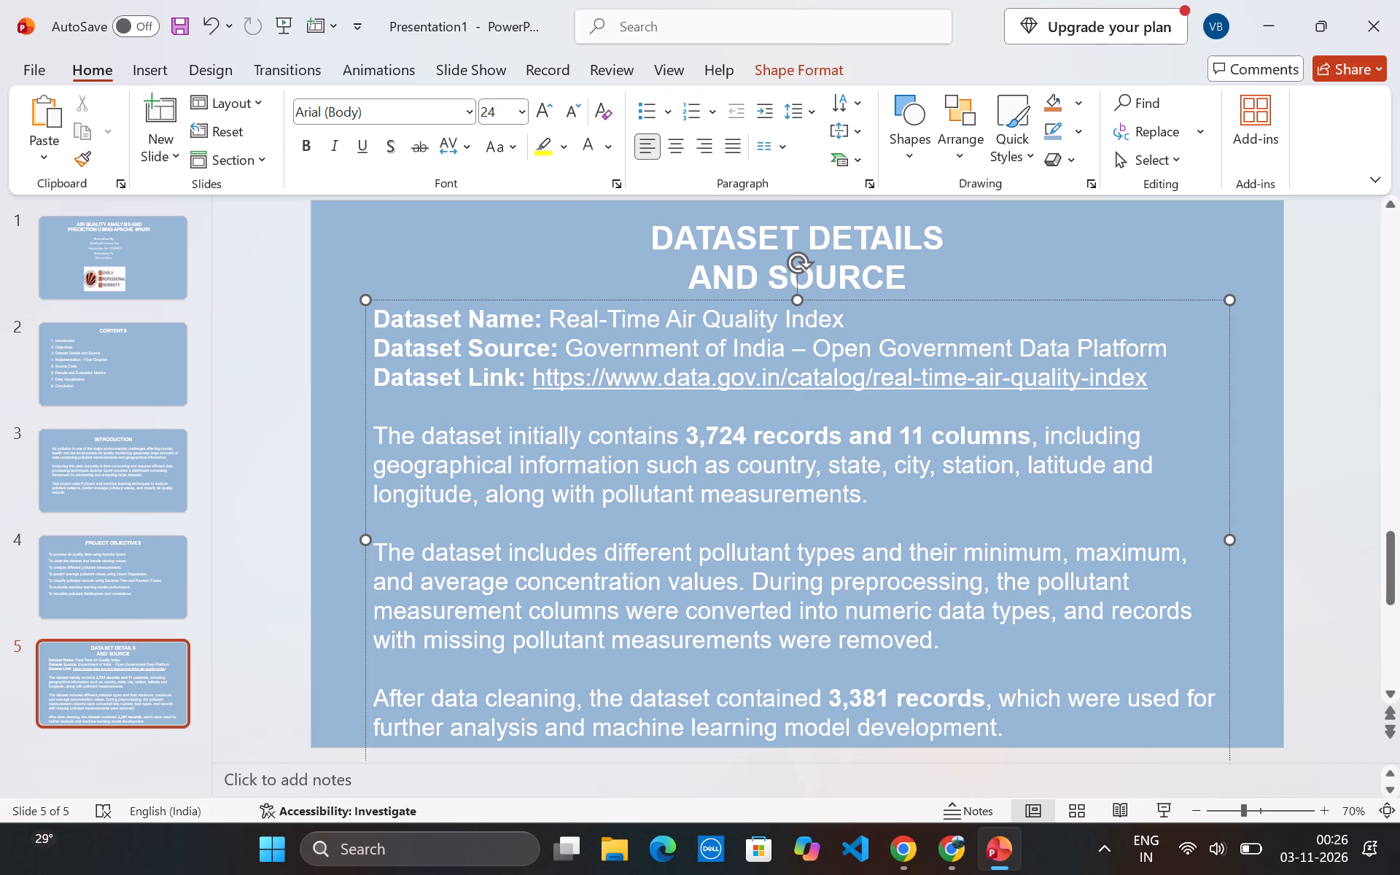
{"action": "left_click_drag", "start_coordinate": [869, 300], "coordinate": [868, 292]}
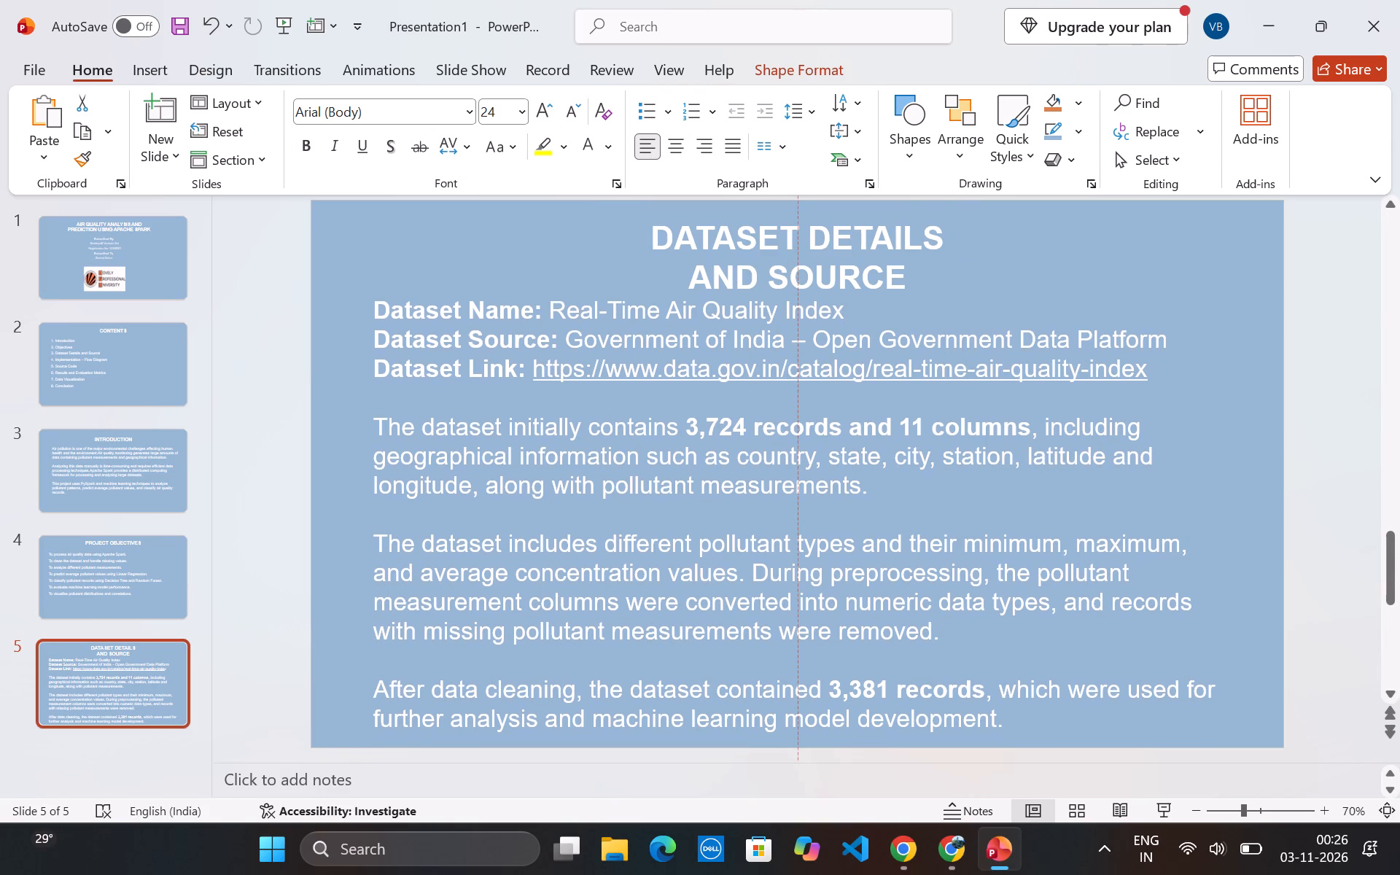
{"action": "left_click_drag", "start_coordinate": [868, 292], "coordinate": [868, 290]}
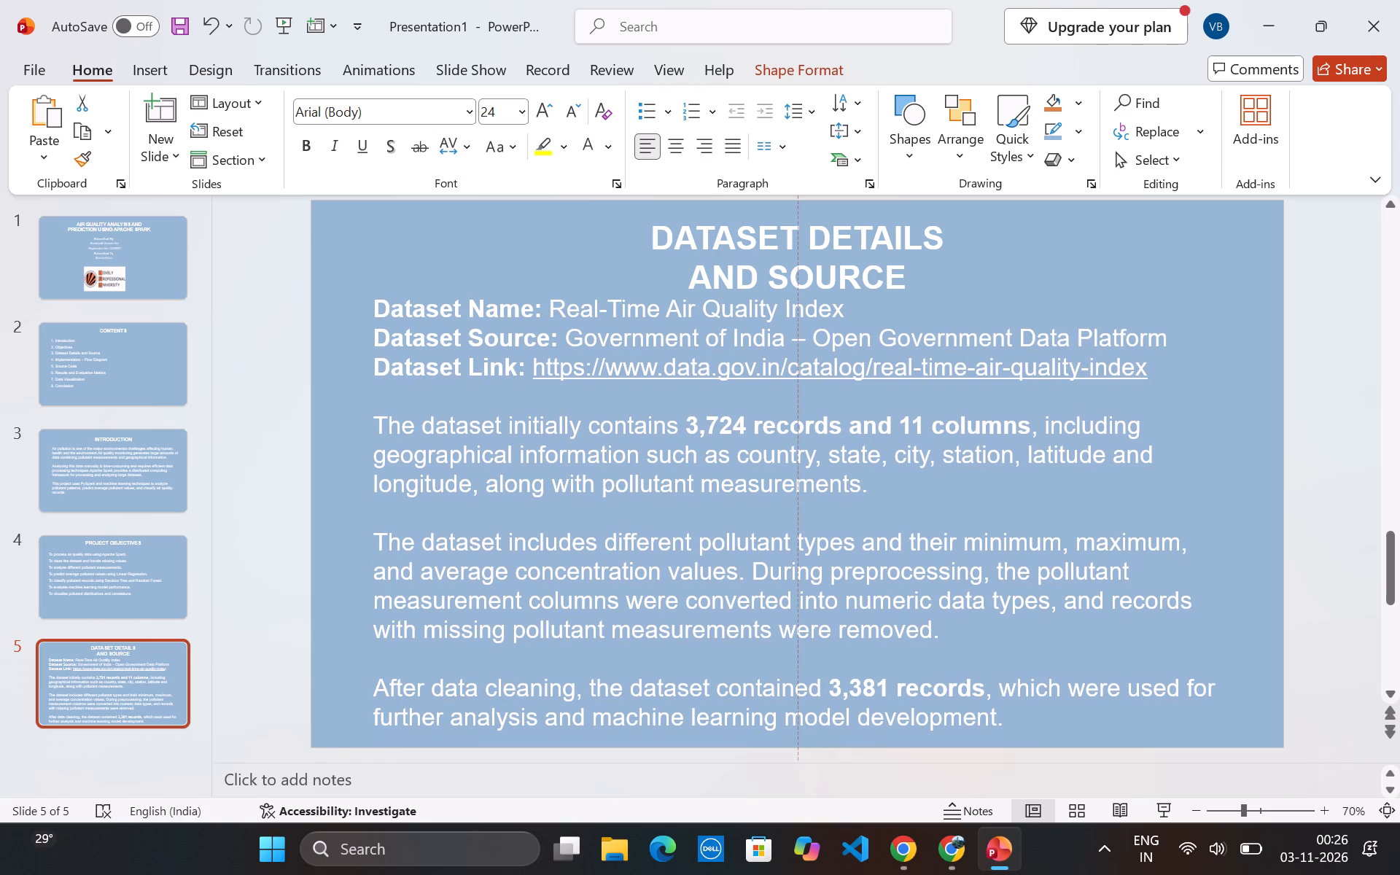
{"action": "left_click_drag", "start_coordinate": [868, 290], "coordinate": [869, 292]}
{"action": "left_click", "coordinate": [989, 498]}
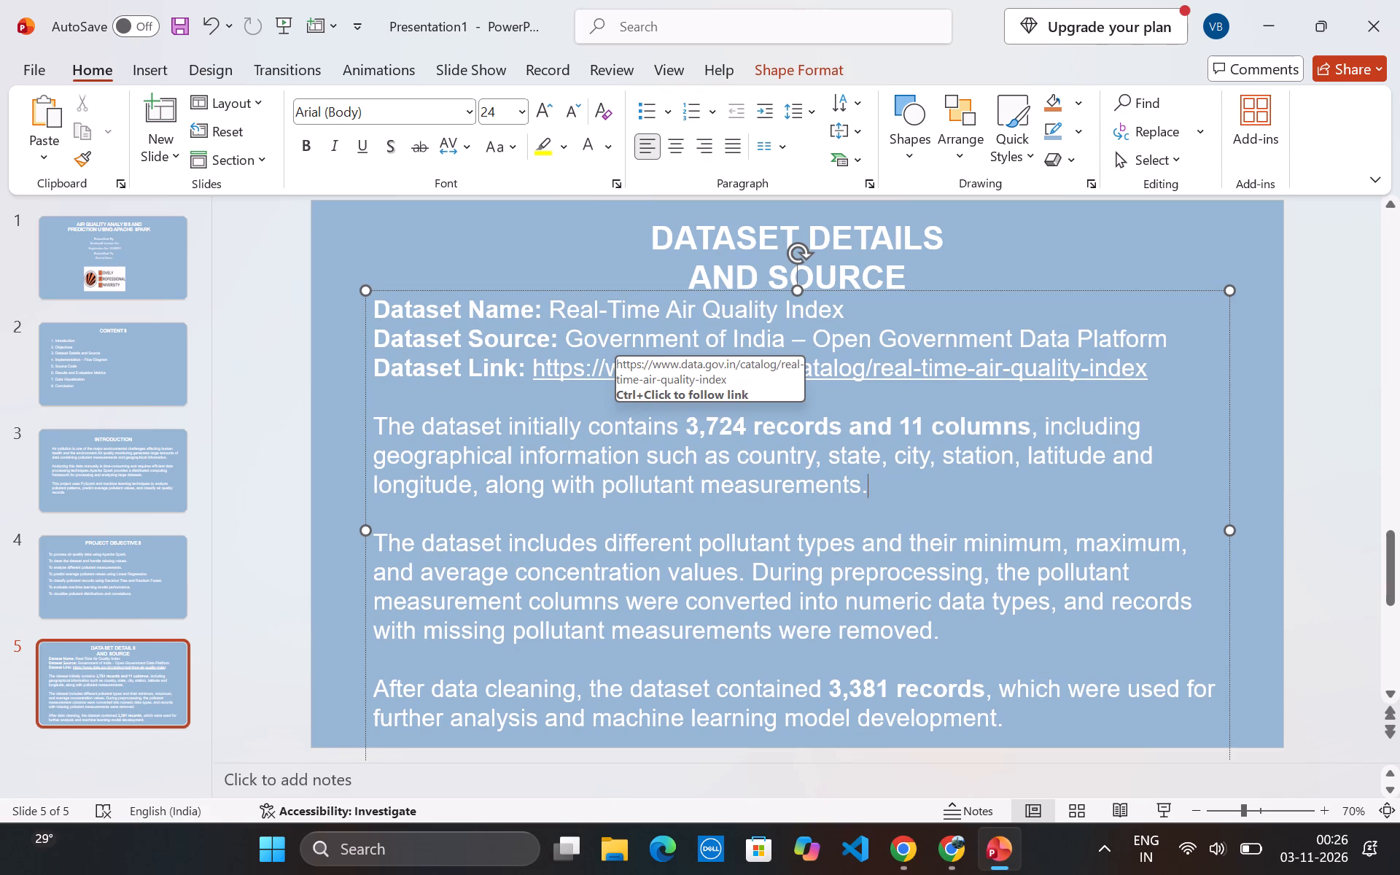
Add a new blank slide 6 and give it the same solid light-blue background as the other slides.
{"action": "key", "text": "ctrl+m"}
{"action": "left_click", "coordinate": [347, 209], "text": "ctrl"}
{"action": "left_click", "coordinate": [219, 70]}
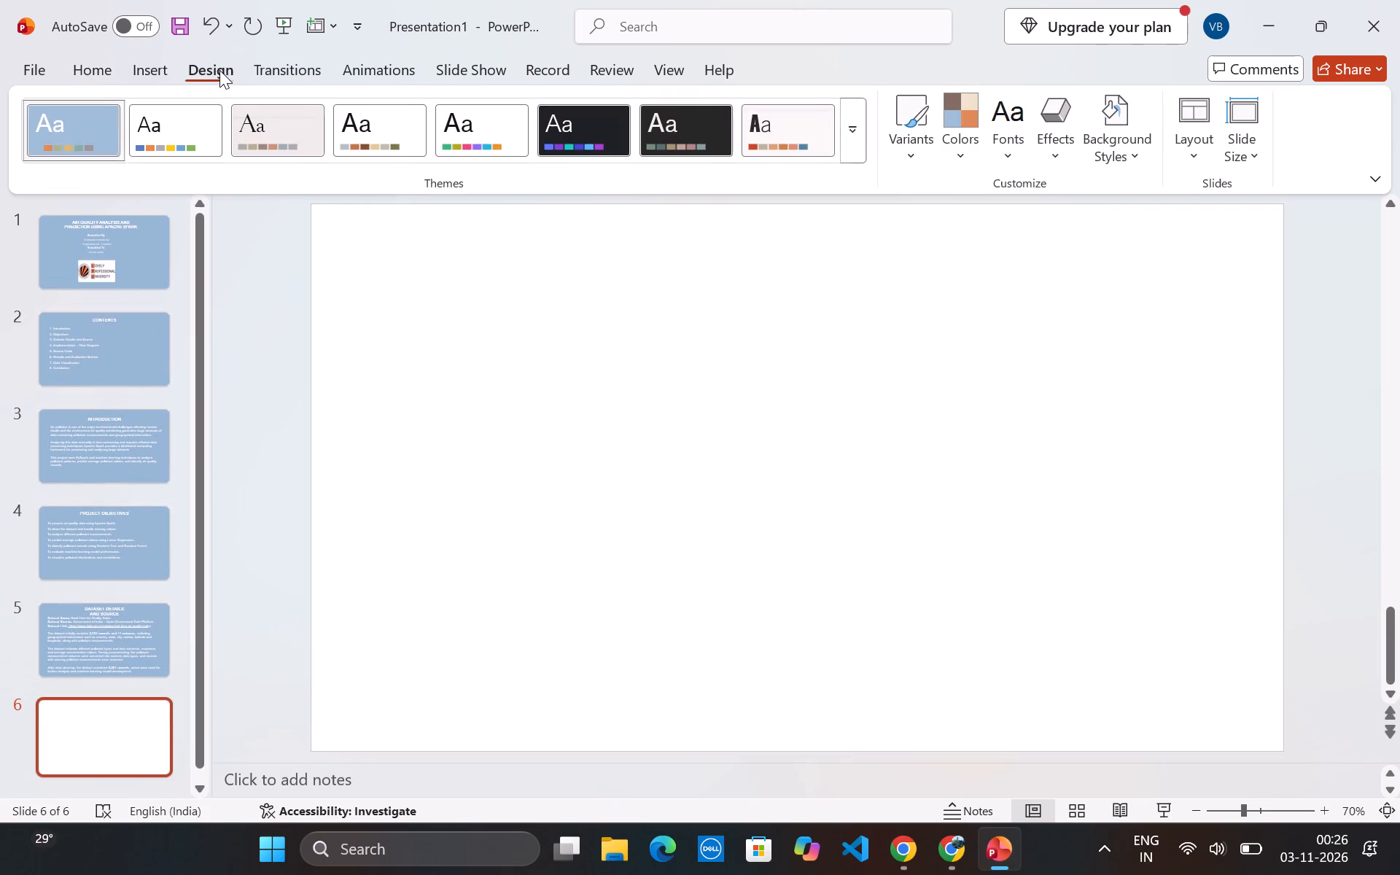
{"action": "left_click", "coordinate": [1108, 152]}
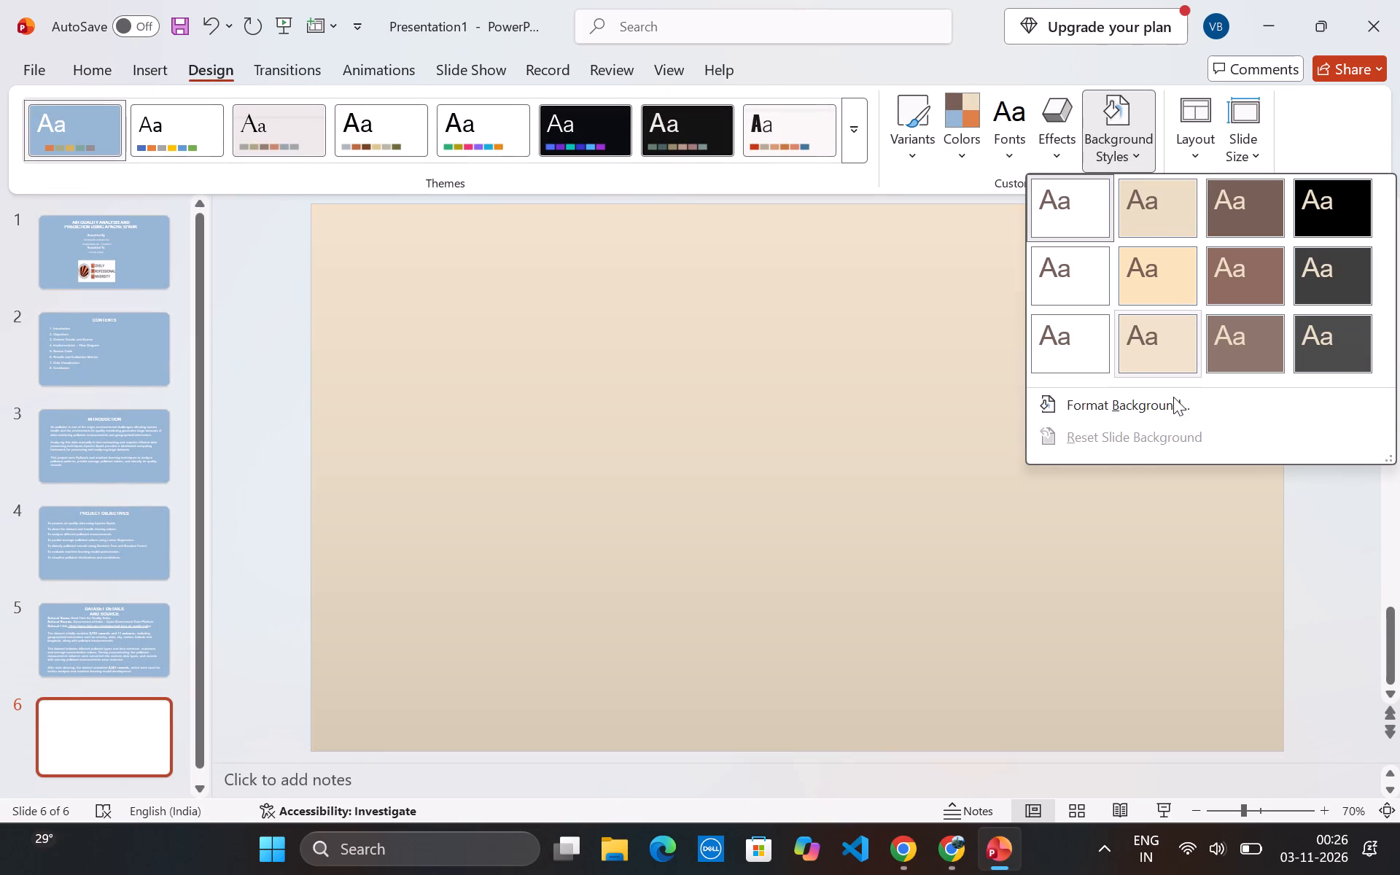
{"action": "left_click", "coordinate": [1167, 405]}
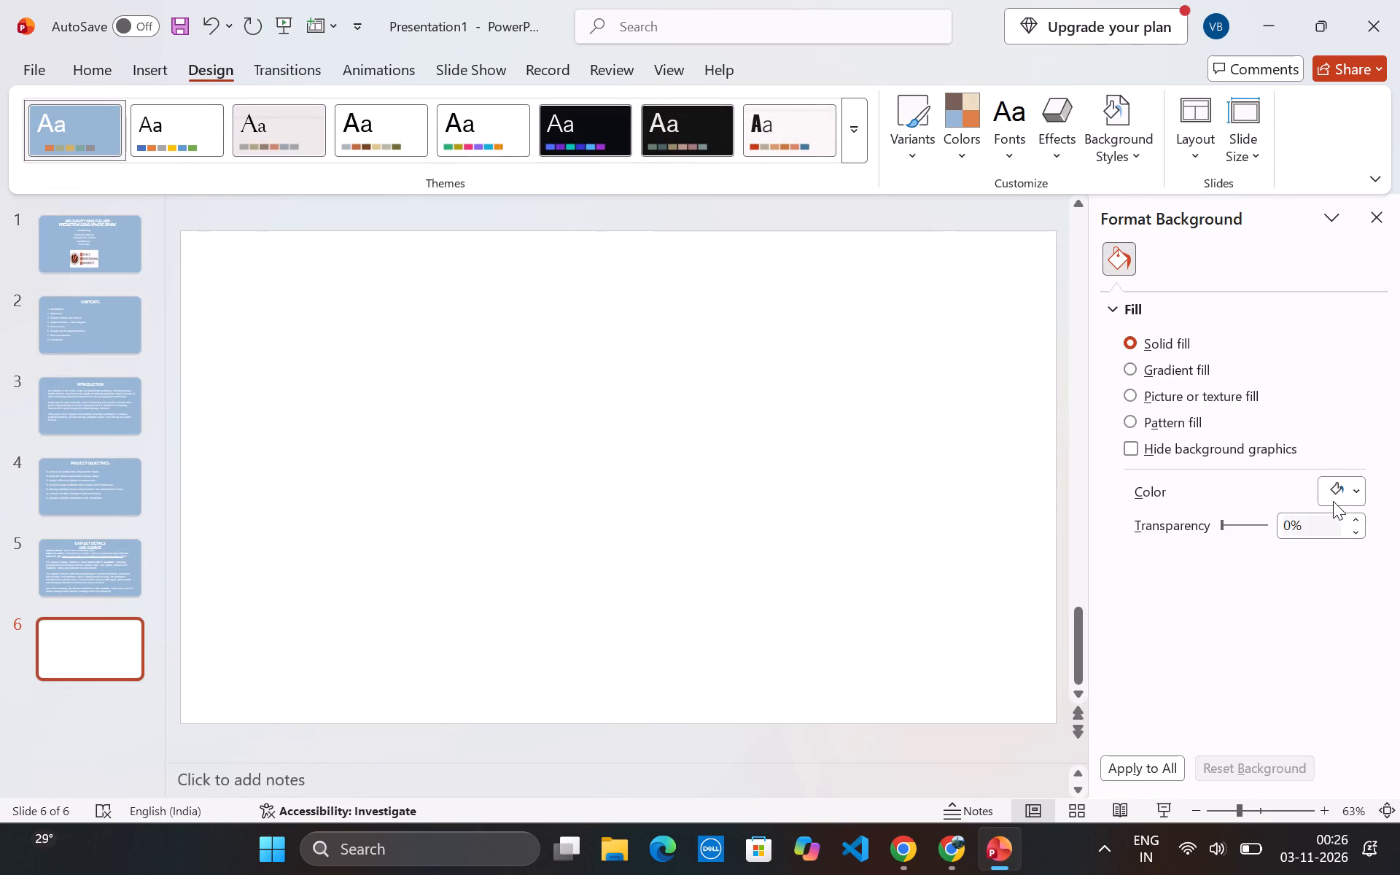
{"action": "left_click", "coordinate": [1333, 501]}
{"action": "left_click", "coordinate": [1086, 421]}
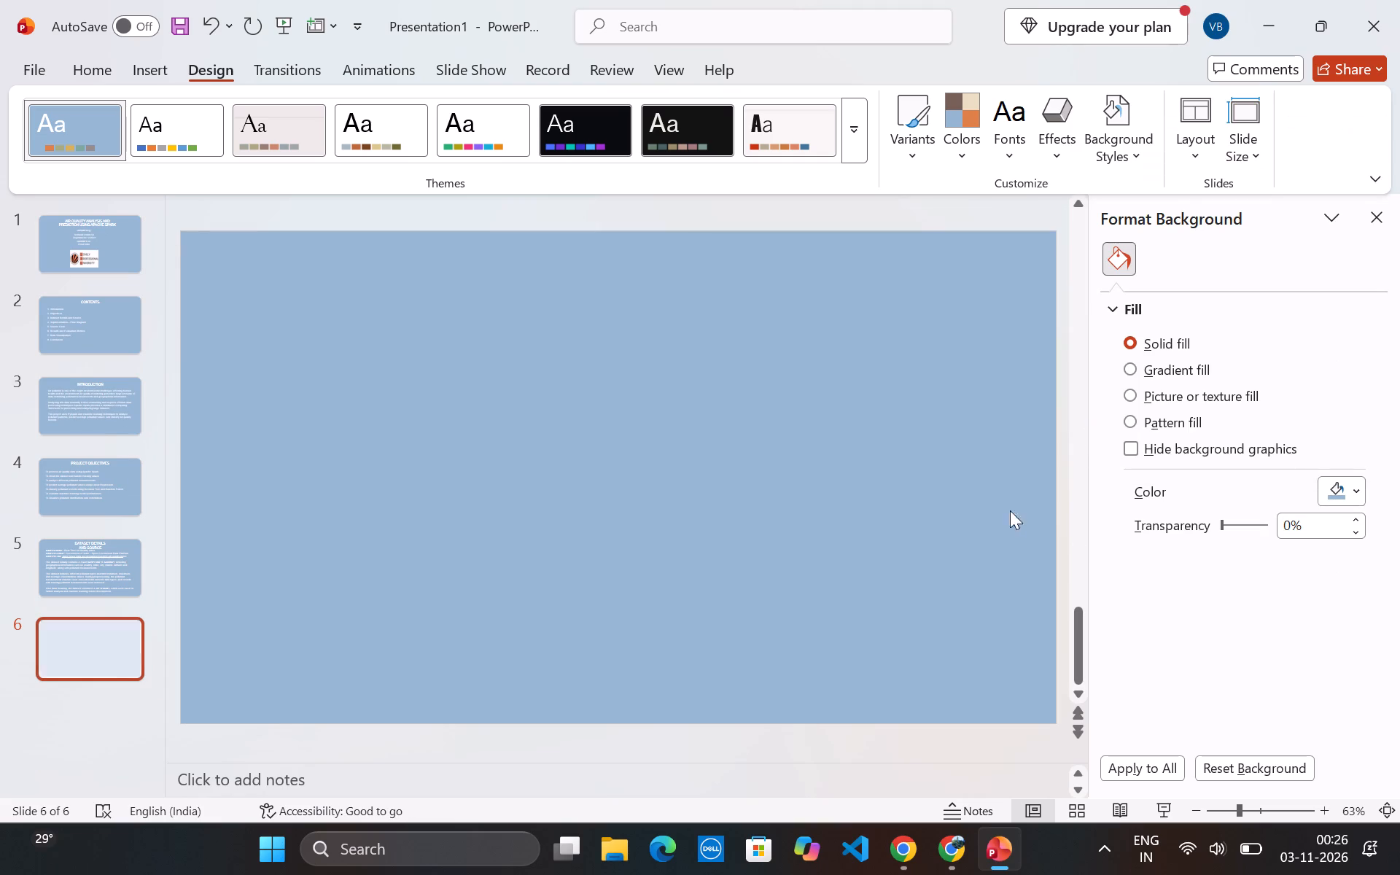
{"action": "left_click", "coordinate": [1372, 209]}
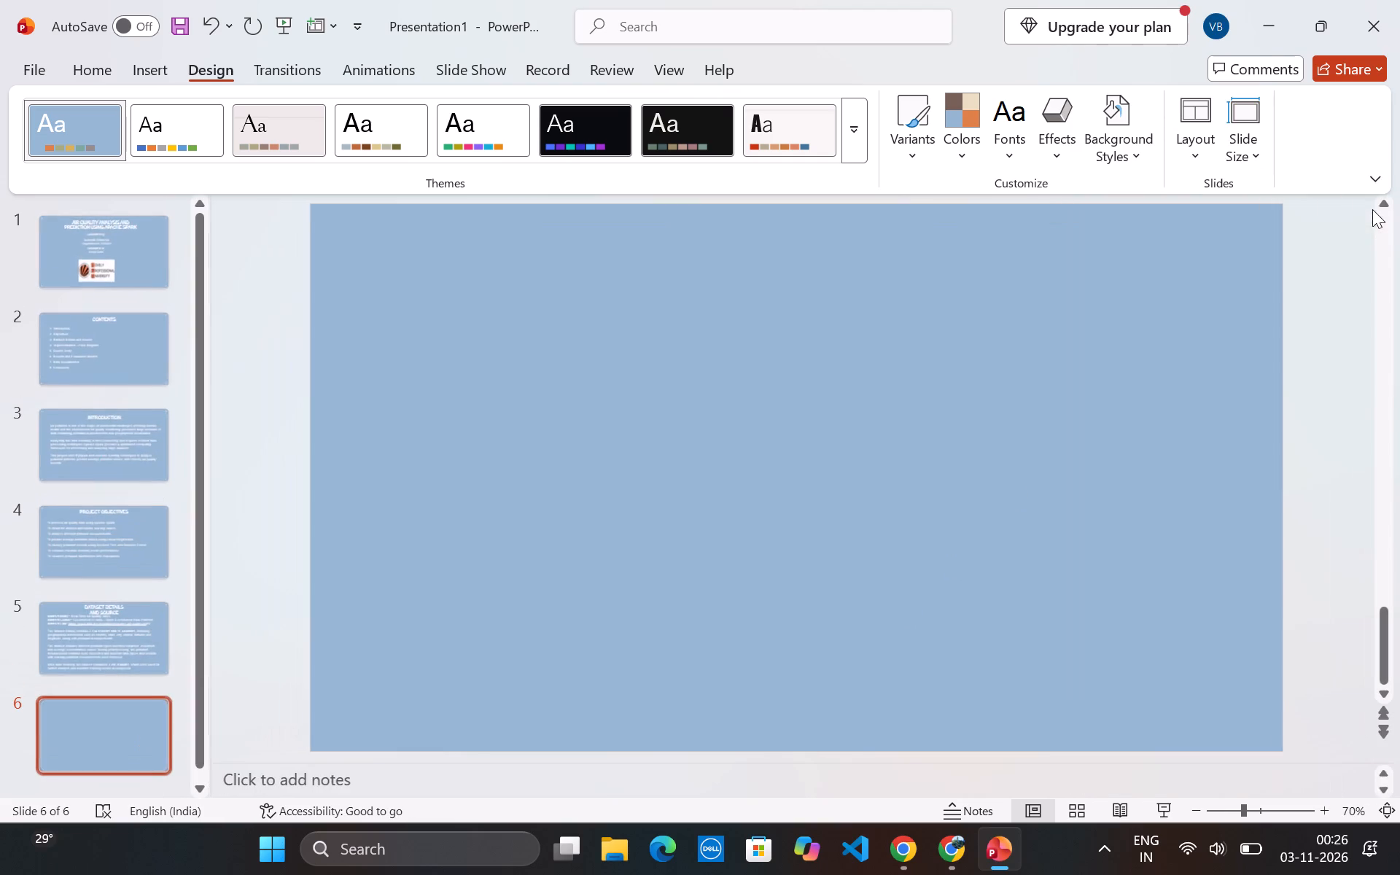
Draw a wide text box at the top centre of slide 6 for the heading.
{"action": "left_click", "coordinate": [150, 74]}
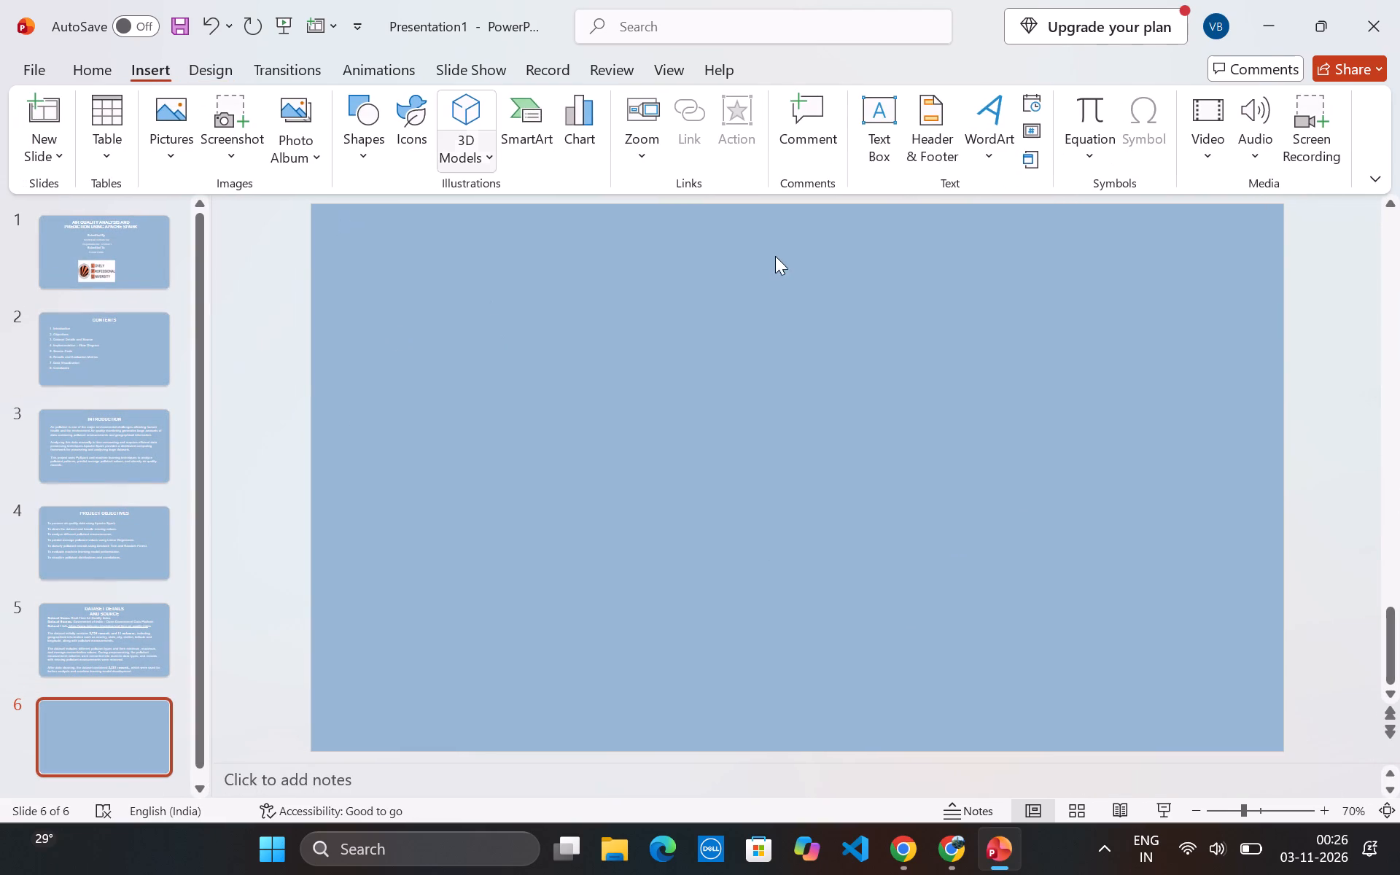
{"action": "left_click", "coordinate": [879, 144]}
{"action": "left_click_drag", "start_coordinate": [634, 234], "coordinate": [978, 279]}
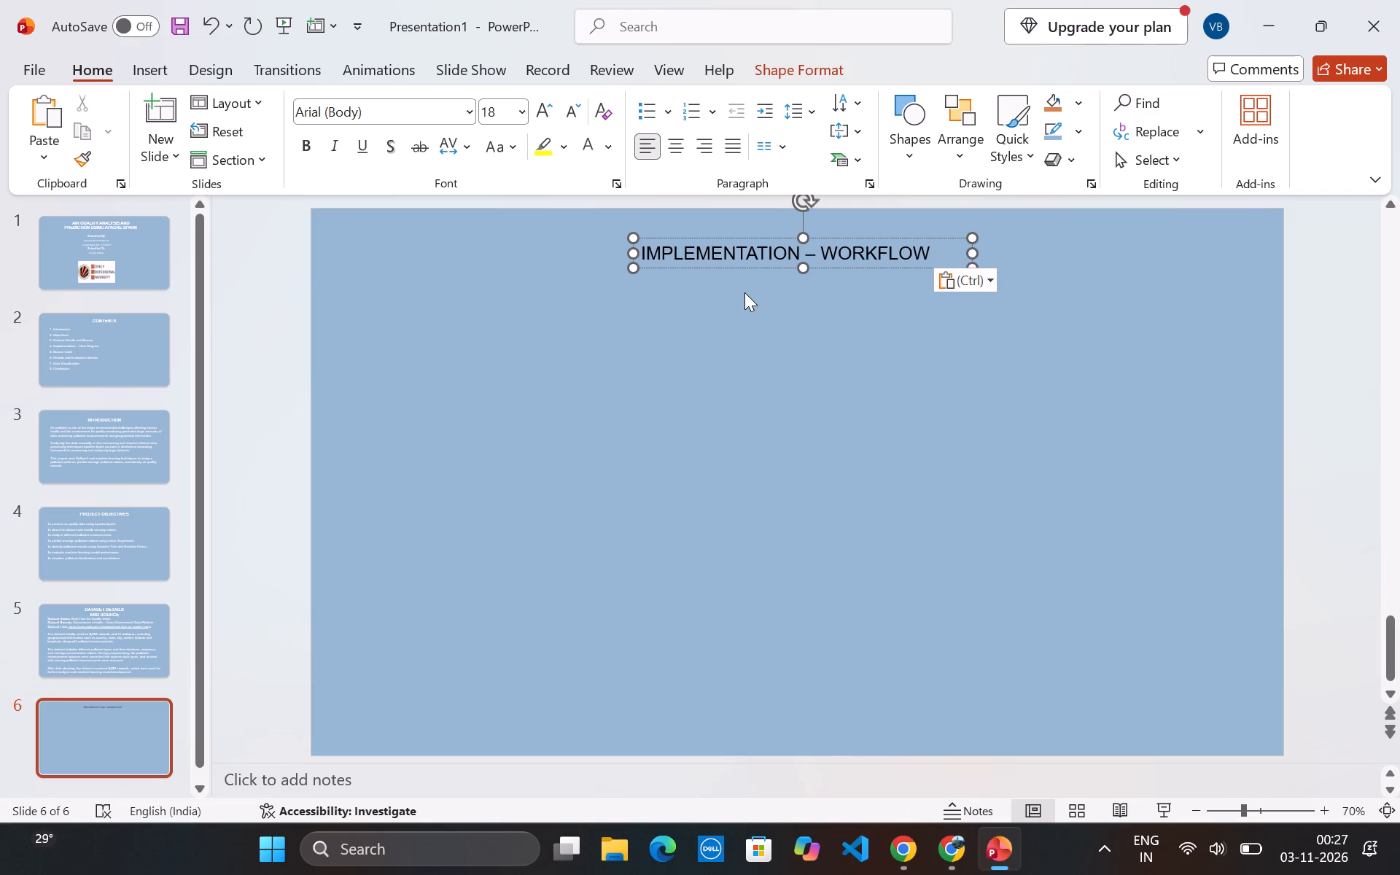
Format slide 6's whole heading in white at 32 pt.
{"action": "key", "text": "ctrl+a"}
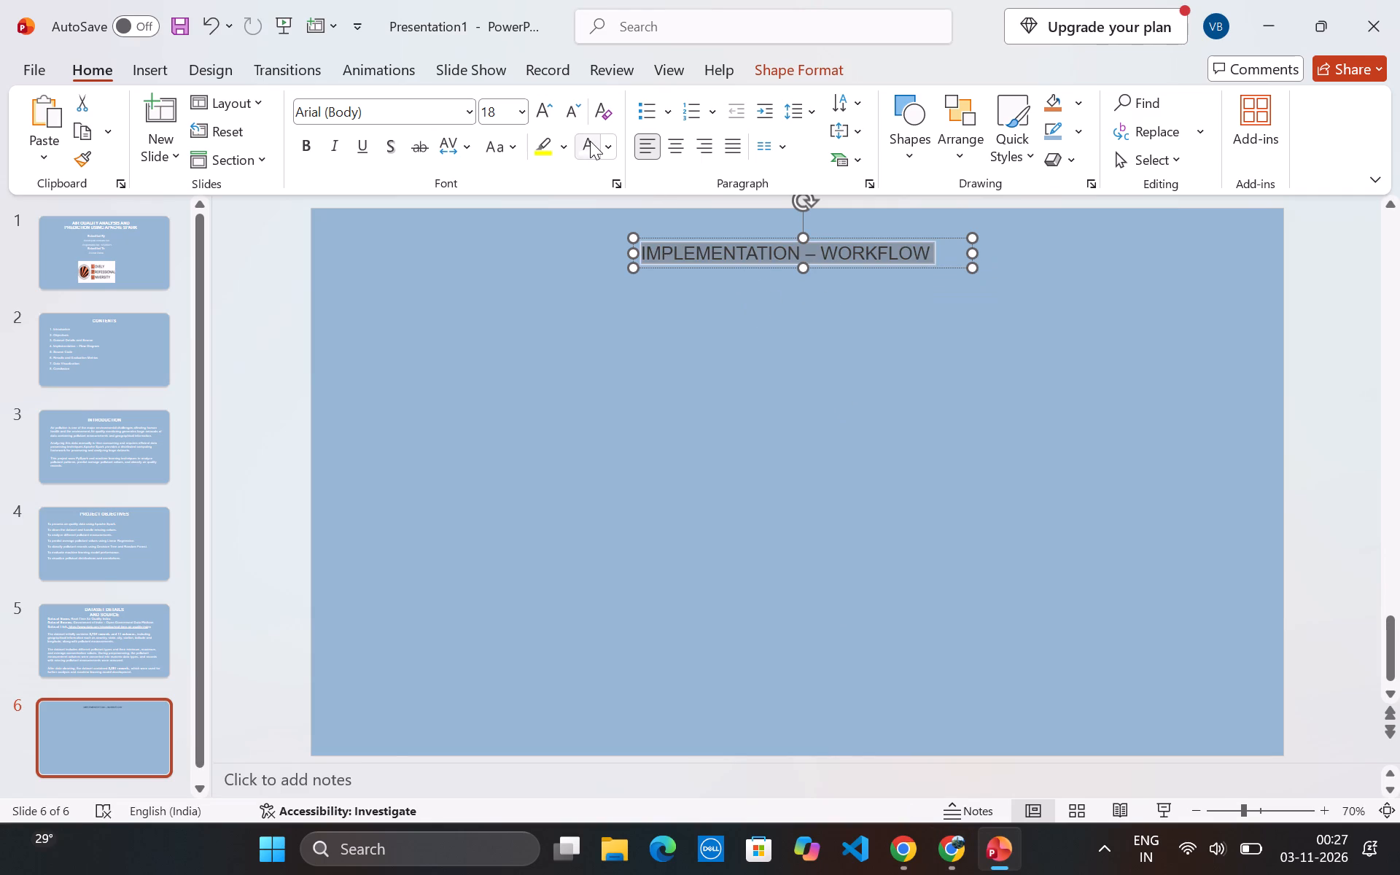
{"action": "left_click", "coordinate": [590, 141]}
{"action": "left_click", "coordinate": [522, 114]}
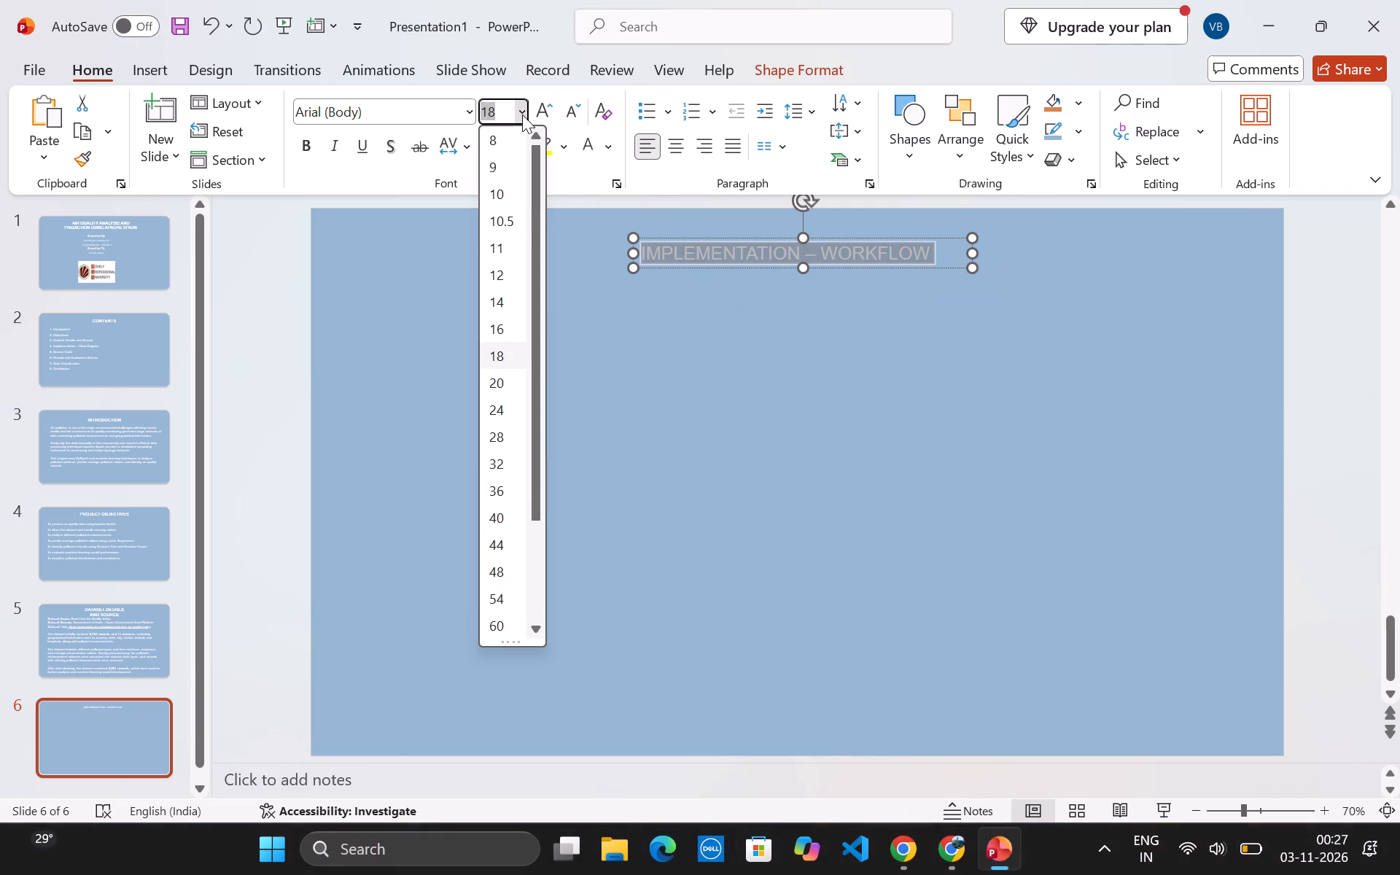
{"action": "left_click", "coordinate": [513, 467]}
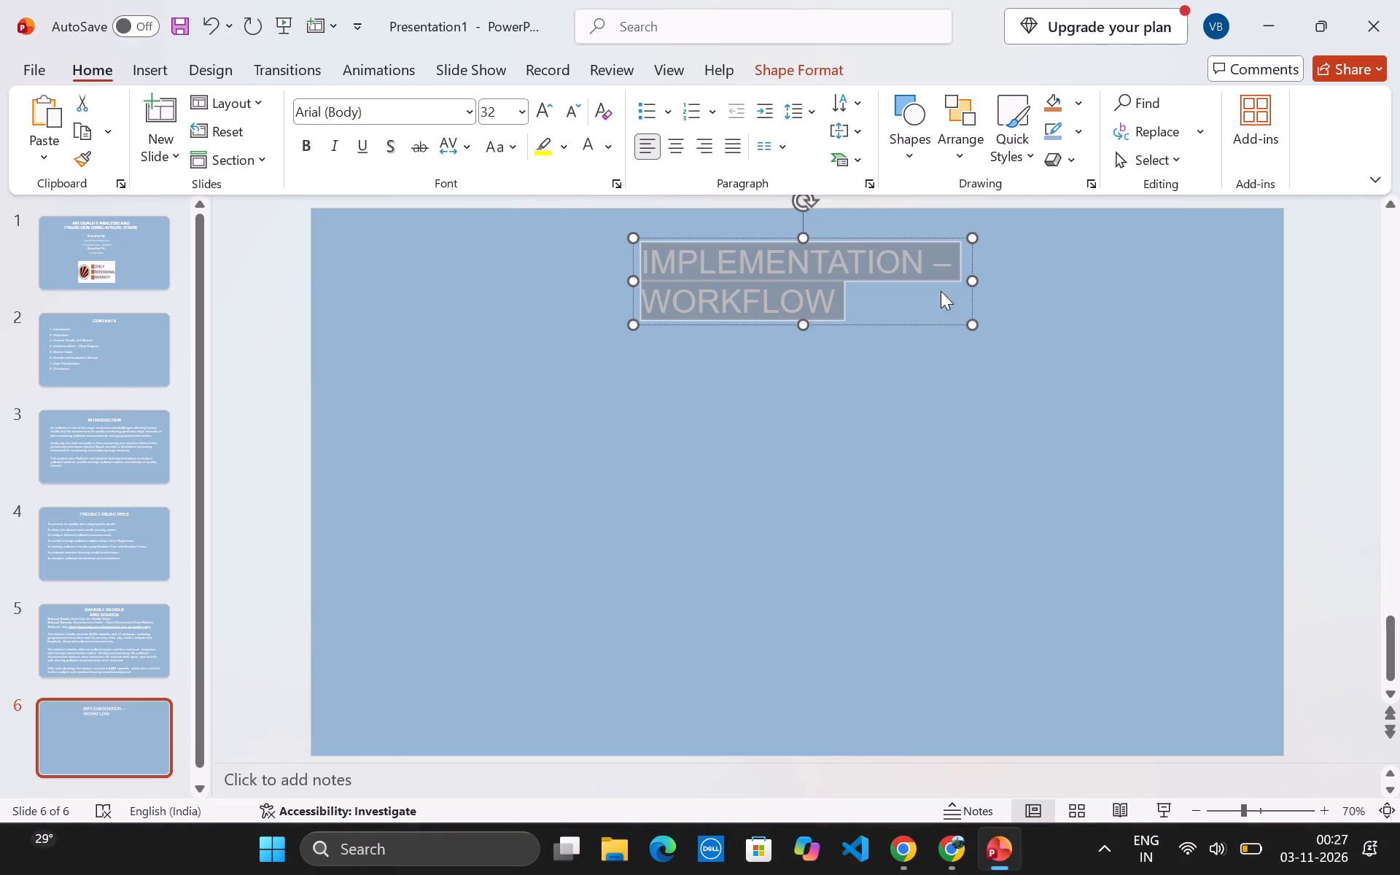
Remove the dash between IMPLEMENTATION and WORKFLOW in the slide 6 heading.
{"action": "left_click", "coordinate": [938, 272]}
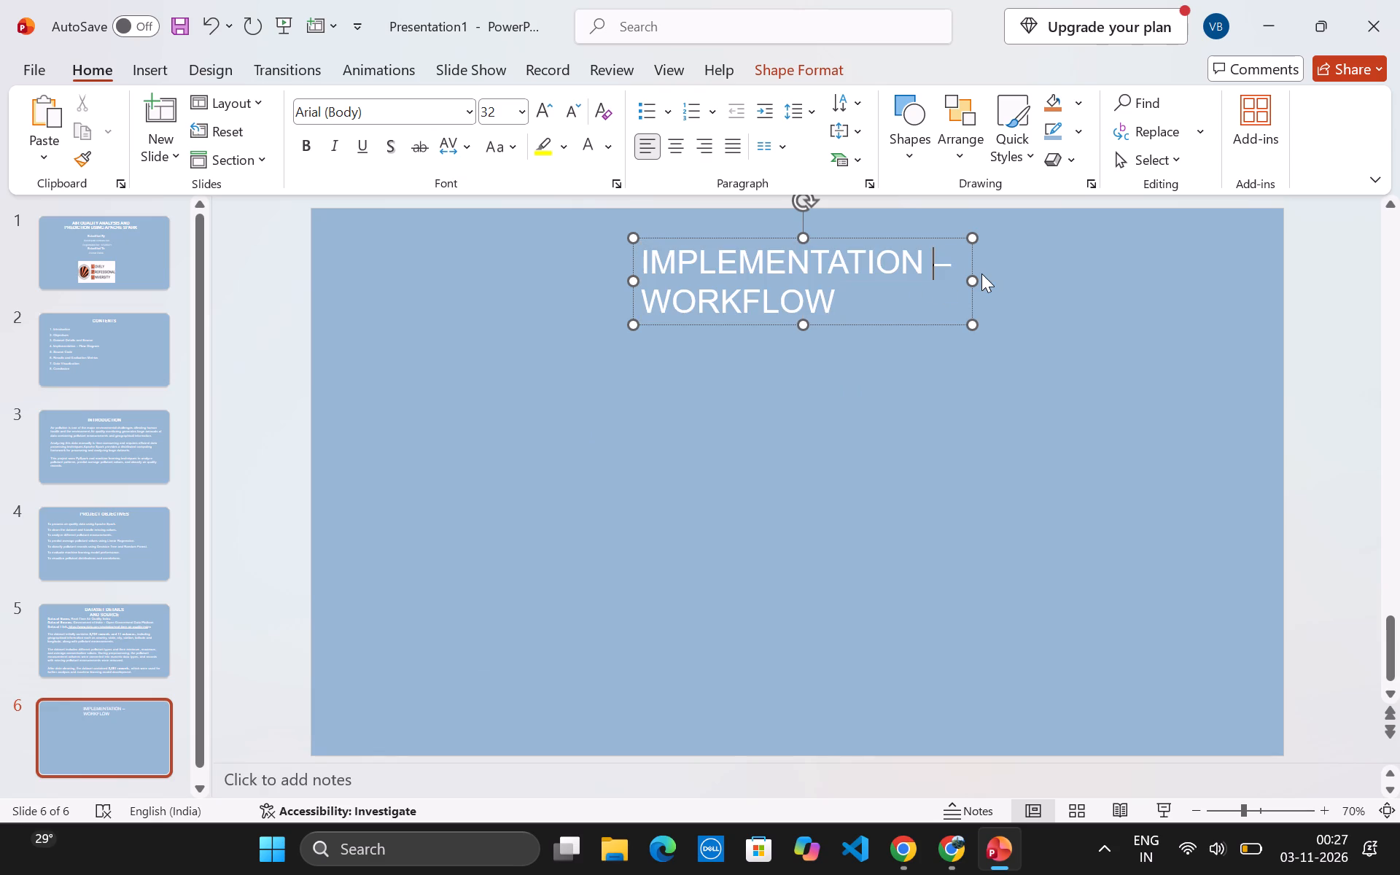
{"action": "key", "text": "Right"}
{"action": "key", "text": "BackSpace"}
{"action": "left_click", "coordinate": [642, 265]}
{"action": "key", "text": "BackSpace"}
Widen the heading's text box on both sides until the heading fits on one line, and shift it towards the slide's centre.
{"action": "left_click_drag", "start_coordinate": [637, 287], "coordinate": [598, 281]}
{"action": "left_click_drag", "start_coordinate": [592, 272], "coordinate": [437, 252]}
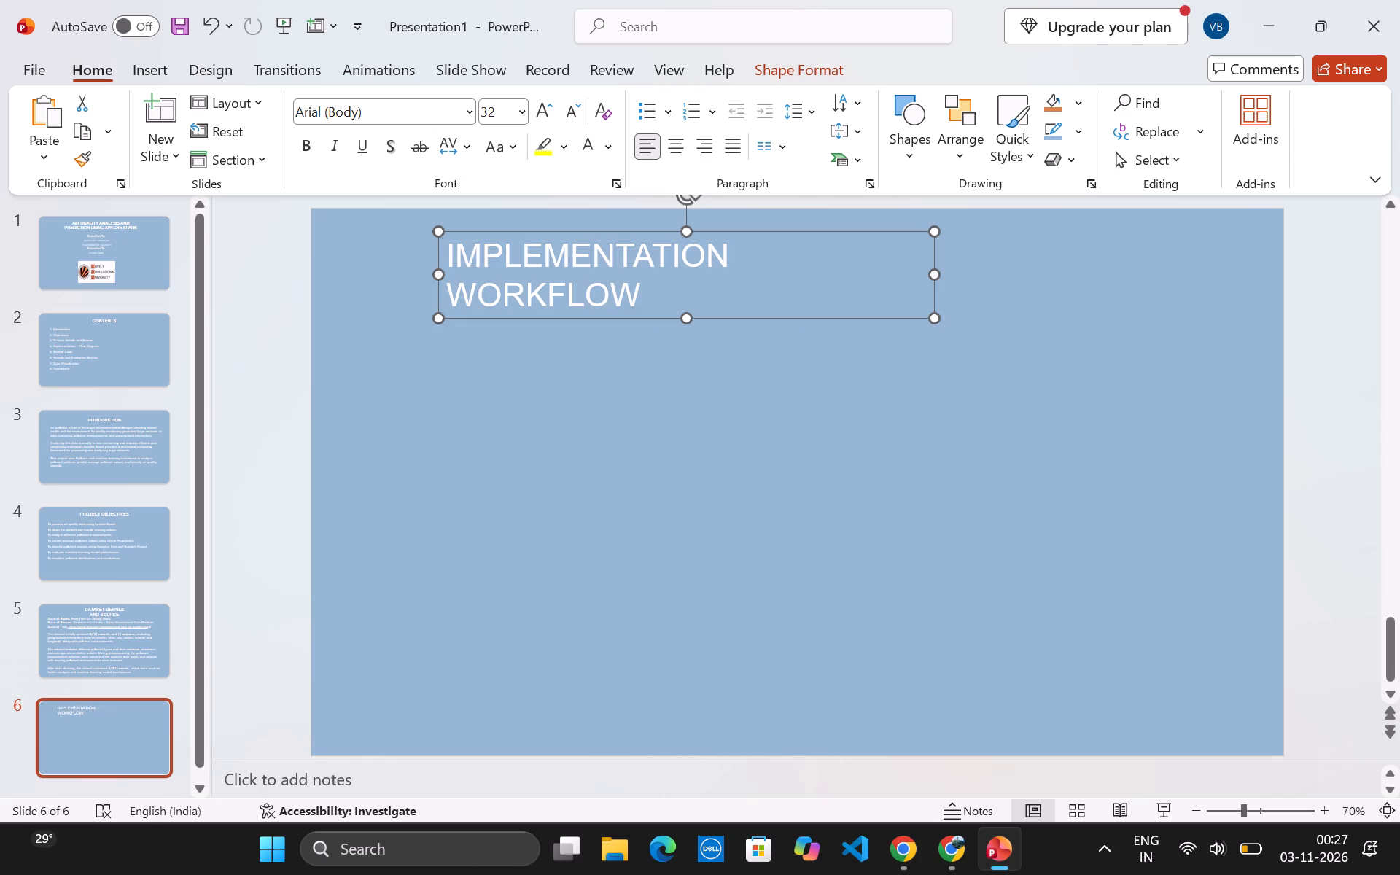
{"action": "left_click", "coordinate": [452, 295]}
{"action": "key", "text": "BackSpace"}
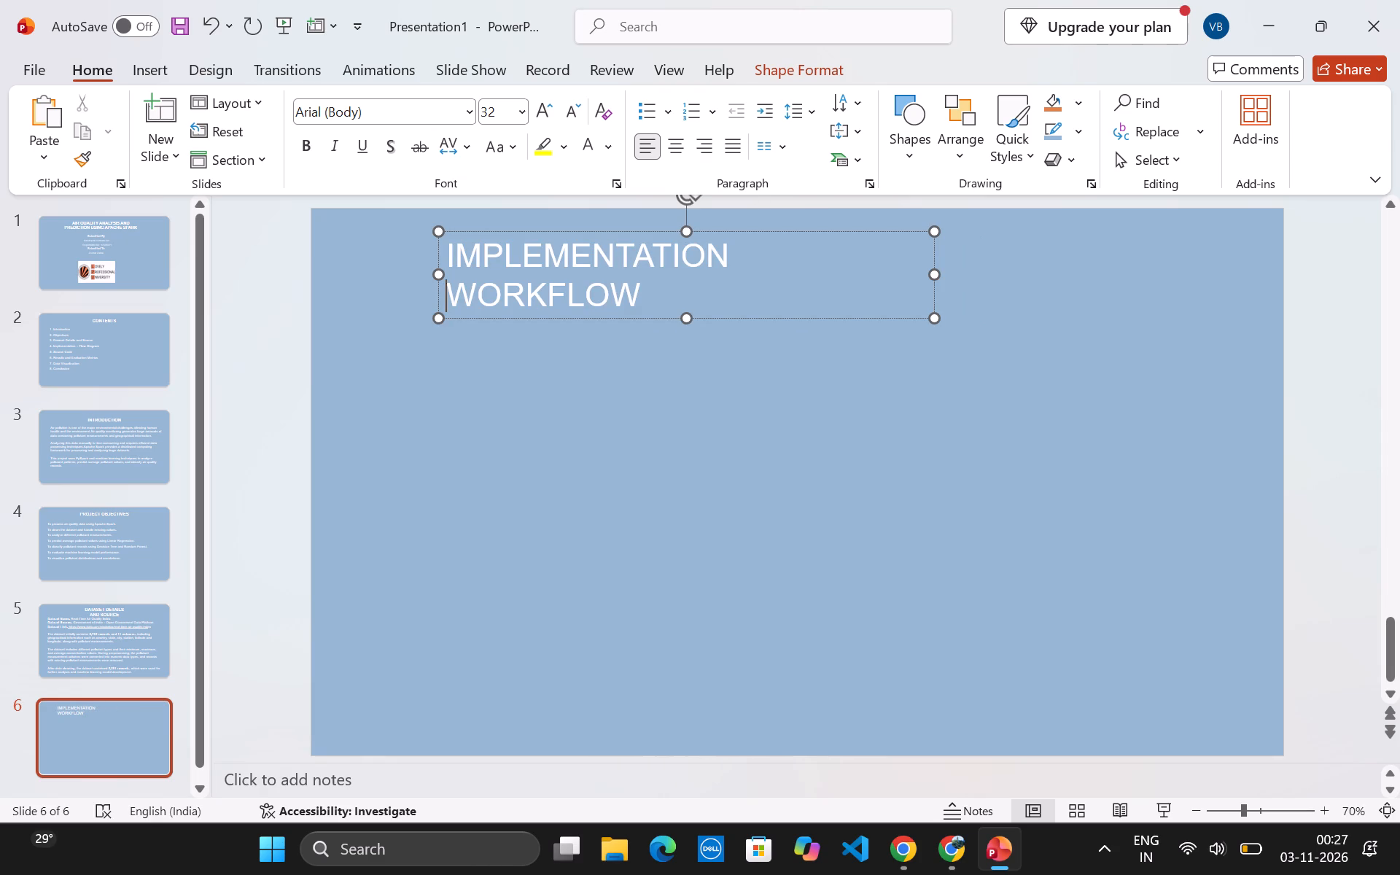
{"action": "key", "text": "BackSpace"}
{"action": "key", "text": "space"}
{"action": "left_click_drag", "start_coordinate": [932, 271], "coordinate": [981, 278]}
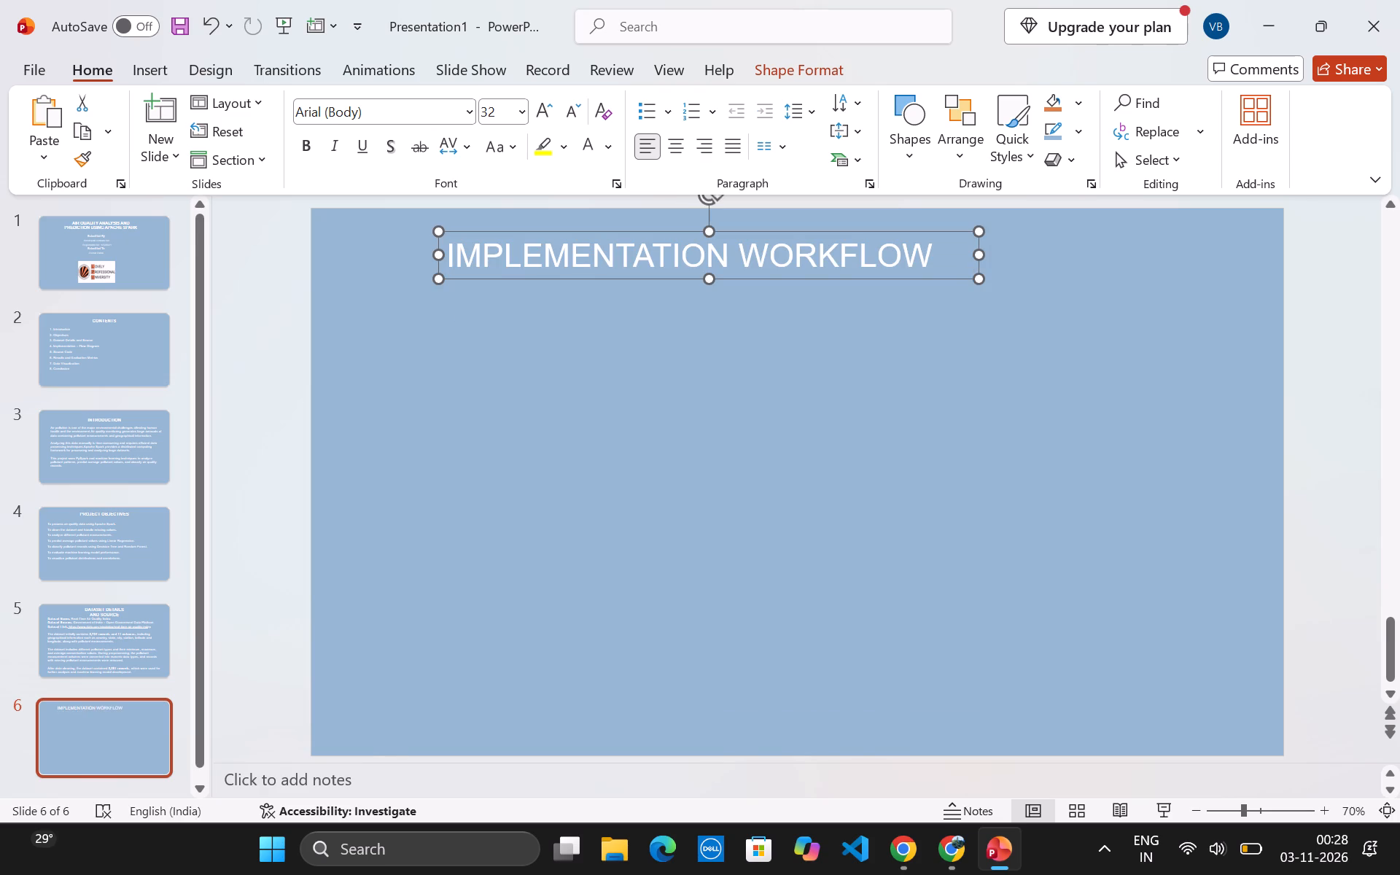
{"action": "left_click", "coordinate": [752, 245]}
{"action": "left_click_drag", "start_coordinate": [937, 243], "coordinate": [992, 244]}
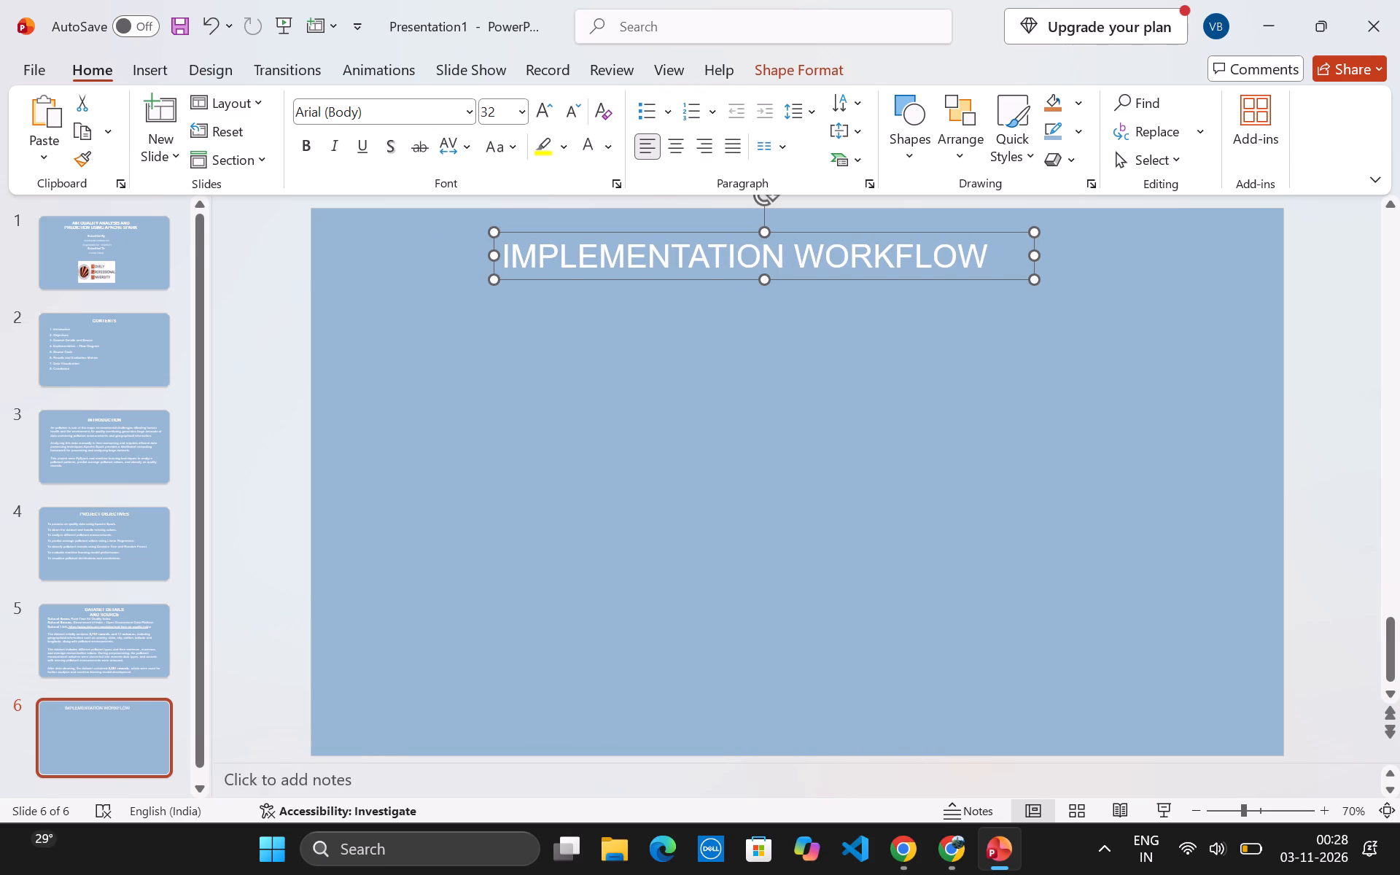
Replace the space before WORKFLOW with an opening bracket and close it, making the heading "IMPLEMENTATION(WORKFLOW)".
{"action": "left_click", "coordinate": [801, 257]}
{"action": "key", "text": "BackSpace"}
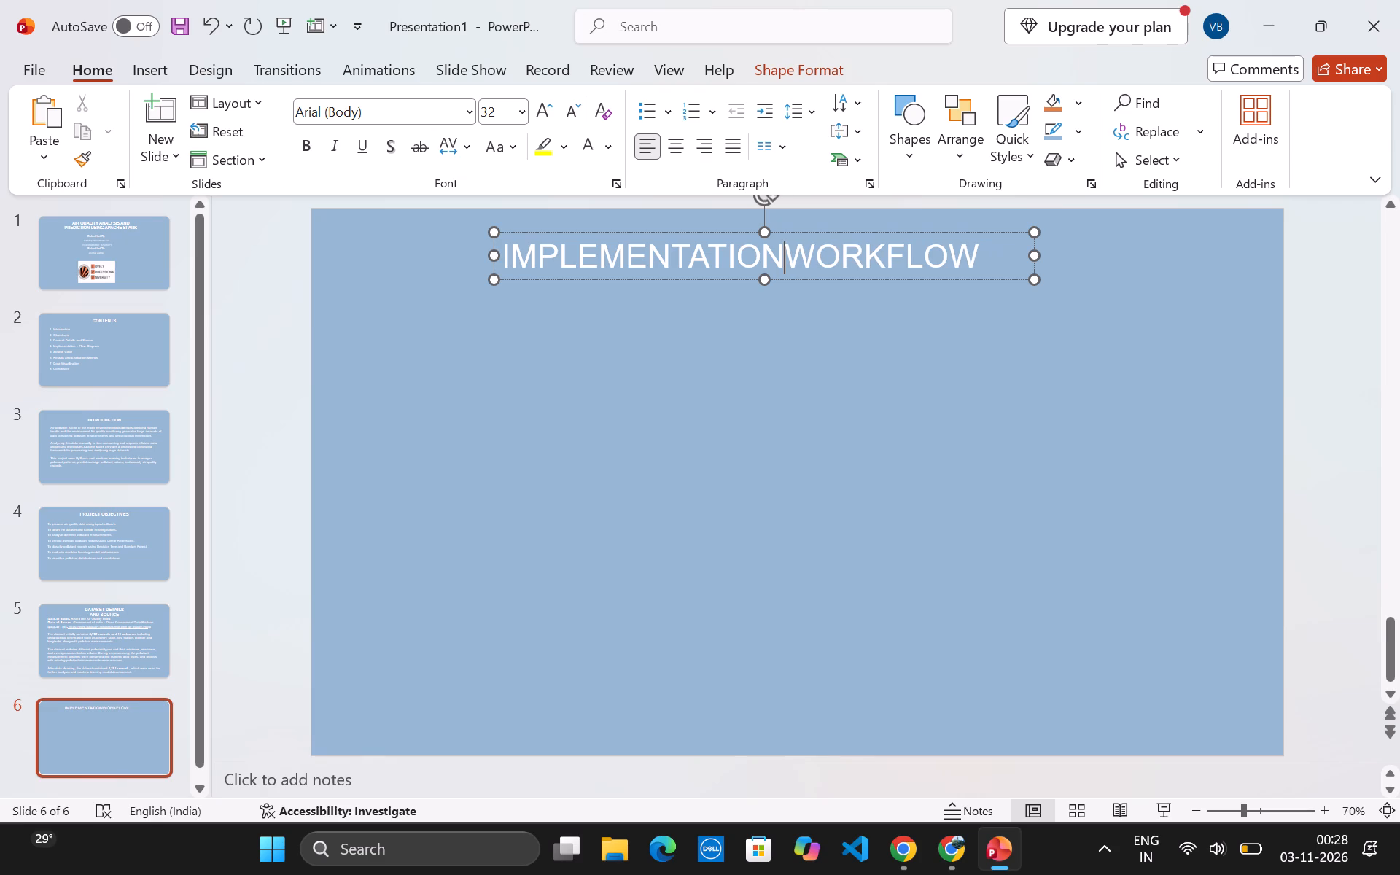
{"action": "key", "text": "shift+parenleft"}
{"action": "key", "text": "End"}
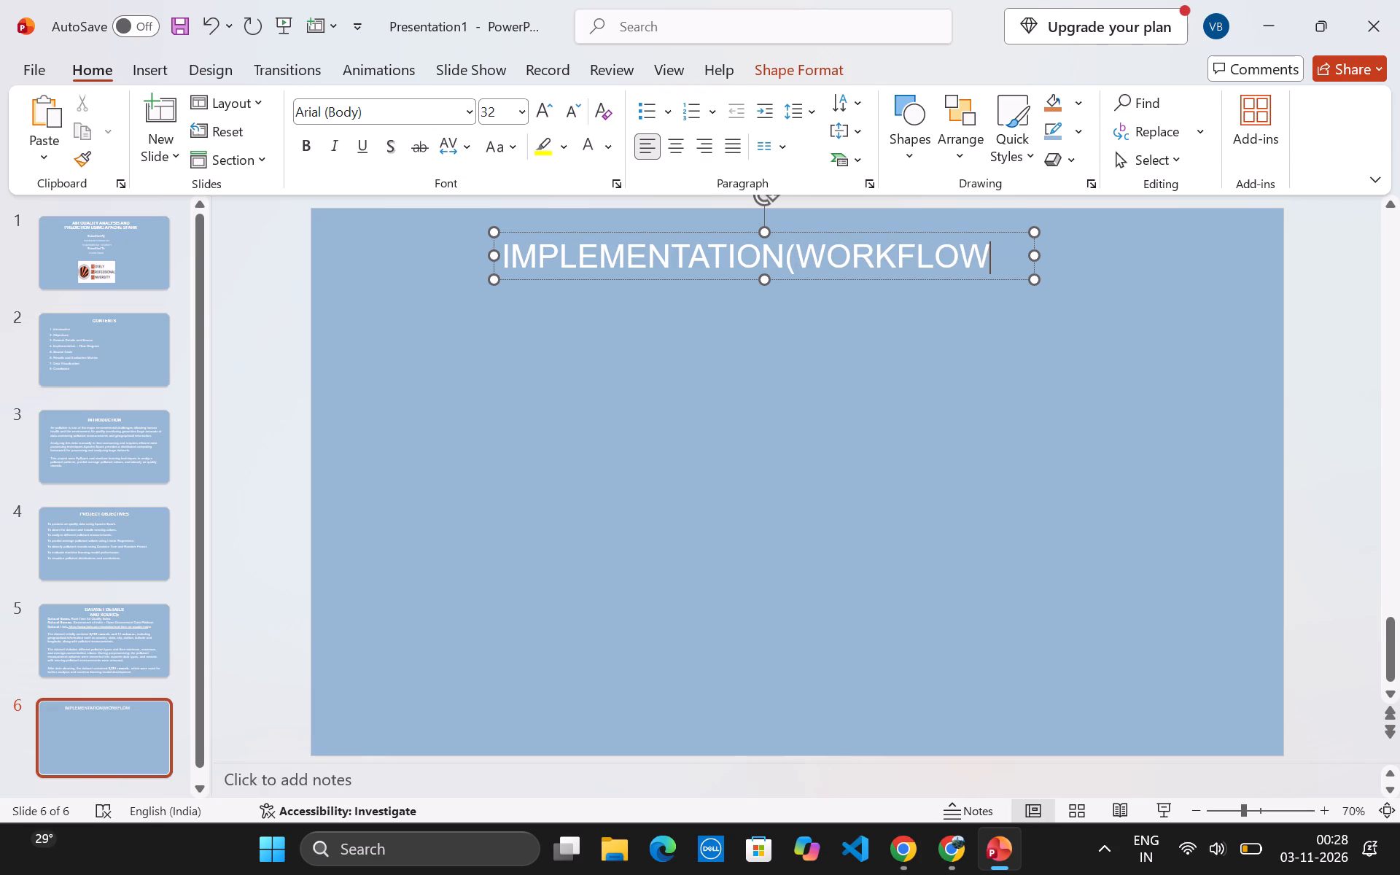
{"action": "key", "text": "shift+parenright"}
Make the entire IMPLEMENTATION(WORKFLOW) heading bold.
{"action": "key", "text": "ctrl+a"}
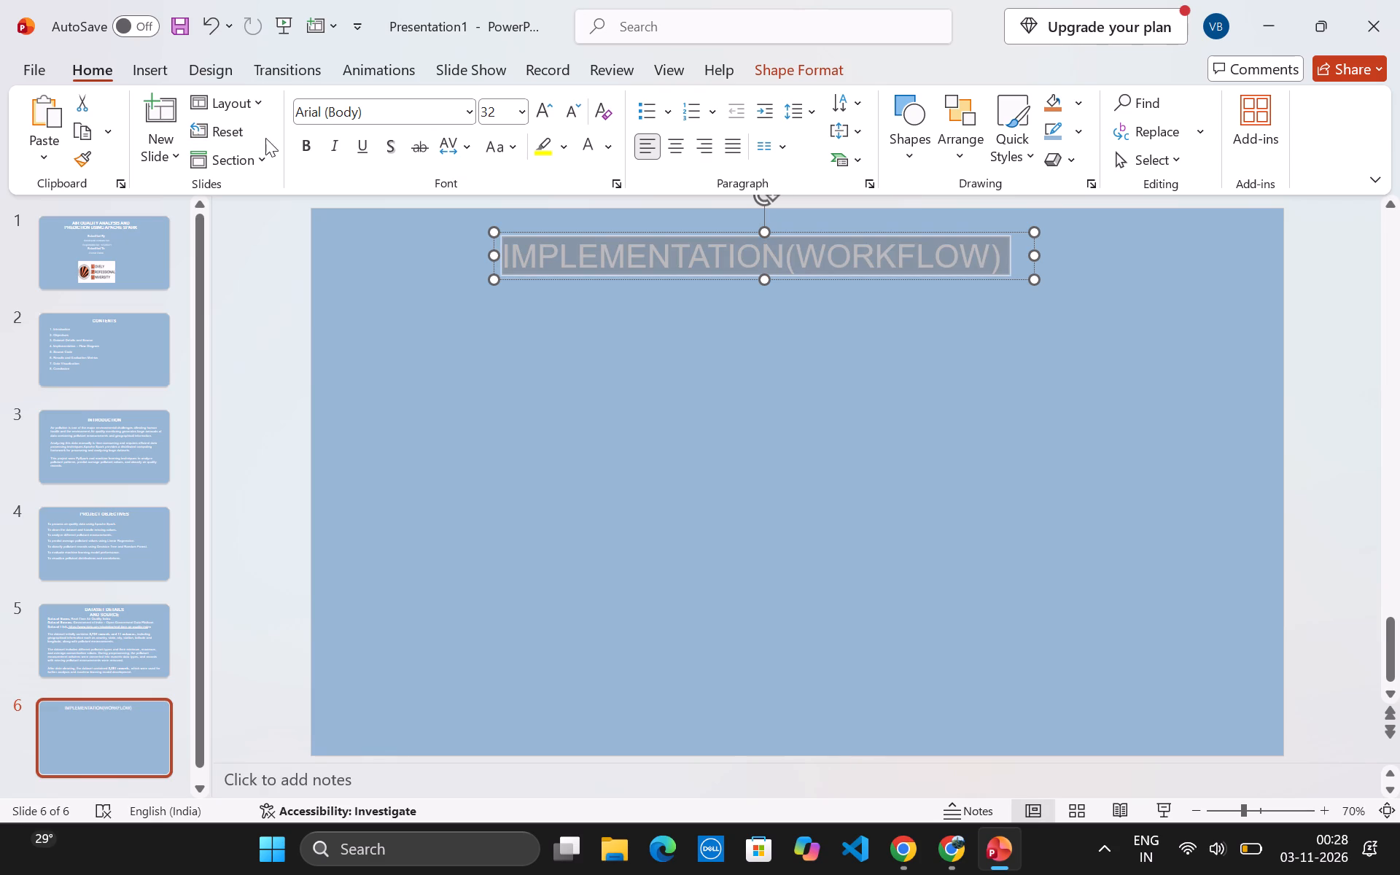
{"action": "left_click", "coordinate": [292, 153]}
{"action": "left_click", "coordinate": [303, 147]}
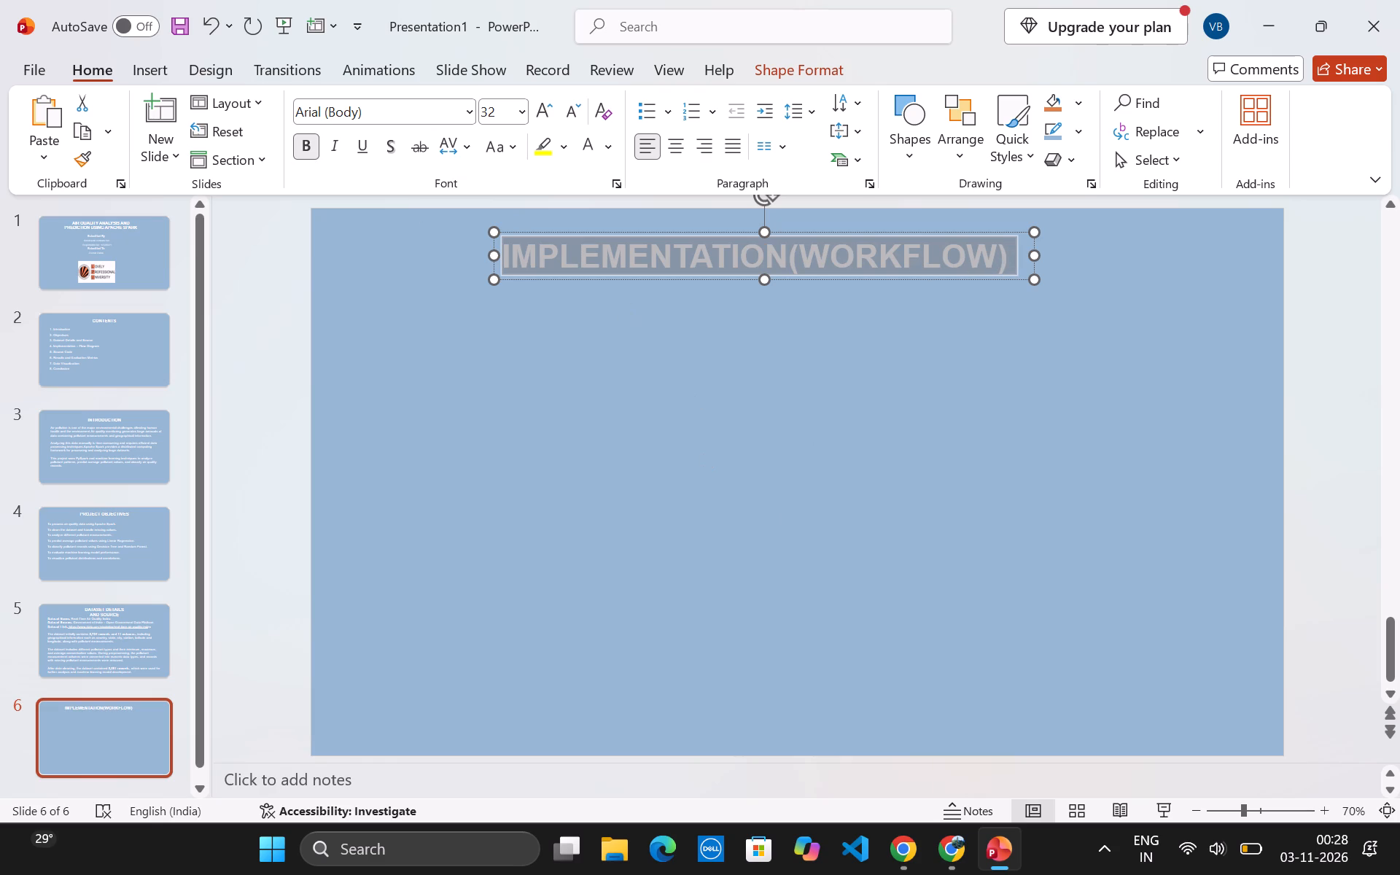
Move the heading's text box slightly up and align it with the slide's vertical centre guide.
{"action": "left_click_drag", "start_coordinate": [1022, 241], "coordinate": [1040, 241]}
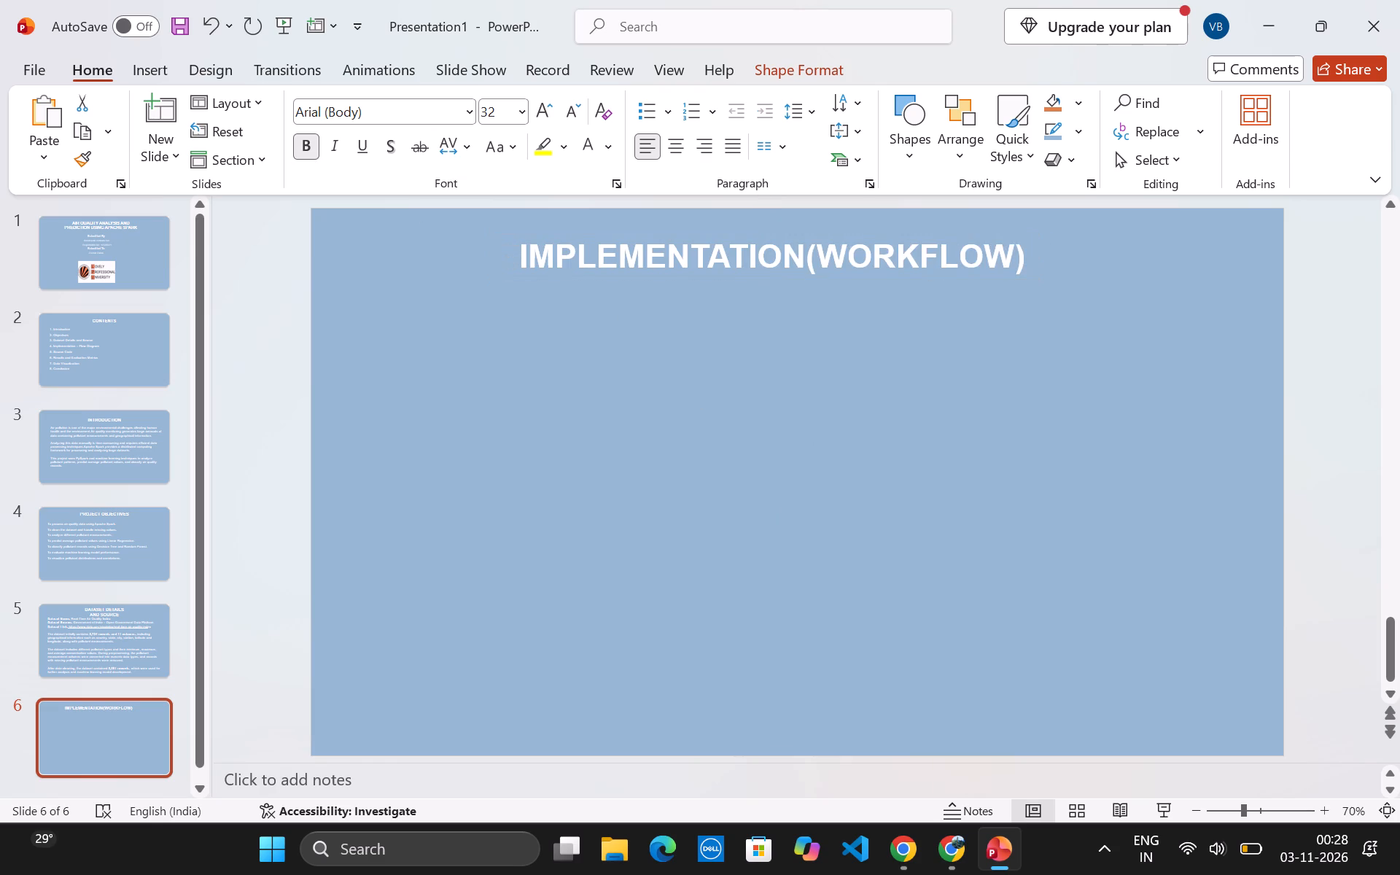
{"action": "left_click_drag", "start_coordinate": [1040, 241], "coordinate": [1067, 236]}
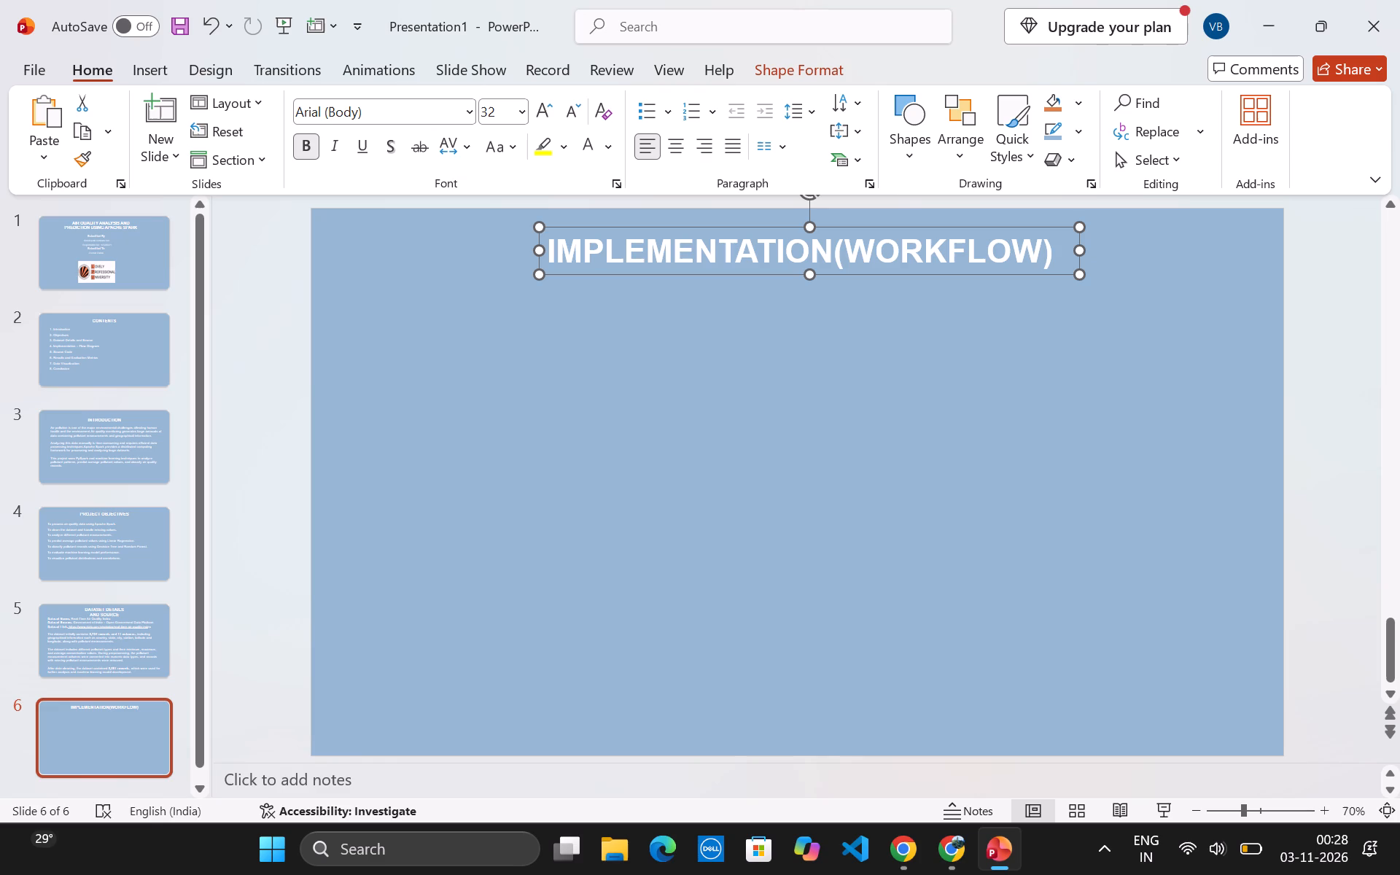
{"action": "left_click_drag", "start_coordinate": [1070, 238], "coordinate": [1051, 238]}
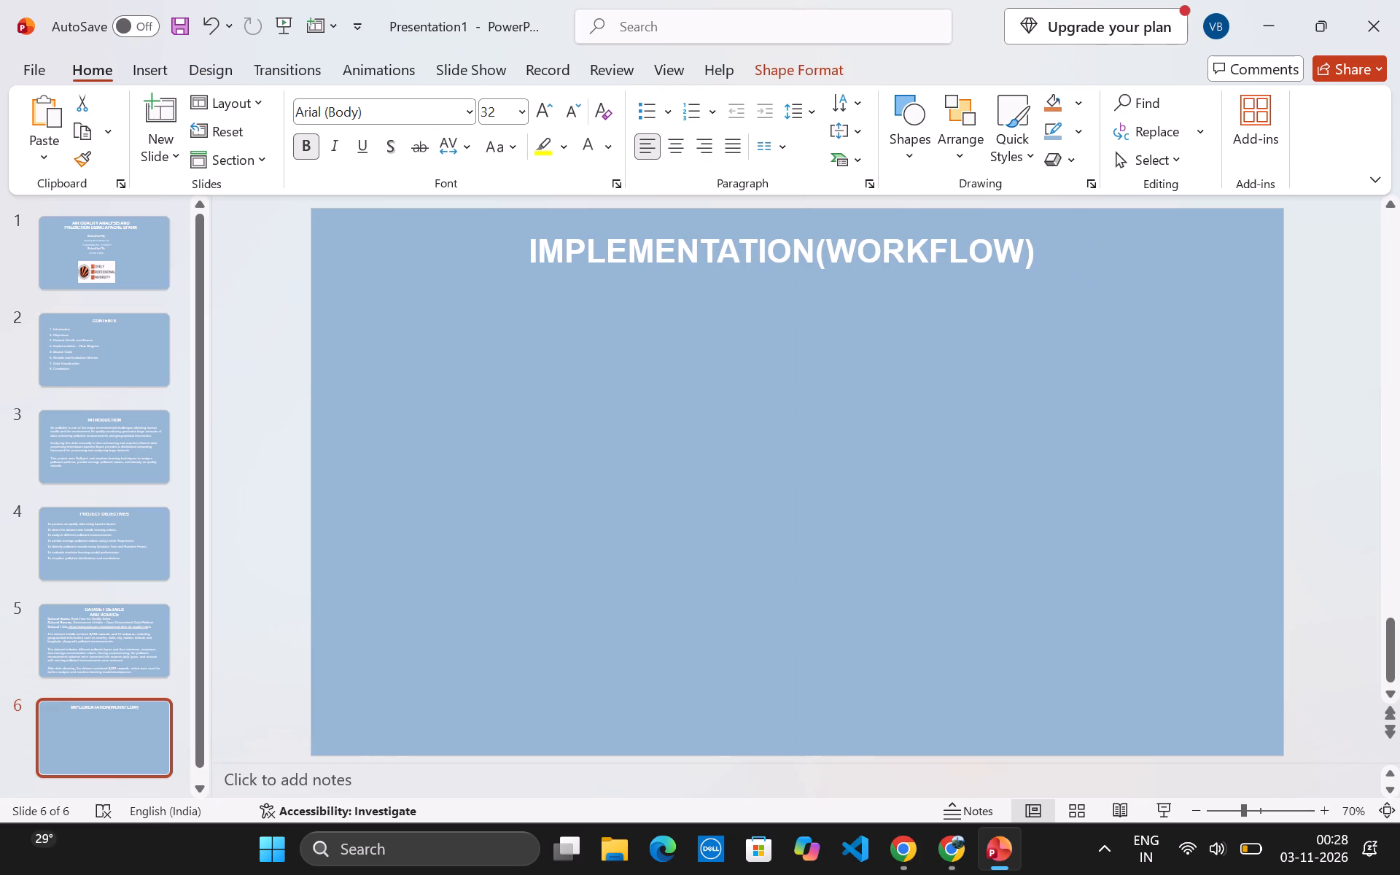
{"action": "left_click_drag", "start_coordinate": [1051, 238], "coordinate": [1060, 238]}
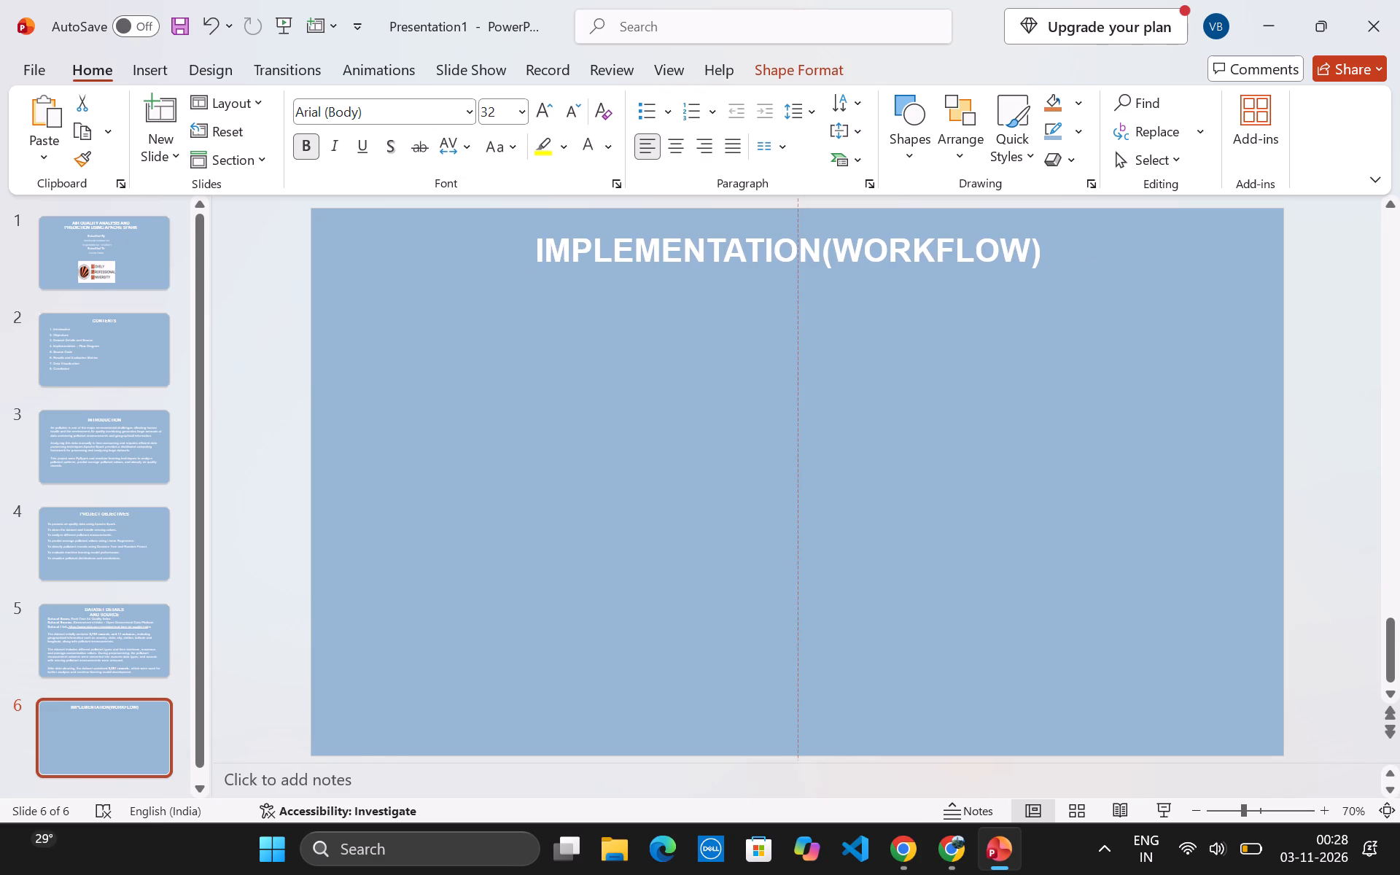
{"action": "left_click_drag", "start_coordinate": [1060, 238], "coordinate": [1060, 238]}
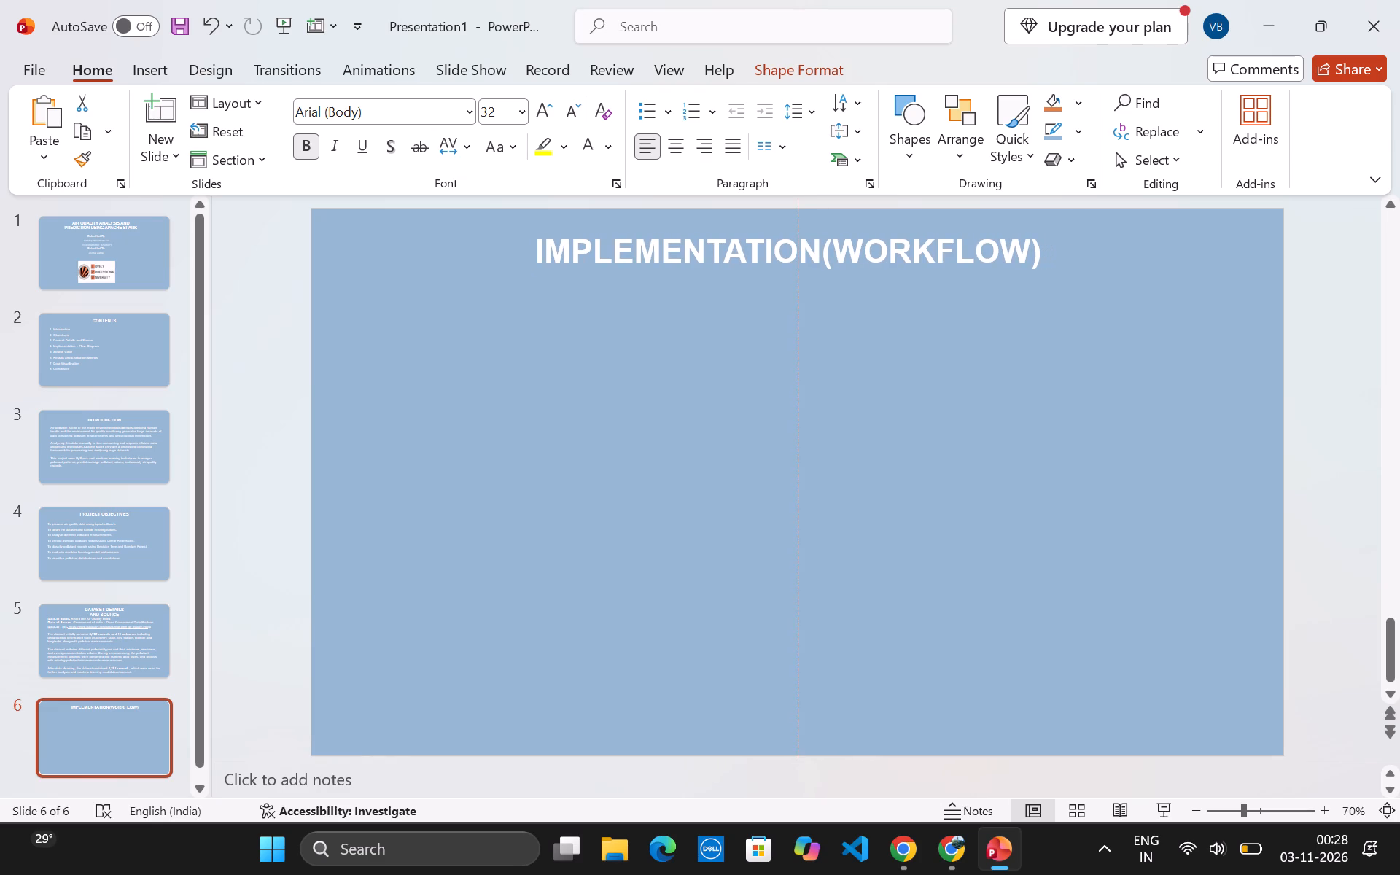
{"action": "left_click", "coordinate": [814, 352]}
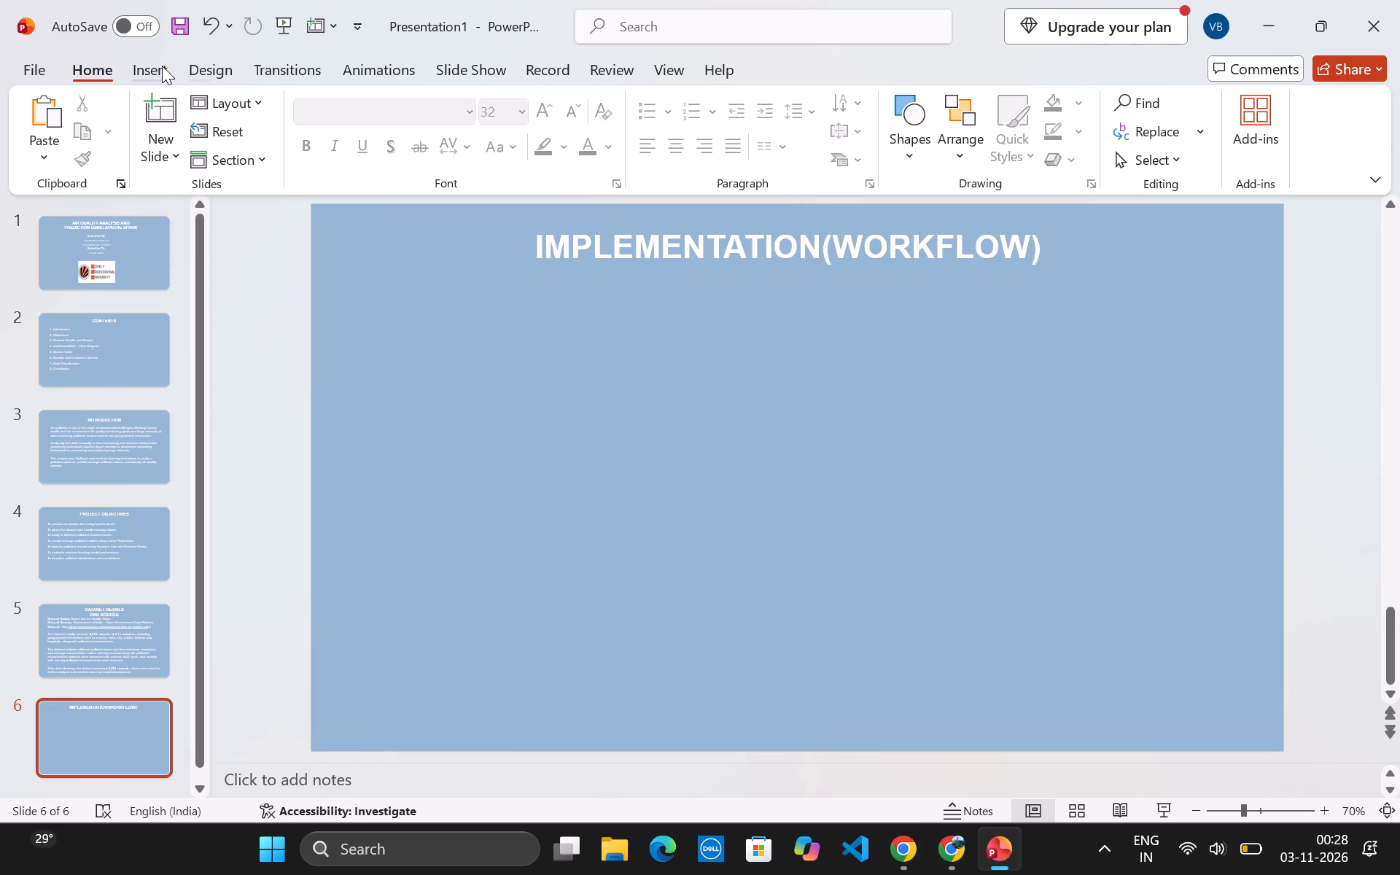
Draw a large text box below the heading, covering most of slide 6, for the workflow content.
{"action": "left_click", "coordinate": [162, 66]}
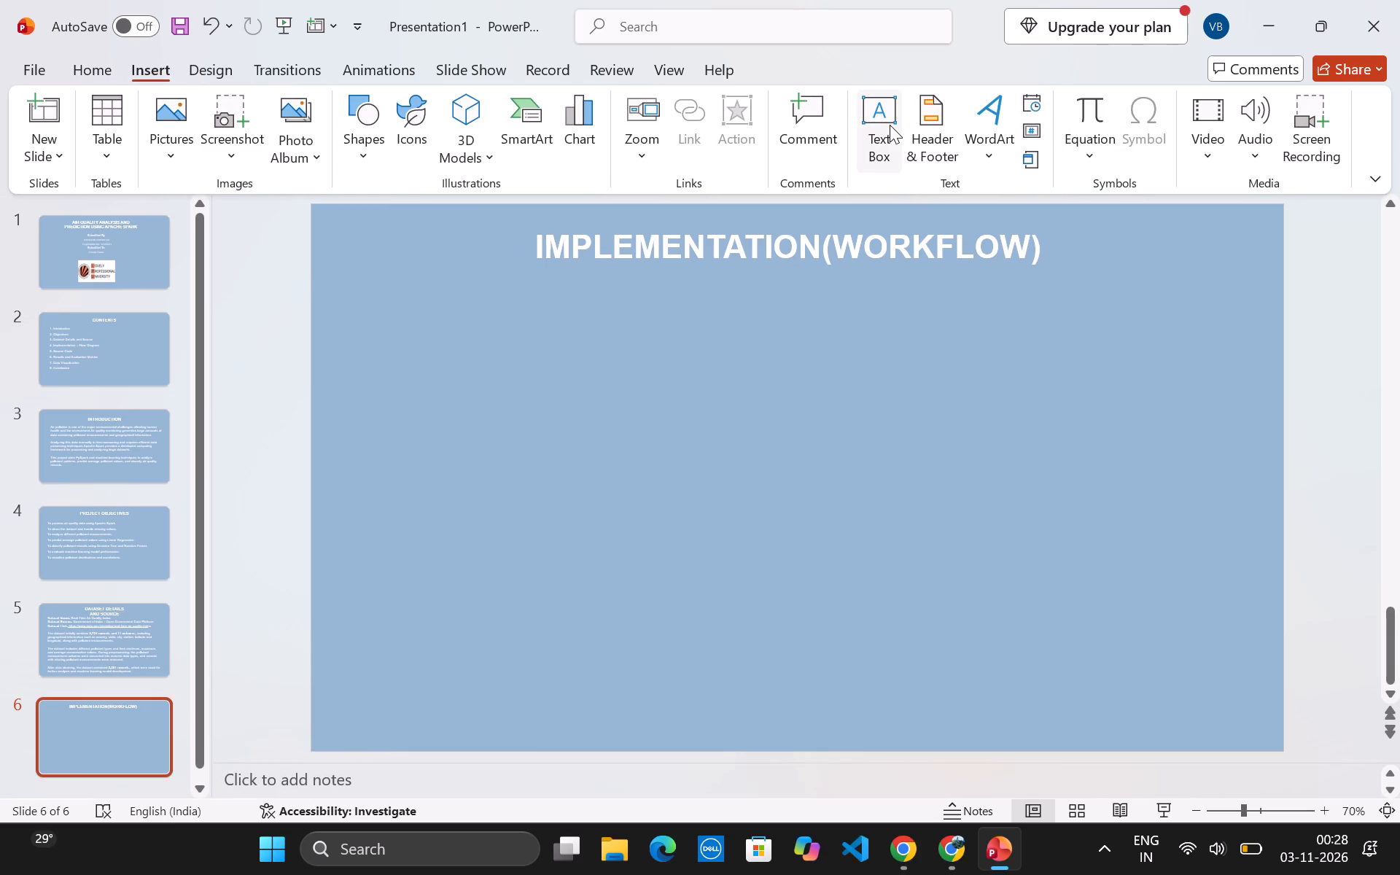
{"action": "left_click", "coordinate": [890, 125]}
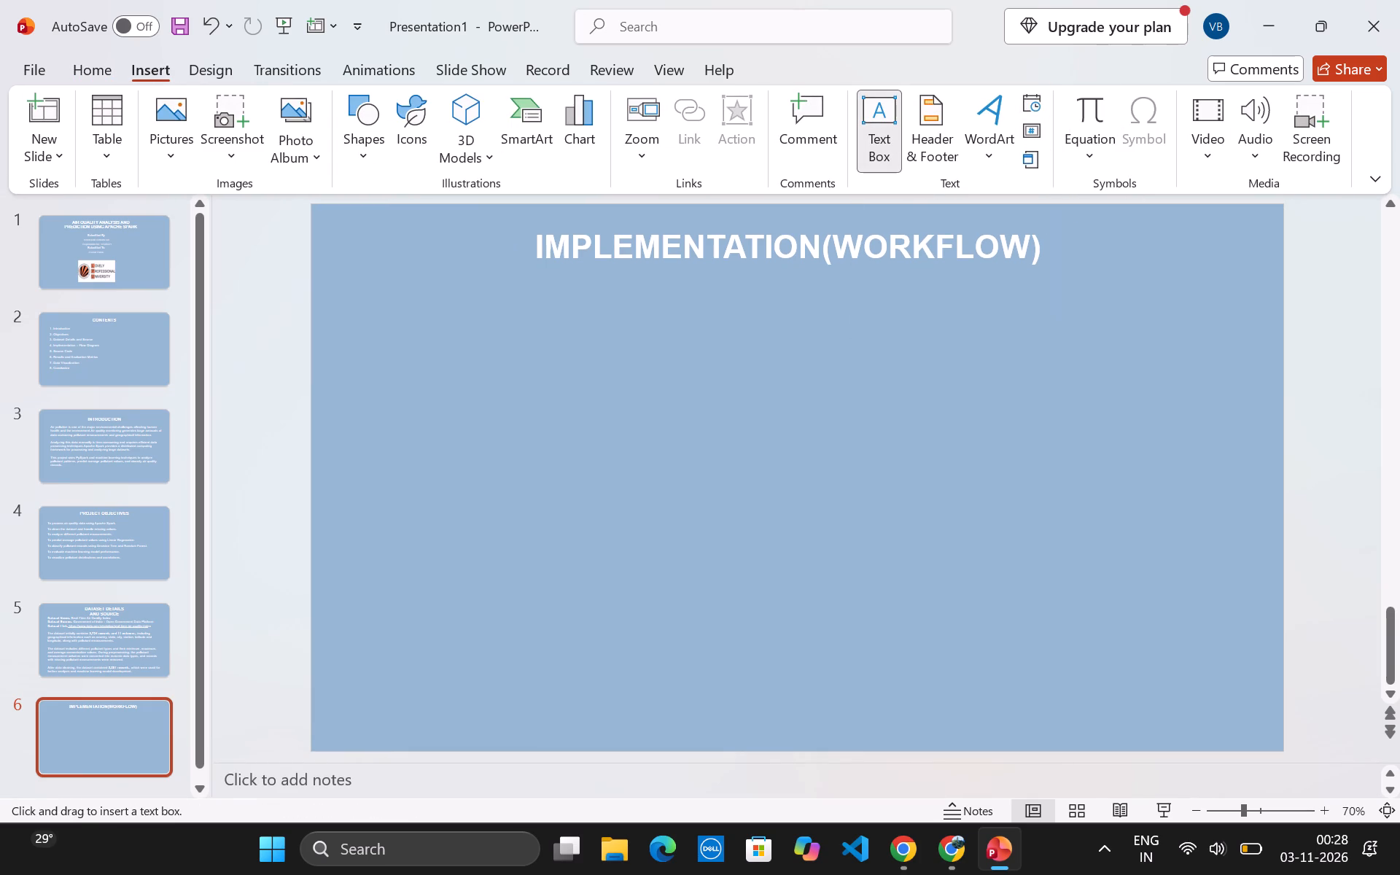
{"action": "left_click_drag", "start_coordinate": [367, 276], "coordinate": [1140, 600]}
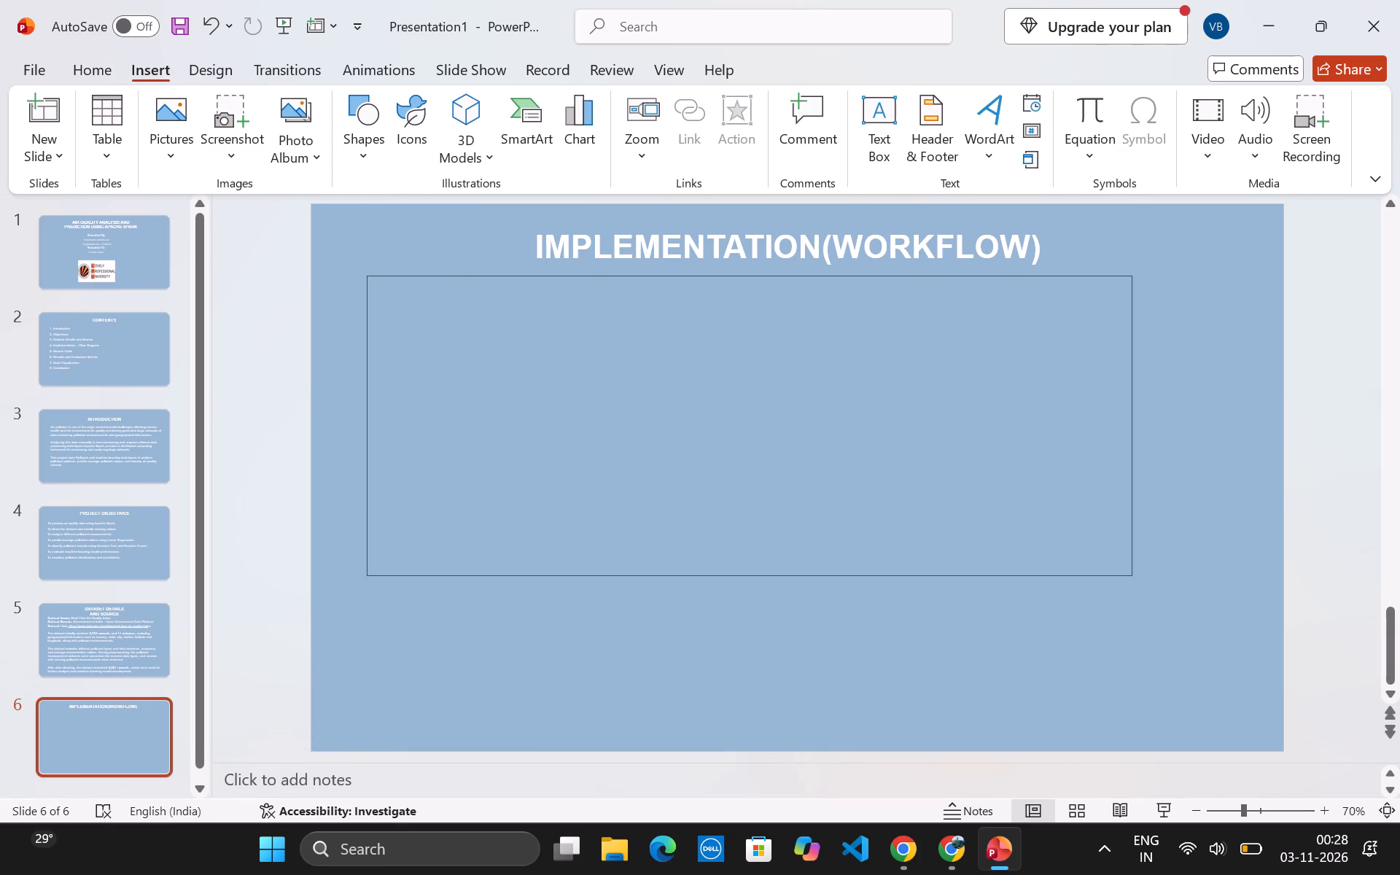
{"action": "left_click_drag", "start_coordinate": [1140, 600], "coordinate": [1246, 712]}
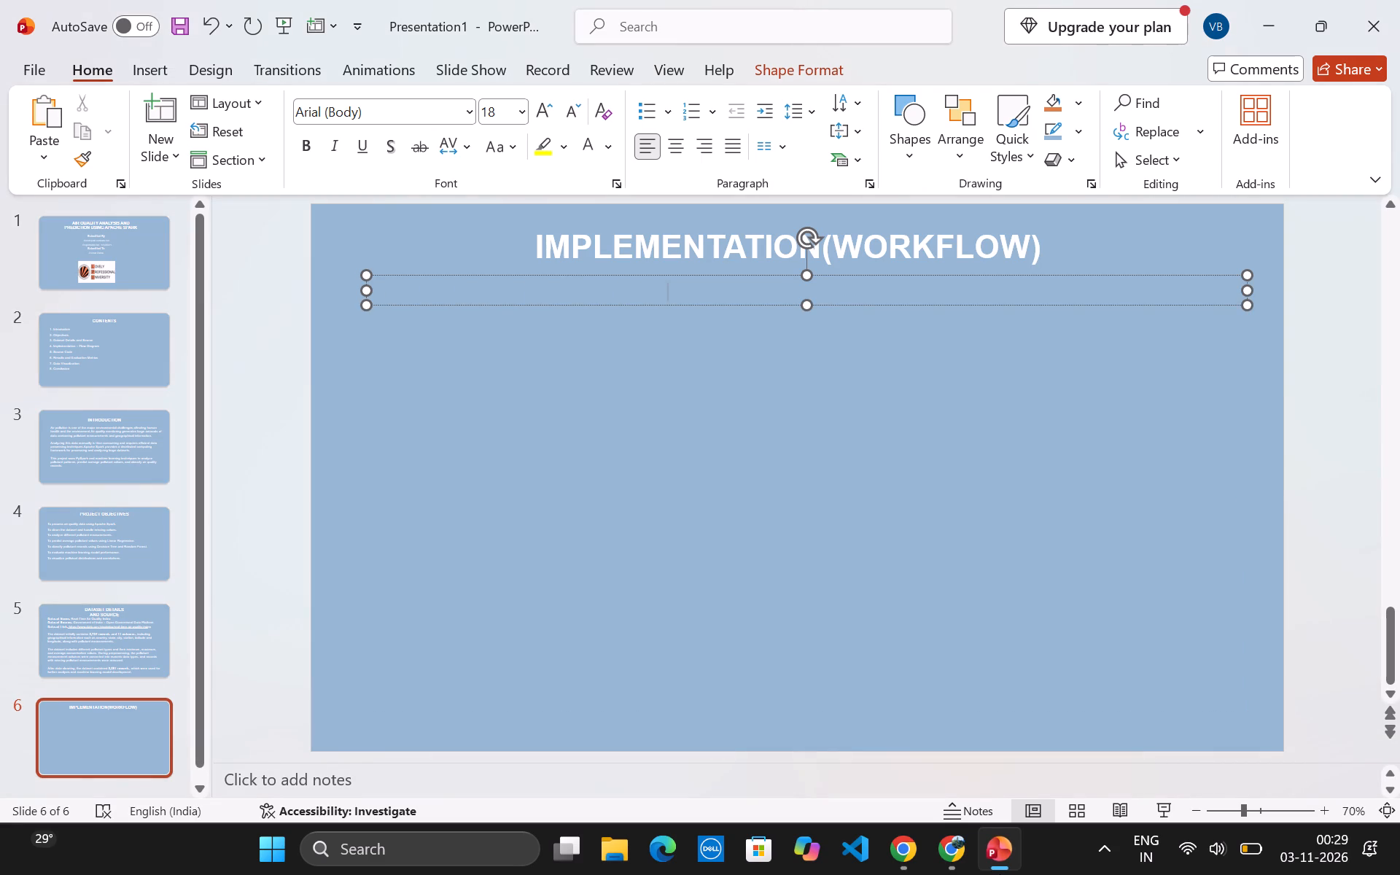
Copy ChatGPT's workflow steps from "Load Data into Spark DataFrame" through "Data Visualization and Results" and paste them into slide 6's text box.
{"action": "left_click", "coordinate": [884, 846]}
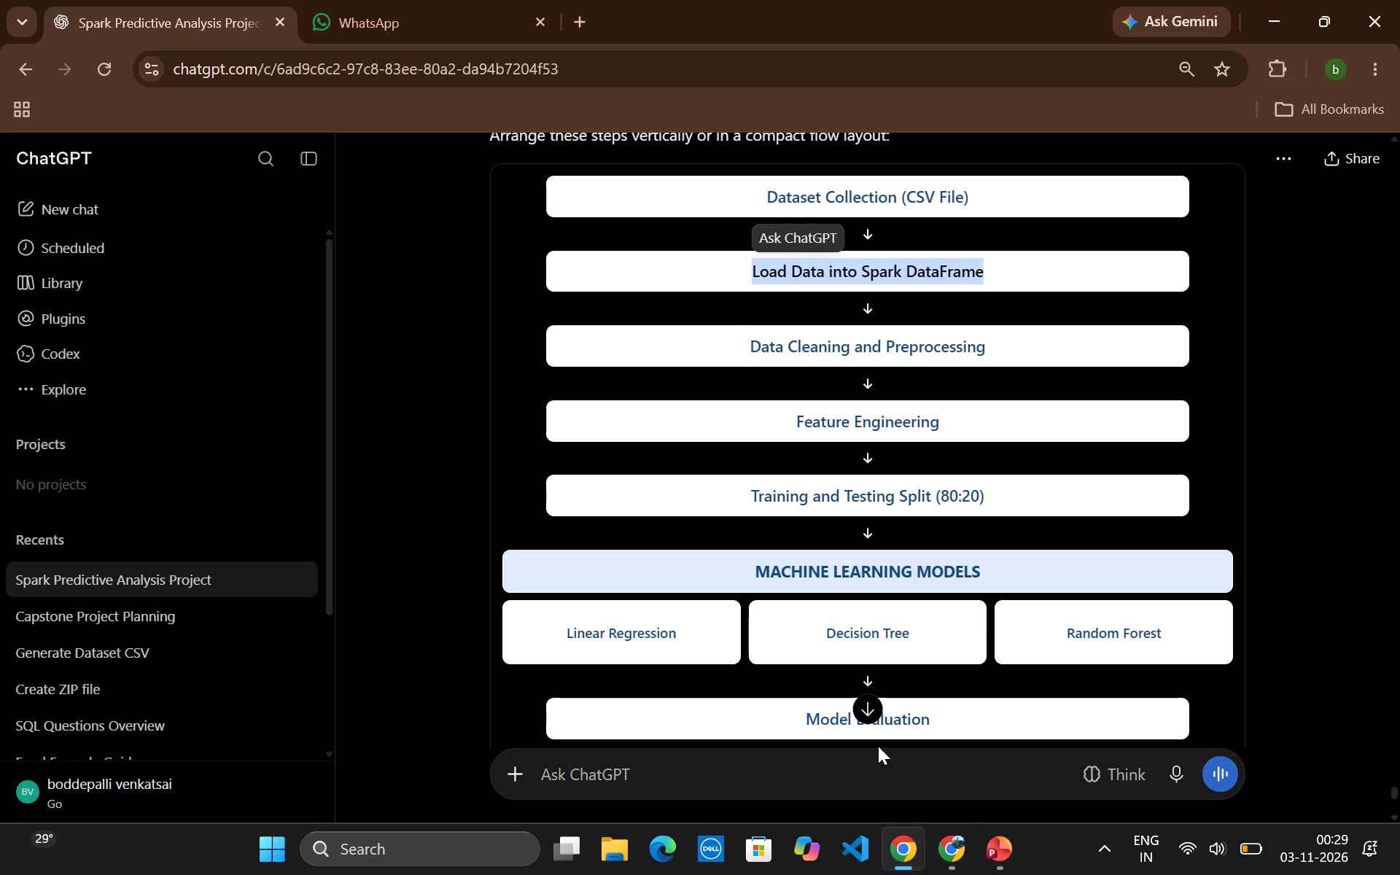
{"action": "left_click", "coordinate": [750, 279]}
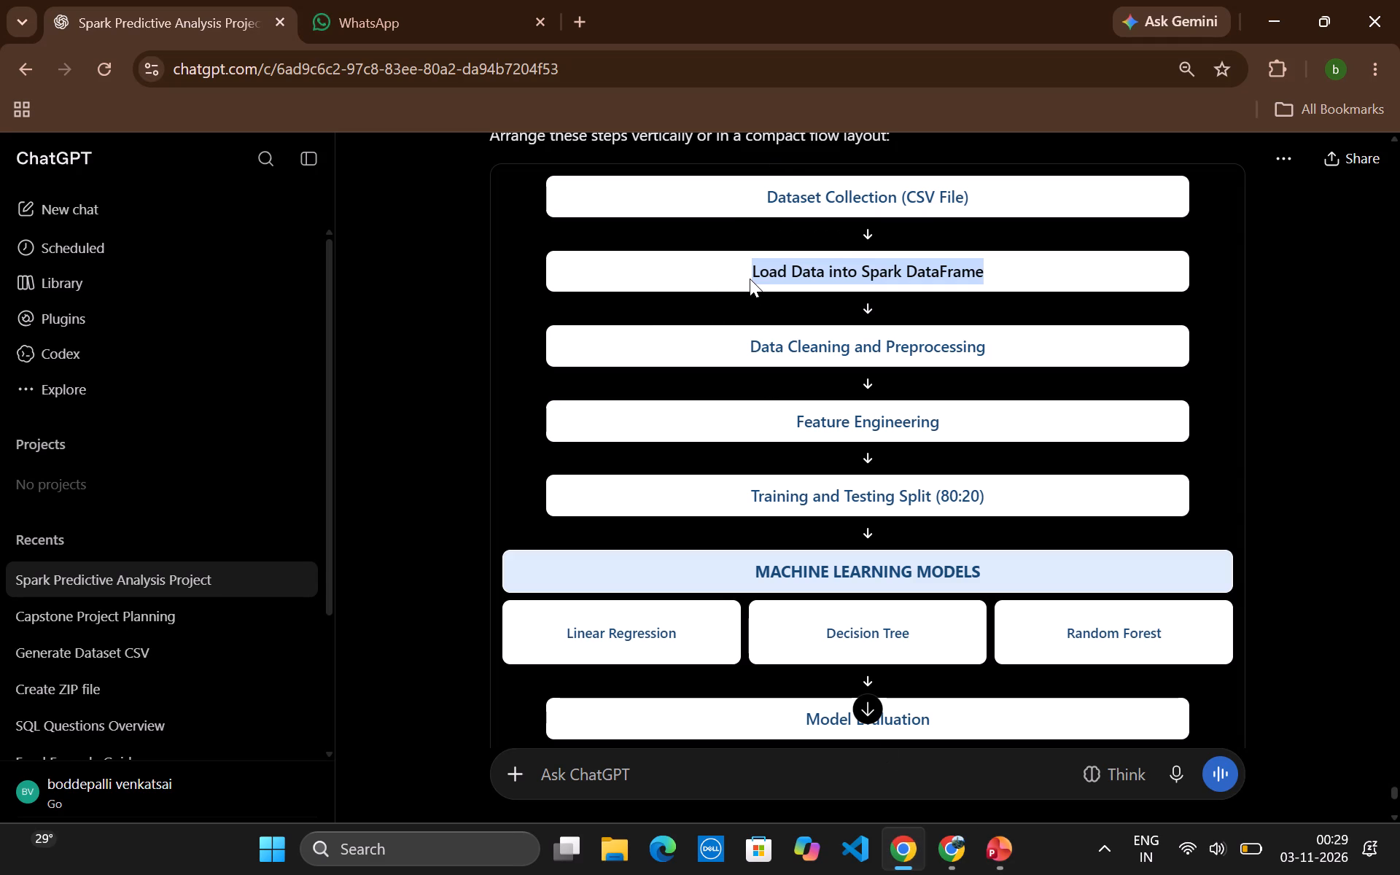
{"action": "left_click_drag", "start_coordinate": [750, 279], "coordinate": [1030, 747]}
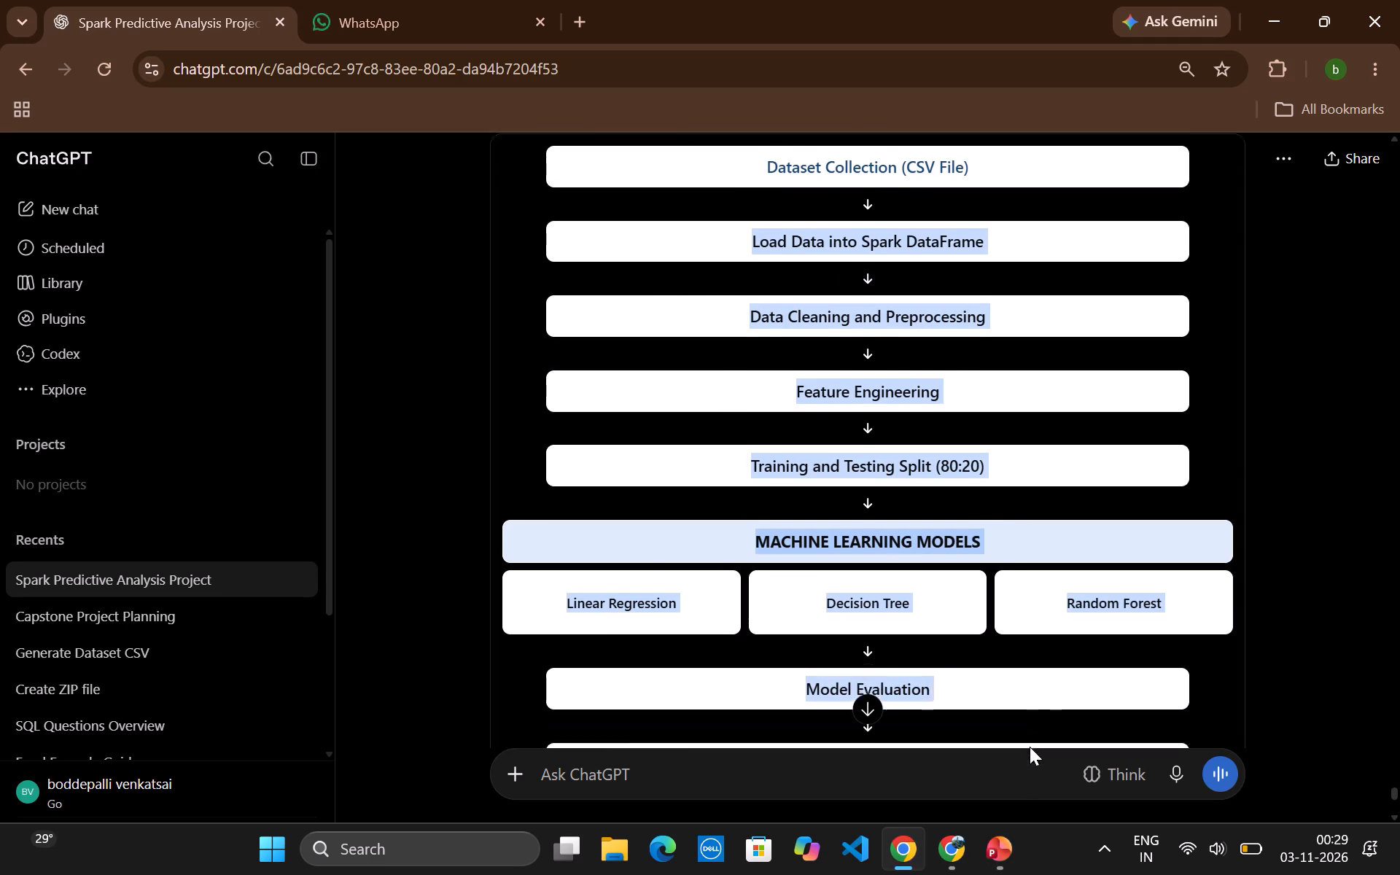
{"action": "left_click_drag", "start_coordinate": [1030, 747], "coordinate": [1032, 316]}
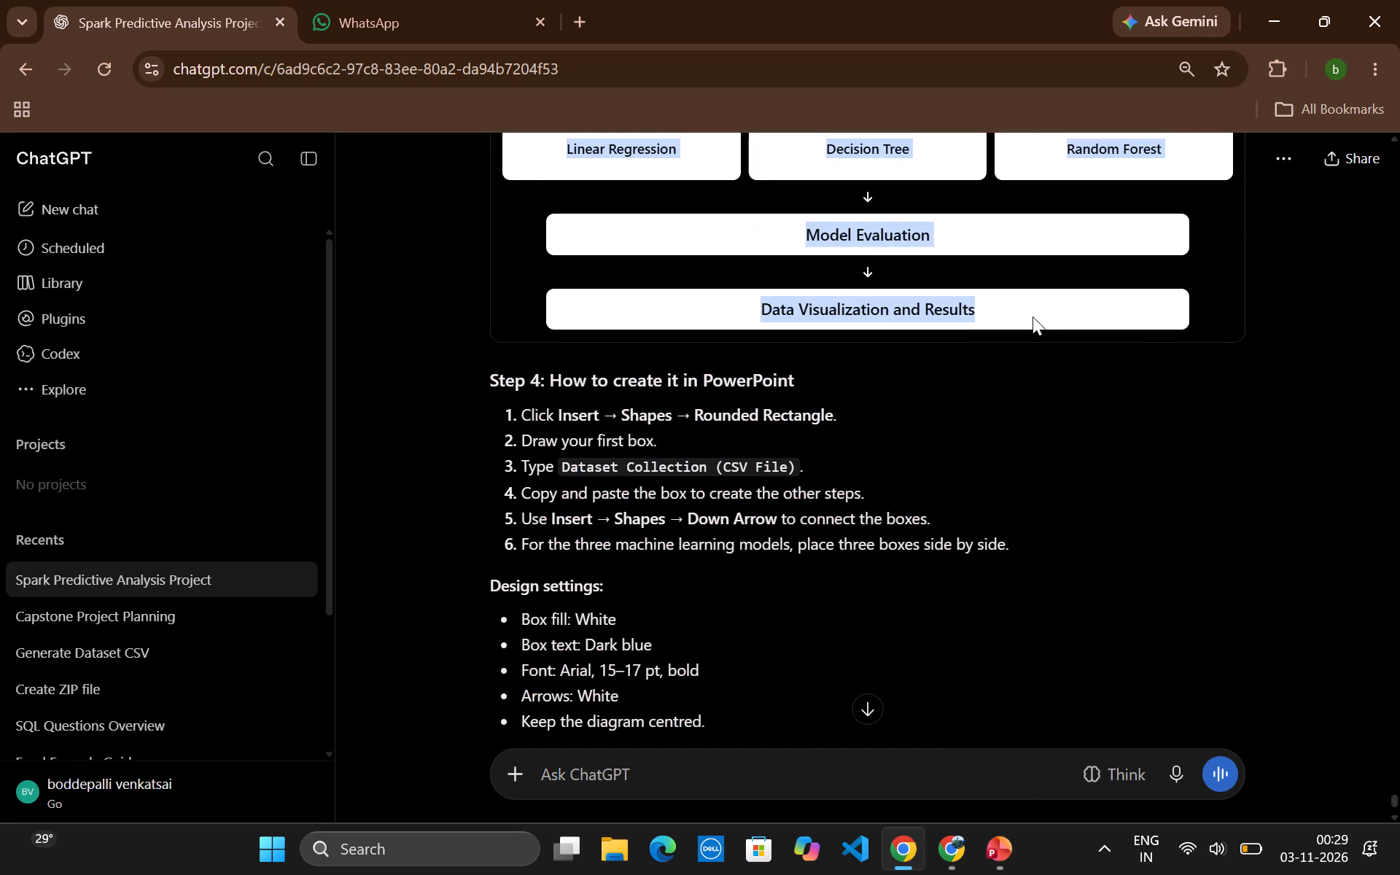
{"action": "key", "text": "ctrl+c"}
{"action": "left_click", "coordinate": [1007, 828]}
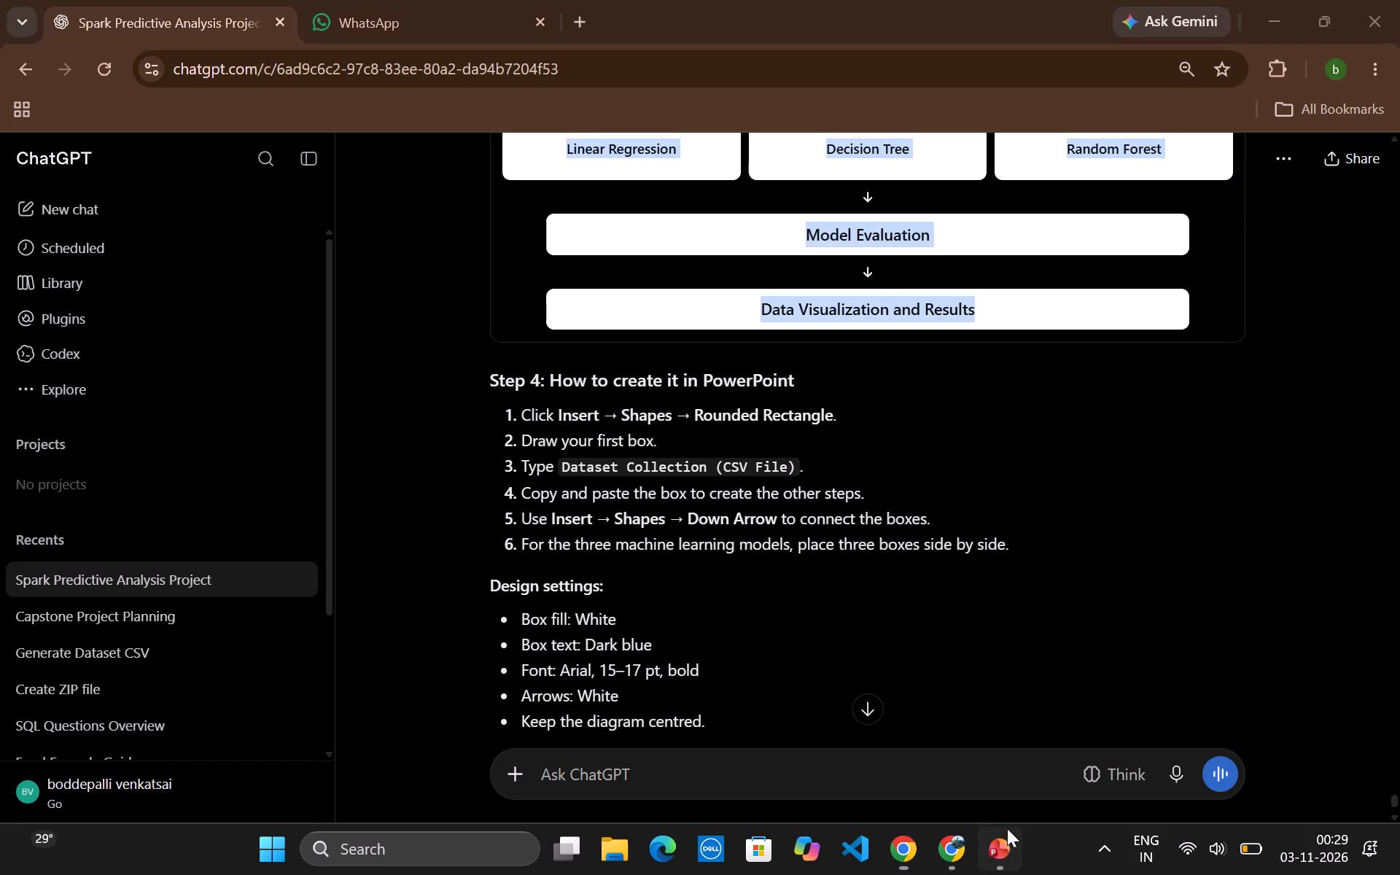
{"action": "key", "text": "ctrl+v"}
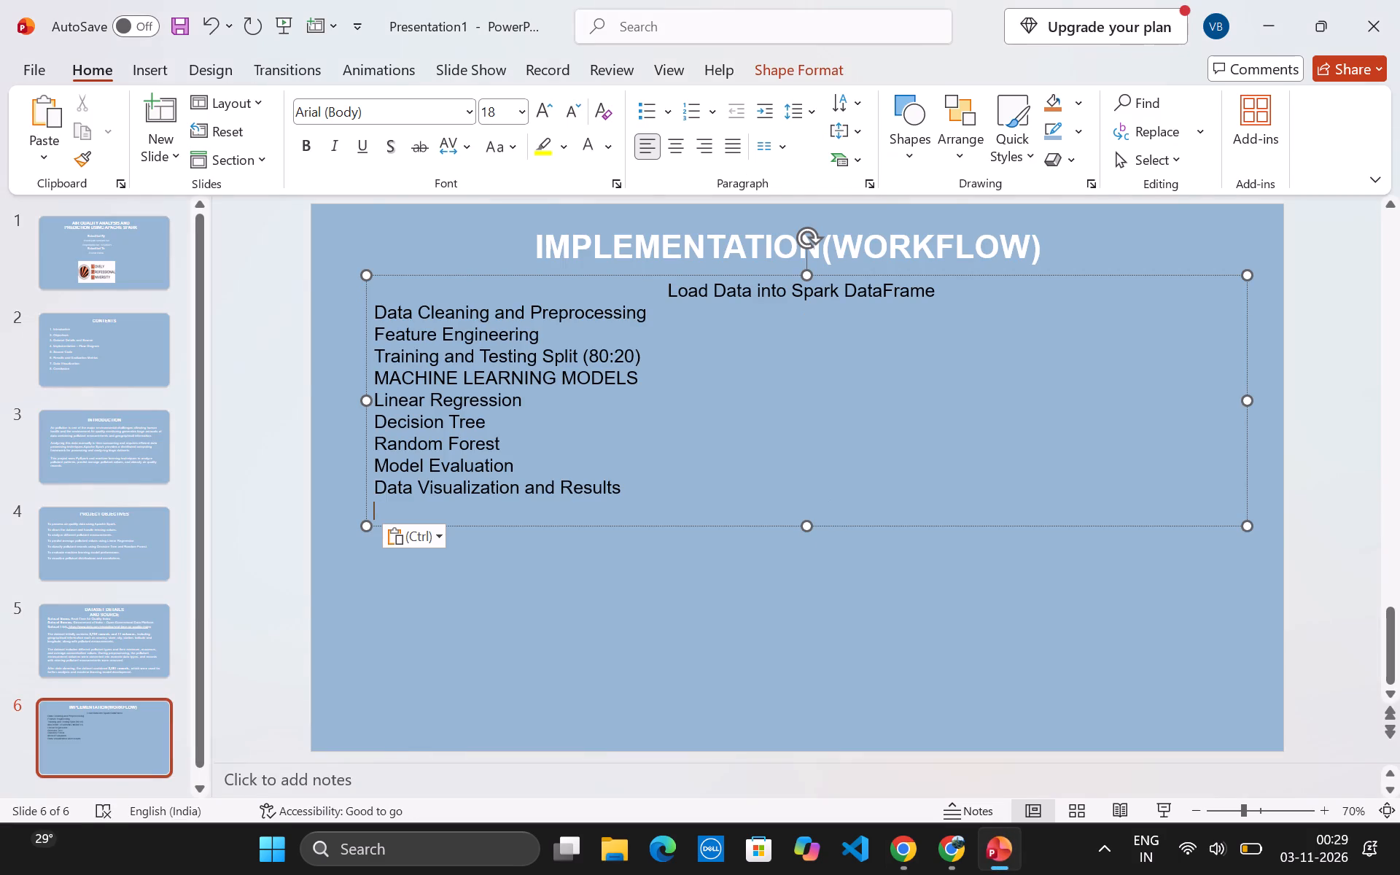
Insert a blank line after "Load Data into Spark DataFrame" in the workflow text.
{"action": "left_click", "coordinate": [666, 287]}
{"action": "left_click", "coordinate": [936, 297]}
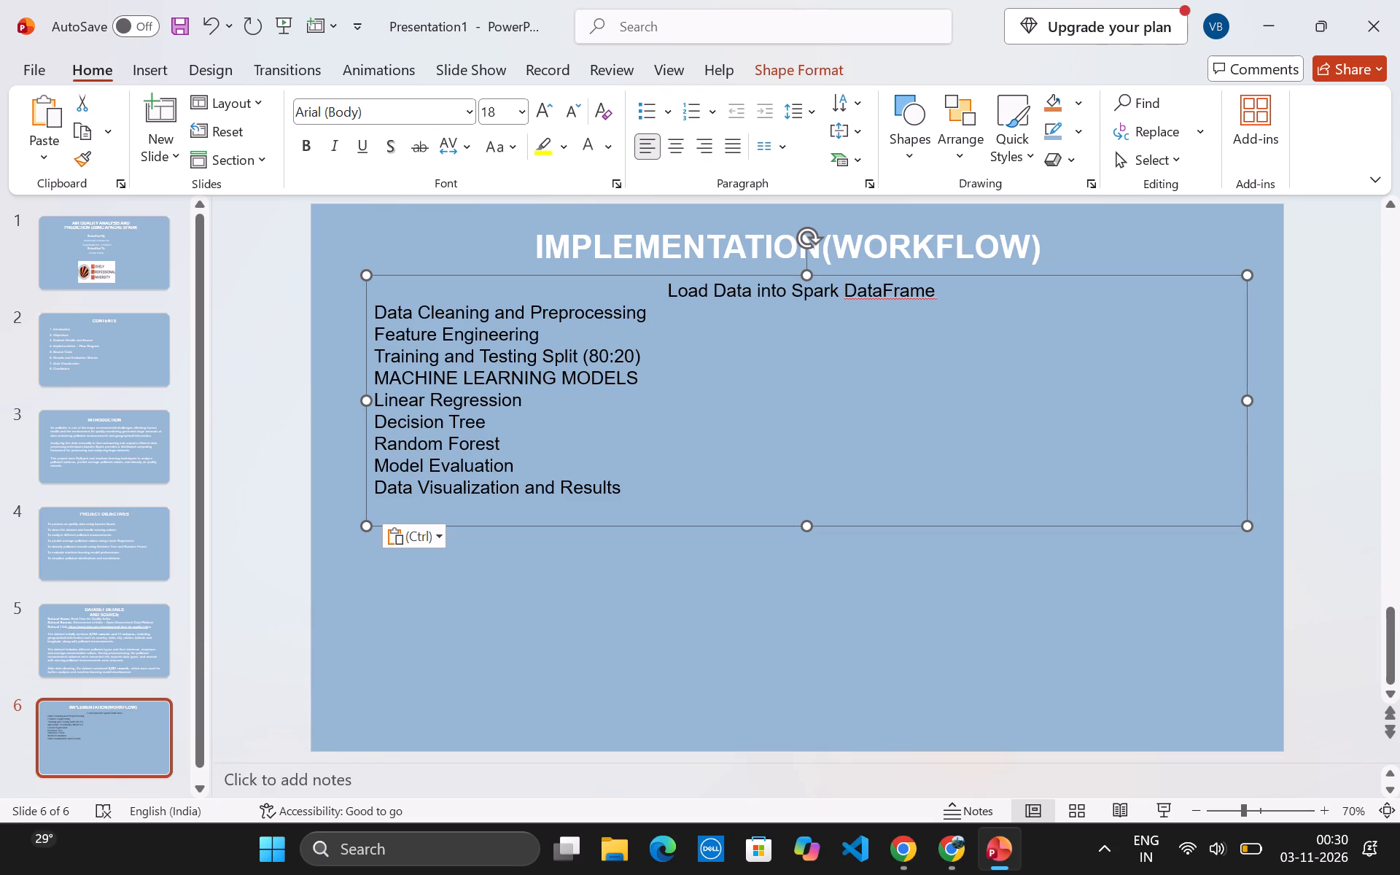
{"action": "left_click", "coordinate": [933, 291]}
{"action": "key", "text": "Return"}
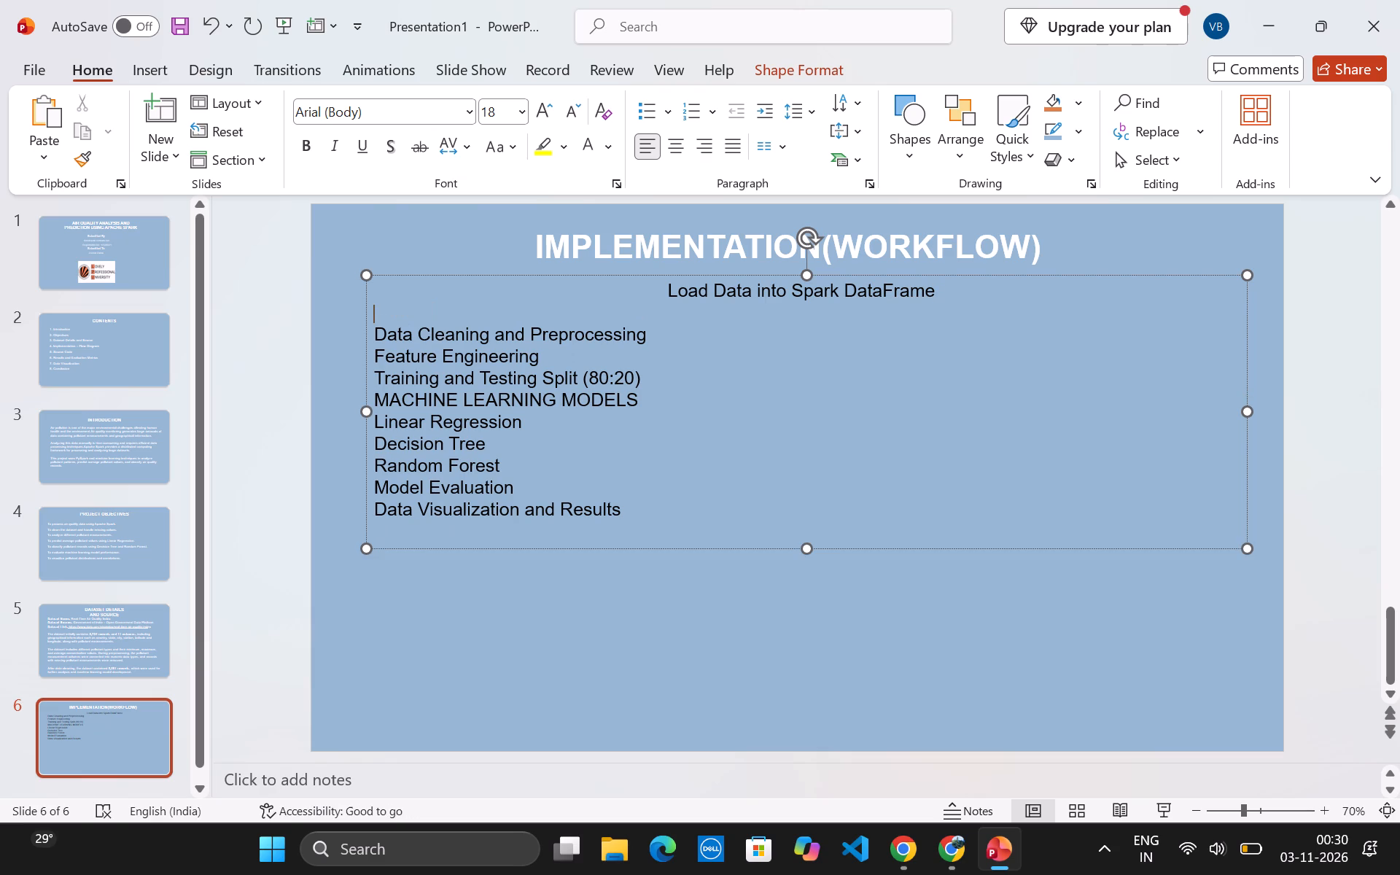
Set all the workflow text to 24 pt and colour it white.
{"action": "key", "text": "ctrl+a"}
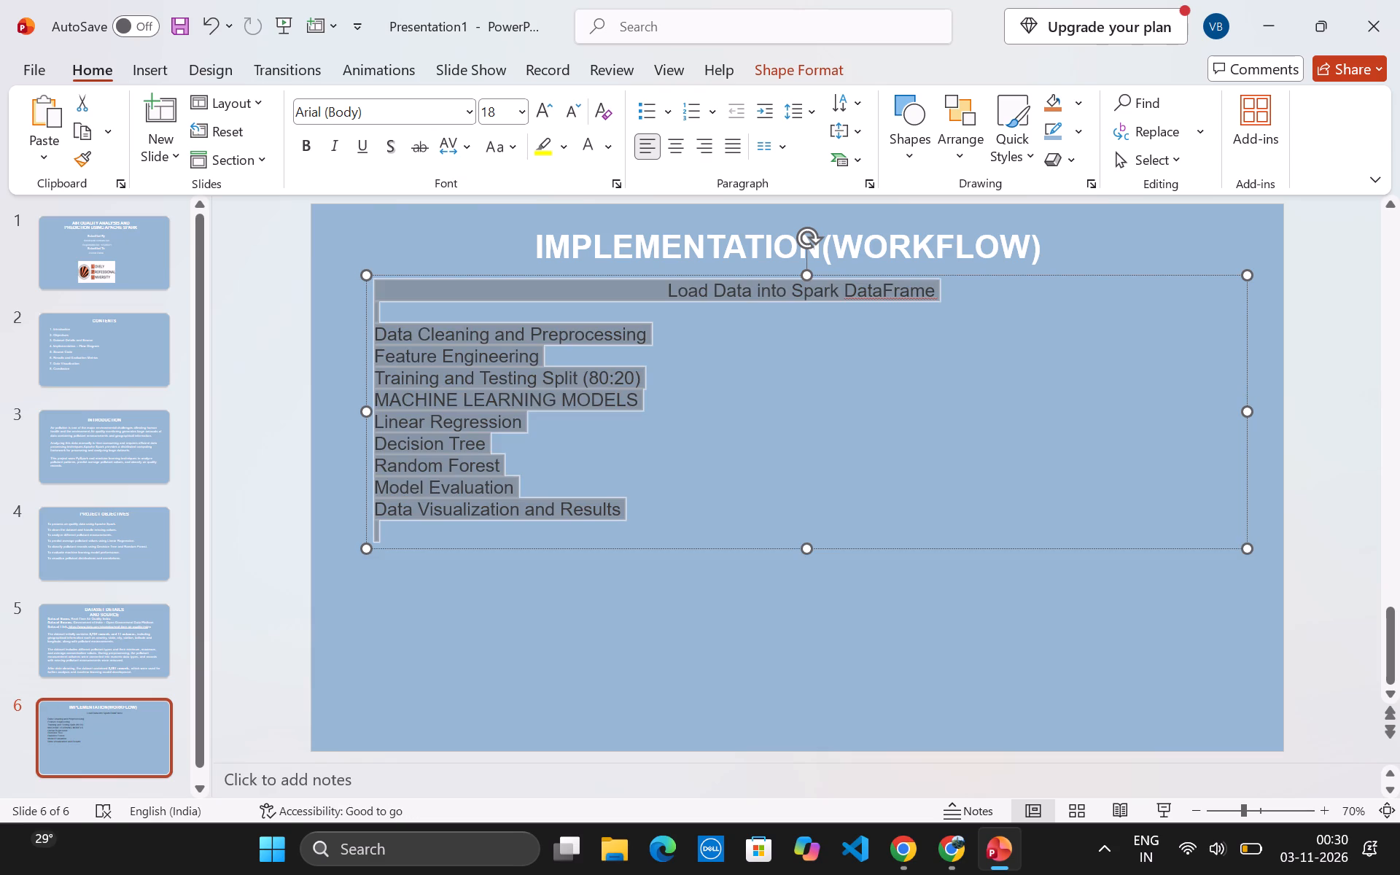
{"action": "left_click", "coordinate": [521, 114]}
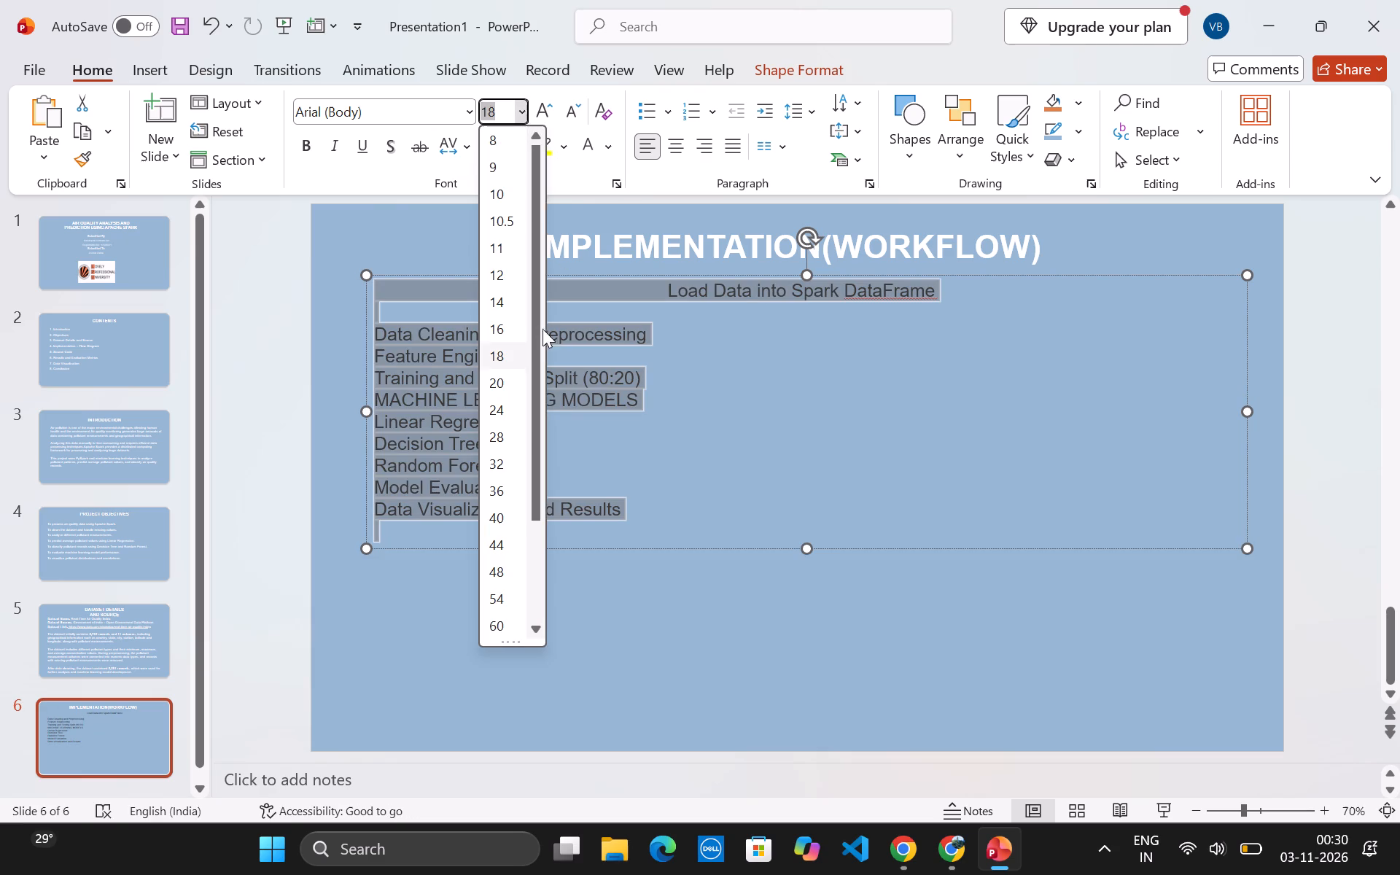
{"action": "left_click", "coordinate": [507, 400]}
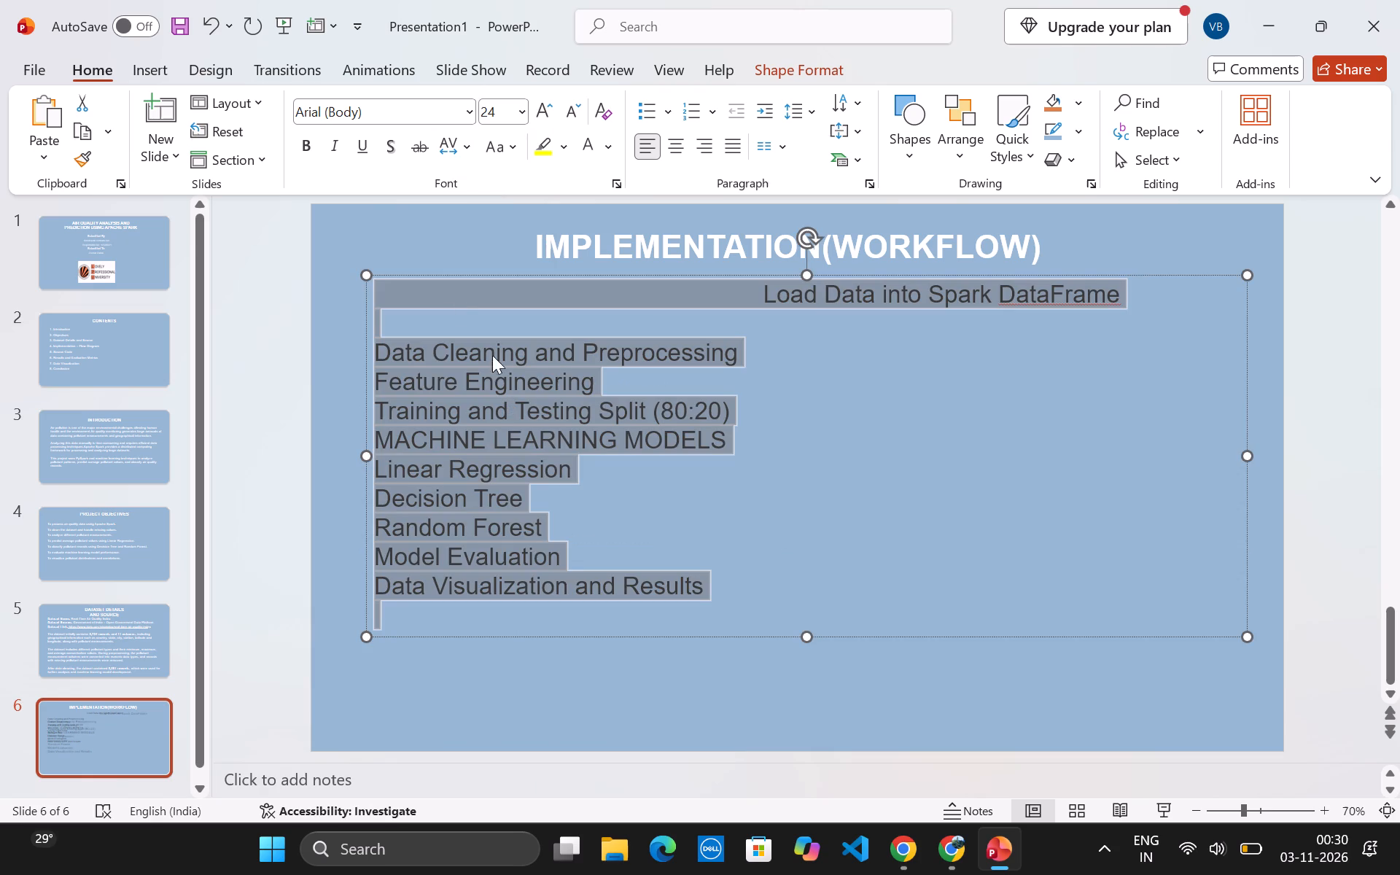
{"action": "left_click", "coordinate": [584, 149]}
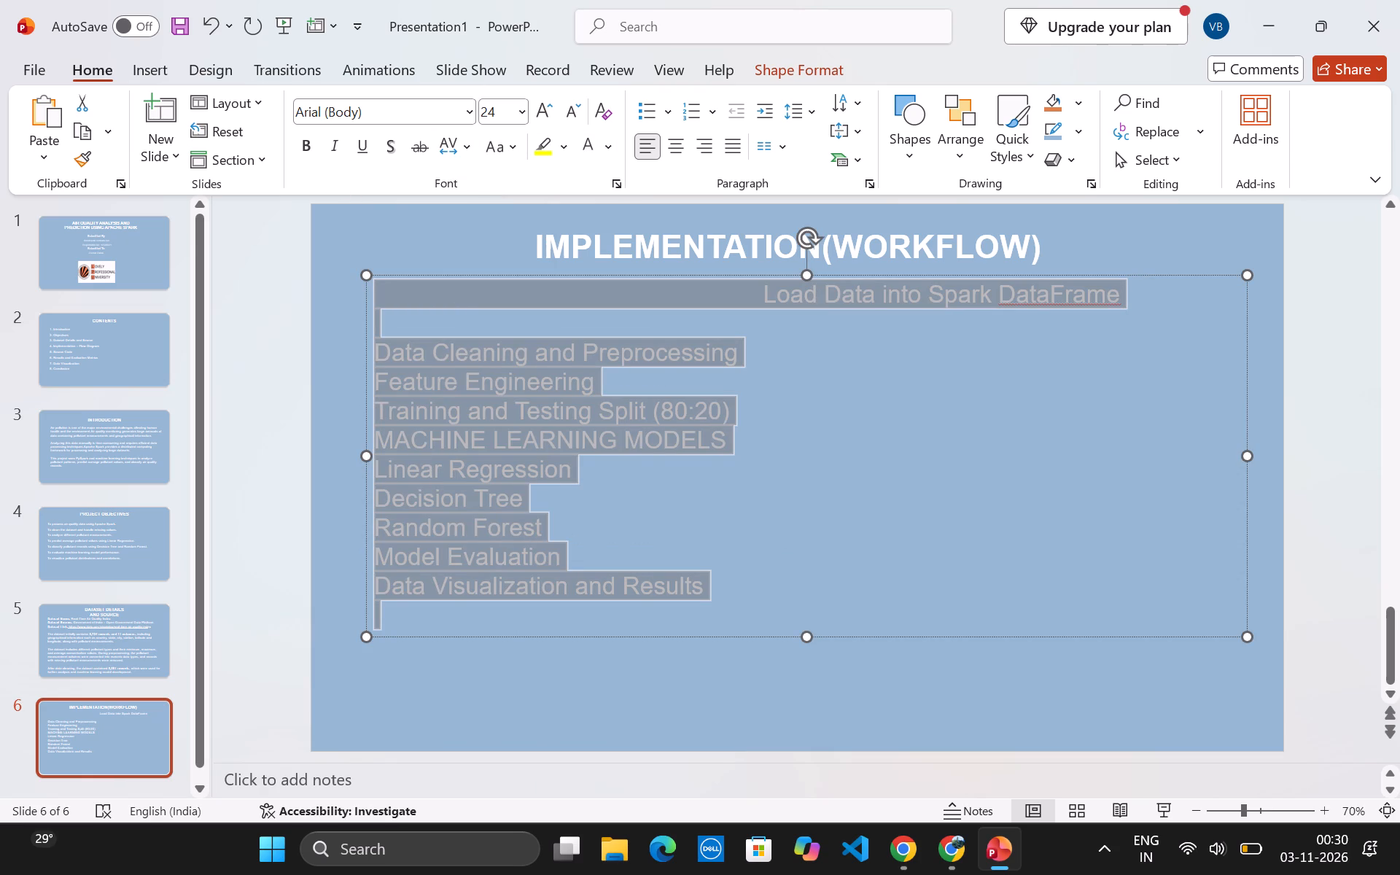
Remove some of the spaces before "Load Data into Spark DataFrame" so the line sits roughly centred under the heading.
{"action": "left_click", "coordinate": [840, 322]}
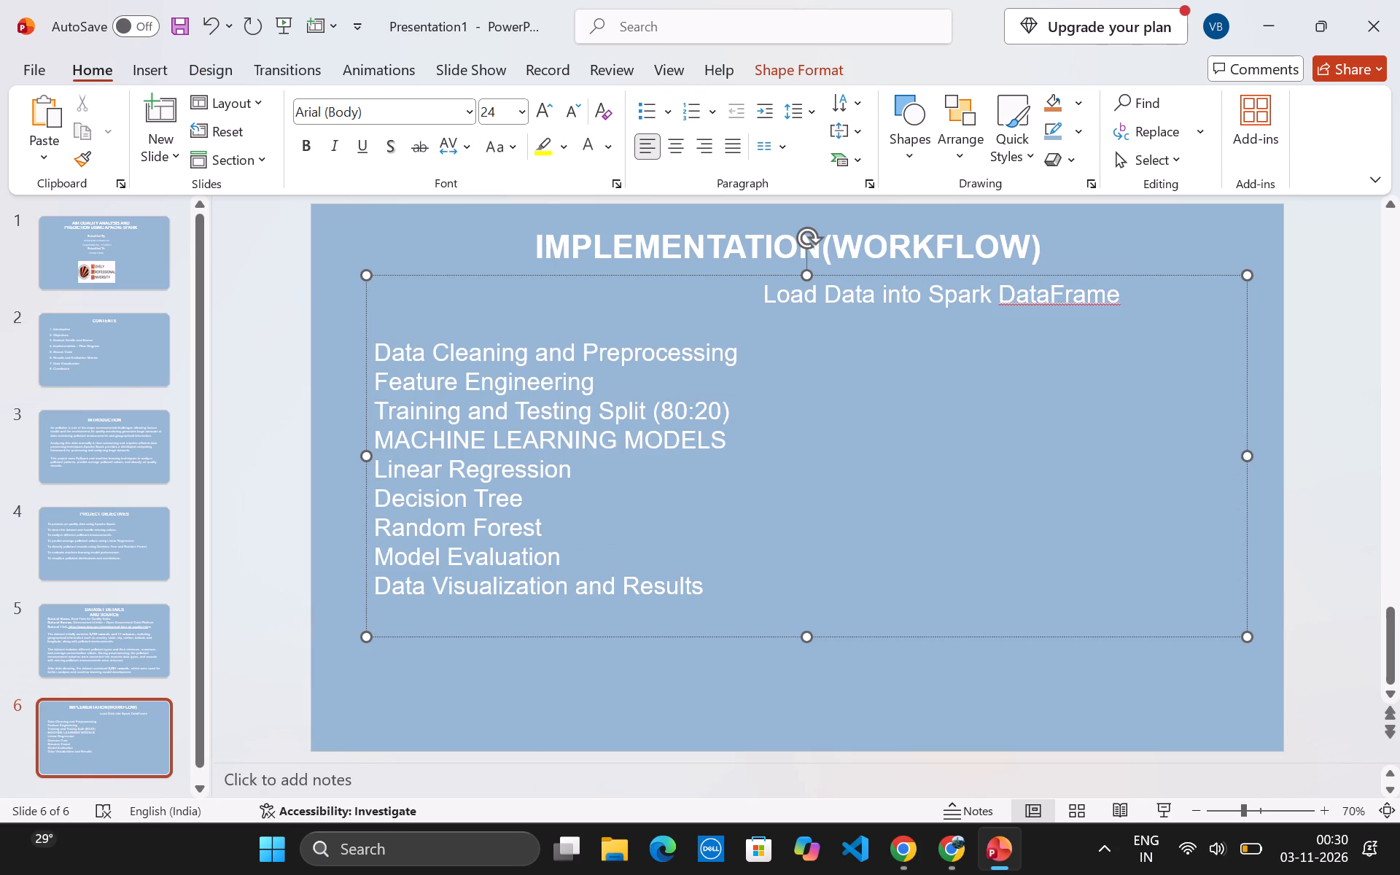
{"action": "left_click", "coordinate": [871, 322]}
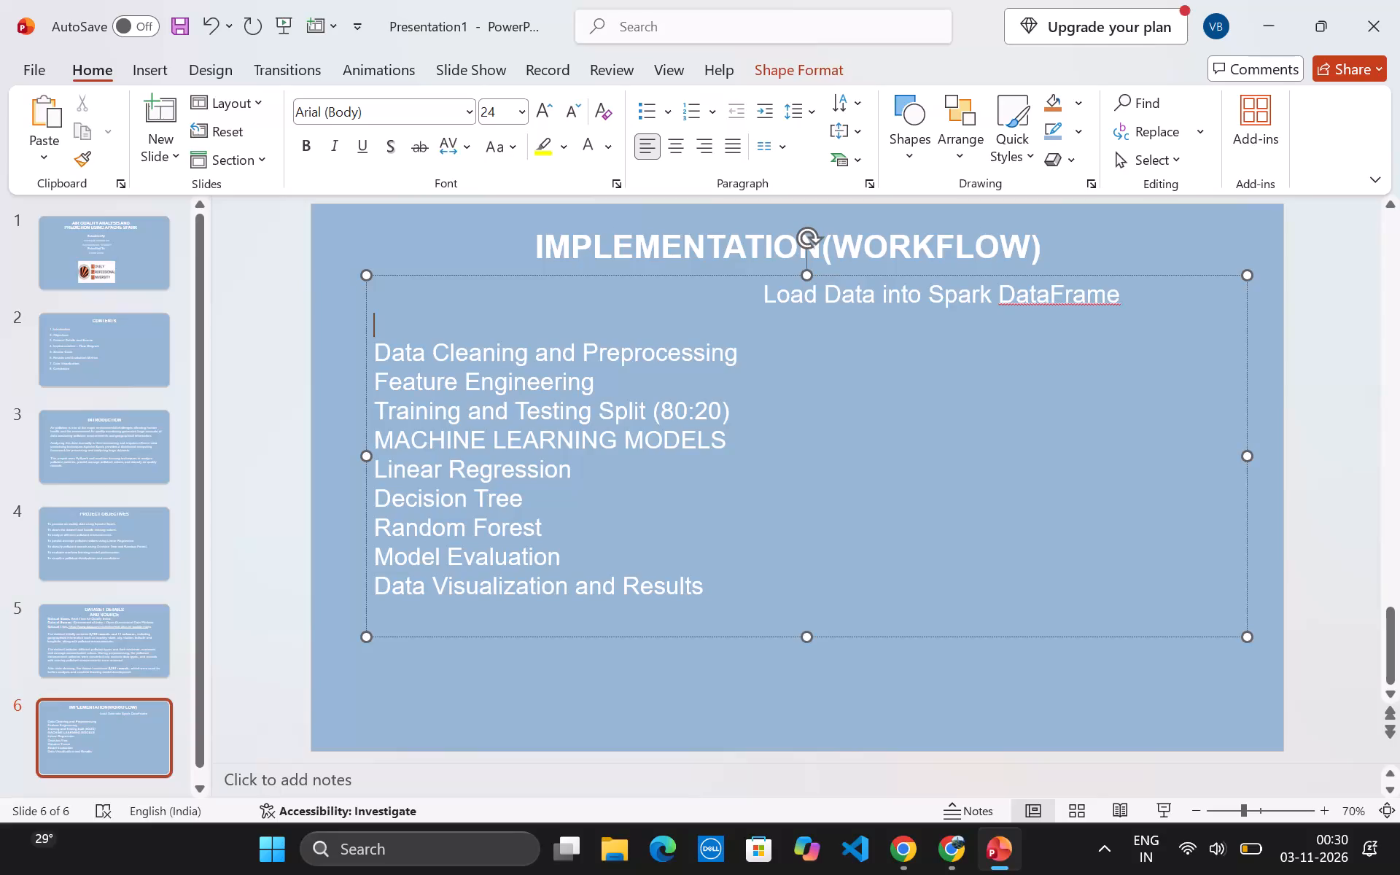
{"action": "left_click", "coordinate": [759, 292]}
{"action": "key", "text": "BackSpace"}
{"action": "key", "text": "BackSpace"}
{"action": "key", "text": "BackSpace"}
{"action": "key", "text": "BackSpace"}
{"action": "key", "text": "BackSpace"}
{"action": "key", "text": "BackSpace"}
{"action": "key", "text": "BackSpace"}
{"action": "key", "text": "BackSpace"}
{"action": "key", "text": "BackSpace"}
{"action": "key", "text": "BackSpace"}
{"action": "key", "text": "BackSpace"}
{"action": "key", "text": "BackSpace"}
{"action": "key", "text": "BackSpace"}
{"action": "key", "text": "BackSpace"}
{"action": "key", "text": "BackSpace"}
{"action": "key", "text": "BackSpace"}
{"action": "key", "text": "BackSpace"}
{"action": "key", "text": "BackSpace"}
{"action": "key", "text": "BackSpace"}
{"action": "key", "text": "BackSpace"}
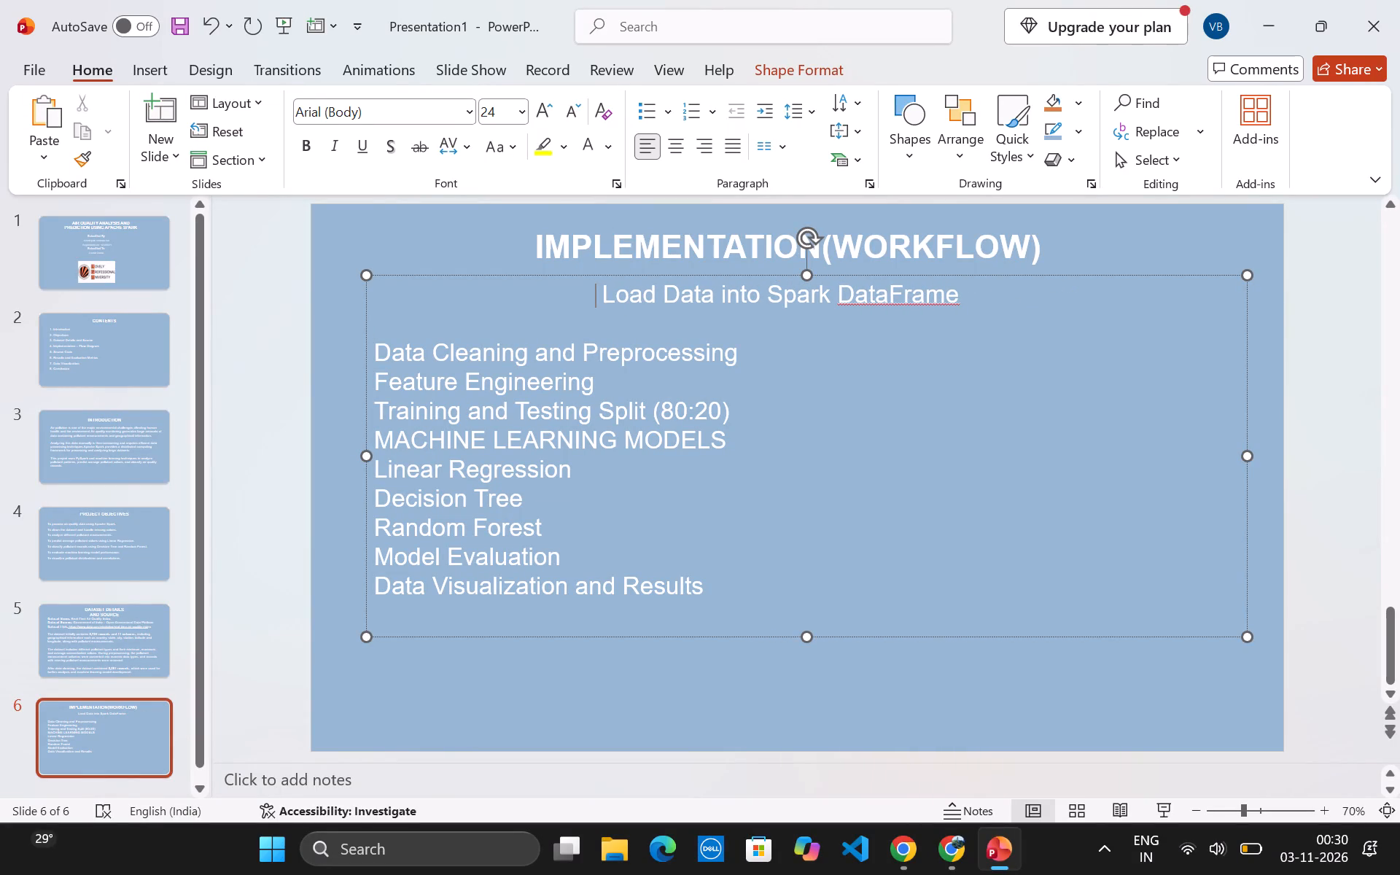
Add a "|" connector on the blank line below "Load Data into Spark DataFrame", padded with spaces so it sits near that line's centre.
{"action": "left_click", "coordinate": [620, 330]}
{"action": "key", "text": "space"}
{"action": "key", "text": "space"}
{"action": "key", "text": "space"}
{"action": "key", "text": "space"}
{"action": "key", "text": "space"}
{"action": "key", "text": "space"}
{"action": "key", "text": "space"}
{"action": "key", "text": "space"}
{"action": "key", "text": "space"}
{"action": "key", "text": "space"}
{"action": "key", "text": "space"}
{"action": "key", "text": "space"}
{"action": "key", "text": "space"}
{"action": "key", "text": "space"}
{"action": "key", "text": "space"}
{"action": "key", "text": "space"}
{"action": "key", "text": "space"}
{"action": "key", "text": "space"}
{"action": "key", "text": "space"}
{"action": "key", "text": "space"}
{"action": "key", "text": "space"}
{"action": "key", "text": "space"}
{"action": "key", "text": "space"}
{"action": "key", "text": "space"}
{"action": "key", "text": "space"}
{"action": "key", "text": "space"}
{"action": "key", "text": "space"}
{"action": "key", "text": "space"}
{"action": "key", "text": "space"}
{"action": "key", "text": "space"}
{"action": "key", "text": "space"}
{"action": "key", "text": "space"}
{"action": "key", "text": "shift+bar"}
{"action": "key", "text": "BackSpace"}
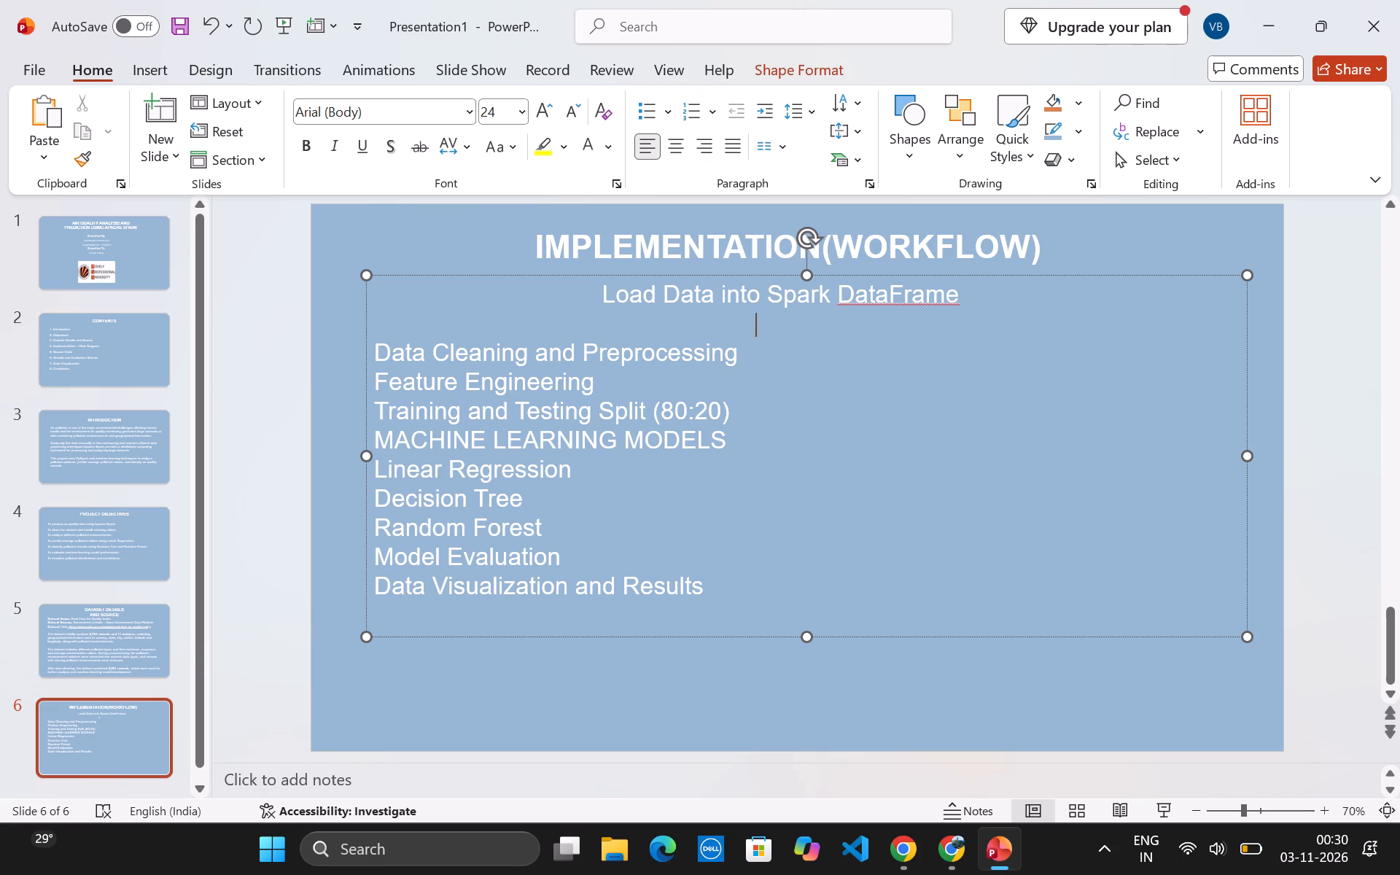
{"action": "key", "text": "BackSpace"}
{"action": "key", "text": "BackSpace"}
{"action": "key", "text": "BackSpace"}
{"action": "key", "text": "shift+bar"}
Indent "Data Cleaning and Preprocessing" with spaces so it sits roughly centred under the first connector.
{"action": "left_click", "coordinate": [376, 351]}
{"action": "key", "text": "space"}
{"action": "key", "text": "space"}
{"action": "key", "text": "space"}
{"action": "key", "text": "space"}
{"action": "key", "text": "space"}
{"action": "key", "text": "space"}
{"action": "key", "text": "space"}
{"action": "key", "text": "space"}
{"action": "key", "text": "space"}
{"action": "key", "text": "space"}
{"action": "key", "text": "space"}
{"action": "key", "text": "space"}
{"action": "key", "text": "space"}
{"action": "key", "text": "space"}
{"action": "key", "text": "space"}
{"action": "key", "text": "space"}
{"action": "key", "text": "space"}
{"action": "key", "text": "space"}
{"action": "key", "text": "space"}
{"action": "key", "text": "space"}
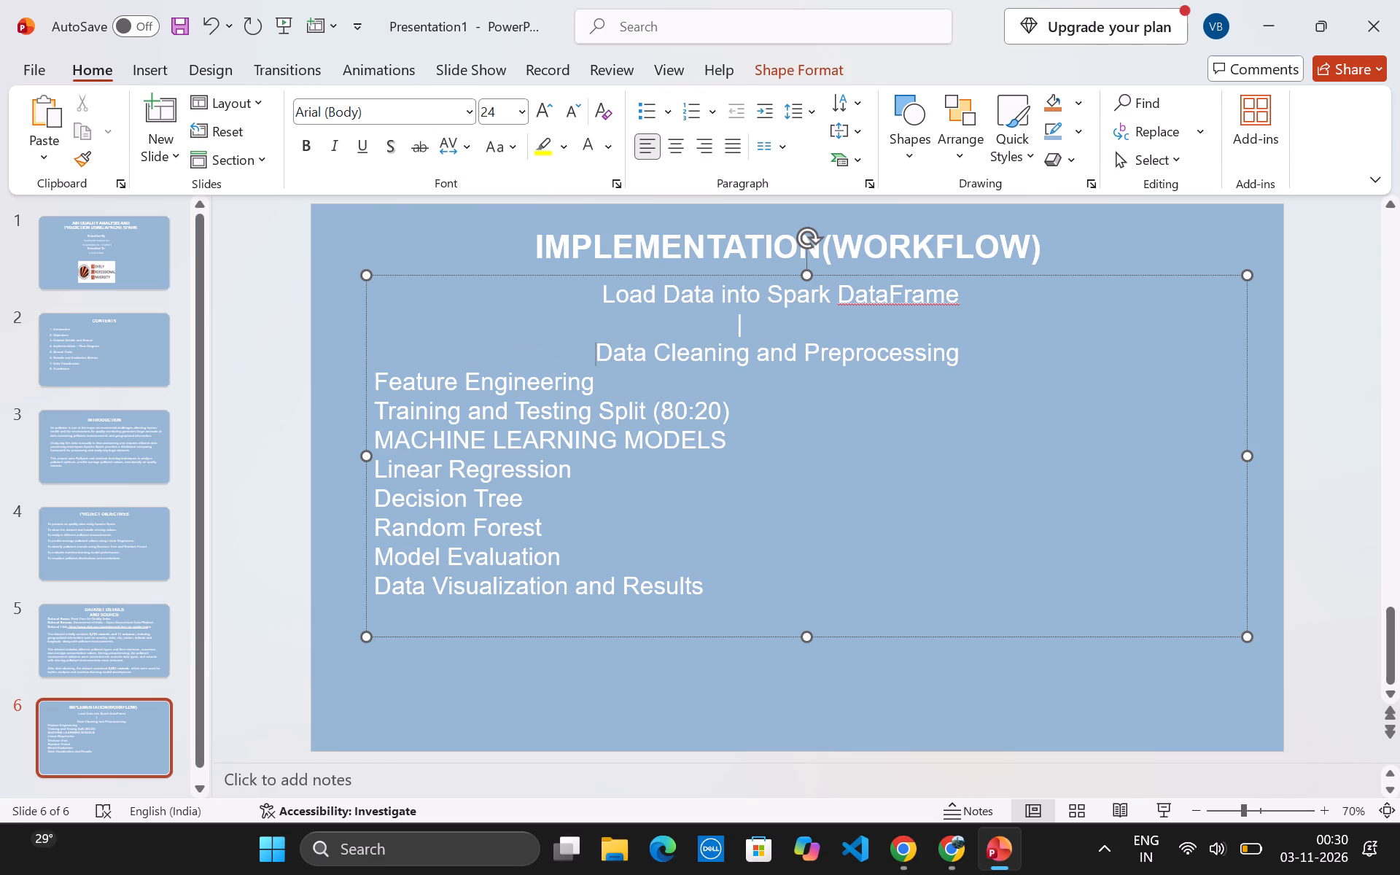
Add a new line below "Data Cleaning and Preprocessing" holding a "|" connector, space-padded to line up with the connector above.
{"action": "left_click", "coordinate": [958, 354]}
{"action": "key", "text": "Return"}
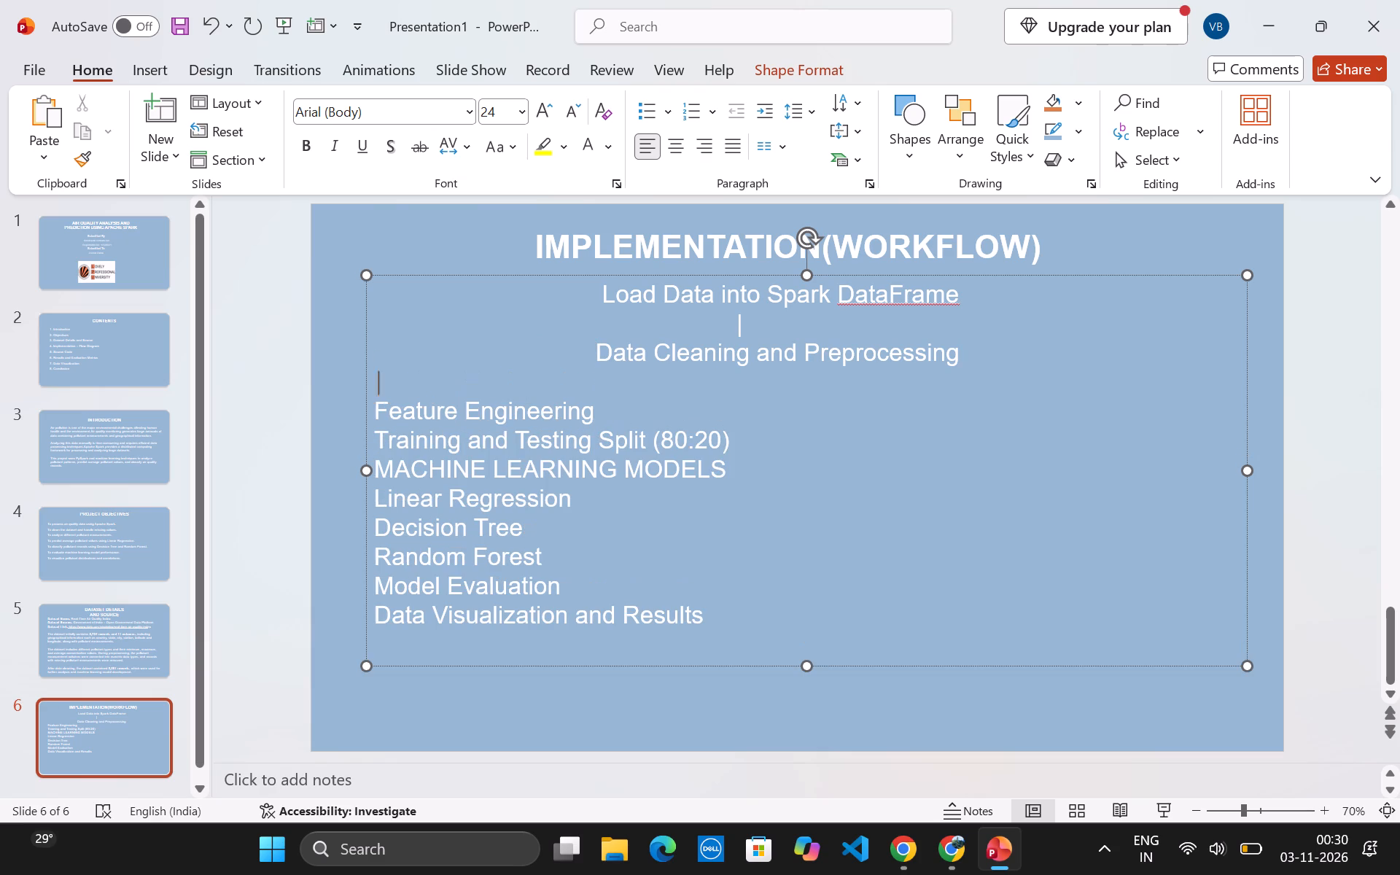
{"action": "key", "text": "space"}
{"action": "key", "text": "space"}
{"action": "key", "text": "space"}
{"action": "key", "text": "space"}
{"action": "key", "text": "space"}
{"action": "key", "text": "space"}
{"action": "key", "text": "space"}
{"action": "key", "text": "space"}
{"action": "key", "text": "space"}
{"action": "key", "text": "space"}
{"action": "key", "text": "space"}
{"action": "key", "text": "space"}
{"action": "key", "text": "space"}
{"action": "key", "text": "space"}
{"action": "key", "text": "space"}
{"action": "key", "text": "space"}
{"action": "key", "text": "space"}
{"action": "key", "text": "space"}
{"action": "key", "text": "space"}
{"action": "key", "text": "space"}
{"action": "key", "text": "shift+bar"}
{"action": "key", "text": "BackSpace"}
{"action": "key", "text": "BackSpace"}
{"action": "key", "text": "space"}
{"action": "key", "text": "BackSpace"}
{"action": "key", "text": "shift+bar"}
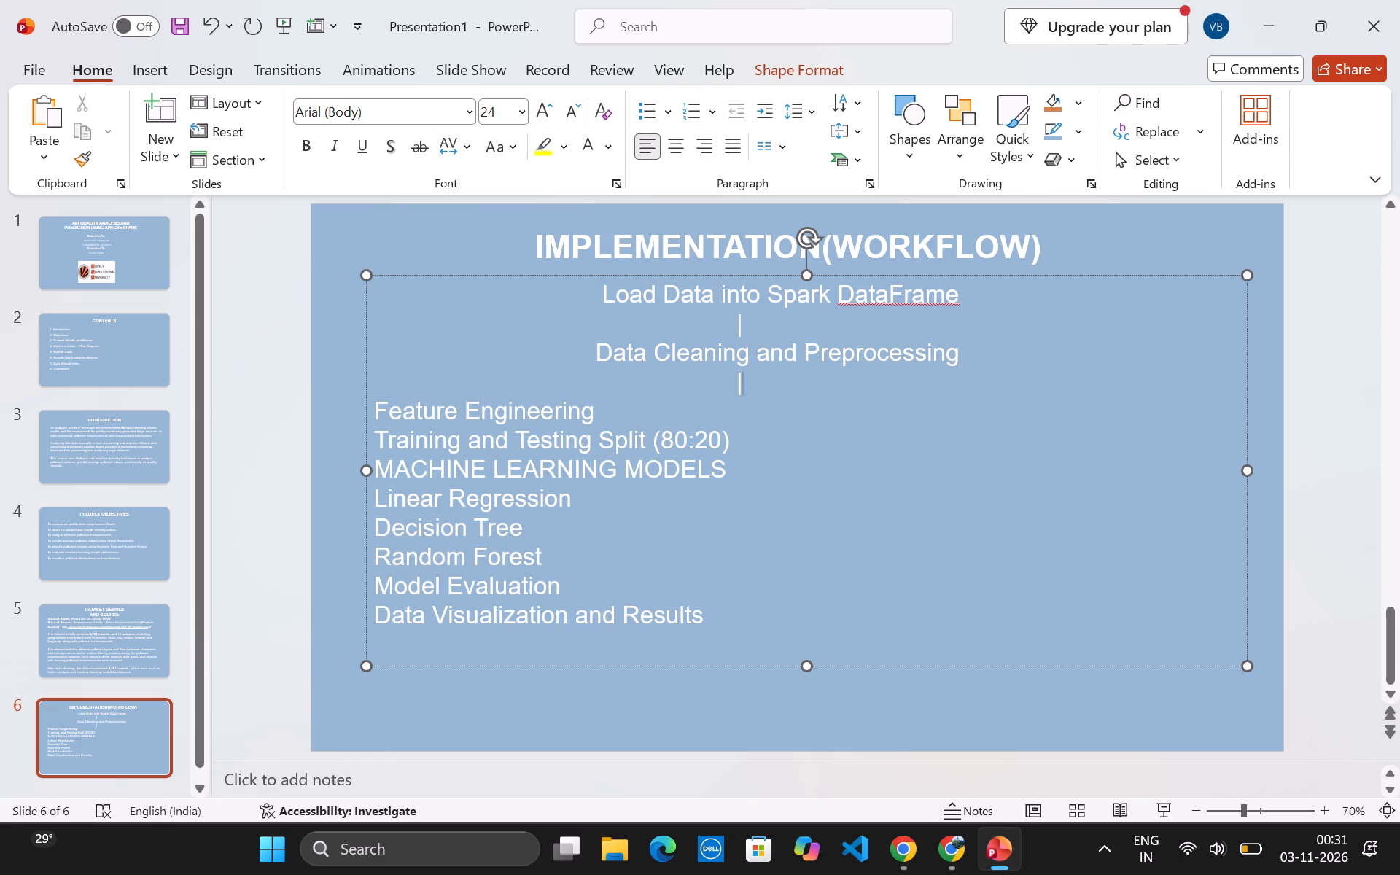
Indent "Feature Engineering" with spaces so it sits roughly centred under the second connector.
{"action": "left_click", "coordinate": [374, 413]}
{"action": "key", "text": "space"}
{"action": "key", "text": "space"}
{"action": "key", "text": "space"}
{"action": "key", "text": "space"}
{"action": "key", "text": "space"}
{"action": "key", "text": "space"}
{"action": "key", "text": "space"}
{"action": "key", "text": "space"}
{"action": "key", "text": "space"}
{"action": "key", "text": "space"}
{"action": "key", "text": "space"}
{"action": "key", "text": "space"}
{"action": "key", "text": "space"}
{"action": "key", "text": "space"}
{"action": "key", "text": "space"}
{"action": "key", "text": "space"}
{"action": "key", "text": "space"}
{"action": "key", "text": "space"}
{"action": "key", "text": "space"}
{"action": "key", "text": "space"}
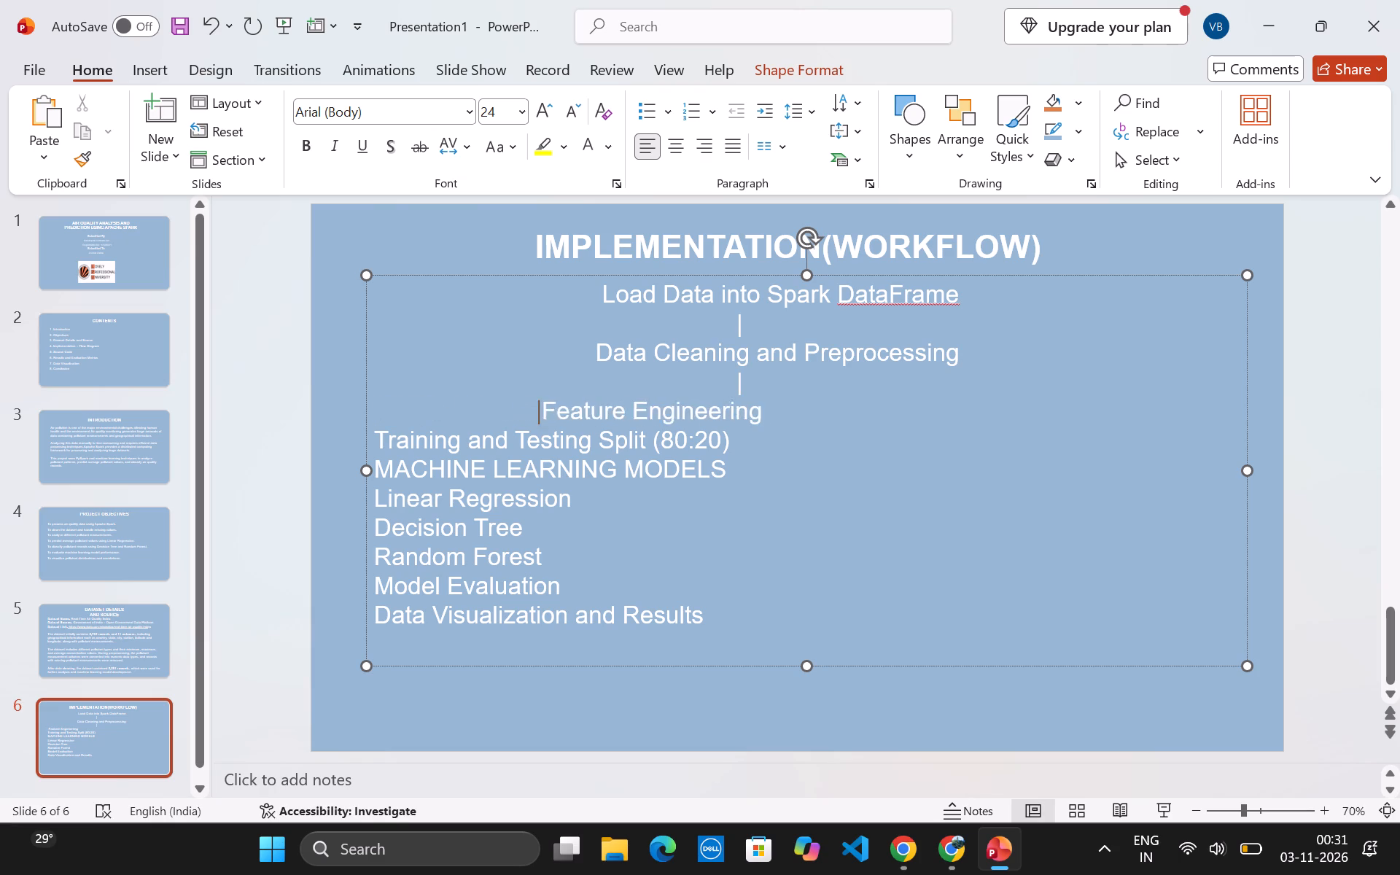
{"action": "key", "text": "space"}
{"action": "key", "text": "space"}
{"action": "key", "text": "space"}
{"action": "key", "text": "space"}
{"action": "key", "text": "space"}
{"action": "key", "text": "space"}
{"action": "key", "text": "space"}
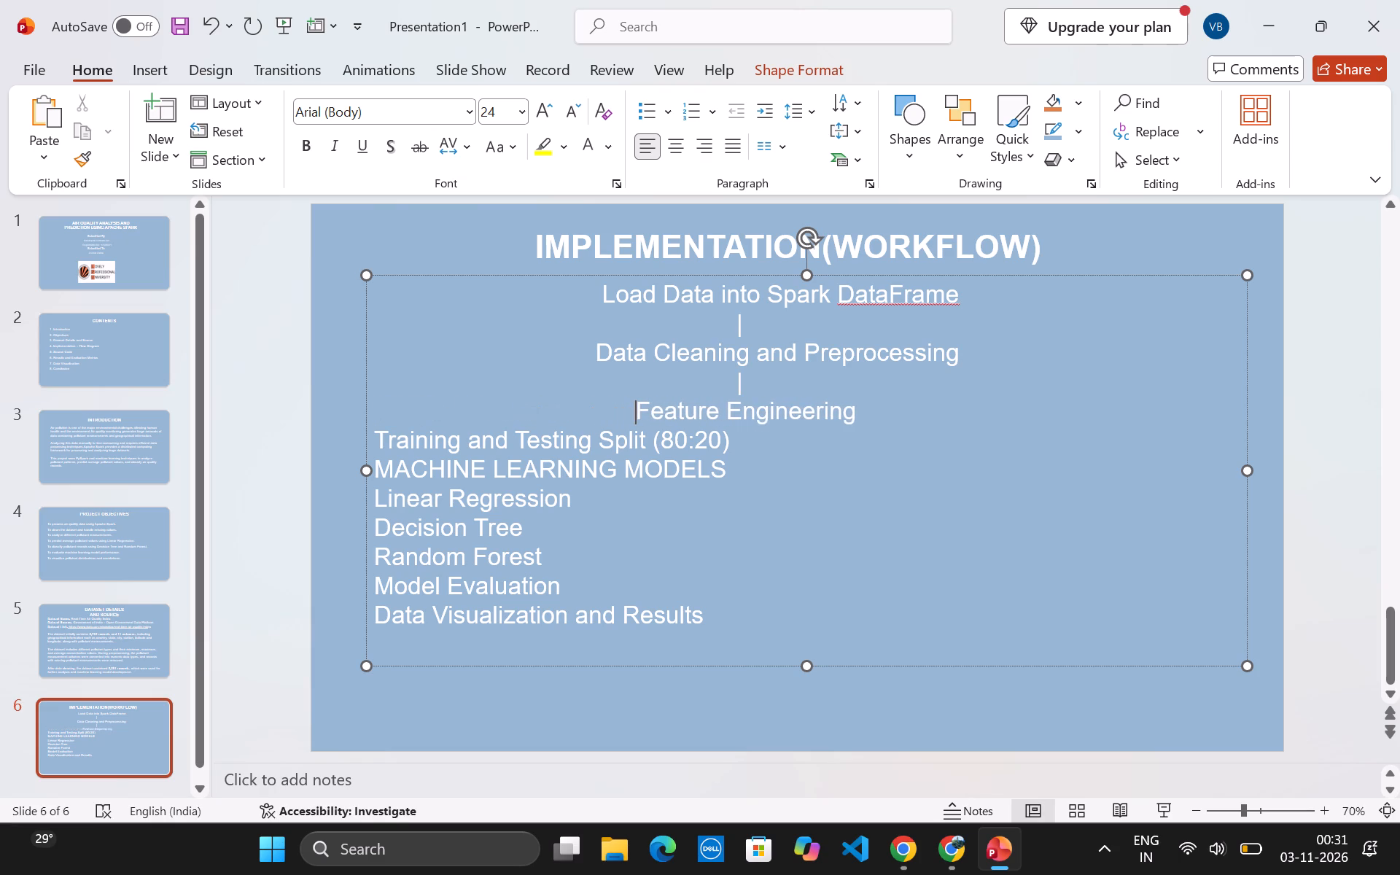
{"action": "key", "text": "space"}
{"action": "key", "text": "space"}
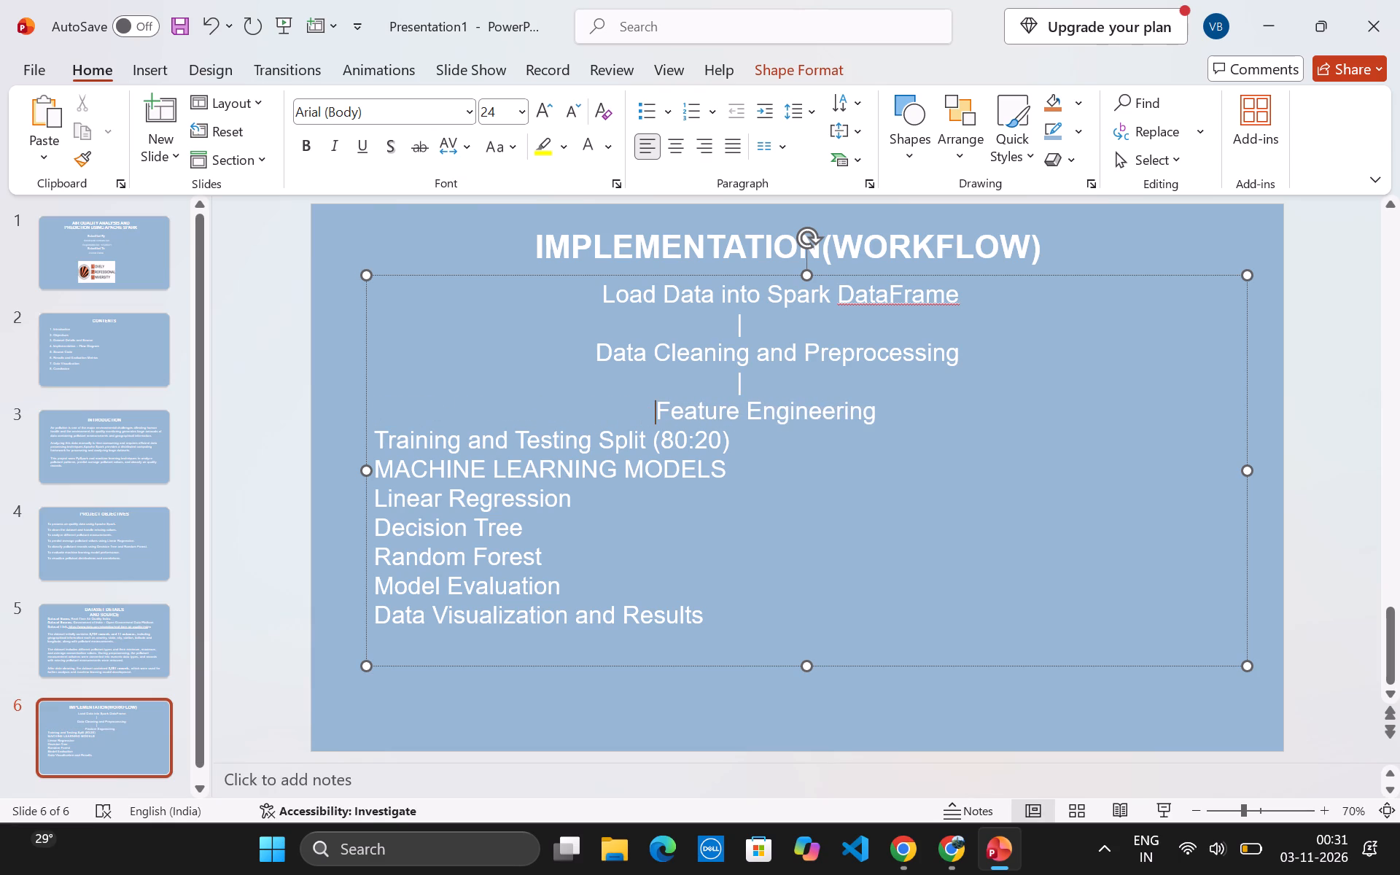
Insert a new line below "Feature Engineering" and pad it with spaces towards the connector column.
{"action": "left_click", "coordinate": [876, 408]}
{"action": "key", "text": "Return"}
{"action": "key", "text": "space"}
{"action": "key", "text": "space"}
{"action": "key", "text": "space"}
{"action": "key", "text": "space"}
{"action": "key", "text": "space"}
{"action": "key", "text": "space"}
{"action": "key", "text": "space"}
{"action": "key", "text": "space"}
{"action": "key", "text": "space"}
{"action": "key", "text": "space"}
{"action": "key", "text": "space"}
{"action": "key", "text": "space"}
{"action": "key", "text": "space"}
{"action": "key", "text": "space"}
{"action": "key", "text": "space"}
{"action": "key", "text": "space"}
{"action": "key", "text": "space"}
{"action": "key", "text": "space"}
{"action": "key", "text": "space"}
{"action": "key", "text": "space"}
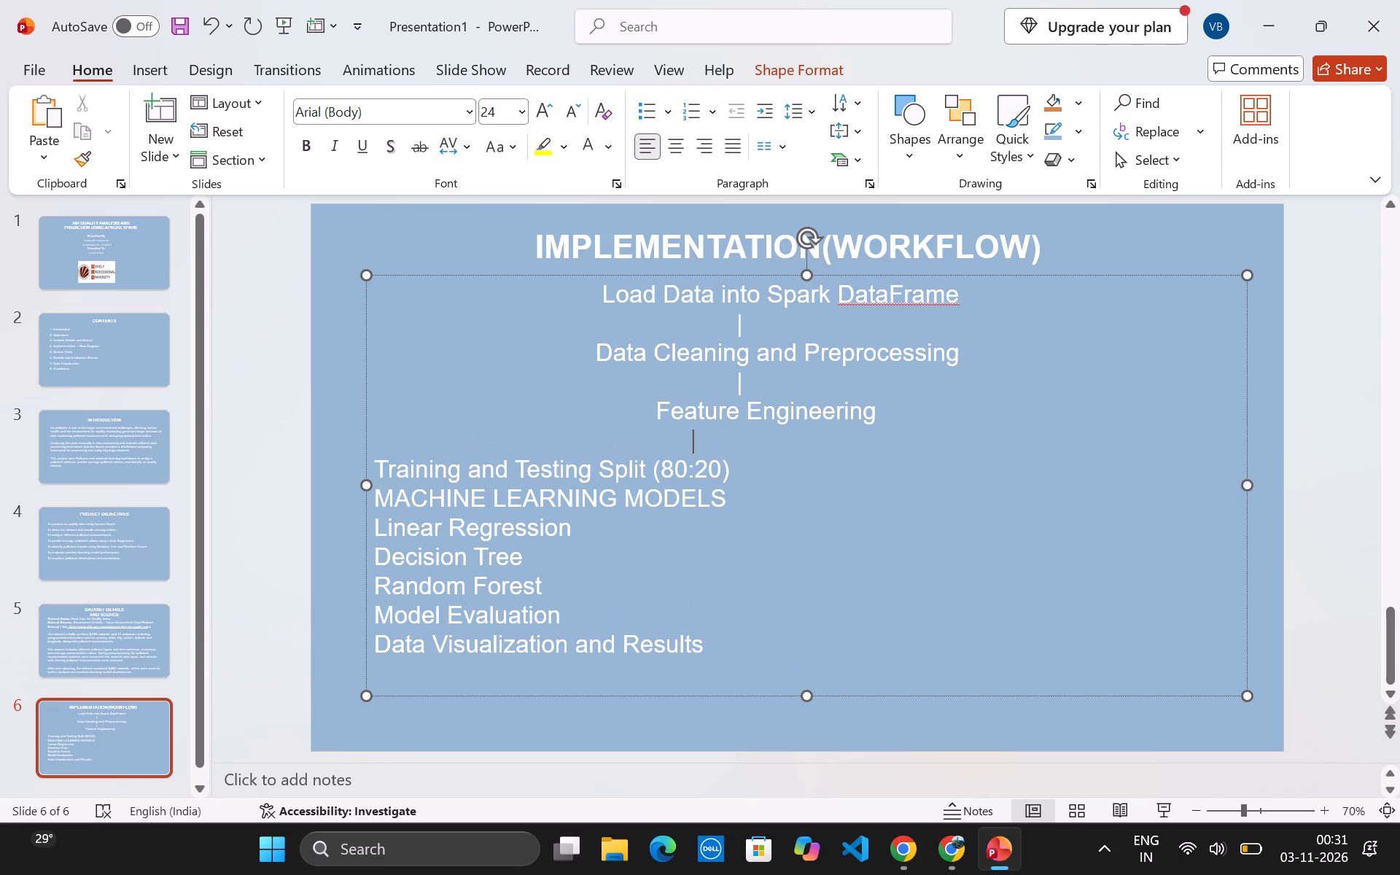
Remove two of the spaces before "Feature Engineering" to centre it better.
{"action": "left_click", "coordinate": [658, 406]}
{"action": "key", "text": "BackSpace"}
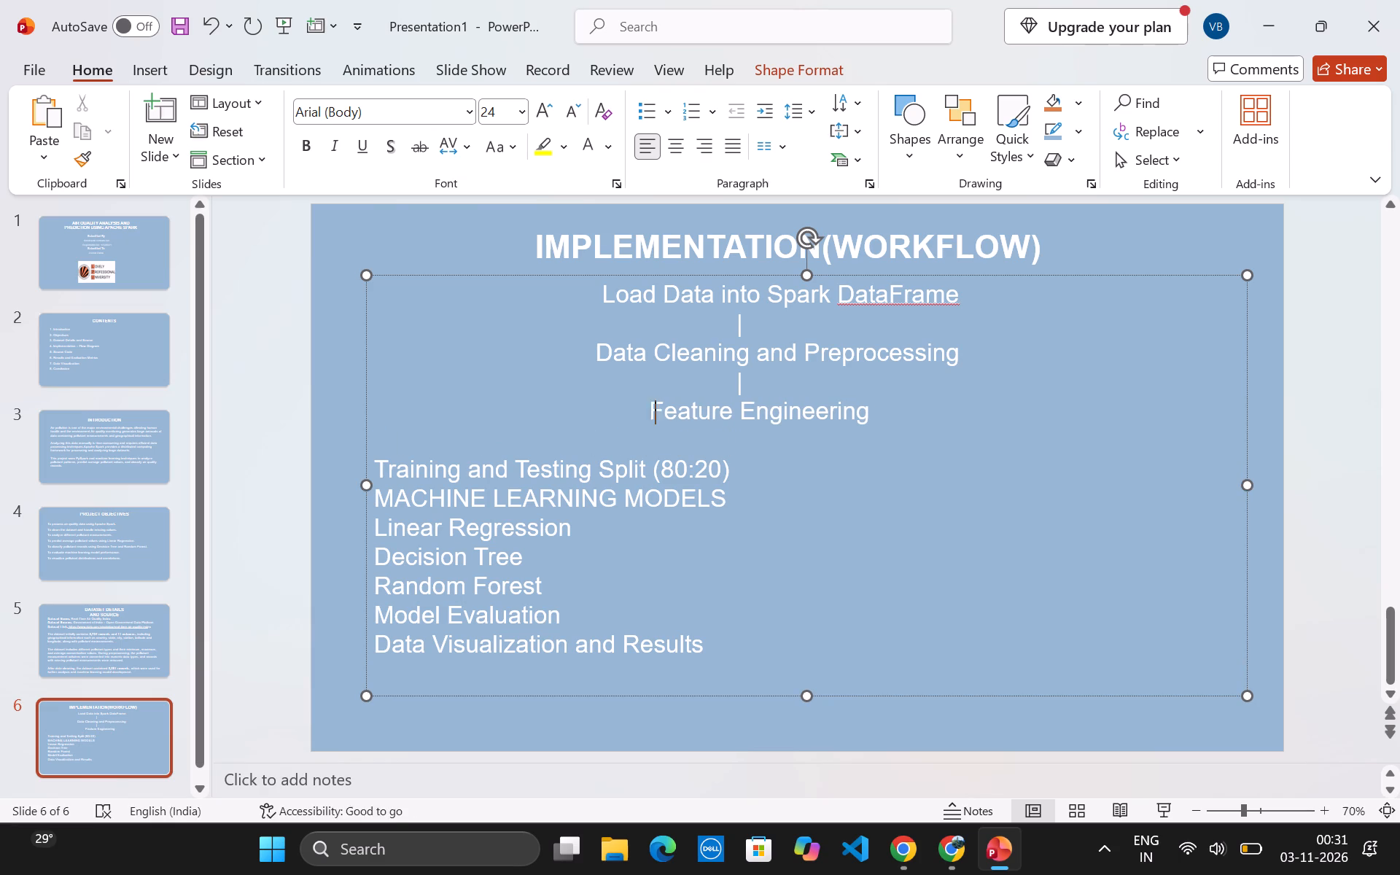
{"action": "key", "text": "BackSpace"}
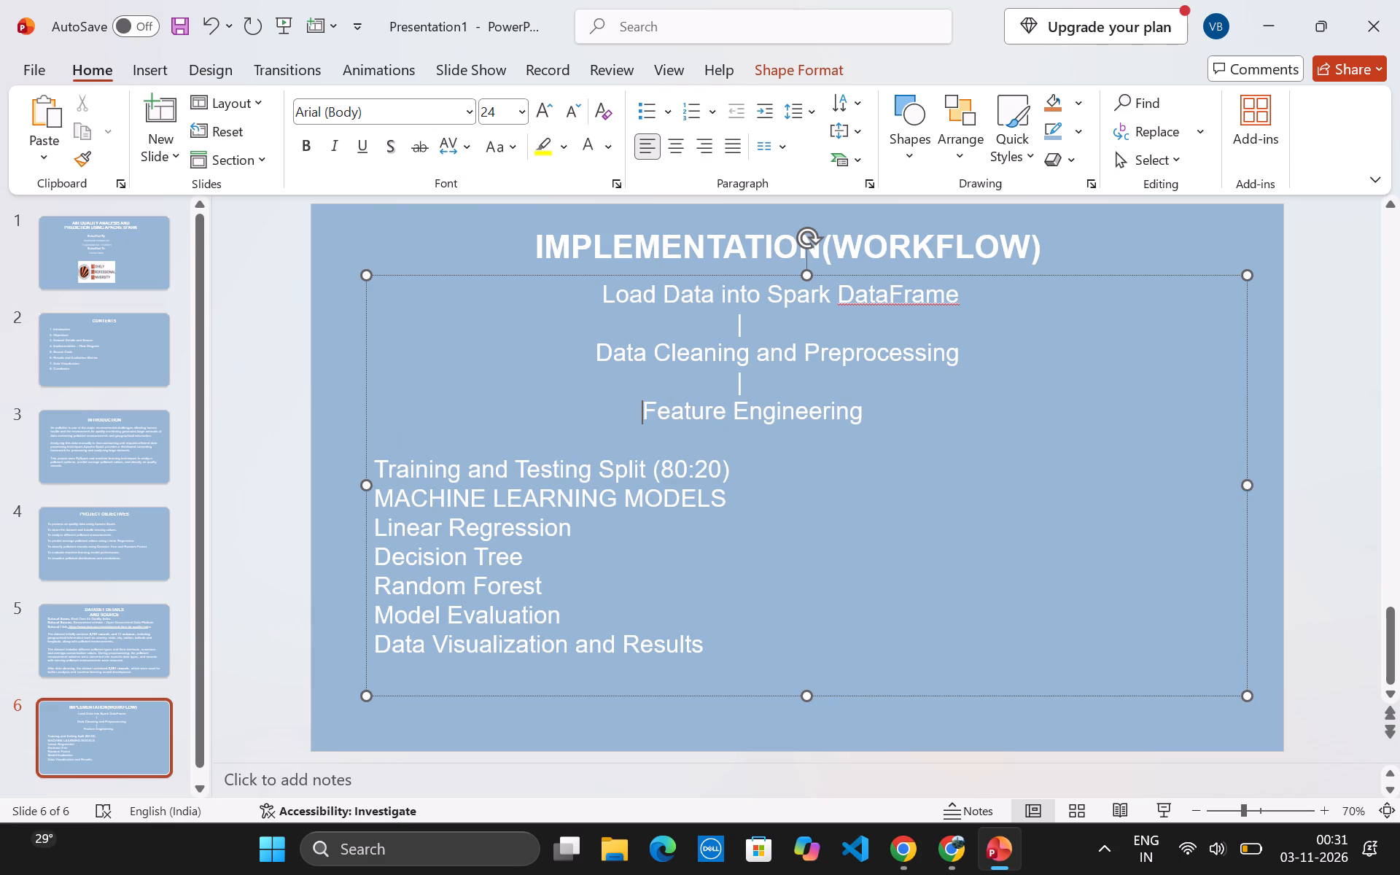
Add a "|" connector on the padded line below "Feature Engineering", adjusting the spaces so it aligns with the connectors above.
{"action": "left_click", "coordinate": [736, 441]}
{"action": "key", "text": "space"}
{"action": "key", "text": "space"}
{"action": "key", "text": "BackSpace"}
{"action": "key", "text": "shift+bar"}
Indent "Training and Testing Split (80:20)" with spaces so it sits roughly centred under the third connector.
{"action": "left_click", "coordinate": [378, 468]}
{"action": "key", "text": "space"}
{"action": "key", "text": "space"}
{"action": "key", "text": "space"}
{"action": "key", "text": "space"}
{"action": "key", "text": "space"}
{"action": "key", "text": "space"}
{"action": "key", "text": "space"}
{"action": "key", "text": "space"}
{"action": "key", "text": "space"}
{"action": "key", "text": "space"}
{"action": "key", "text": "space"}
{"action": "key", "text": "space"}
{"action": "key", "text": "space"}
{"action": "key", "text": "space"}
{"action": "key", "text": "space"}
{"action": "key", "text": "space"}
{"action": "key", "text": "space"}
{"action": "key", "text": "space"}
{"action": "key", "text": "space"}
{"action": "key", "text": "space"}
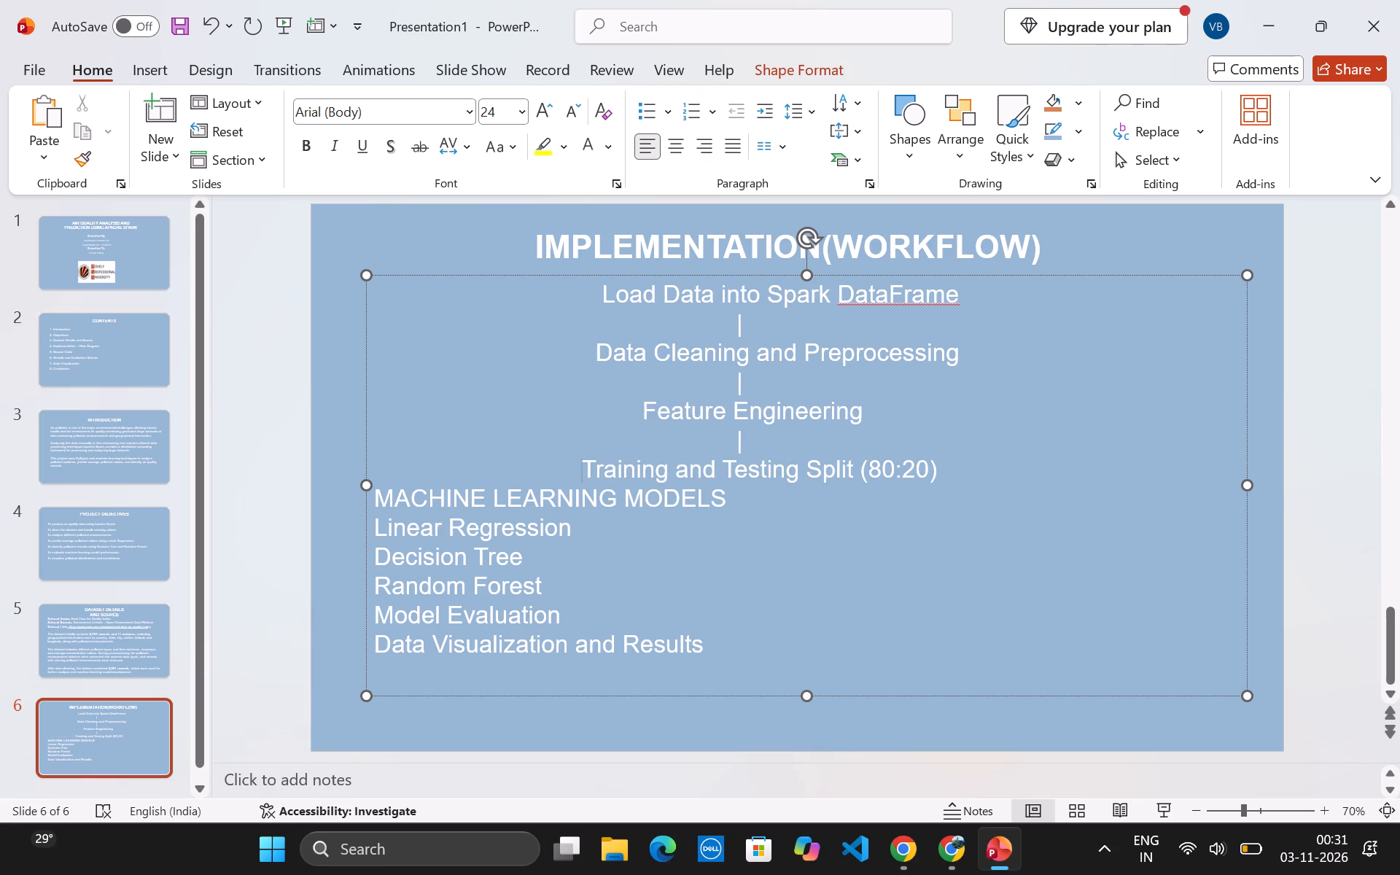
{"action": "key", "text": "space"}
{"action": "key", "text": "space"}
{"action": "key", "text": "space"}
{"action": "key", "text": "space"}
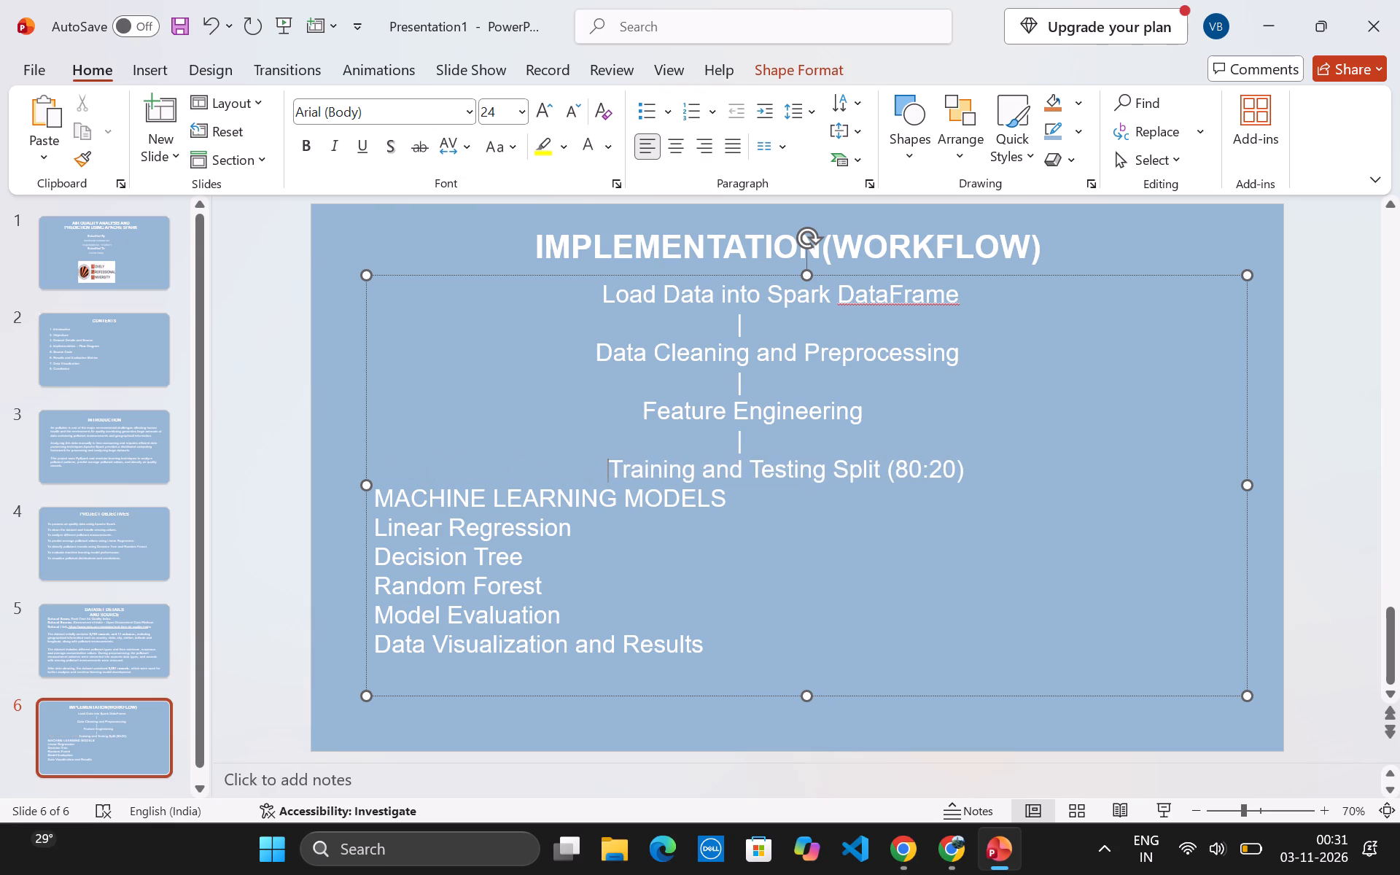
Remove "(80:20)" from the end of the "Training and Testing Split" line.
{"action": "left_click", "coordinate": [962, 472]}
{"action": "key", "text": "BackSpace"}
{"action": "key", "text": "BackSpace"}
{"action": "key", "text": "BackSpace"}
{"action": "key", "text": "BackSpace"}
{"action": "key", "text": "BackSpace"}
{"action": "key", "text": "BackSpace"}
{"action": "key", "text": "BackSpace"}
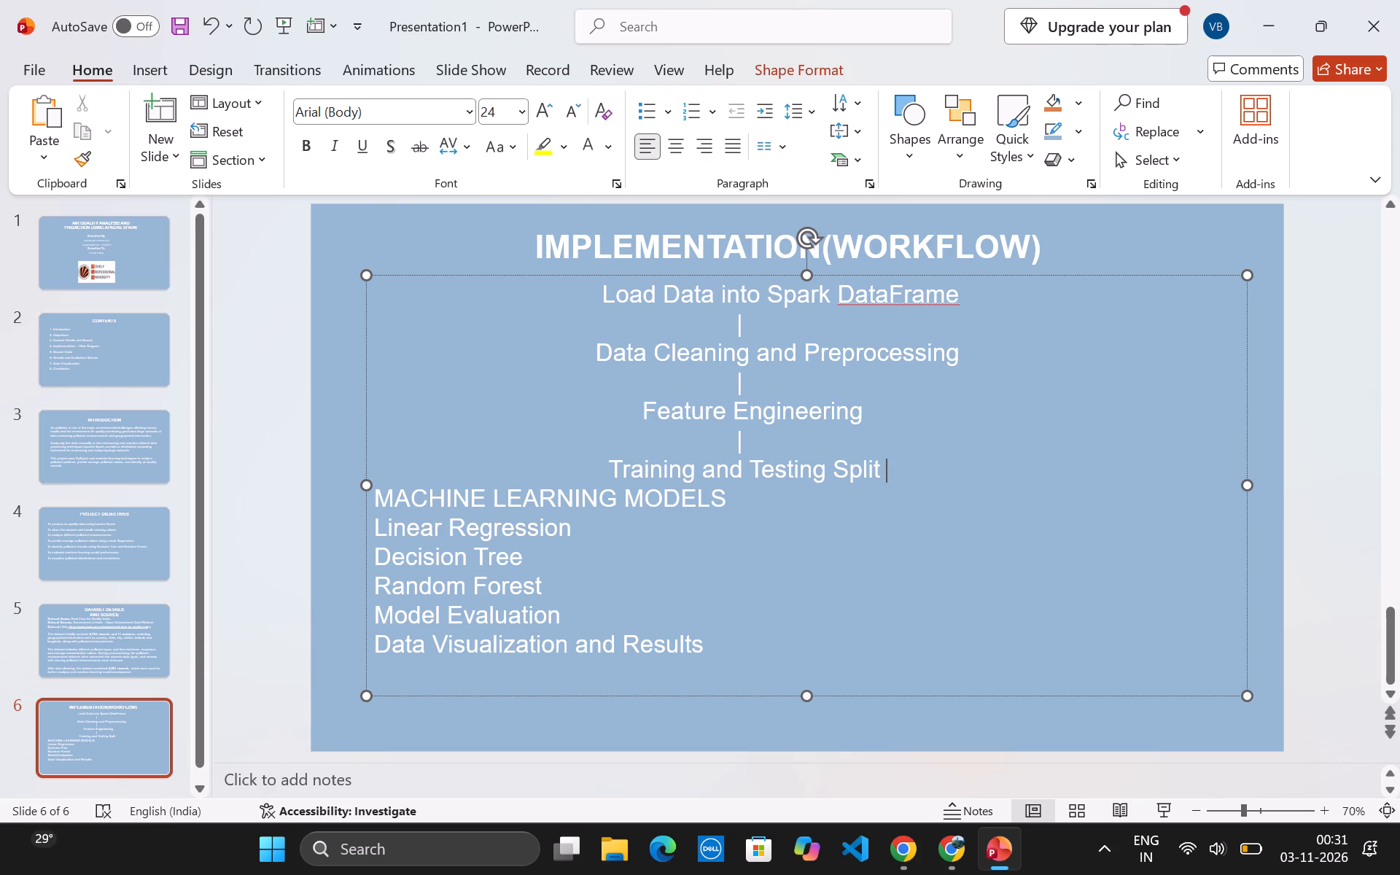
Add two more spaces before "Training and Testing Split" to centre the shortened line under the connector.
{"action": "key", "text": "Left"}
{"action": "key", "text": "Left"}
{"action": "key", "text": "Left"}
{"action": "key", "text": "Left"}
{"action": "key", "text": "Left"}
{"action": "key", "text": "Left"}
{"action": "key", "text": "Left"}
{"action": "key", "text": "Left"}
{"action": "key", "text": "Left"}
{"action": "key", "text": "Left"}
{"action": "key", "text": "Left"}
{"action": "key", "text": "Left"}
{"action": "key", "text": "Left"}
{"action": "key", "text": "Left"}
{"action": "key", "text": "Left"}
{"action": "key", "text": "Left"}
{"action": "key", "text": "Left"}
{"action": "key", "text": "Left"}
{"action": "key", "text": "Left"}
{"action": "key", "text": "Left"}
{"action": "key", "text": "Left"}
{"action": "key", "text": "Right"}
{"action": "key", "text": "Right"}
{"action": "key", "text": "space"}
{"action": "key", "text": "space"}
{"action": "key", "text": "space"}
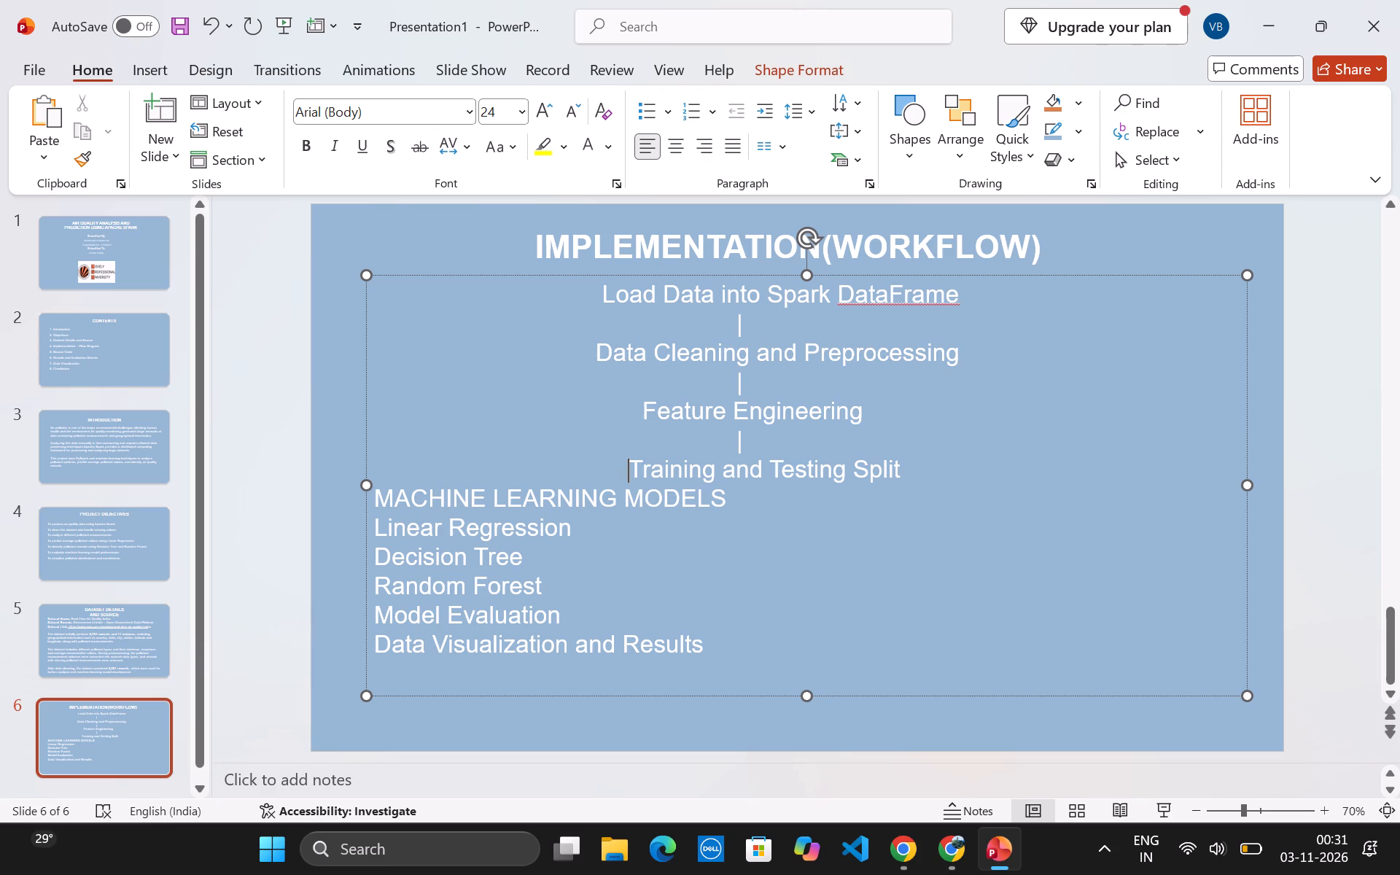
{"action": "key", "text": "BackSpace"}
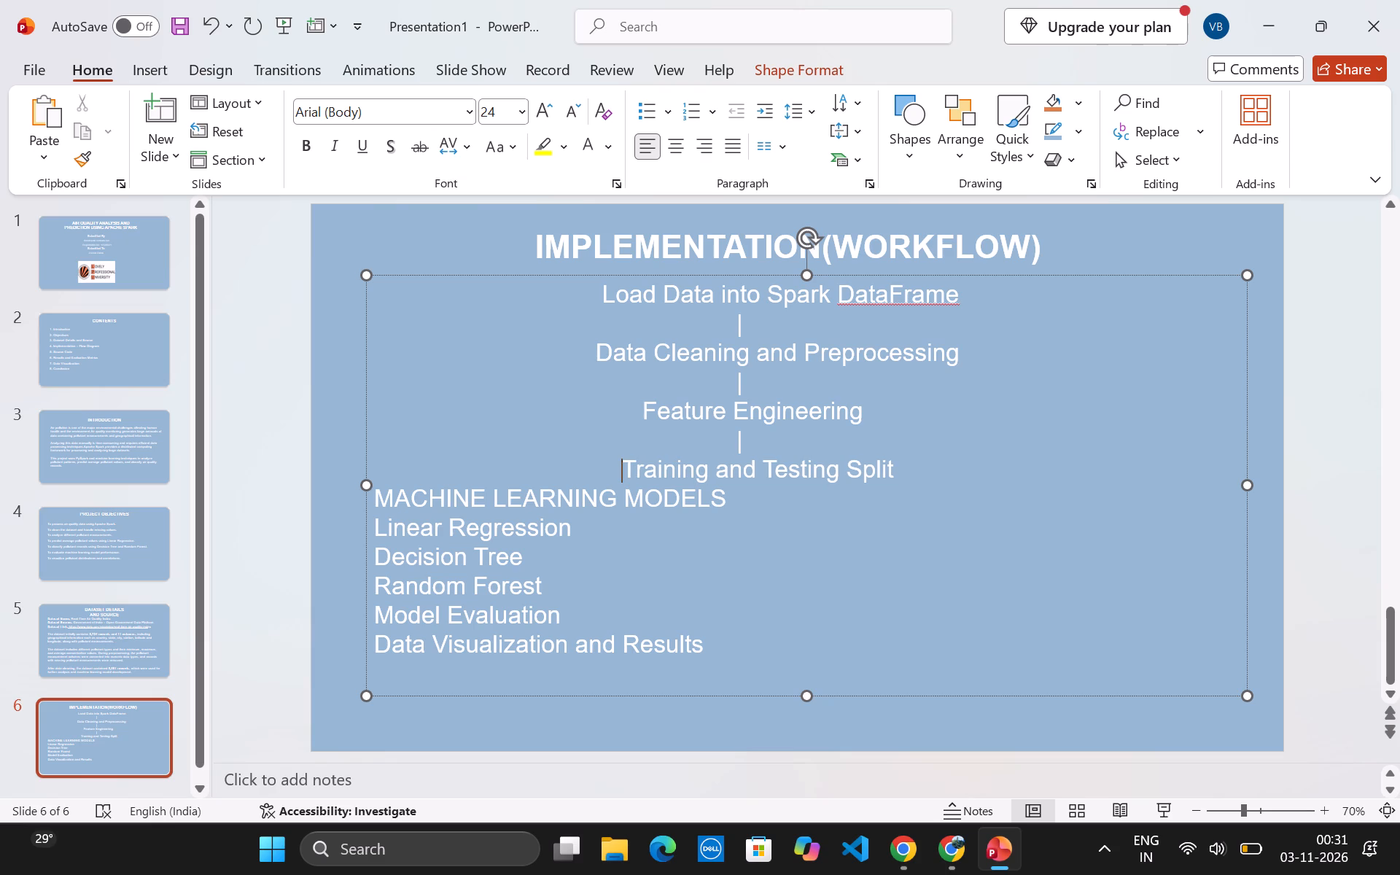
Insert a line below "Training and Testing Split" with a "|" connector, padded with spaces to align with the connectors above.
{"action": "left_click", "coordinate": [899, 471]}
{"action": "key", "text": "Return"}
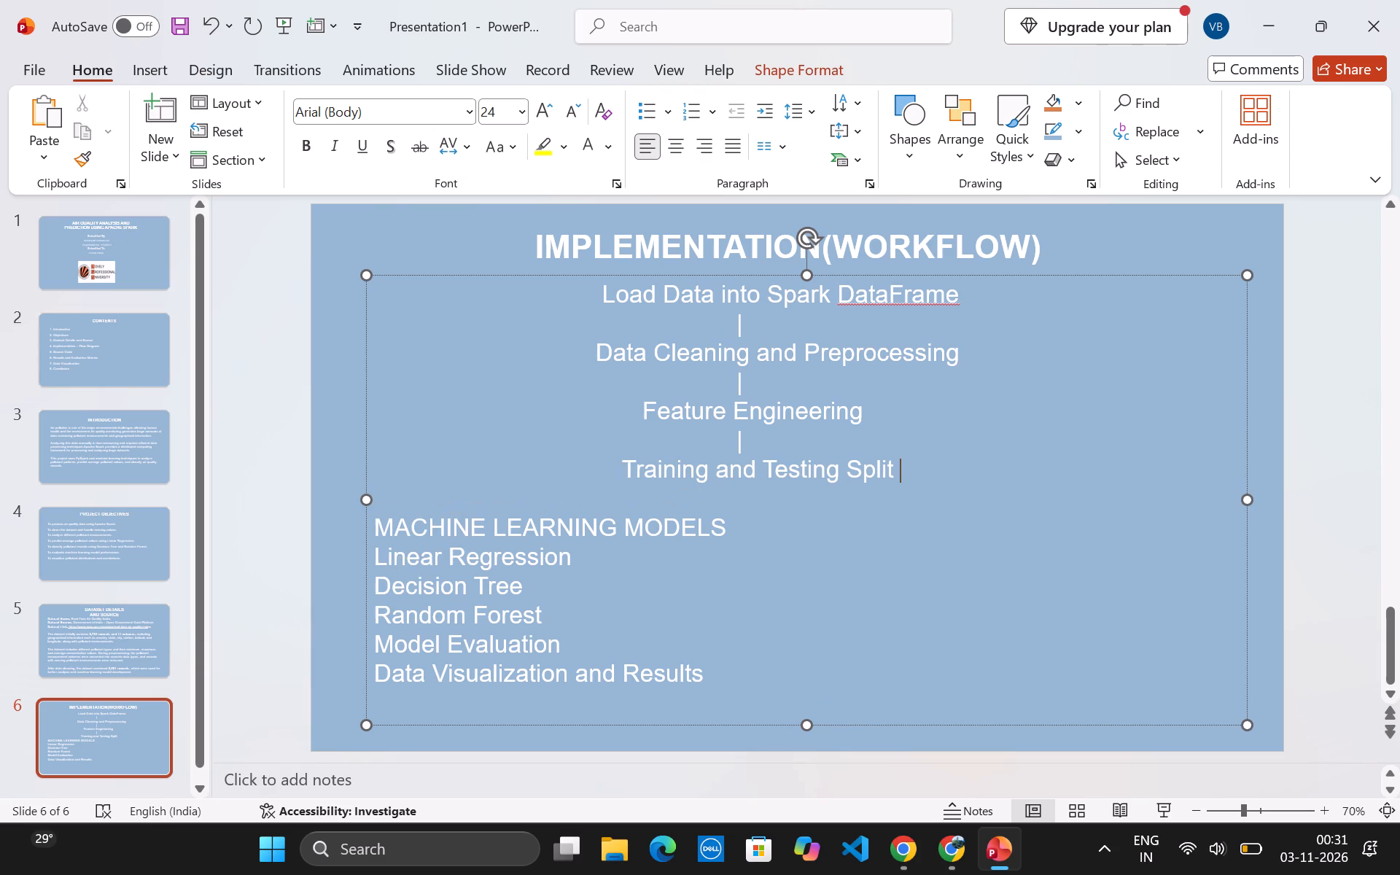
{"action": "left_click", "coordinate": [737, 491]}
{"action": "key", "text": "space"}
{"action": "key", "text": "space"}
{"action": "key", "text": "space"}
{"action": "key", "text": "space"}
{"action": "key", "text": "space"}
{"action": "key", "text": "space"}
{"action": "key", "text": "space"}
{"action": "key", "text": "space"}
{"action": "key", "text": "space"}
{"action": "key", "text": "space"}
{"action": "key", "text": "space"}
{"action": "key", "text": "space"}
{"action": "key", "text": "space"}
{"action": "key", "text": "space"}
{"action": "key", "text": "space"}
{"action": "key", "text": "space"}
{"action": "key", "text": "space"}
{"action": "key", "text": "space"}
{"action": "key", "text": "space"}
{"action": "key", "text": "space"}
{"action": "key", "text": "BackSpace"}
{"action": "key", "text": "BackSpace"}
{"action": "key", "text": "BackSpace"}
{"action": "key", "text": "space"}
{"action": "key", "text": "shift+bar"}
{"action": "left_click", "coordinate": [881, 865]}
{"action": "scroll", "coordinate": [862, 455], "scroll_direction": "up", "scroll_amount": 1}
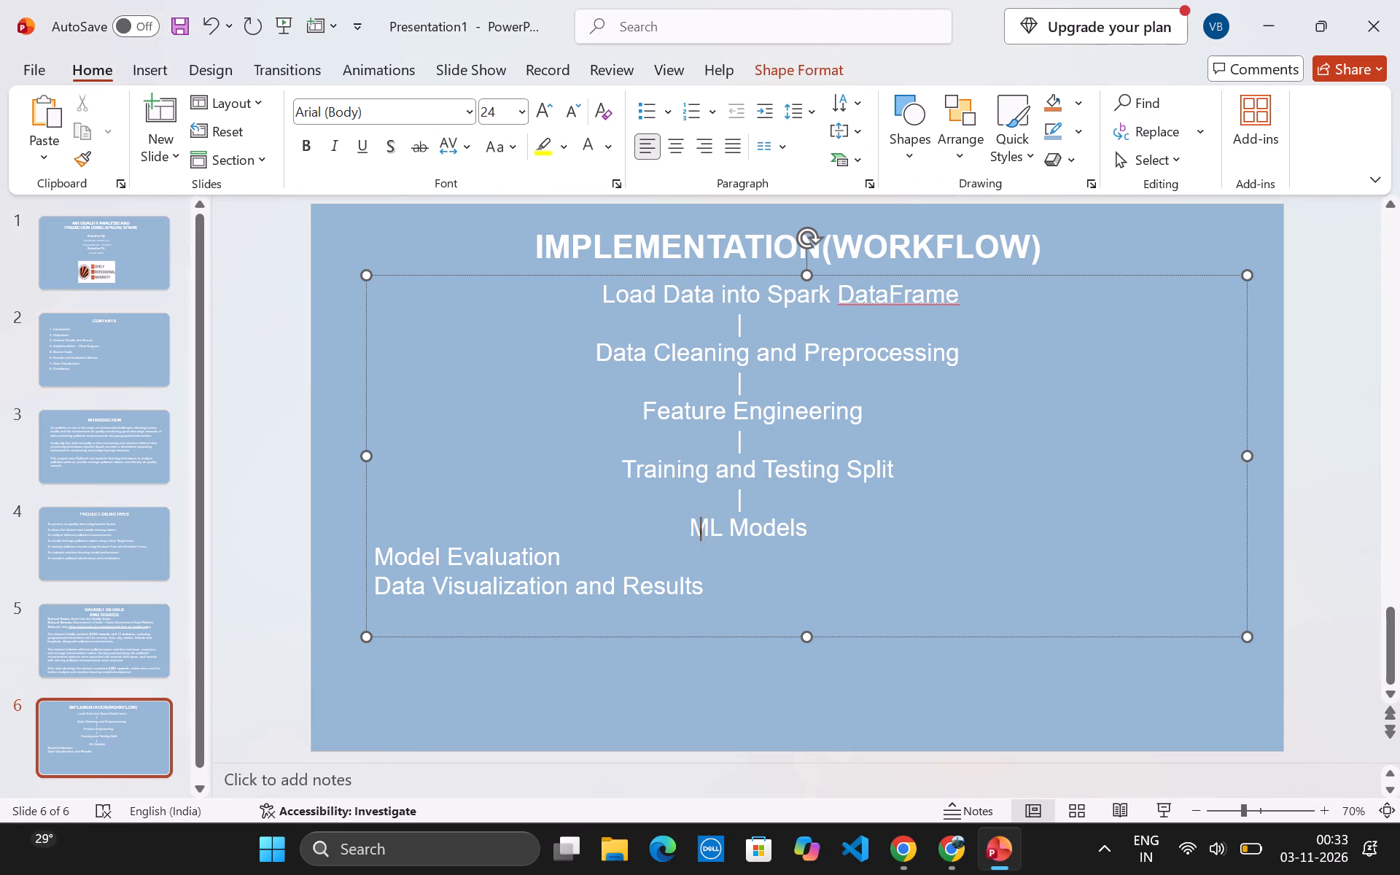
{"action": "key", "text": "Right"}
{"action": "key", "text": "Right"}
{"action": "key", "text": "Right"}
{"action": "key", "text": "Right"}
{"action": "key", "text": "Right"}
{"action": "key", "text": "Right"}
{"action": "key", "text": "Right"}
{"action": "key", "text": "Right"}
{"action": "key", "text": "Right"}
{"action": "key", "text": "Right"}
{"action": "key", "text": "Right"}
{"action": "key", "text": "Left"}
{"action": "key", "text": "Left"}
{"action": "key", "text": "Left"}
{"action": "key", "text": "Return"}
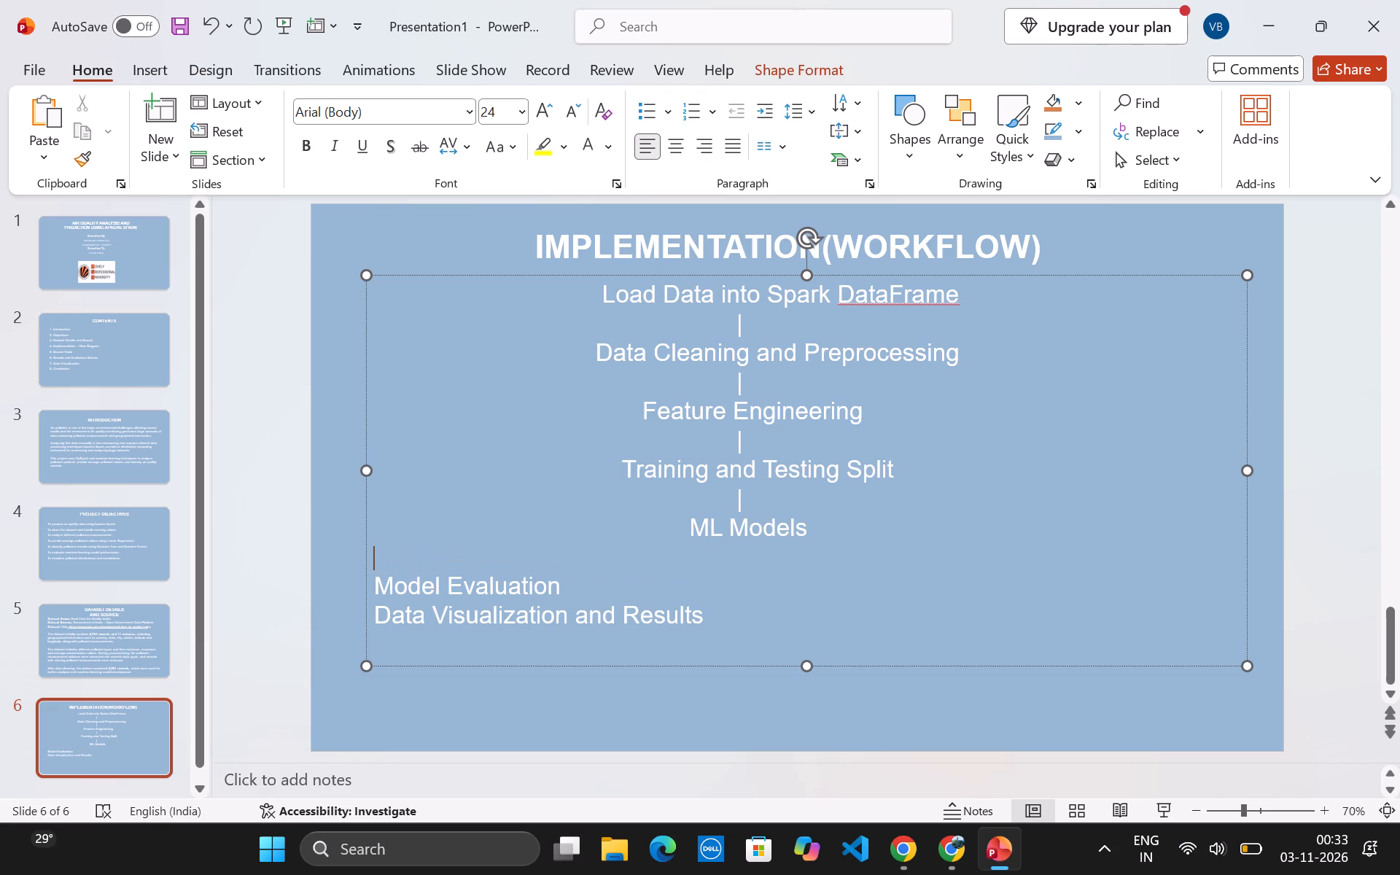
{"action": "key", "text": "space"}
{"action": "key", "text": "space"}
{"action": "key", "text": "space"}
{"action": "key", "text": "space"}
{"action": "key", "text": "space"}
{"action": "key", "text": "space"}
{"action": "key", "text": "space"}
{"action": "key", "text": "space"}
{"action": "key", "text": "space"}
{"action": "key", "text": "space"}
{"action": "key", "text": "space"}
{"action": "key", "text": "space"}
{"action": "key", "text": "space"}
{"action": "key", "text": "space"}
{"action": "key", "text": "space"}
{"action": "key", "text": "space"}
{"action": "key", "text": "space"}
{"action": "key", "text": "space"}
{"action": "key", "text": "space"}
{"action": "key", "text": "space"}
{"action": "key", "text": "space"}
{"action": "key", "text": "shift+bar"}
Indent "Model Evaluation" with spaces so it sits roughly centred under the fifth connector.
{"action": "key", "text": "Down"}
{"action": "key", "text": "Left"}
{"action": "key", "text": "Left"}
{"action": "key", "text": "Left"}
{"action": "key", "text": "Left"}
{"action": "key", "text": "Left"}
{"action": "key", "text": "Left"}
{"action": "key", "text": "Left"}
{"action": "key", "text": "Left"}
{"action": "key", "text": "Left"}
{"action": "key", "text": "Left"}
{"action": "key", "text": "Left"}
{"action": "key", "text": "Left"}
{"action": "key", "text": "Left"}
{"action": "key", "text": "Left"}
{"action": "key", "text": "Left"}
{"action": "key", "text": "Left"}
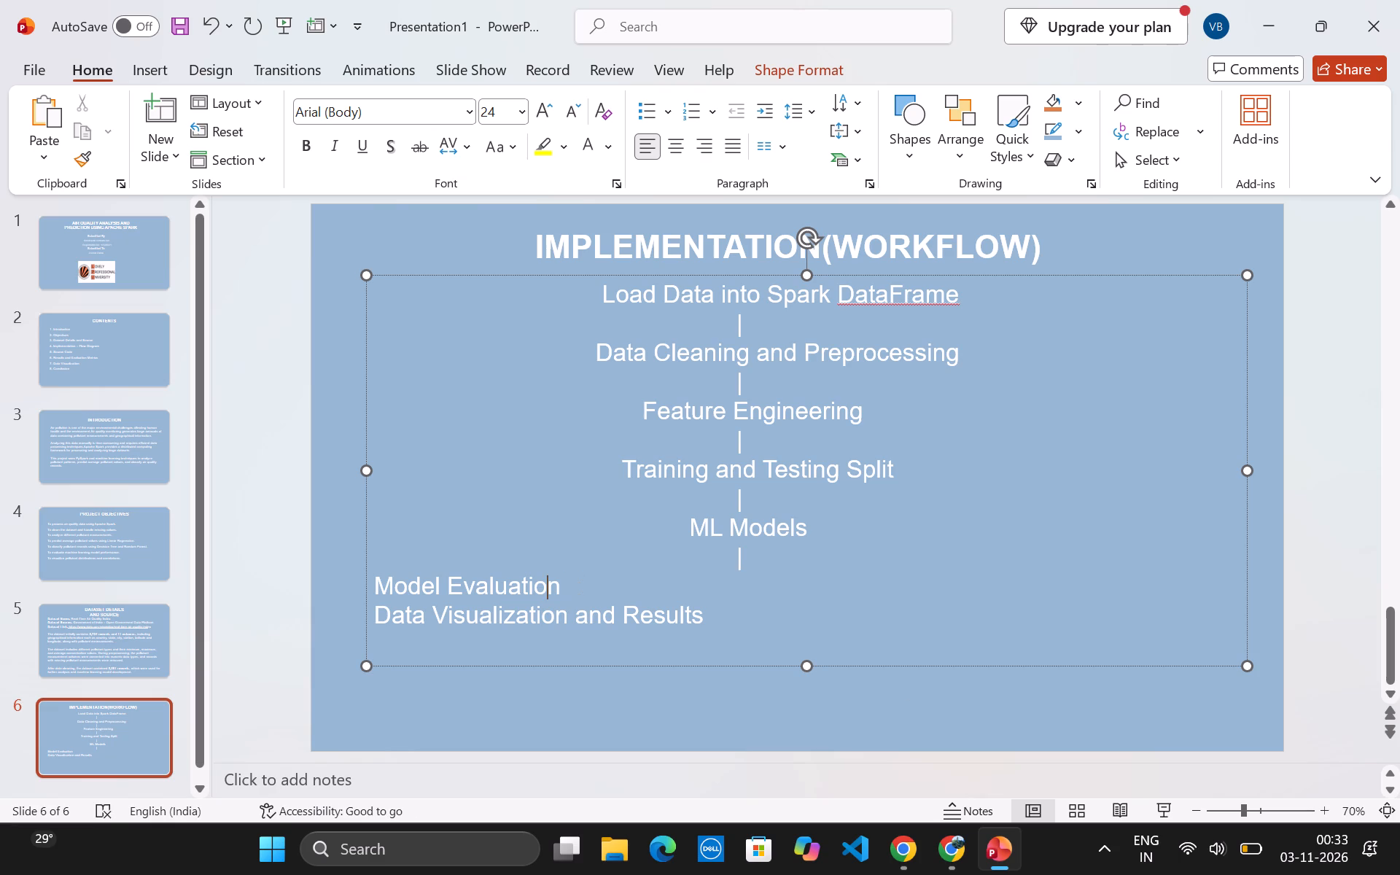
{"action": "key", "text": "space"}
{"action": "key", "text": "space"}
{"action": "key", "text": "space"}
{"action": "key", "text": "space"}
{"action": "key", "text": "space"}
{"action": "key", "text": "space"}
{"action": "key", "text": "space"}
{"action": "key", "text": "space"}
{"action": "key", "text": "space"}
{"action": "key", "text": "space"}
{"action": "key", "text": "space"}
{"action": "key", "text": "space"}
{"action": "key", "text": "space"}
{"action": "key", "text": "space"}
{"action": "key", "text": "space"}
{"action": "key", "text": "space"}
{"action": "key", "text": "space"}
{"action": "key", "text": "space"}
{"action": "key", "text": "space"}
{"action": "key", "text": "space"}
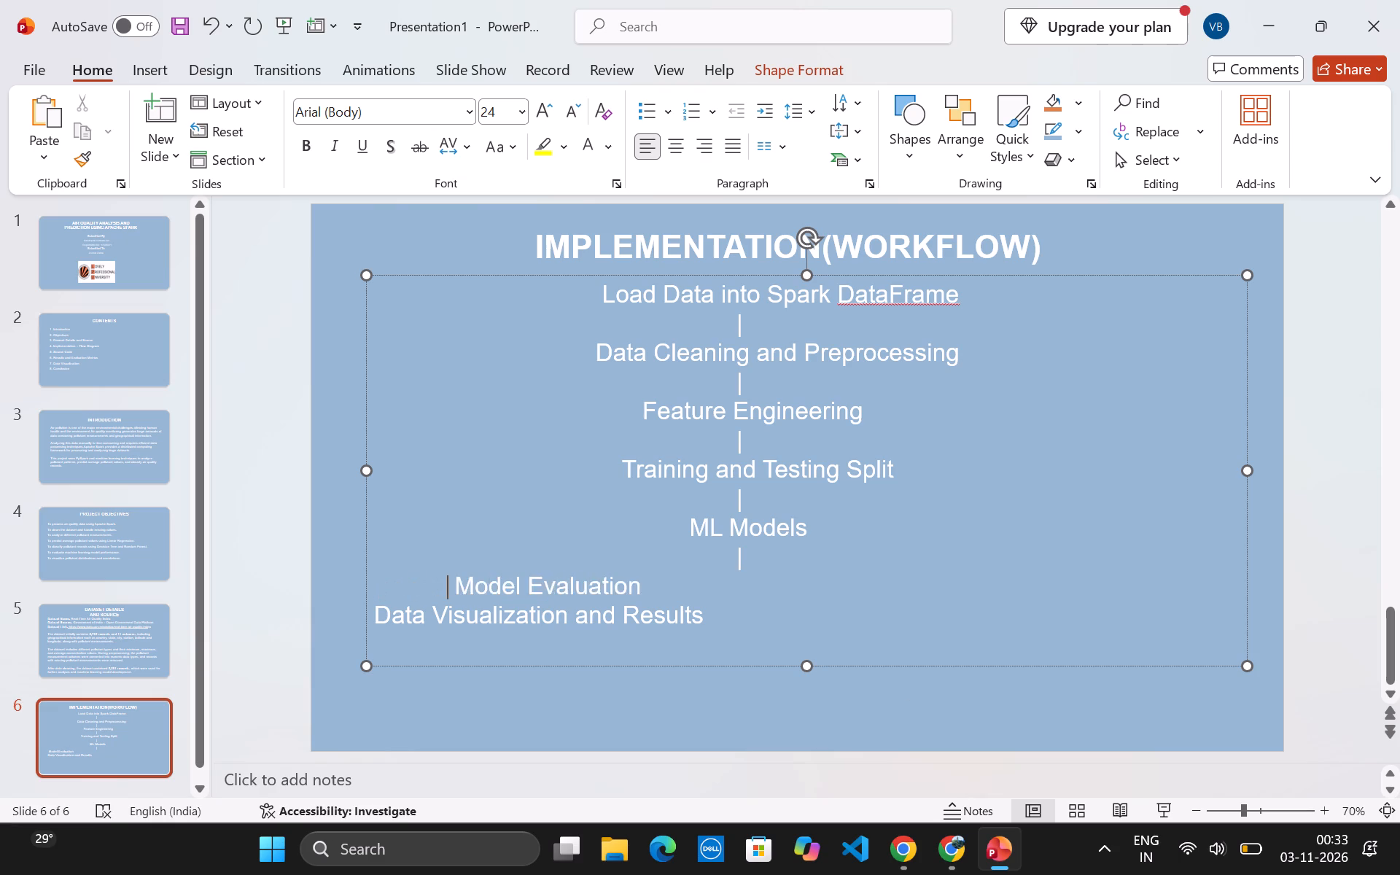
{"action": "key", "text": "space"}
{"action": "key", "text": "space"}
{"action": "key", "text": "space"}
{"action": "key", "text": "space"}
{"action": "key", "text": "space"}
{"action": "key", "text": "space"}
{"action": "key", "text": "space"}
{"action": "key", "text": "space"}
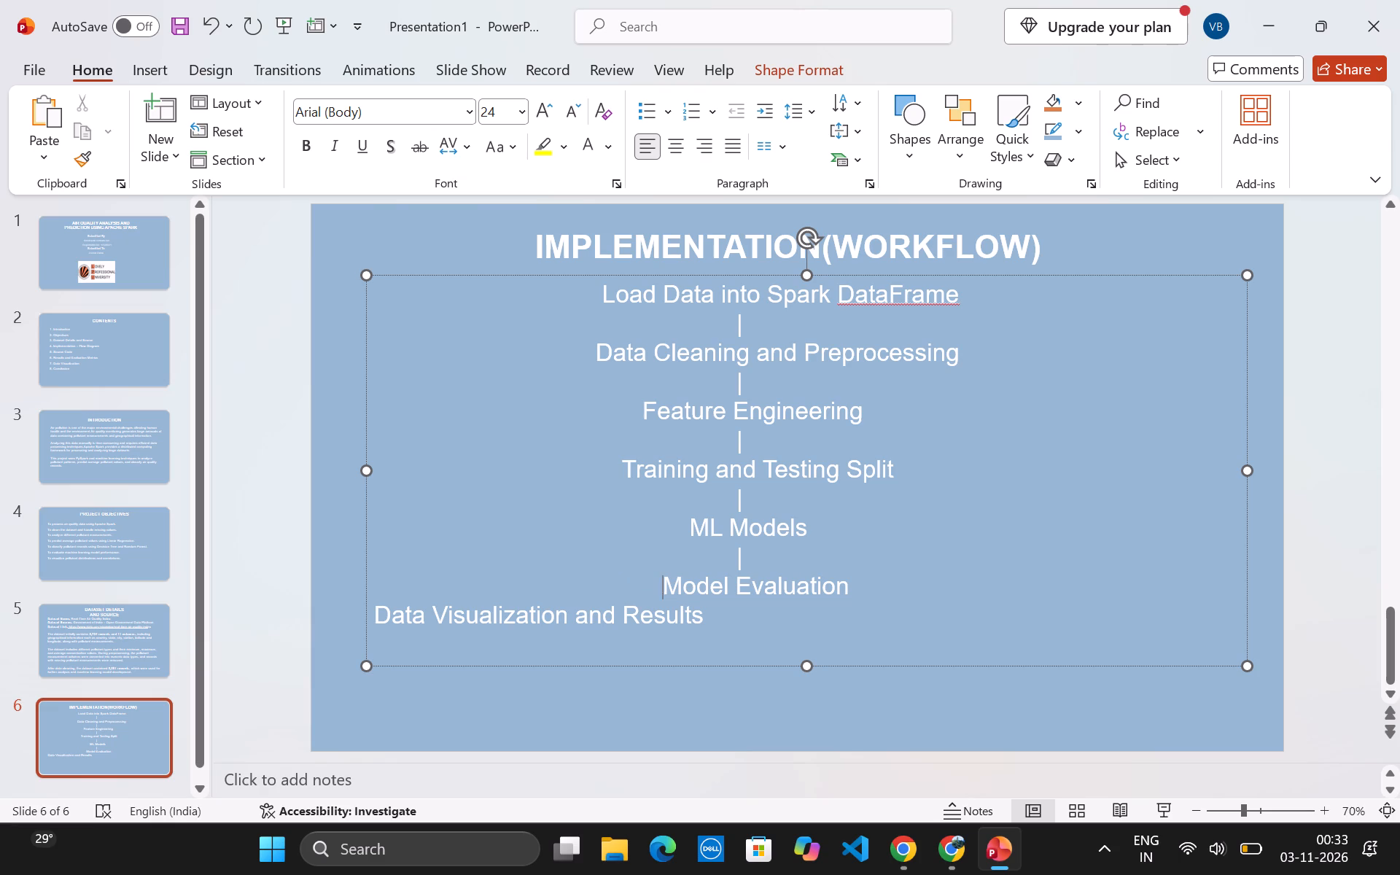
{"action": "key", "text": "BackSpace"}
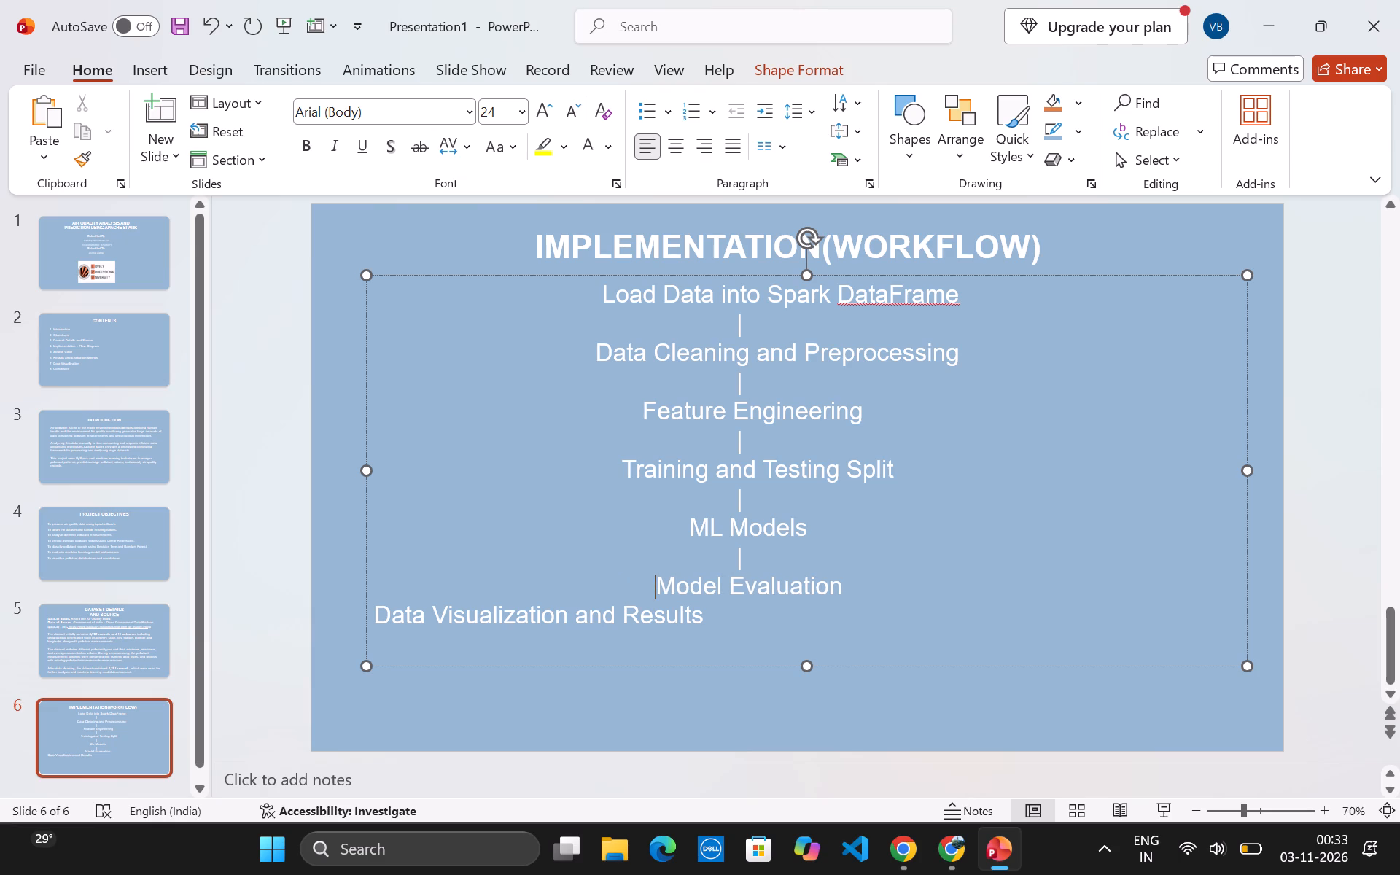
Insert a line below "Model Evaluation" and add a sixth "|" connector, indented with spaces to align with the others.
{"action": "left_click", "coordinate": [847, 581]}
{"action": "key", "text": "Return"}
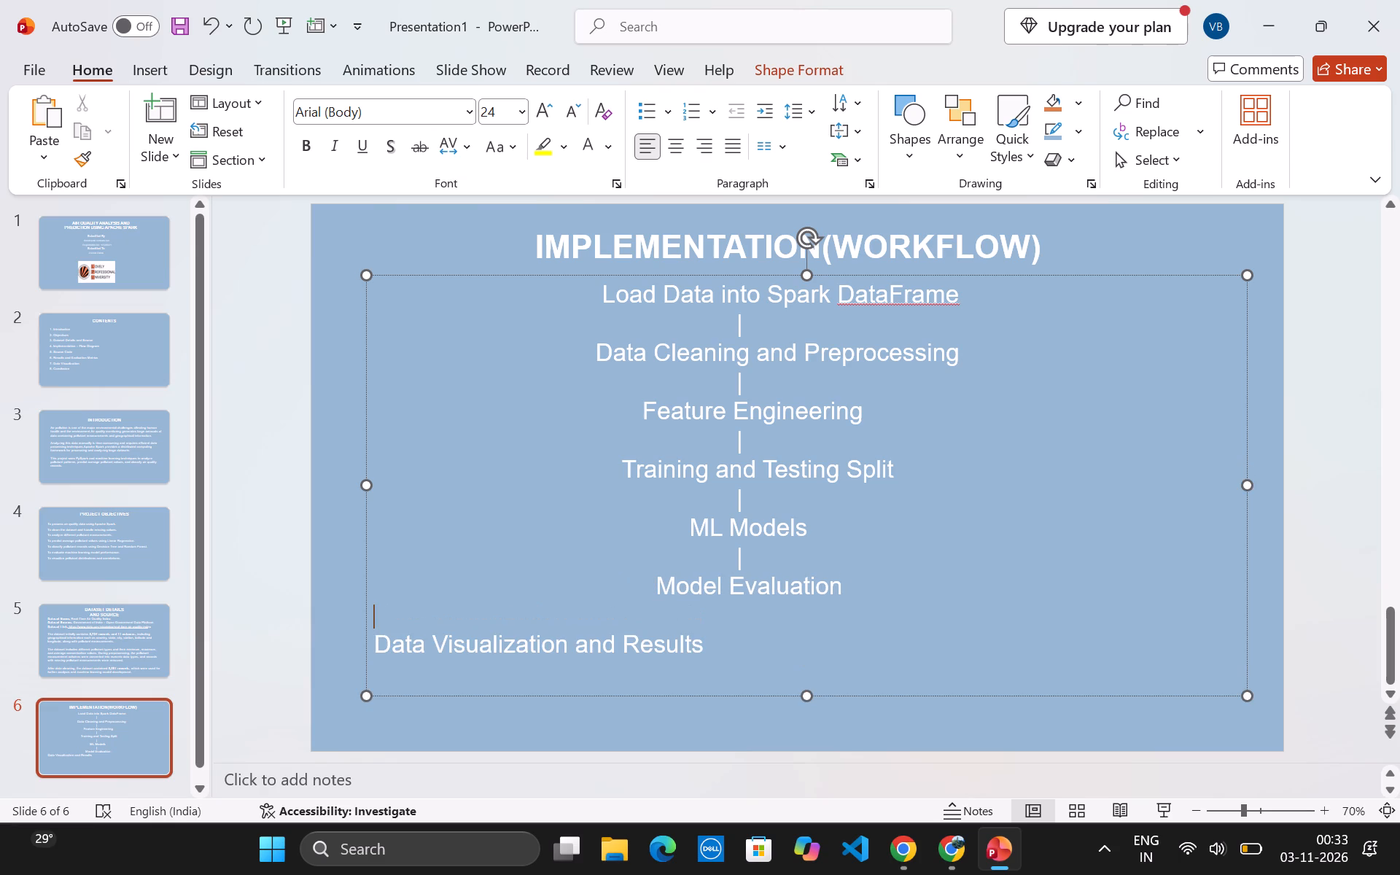
{"action": "key", "text": "space"}
{"action": "key", "text": "space"}
{"action": "key", "text": "space"}
{"action": "key", "text": "space"}
{"action": "key", "text": "space"}
{"action": "key", "text": "space"}
{"action": "key", "text": "space"}
{"action": "key", "text": "space"}
{"action": "key", "text": "space"}
{"action": "key", "text": "space"}
{"action": "key", "text": "space"}
{"action": "key", "text": "space"}
{"action": "key", "text": "space"}
{"action": "key", "text": "space"}
{"action": "key", "text": "space"}
{"action": "key", "text": "space"}
{"action": "key", "text": "space"}
{"action": "key", "text": "space"}
{"action": "key", "text": "space"}
{"action": "key", "text": "space"}
{"action": "key", "text": "space"}
{"action": "key", "text": "space"}
{"action": "key", "text": "shift+bar"}
Indent "Data Visualization and Results" with spaces so it sits roughly centred under the sixth connector.
{"action": "left_click", "coordinate": [377, 641]}
{"action": "key", "text": "space"}
{"action": "key", "text": "space"}
{"action": "key", "text": "space"}
{"action": "key", "text": "space"}
{"action": "key", "text": "space"}
{"action": "key", "text": "space"}
{"action": "key", "text": "space"}
{"action": "key", "text": "space"}
{"action": "key", "text": "space"}
{"action": "key", "text": "space"}
{"action": "key", "text": "space"}
{"action": "key", "text": "space"}
{"action": "key", "text": "space"}
{"action": "key", "text": "space"}
{"action": "key", "text": "space"}
{"action": "key", "text": "space"}
{"action": "key", "text": "space"}
{"action": "key", "text": "space"}
{"action": "key", "text": "space"}
{"action": "key", "text": "space"}
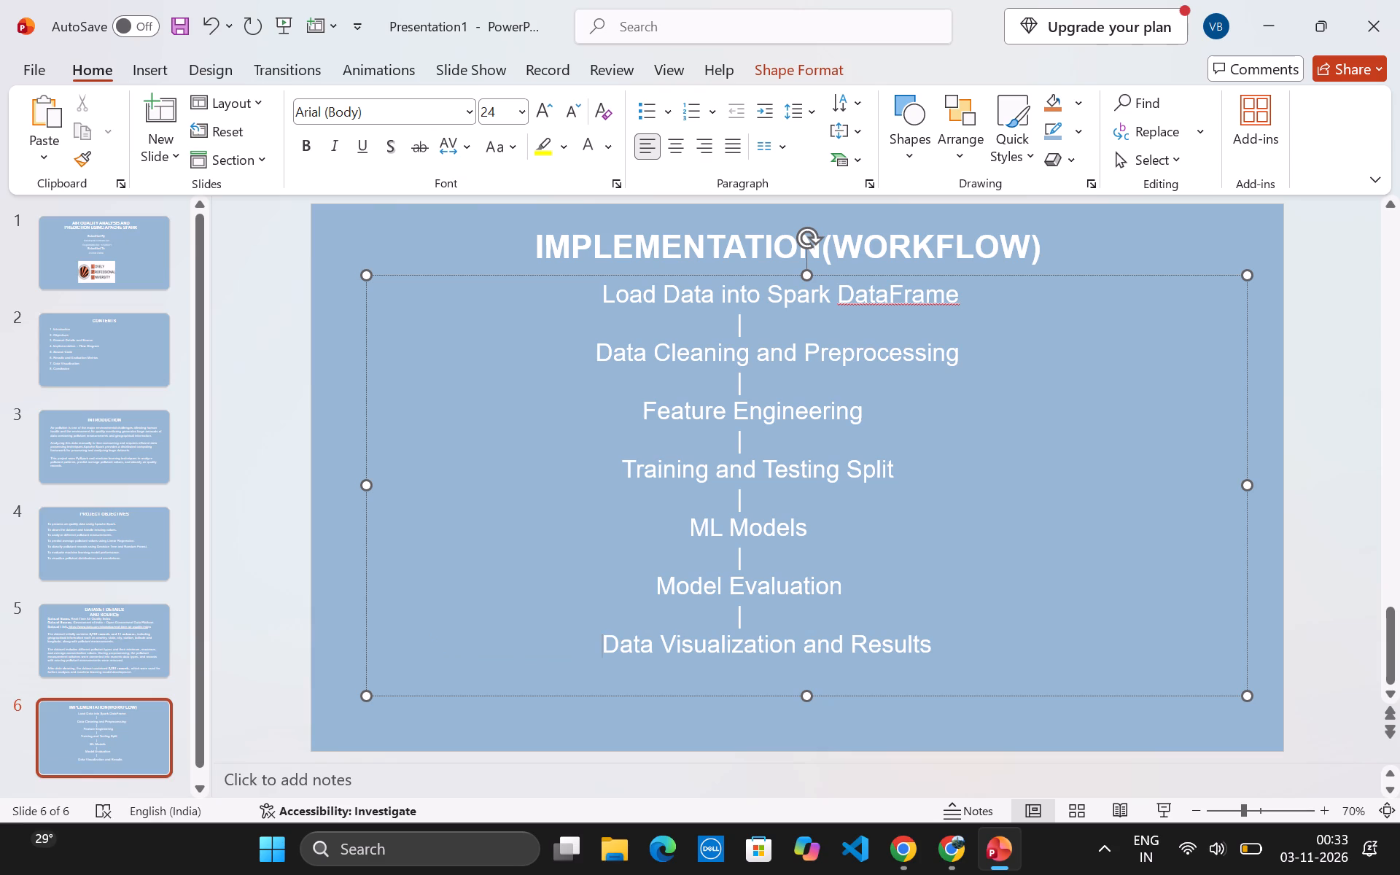
{"action": "key", "text": "BackSpace"}
{"action": "key", "text": "BackSpace"}
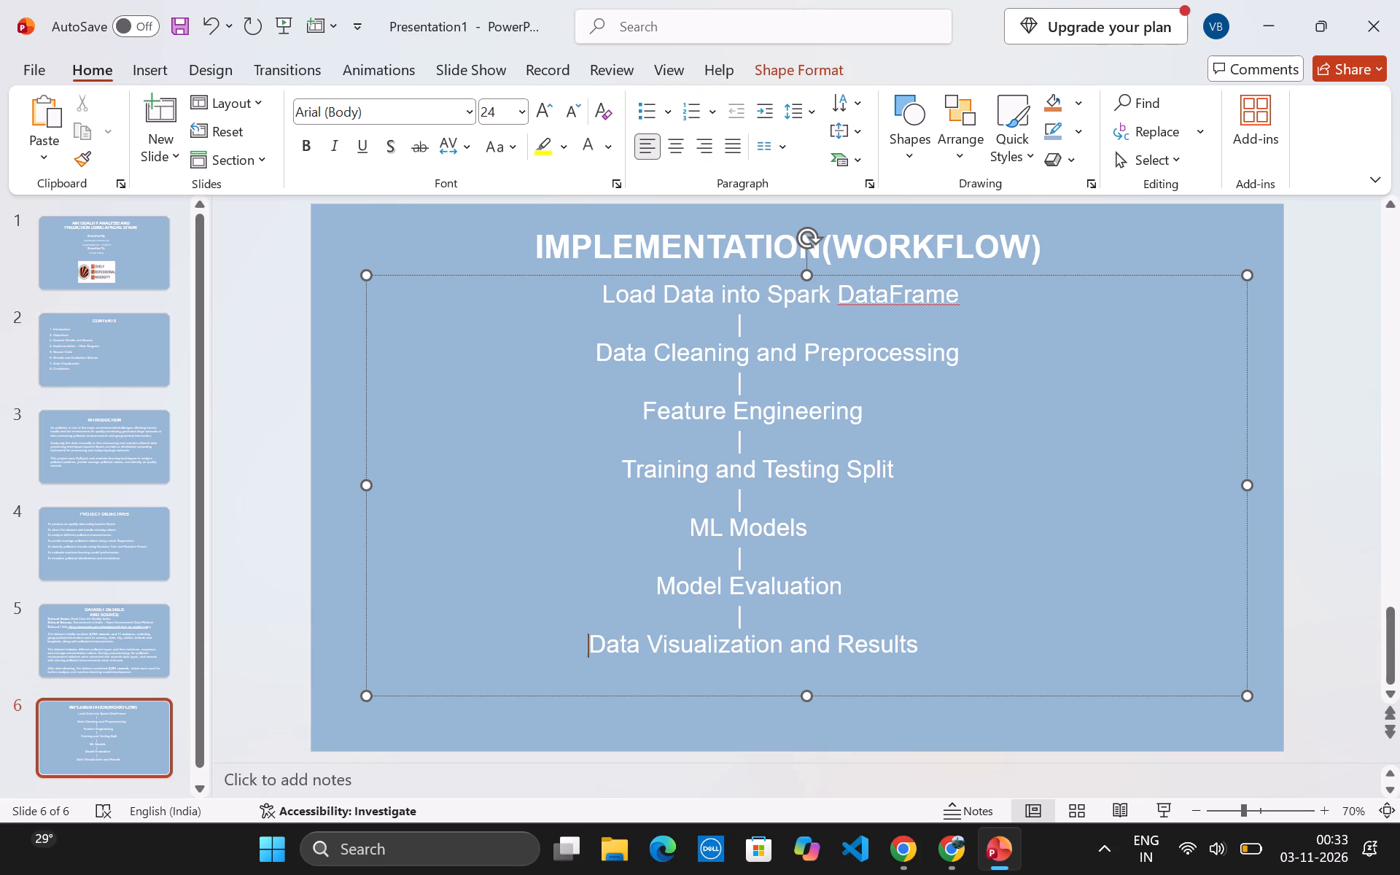
Move the workflow text box slightly down and to the left, leaving a gap below the slide title and centring the box horizontally.
{"action": "left_click_drag", "start_coordinate": [1008, 281], "coordinate": [1008, 311]}
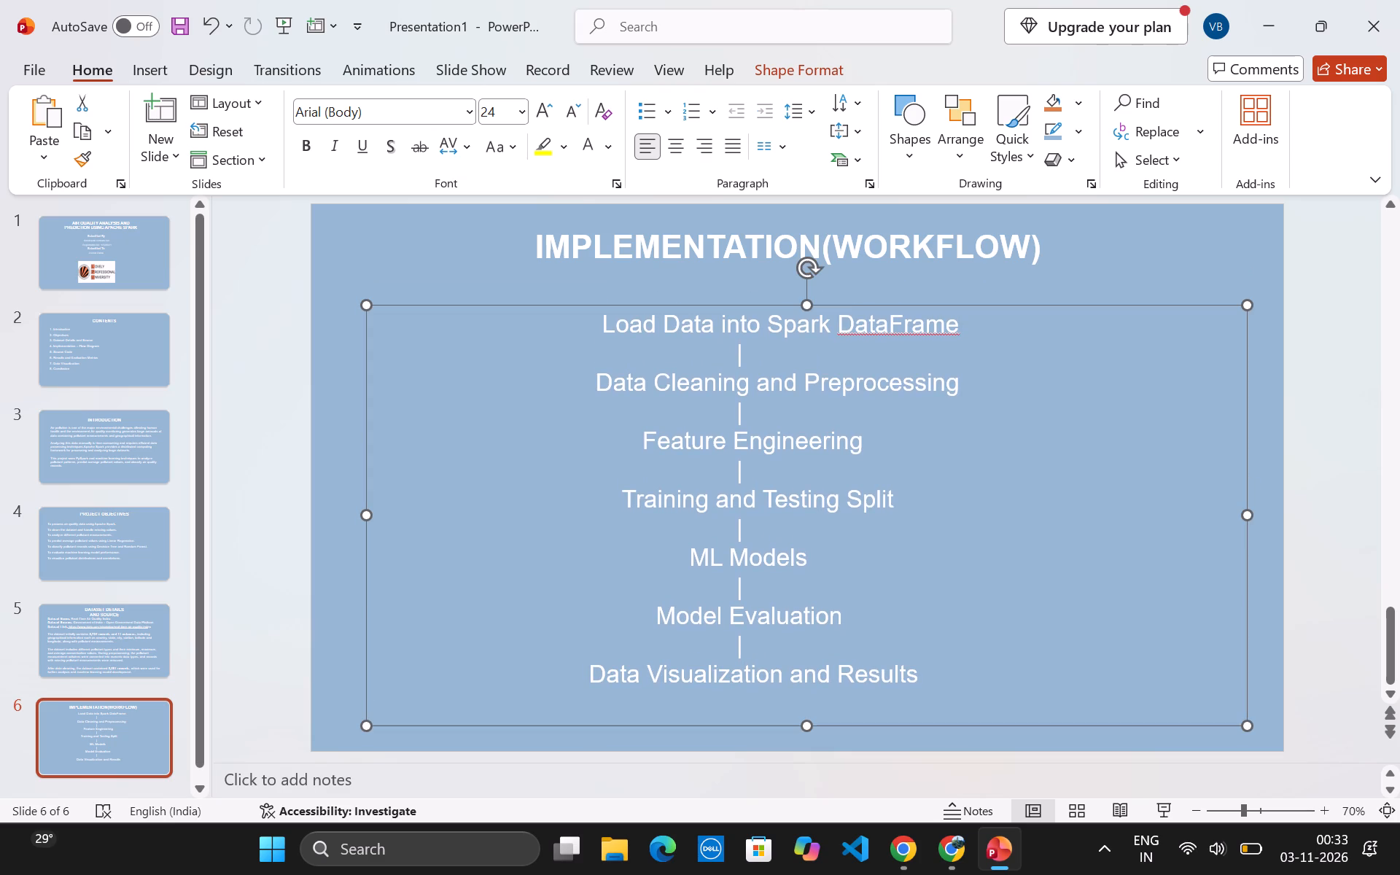
{"action": "left_click_drag", "start_coordinate": [1008, 311], "coordinate": [1000, 306]}
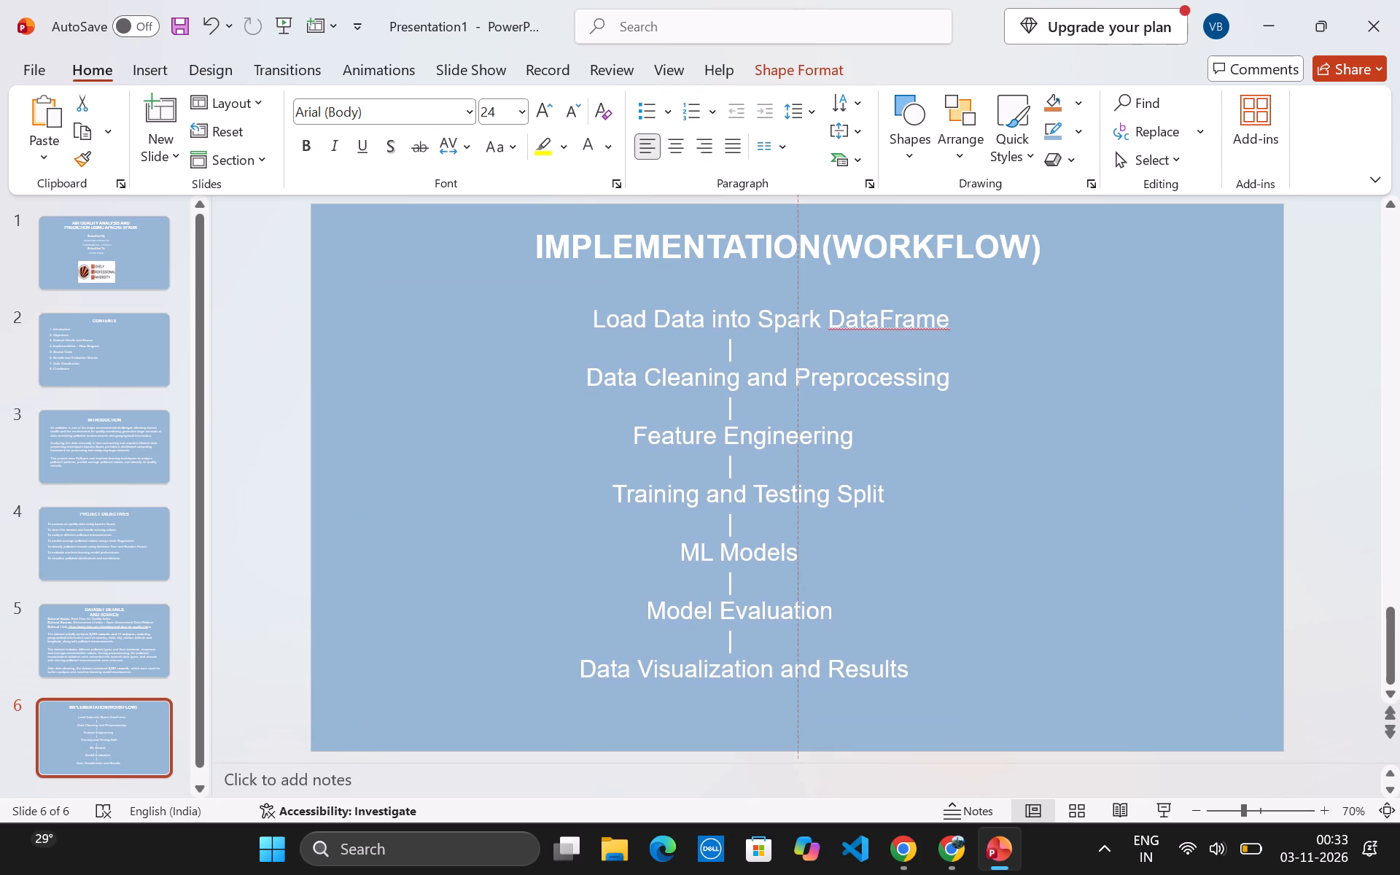
{"action": "left_click_drag", "start_coordinate": [1000, 306], "coordinate": [1002, 307]}
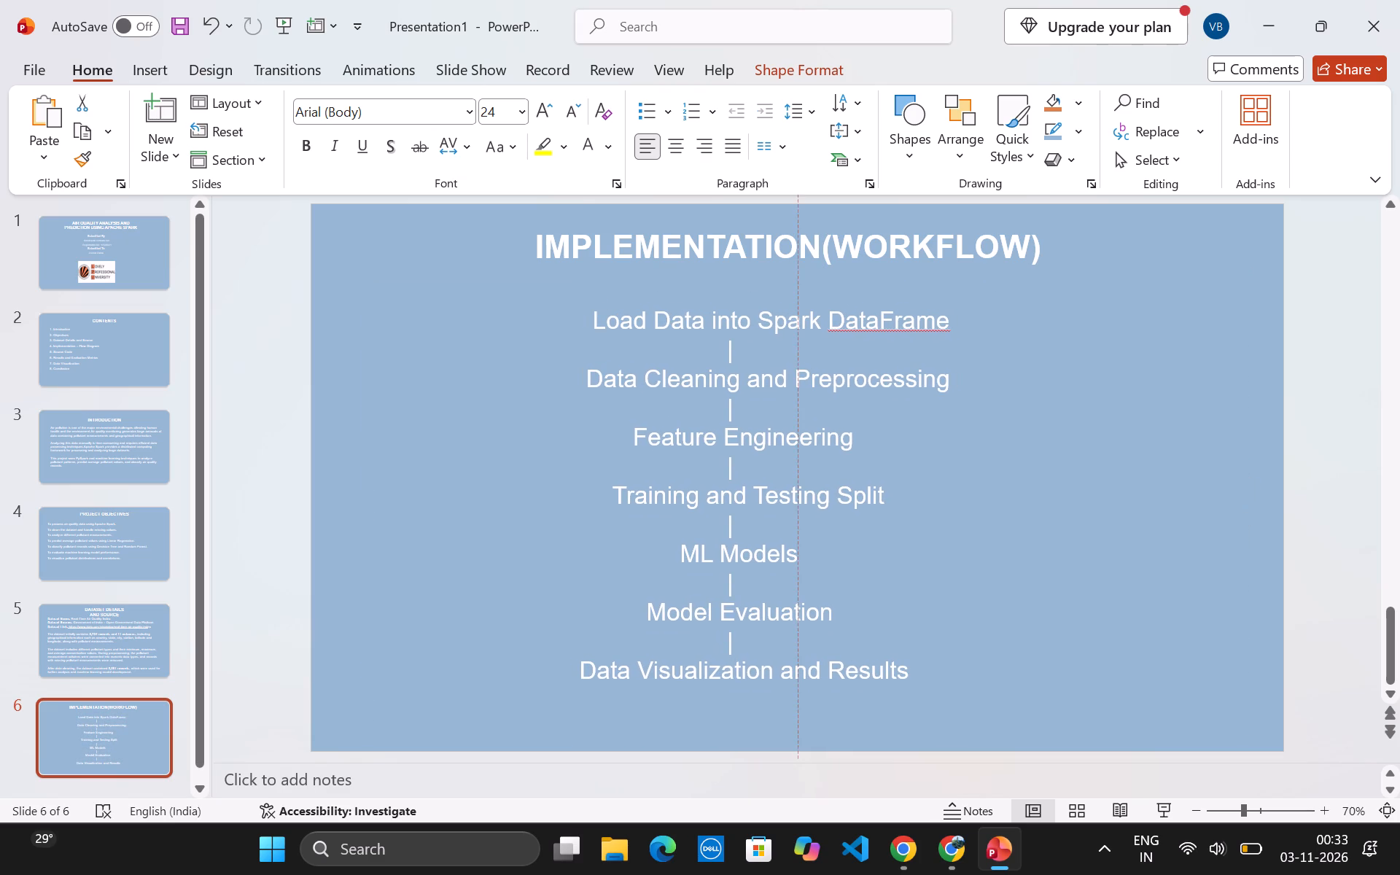
{"action": "left_click_drag", "start_coordinate": [1002, 307], "coordinate": [1000, 307]}
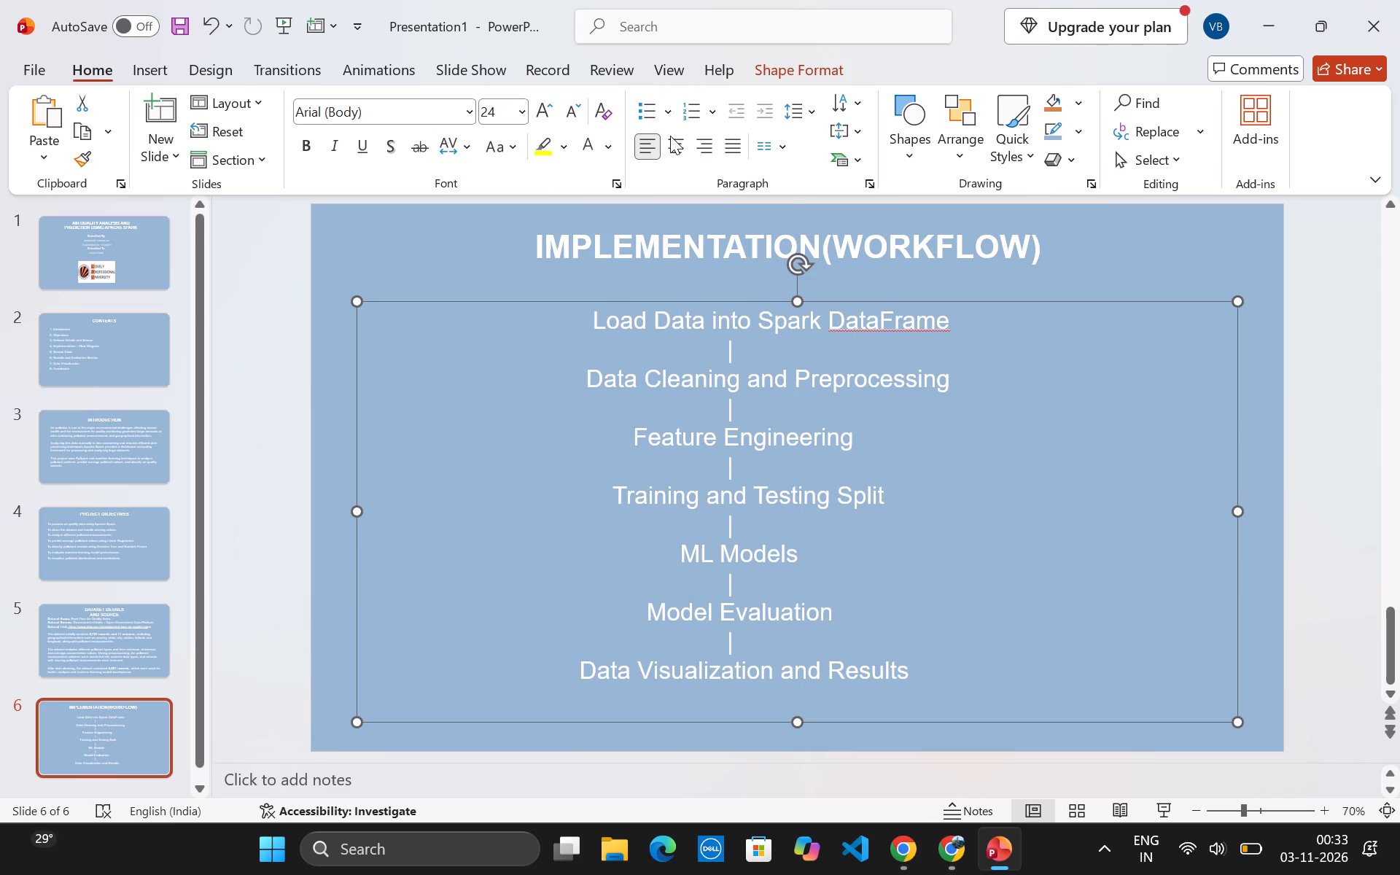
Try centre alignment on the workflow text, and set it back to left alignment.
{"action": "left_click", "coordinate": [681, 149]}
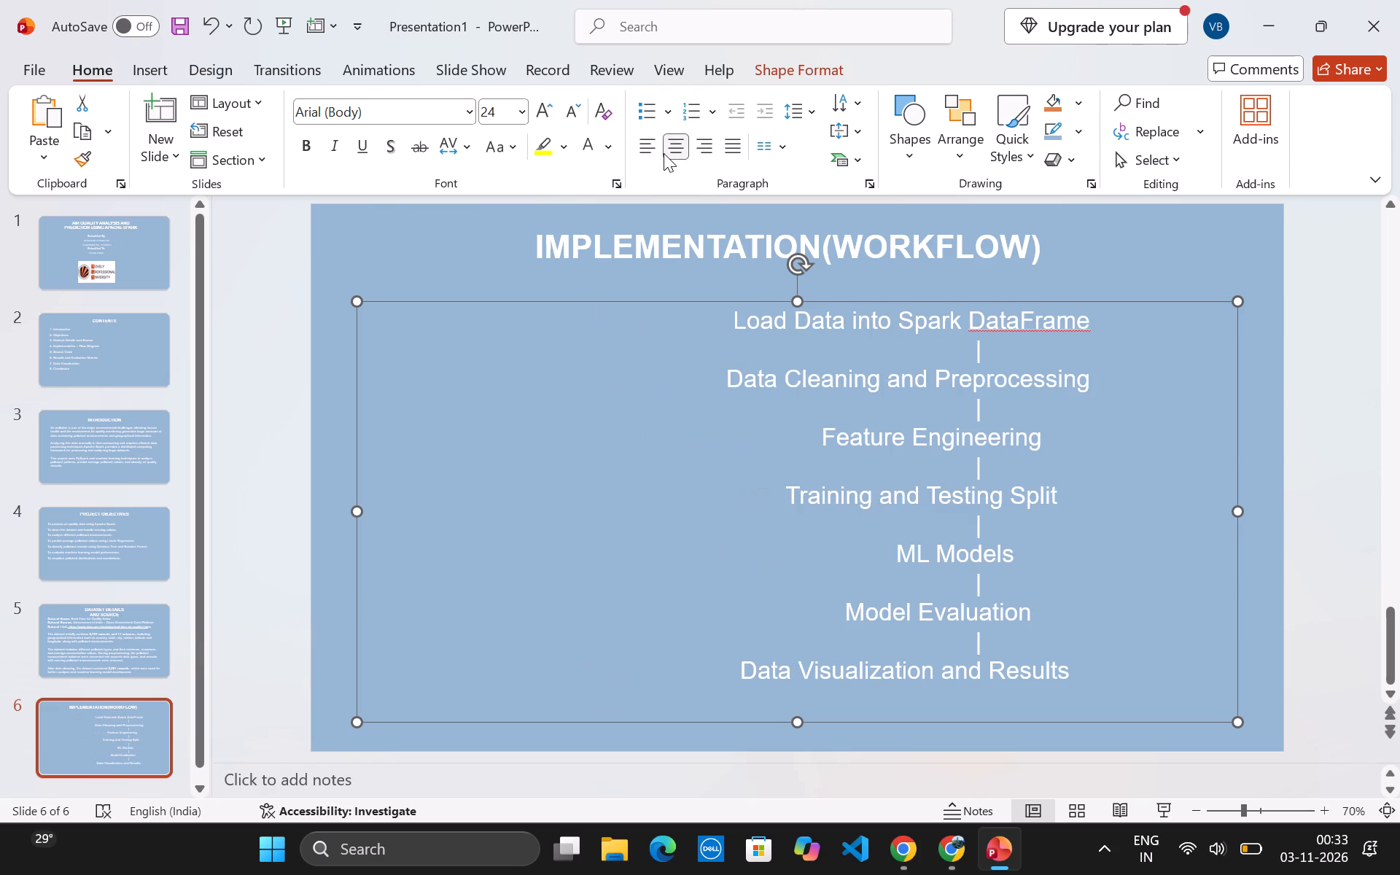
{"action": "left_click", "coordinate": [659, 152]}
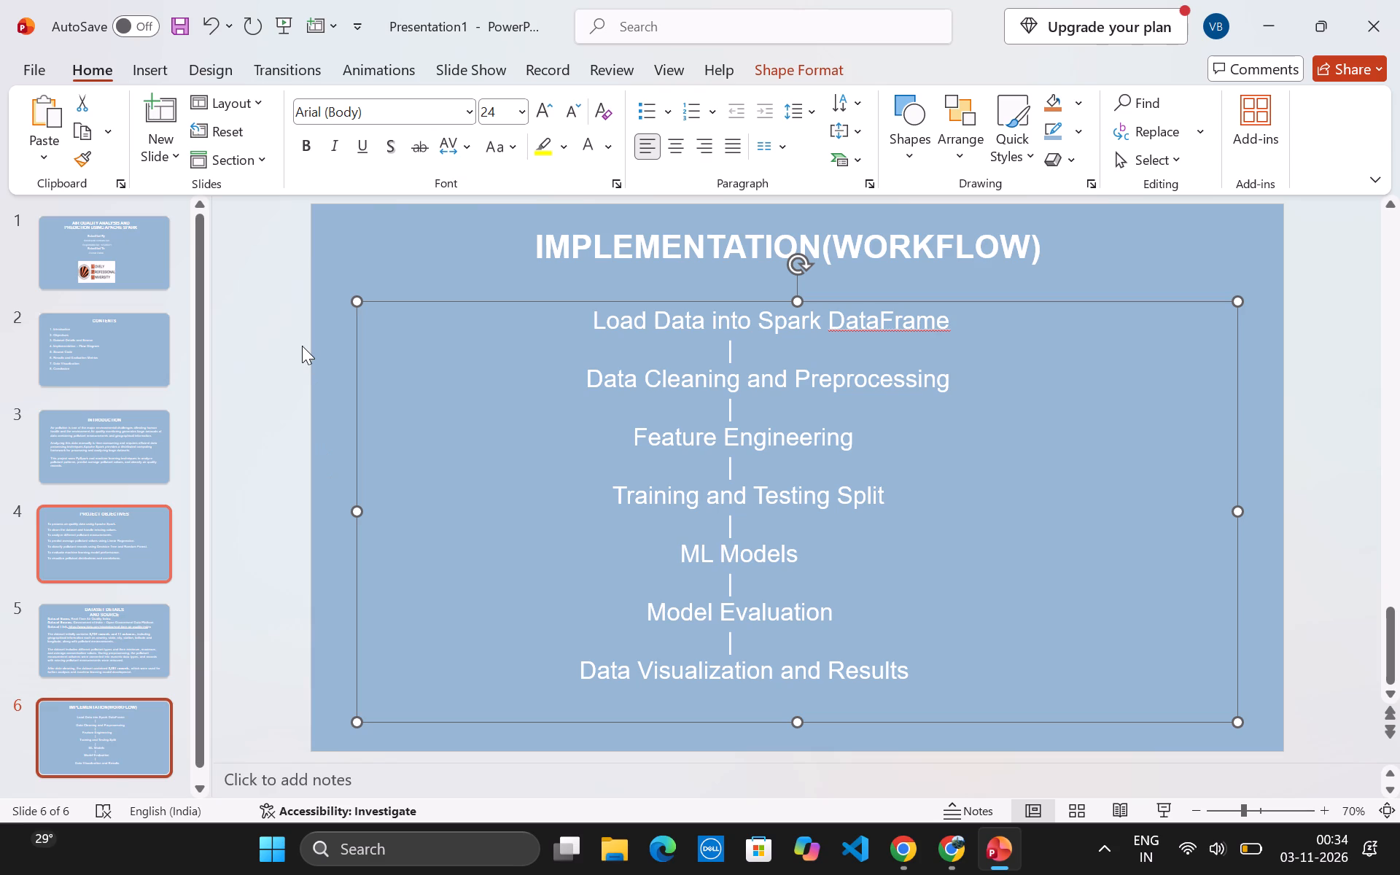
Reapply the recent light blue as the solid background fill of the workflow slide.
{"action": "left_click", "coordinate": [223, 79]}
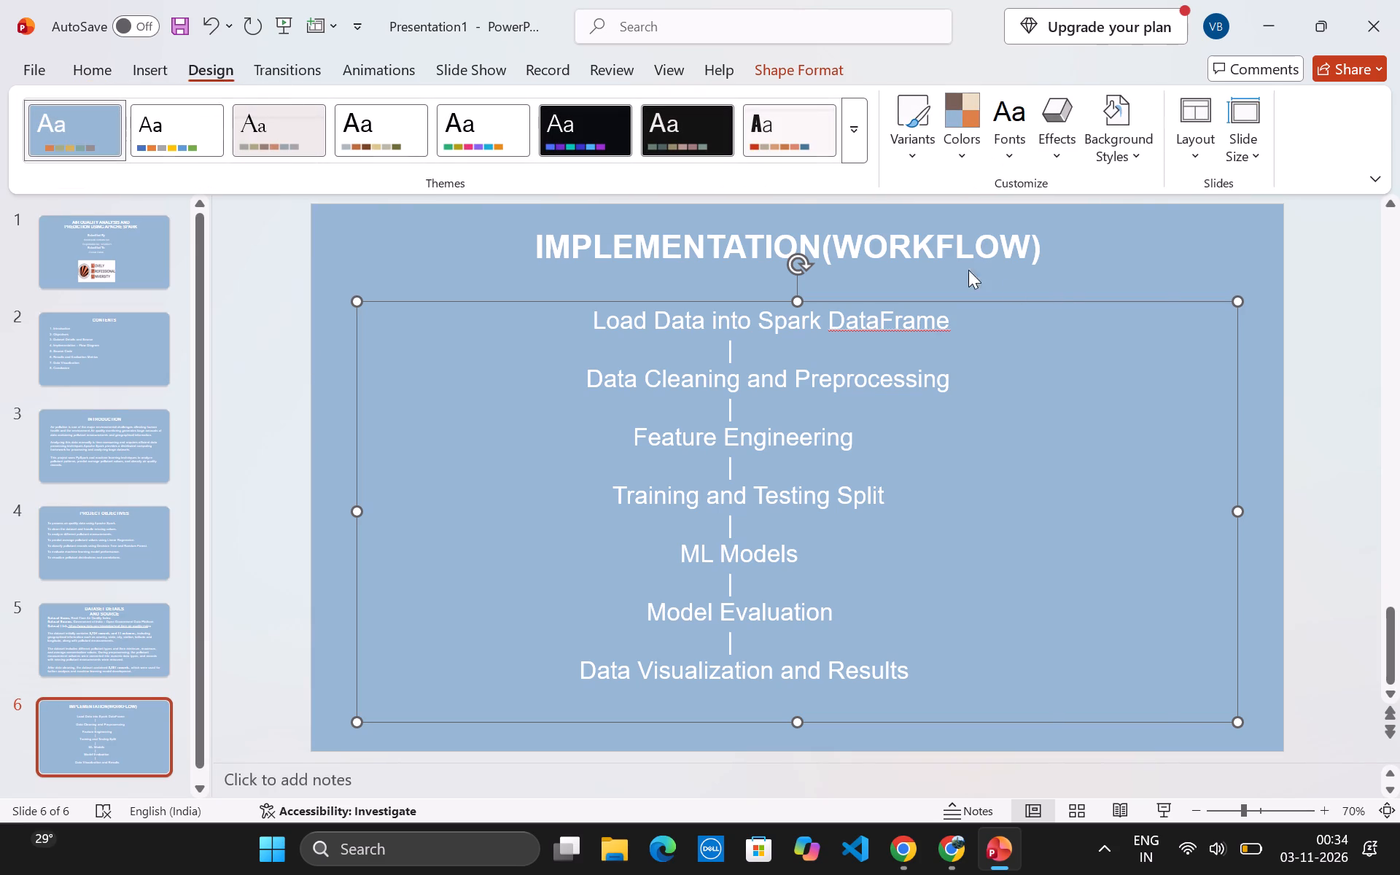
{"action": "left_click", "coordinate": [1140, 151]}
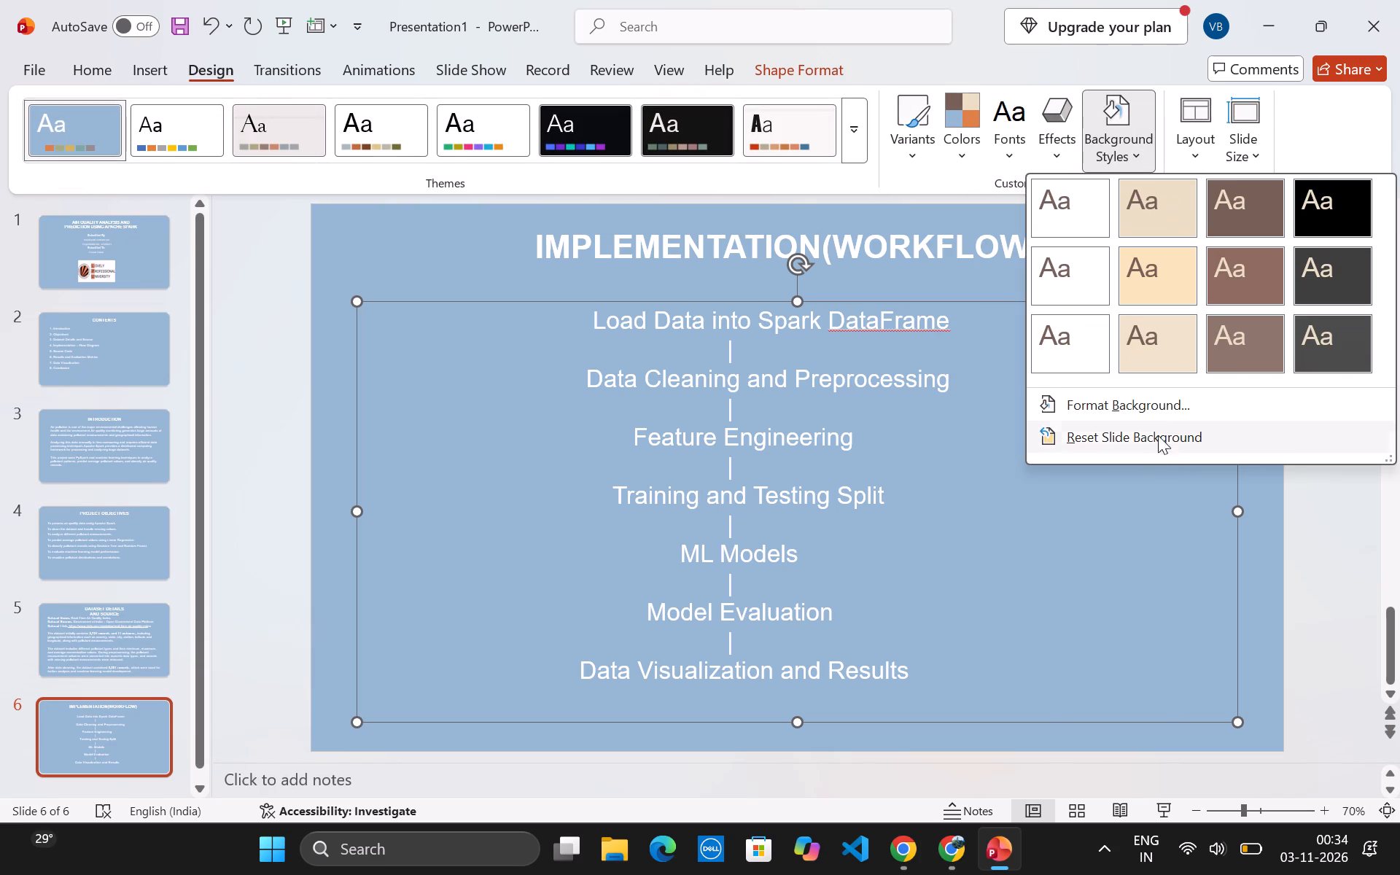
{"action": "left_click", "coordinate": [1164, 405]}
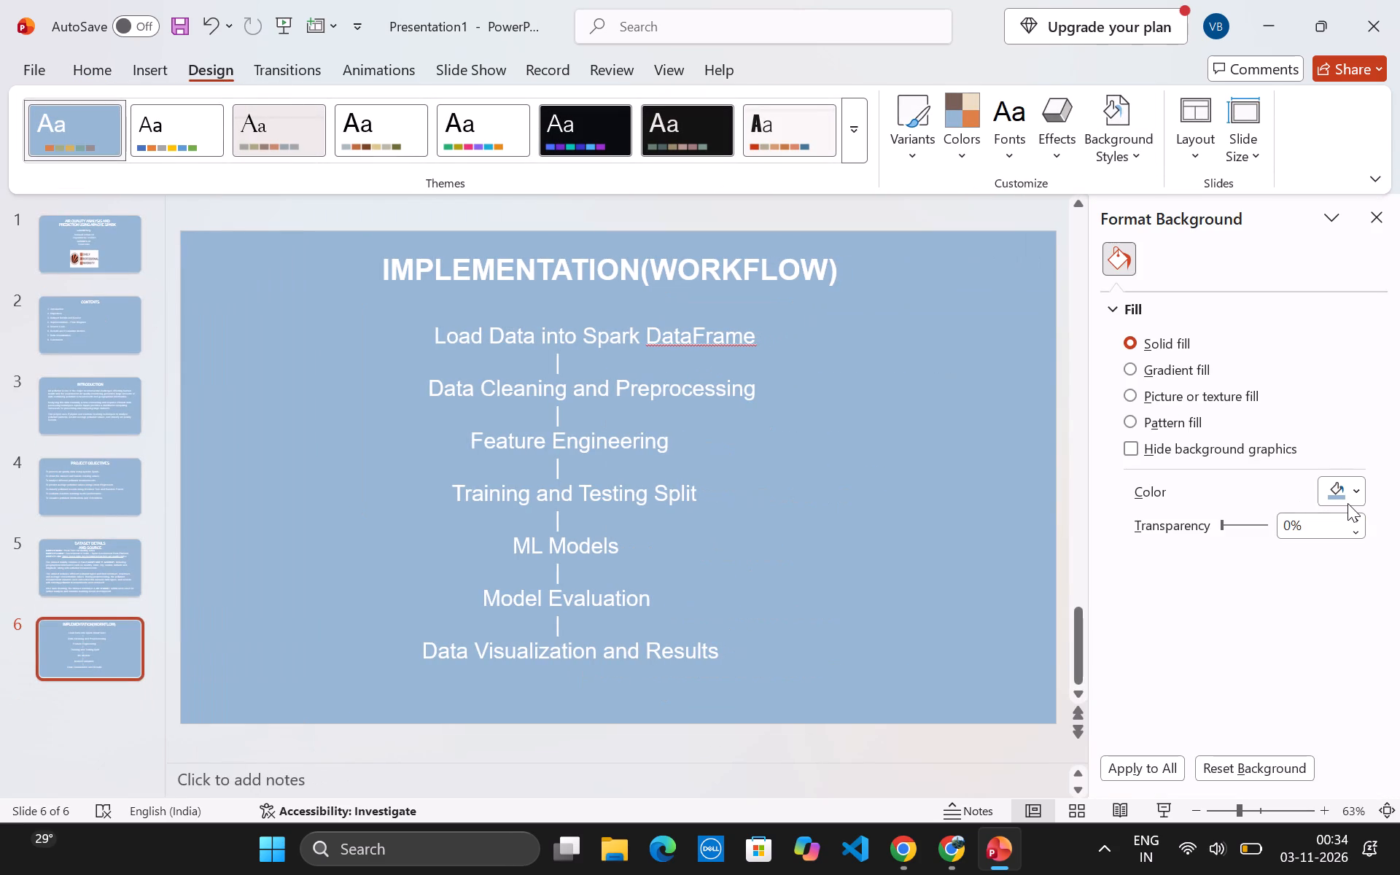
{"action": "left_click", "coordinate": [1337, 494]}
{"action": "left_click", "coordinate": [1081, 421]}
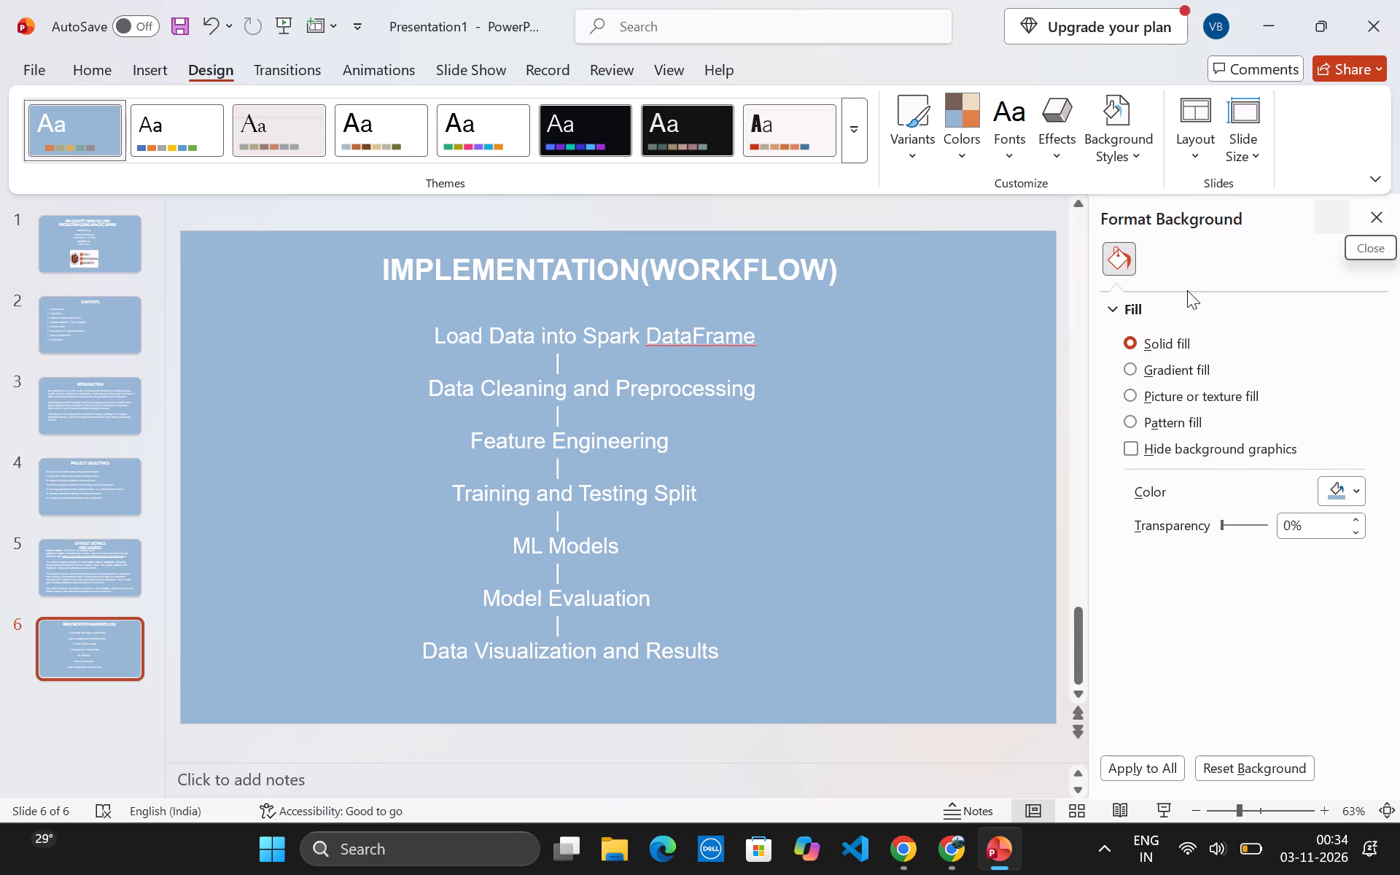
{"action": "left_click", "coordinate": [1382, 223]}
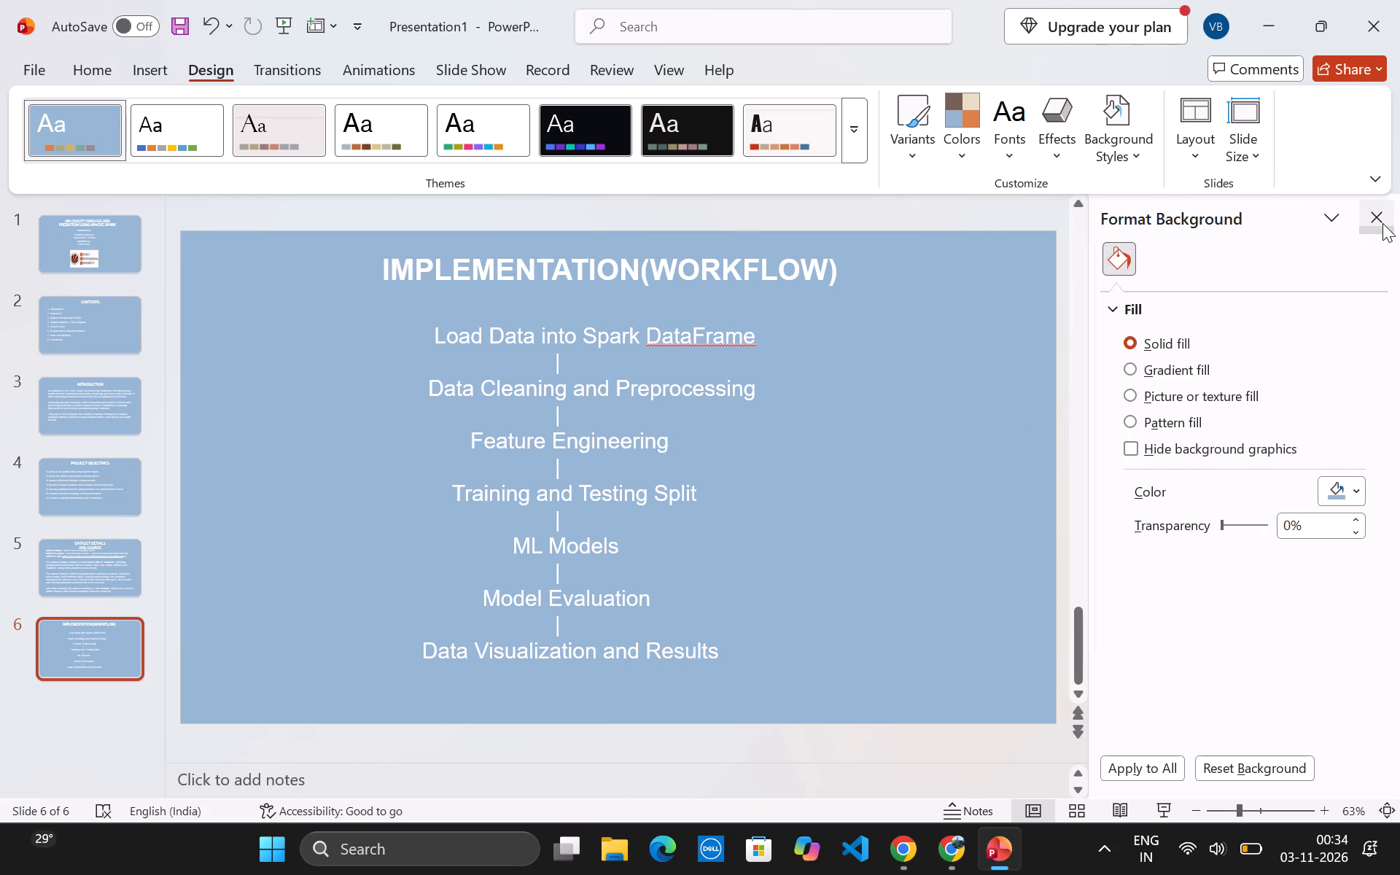
Add a new blank slide 7 after the workflow slide.
{"action": "key", "text": "ctrl+m"}
{"action": "left_click", "coordinate": [1382, 223], "text": "ctrl"}
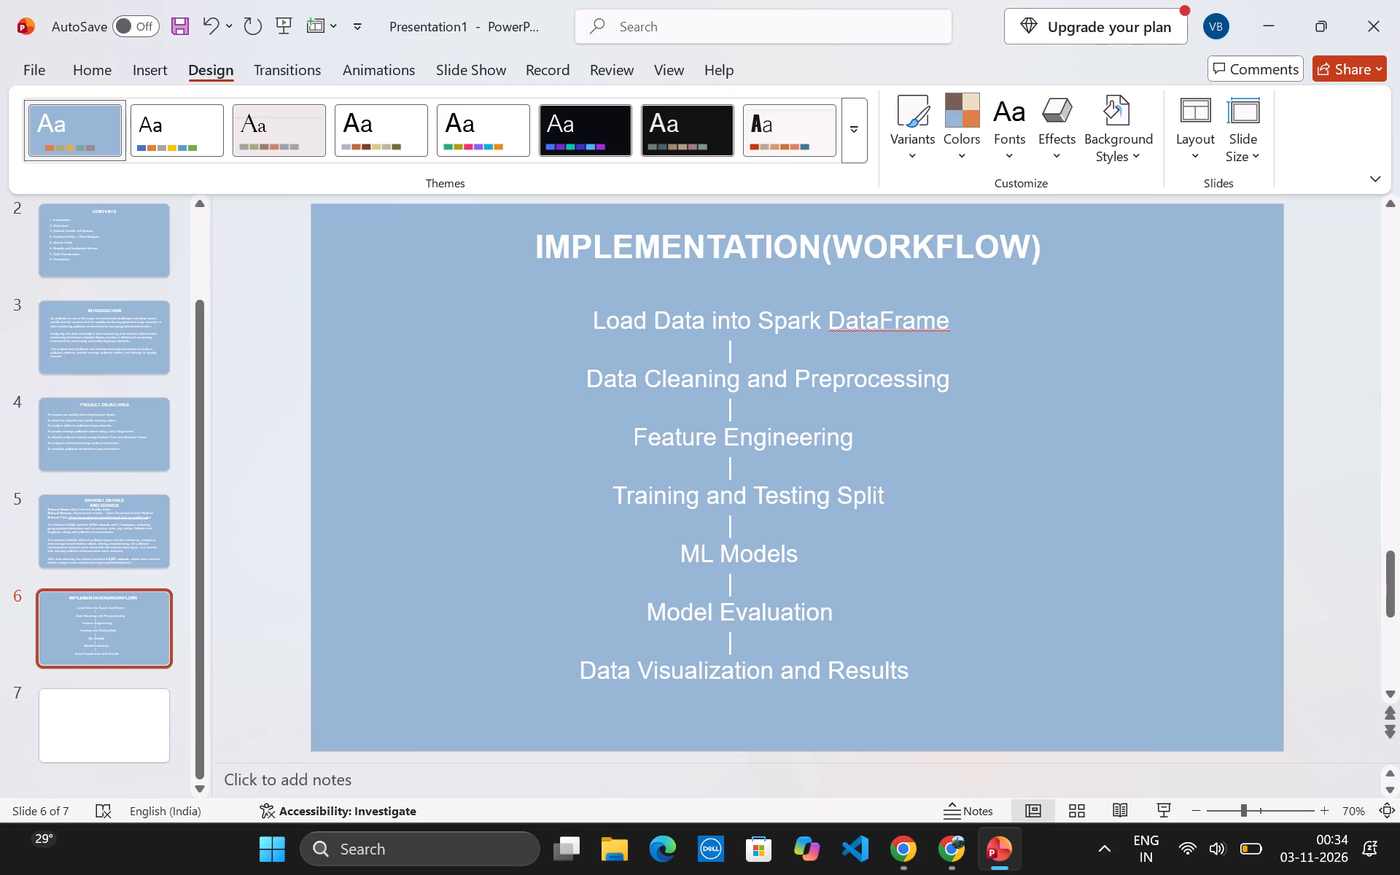
Fill slide 7's background with the recent light blue used on the other slides.
{"action": "left_click", "coordinate": [168, 723]}
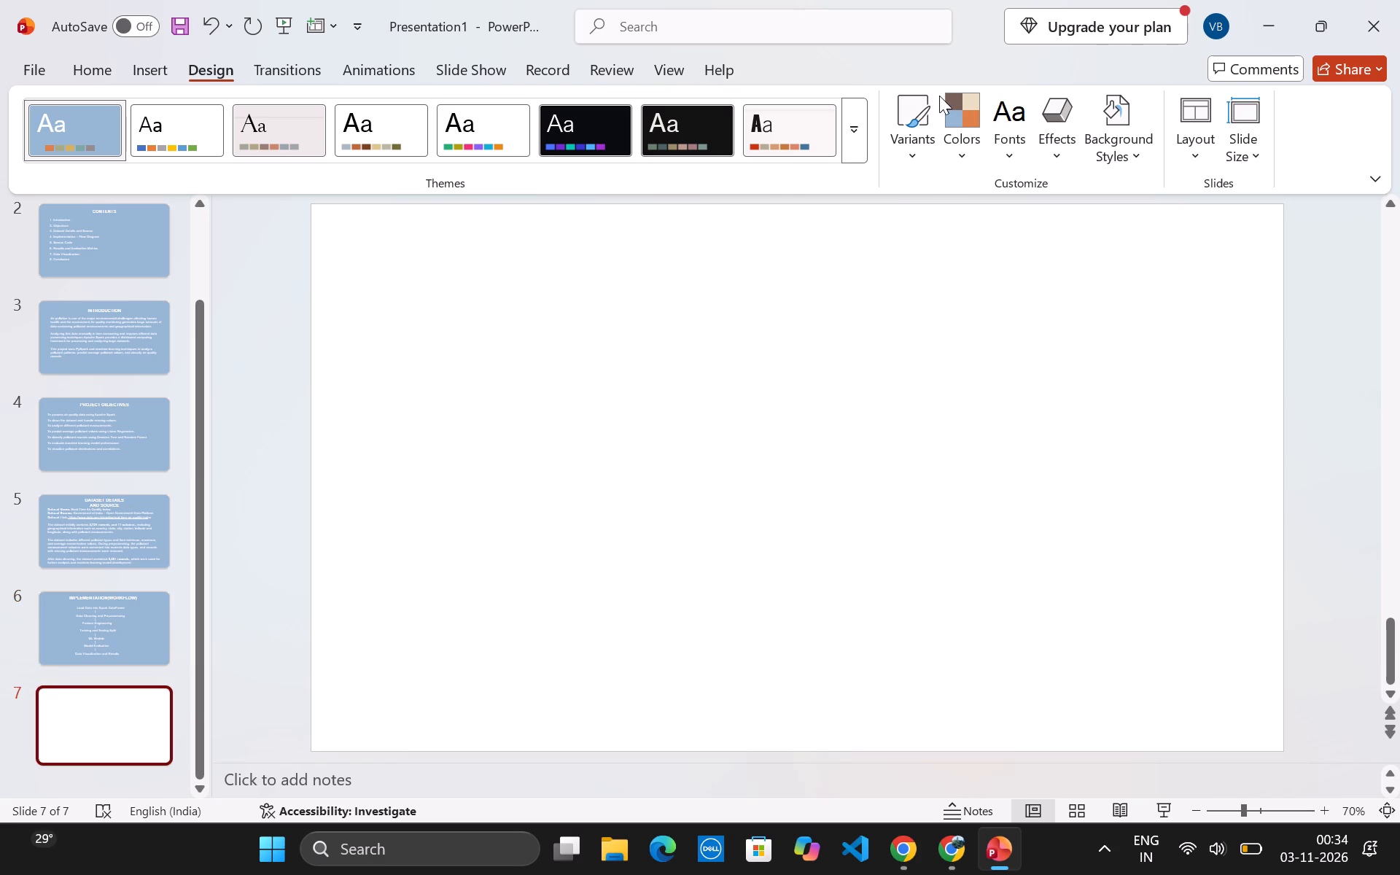
{"action": "left_click", "coordinate": [1103, 144]}
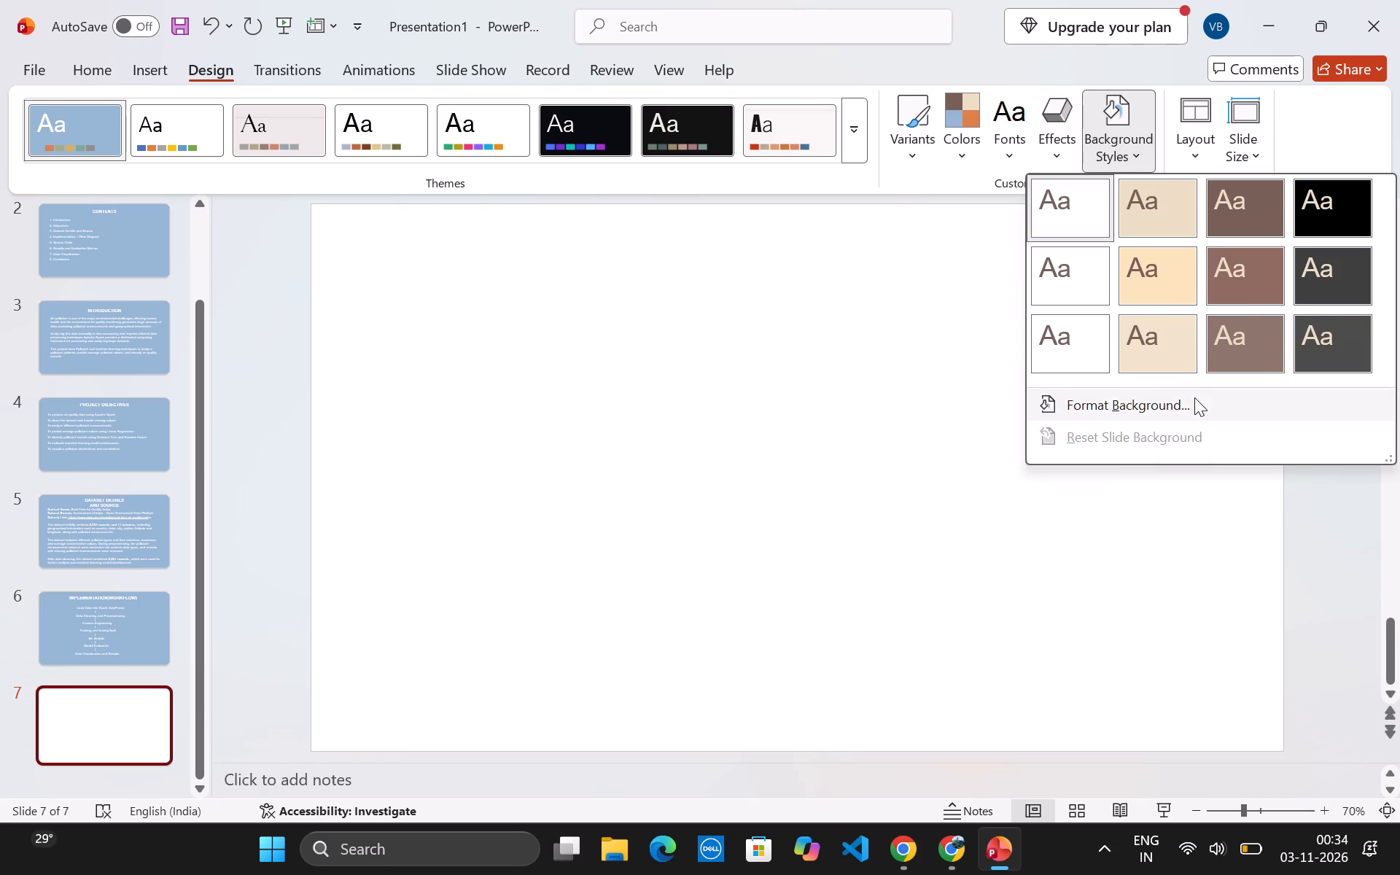
{"action": "left_click", "coordinate": [1194, 397]}
{"action": "left_click", "coordinate": [1342, 484]}
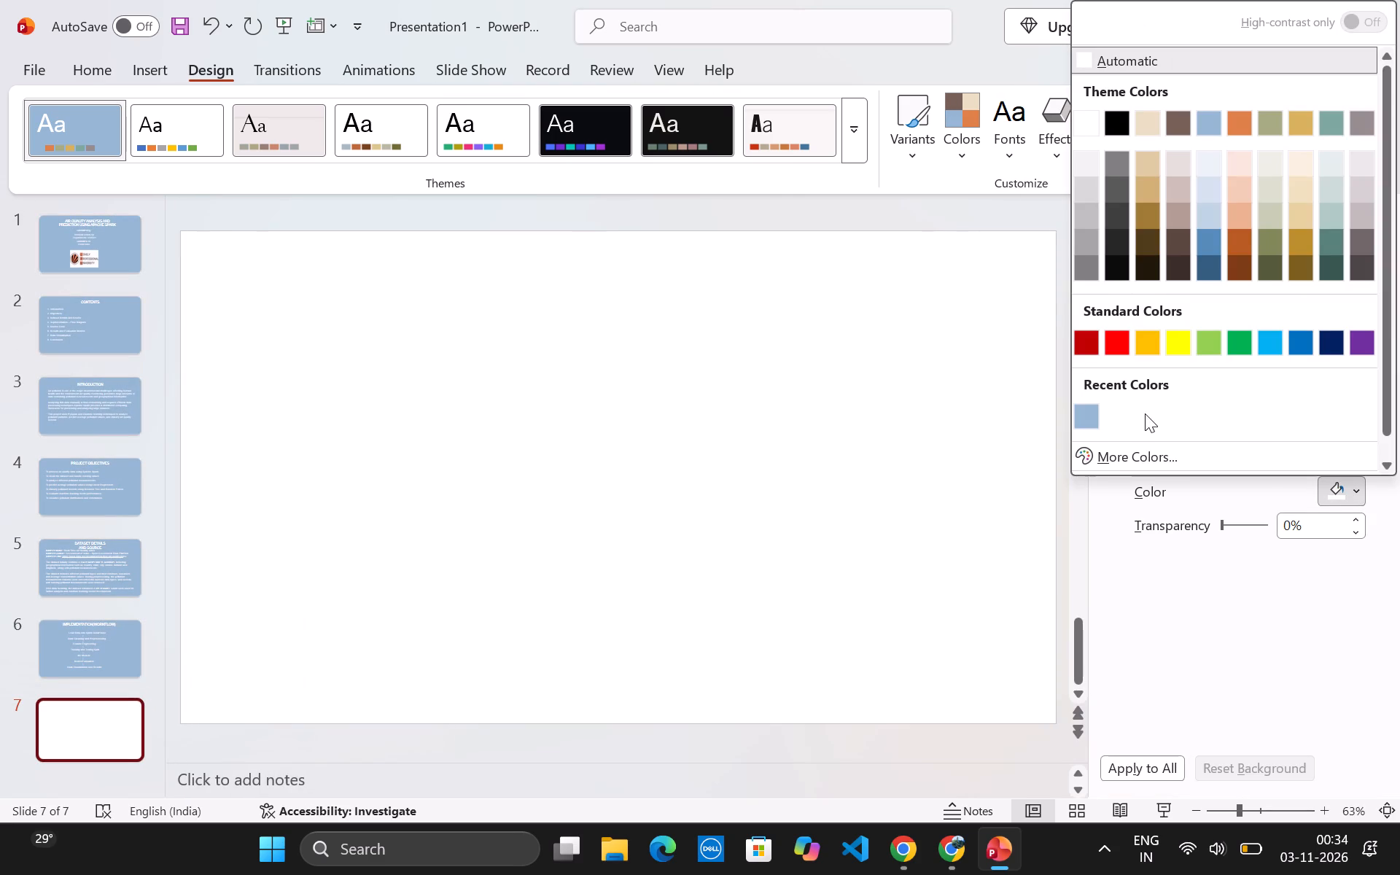
{"action": "left_click", "coordinate": [1086, 400]}
{"action": "left_click", "coordinate": [1084, 407]}
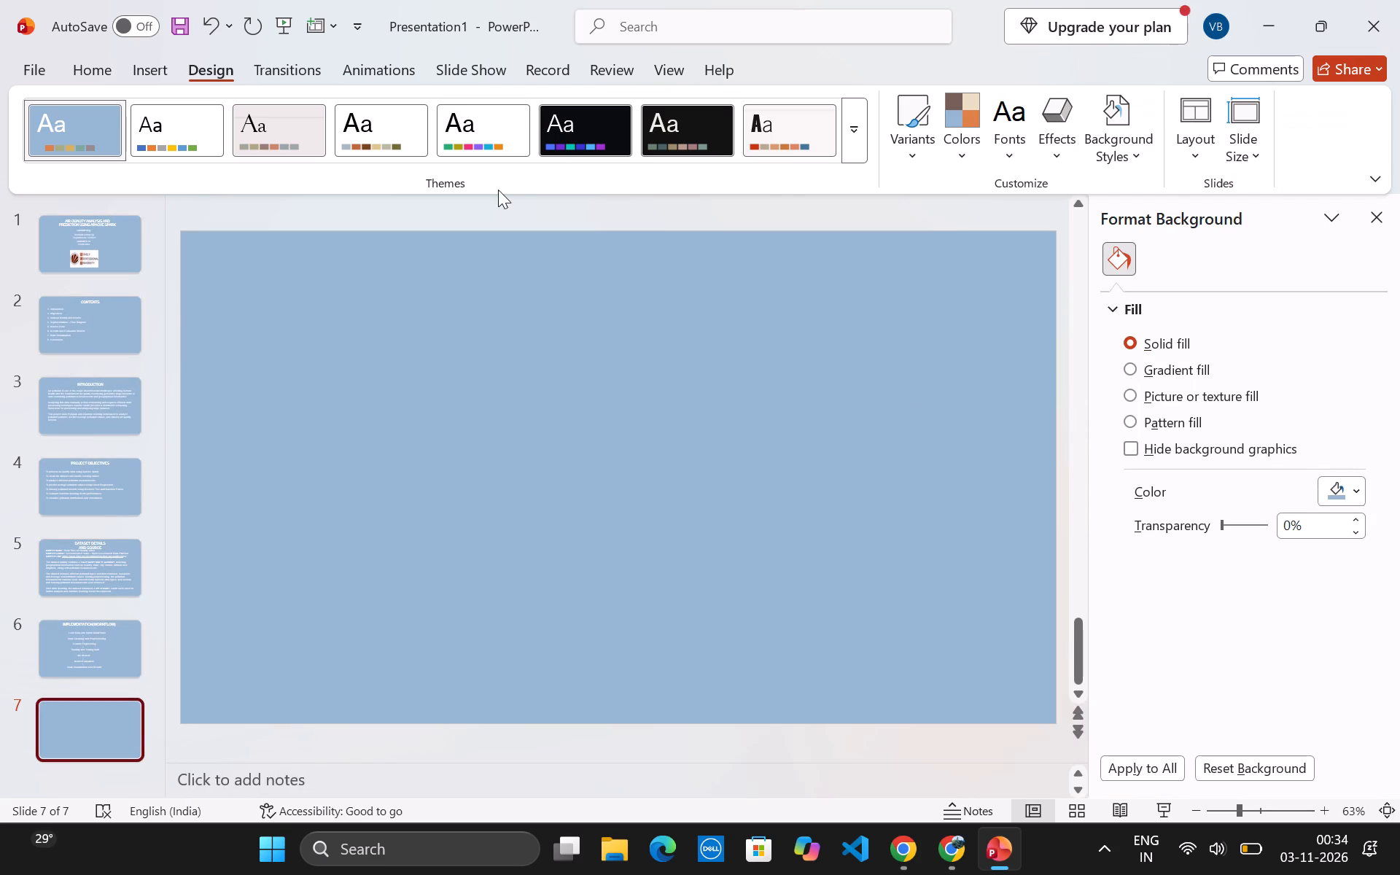
Draw a title text box near the top centre of slide 7, and dismiss the formatting pane.
{"action": "left_click", "coordinate": [138, 52]}
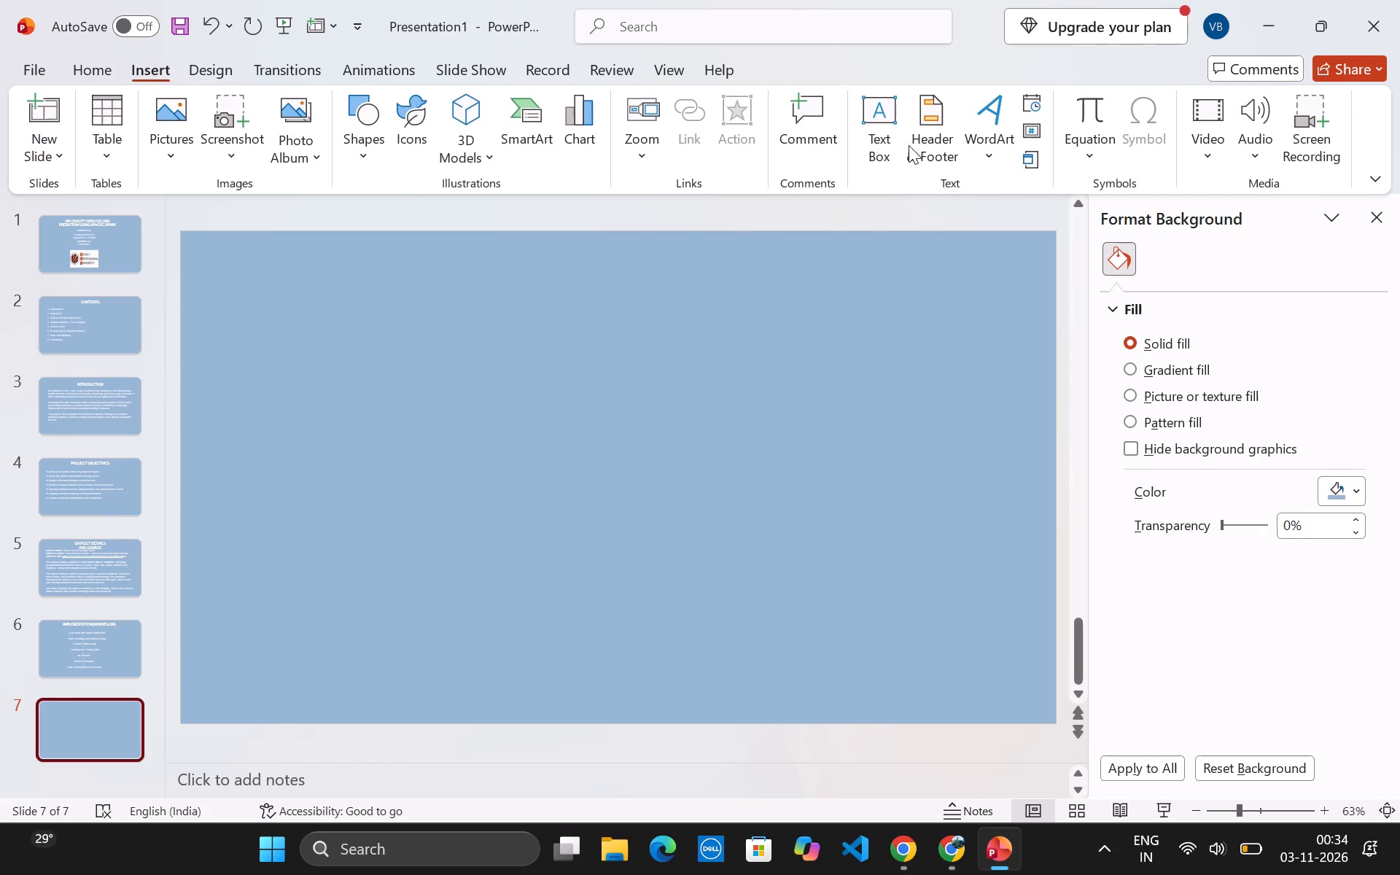
{"action": "left_click", "coordinate": [898, 128]}
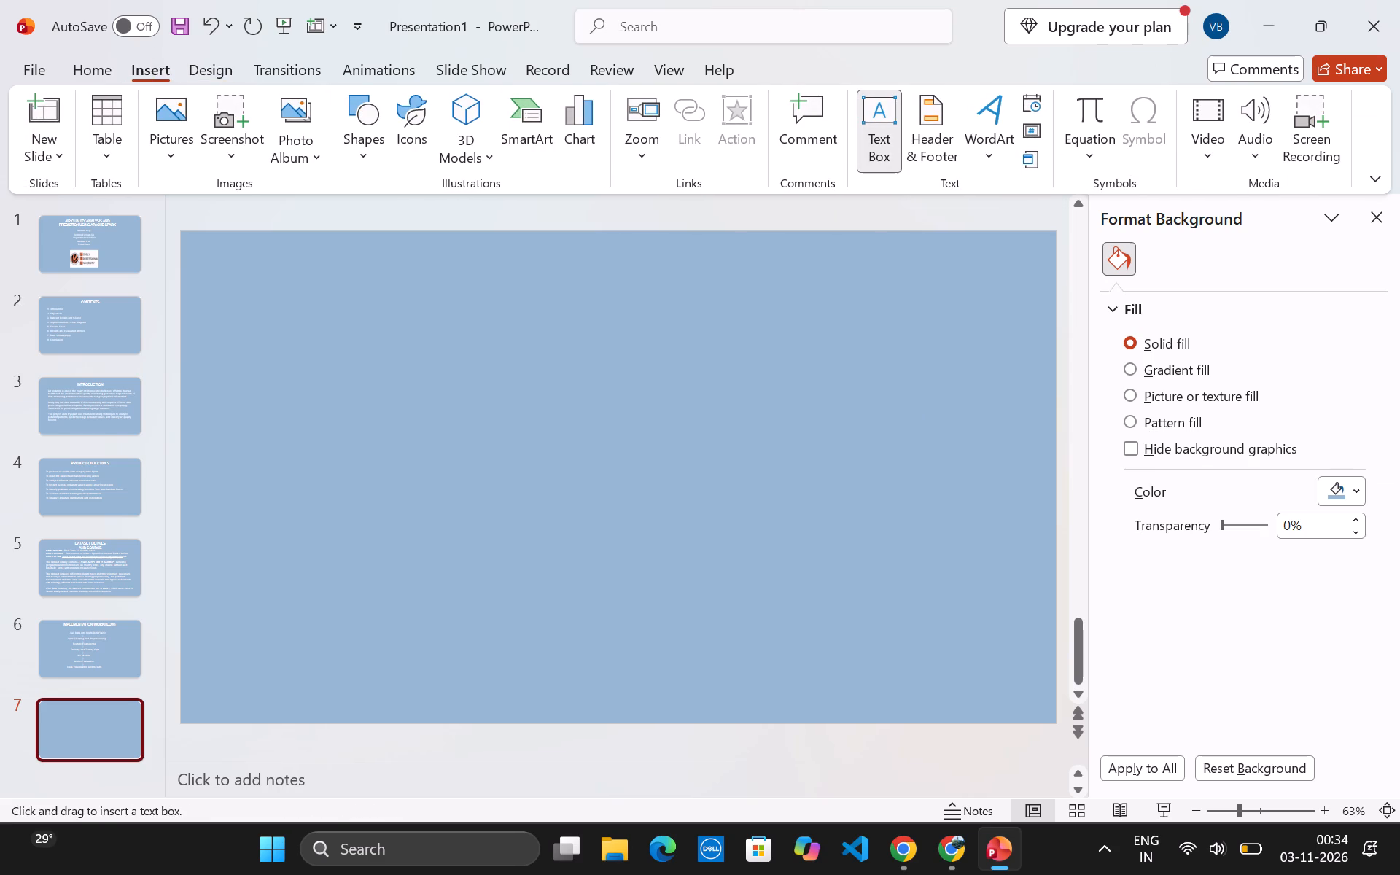
{"action": "left_click_drag", "start_coordinate": [454, 261], "coordinate": [724, 324]}
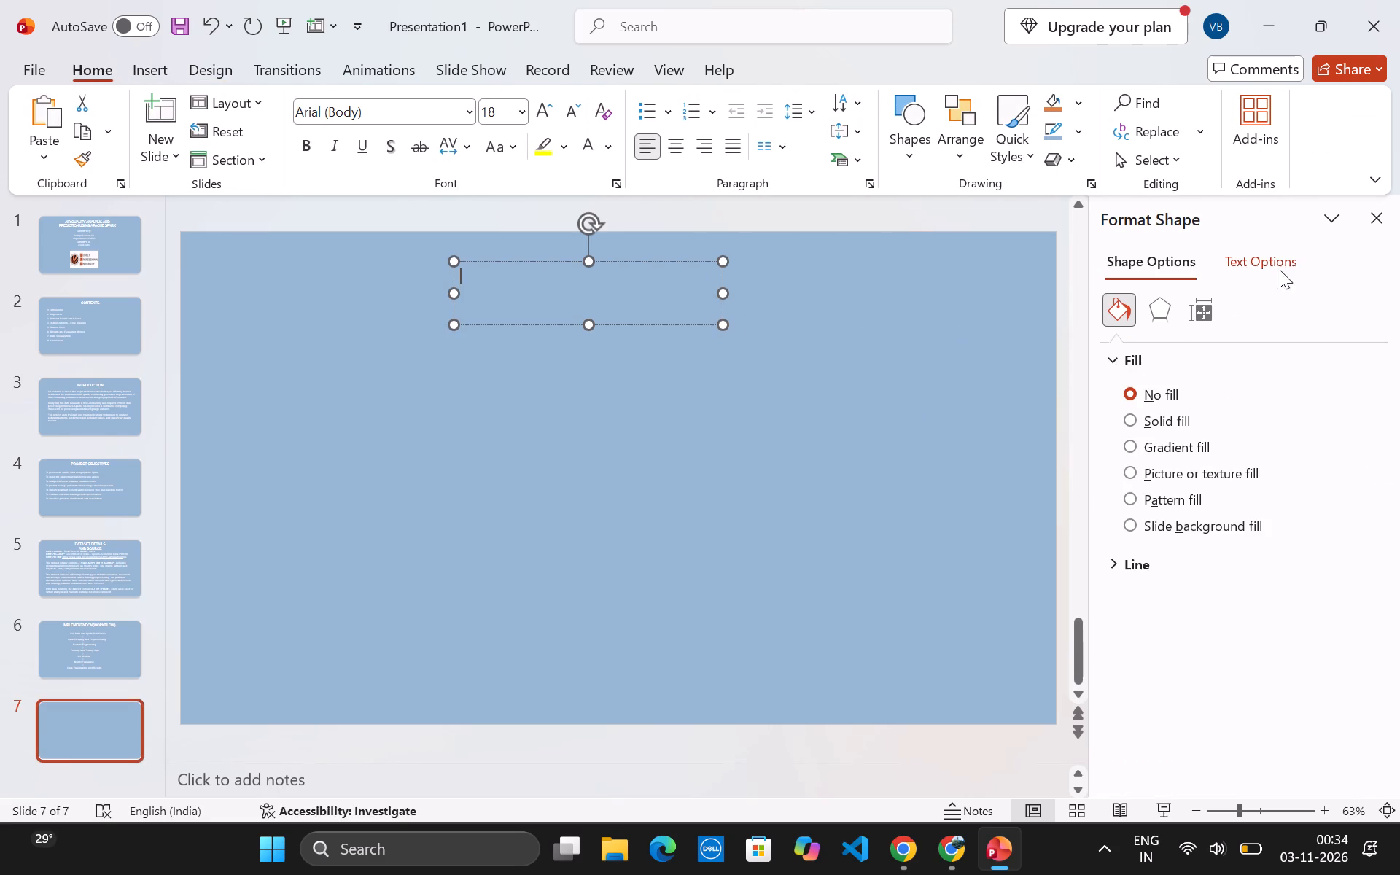
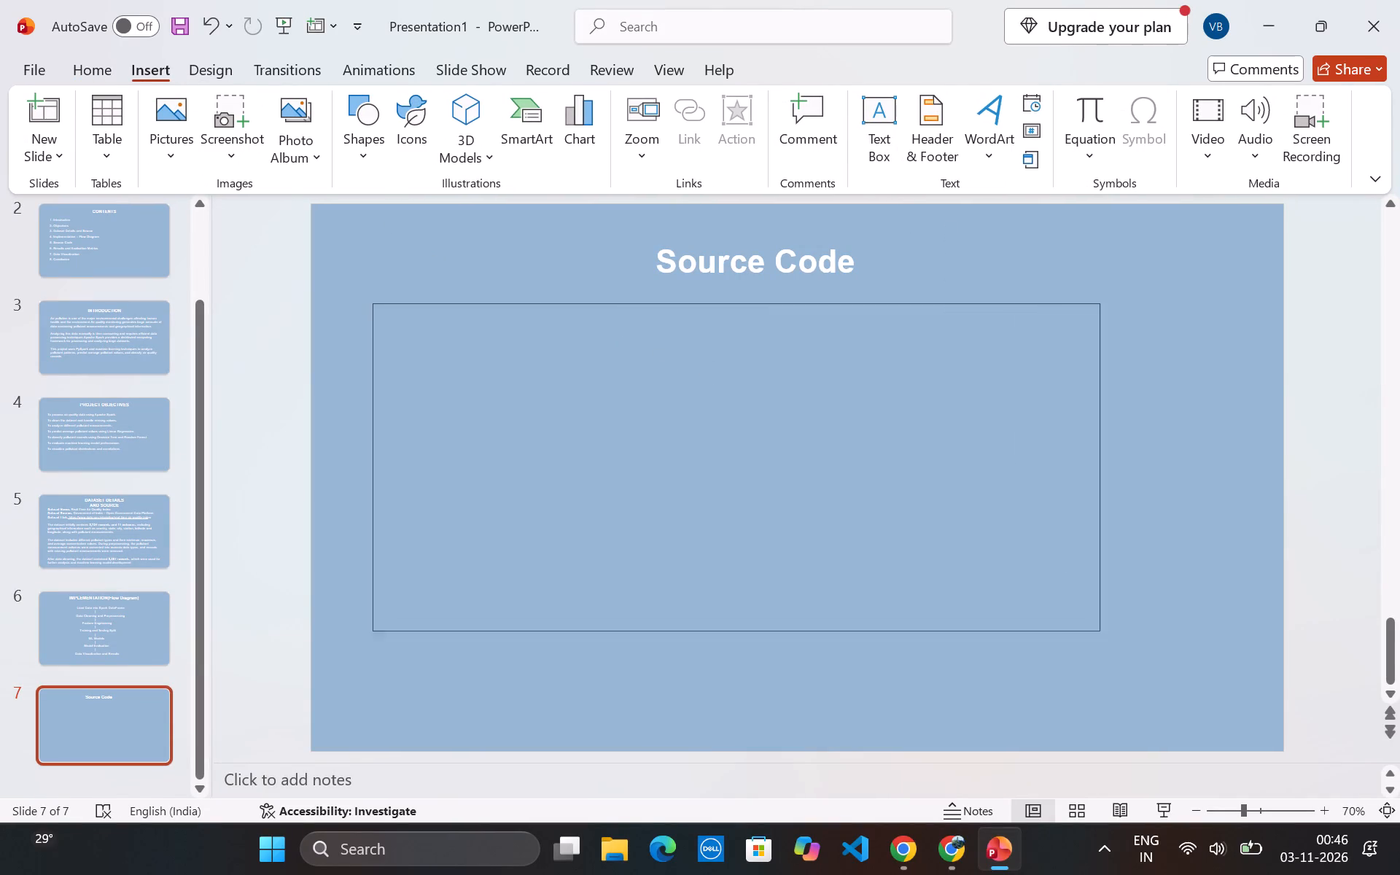
Add a text box below the Source Code title on slide 7 and paste in "1. SparkSession Initialization and Dataset Loading".
{"action": "left_click_drag", "start_coordinate": [1119, 649], "coordinate": [1207, 726]}
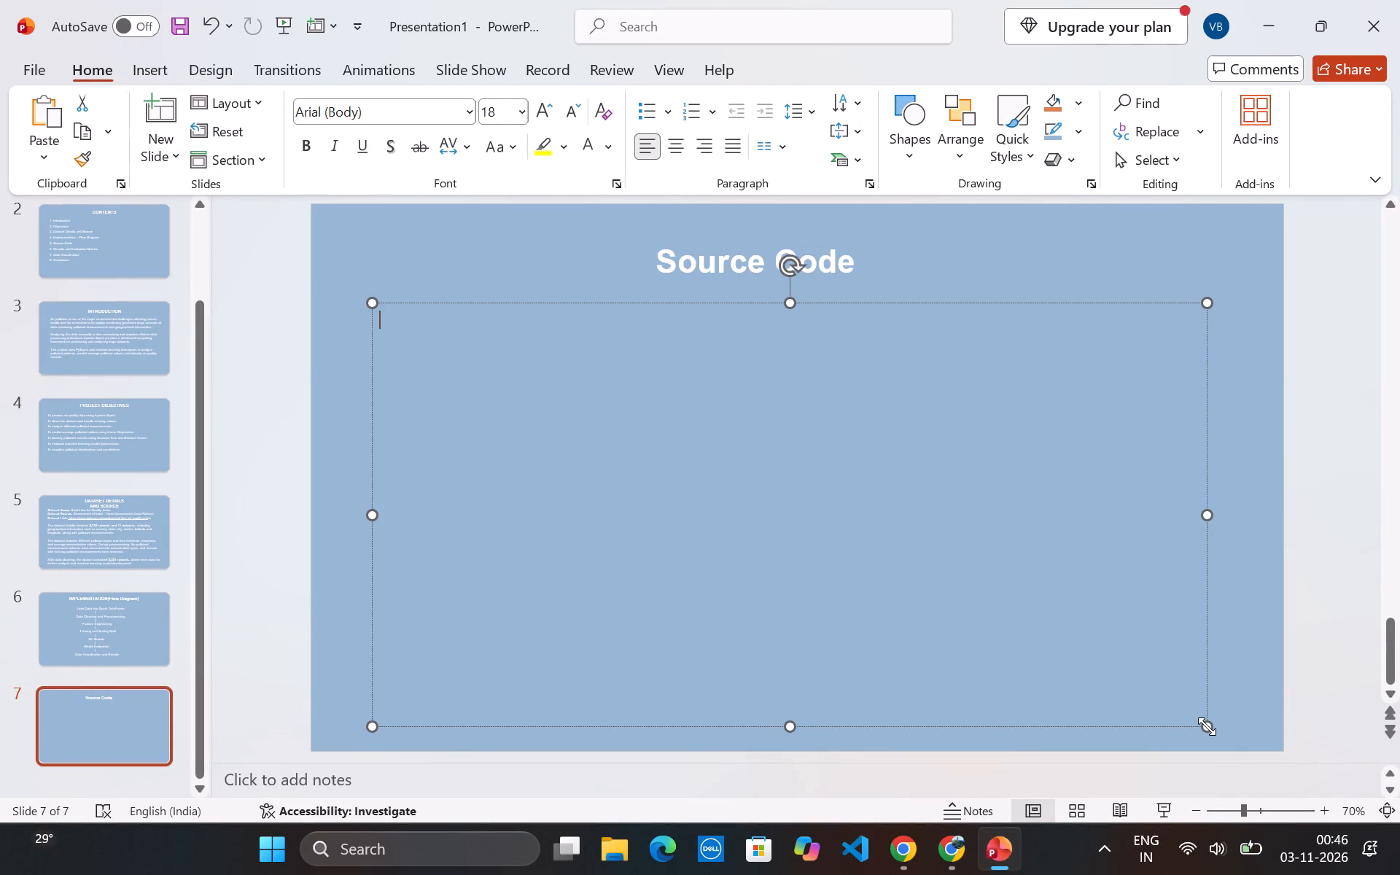
{"action": "key", "text": "ctrl+v"}
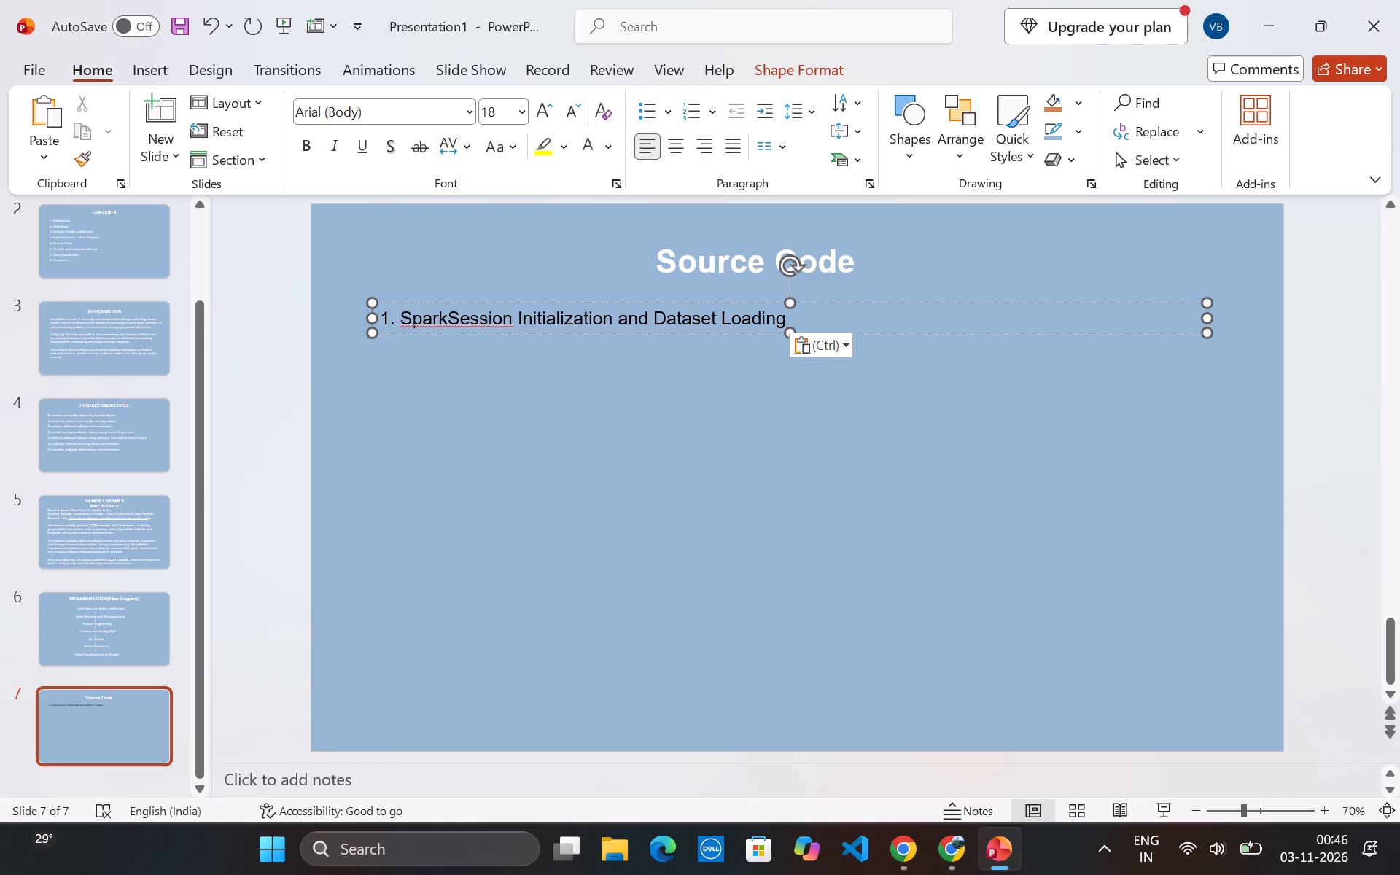
Format the "1. SparkSession Initialization and Dataset Loading" line on slide 7 in white at font size 24.
{"action": "key", "text": "ctrl+a"}
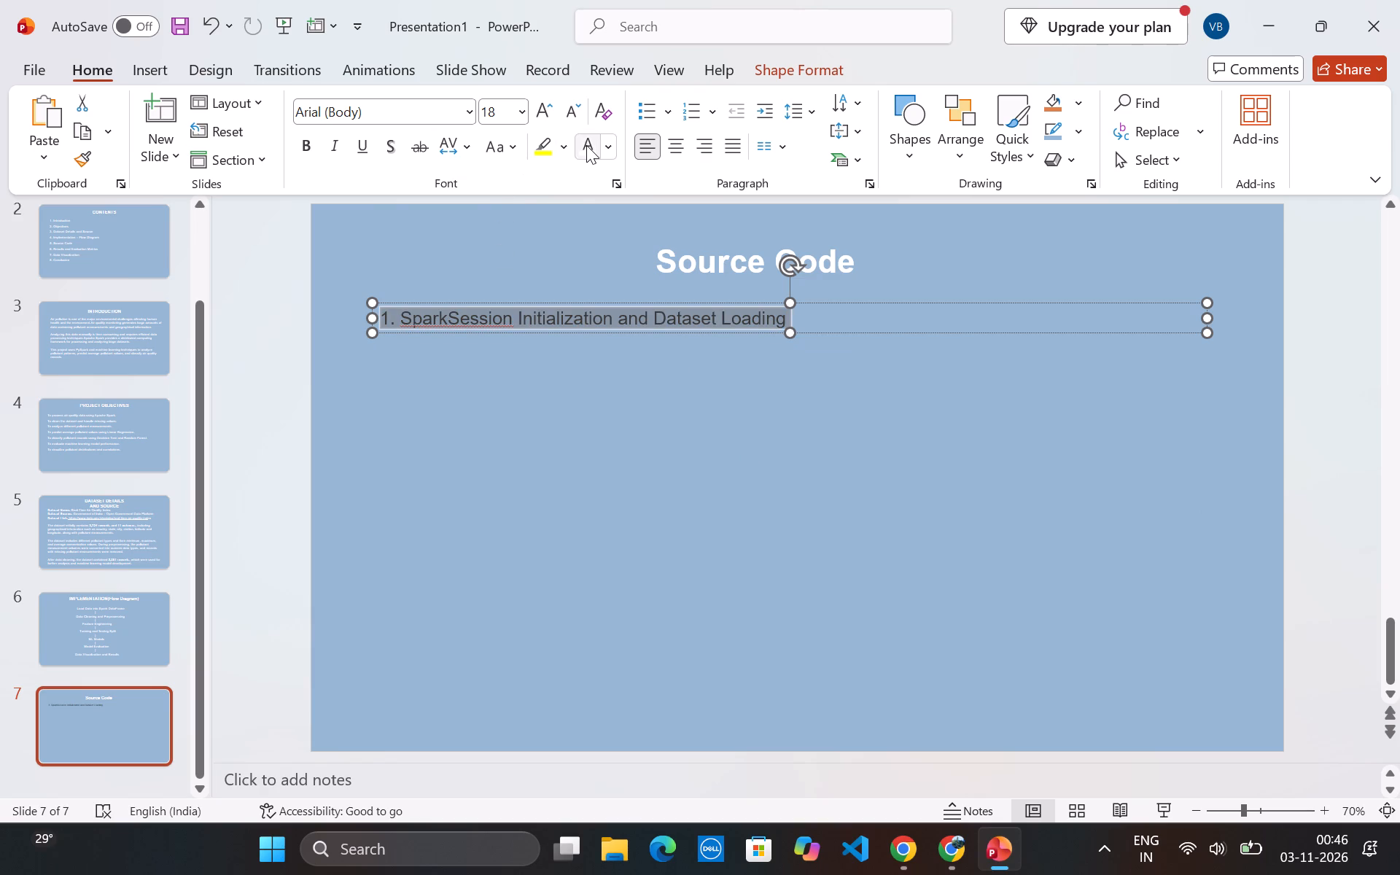
{"action": "left_click", "coordinate": [586, 145]}
{"action": "left_click", "coordinate": [526, 114]}
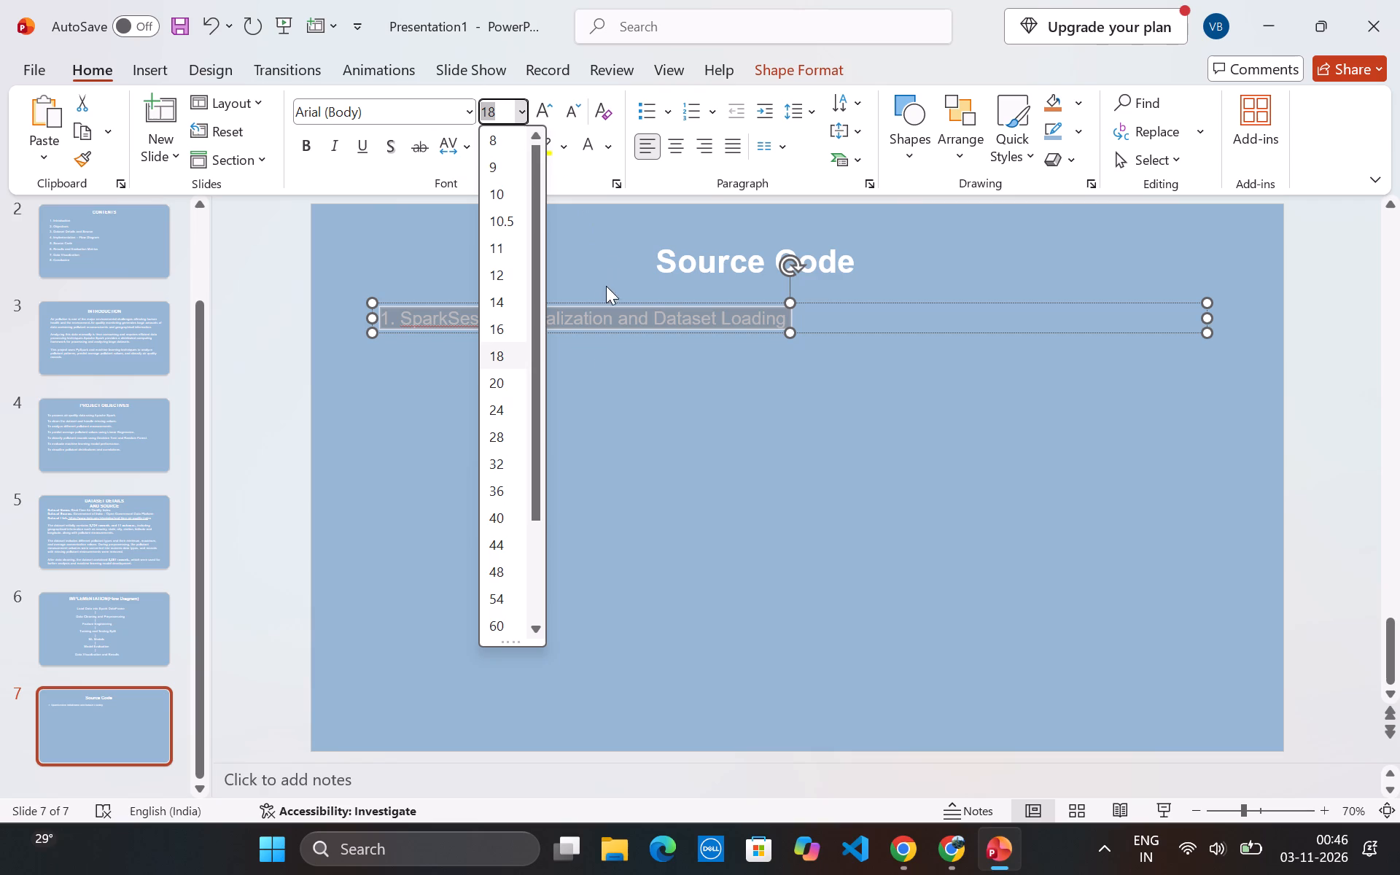
{"action": "left_click", "coordinate": [494, 401]}
Start a new line without numbering below the "SparkSession Initialization and Dataset Loading" heading on the Source Code slide.
{"action": "left_click", "coordinate": [964, 324]}
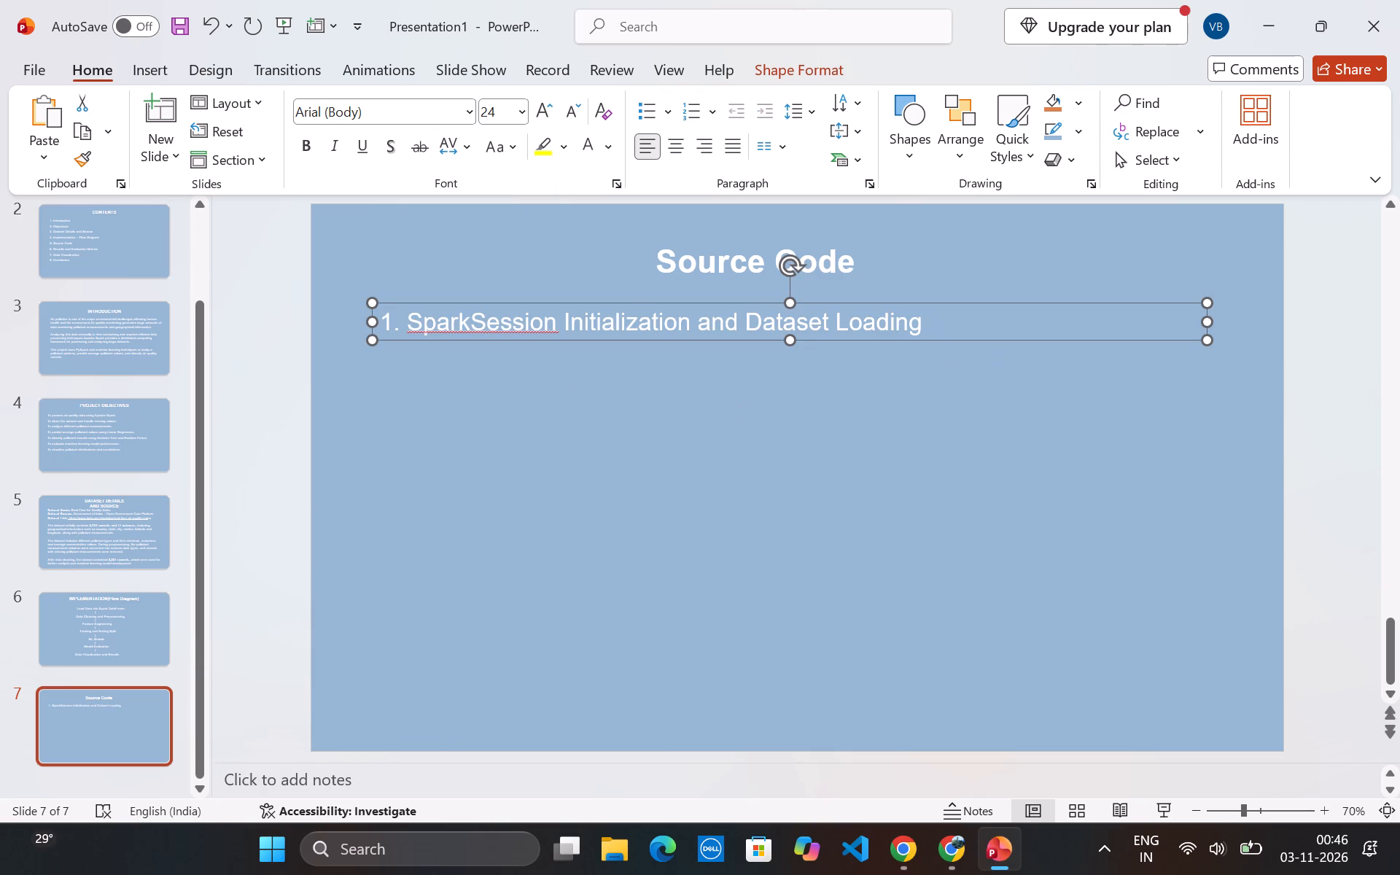
{"action": "left_click", "coordinate": [920, 335]}
{"action": "key", "text": "Return"}
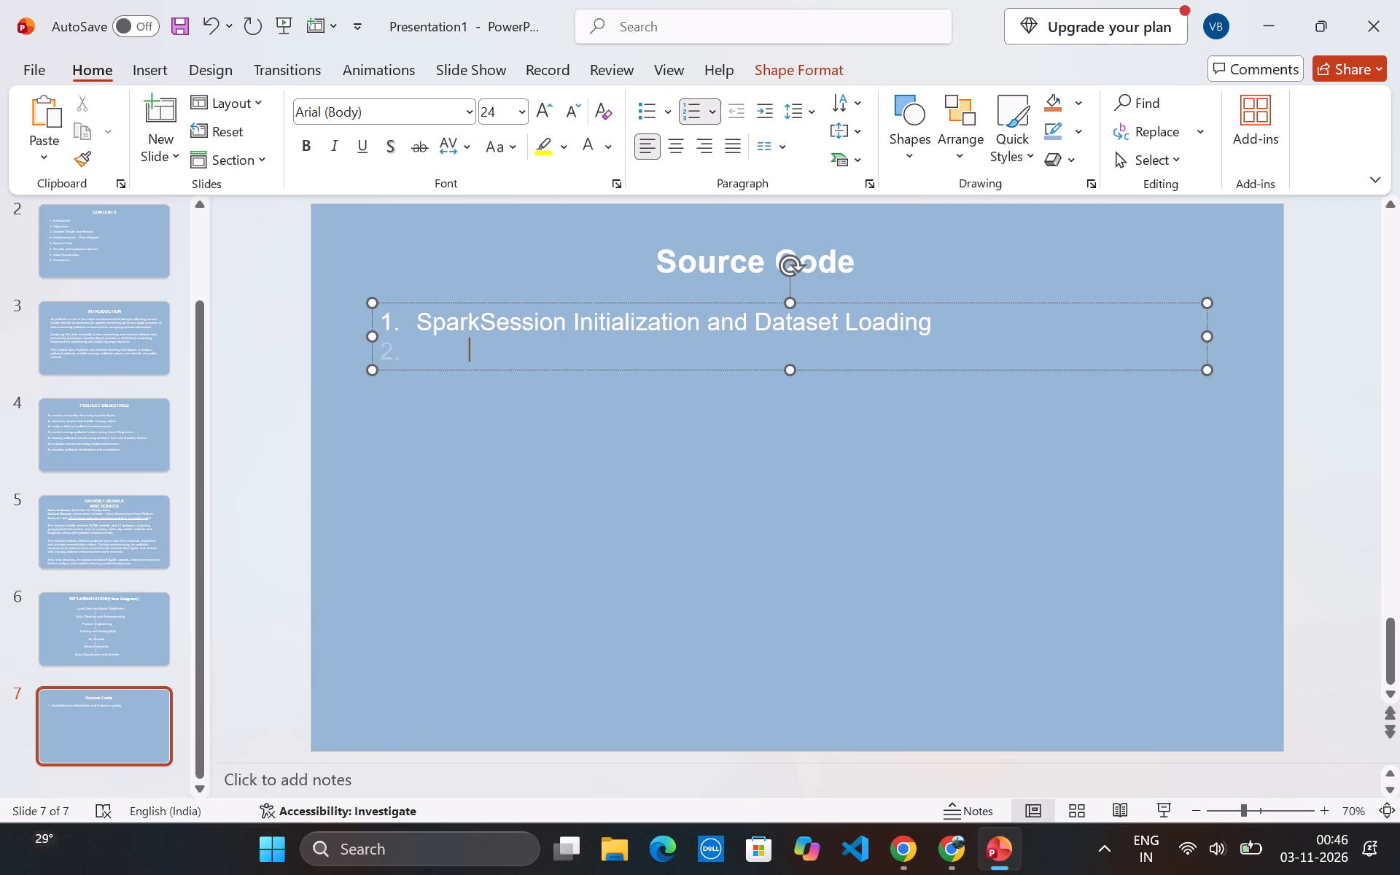
{"action": "key", "text": "BackSpace"}
{"action": "key", "text": "space"}
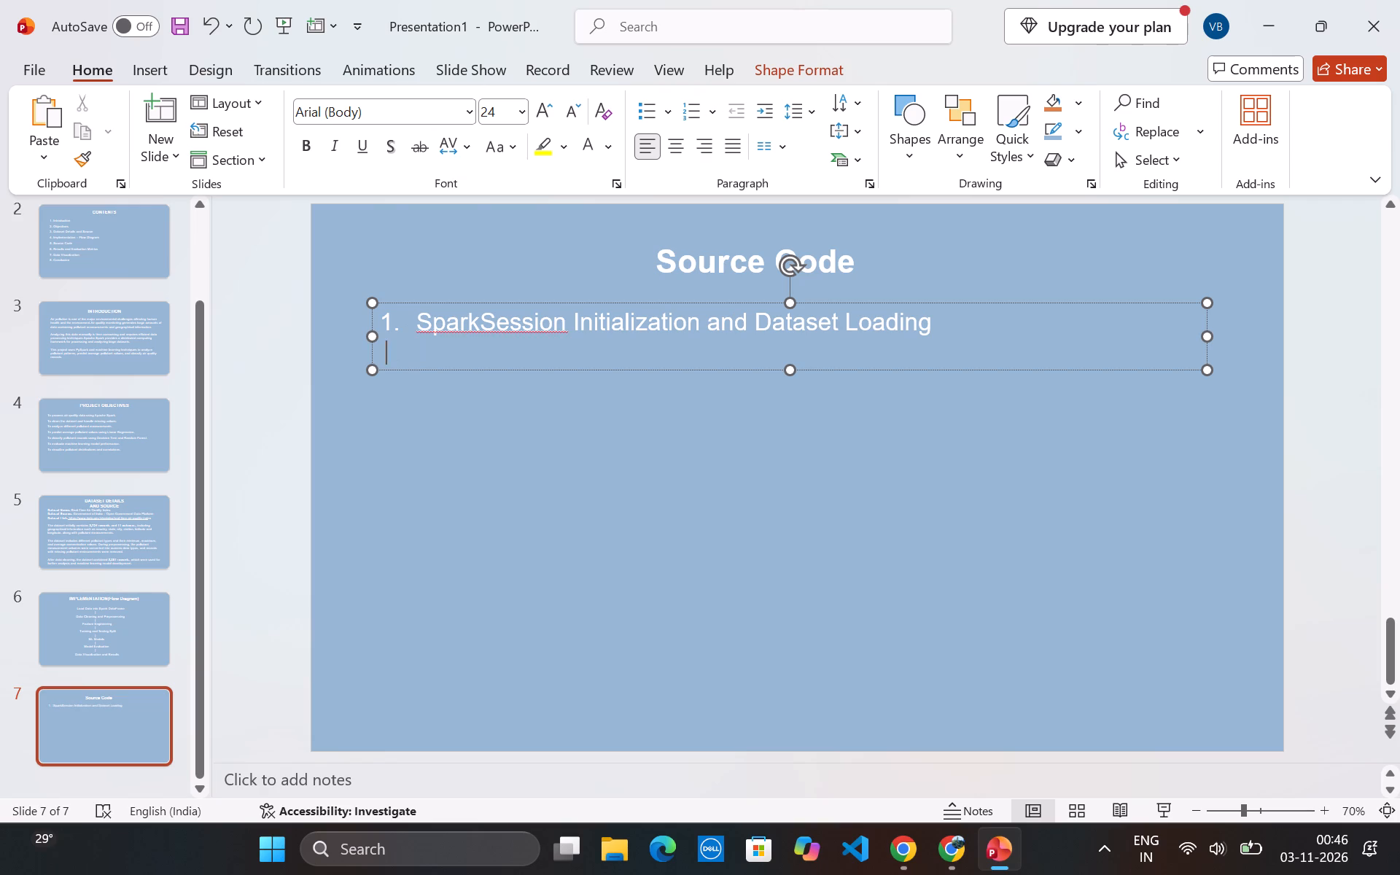
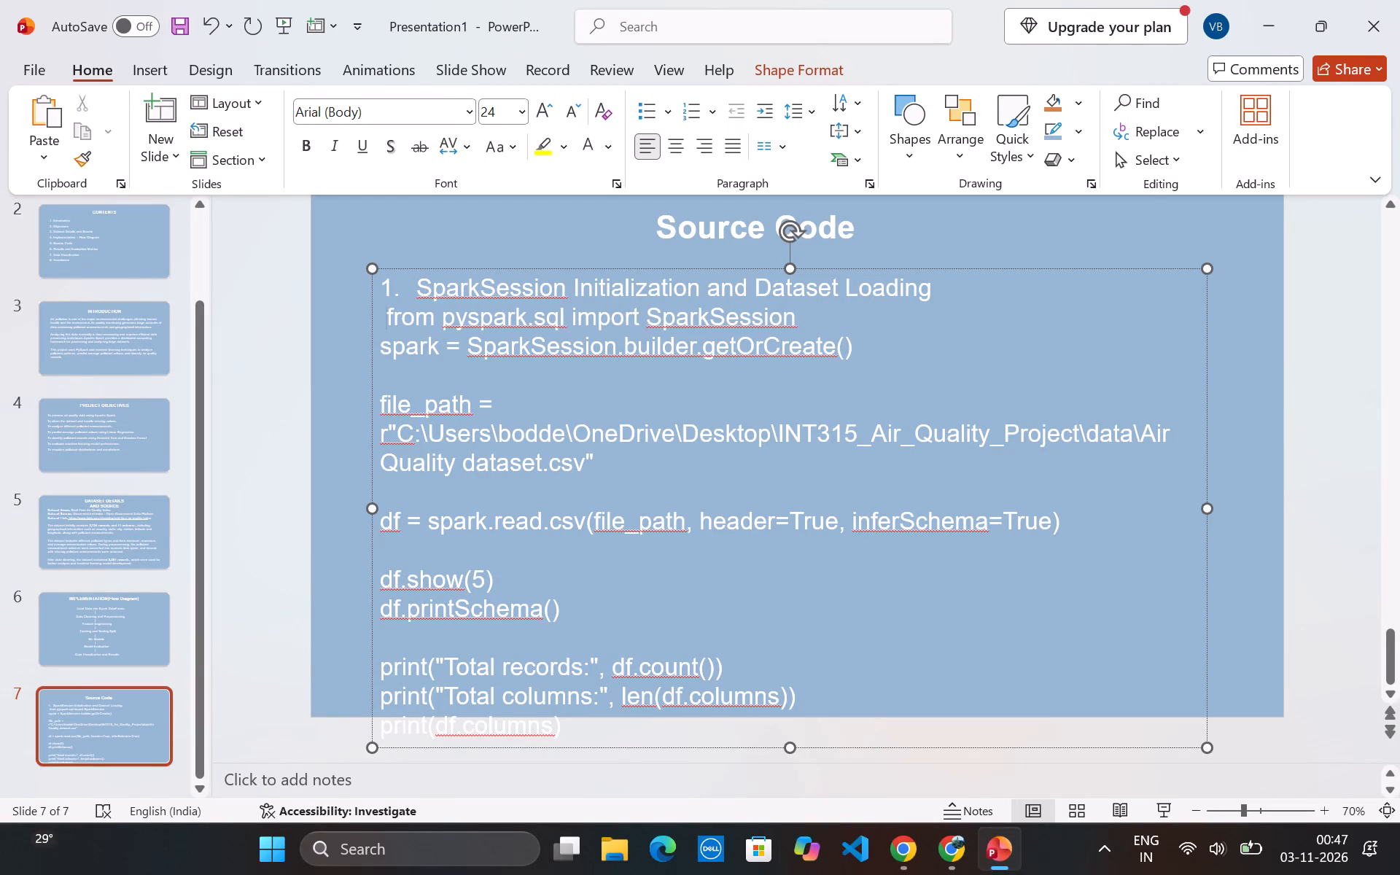
Remove the leading space before "from pyspark.sql import SparkSession" and all blank lines between the code statements on the Source Code slide.
{"action": "key", "text": "BackSpace"}
{"action": "left_click", "coordinate": [429, 370]}
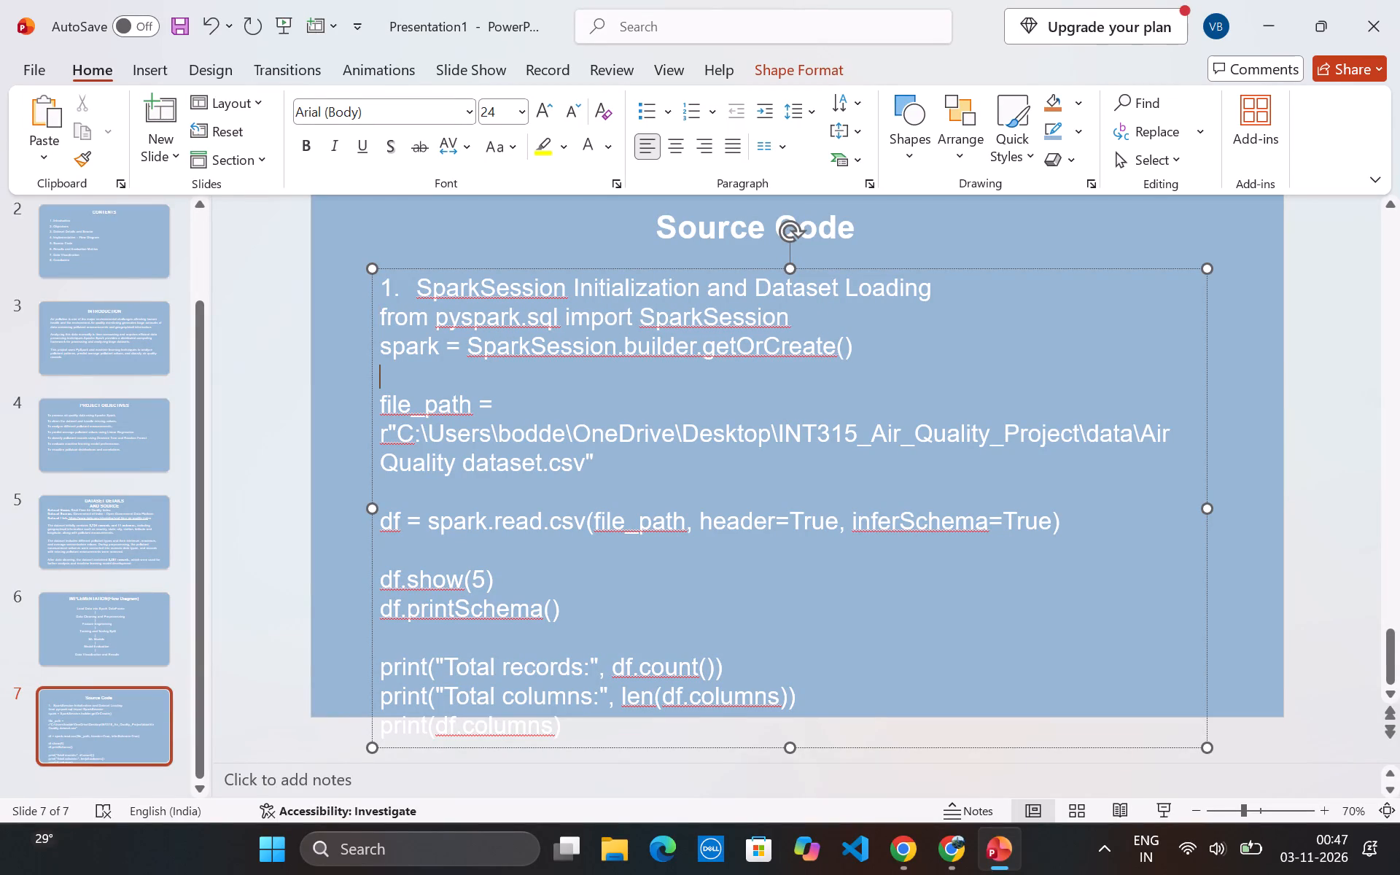
{"action": "key", "text": "BackSpace"}
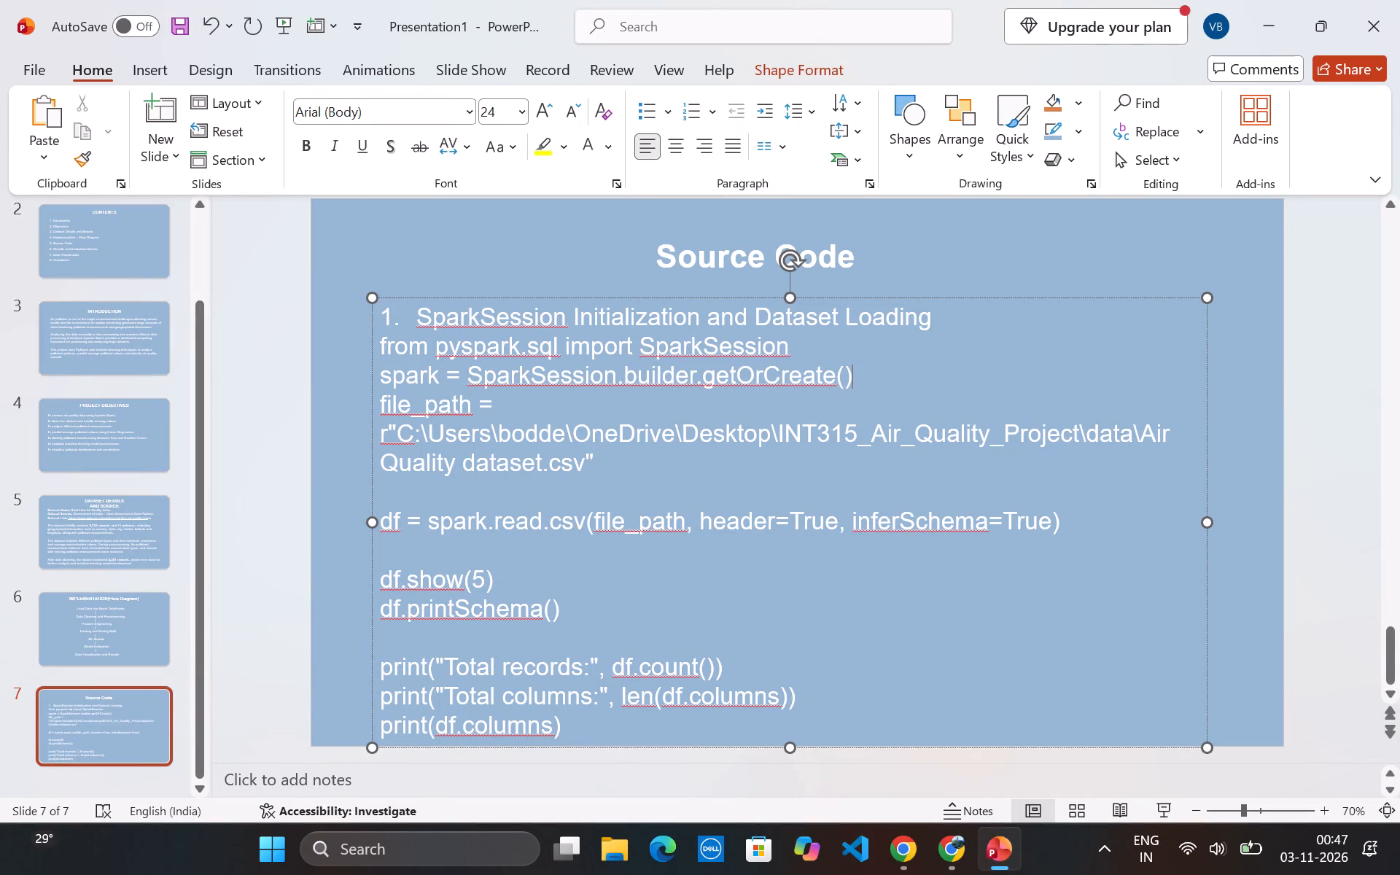
{"action": "key", "text": "Return"}
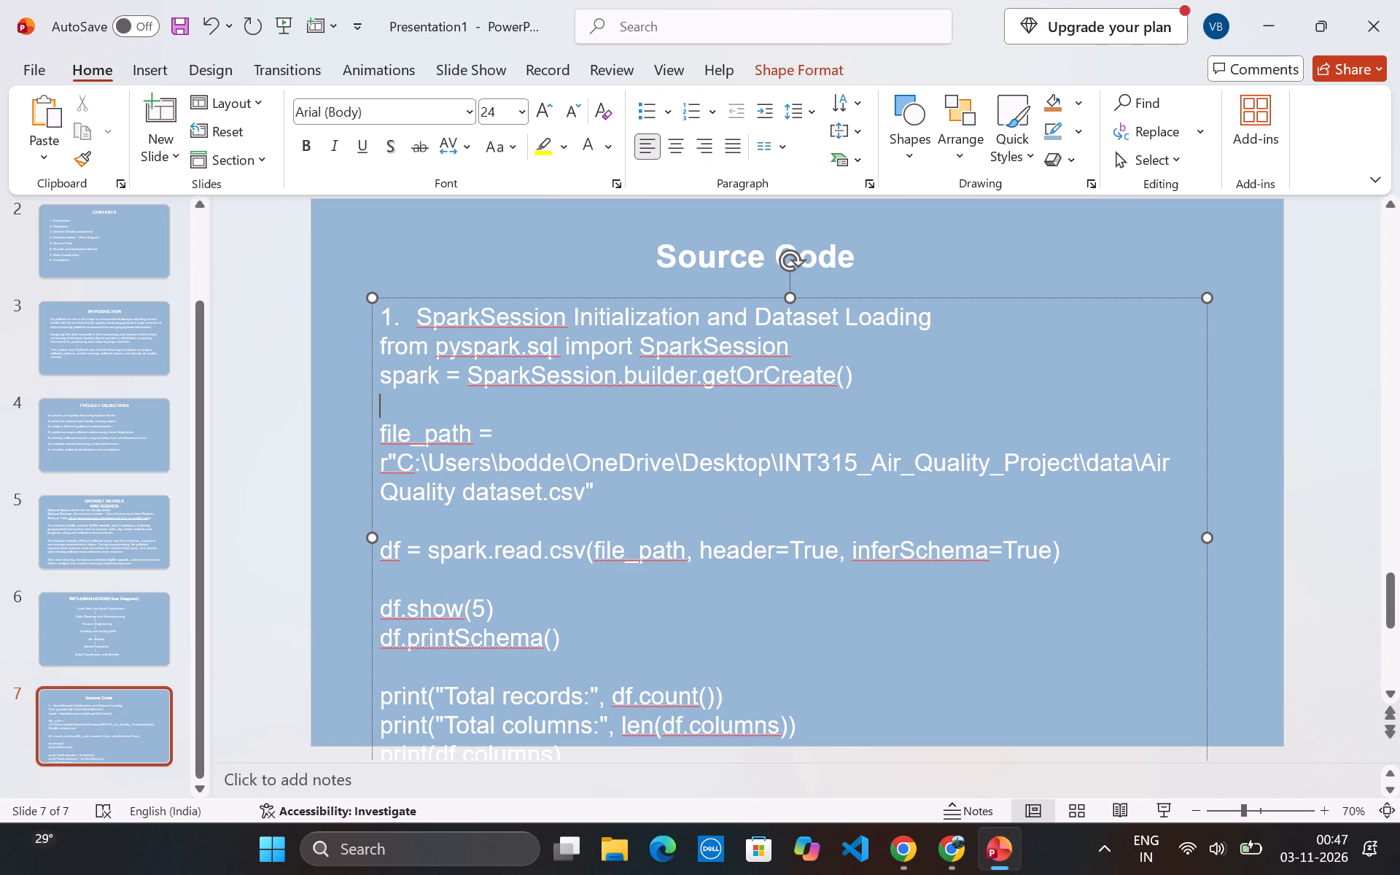
{"action": "key", "text": "ctrl+z"}
{"action": "left_click", "coordinate": [559, 496]}
{"action": "key", "text": "BackSpace"}
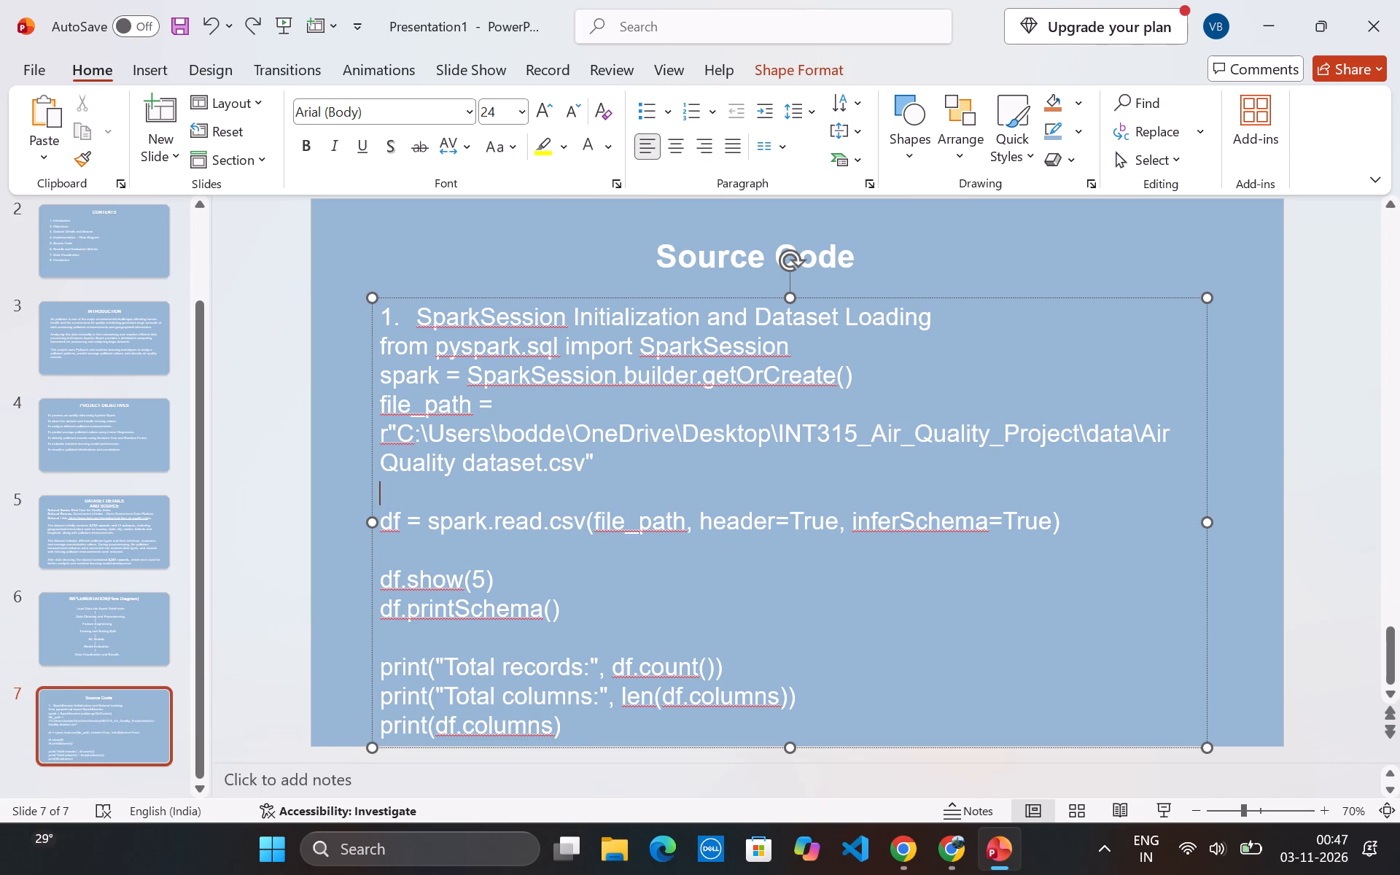
{"action": "left_click", "coordinate": [510, 518]}
{"action": "key", "text": "BackSpace"}
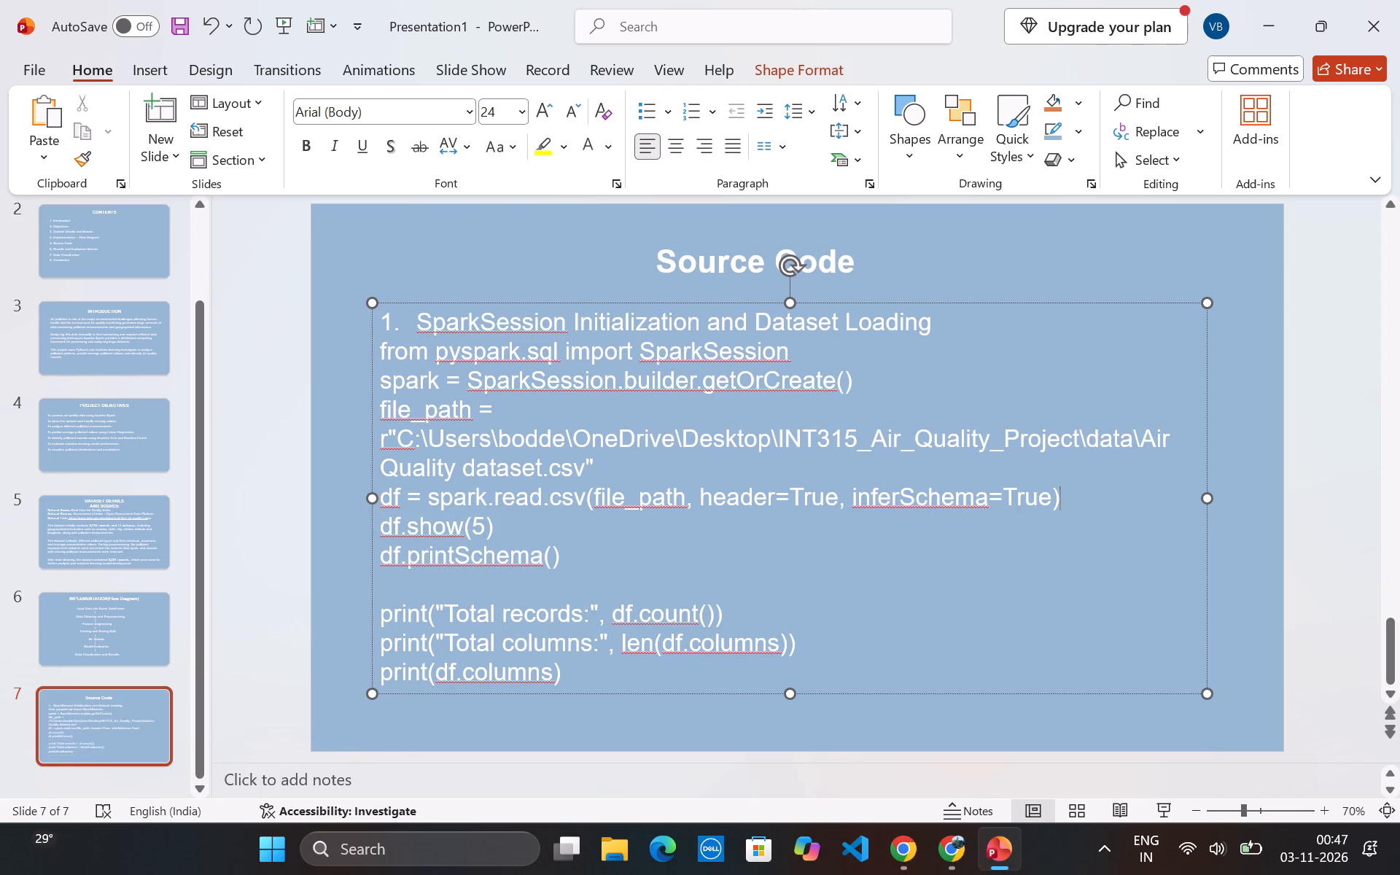
{"action": "left_click", "coordinate": [493, 583]}
{"action": "key", "text": "BackSpace"}
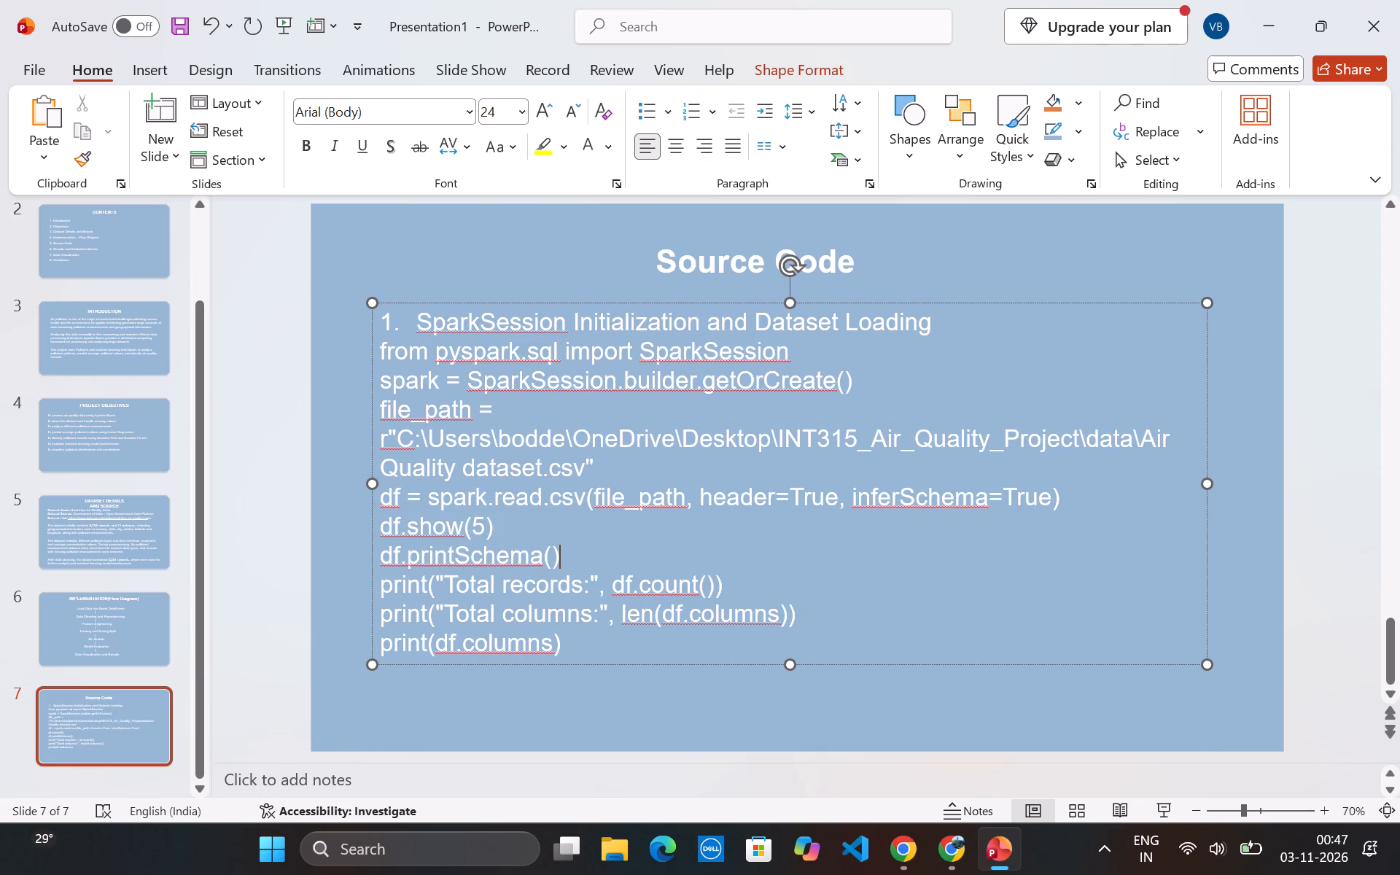
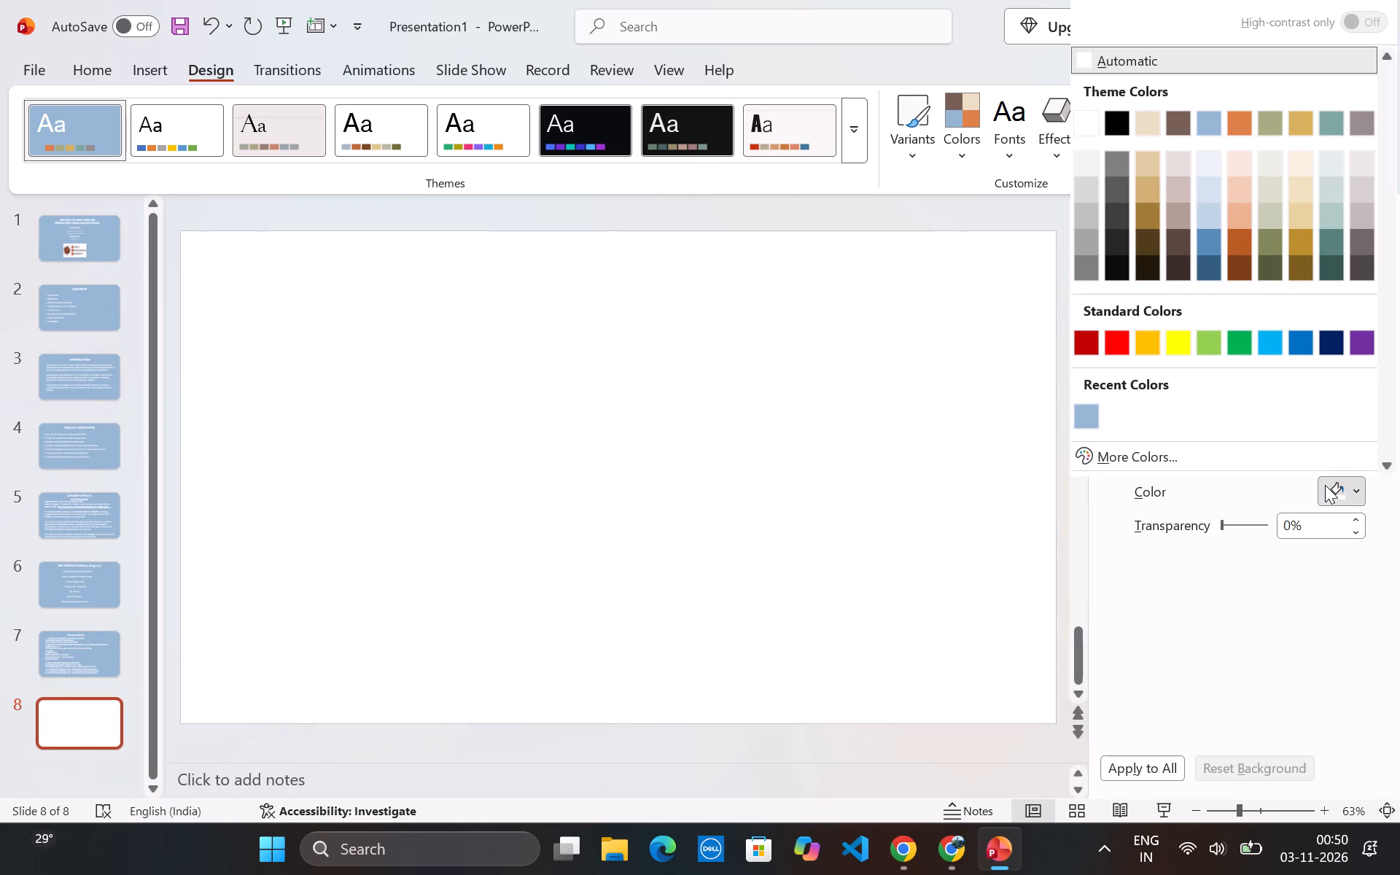
{"action": "left_click", "coordinate": [1088, 410]}
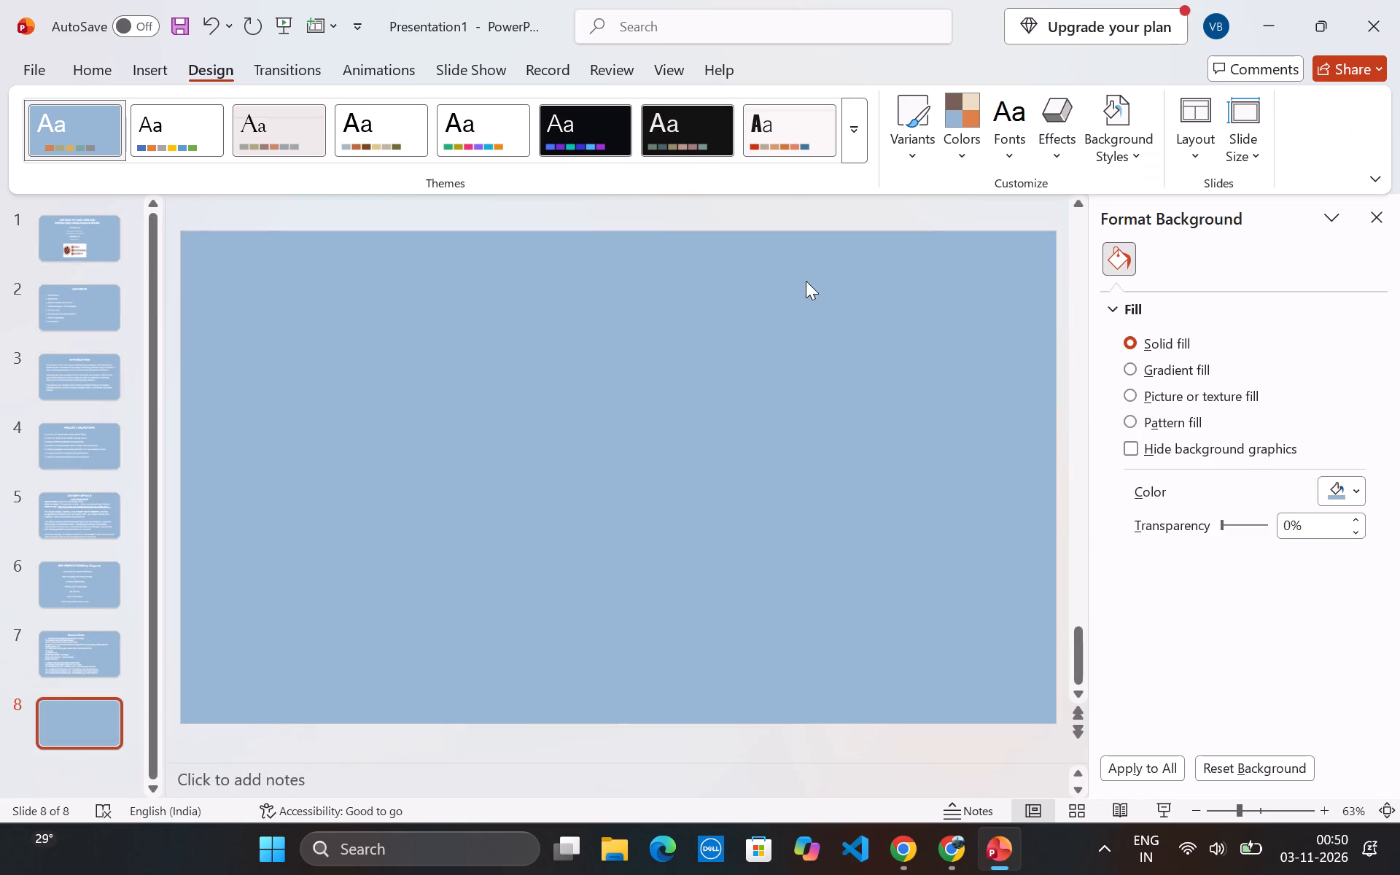
{"action": "left_click", "coordinate": [1374, 215]}
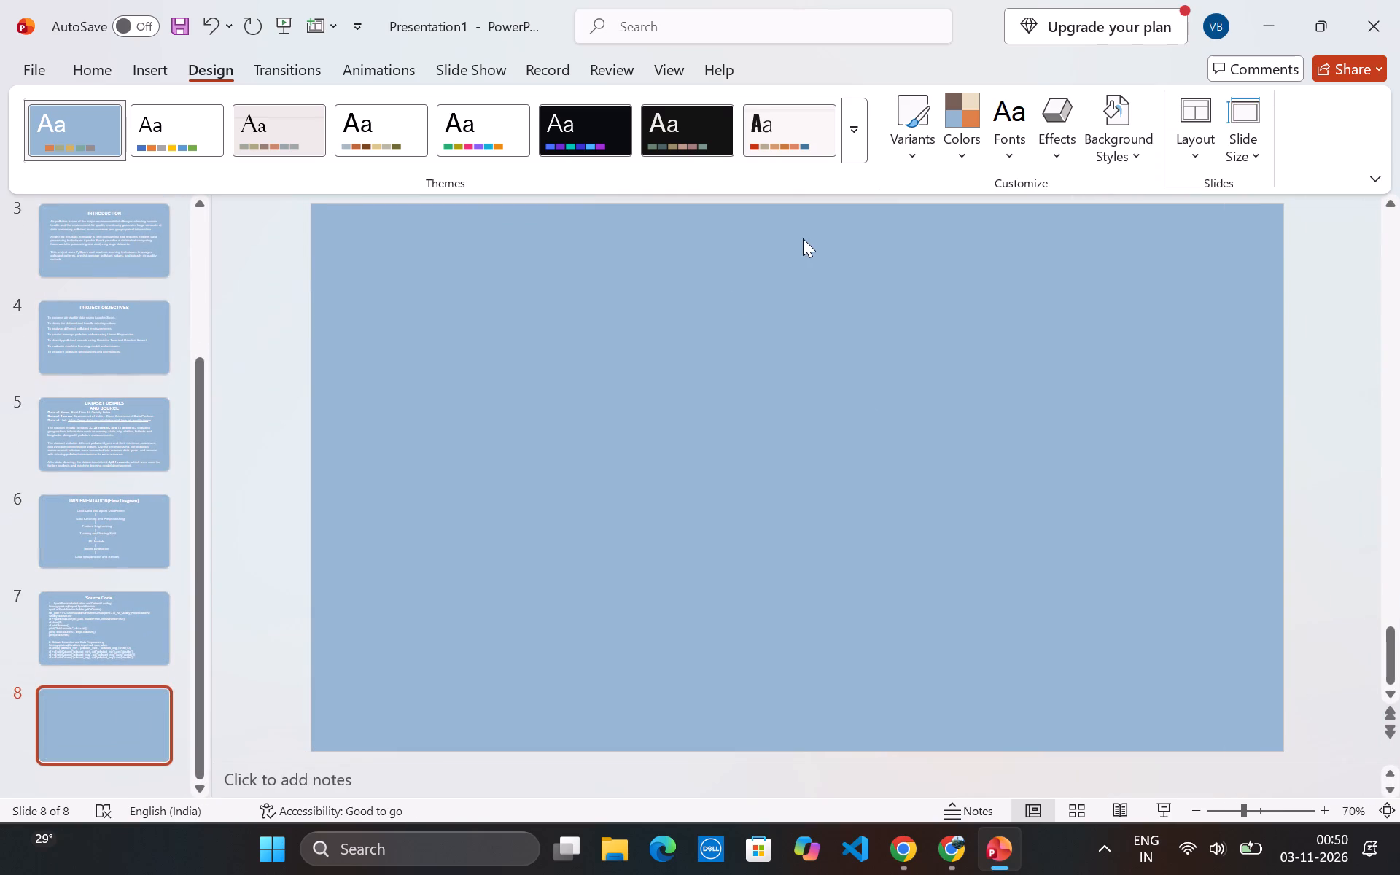
Insert a wide text box across the top of slide 8 and paste the cut preprocessing code from "df.select([" onward, without a trailing blank line.
{"action": "left_click", "coordinate": [140, 62]}
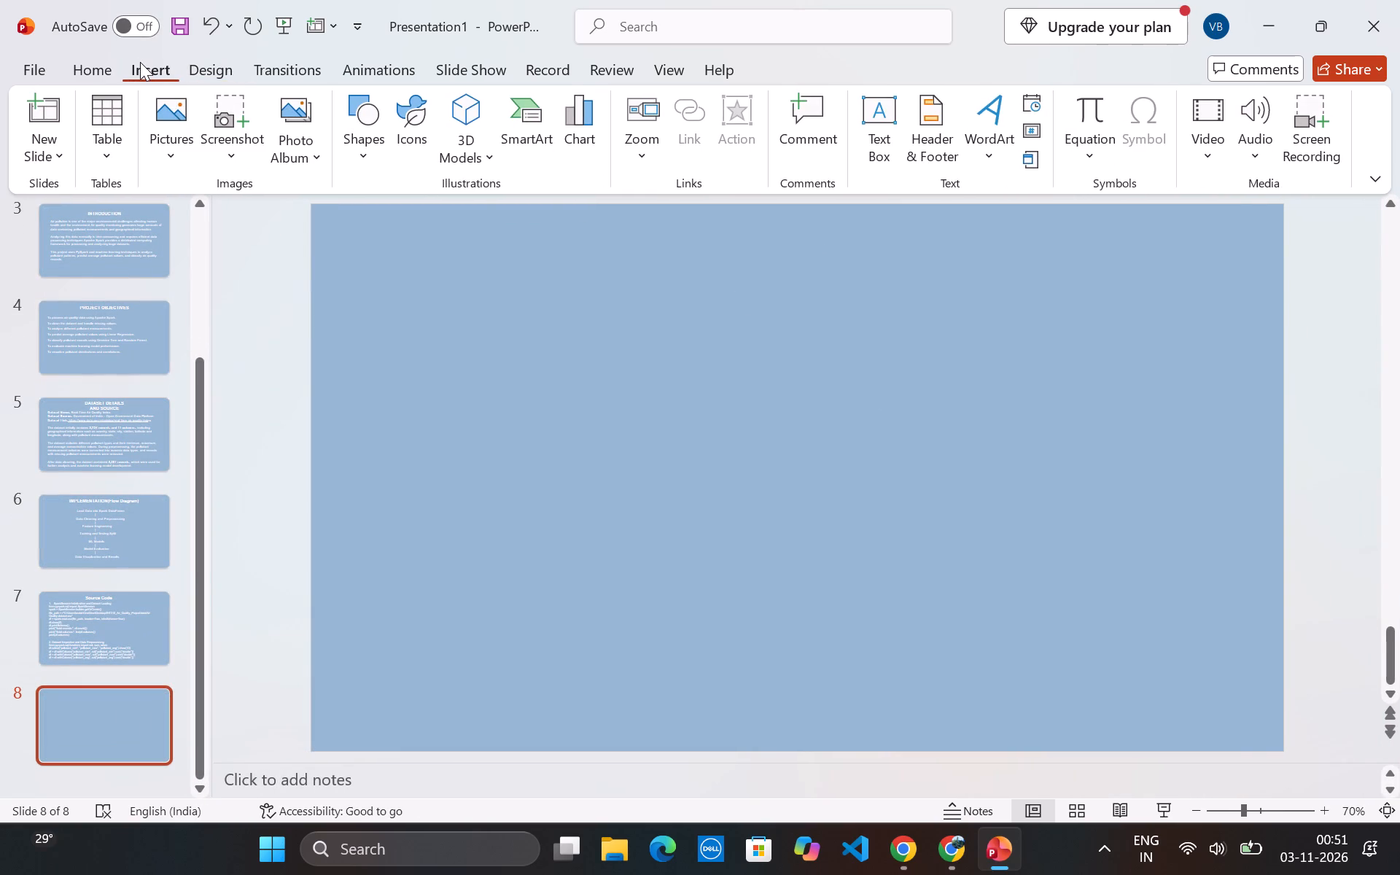
{"action": "left_click", "coordinate": [879, 121]}
{"action": "left_click_drag", "start_coordinate": [354, 231], "coordinate": [408, 254]}
{"action": "left_click_drag", "start_coordinate": [408, 254], "coordinate": [1078, 355]}
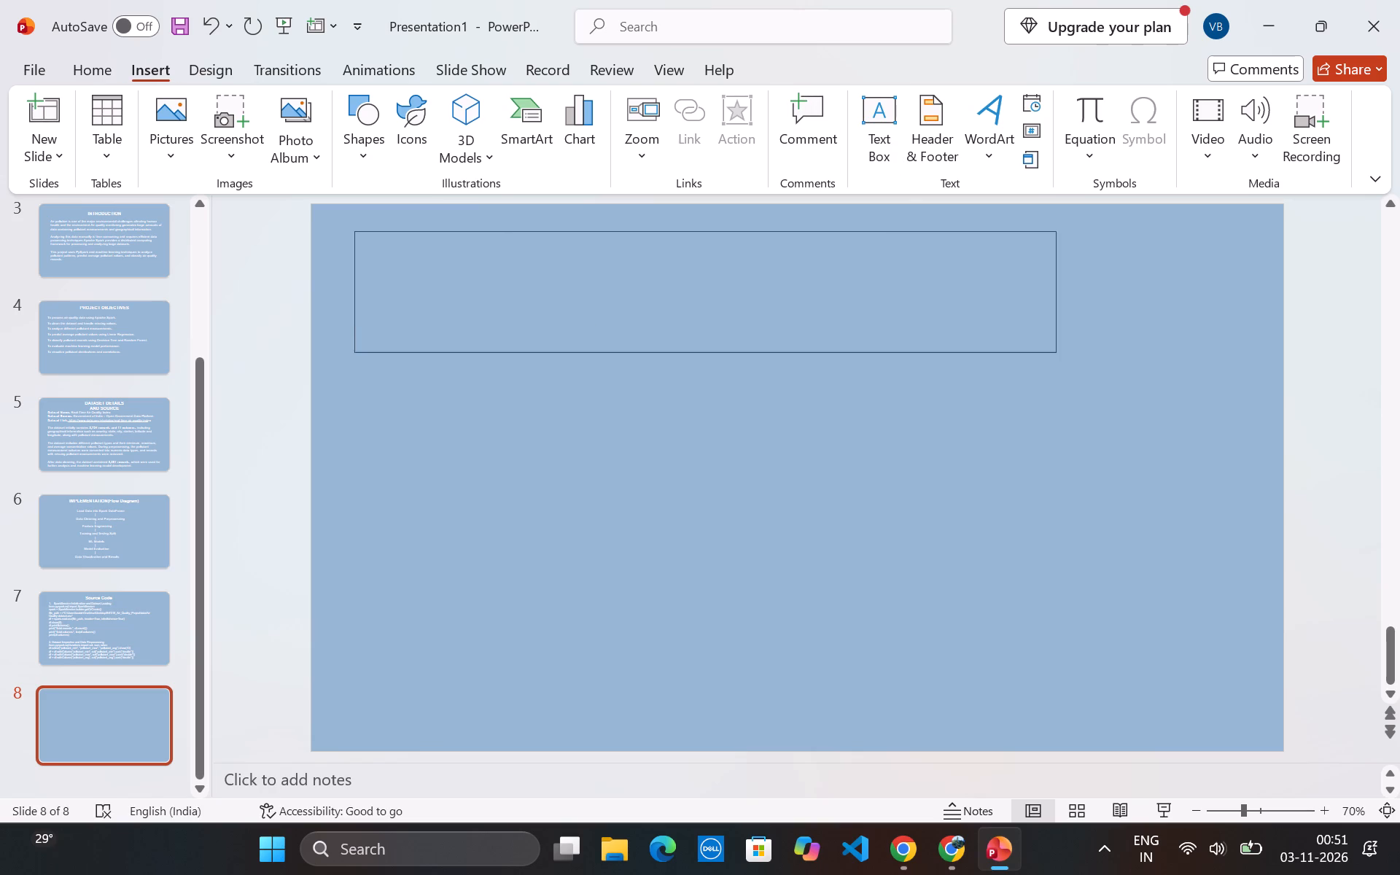
{"action": "left_click_drag", "start_coordinate": [1078, 355], "coordinate": [1260, 371]}
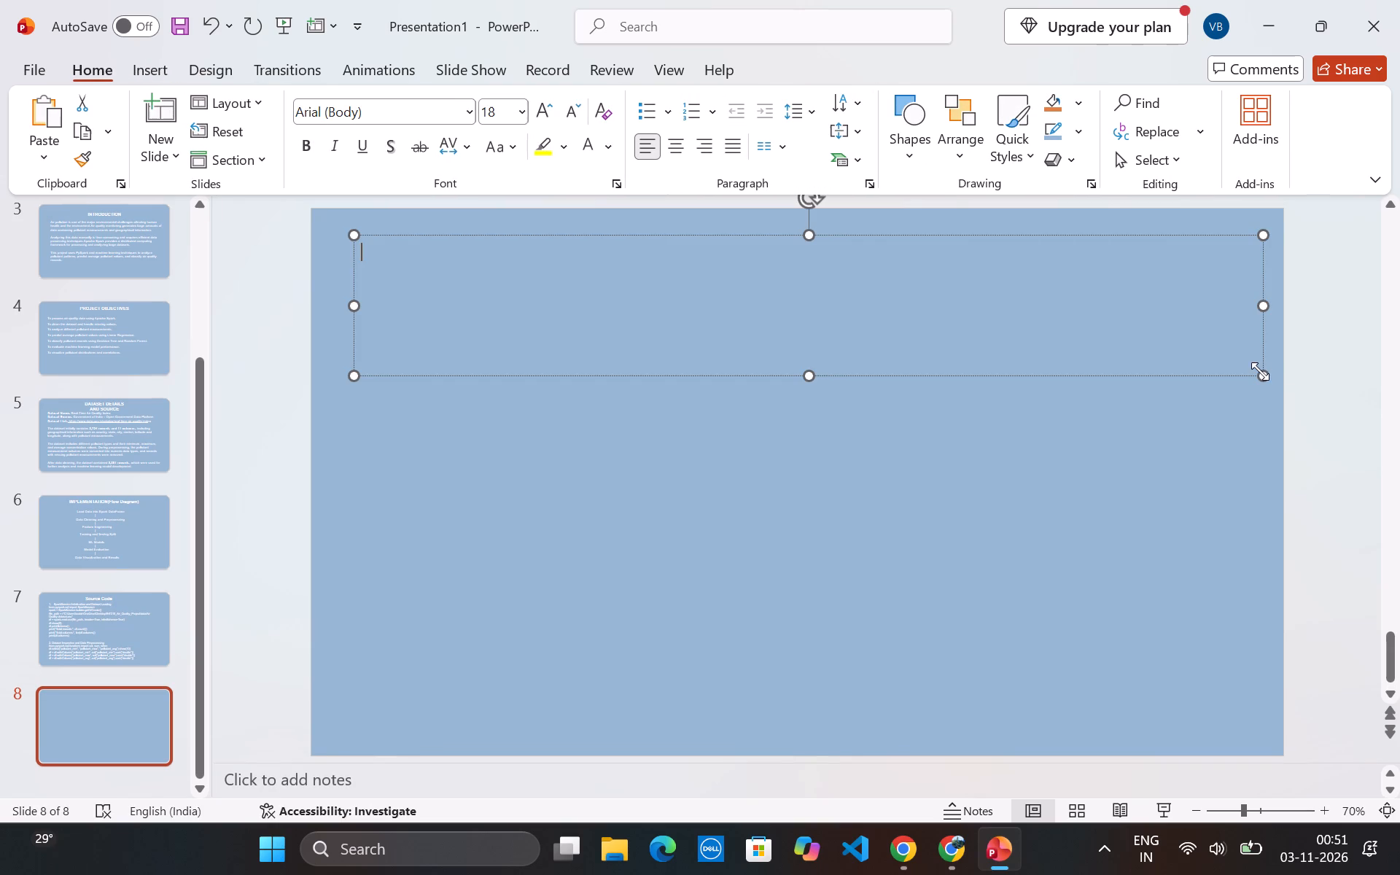
{"action": "key", "text": "ctrl+v"}
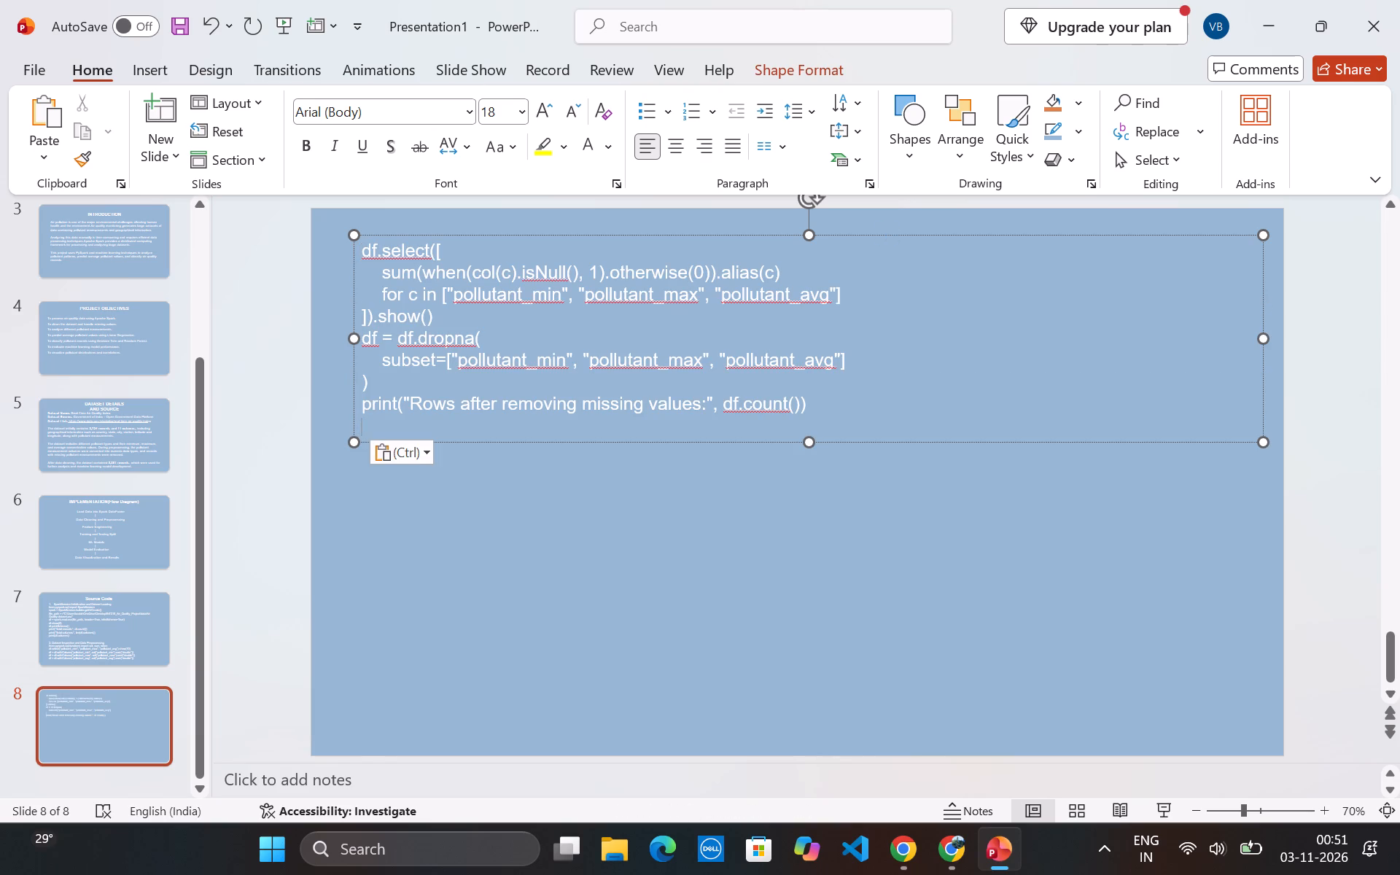
{"action": "key", "text": "BackSpace"}
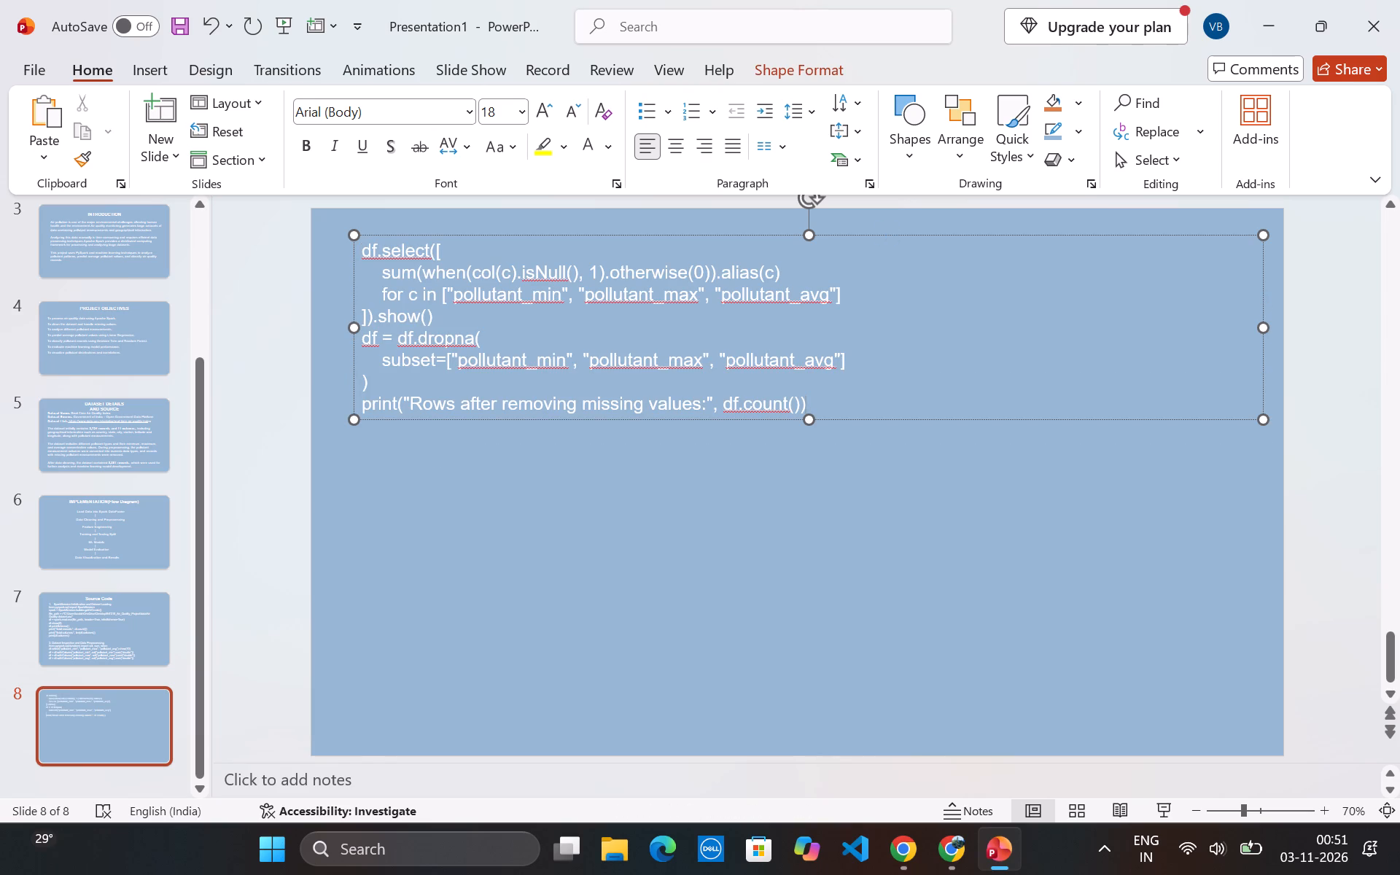
Remove the leading indentation from the "sum(when(col(c).isNull(), 1)" line of the code on slide 8.
{"action": "left_click", "coordinate": [384, 277]}
{"action": "key", "text": "BackSpace"}
{"action": "key", "text": "BackSpace"}
{"action": "key", "text": "BackSpace"}
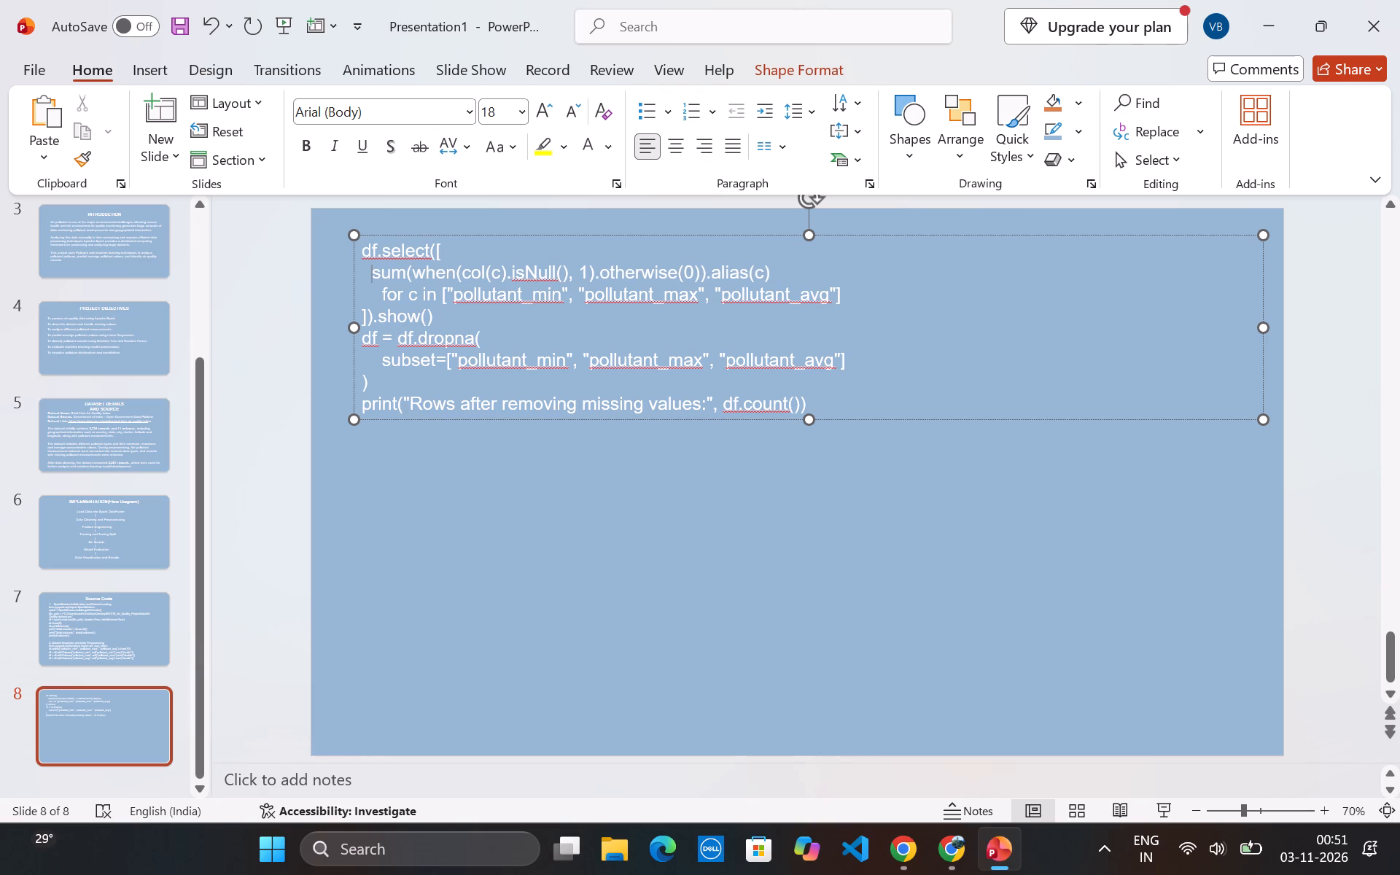
Join the "sum(when(col(c).isNull(), 1)" line directly onto the end of the "df.select([" line in the slide 8 code.
{"action": "key", "text": "BackSpace"}
{"action": "key", "text": "BackSpace"}
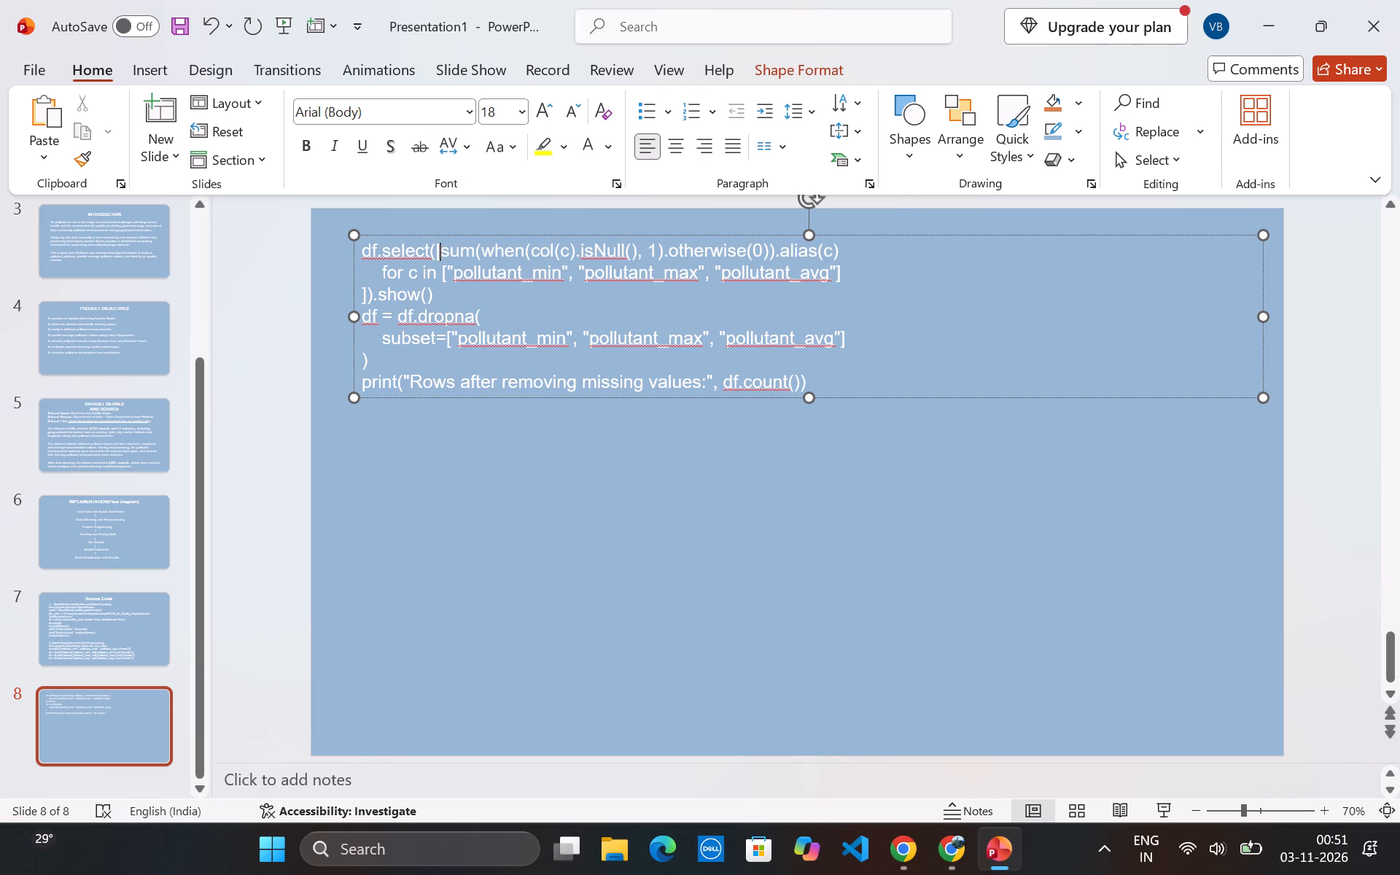
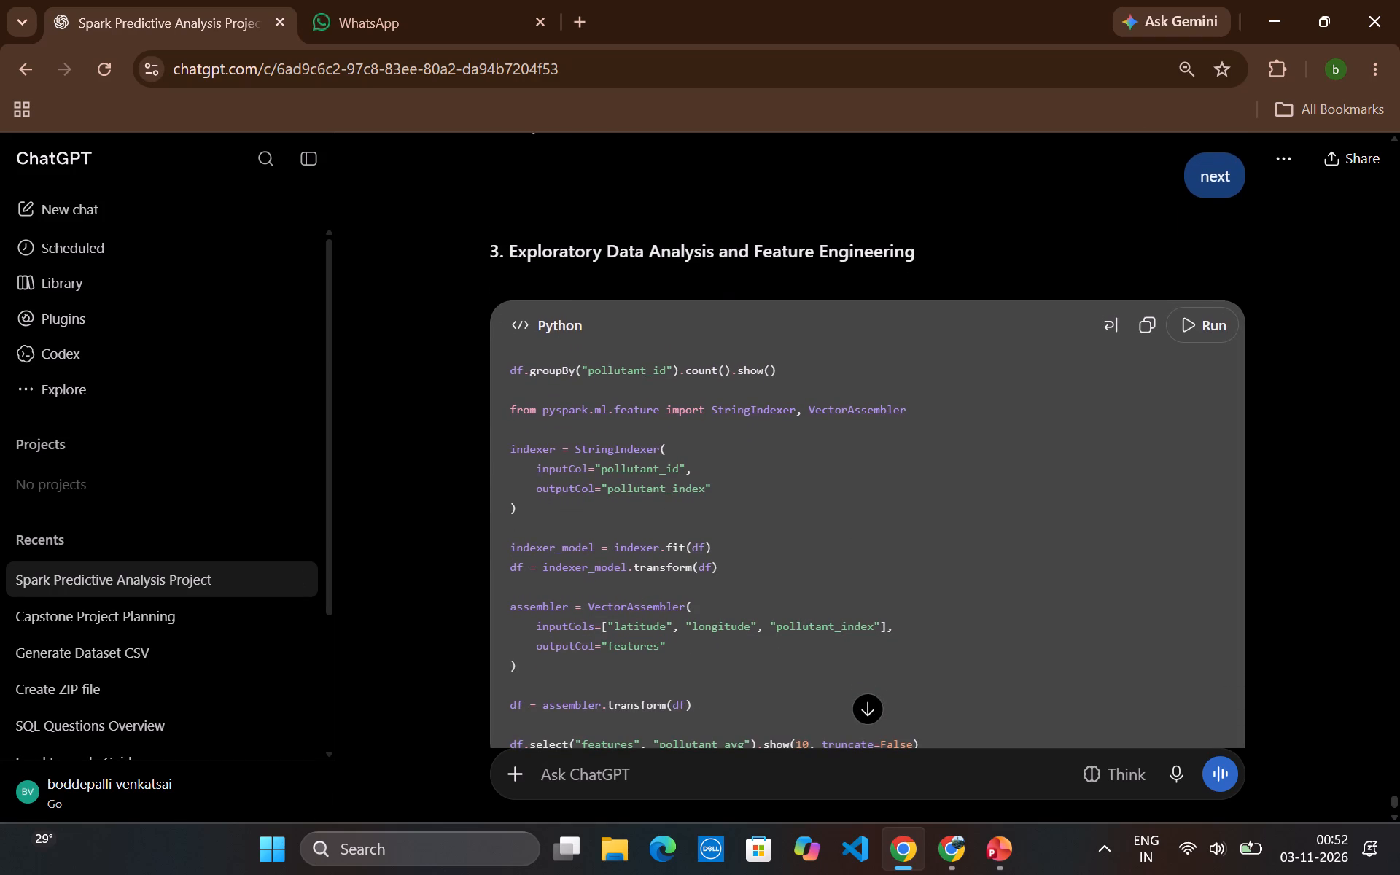
Copy ChatGPT's heading "3. Exploratory Data Analysis and Feature Engineering" into a new wide text box below the code on PowerPoint slide 8.
{"action": "left_click_drag", "start_coordinate": [491, 247], "coordinate": [1029, 257]}
{"action": "key", "text": "ctrl+c"}
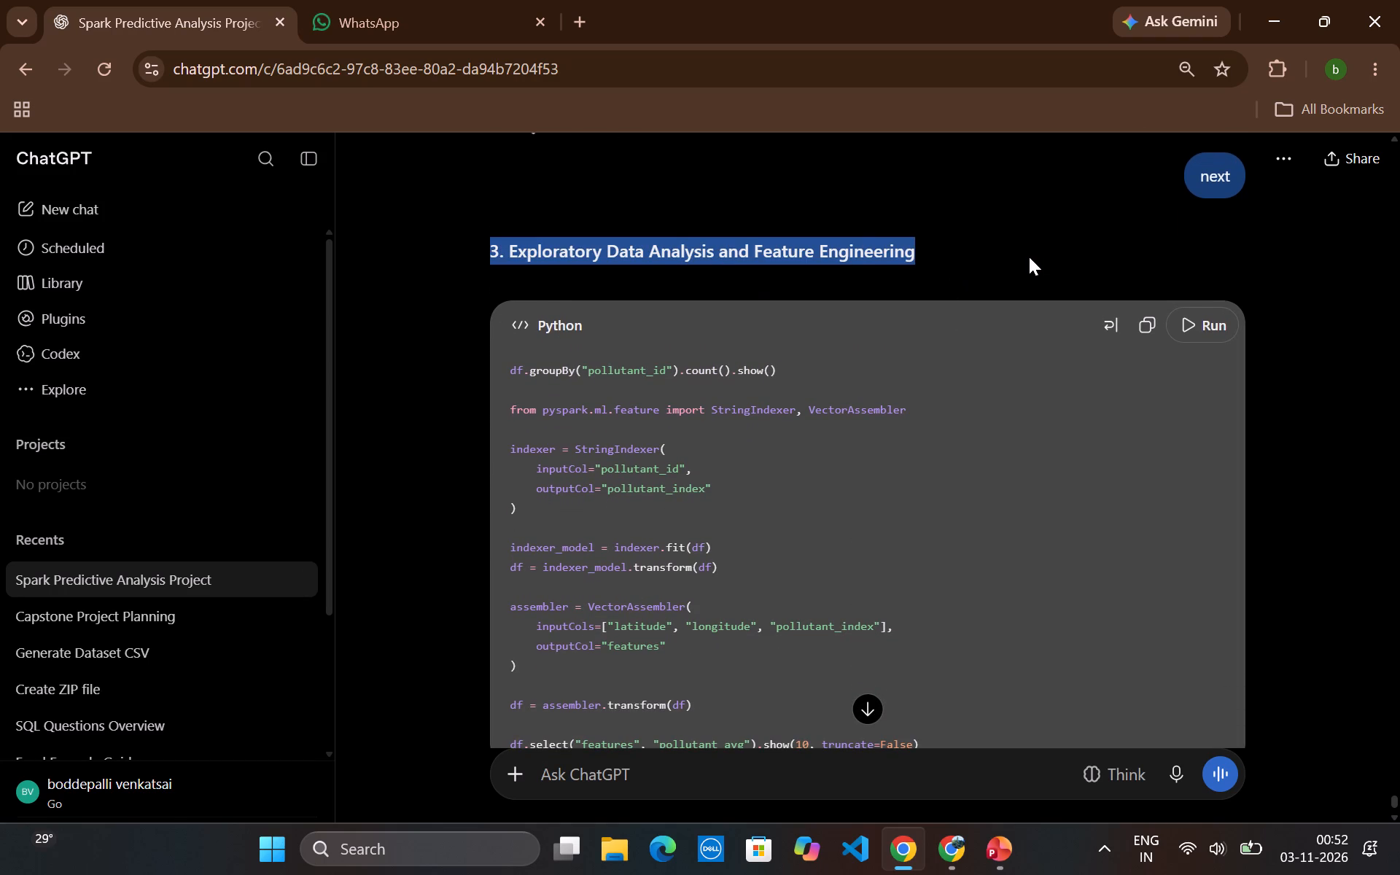
{"action": "left_click", "coordinate": [999, 874]}
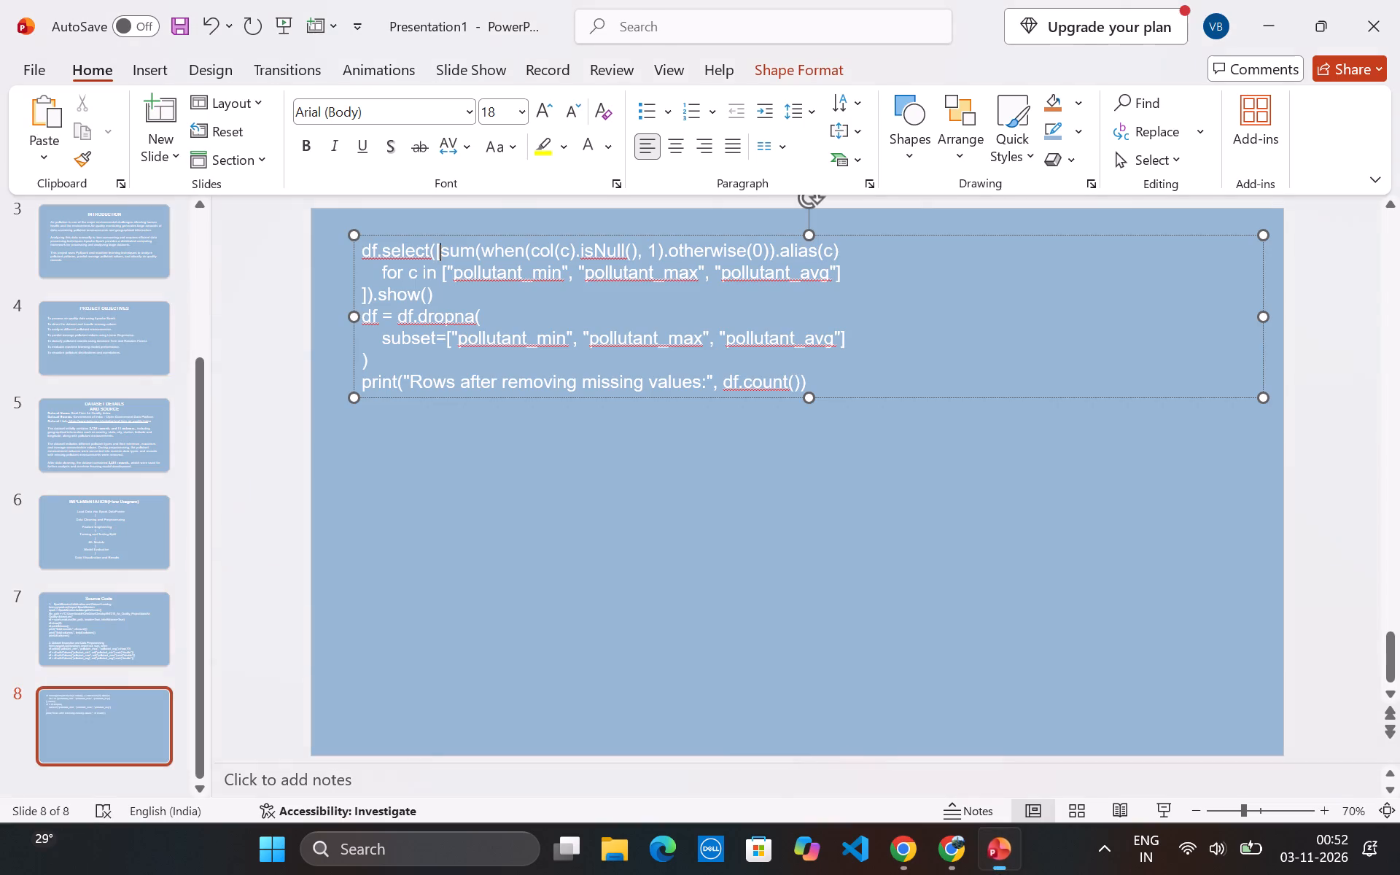
{"action": "left_click", "coordinate": [178, 74]}
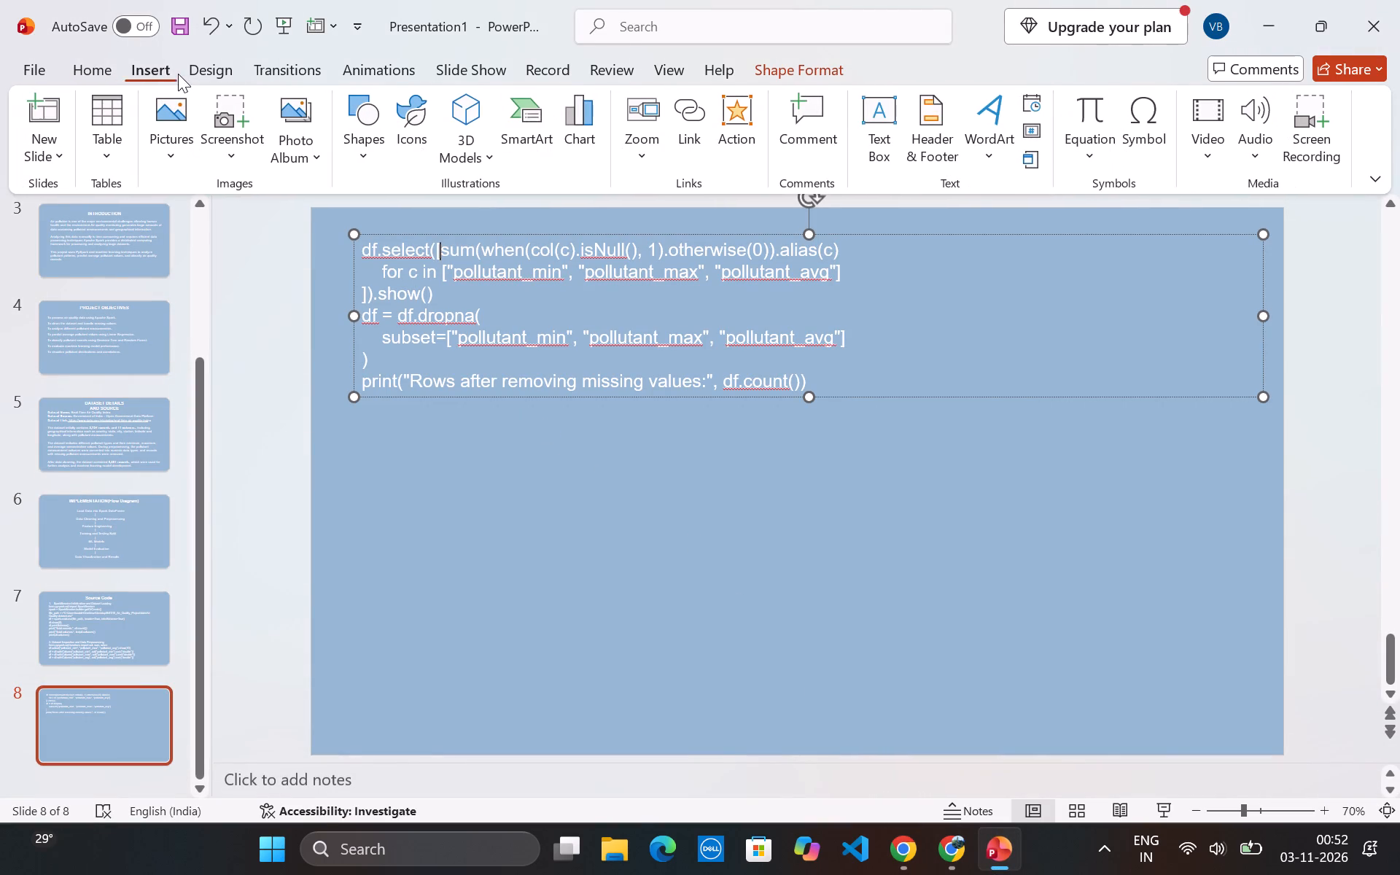
{"action": "left_click", "coordinate": [871, 111]}
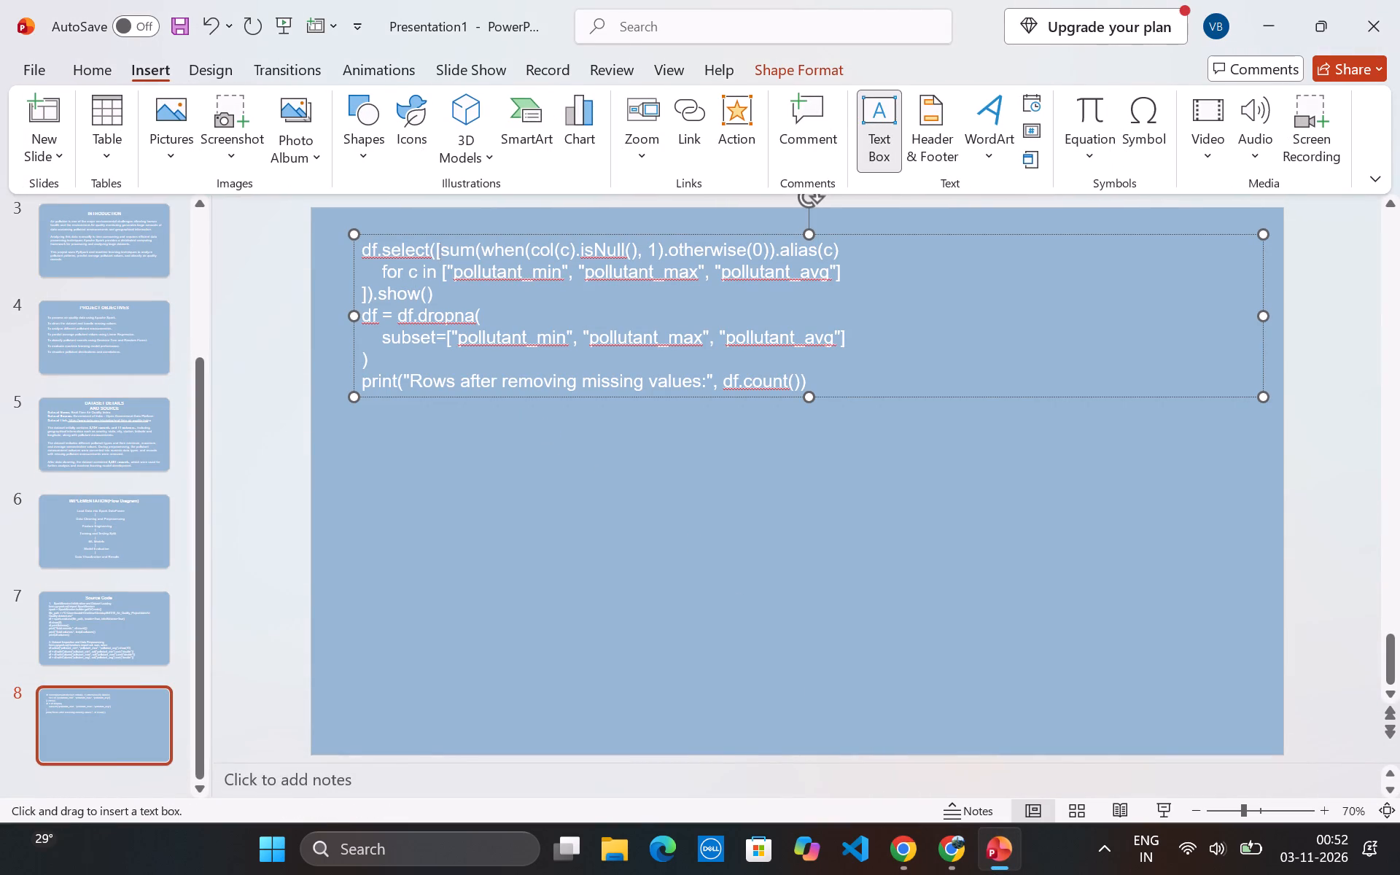
{"action": "left_click_drag", "start_coordinate": [355, 421], "coordinate": [865, 560]}
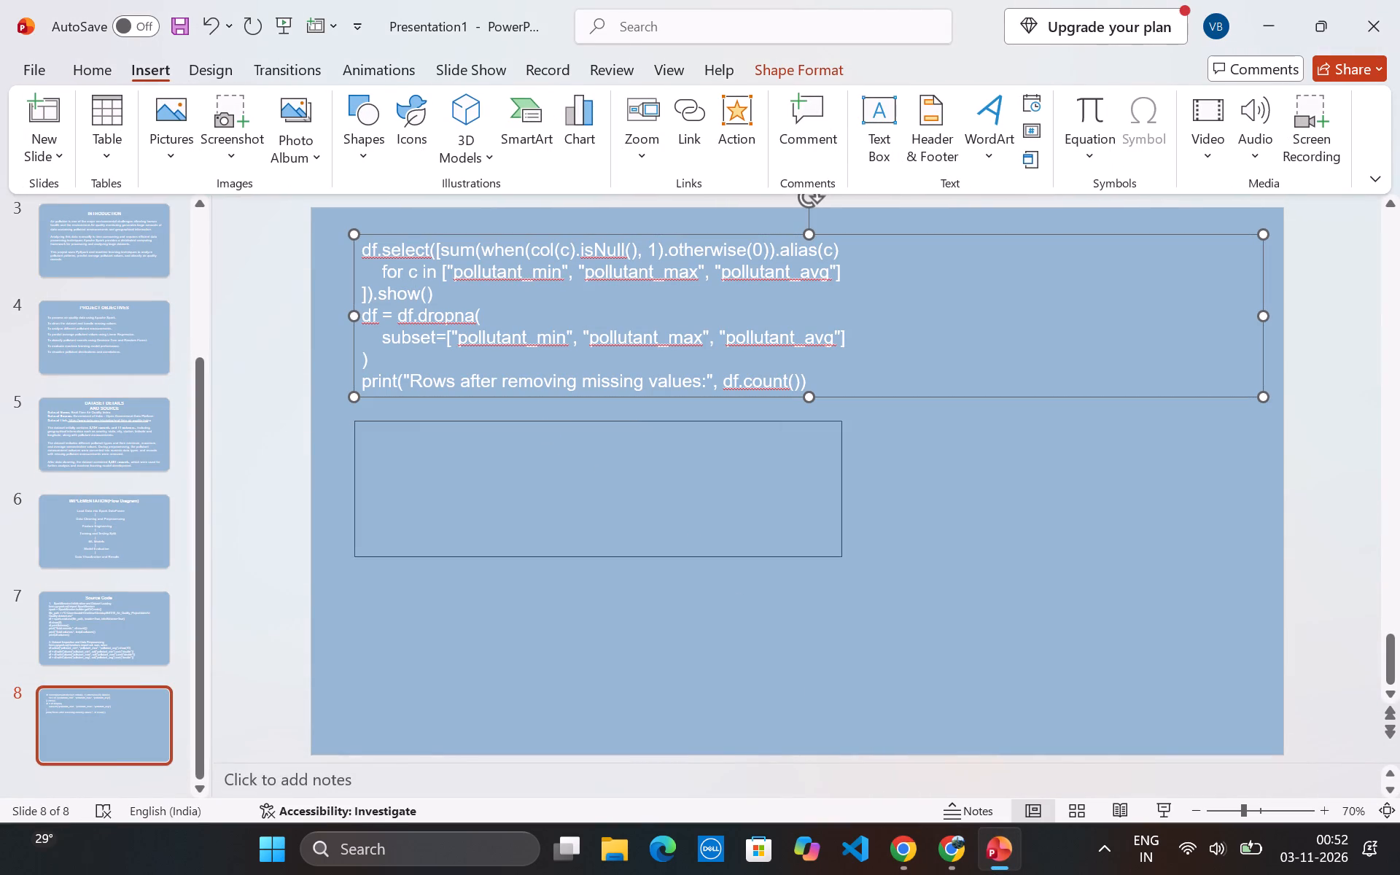
{"action": "left_click_drag", "start_coordinate": [865, 560], "coordinate": [1253, 714]}
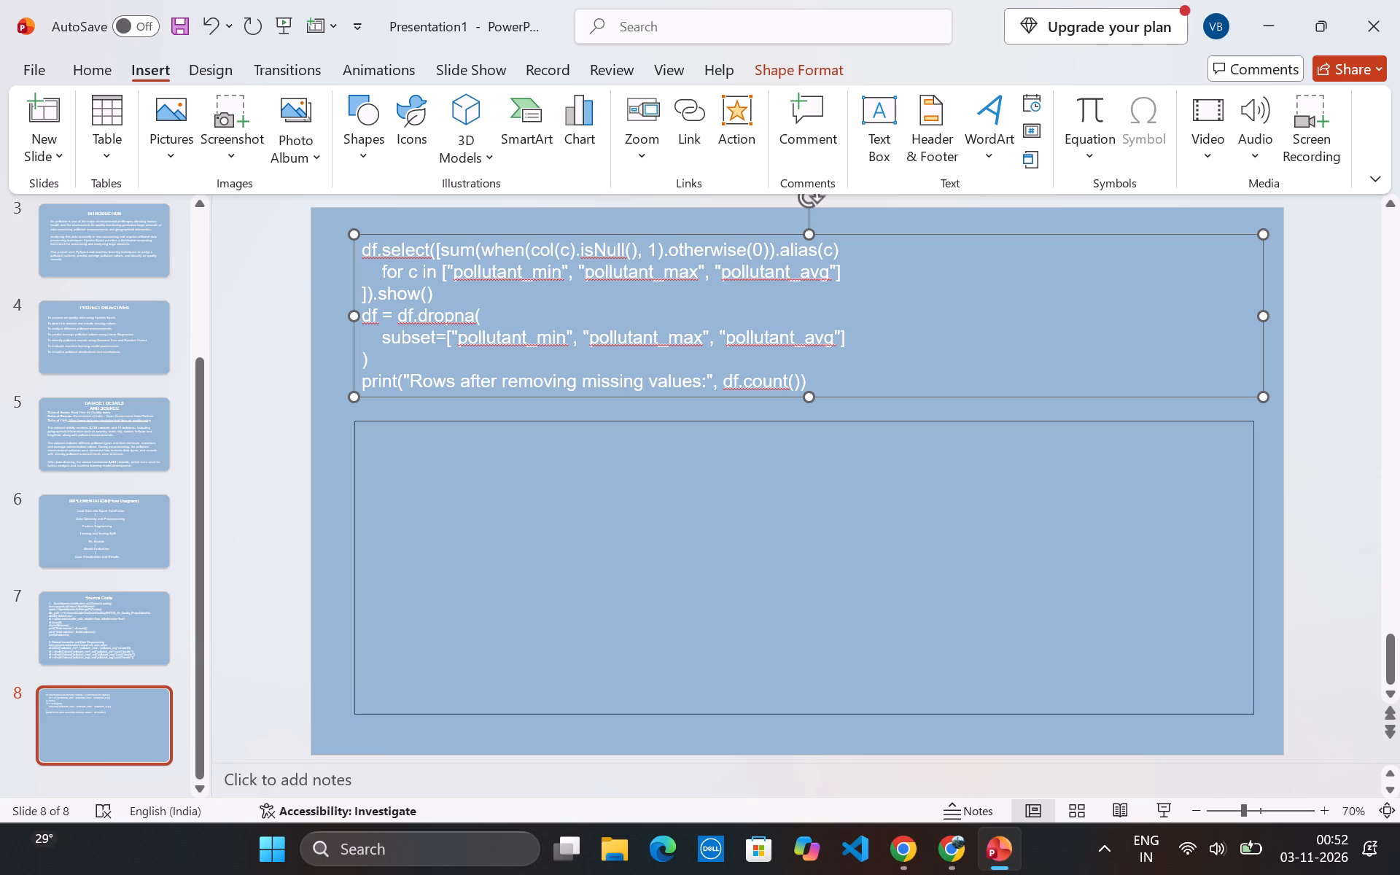
{"action": "left_click_drag", "start_coordinate": [1253, 714], "coordinate": [1245, 722]}
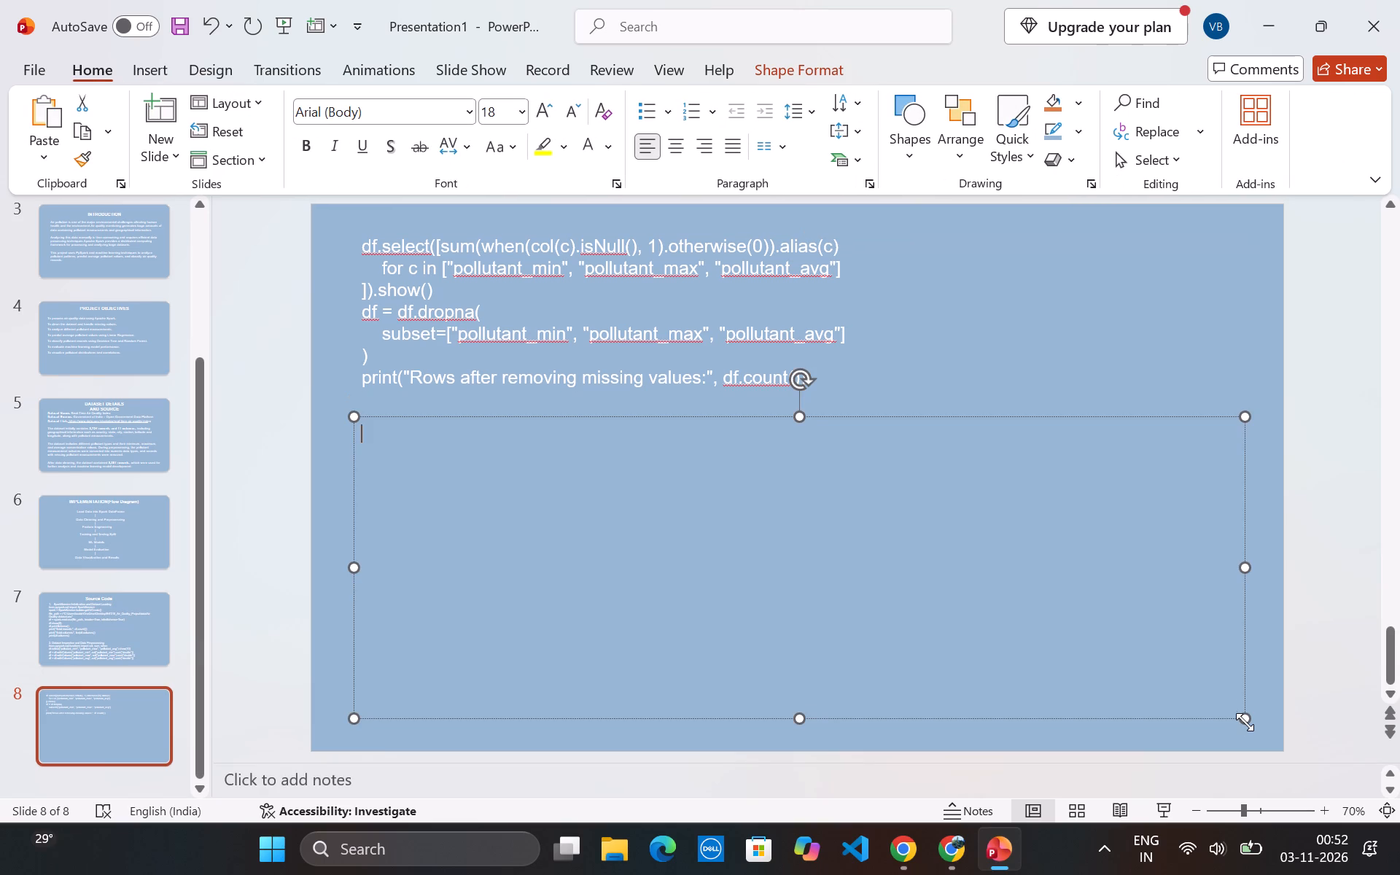
{"action": "key", "text": "ctrl+v"}
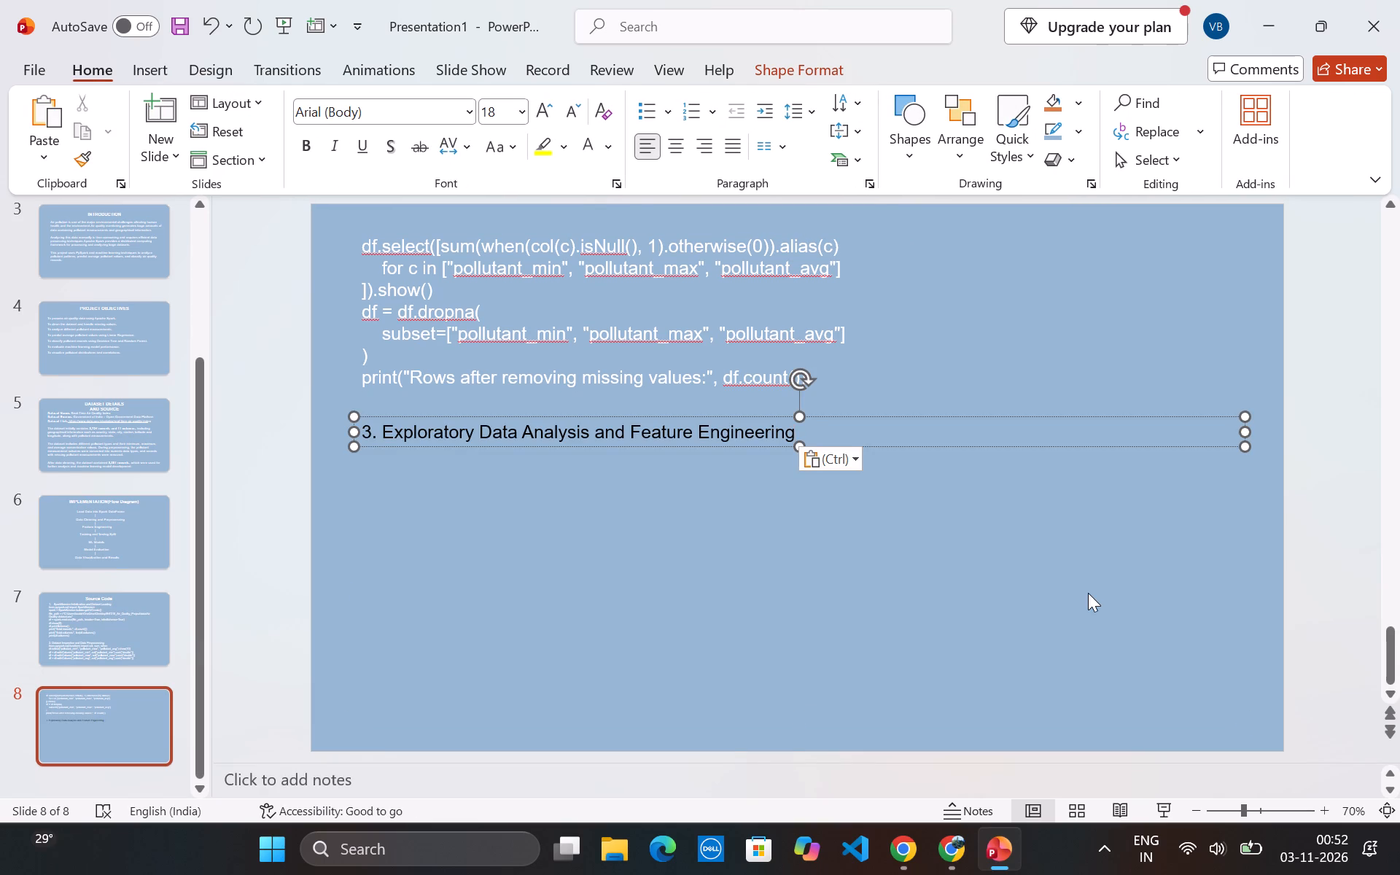
Format the section 3 heading on slide 8 as white 20 pt text and start a new line beneath it.
{"action": "key", "text": "ctrl+a"}
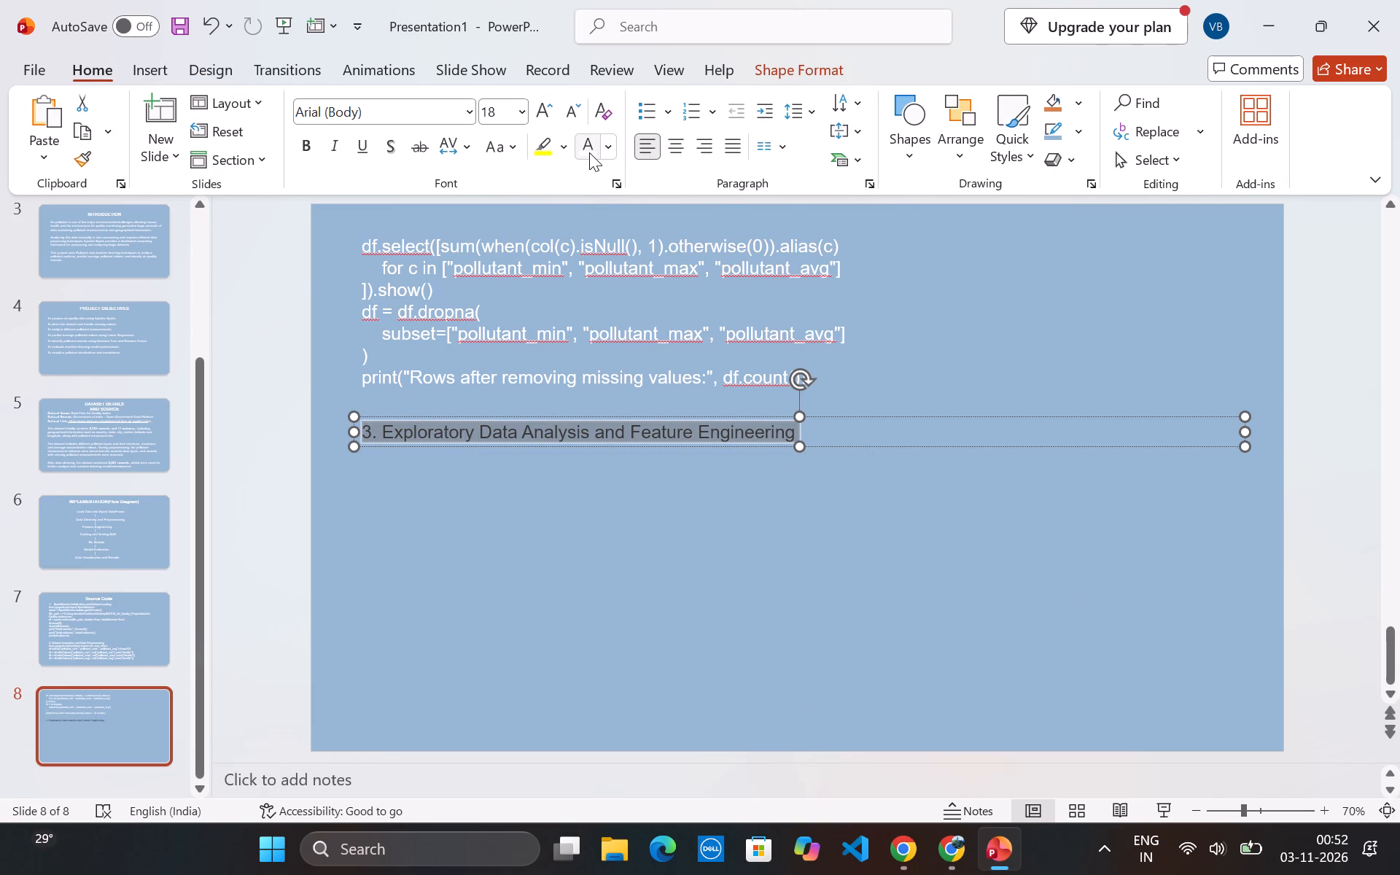
{"action": "left_click", "coordinate": [589, 152]}
{"action": "left_click", "coordinate": [519, 114]}
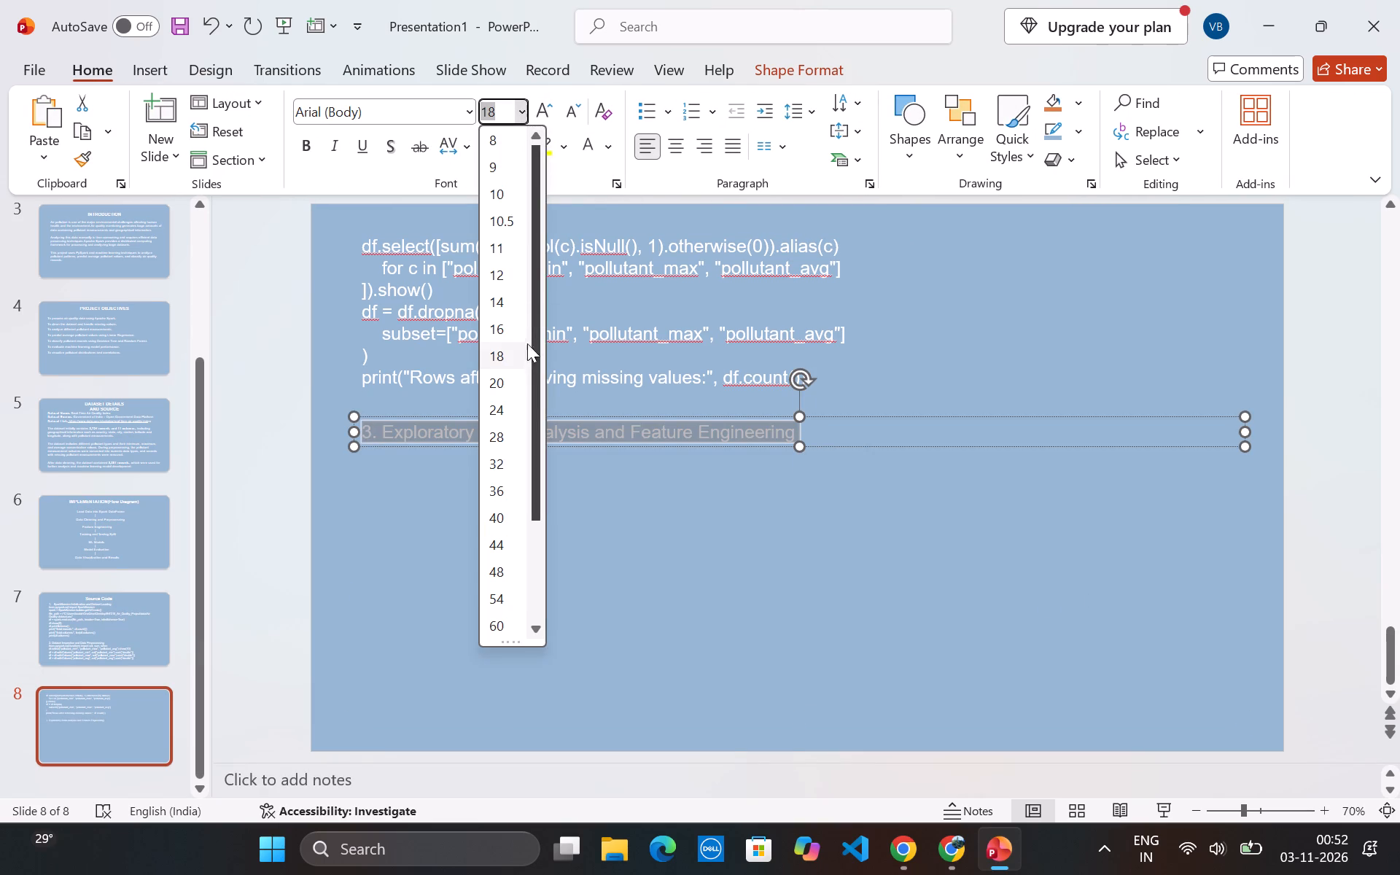
{"action": "left_click", "coordinate": [510, 381]}
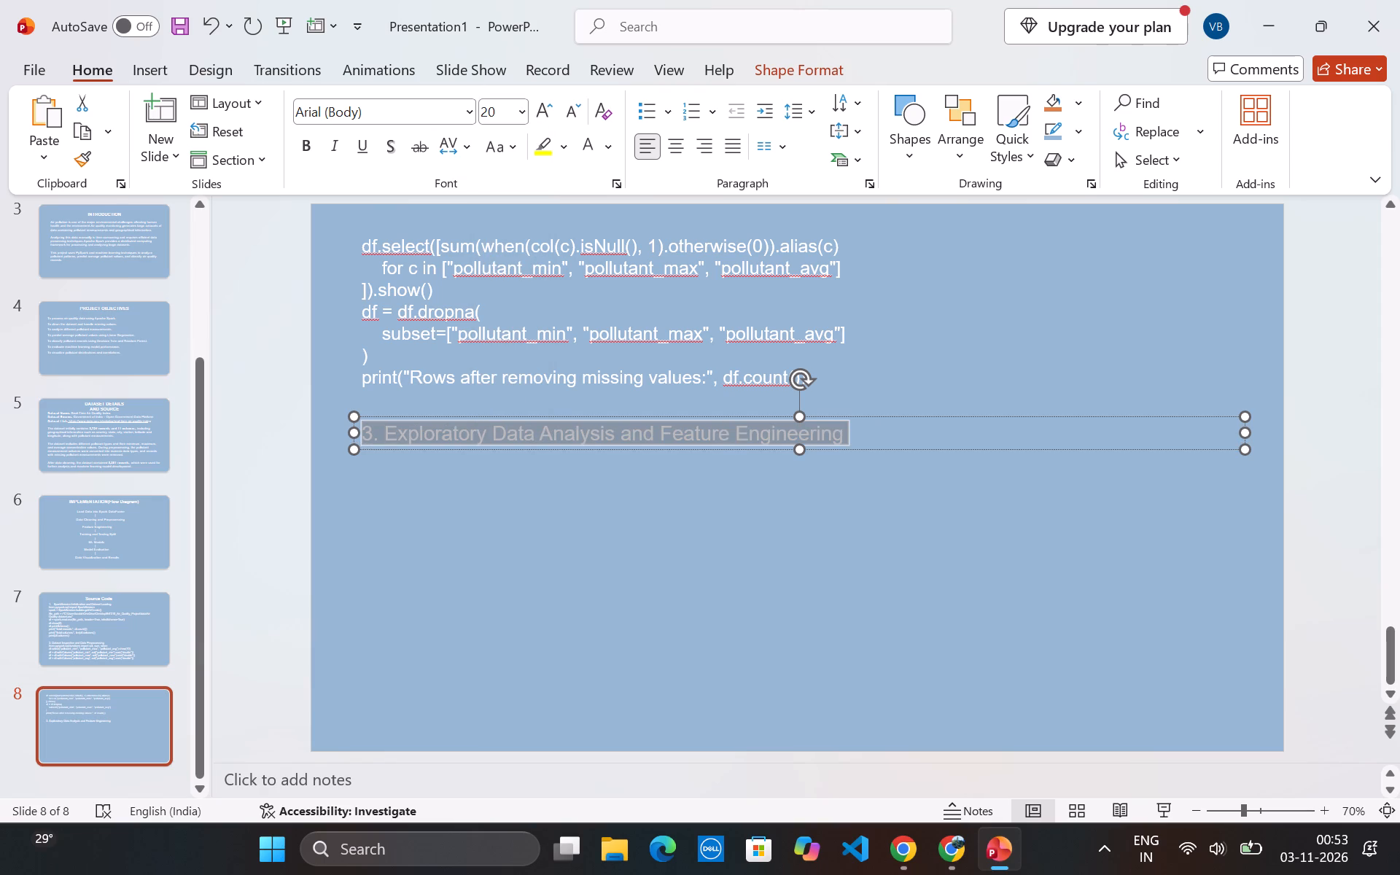
{"action": "left_click", "coordinate": [879, 436]}
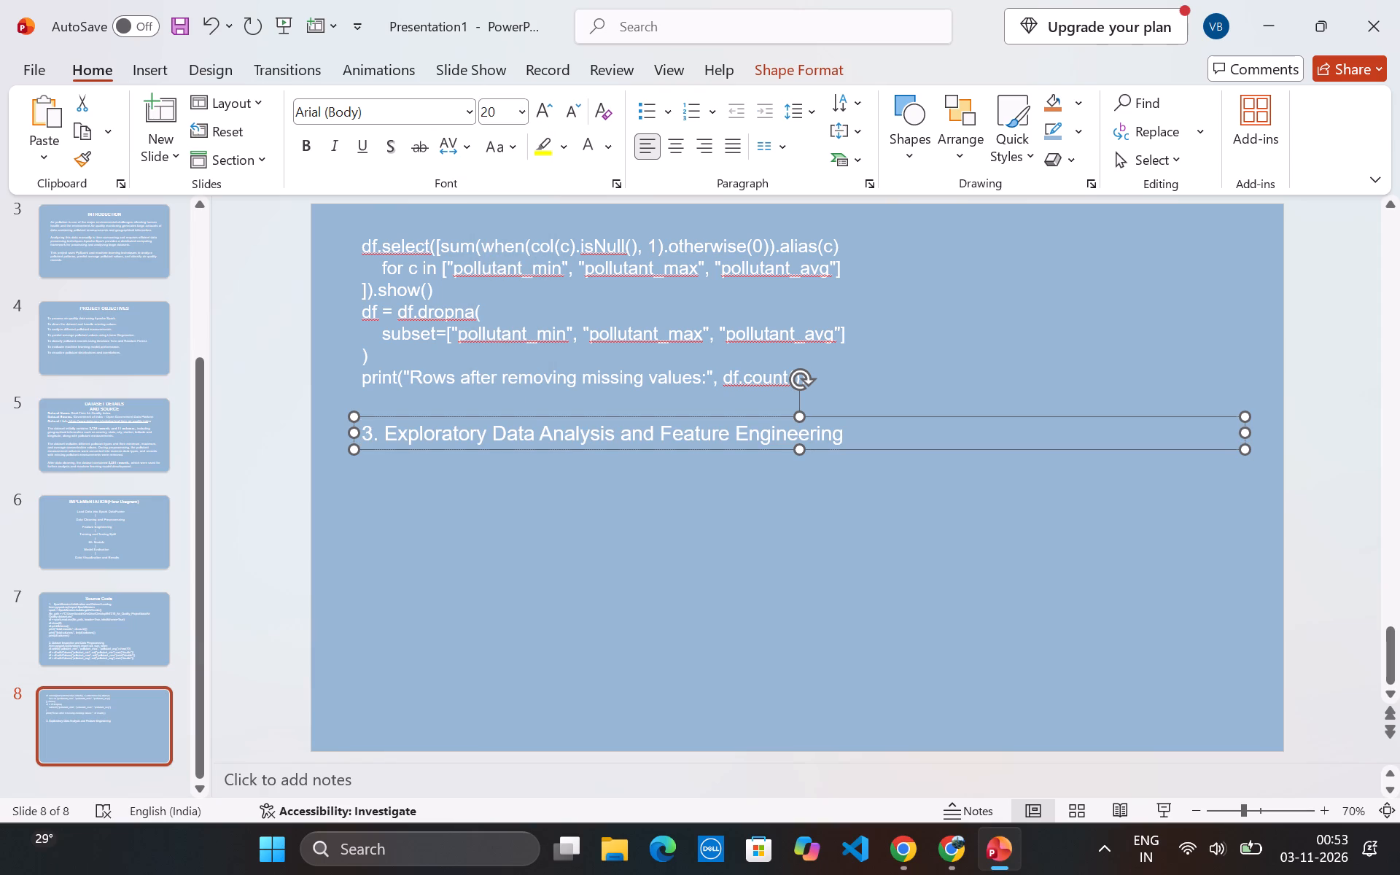
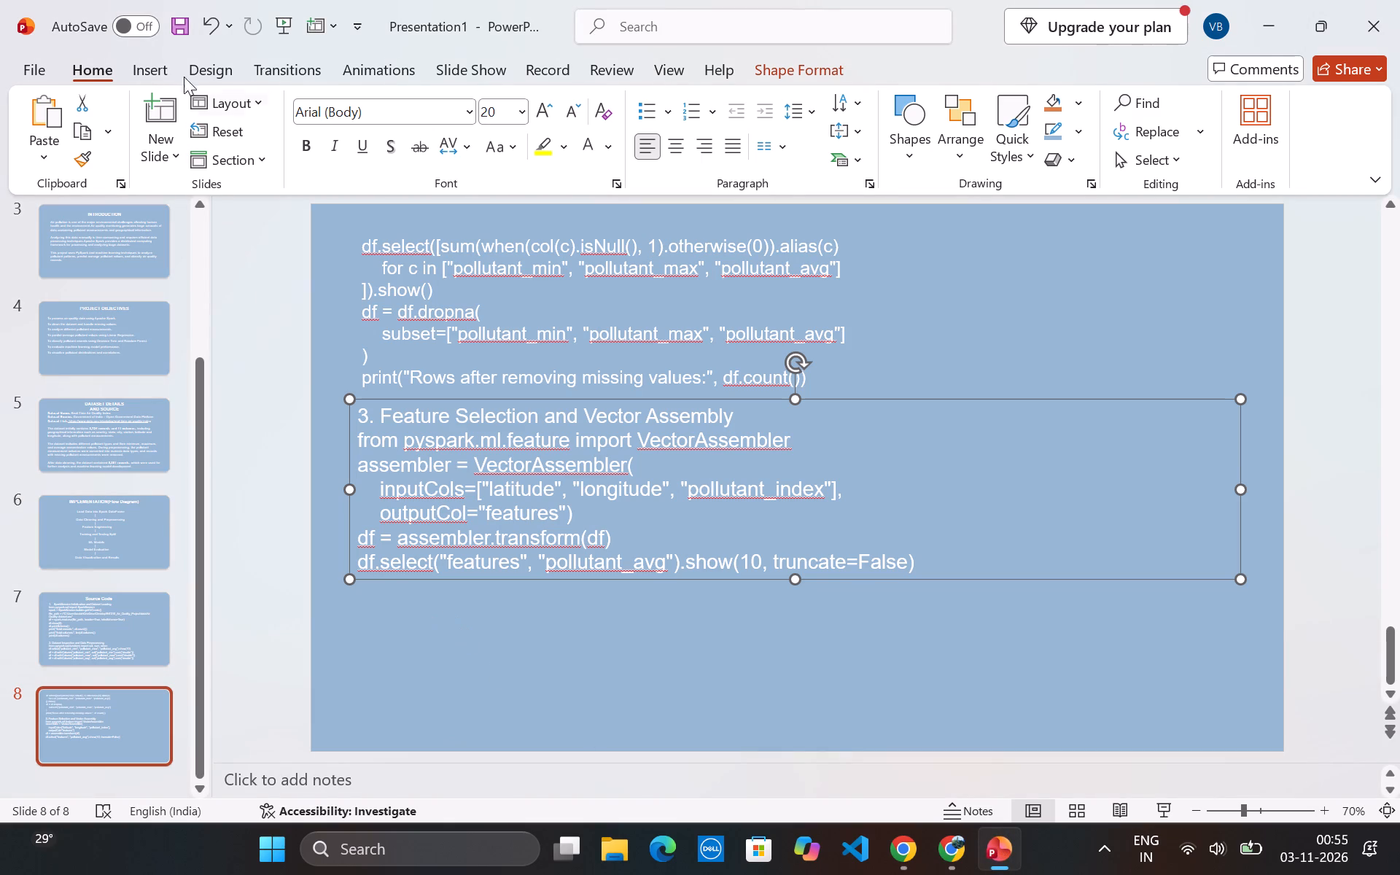
Add a wide text box beneath the section 3 code on slide 8 and paste the heading "4. Splitting Data into Training and Testing Sets".
{"action": "left_click", "coordinate": [179, 63]}
{"action": "left_click", "coordinate": [171, 63]}
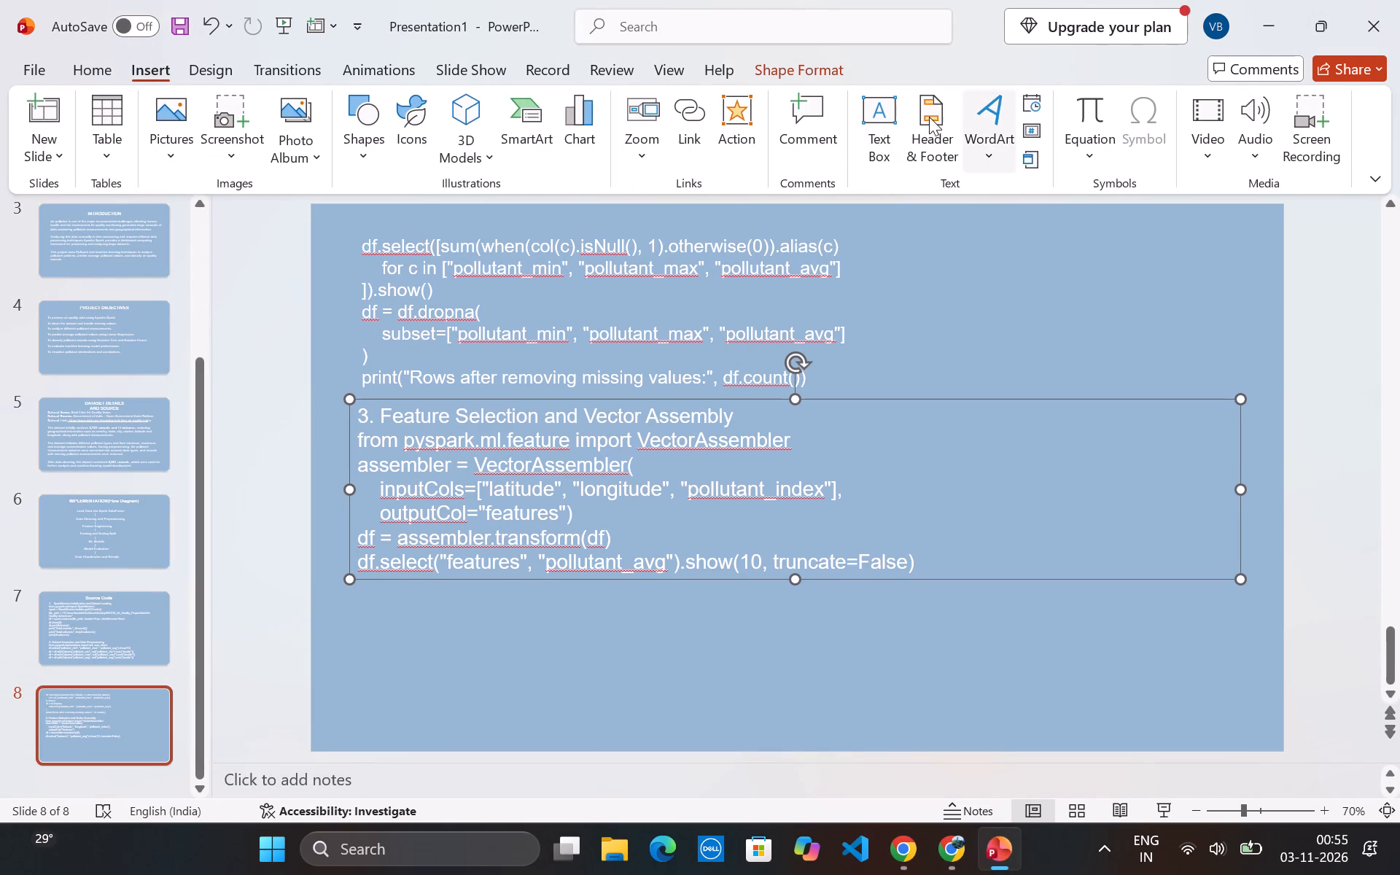
{"action": "left_click", "coordinate": [883, 148]}
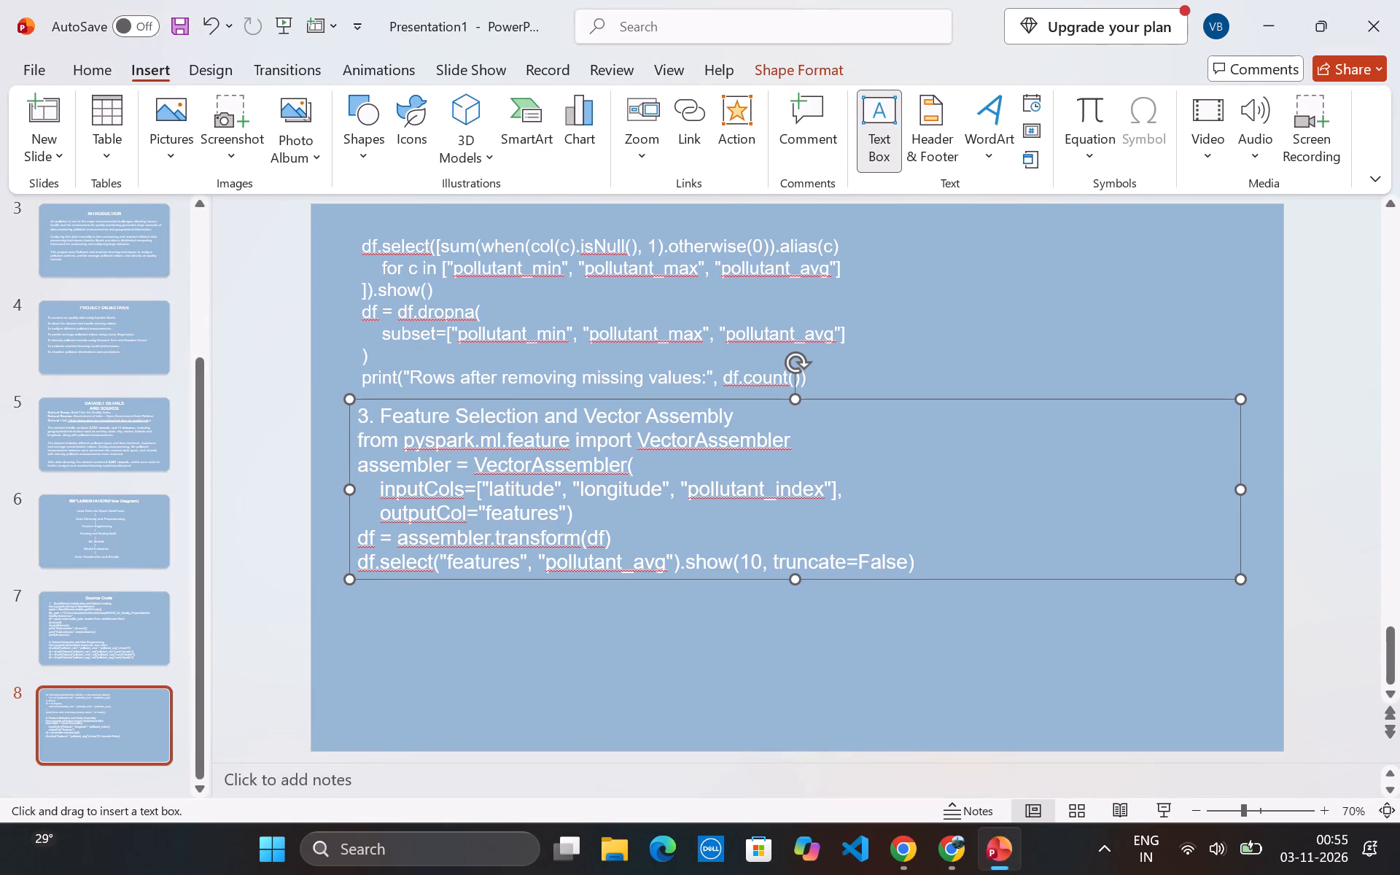
{"action": "left_click_drag", "start_coordinate": [354, 599], "coordinate": [1230, 723]}
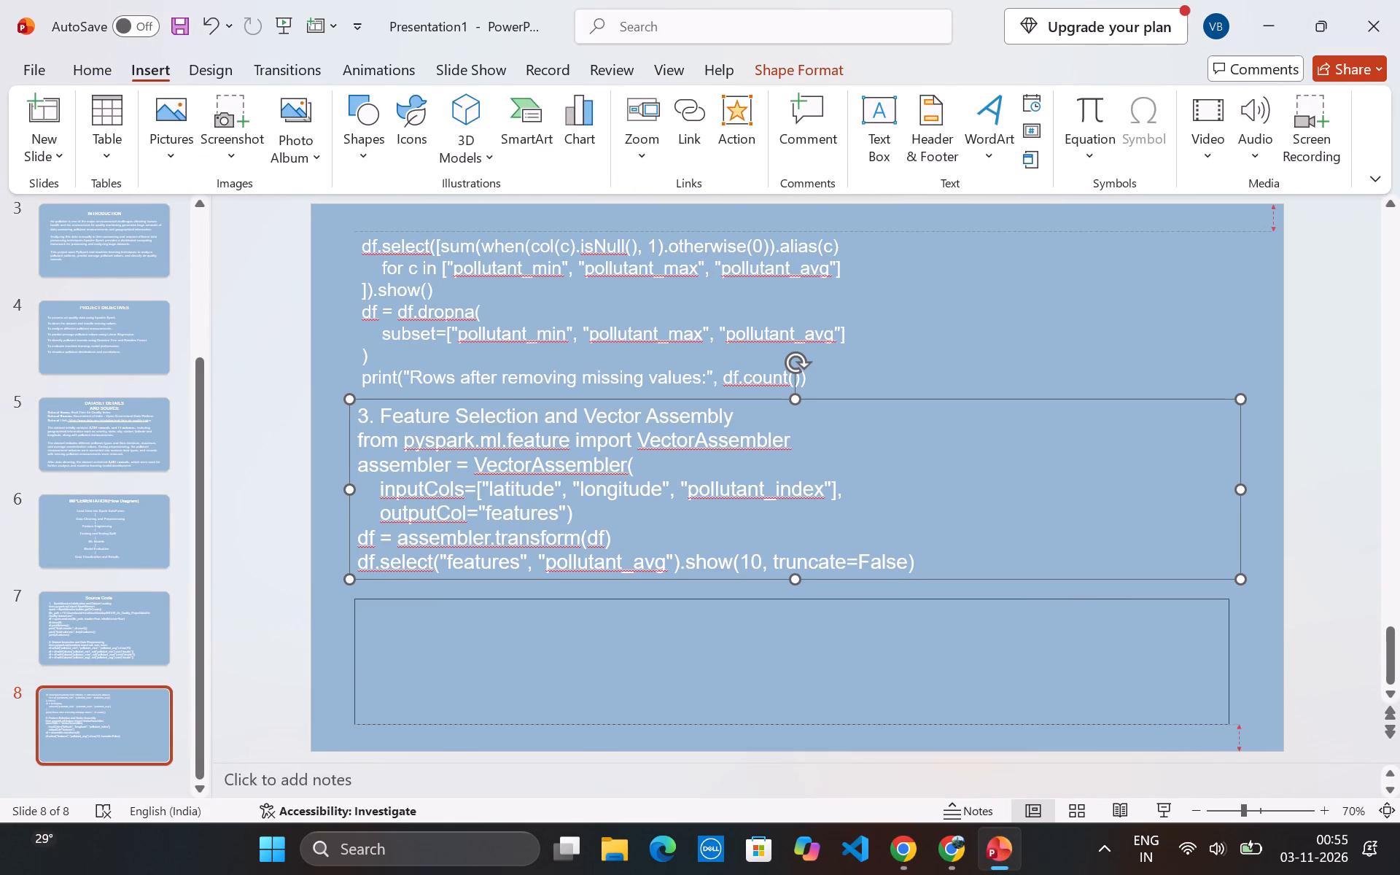
{"action": "left_click_drag", "start_coordinate": [1230, 723], "coordinate": [1241, 720]}
{"action": "key", "text": "ctrl+v"}
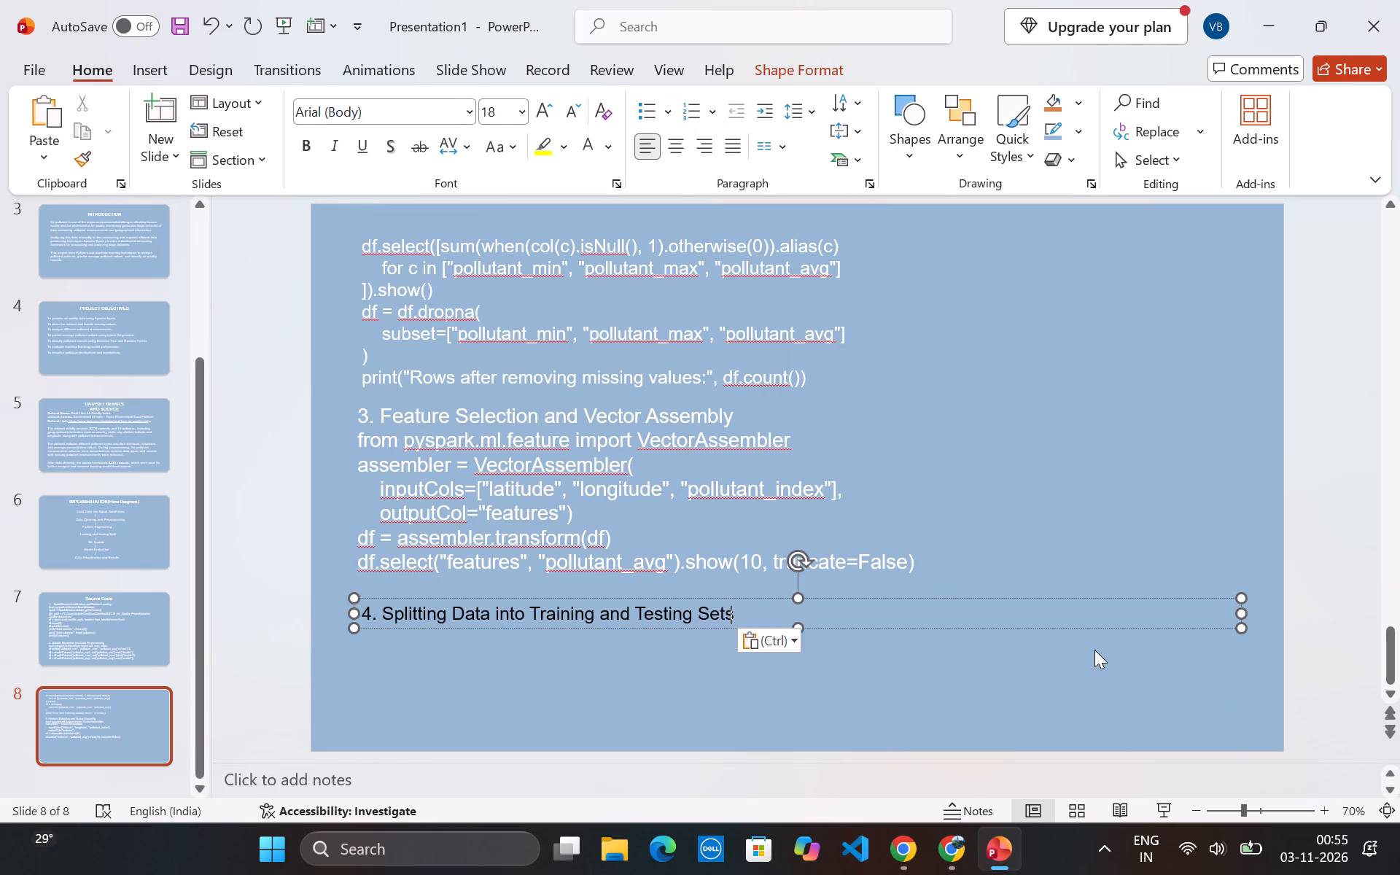
Format the section 4 heading on slide 8 as white text at font size 20.
{"action": "key", "text": "ctrl+a"}
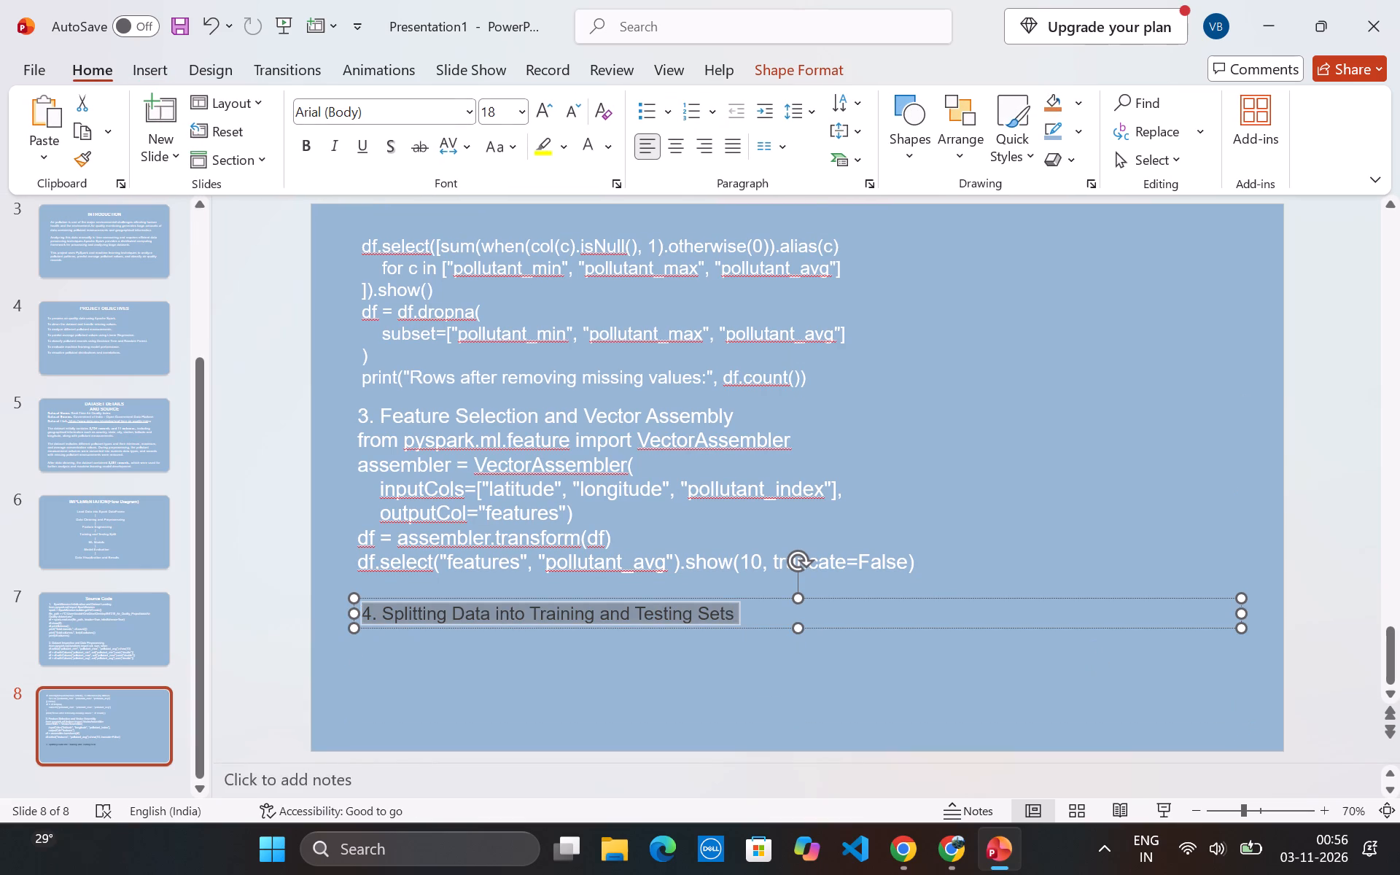
{"action": "left_click", "coordinate": [587, 138]}
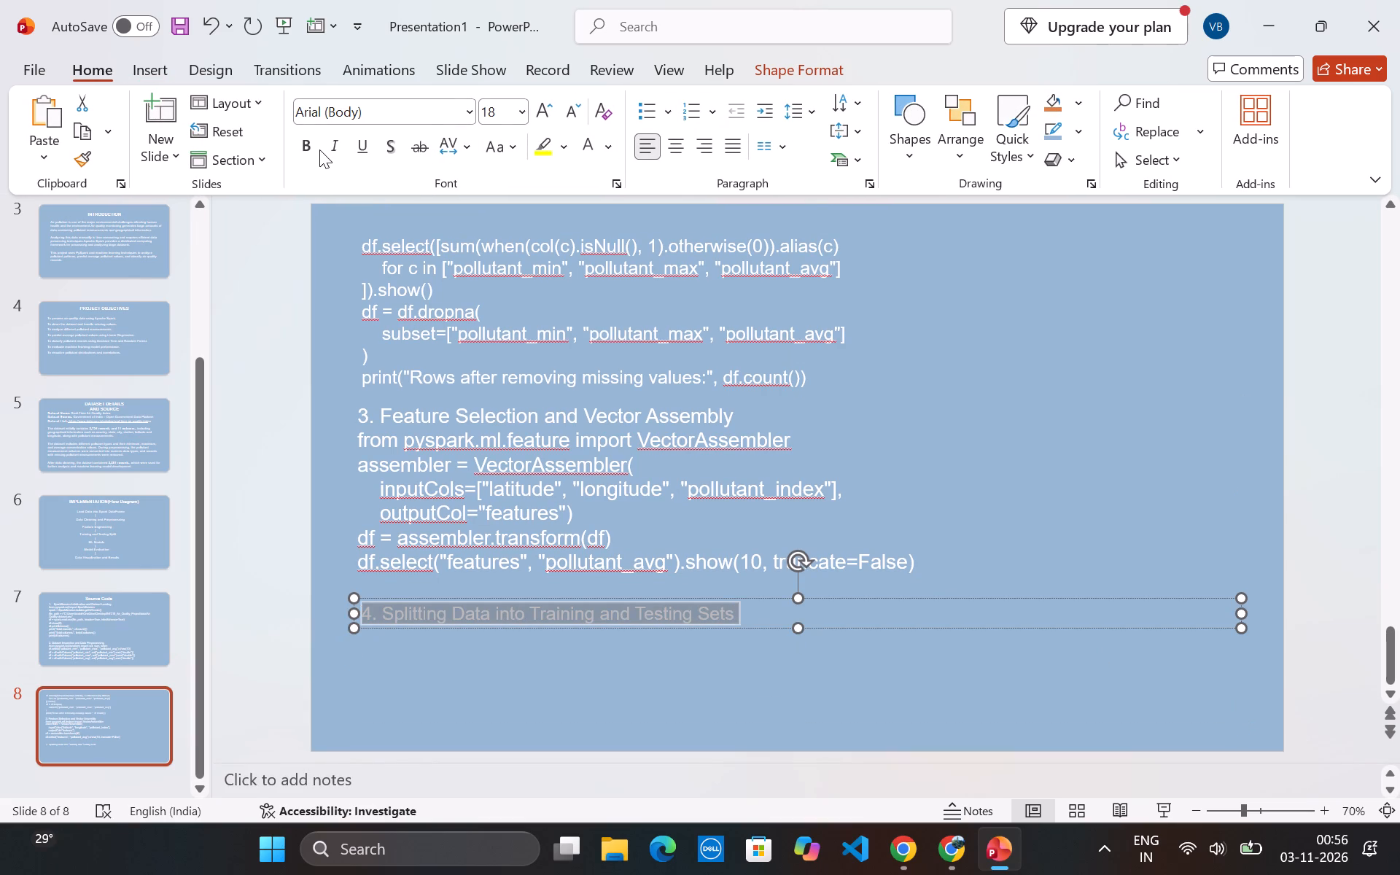
{"action": "left_click", "coordinate": [518, 106]}
{"action": "left_click", "coordinate": [508, 384]}
{"action": "left_click", "coordinate": [752, 451]}
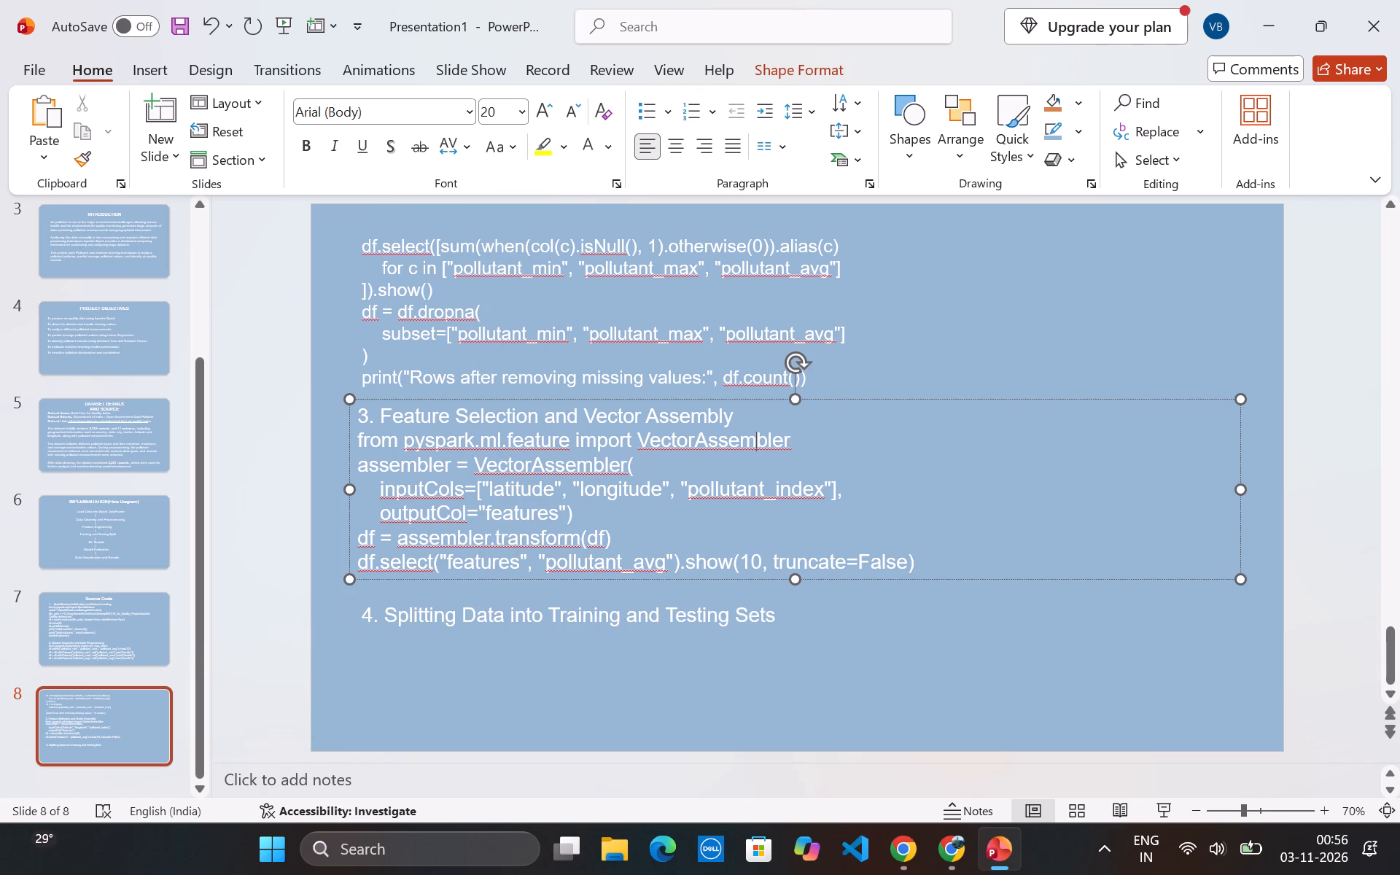
Copy the train/test randomSplit Python code from ChatGPT's reply and paste it on a new line beneath the section 4 heading on slide 8.
{"action": "left_click", "coordinate": [783, 621]}
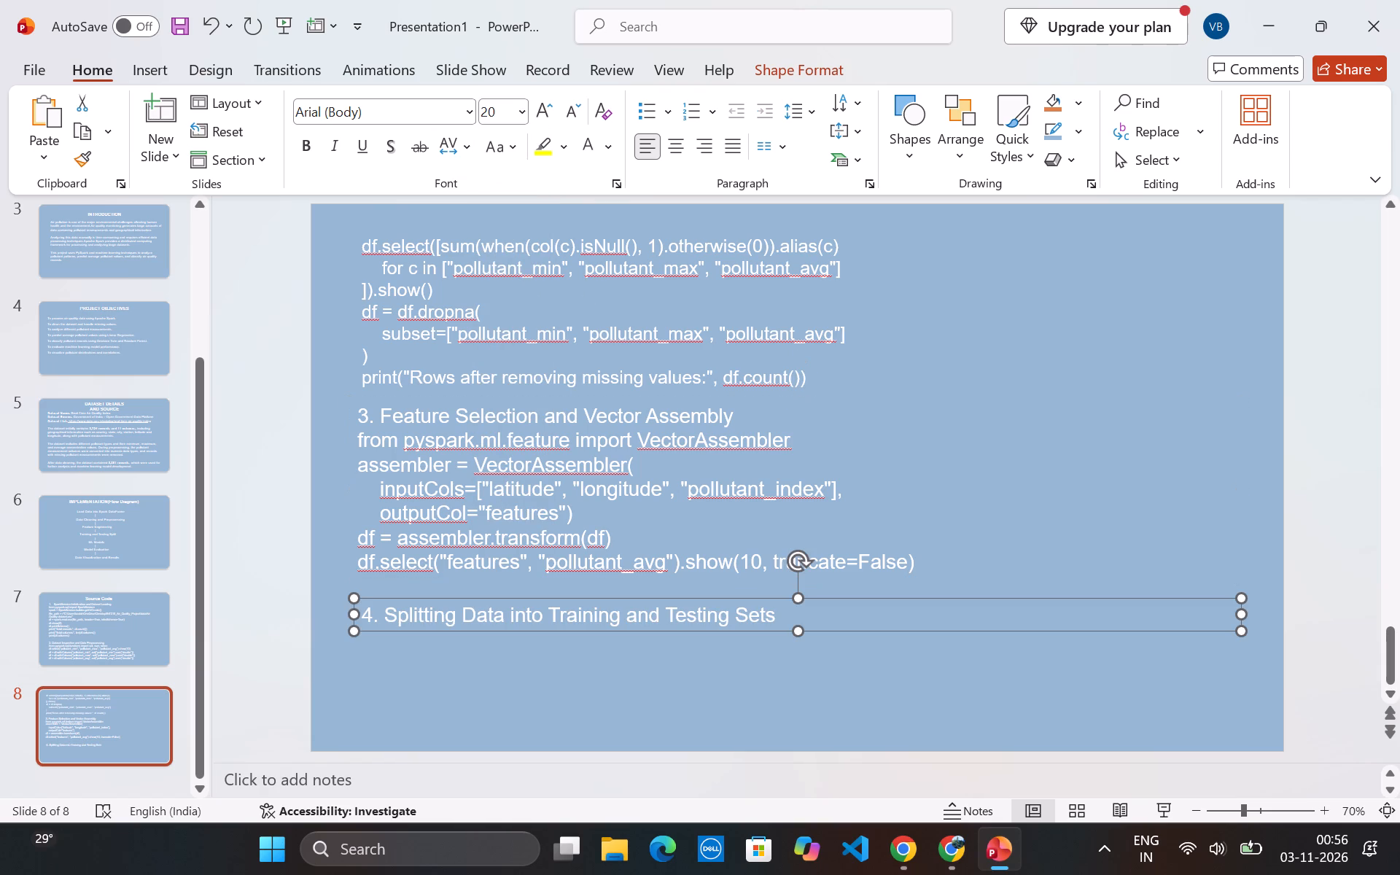
{"action": "left_click", "coordinate": [773, 613]}
{"action": "key", "text": "Return"}
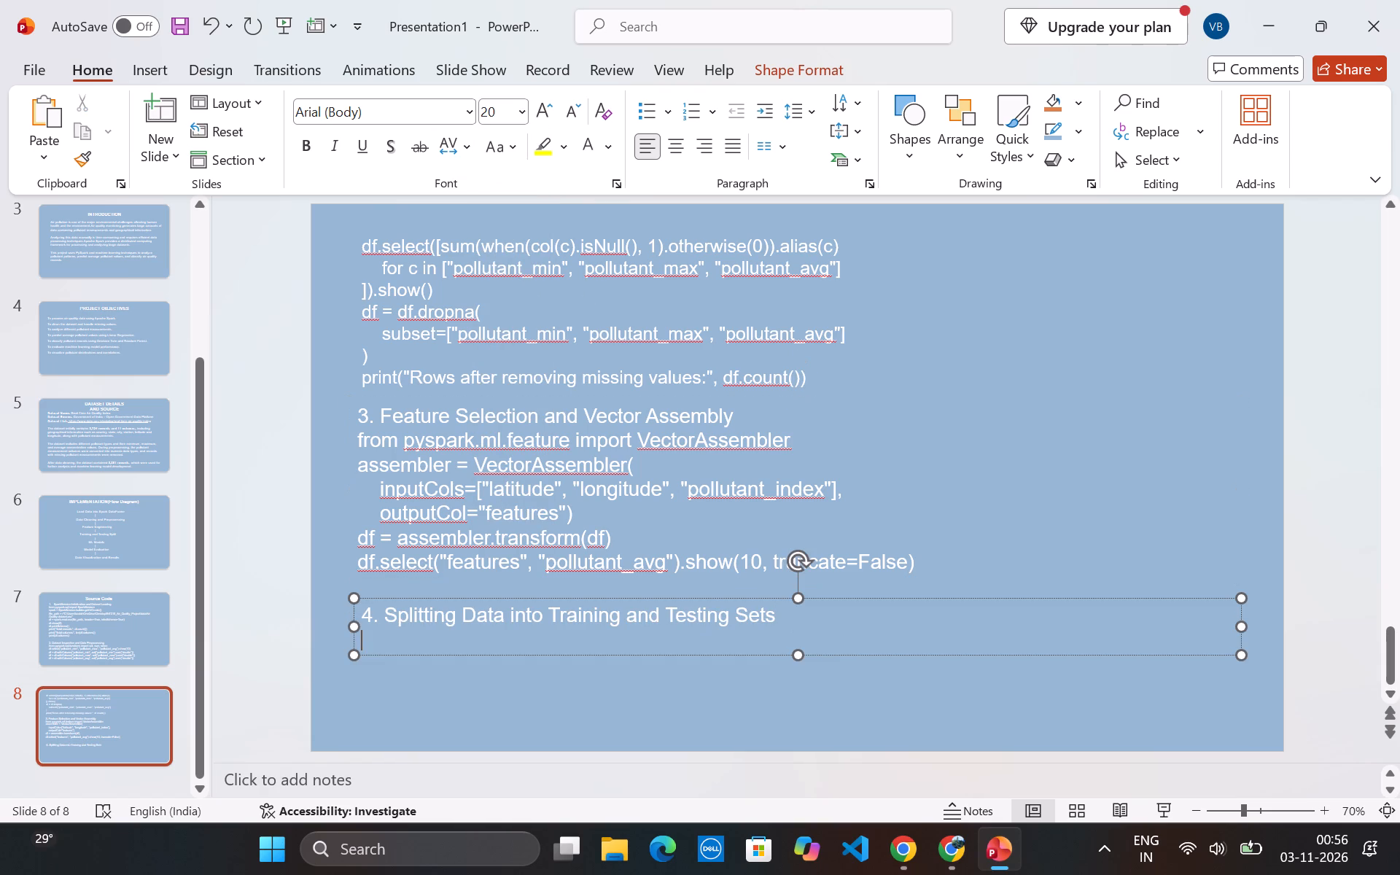
{"action": "left_click", "coordinate": [918, 874]}
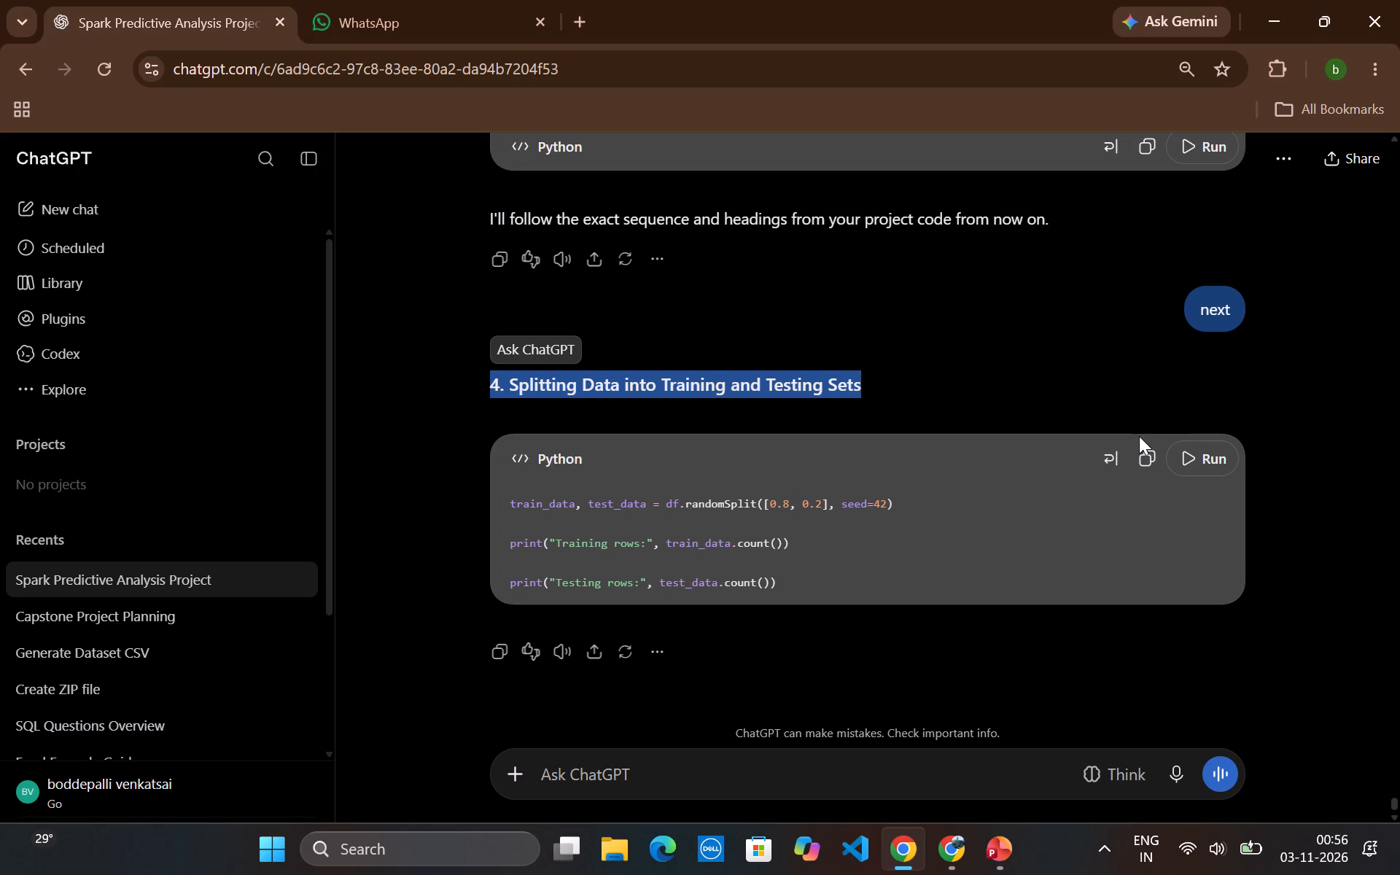
{"action": "left_click", "coordinate": [1145, 458]}
{"action": "left_click", "coordinate": [970, 863]}
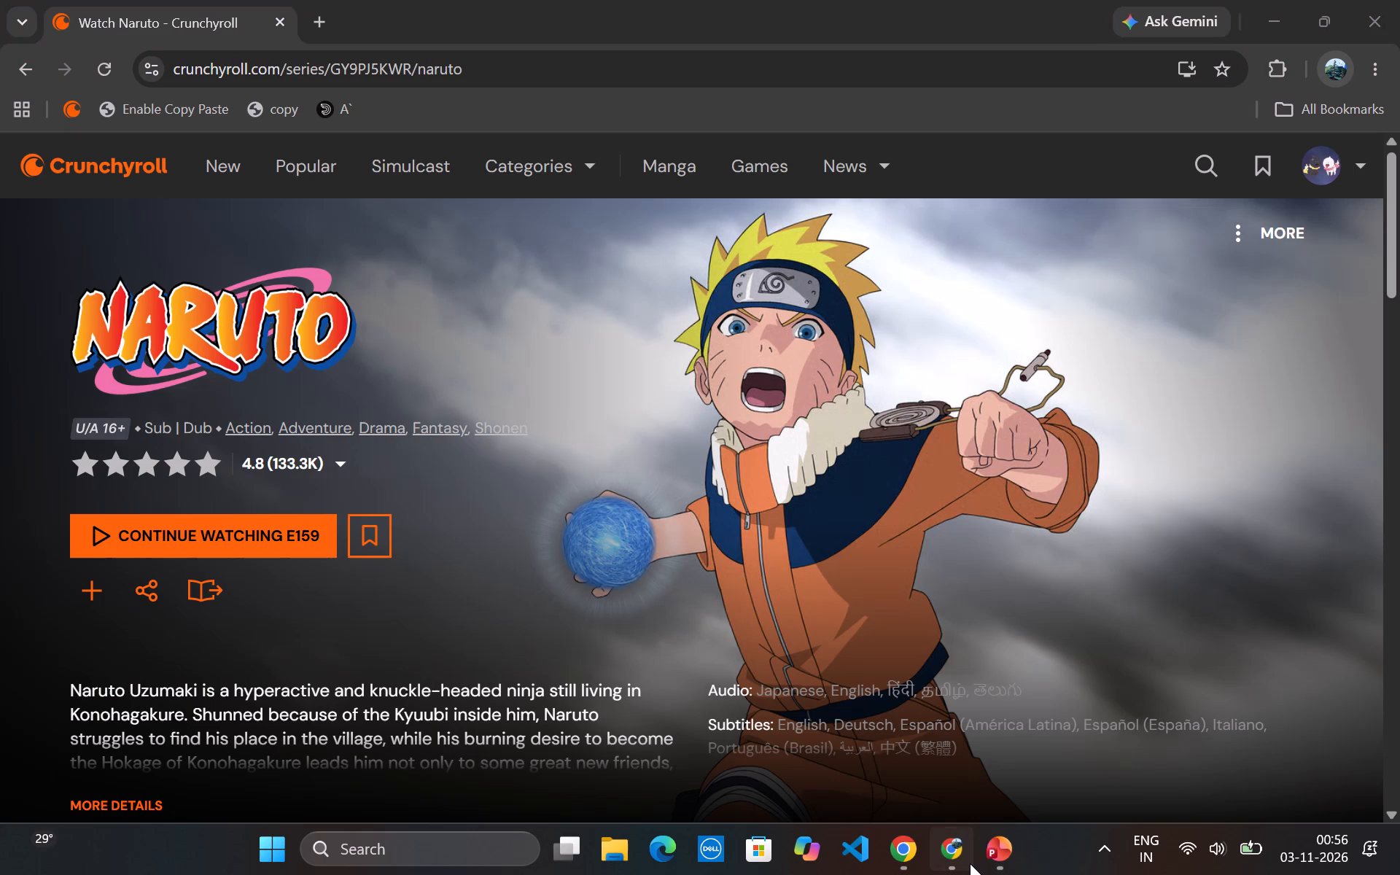
{"action": "left_click", "coordinate": [995, 837]}
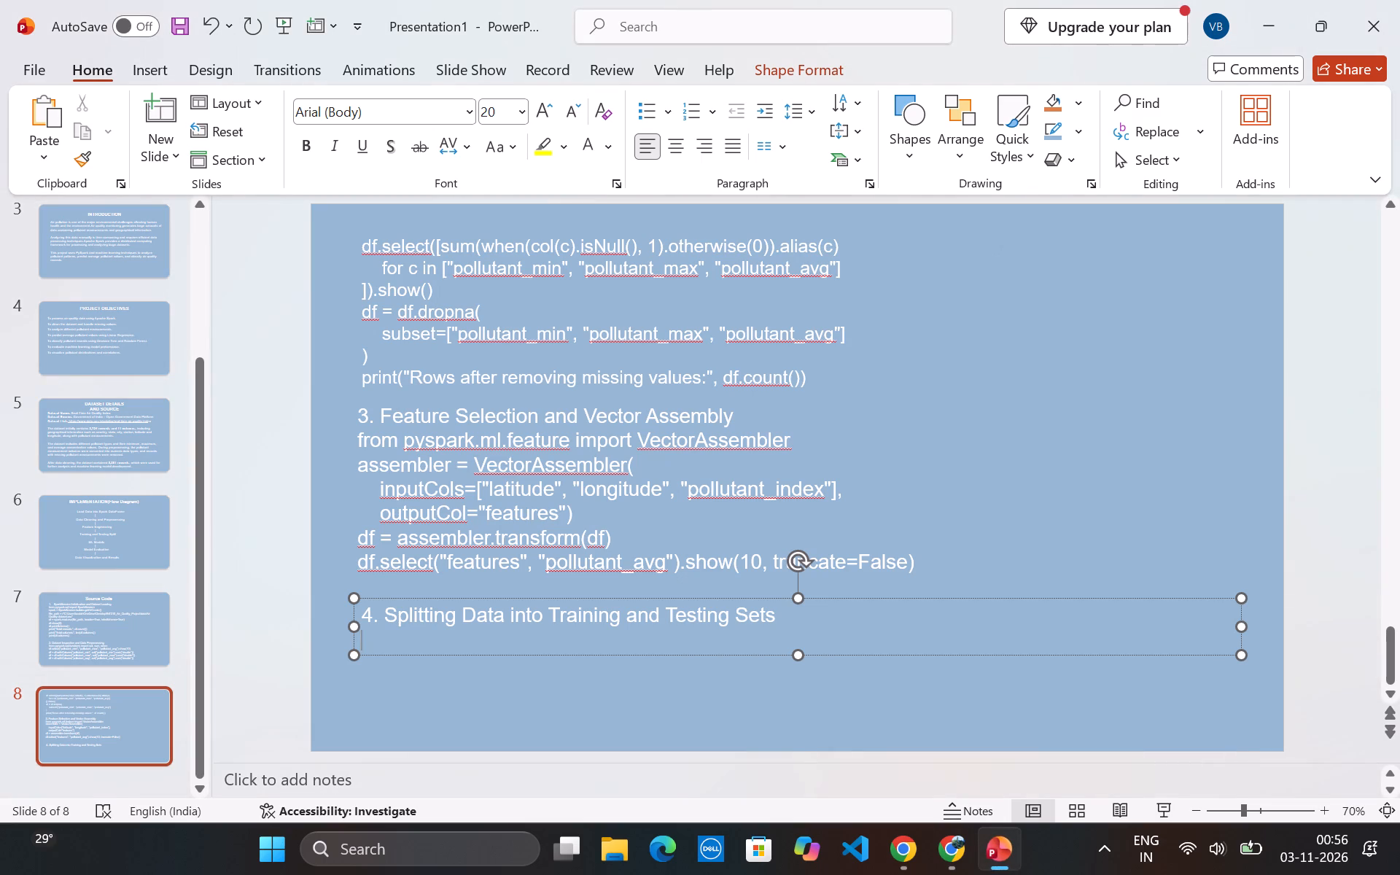
{"action": "key", "text": "ctrl+v"}
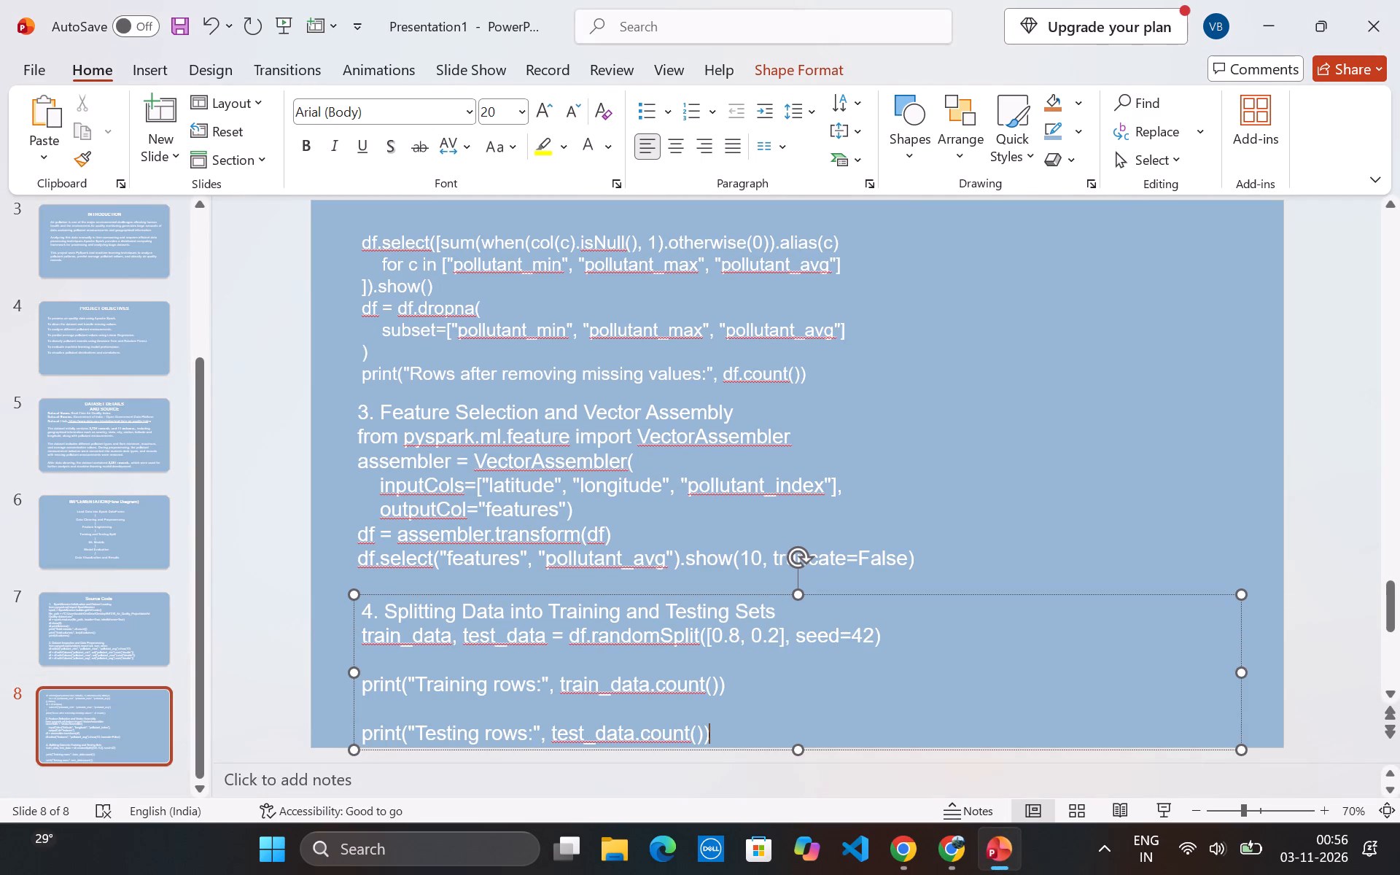
Remove the blank lines between the code lines in the section 4 text box on slide 8.
{"action": "left_click", "coordinate": [601, 661]}
{"action": "key", "text": "BackSpace"}
{"action": "left_click", "coordinate": [554, 697]}
{"action": "key", "text": "BackSpace"}
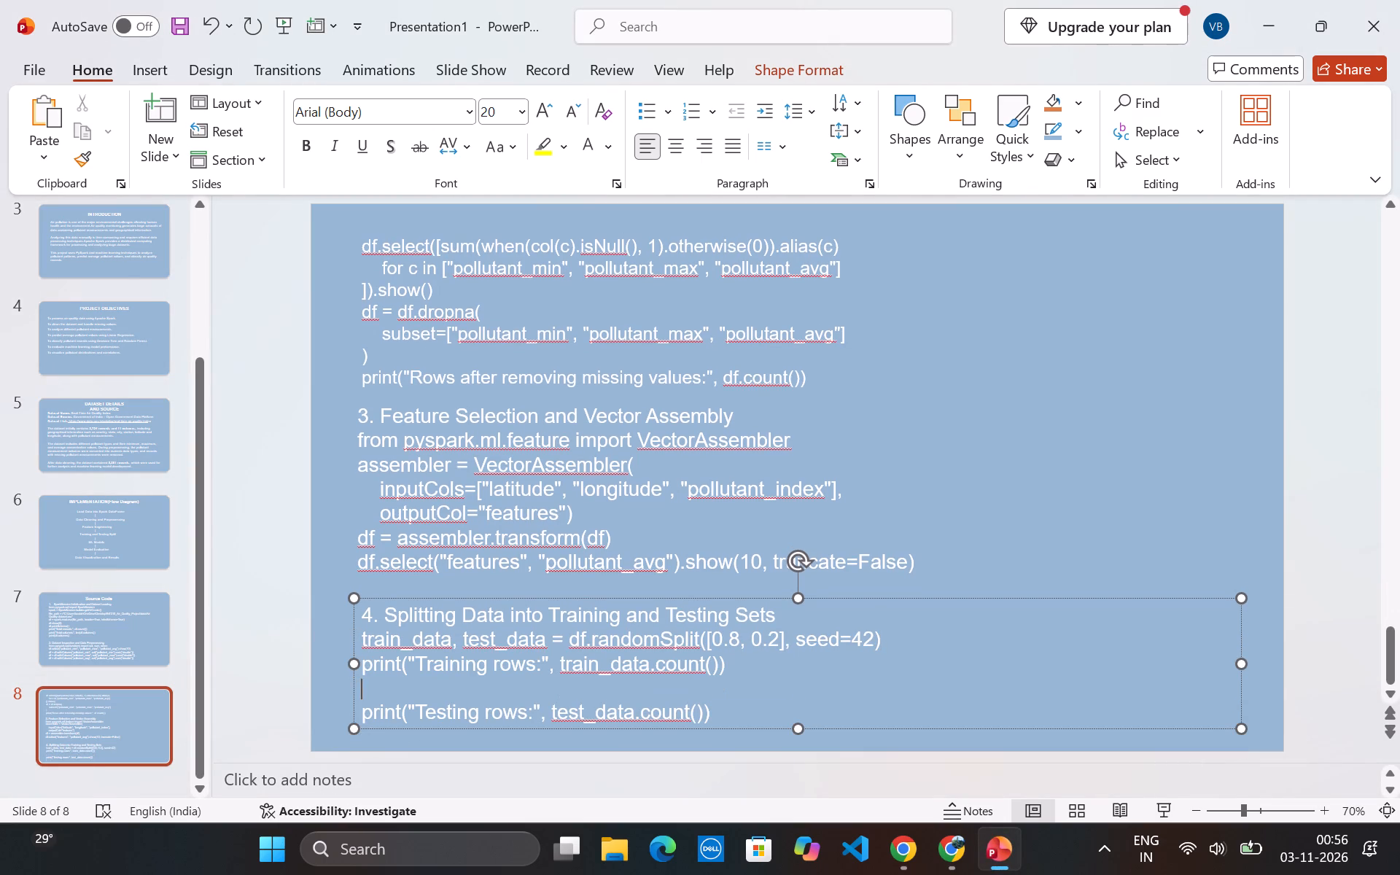
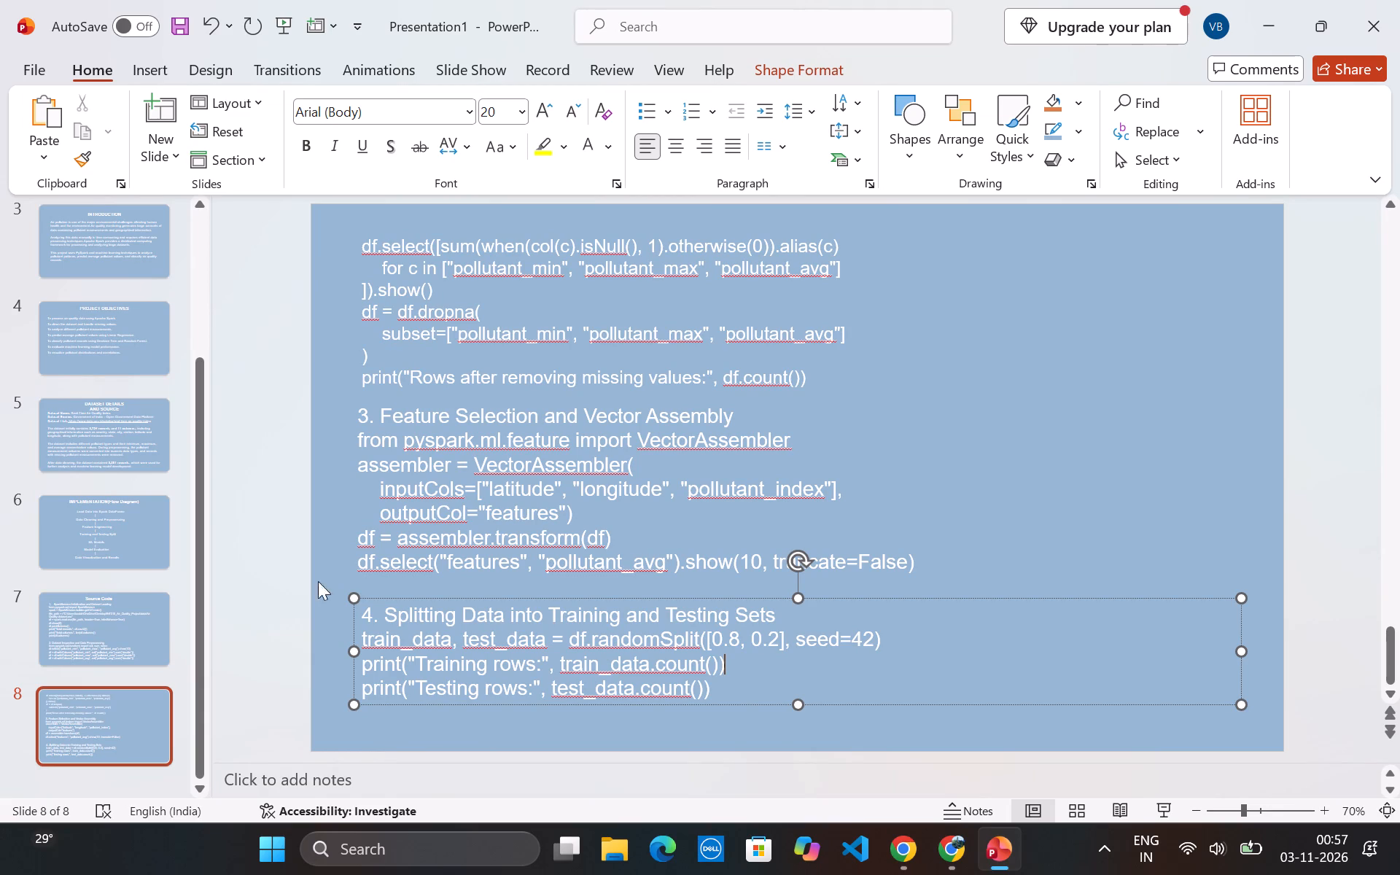
Add a new blank slide 9 after slide 8 and fill its background with the recently used light blue.
{"action": "key", "text": "ctrl+m"}
{"action": "left_click", "coordinate": [400, 564], "text": "ctrl"}
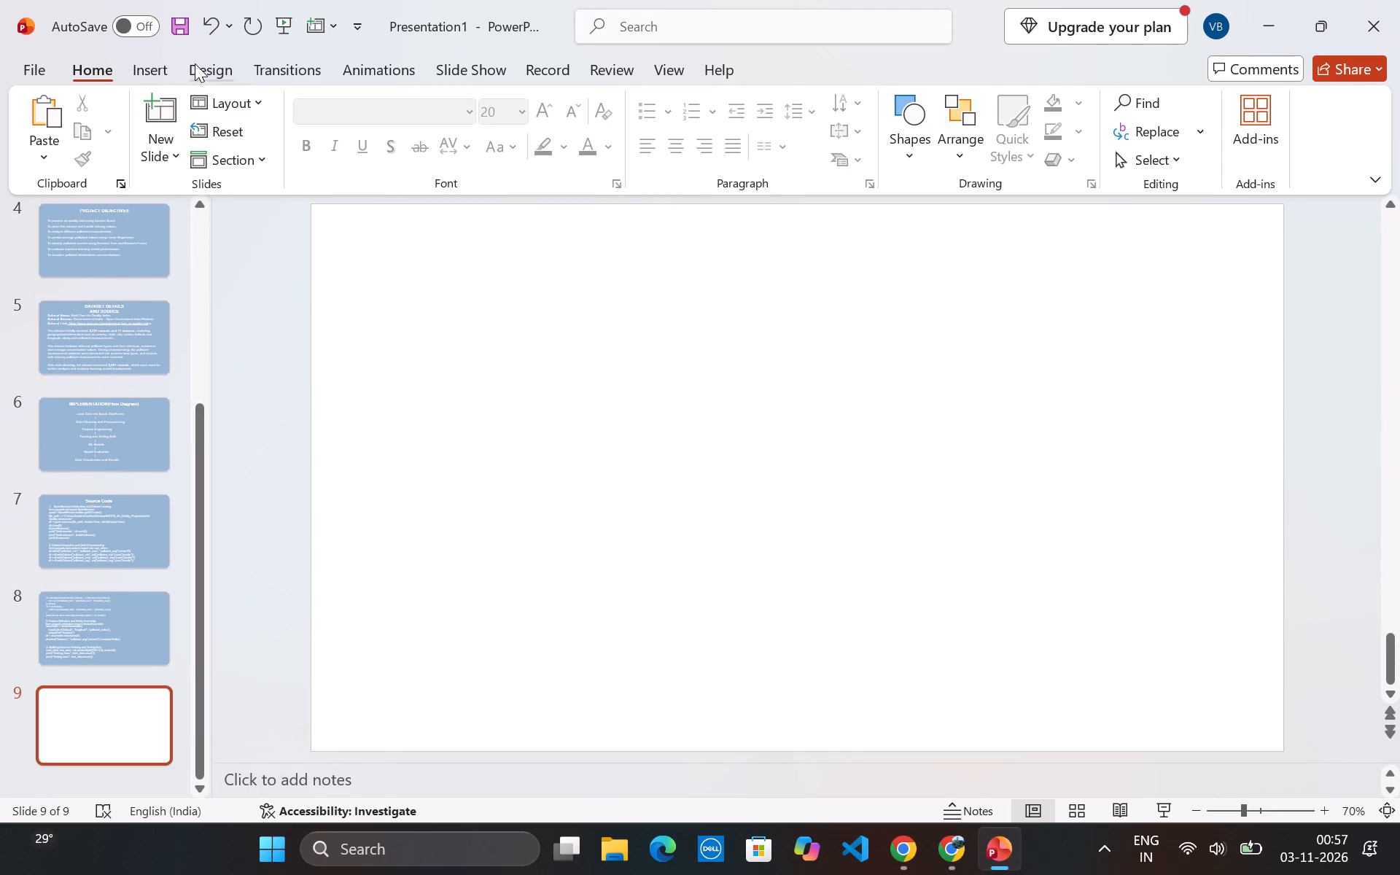
{"action": "left_click", "coordinate": [195, 63]}
{"action": "left_click", "coordinate": [1119, 160]}
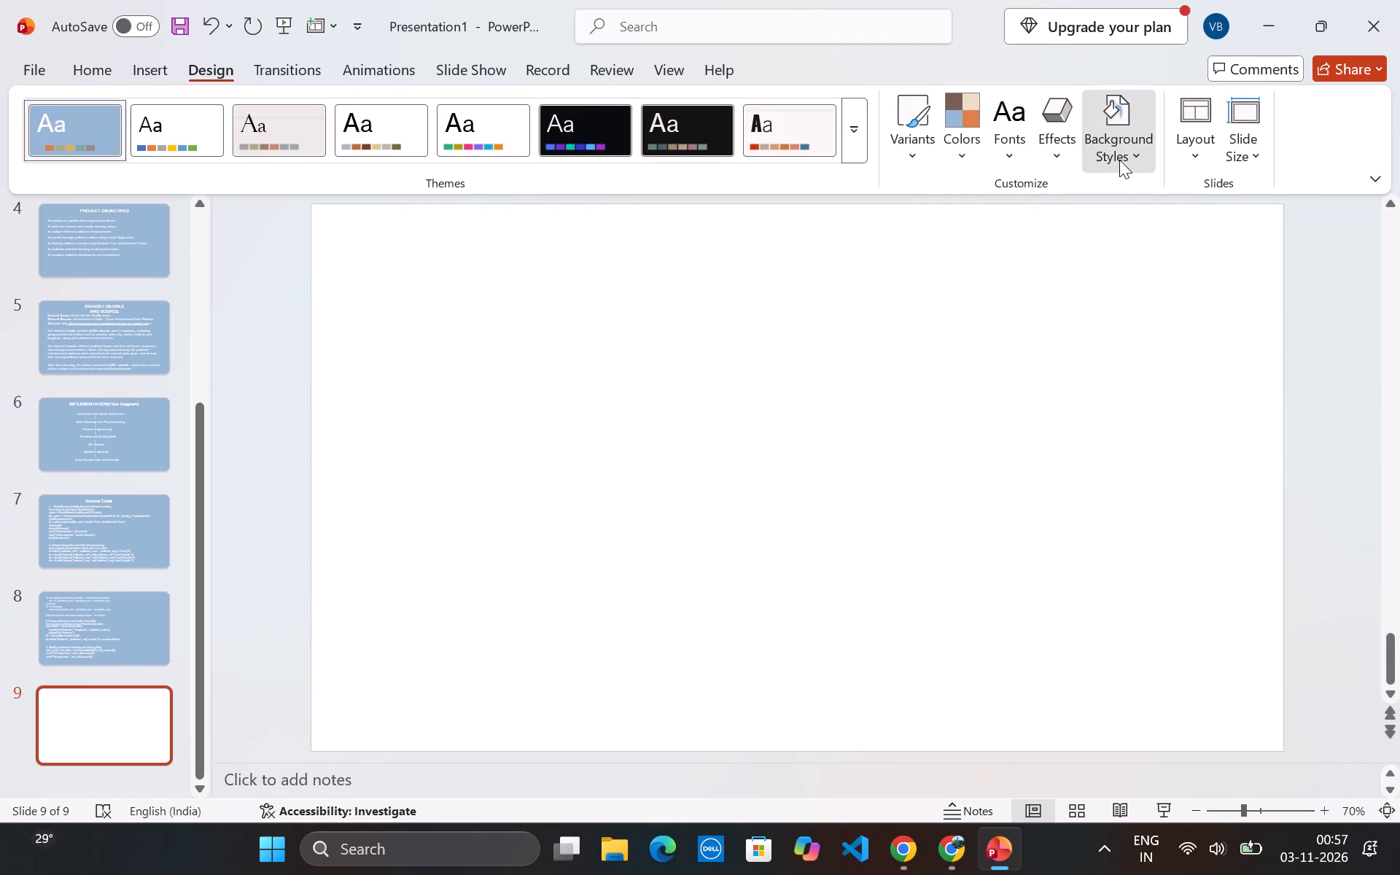
{"action": "left_click", "coordinate": [1094, 408]}
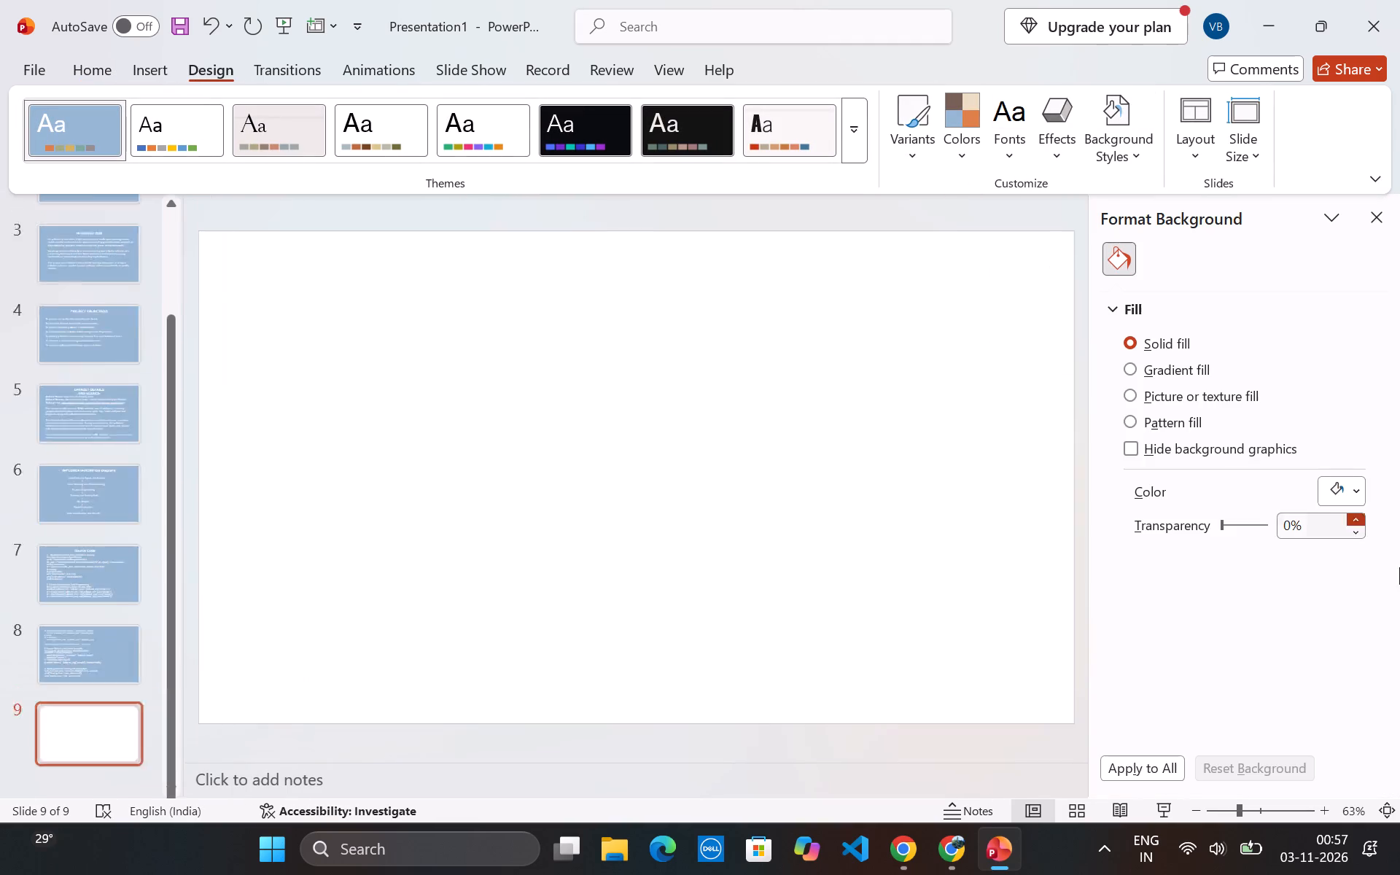
{"action": "left_click", "coordinate": [1331, 492]}
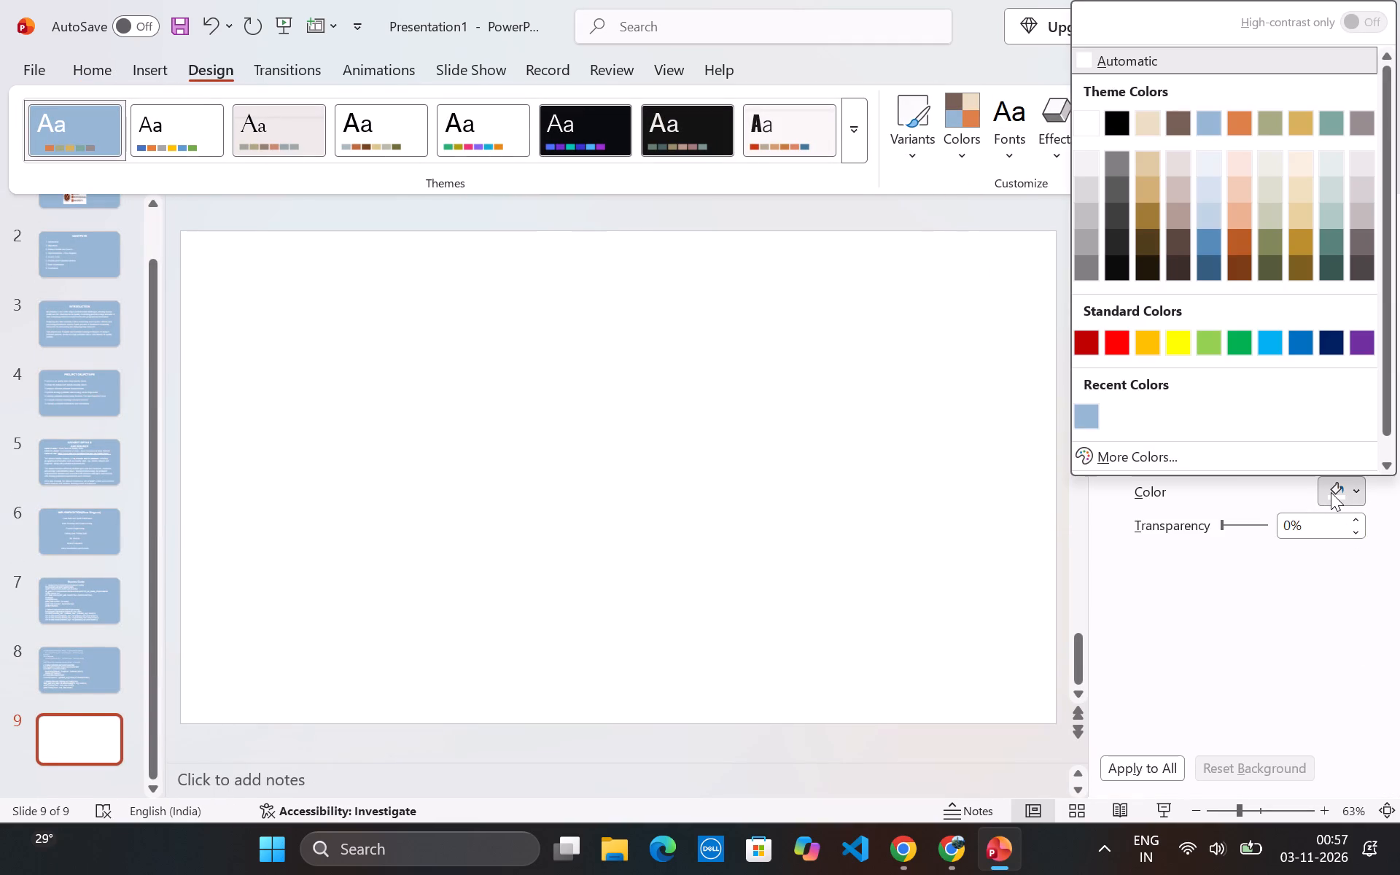
{"action": "left_click", "coordinate": [1099, 413]}
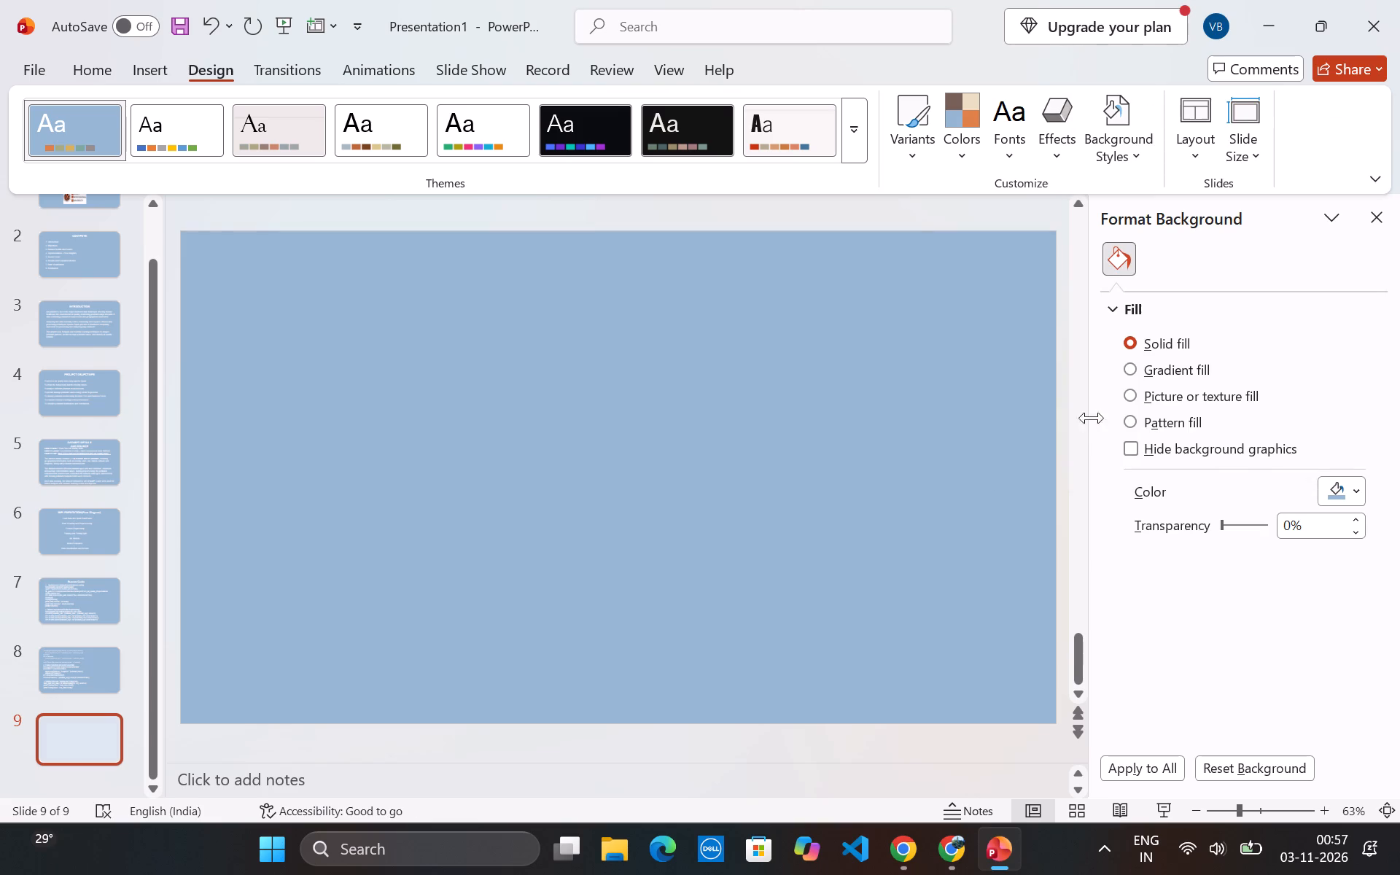
Draw a text box spanning nearly the full width along the top of slide 9 and close the formatting pane.
{"action": "left_click", "coordinate": [163, 73]}
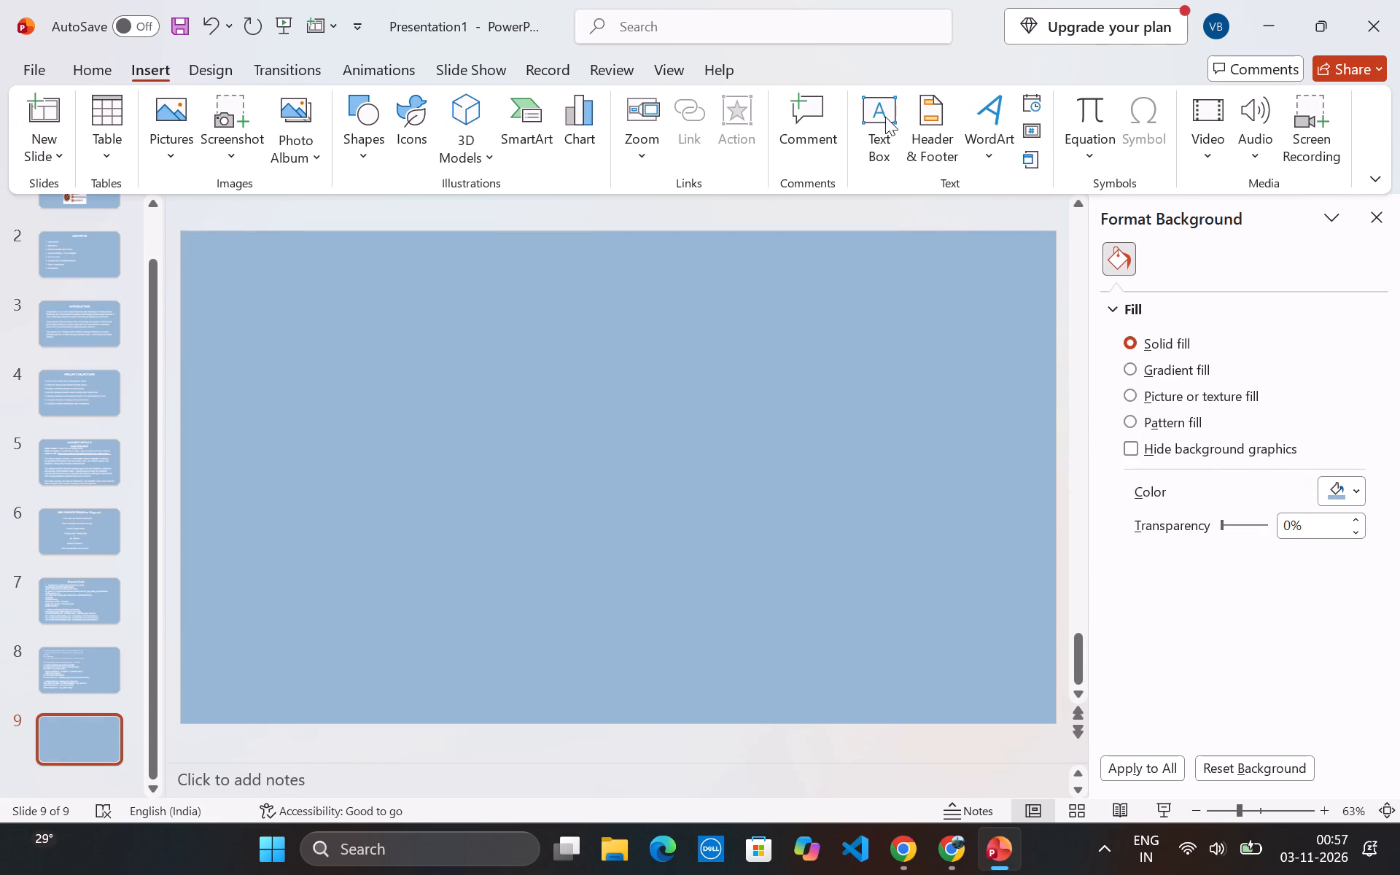
{"action": "left_click", "coordinate": [885, 117]}
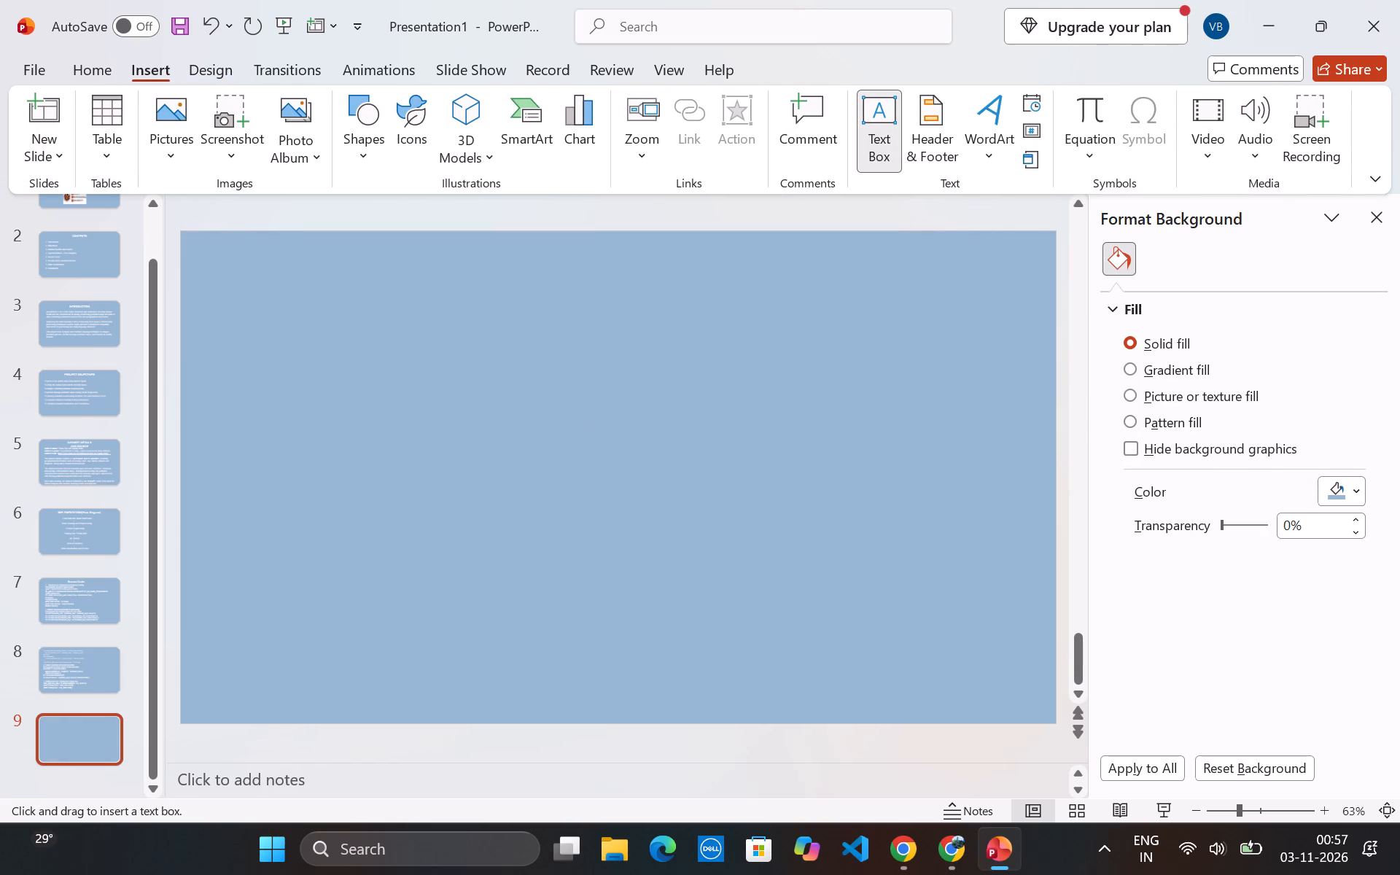
{"action": "left_click_drag", "start_coordinate": [203, 255], "coordinate": [290, 268]}
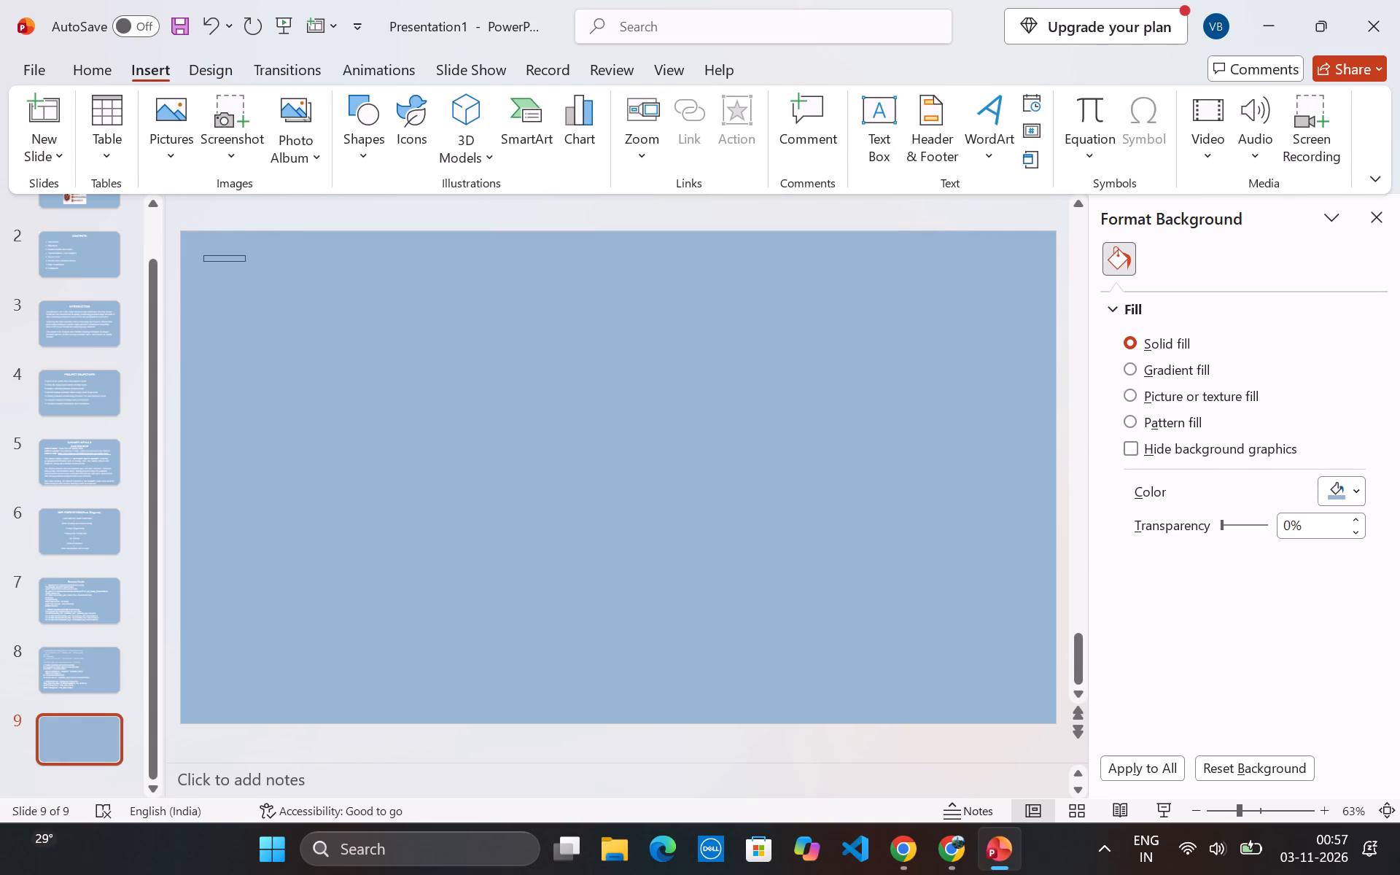
{"action": "left_click_drag", "start_coordinate": [290, 268], "coordinate": [1036, 376]}
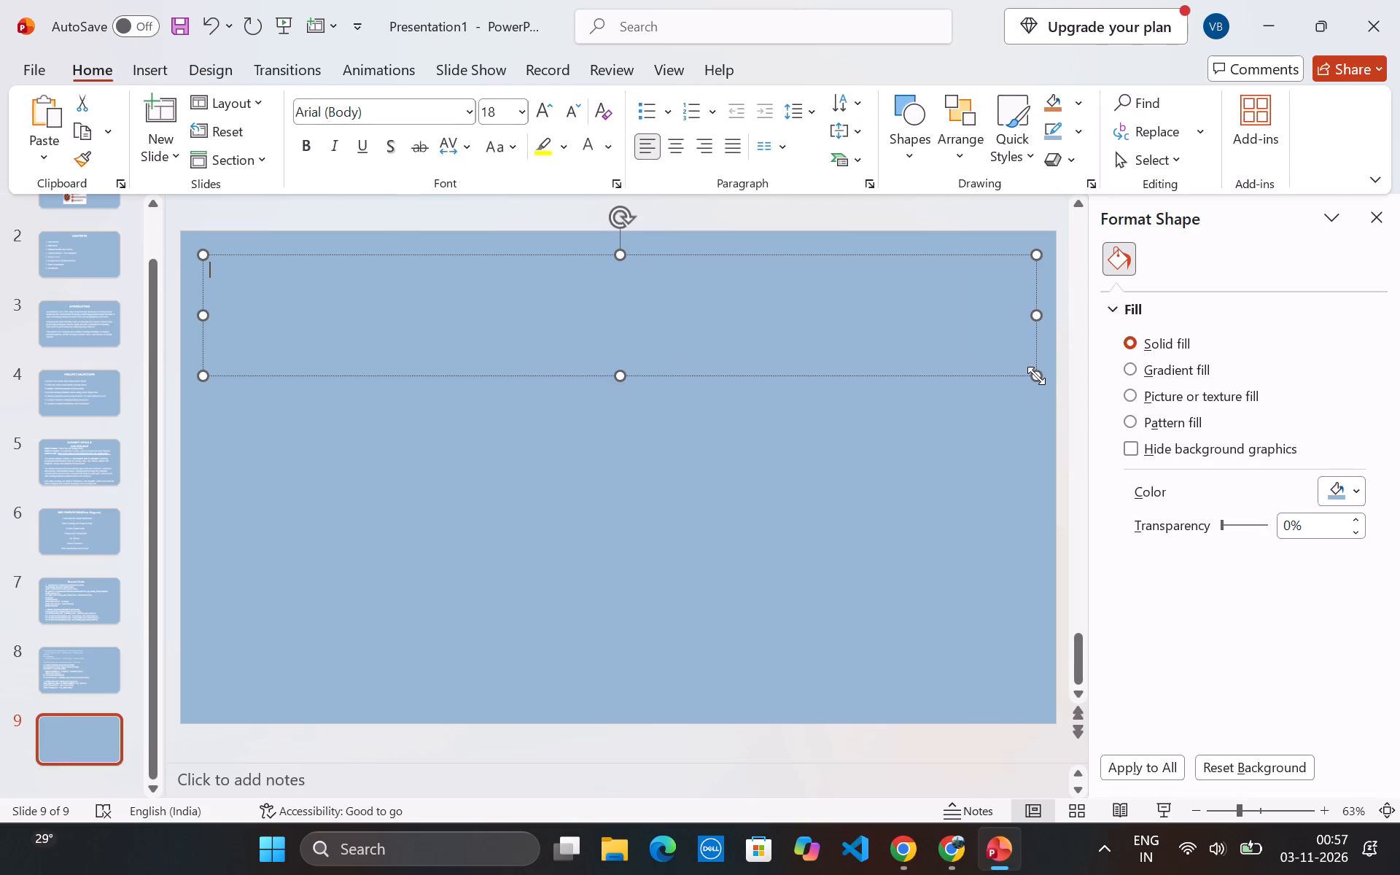
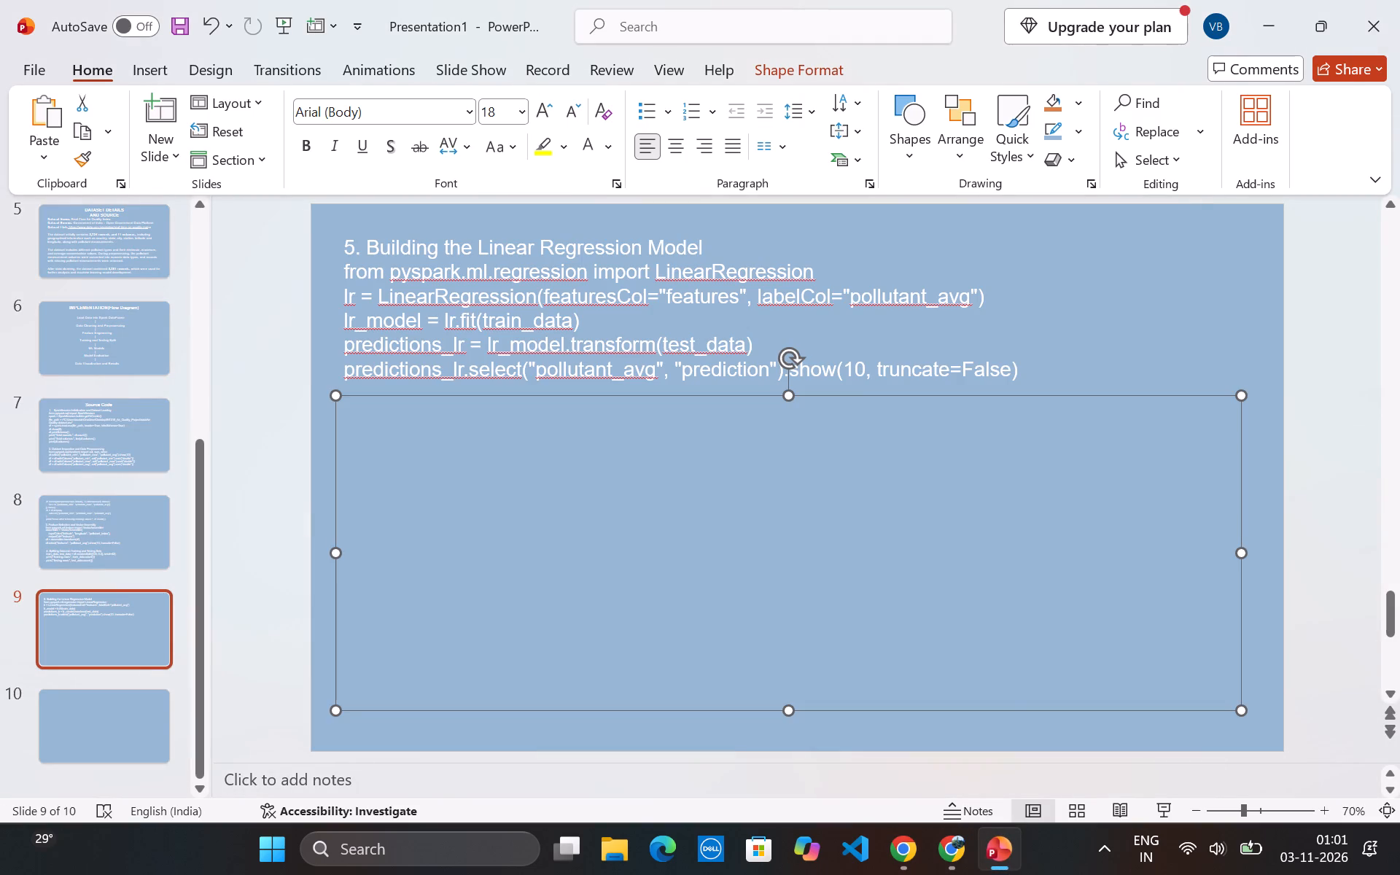
{"action": "left_click", "coordinate": [368, 408]}
{"action": "key", "text": "ctrl+v"}
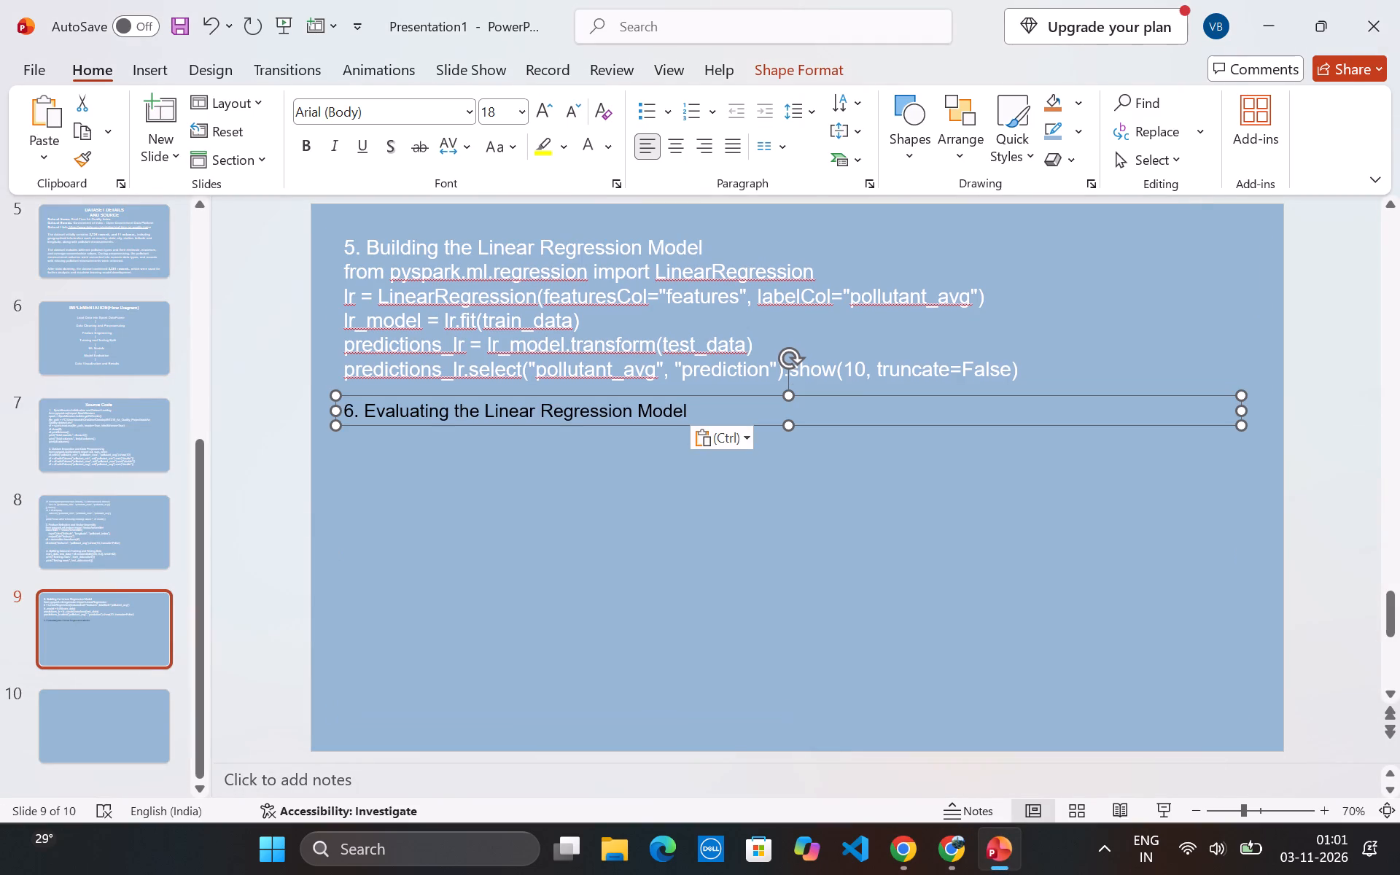
Format the section 6 heading with white text at font size 20.
{"action": "key", "text": "ctrl+a"}
{"action": "left_click", "coordinate": [689, 411]}
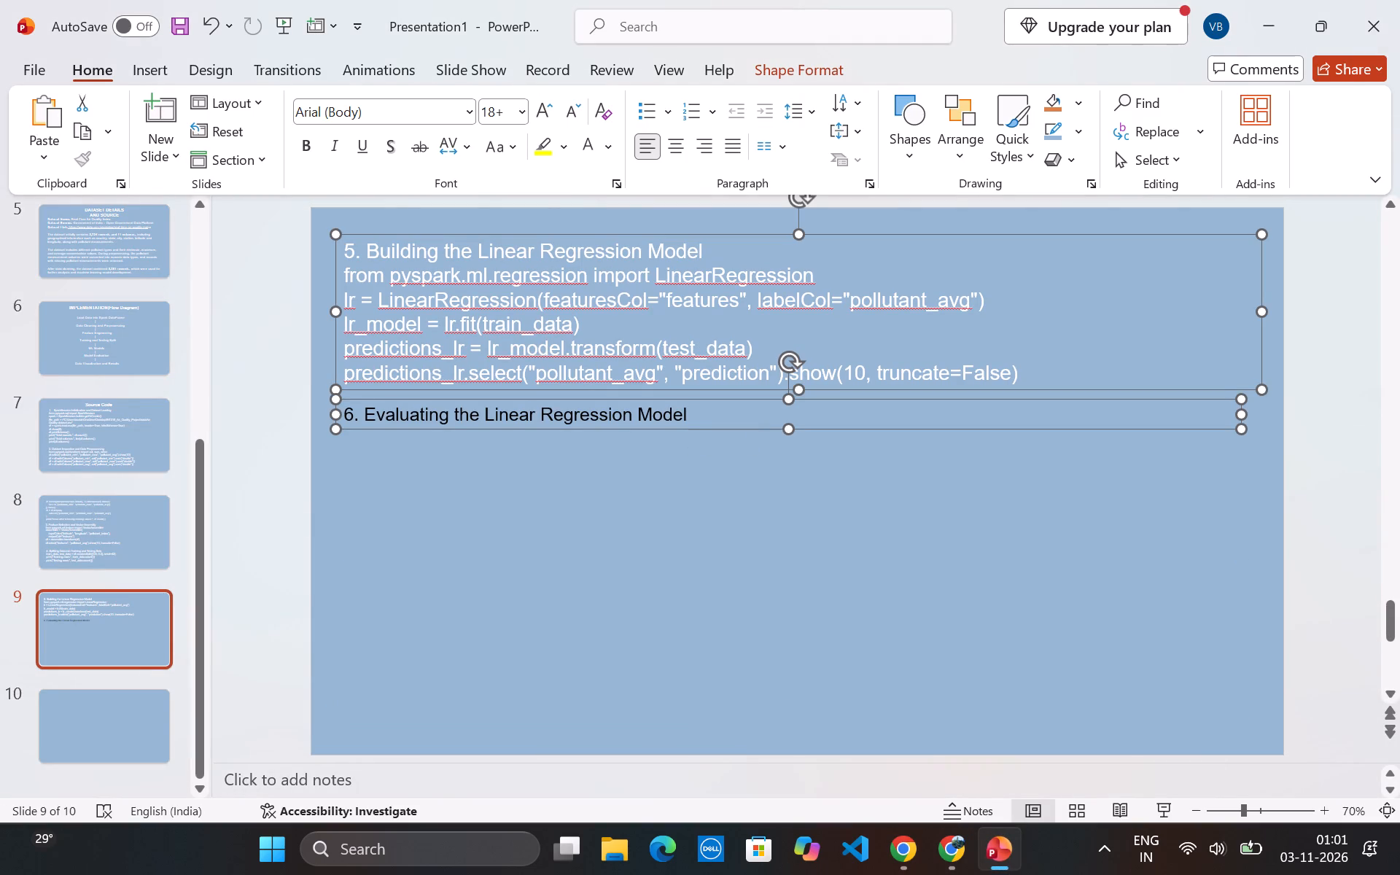
{"action": "left_click", "coordinate": [685, 417]}
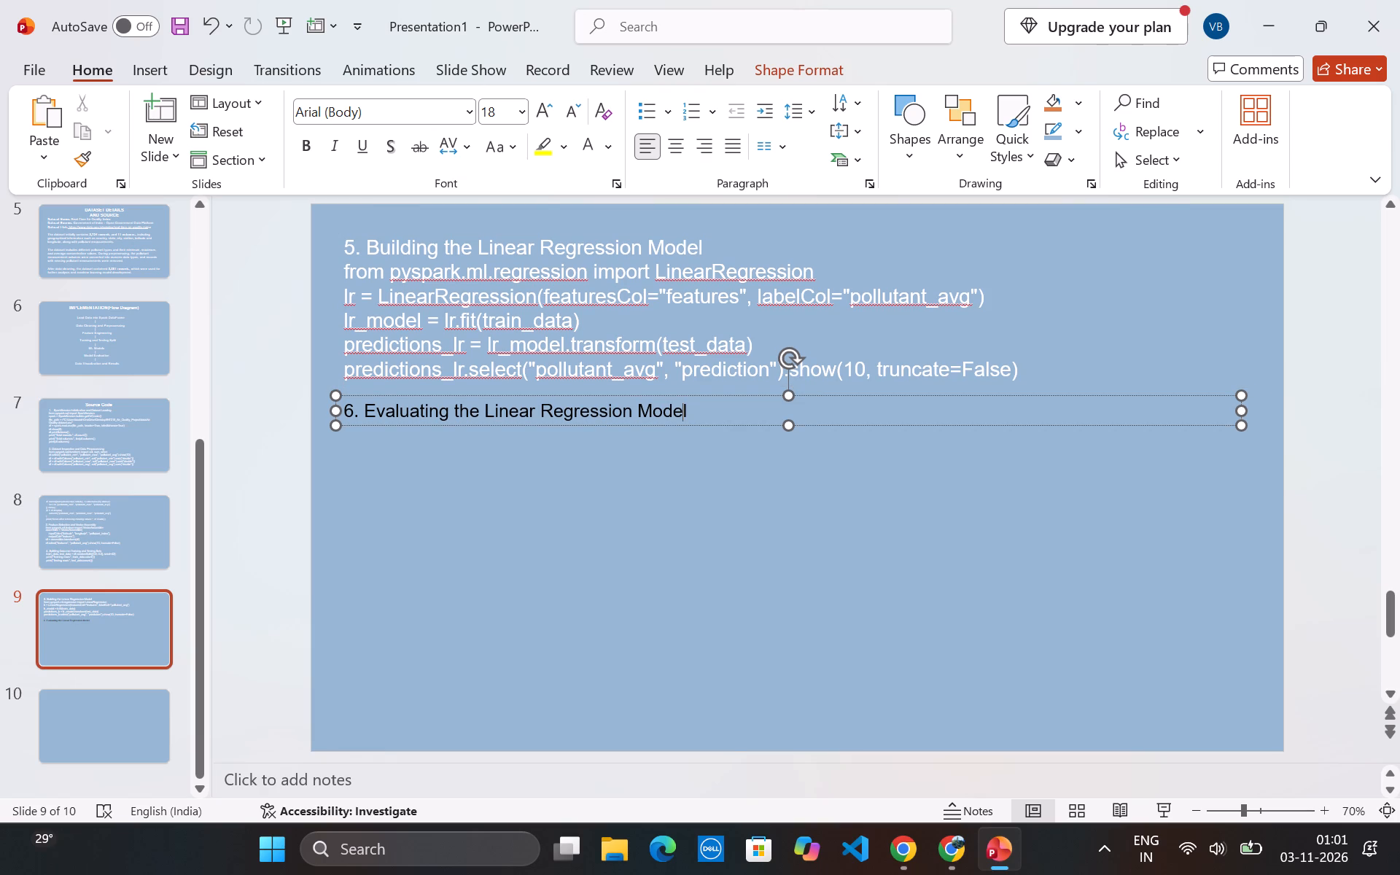
{"action": "key", "text": "ctrl+a"}
{"action": "left_click", "coordinate": [594, 146]}
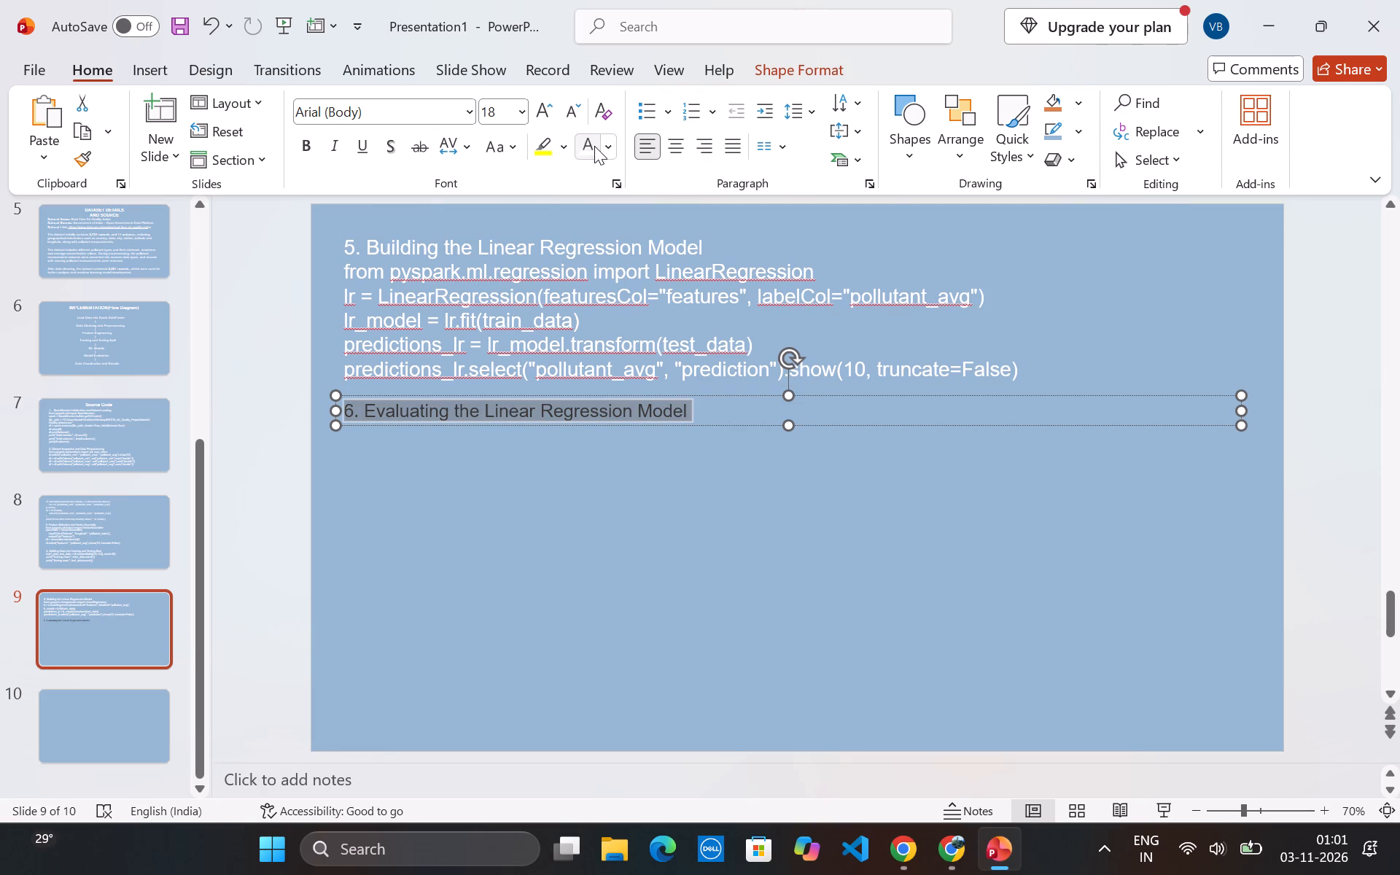
{"action": "left_click", "coordinate": [512, 122]}
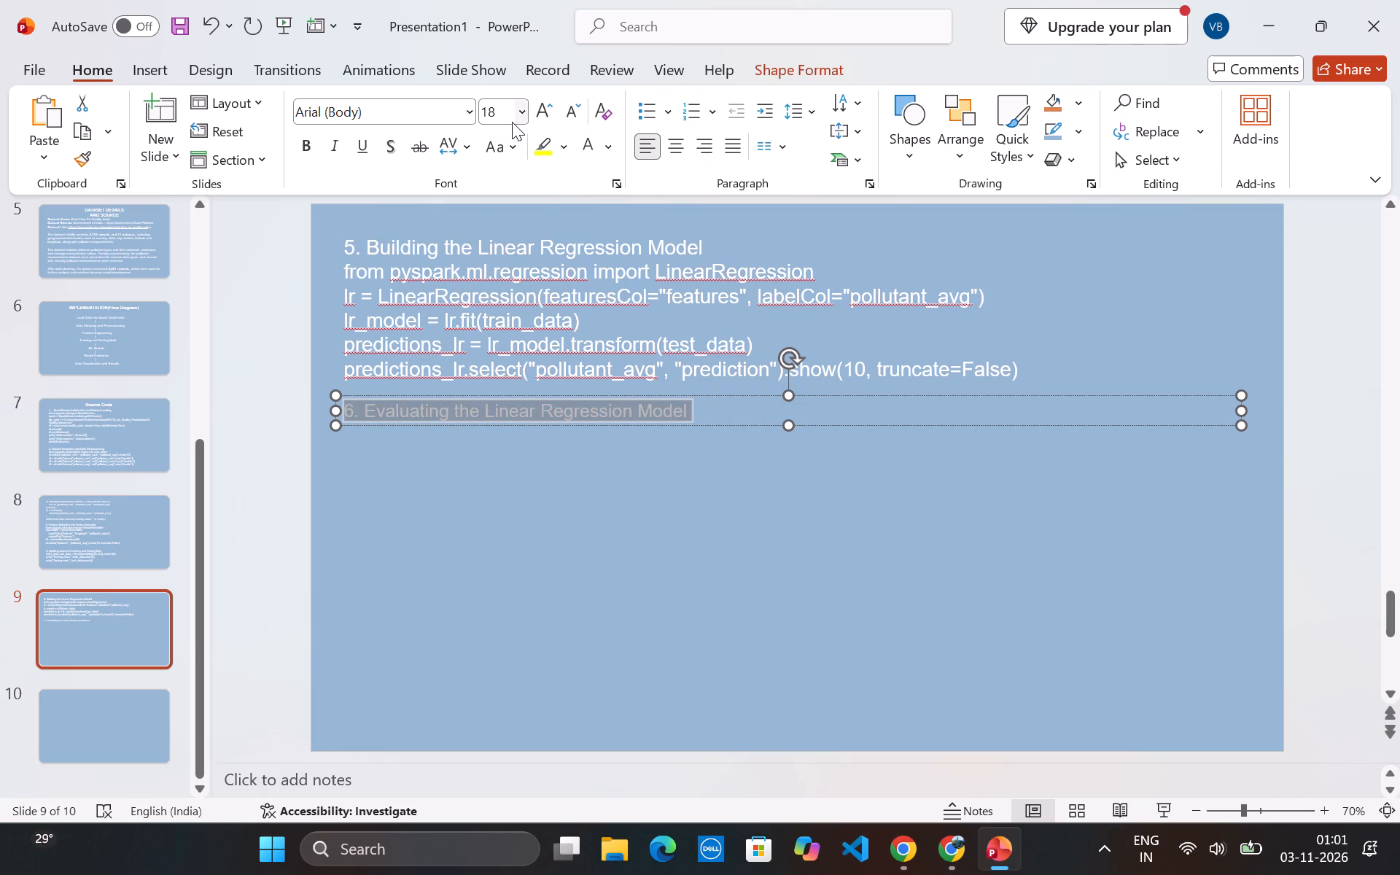
{"action": "left_click", "coordinate": [517, 113]}
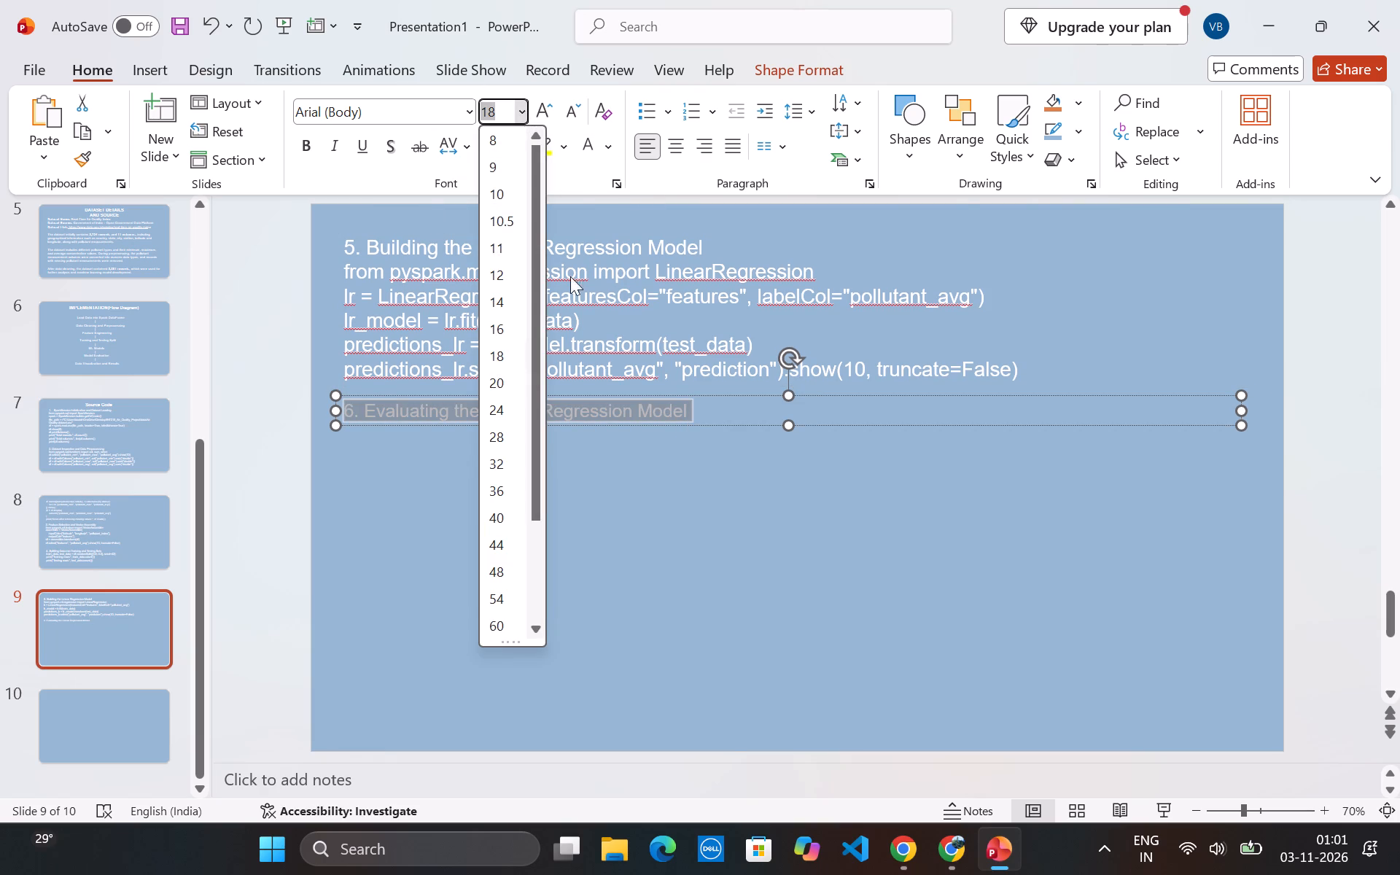
{"action": "left_click", "coordinate": [516, 383]}
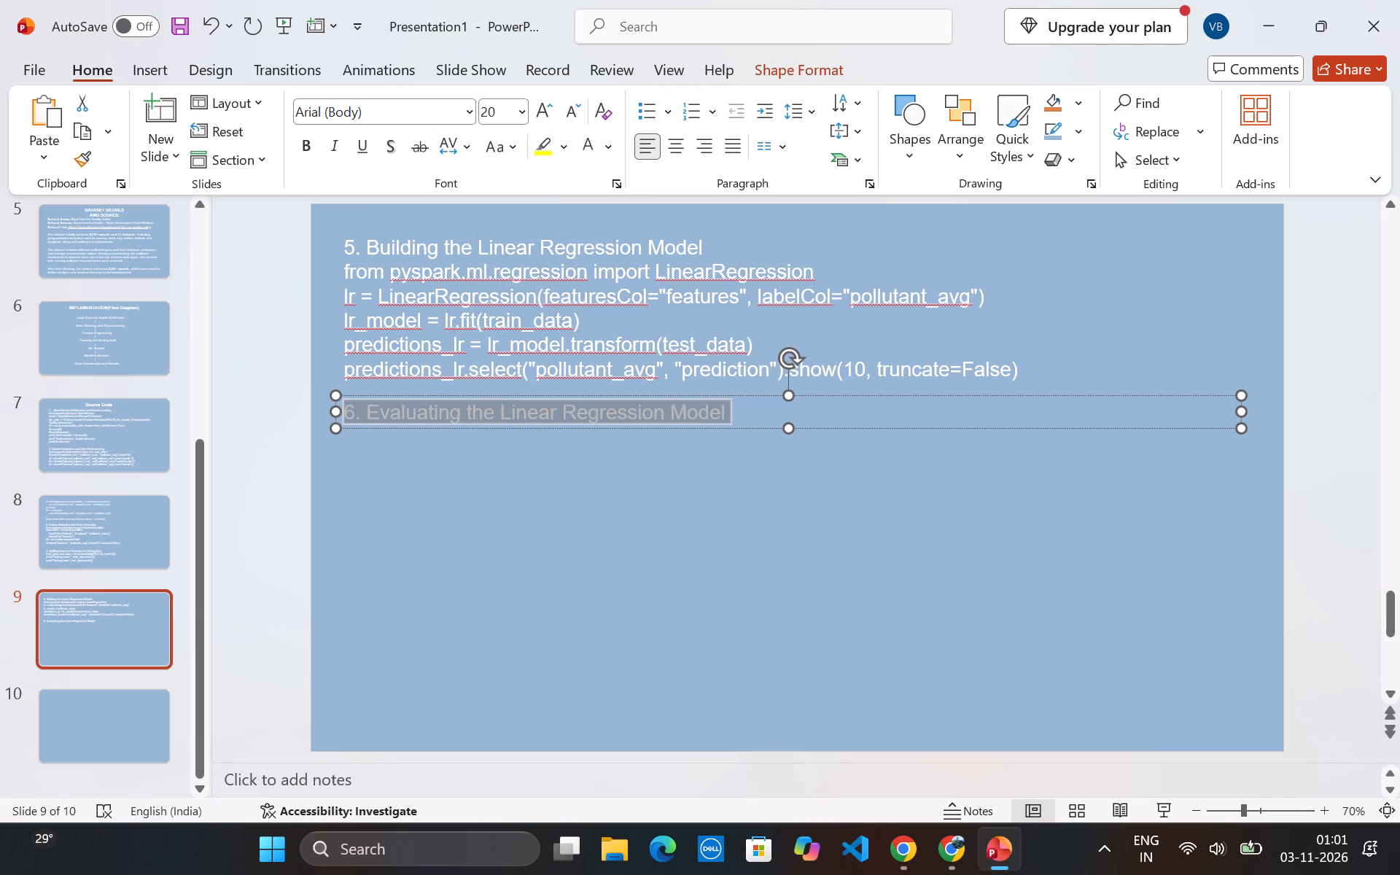
Copy the section 6 Python code block from ChatGPT in Chrome and paste it on a new line below the heading in PowerPoint.
{"action": "left_click", "coordinate": [723, 413]}
{"action": "key", "text": "Up"}
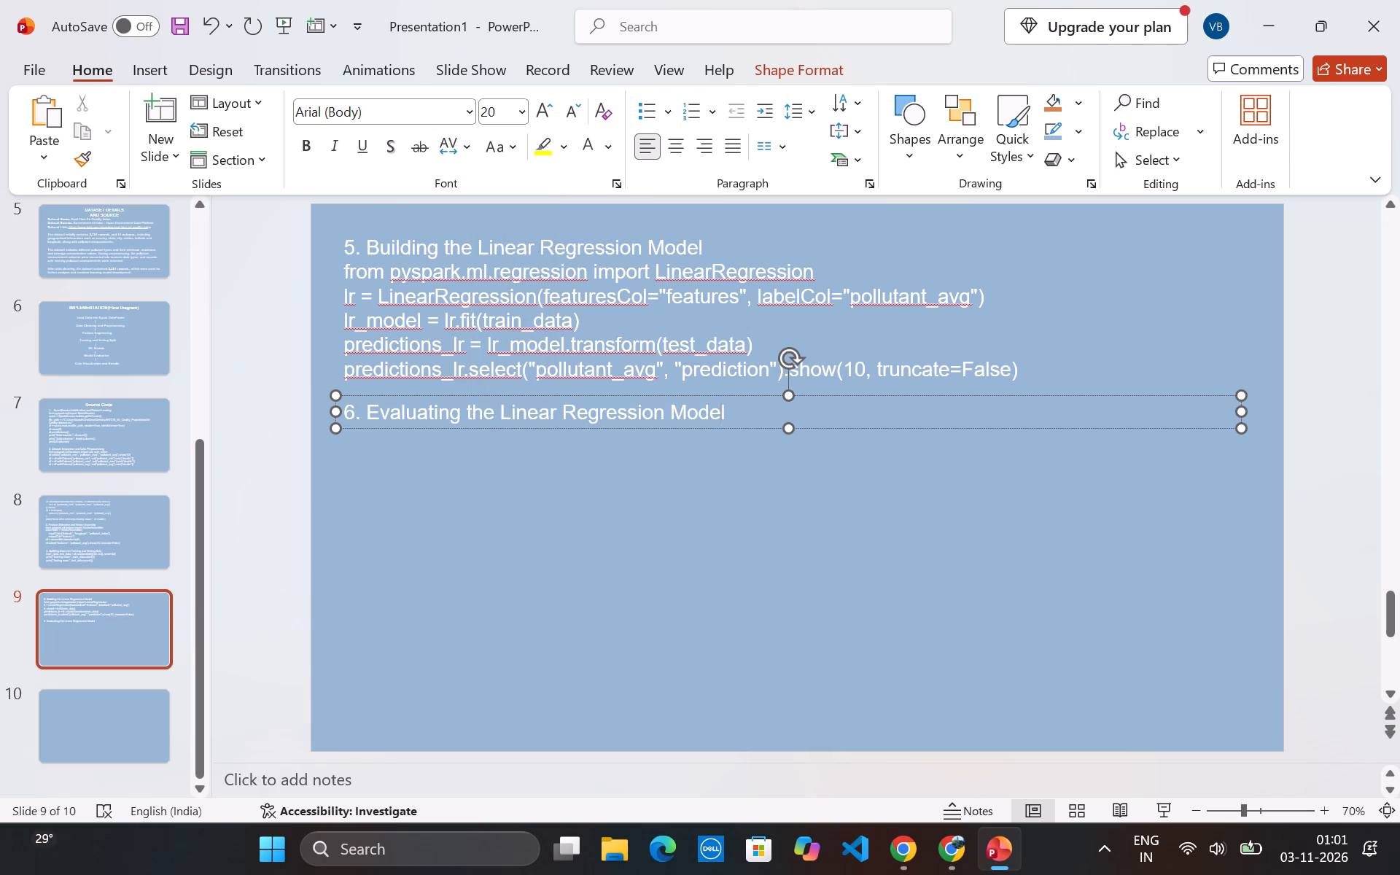
{"action": "key", "text": "Right"}
{"action": "key", "text": "Return"}
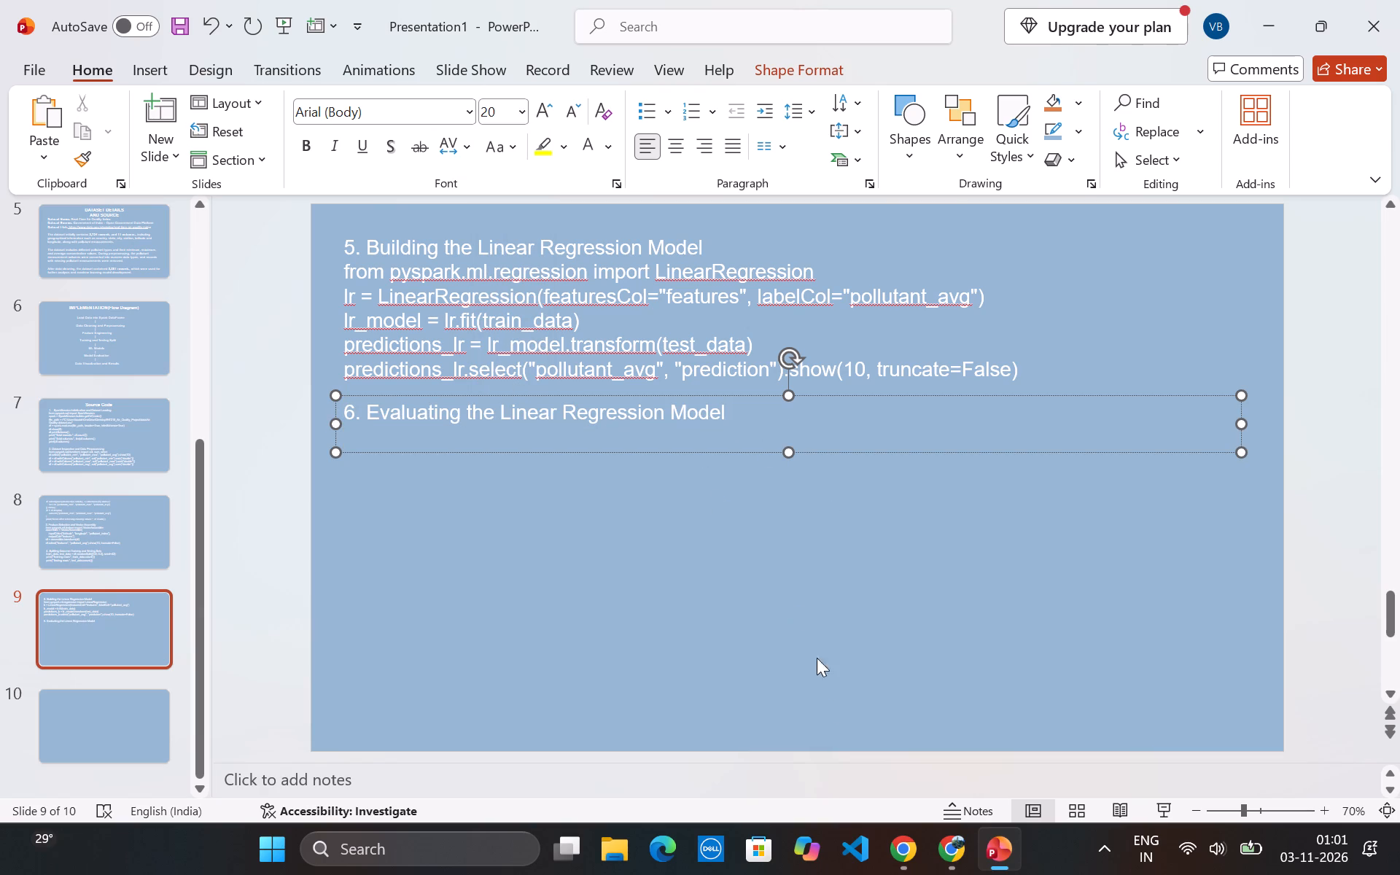
{"action": "left_click", "coordinate": [900, 861]}
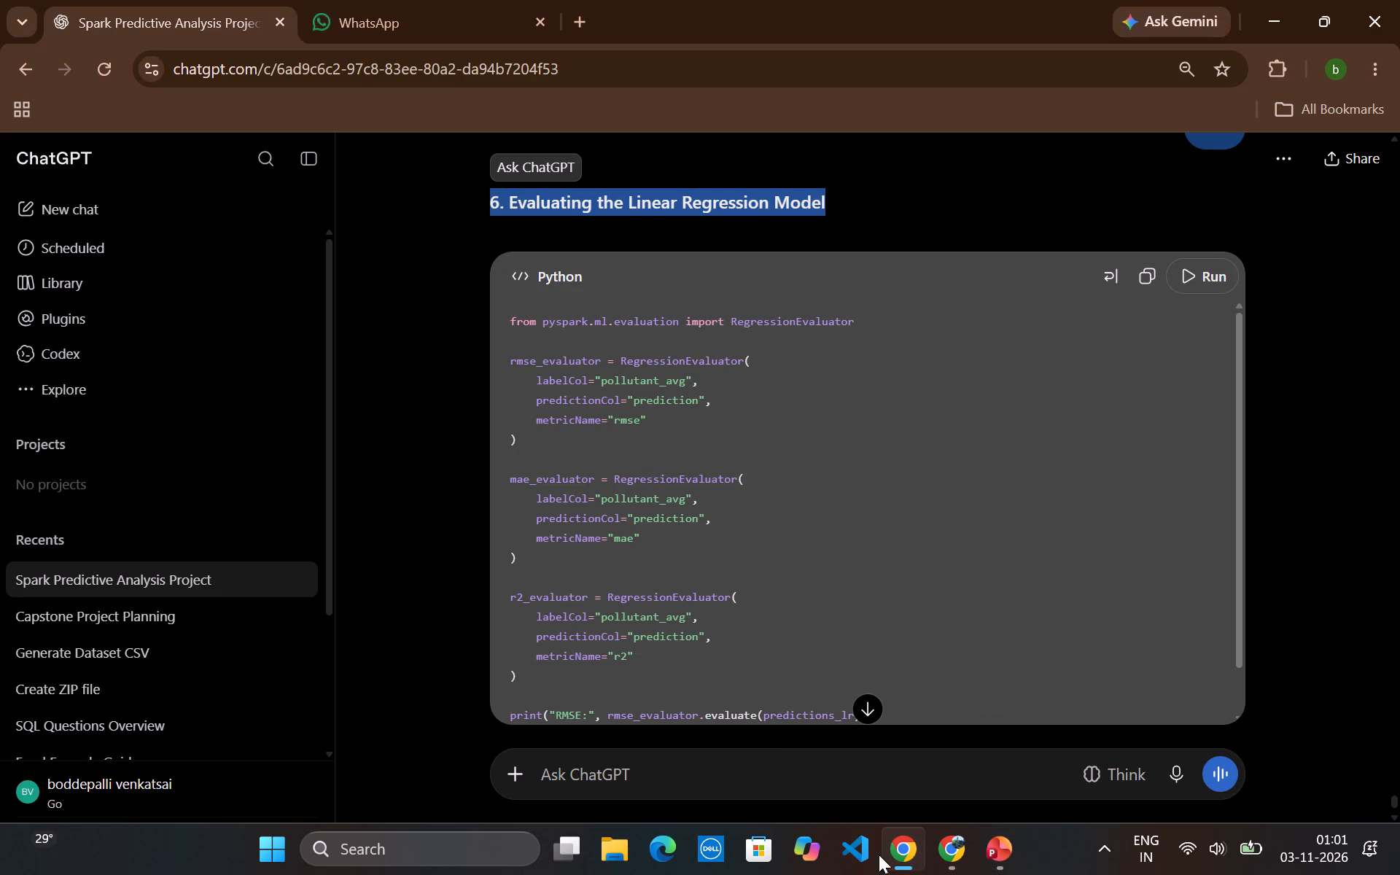
{"action": "left_click", "coordinate": [1151, 292]}
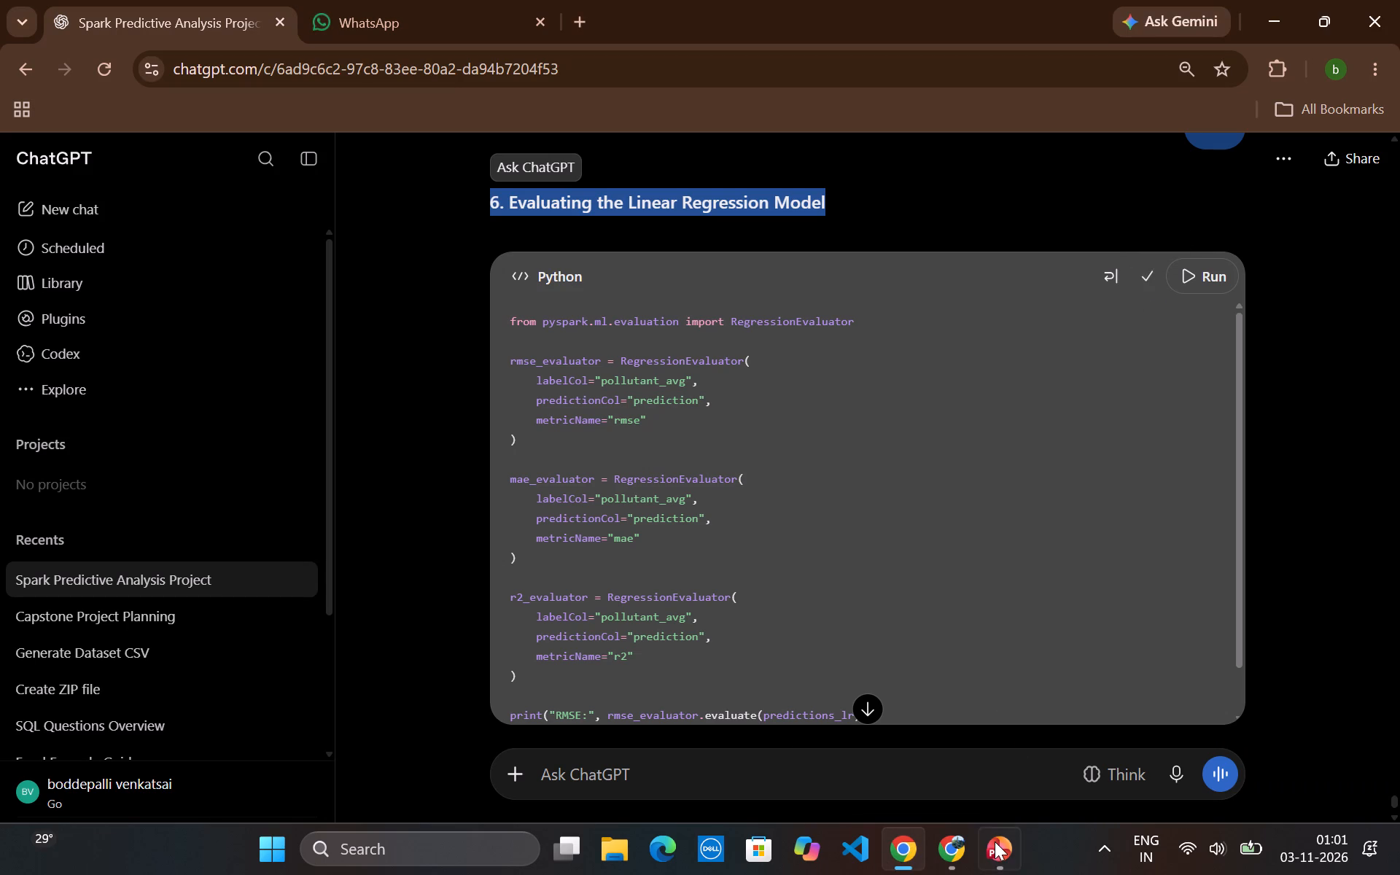
{"action": "left_click", "coordinate": [995, 841]}
{"action": "key", "text": "ctrl+v"}
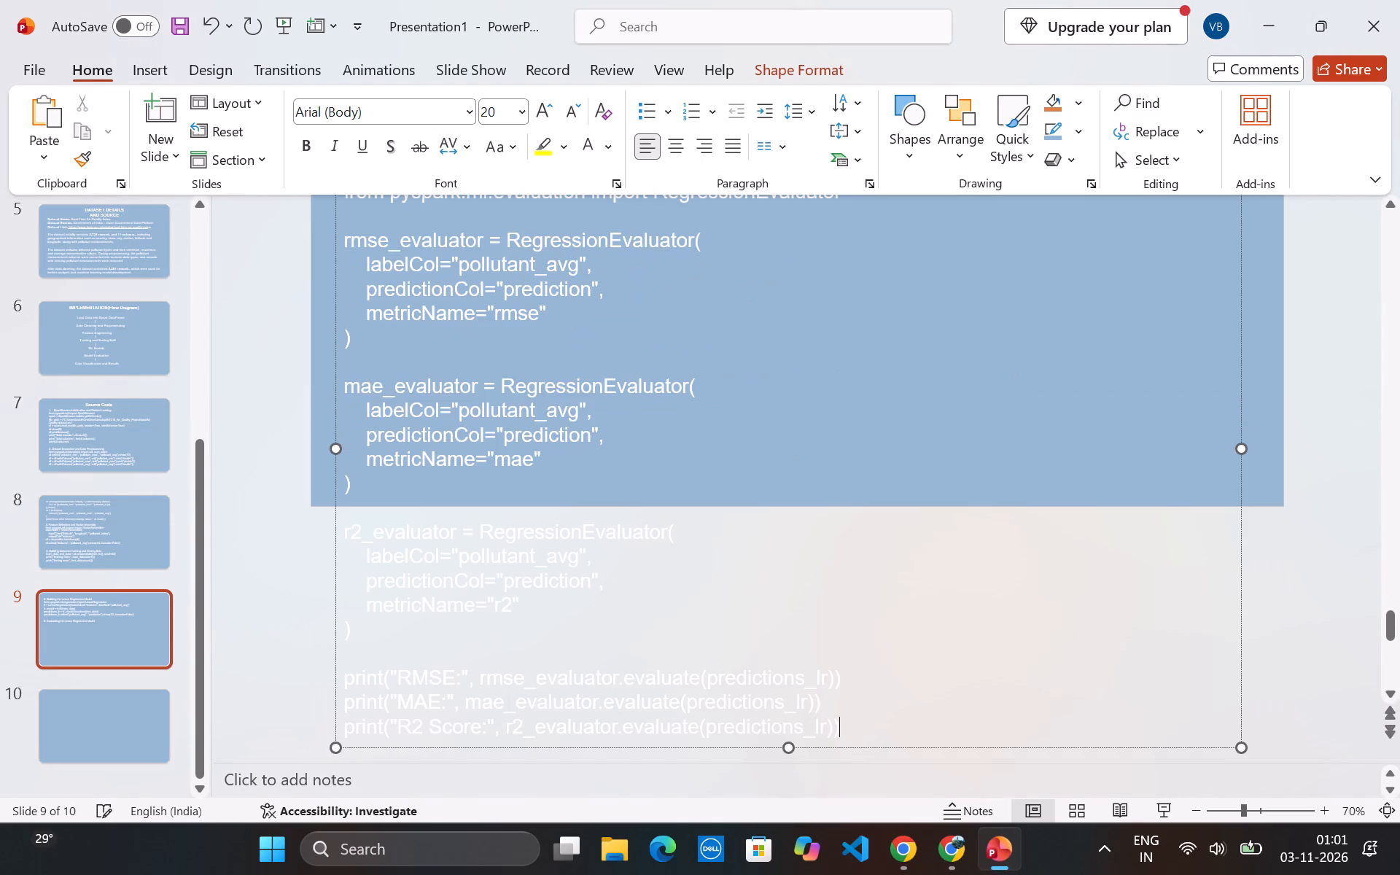
Remove the blank lines between the import, rmse_evaluator, mae_evaluator, r2_evaluator and print blocks of the section 6 code.
{"action": "left_click", "coordinate": [475, 356]}
{"action": "key", "text": "BackSpace"}
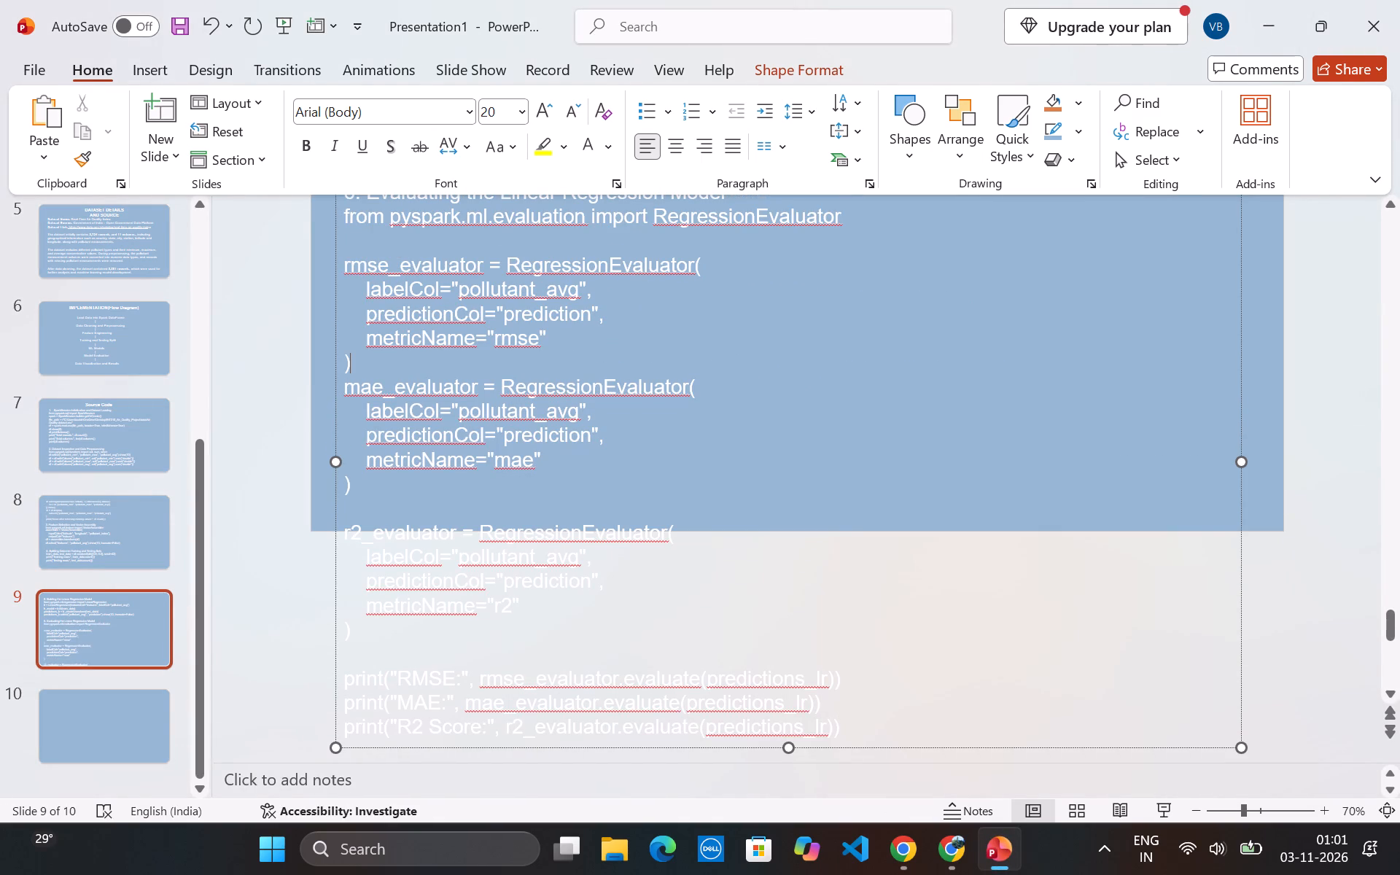
{"action": "left_click", "coordinate": [437, 249]}
{"action": "key", "text": "BackSpace"}
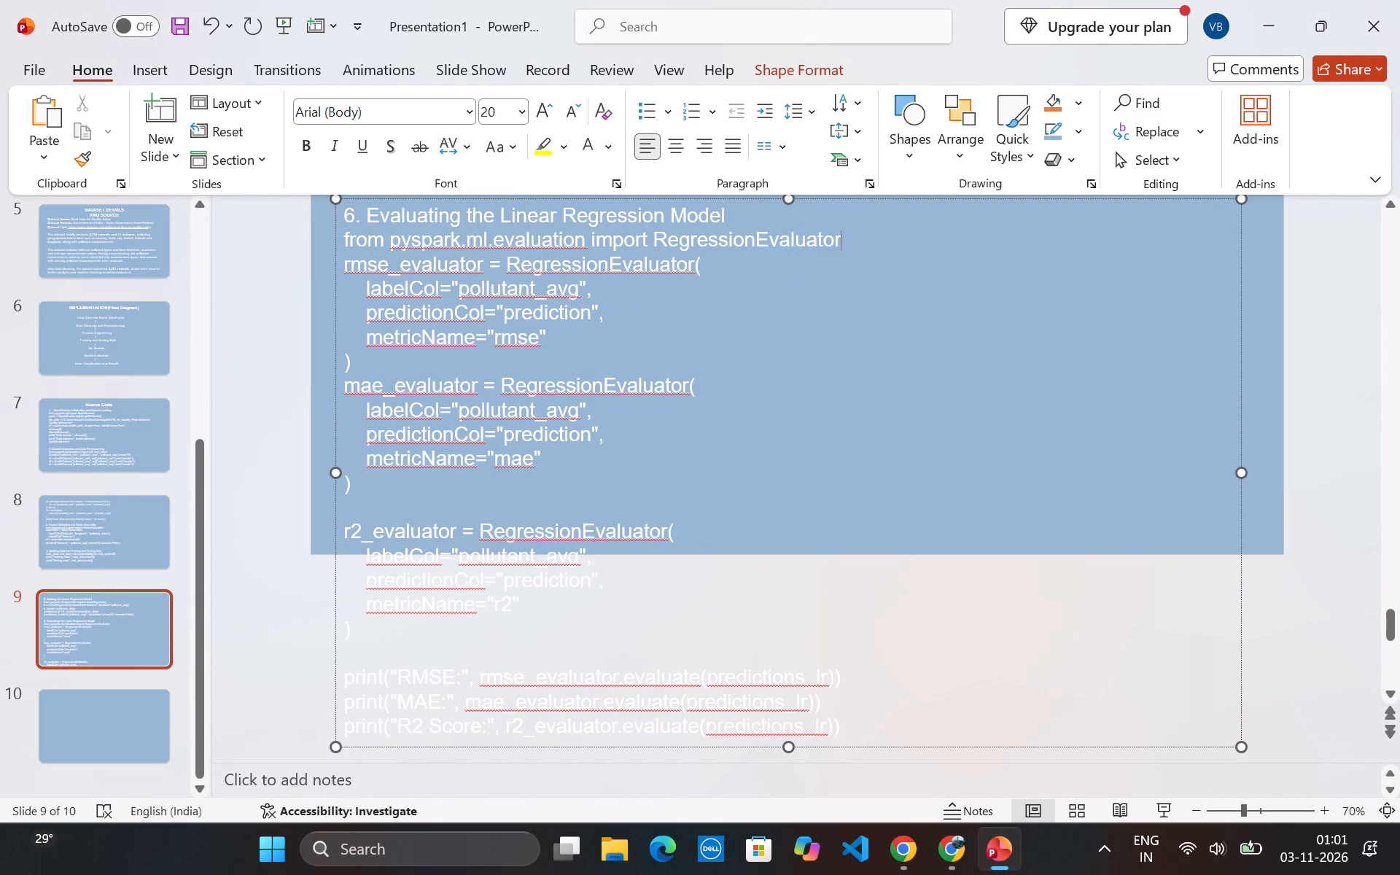
{"action": "left_click", "coordinate": [370, 502]}
{"action": "key", "text": "BackSpace"}
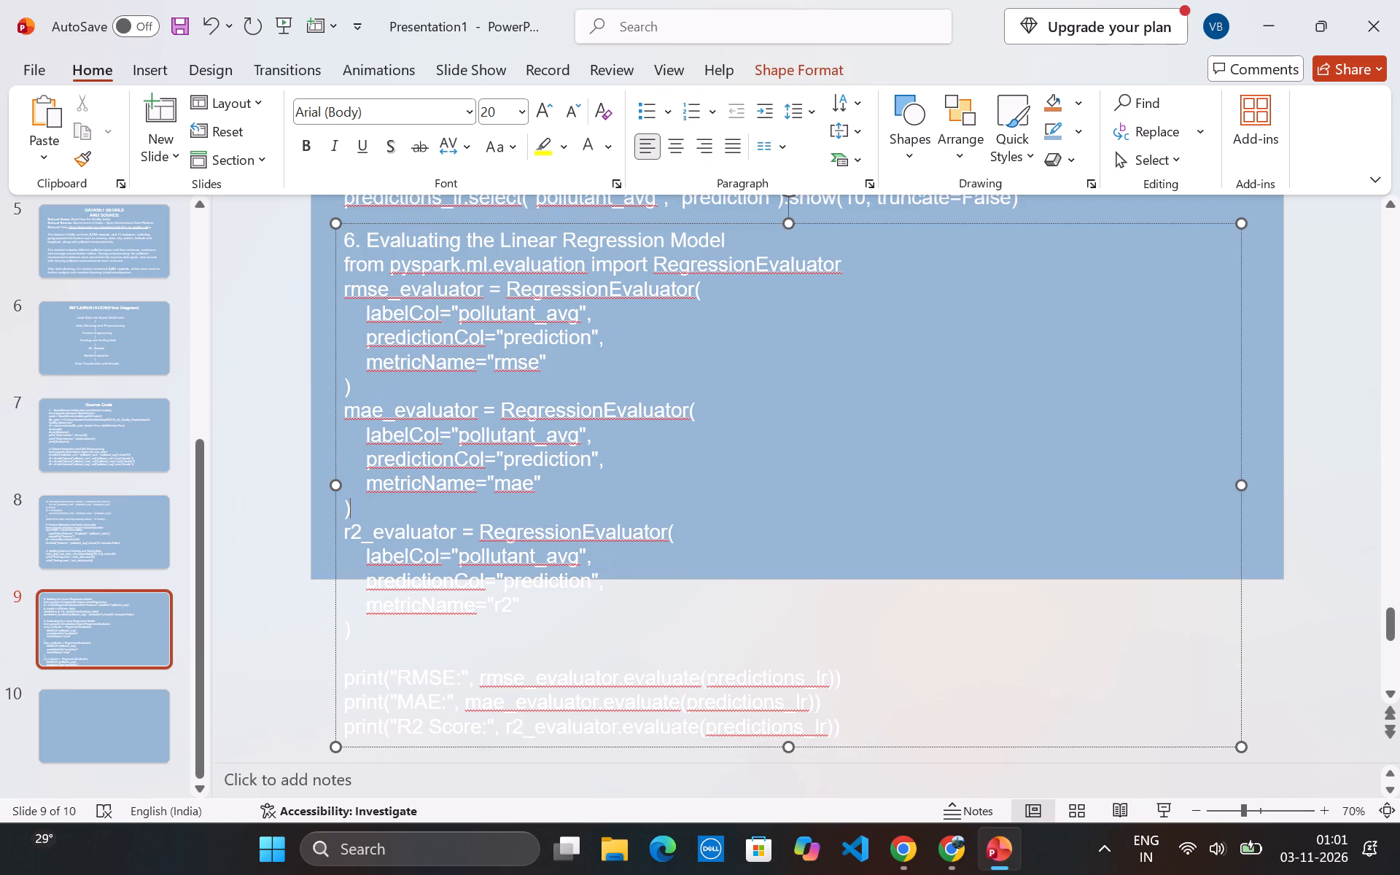
{"action": "left_click", "coordinate": [387, 650]}
{"action": "key", "text": "BackSpace"}
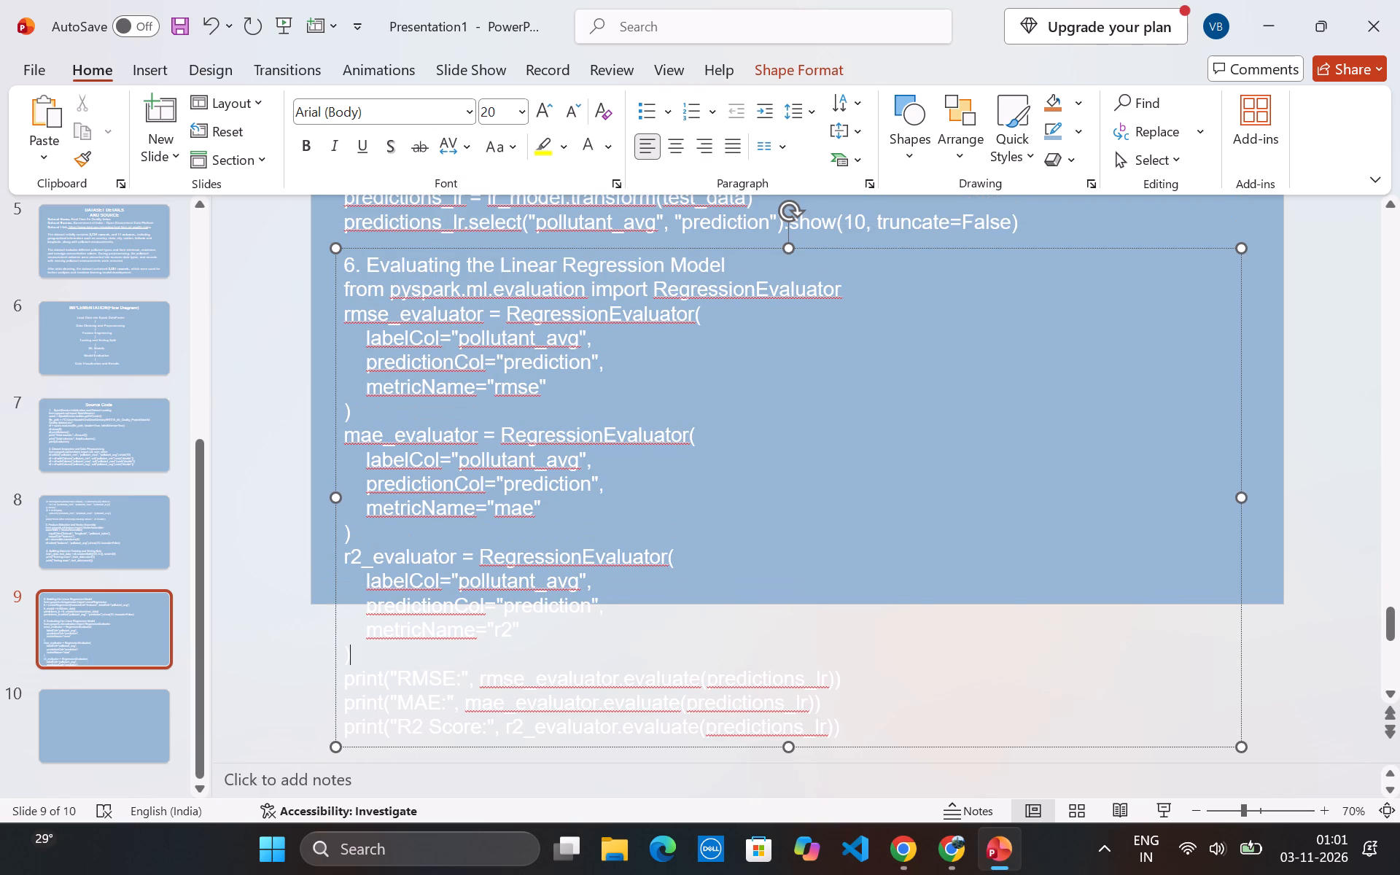
Join the labelCol="pollutant_avg" and predictionCol="prediction" arguments onto the rmse_evaluator line, removing their indentation.
{"action": "left_click", "coordinate": [365, 338]}
{"action": "key", "text": "BackSpace"}
{"action": "key", "text": "BackSpace"}
{"action": "key", "text": "BackSpace"}
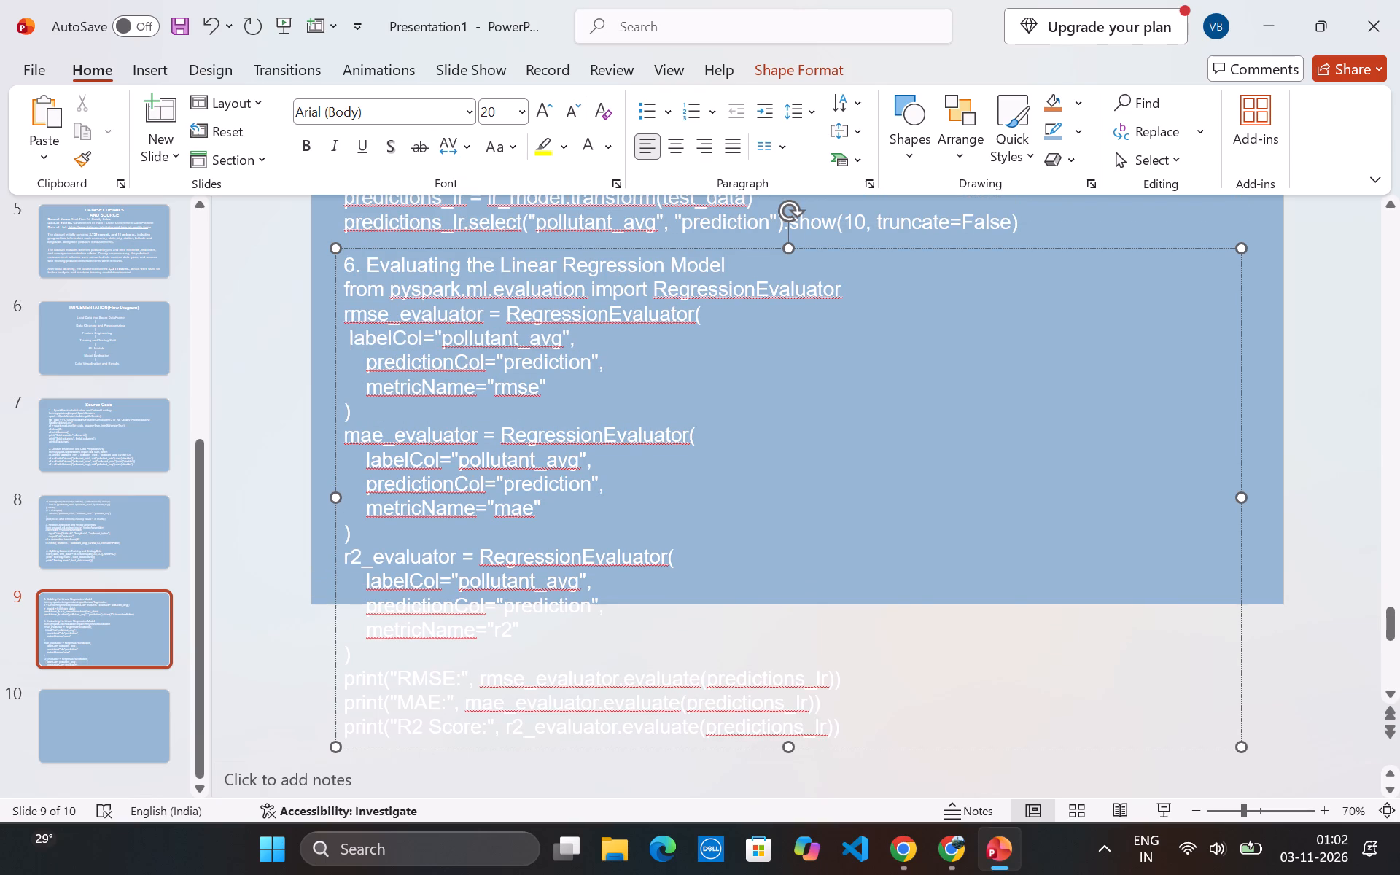
{"action": "key", "text": "BackSpace"}
{"action": "key", "text": "BackSpace"}
{"action": "key", "text": "Down"}
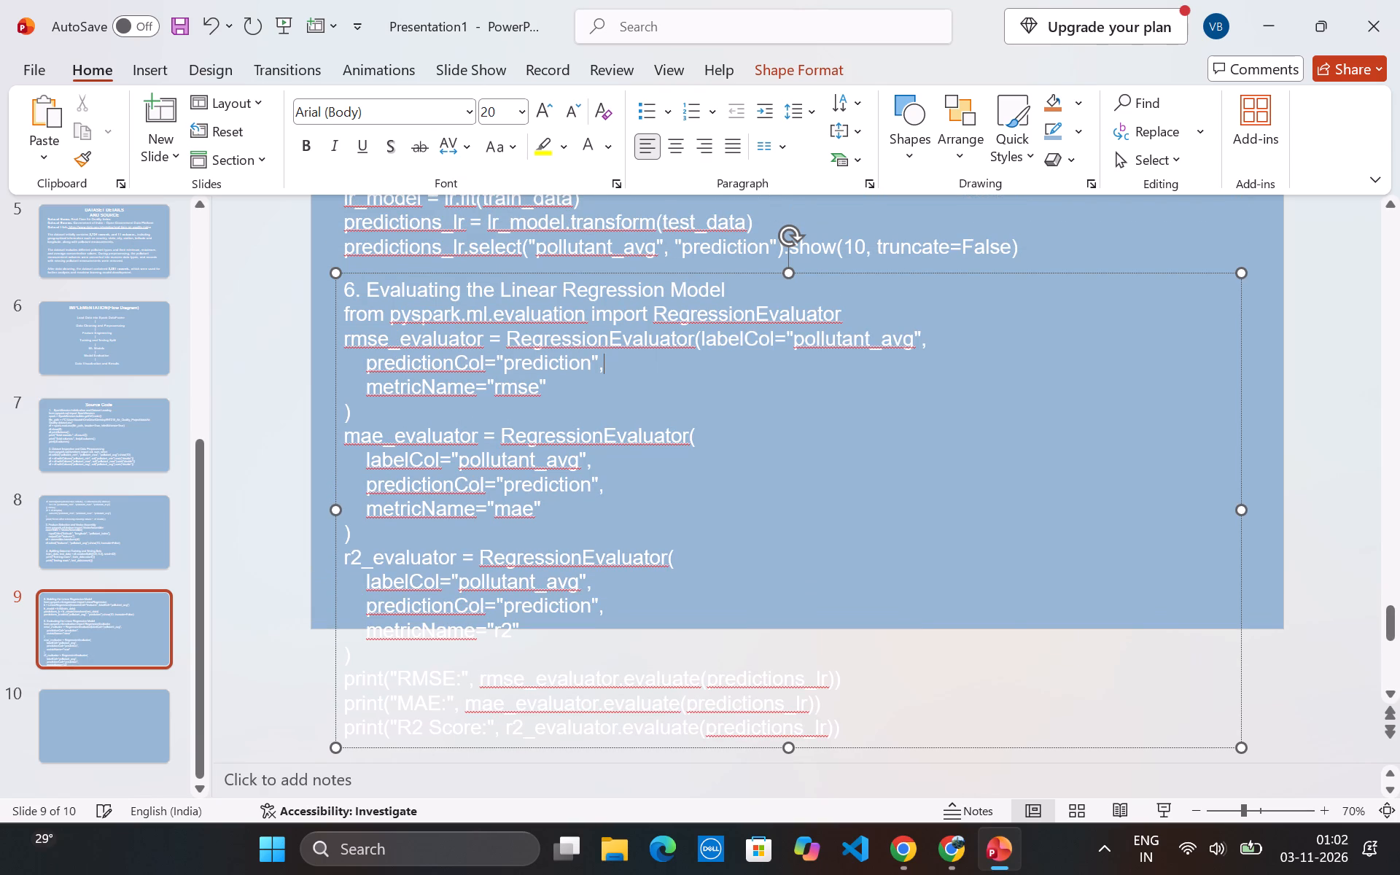
{"action": "key", "text": "Home"}
{"action": "key", "text": "Right"}
{"action": "key", "text": "Right"}
{"action": "key", "text": "Right"}
{"action": "key", "text": "Right"}
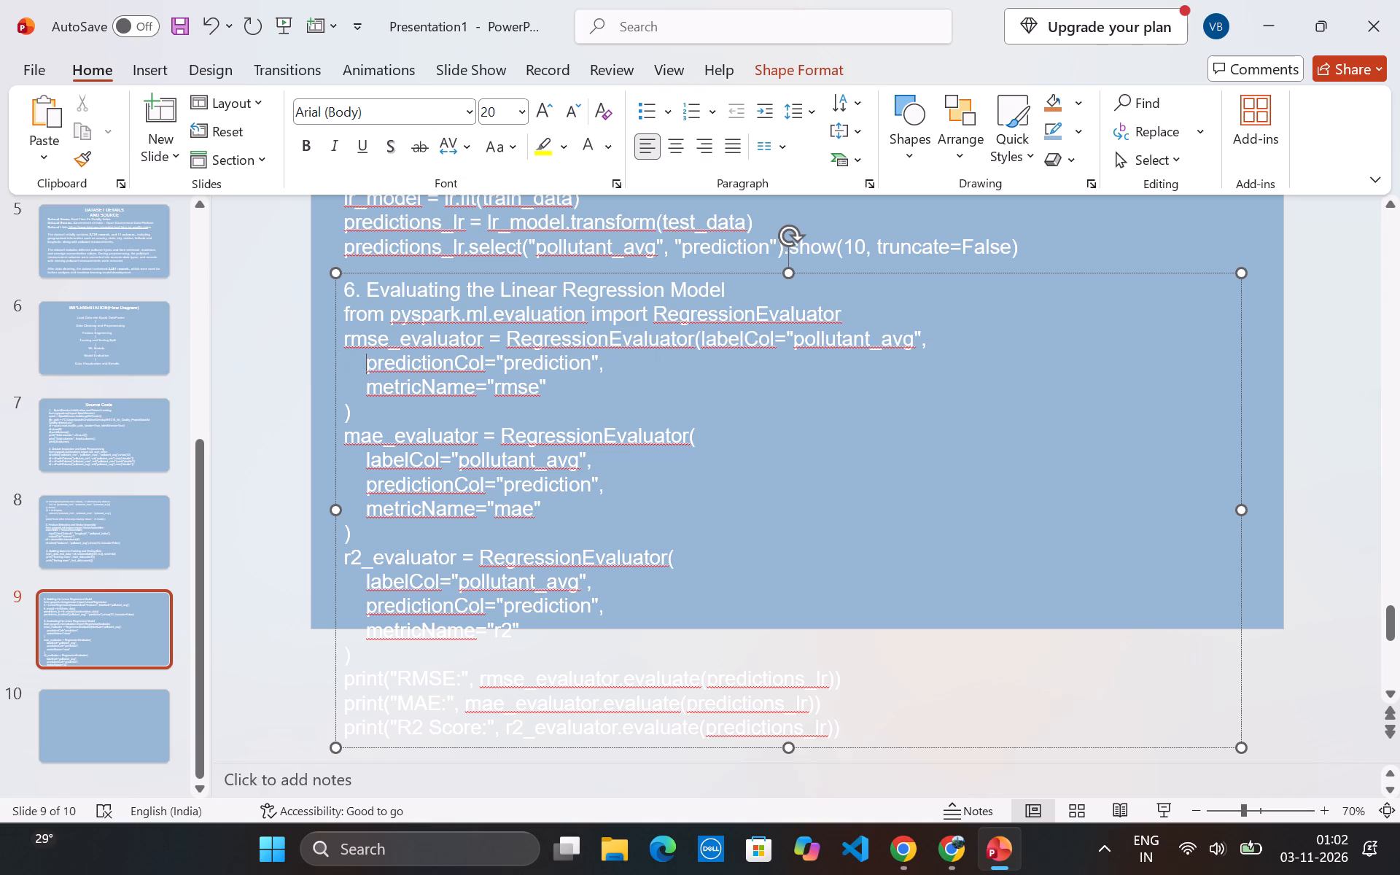
{"action": "key", "text": "BackSpace"}
{"action": "key", "text": "BackSpace"}
{"action": "key", "text": "BackSpace"}
{"action": "key", "text": "BackSpace"}
{"action": "key", "text": "BackSpace"}
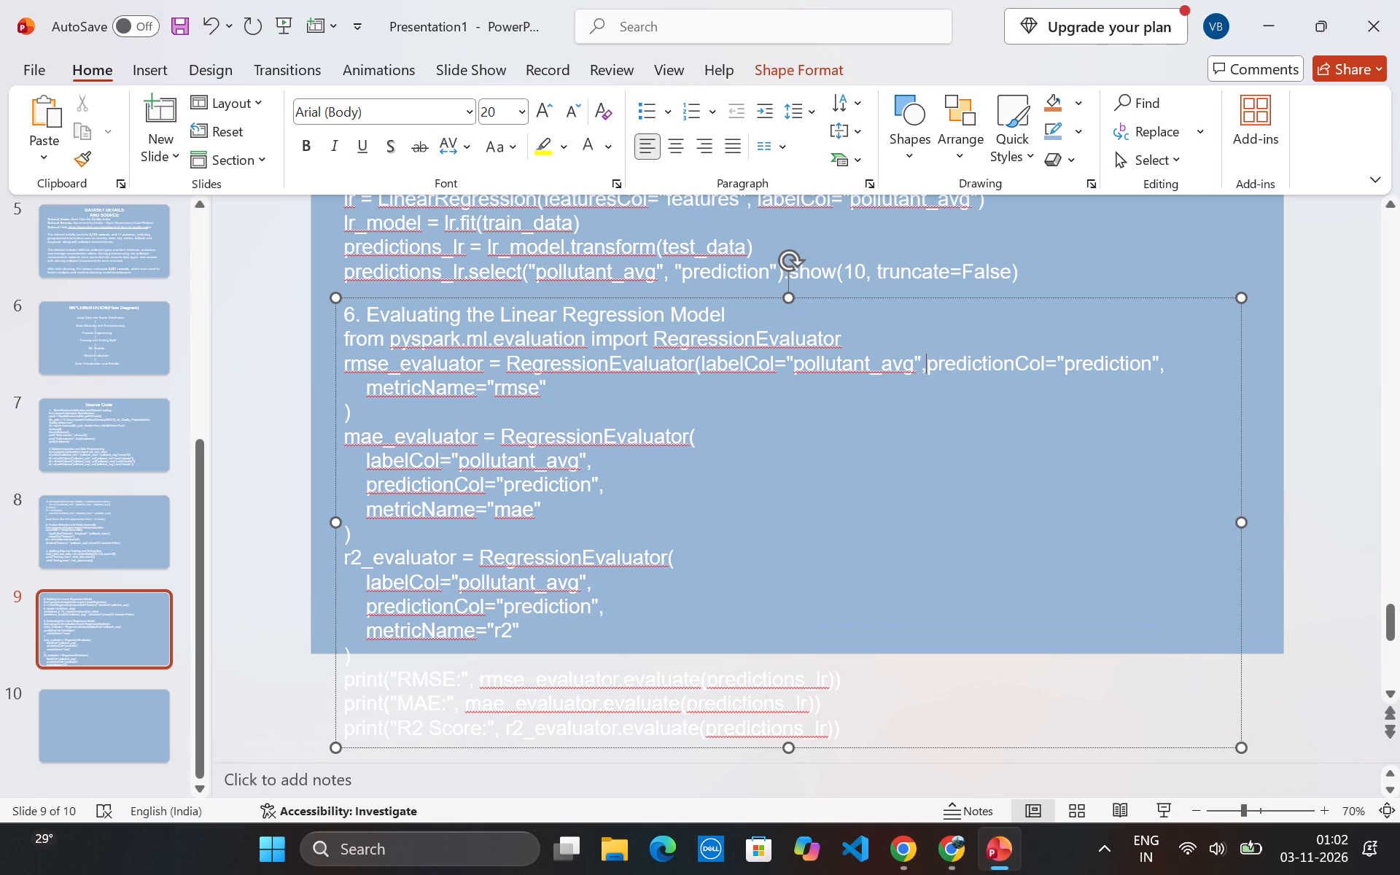
Move the rmse_evaluator closing parenthesis up to directly follow metricName="rmse".
{"action": "key", "text": "Down"}
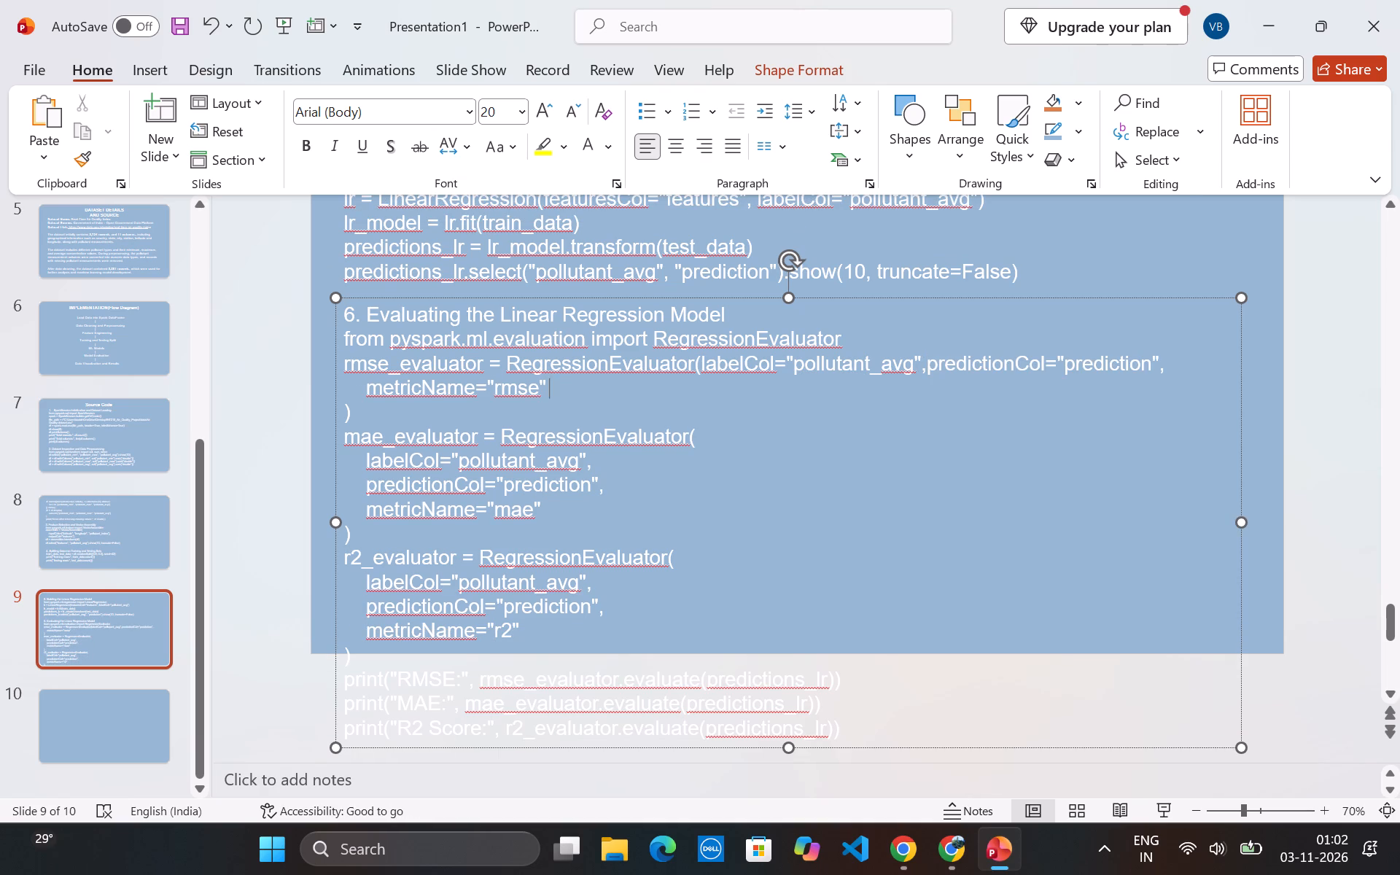
{"action": "key", "text": "Down"}
{"action": "key", "text": "Left"}
{"action": "key", "text": "BackSpace"}
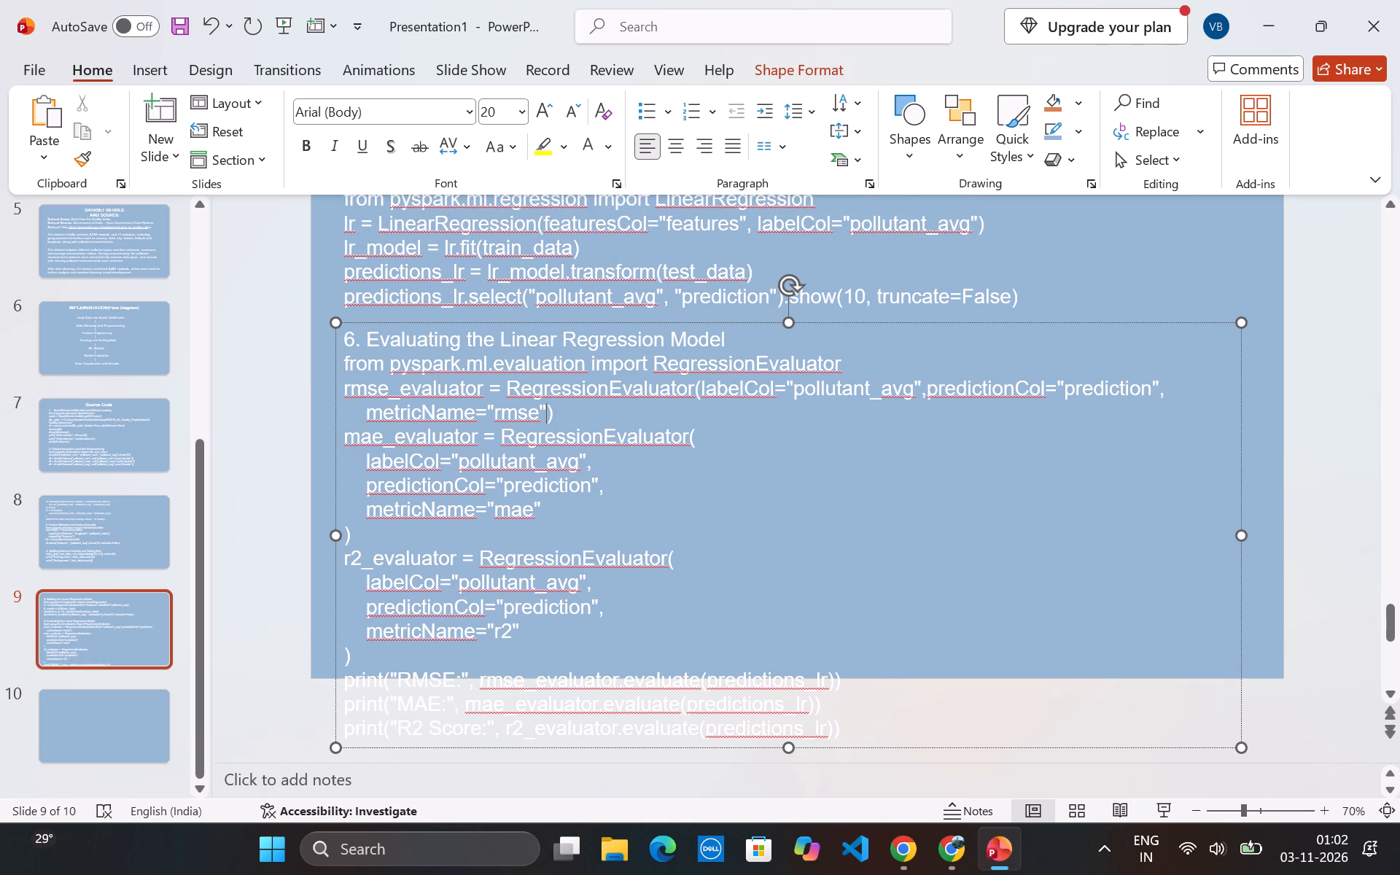
Join the labelCol="pollutant_avg" argument onto the mae_evaluator line in section 6, removing its indentation.
{"action": "key", "text": "Down"}
{"action": "key", "text": "Down"}
{"action": "key", "text": "Home"}
{"action": "key", "text": "Right"}
{"action": "key", "text": "Right"}
{"action": "key", "text": "Right"}
{"action": "key", "text": "Right"}
{"action": "key", "text": "BackSpace"}
{"action": "key", "text": "BackSpace"}
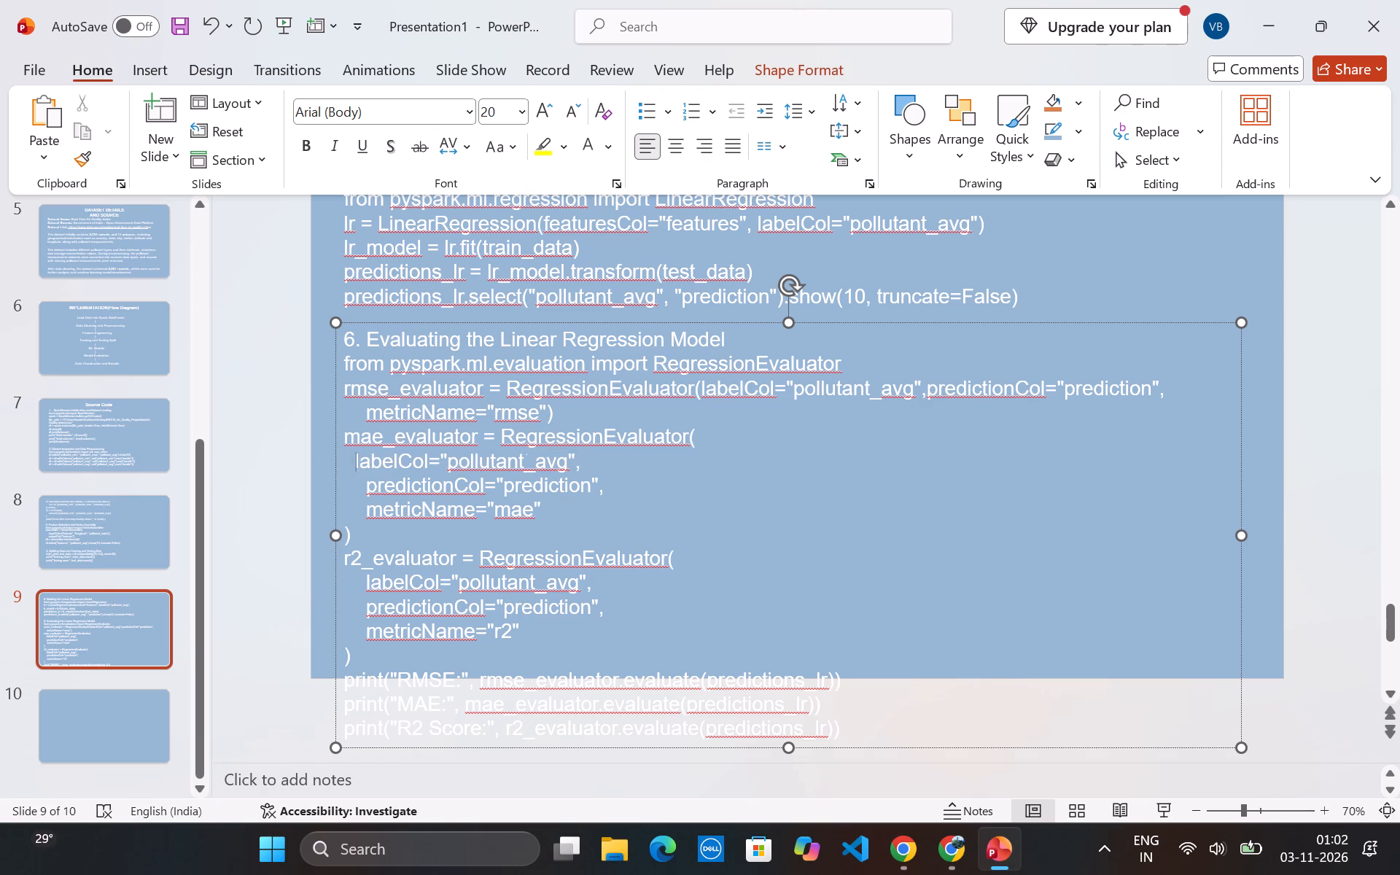
{"action": "key", "text": "BackSpace"}
{"action": "key", "text": "BackSpace"}
{"action": "key", "text": "BackSpace"}
Join the predictionCol="prediction" argument onto the mae_evaluator line, directly after labelCol="pollutant_avg", removing its indentation.
{"action": "key", "text": "Down"}
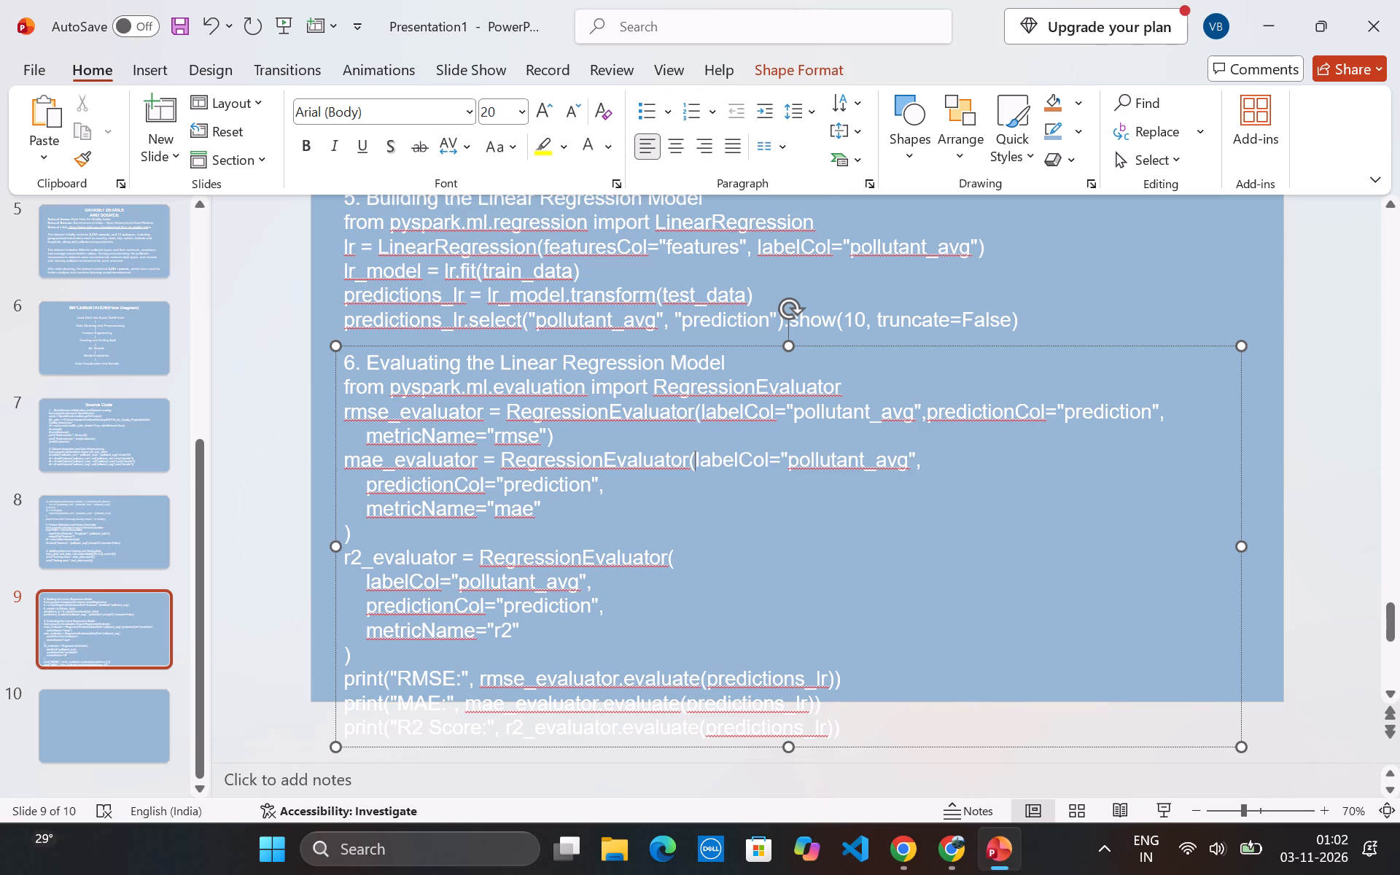
{"action": "key", "text": "Home"}
{"action": "key", "text": "Right"}
{"action": "key", "text": "Right"}
{"action": "key", "text": "Right"}
{"action": "key", "text": "Right"}
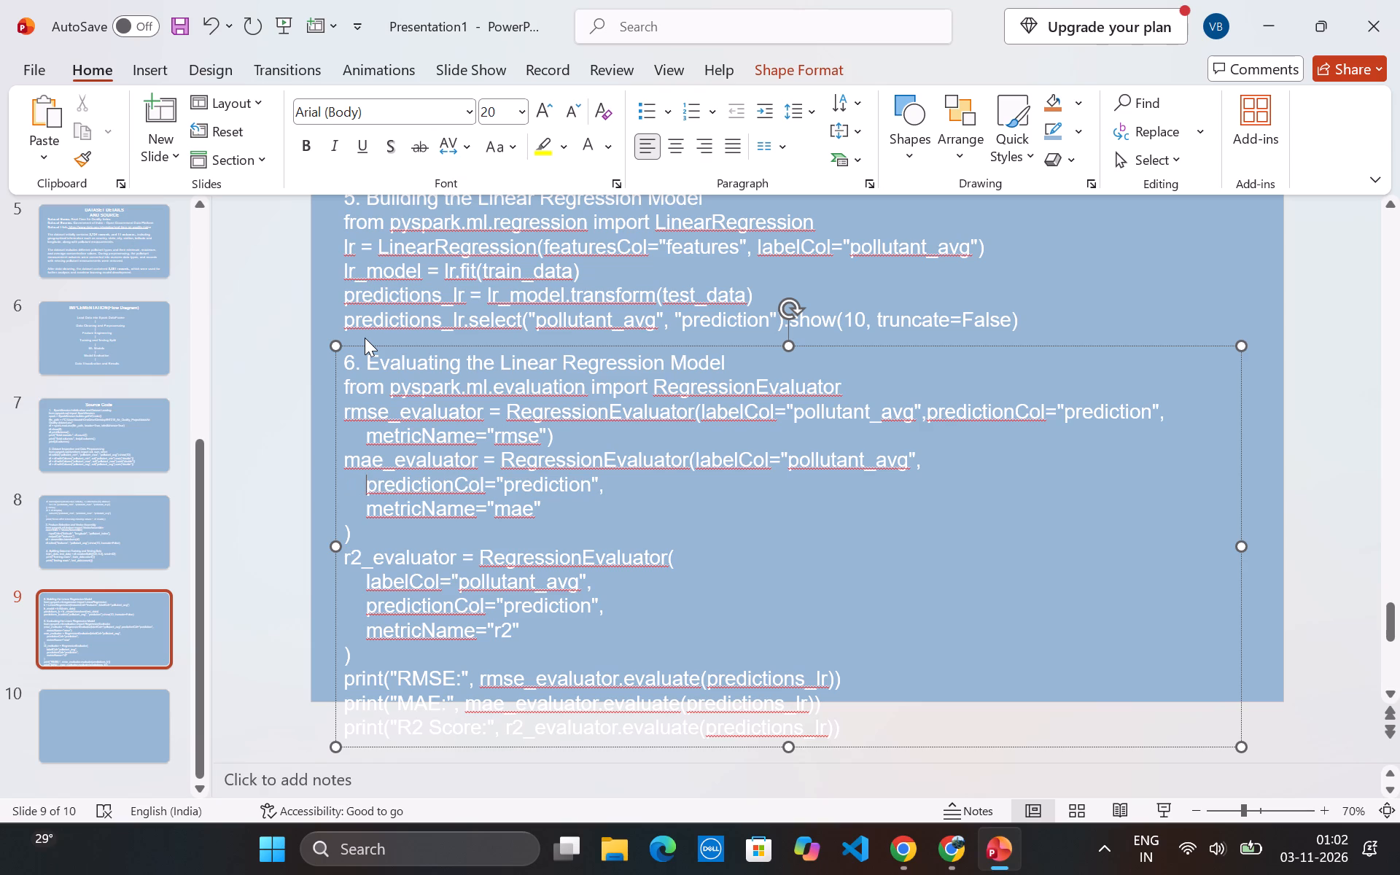
{"action": "key", "text": "BackSpace"}
{"action": "key", "text": "BackSpace"}
{"action": "key", "text": "BackSpace"}
{"action": "key", "text": "BackSpace"}
{"action": "key", "text": "BackSpace"}
Move the mae_evaluator closing parenthesis up to directly follow metricName="mae".
{"action": "key", "text": "Down"}
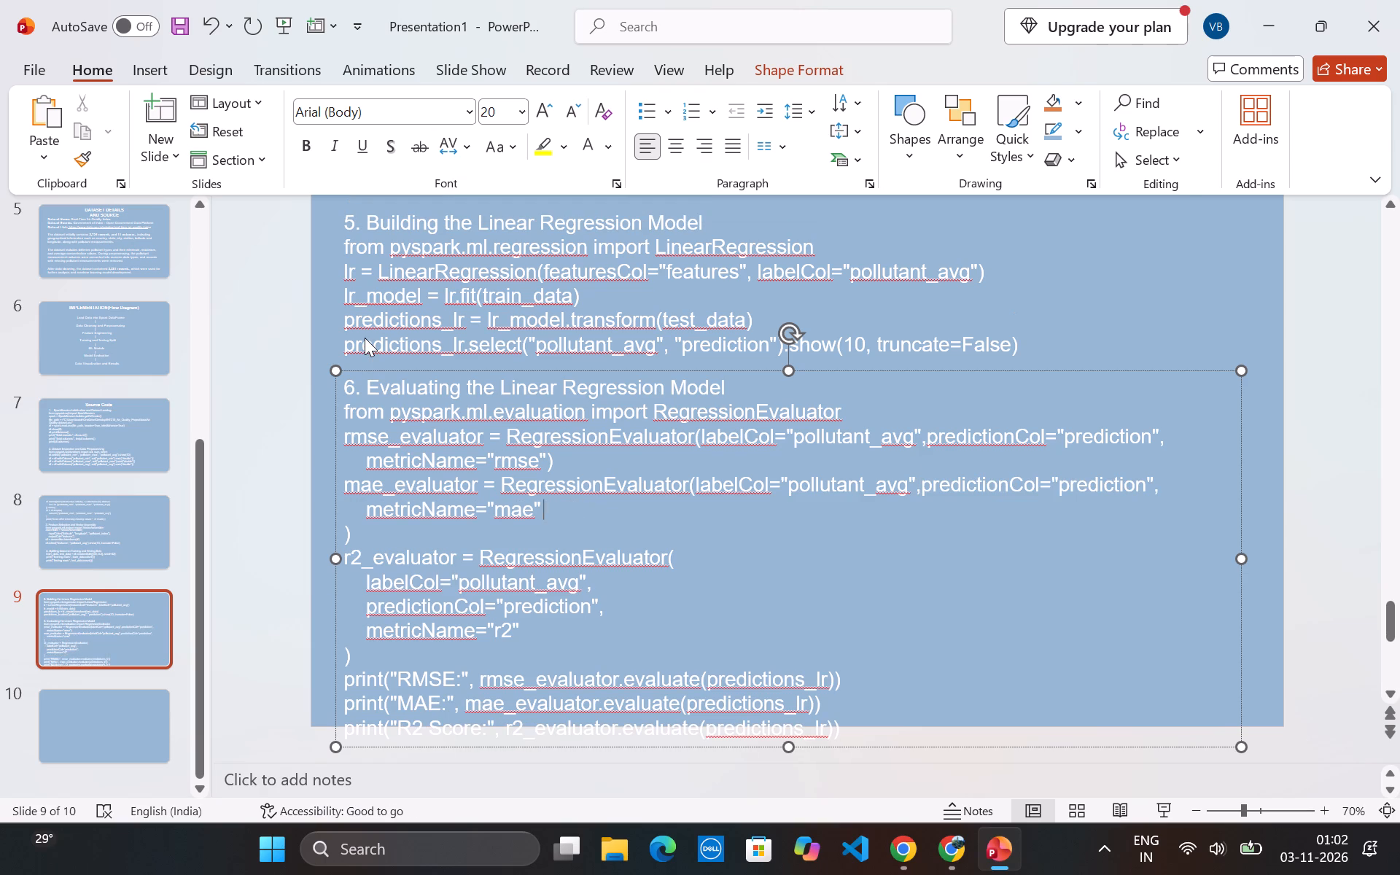
{"action": "key", "text": "Down"}
{"action": "key", "text": "Left"}
{"action": "key", "text": "BackSpace"}
Join the labelCol="pollutant_avg" argument onto the r2_evaluator line in section 6, removing its indentation.
{"action": "key", "text": "Down"}
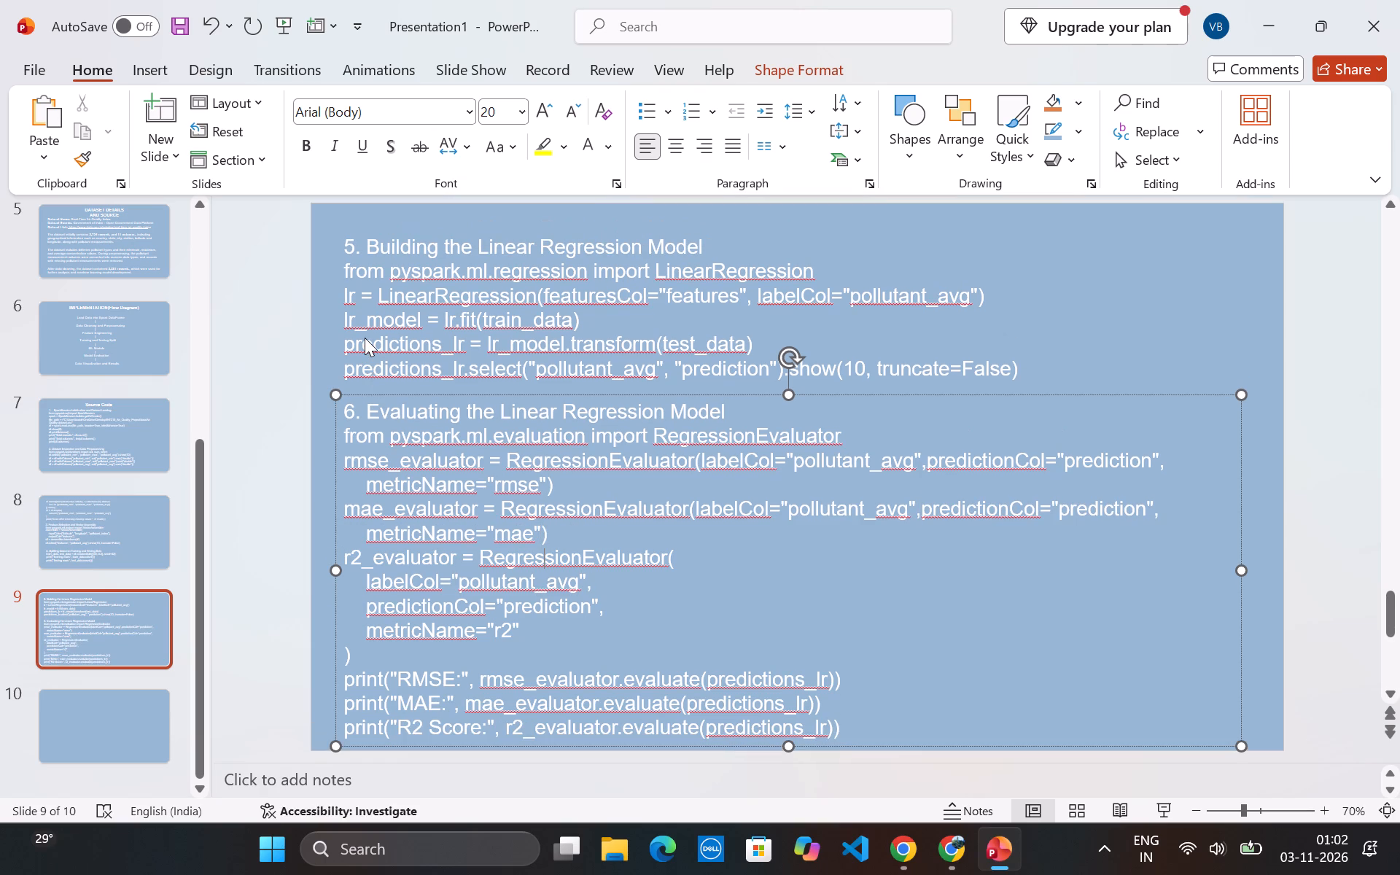
{"action": "key", "text": "Down"}
{"action": "key", "text": "Home"}
{"action": "key", "text": "Right"}
{"action": "key", "text": "Right"}
{"action": "key", "text": "Right"}
{"action": "key", "text": "Right"}
{"action": "key", "text": "BackSpace"}
{"action": "key", "text": "BackSpace"}
{"action": "key", "text": "BackSpace"}
{"action": "key", "text": "BackSpace"}
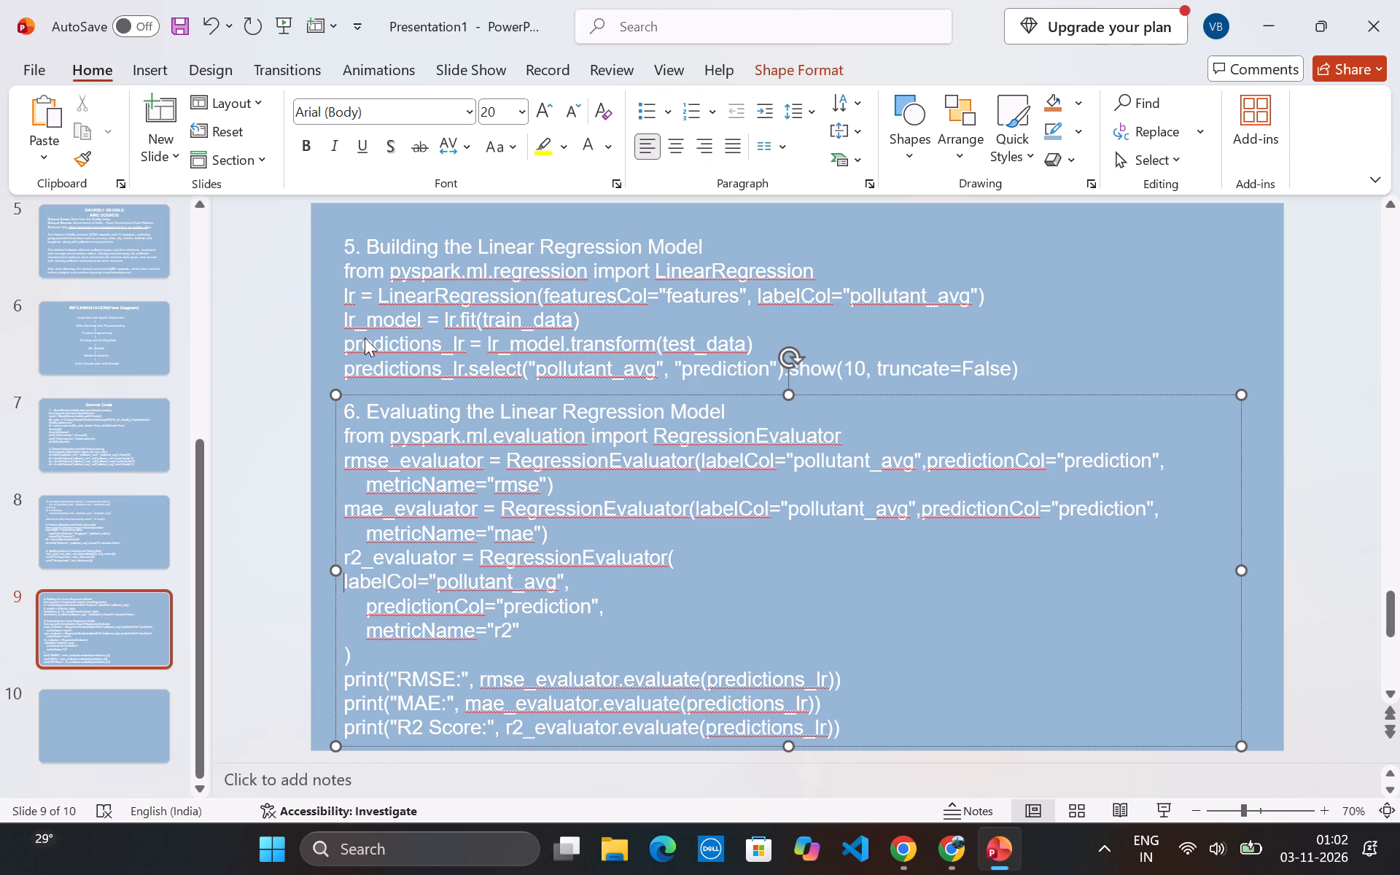
{"action": "key", "text": "BackSpace"}
Join the predictionCol="prediction" argument onto the r2_evaluator line, directly after labelCol="pollutant_avg", removing its indentation.
{"action": "key", "text": "Down"}
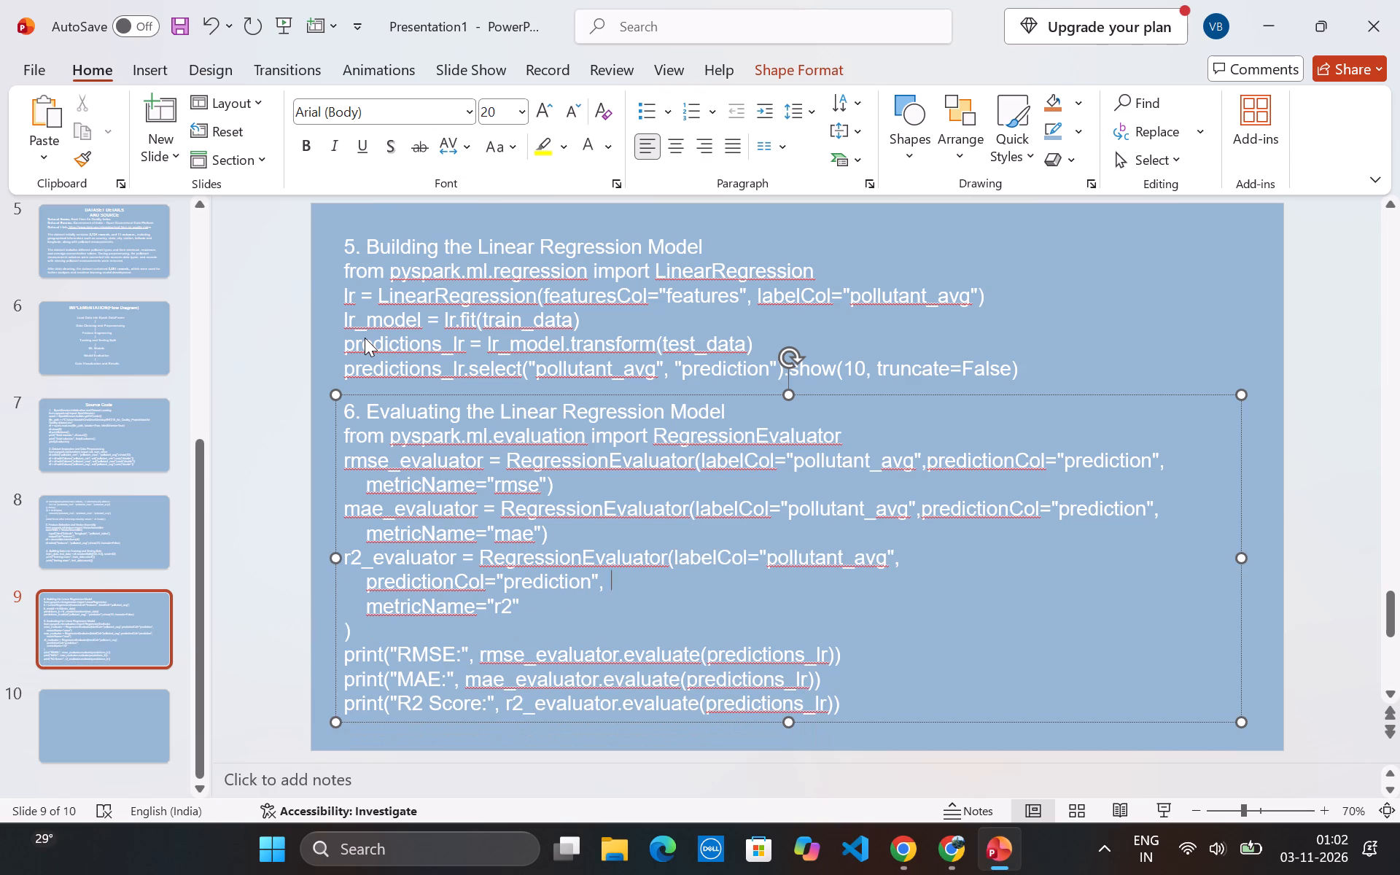
{"action": "key", "text": "Home"}
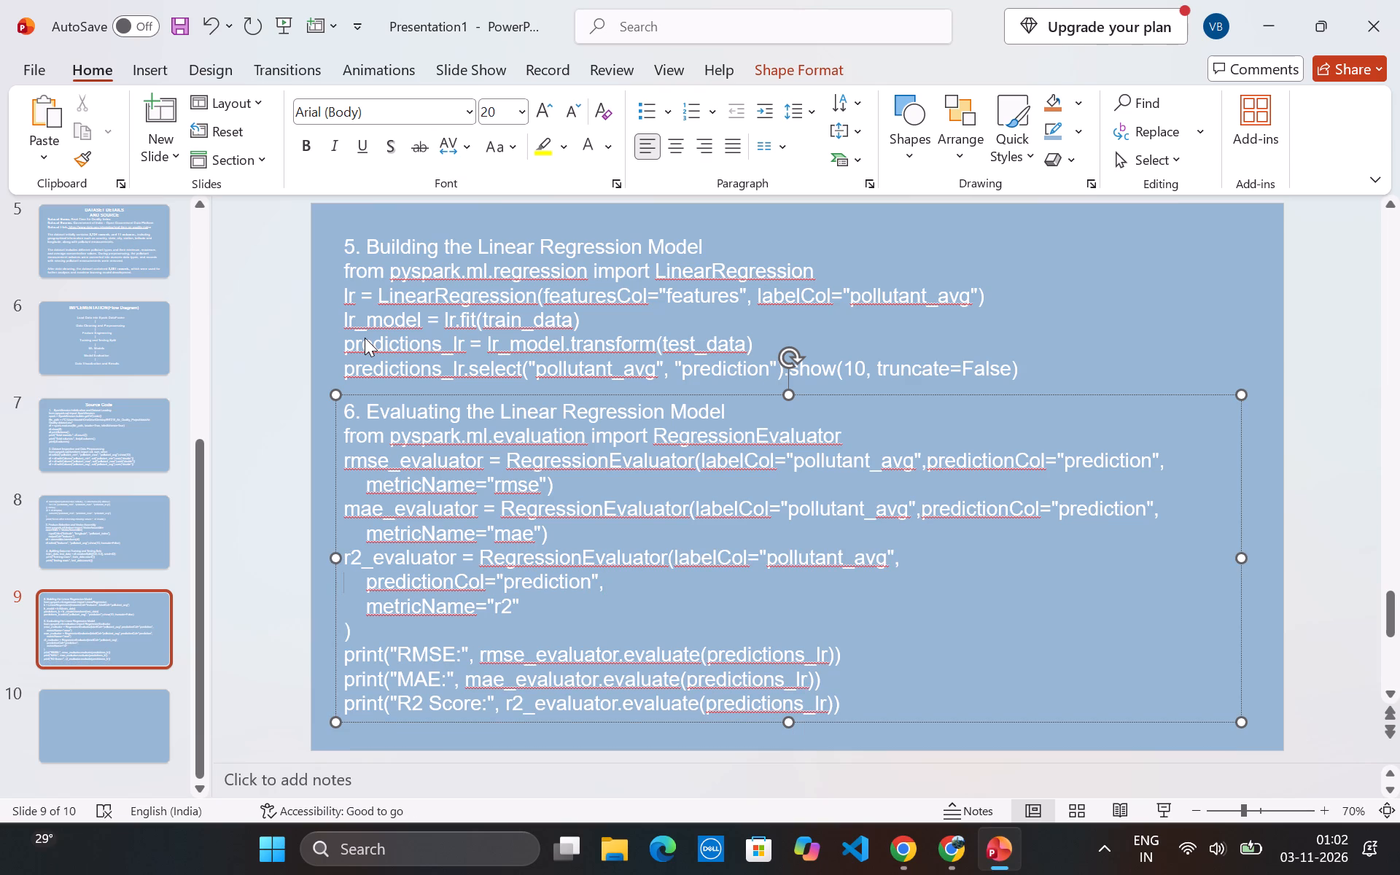
{"action": "key", "text": "Right"}
{"action": "key", "text": "Right"}
{"action": "key", "text": "Right"}
{"action": "key", "text": "Right"}
{"action": "key", "text": "BackSpace"}
{"action": "key", "text": "BackSpace"}
{"action": "key", "text": "BackSpace"}
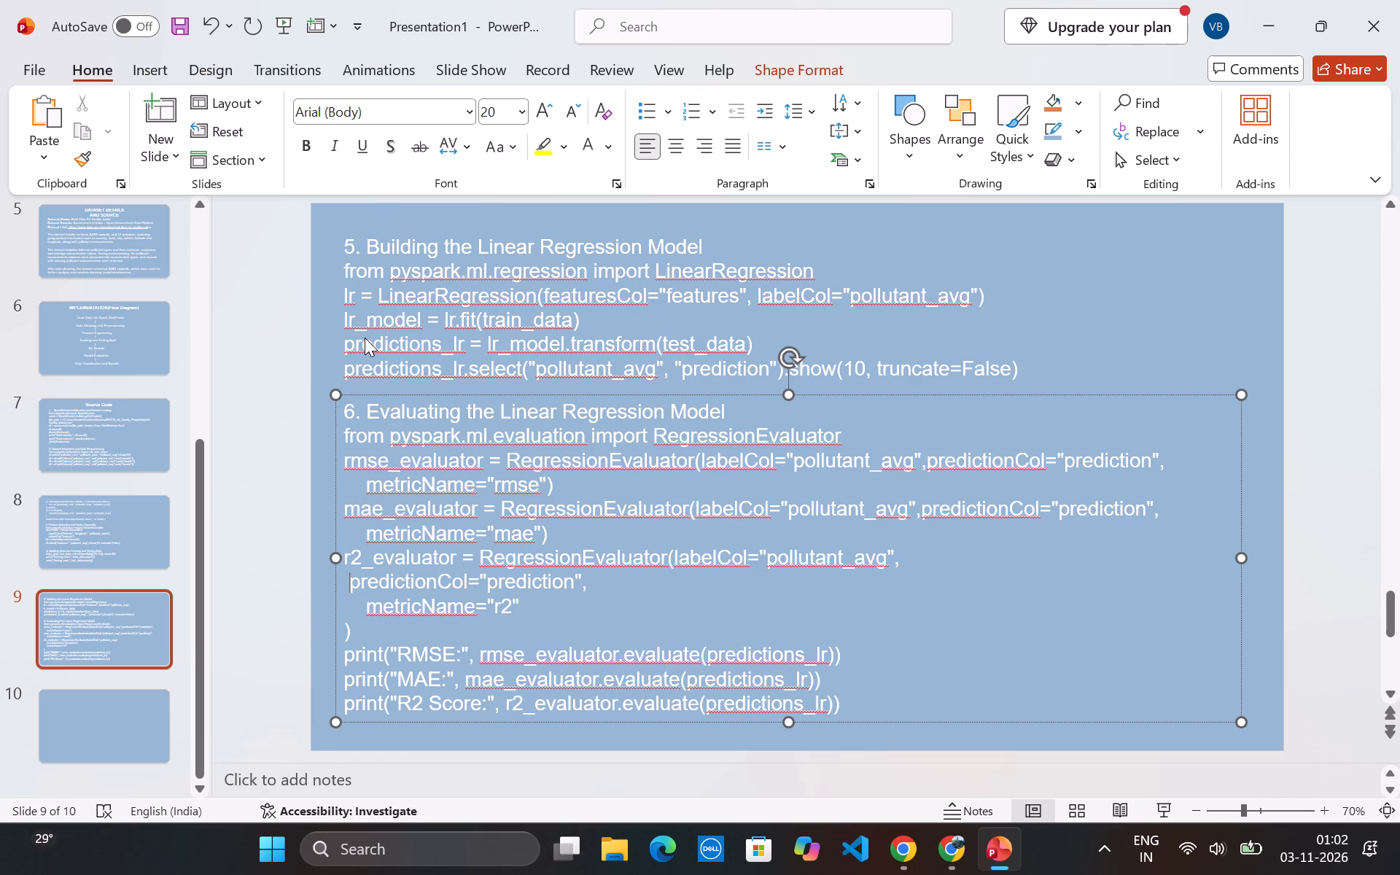
{"action": "key", "text": "BackSpace"}
{"action": "key", "text": "BackSpace"}
Move the r2_evaluator closing parenthesis up to directly follow metricName="r2" and leave the text box.
{"action": "key", "text": "Down"}
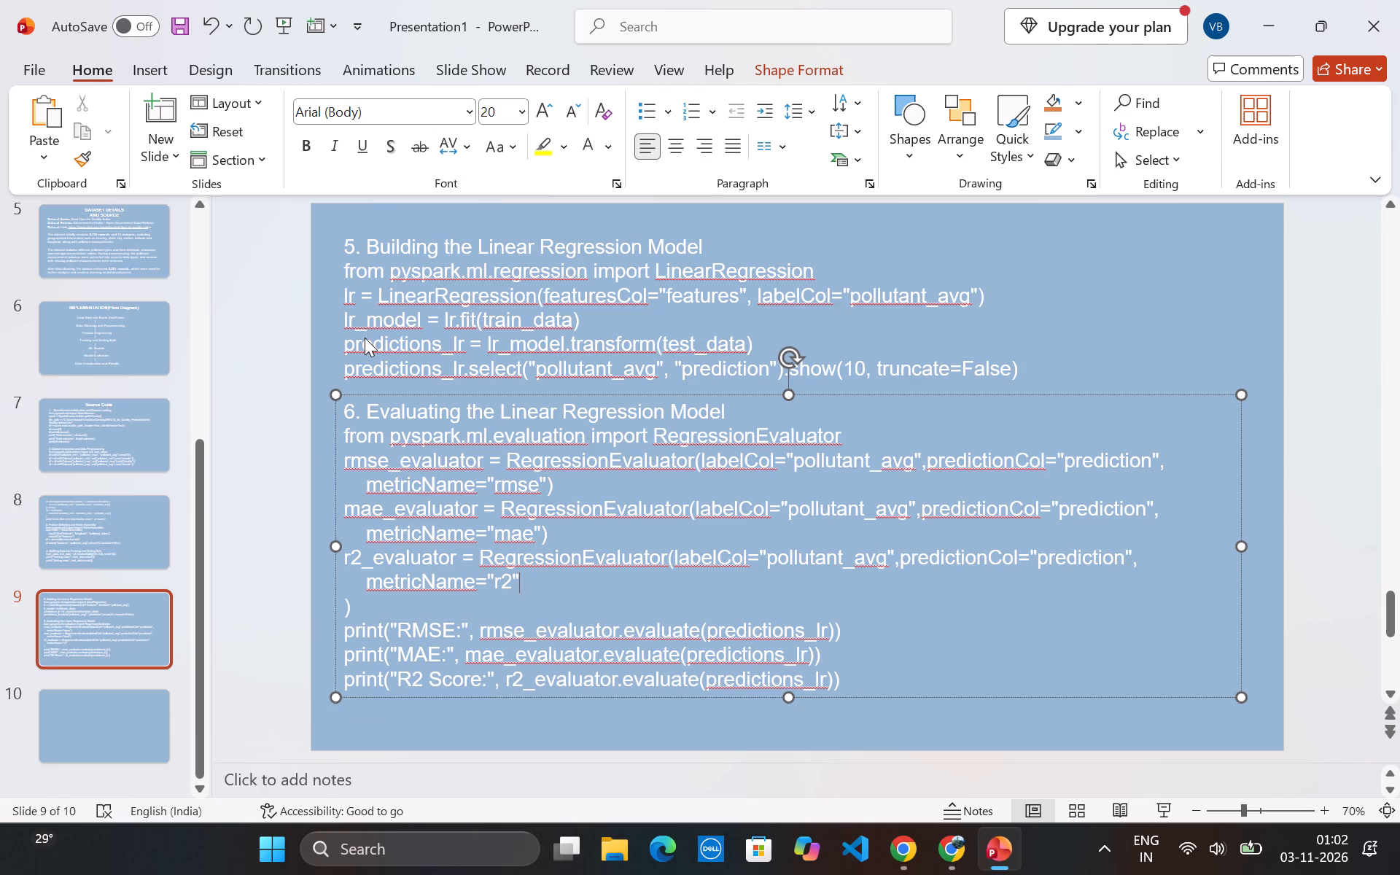
{"action": "key", "text": "Down"}
{"action": "key", "text": "BackSpace"}
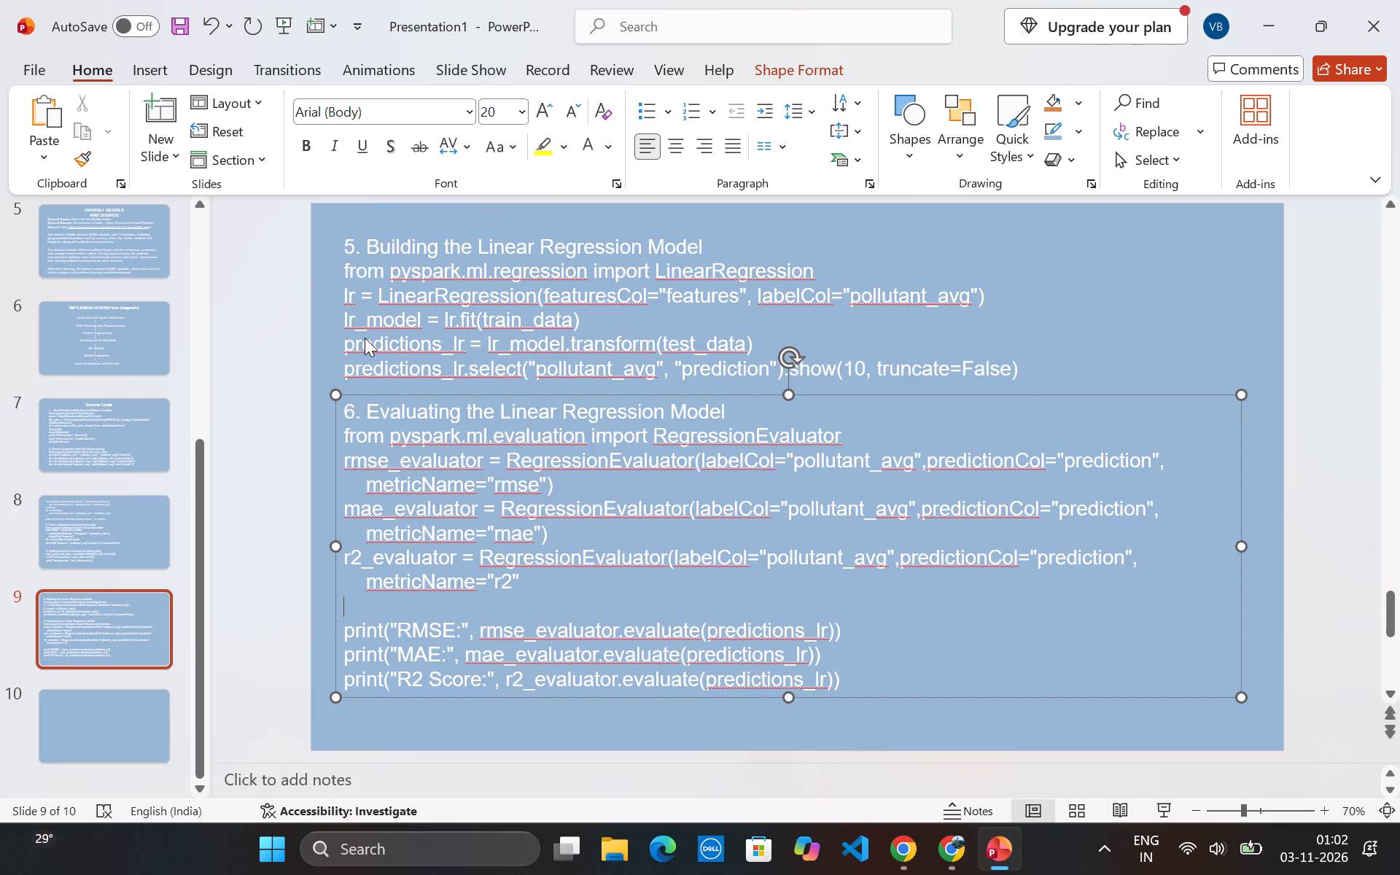
{"action": "key", "text": "ctrl+z"}
{"action": "key", "text": "Left"}
{"action": "key", "text": "BackSpace"}
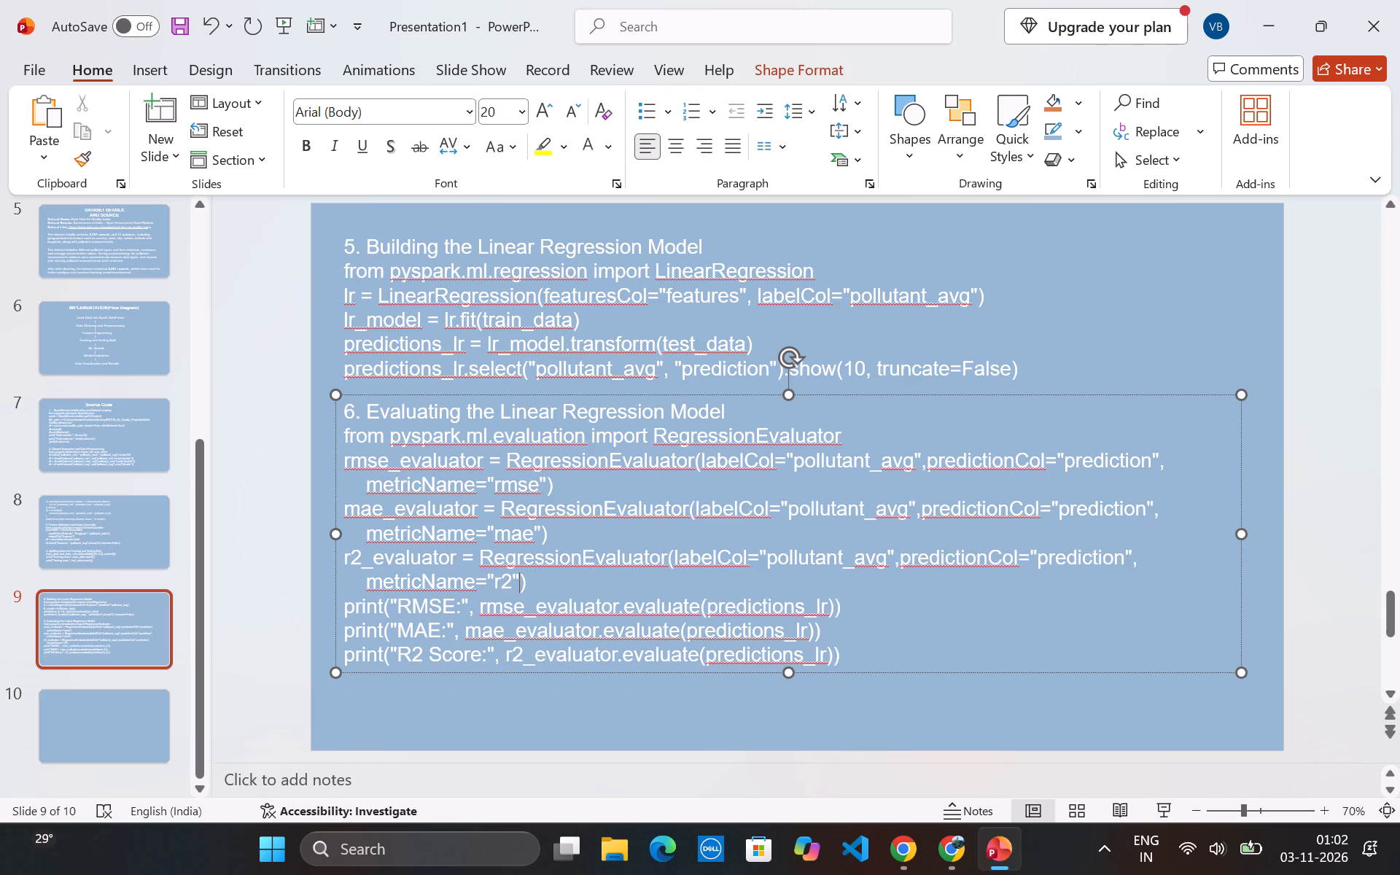
{"action": "left_click", "coordinate": [1309, 383]}
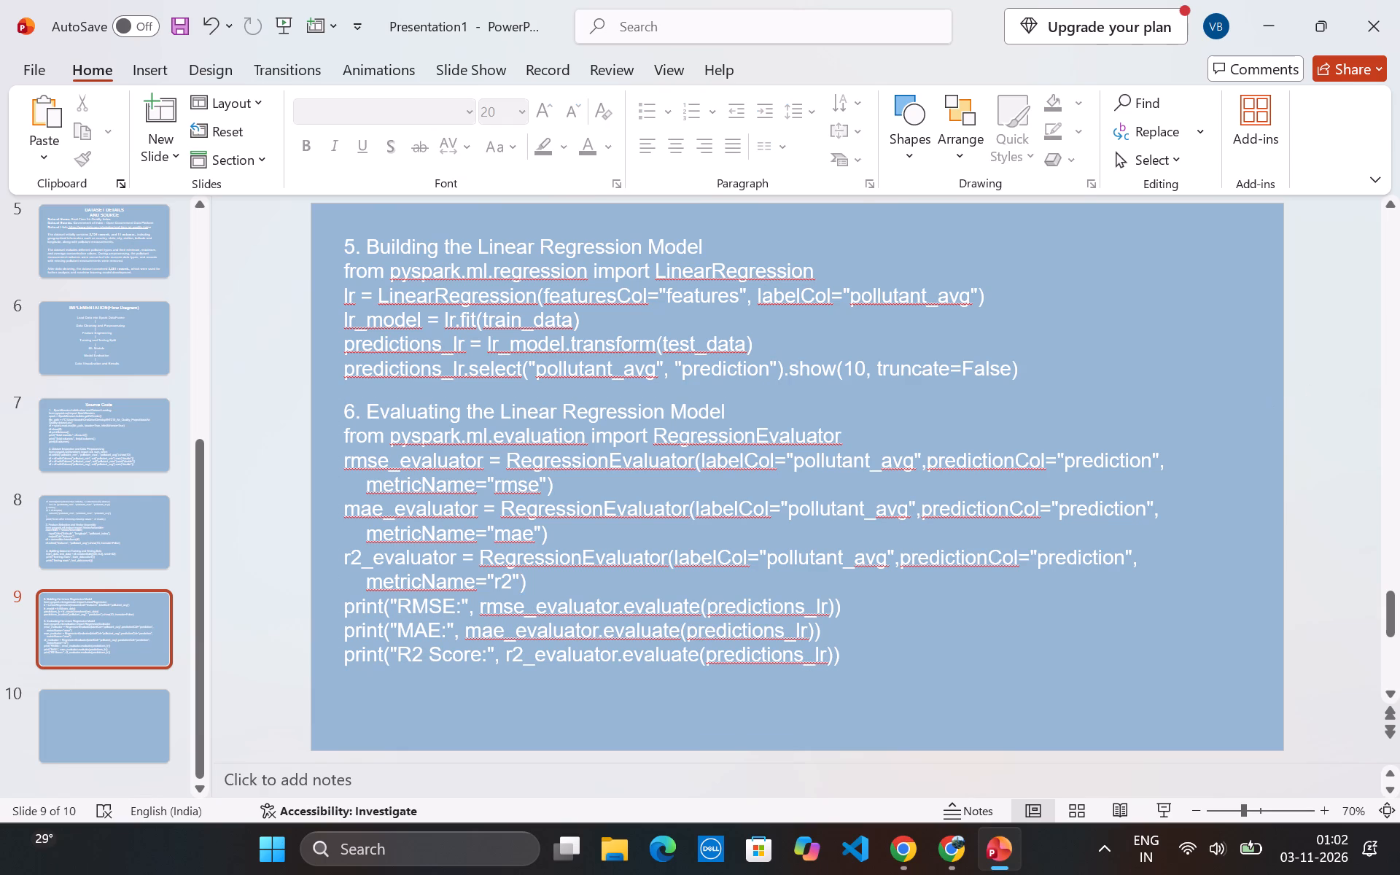
On slide 8, join the subset list and the closing parenthesis onto the df = df.dropna( line.
{"action": "left_click", "coordinate": [120, 529]}
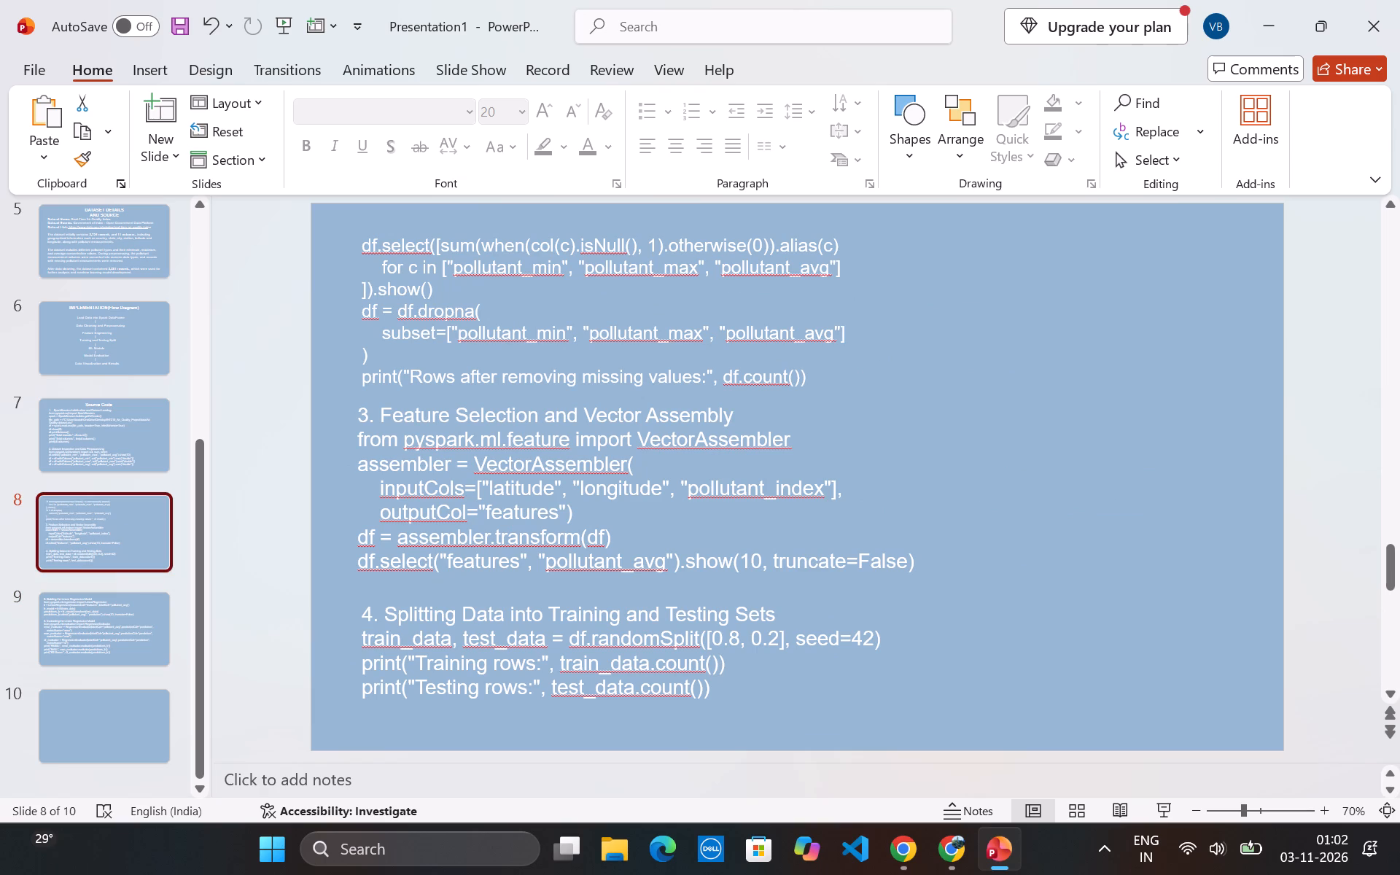
{"action": "left_click", "coordinate": [517, 319]}
{"action": "left_click", "coordinate": [385, 333]}
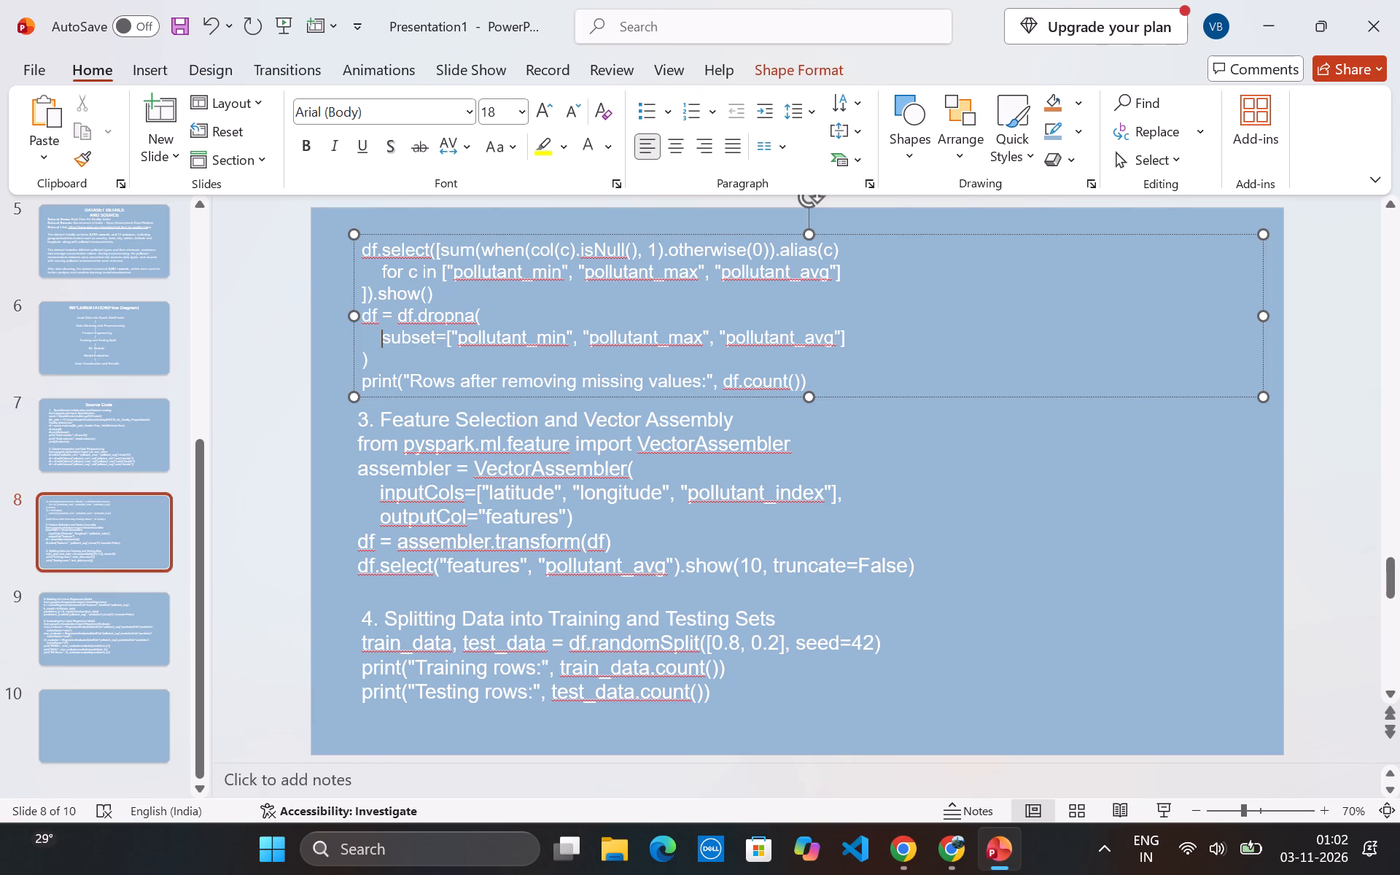
{"action": "key", "text": "BackSpace"}
{"action": "key", "text": "BackSpace"}
{"action": "key", "text": "BackSpace"}
{"action": "key", "text": "BackSpace"}
{"action": "key", "text": "BackSpace"}
{"action": "key", "text": "Down"}
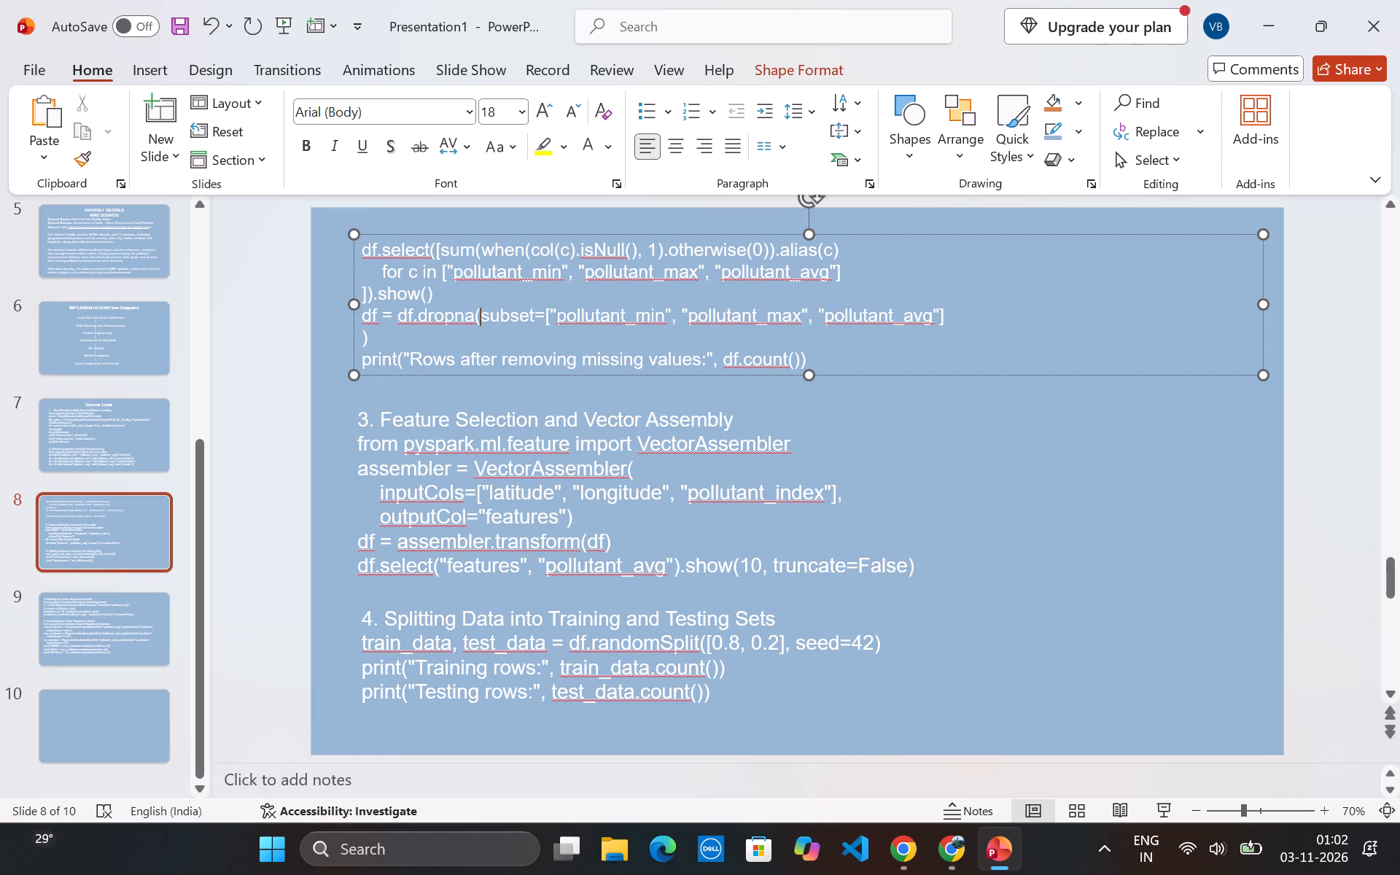
{"action": "key", "text": "Left"}
{"action": "key", "text": "BackSpace"}
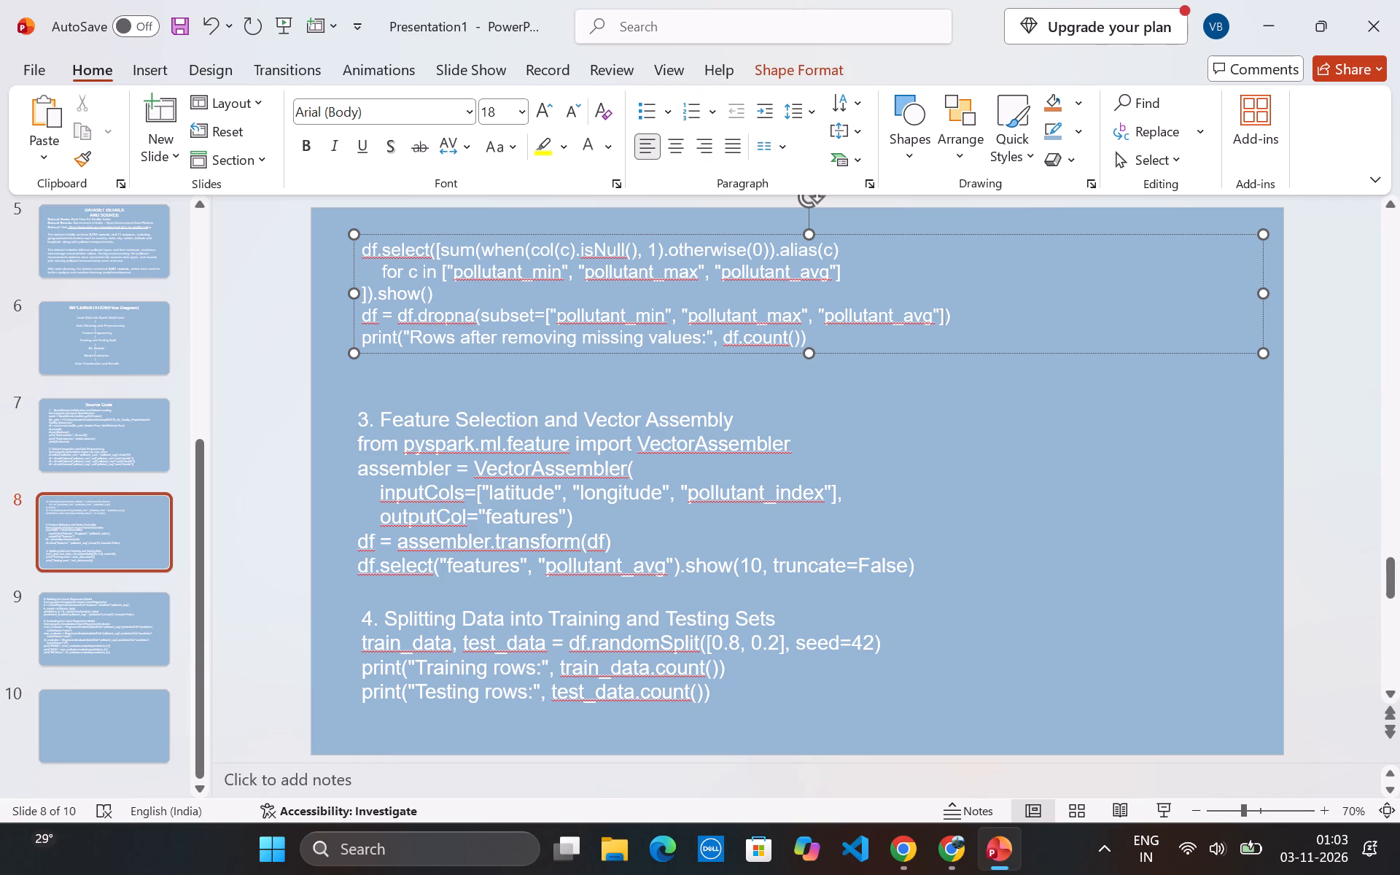
Join the ]).show() line onto the end of the "for c in" line in the df.select code.
{"action": "left_click", "coordinate": [362, 297]}
{"action": "key", "text": "BackSpace"}
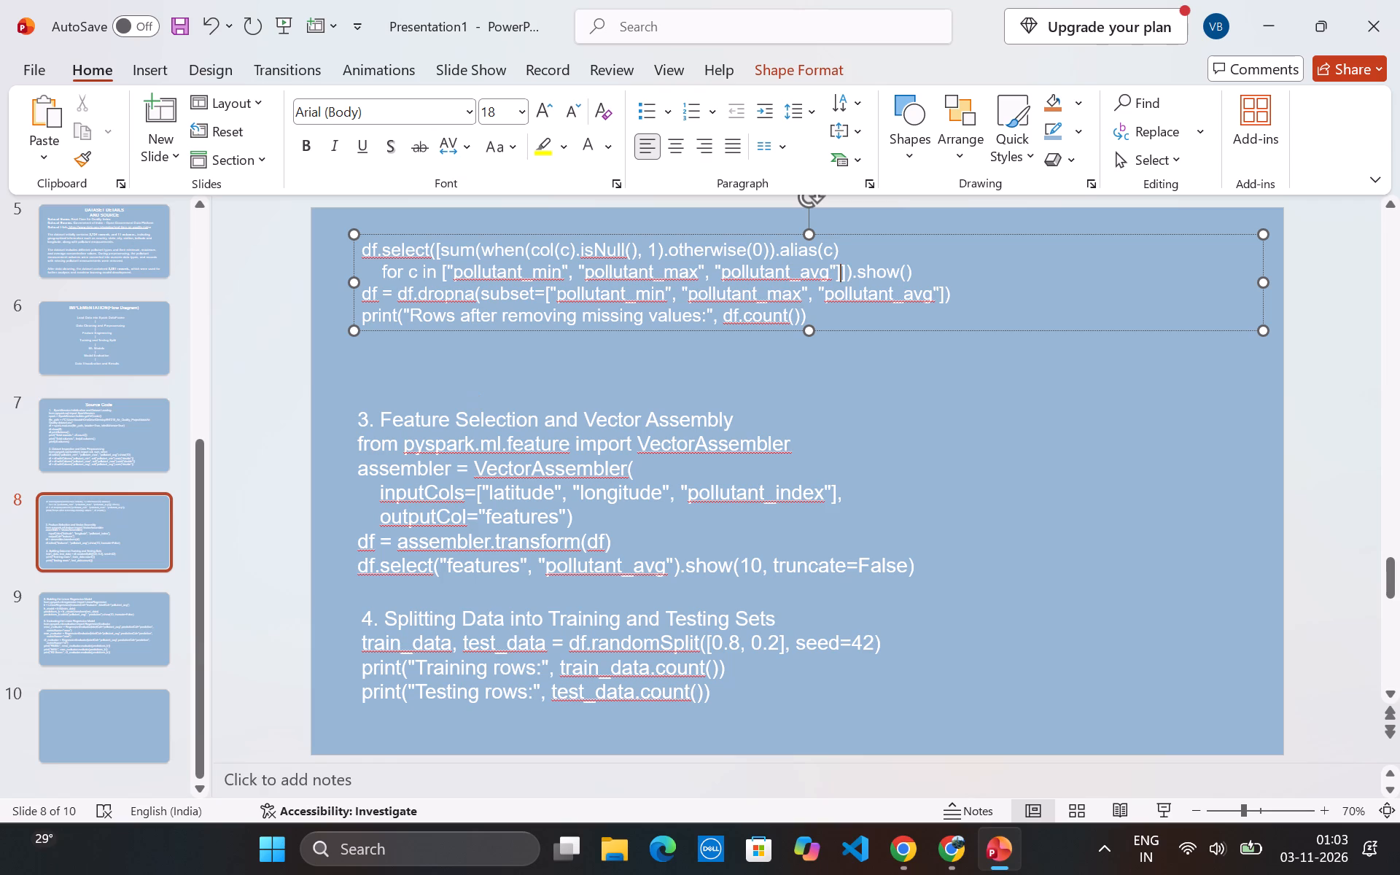
Move the section 3 Feature Selection text box up to sit directly below the "Rows after removing missing values" line.
{"action": "left_click", "coordinate": [365, 507]}
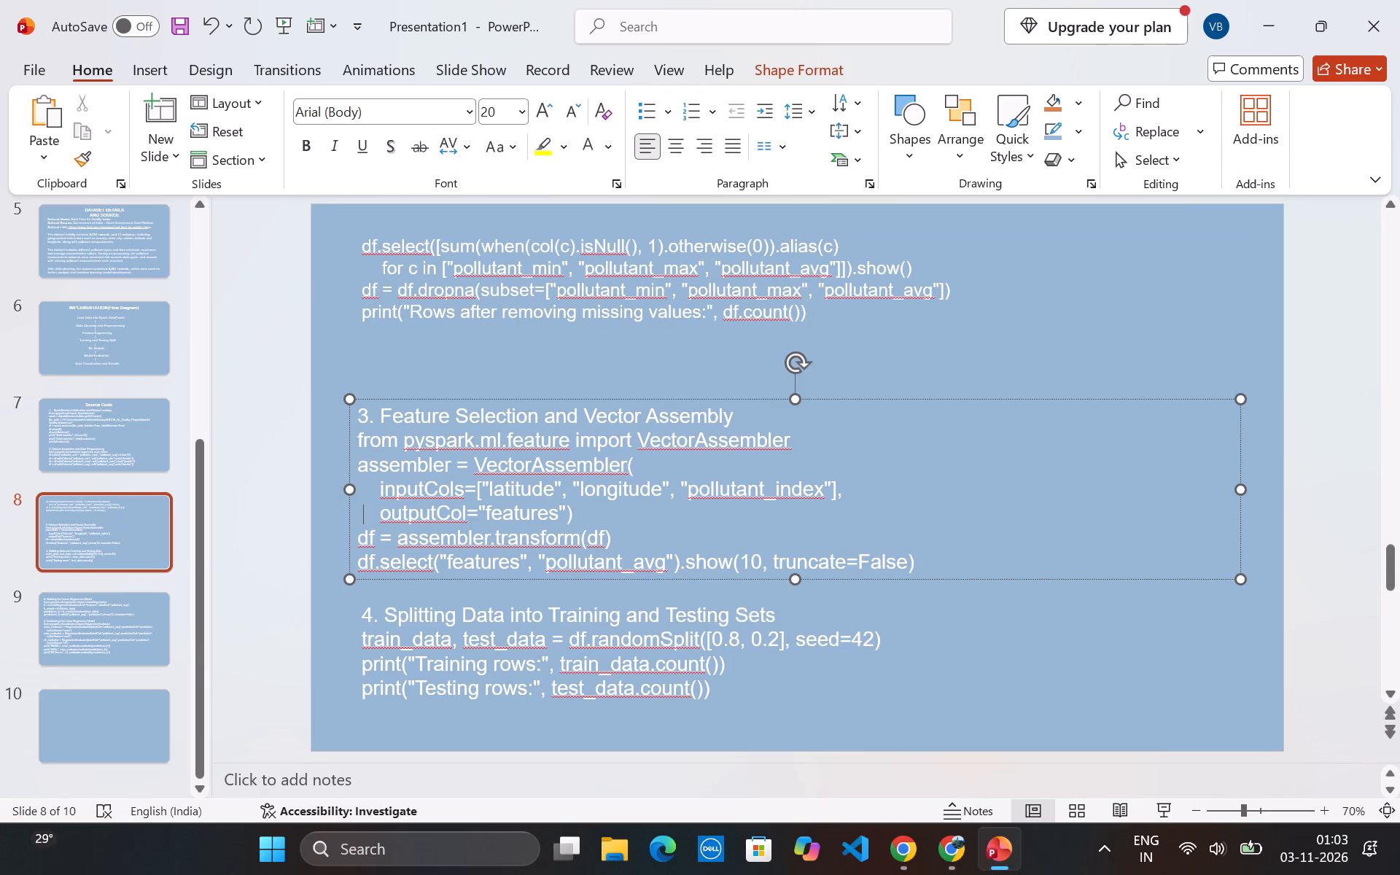
{"action": "left_click_drag", "start_coordinate": [553, 400], "coordinate": [549, 330]}
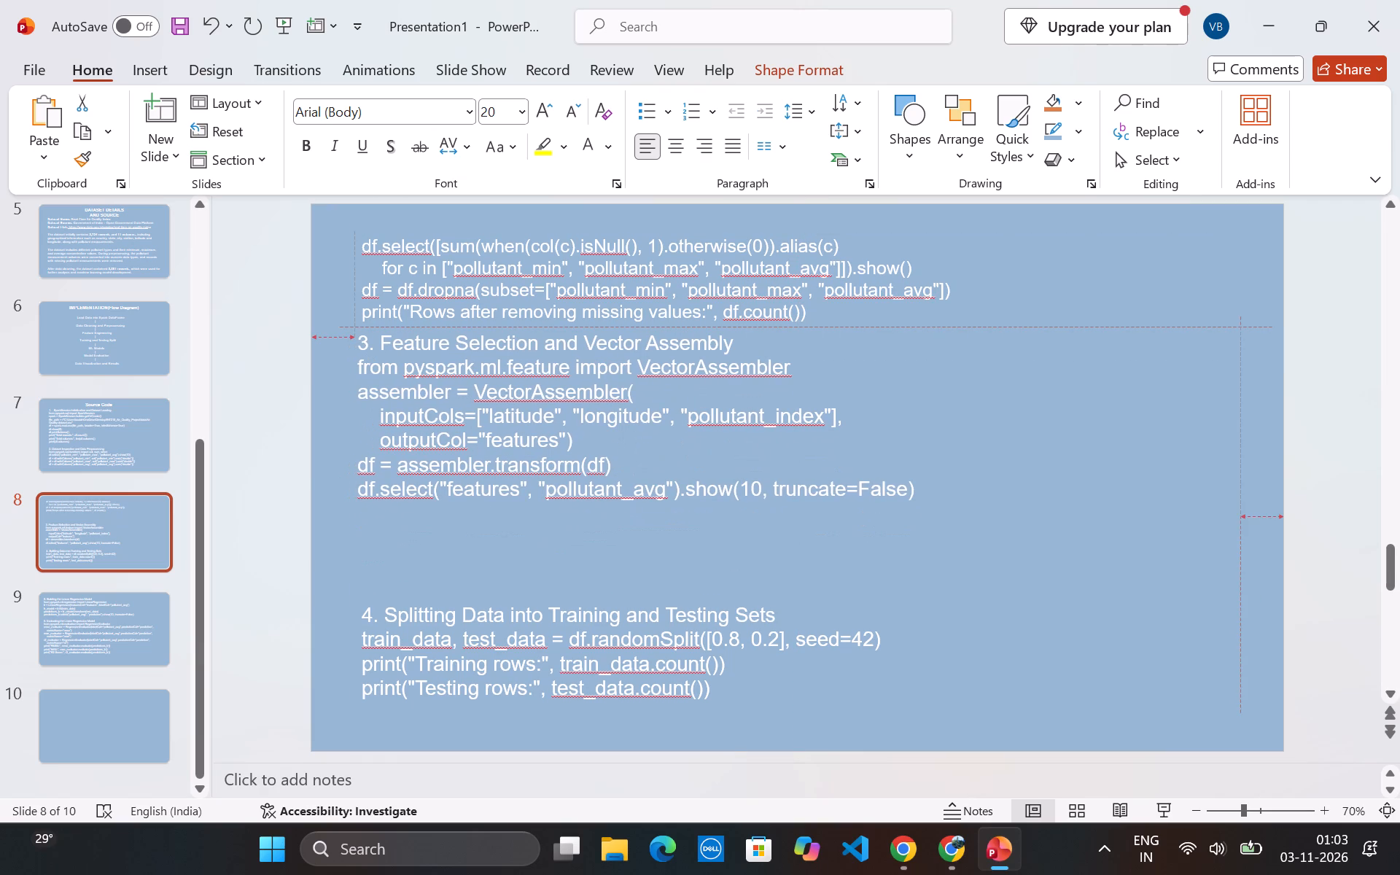
{"action": "left_click_drag", "start_coordinate": [549, 330], "coordinate": [555, 331]}
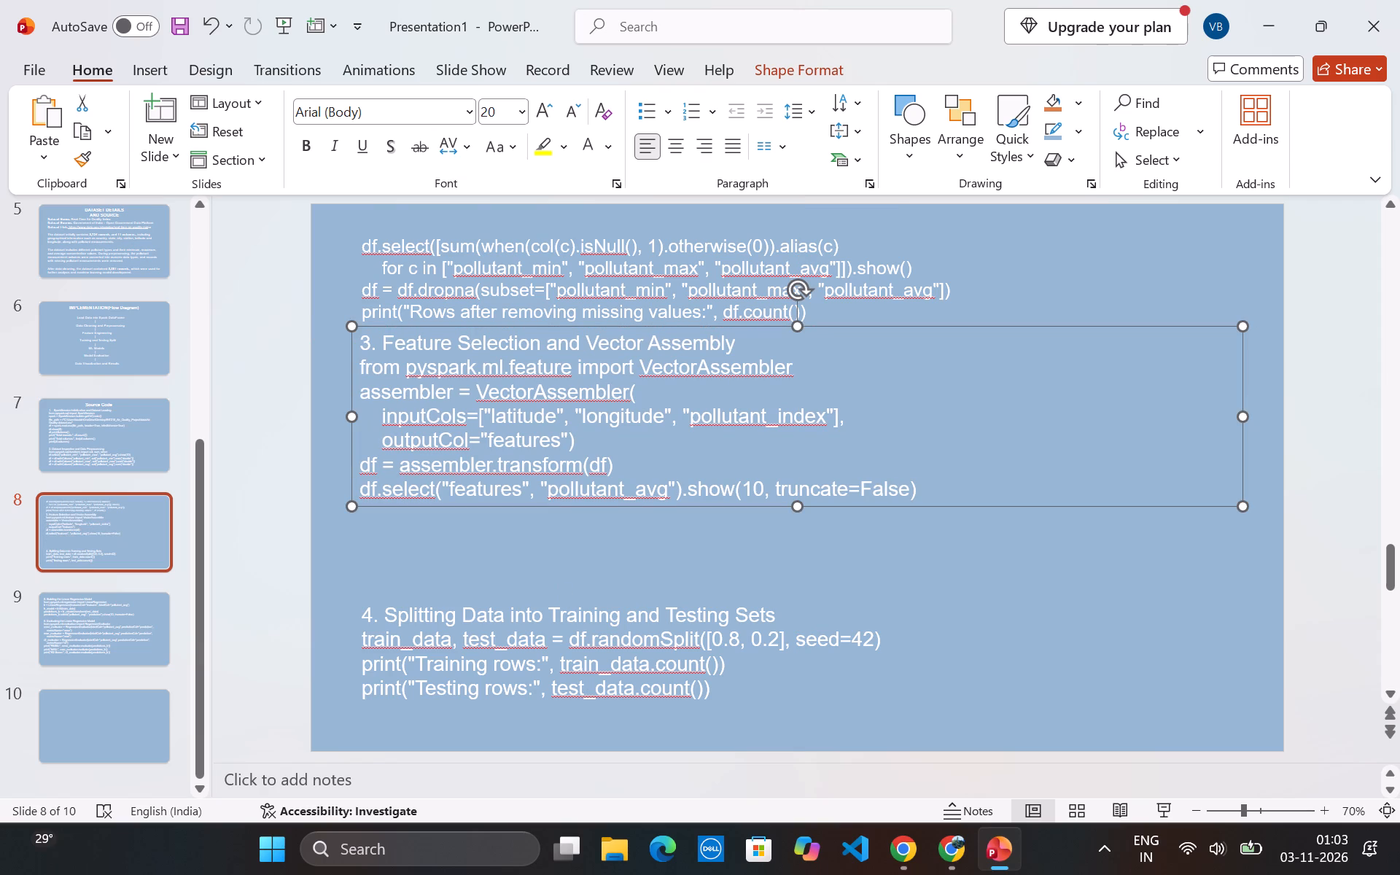
Move the section 4 Splitting Data text box up to sit just below the section 3 code.
{"action": "left_click", "coordinate": [551, 626]}
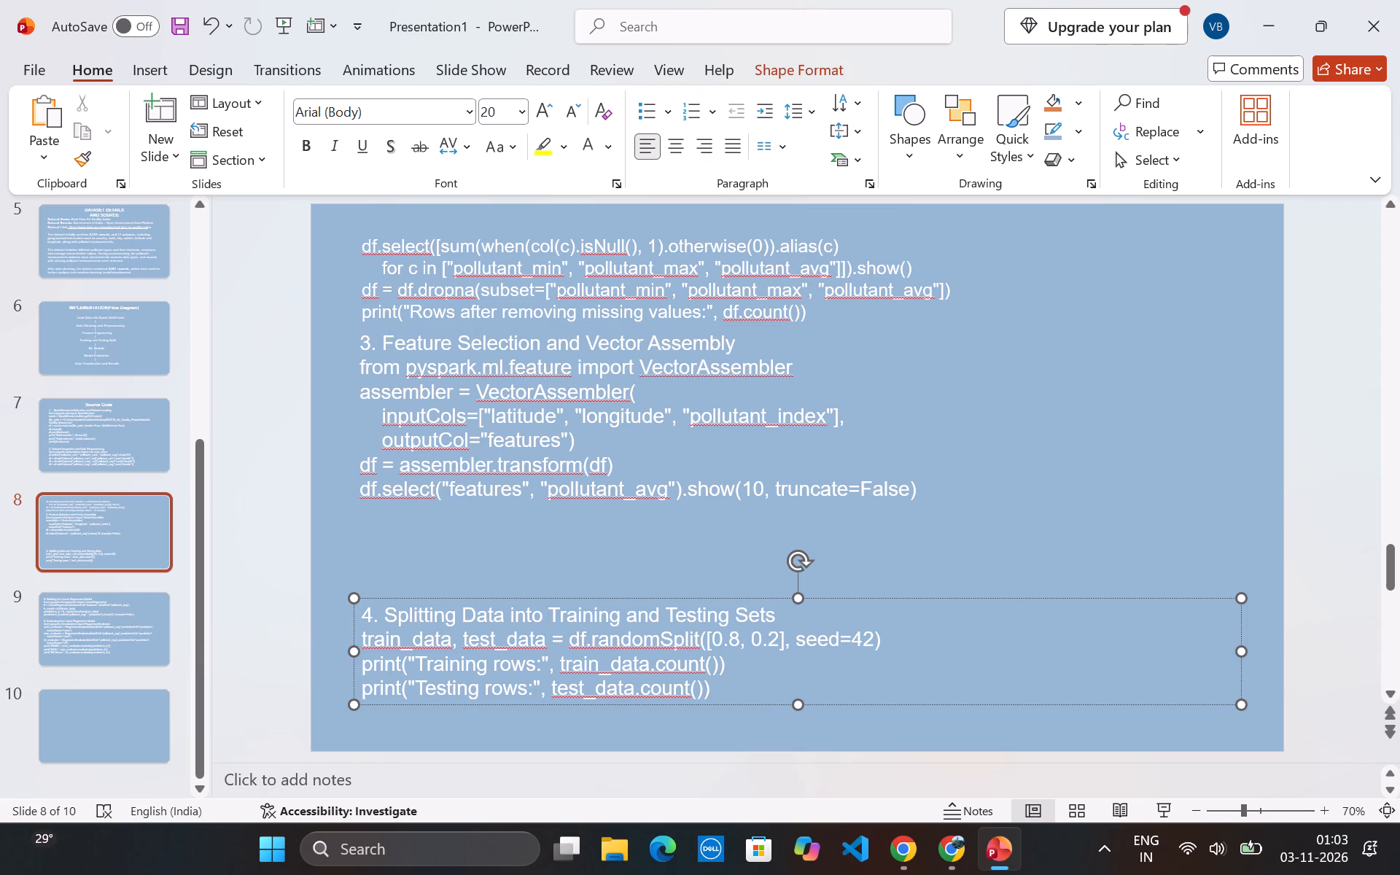
{"action": "left_click_drag", "start_coordinate": [529, 599], "coordinate": [520, 527]}
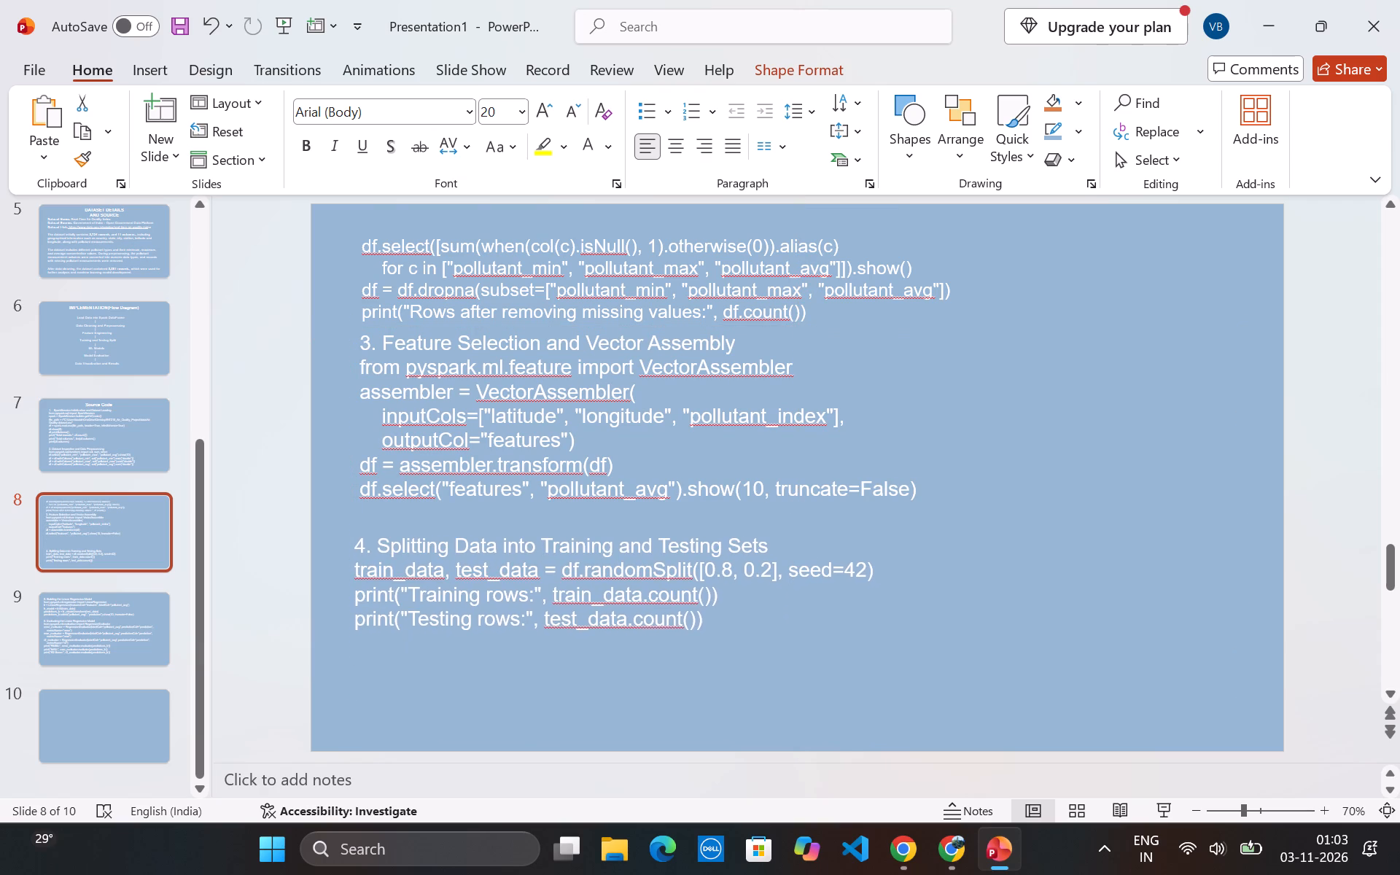
{"action": "left_click_drag", "start_coordinate": [520, 527], "coordinate": [524, 515]}
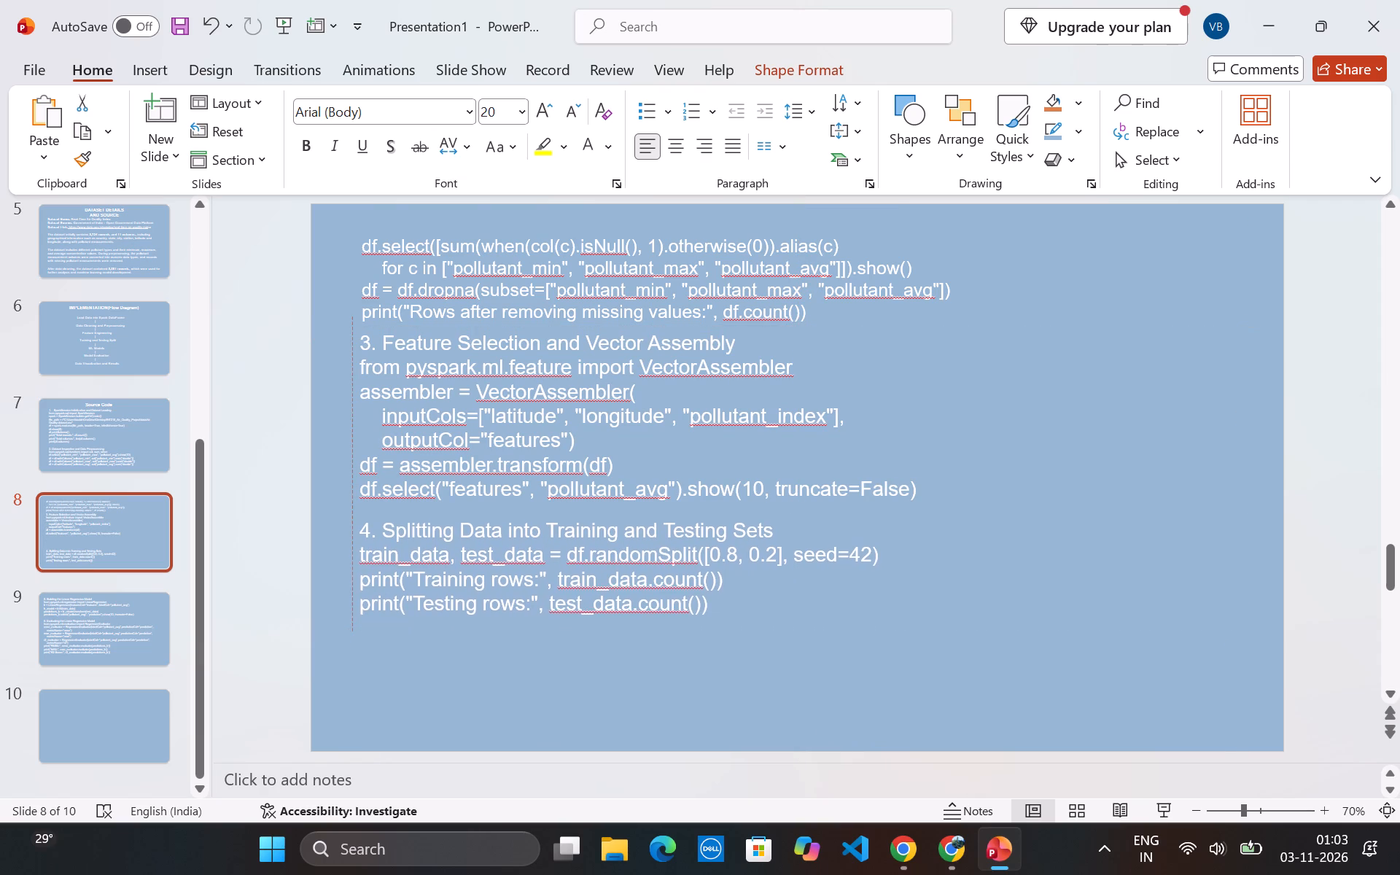
{"action": "left_click_drag", "start_coordinate": [524, 515], "coordinate": [523, 515]}
{"action": "left_click_drag", "start_coordinate": [523, 515], "coordinate": [521, 516]}
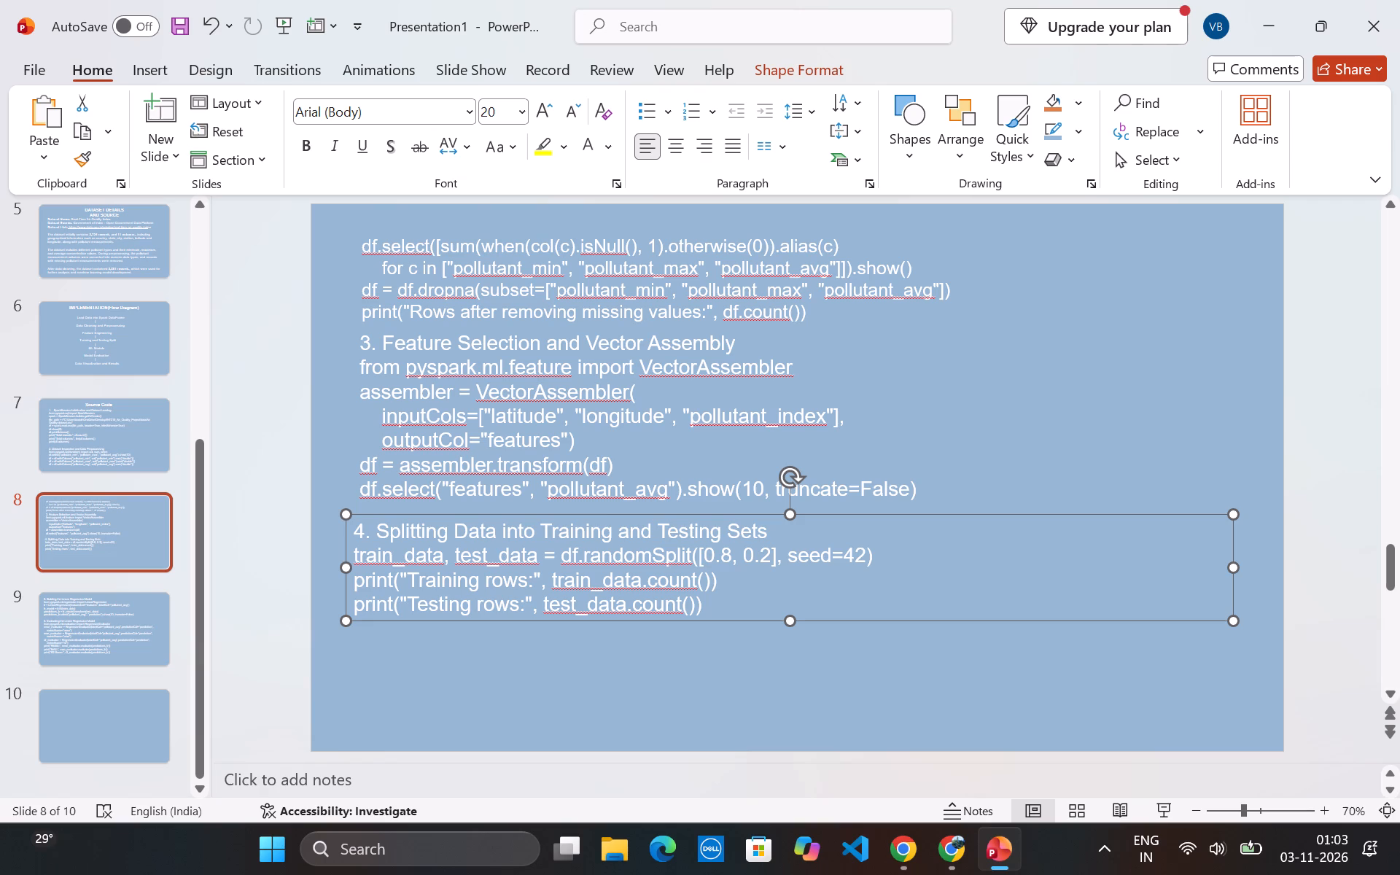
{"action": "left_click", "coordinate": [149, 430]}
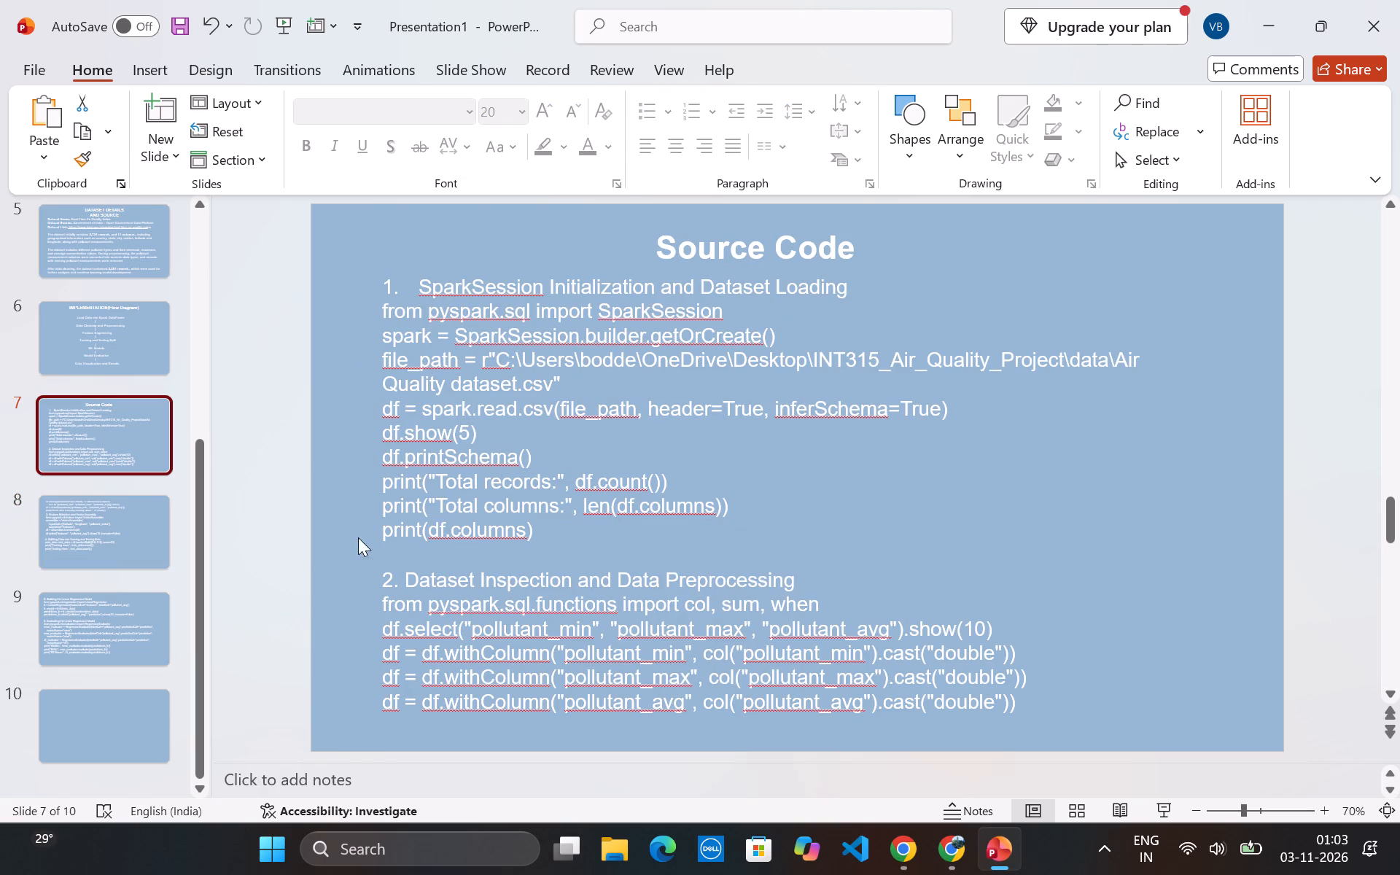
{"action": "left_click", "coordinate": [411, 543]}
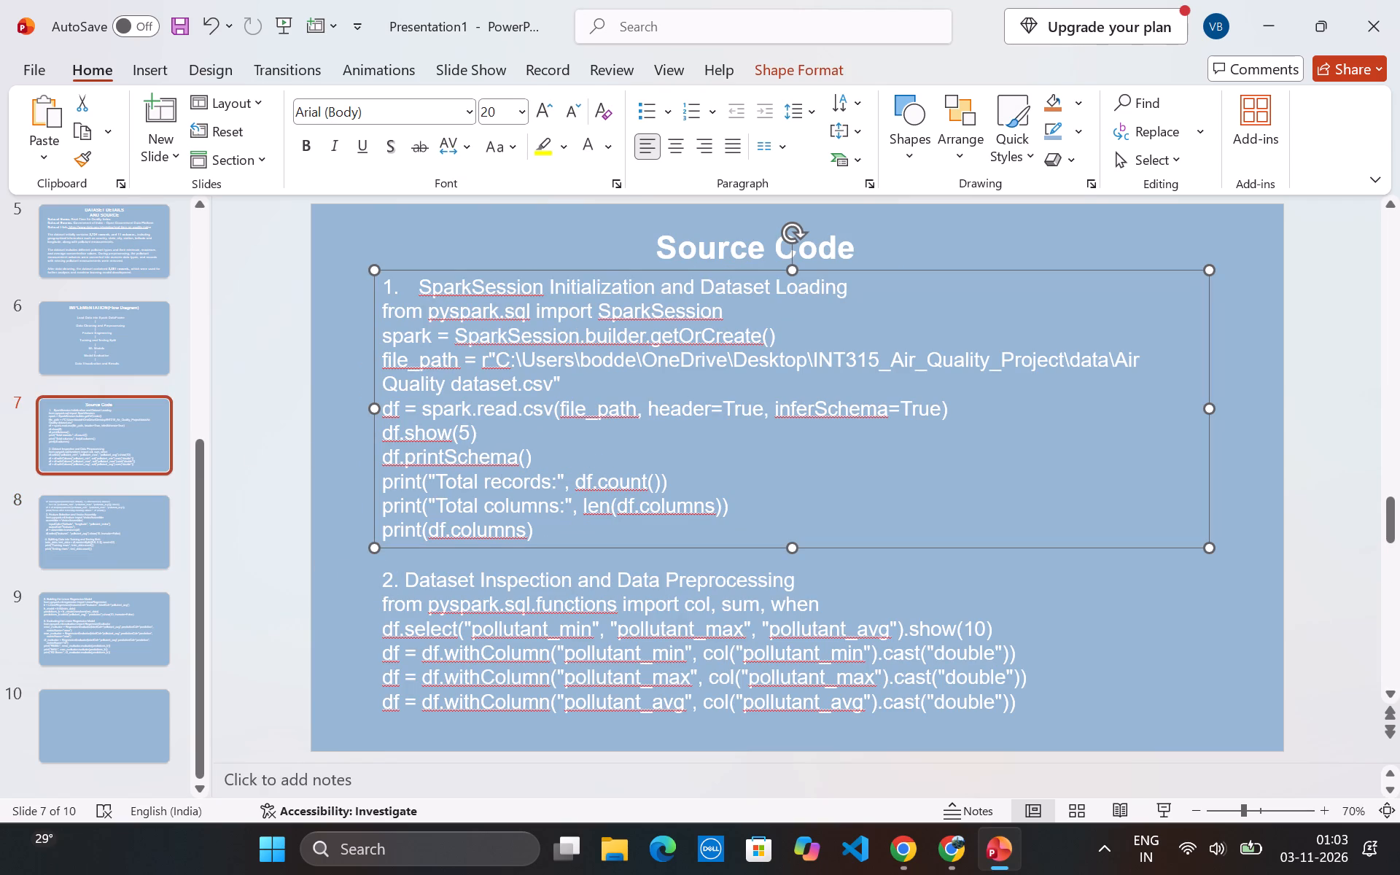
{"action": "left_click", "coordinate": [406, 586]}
On slide 8, move the section 4 Splitting Data text box down to leave a wider gap below the section 3 code.
{"action": "left_click", "coordinate": [108, 507]}
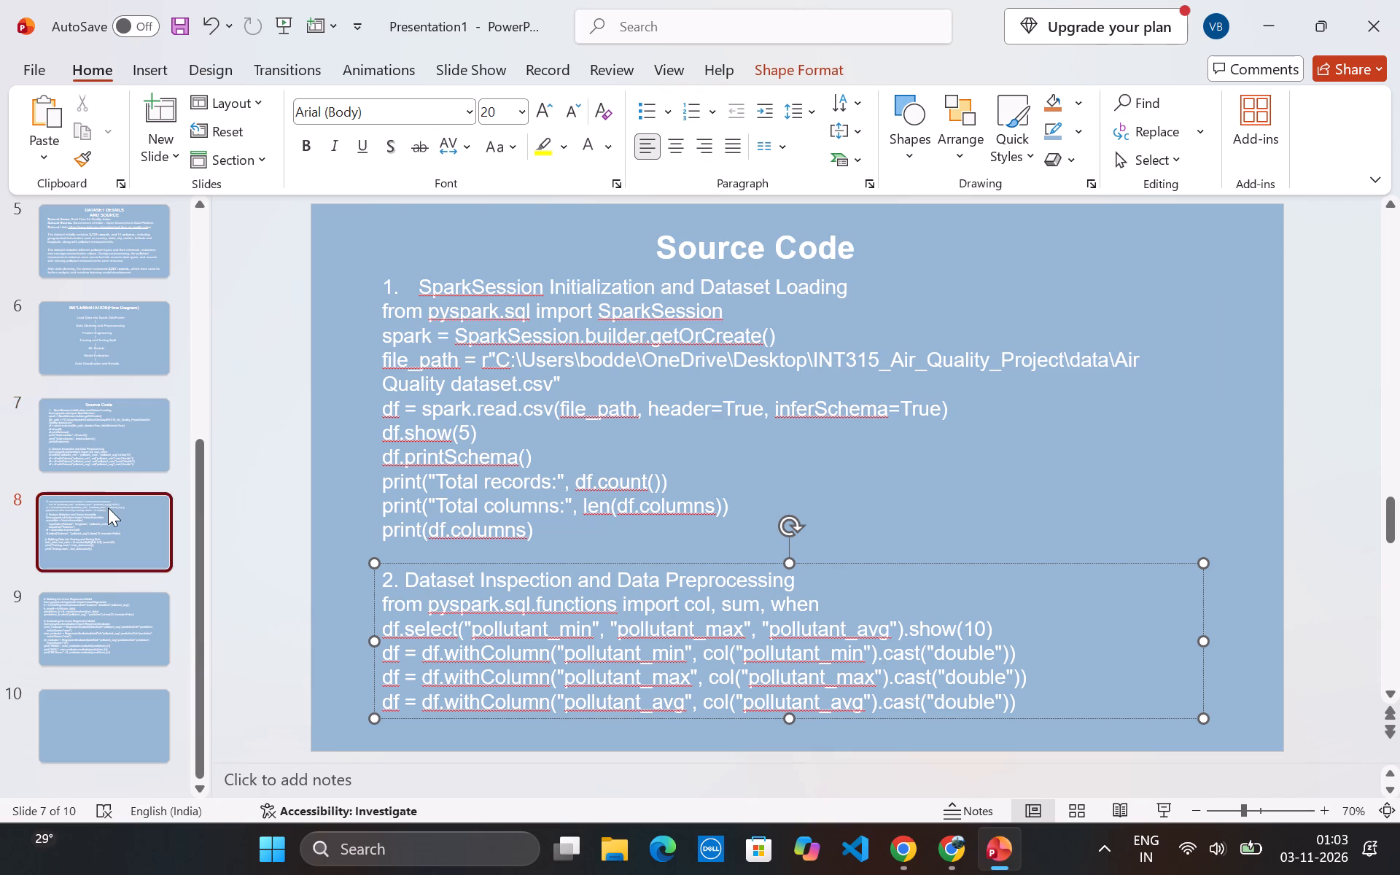
{"action": "left_click", "coordinate": [539, 383]}
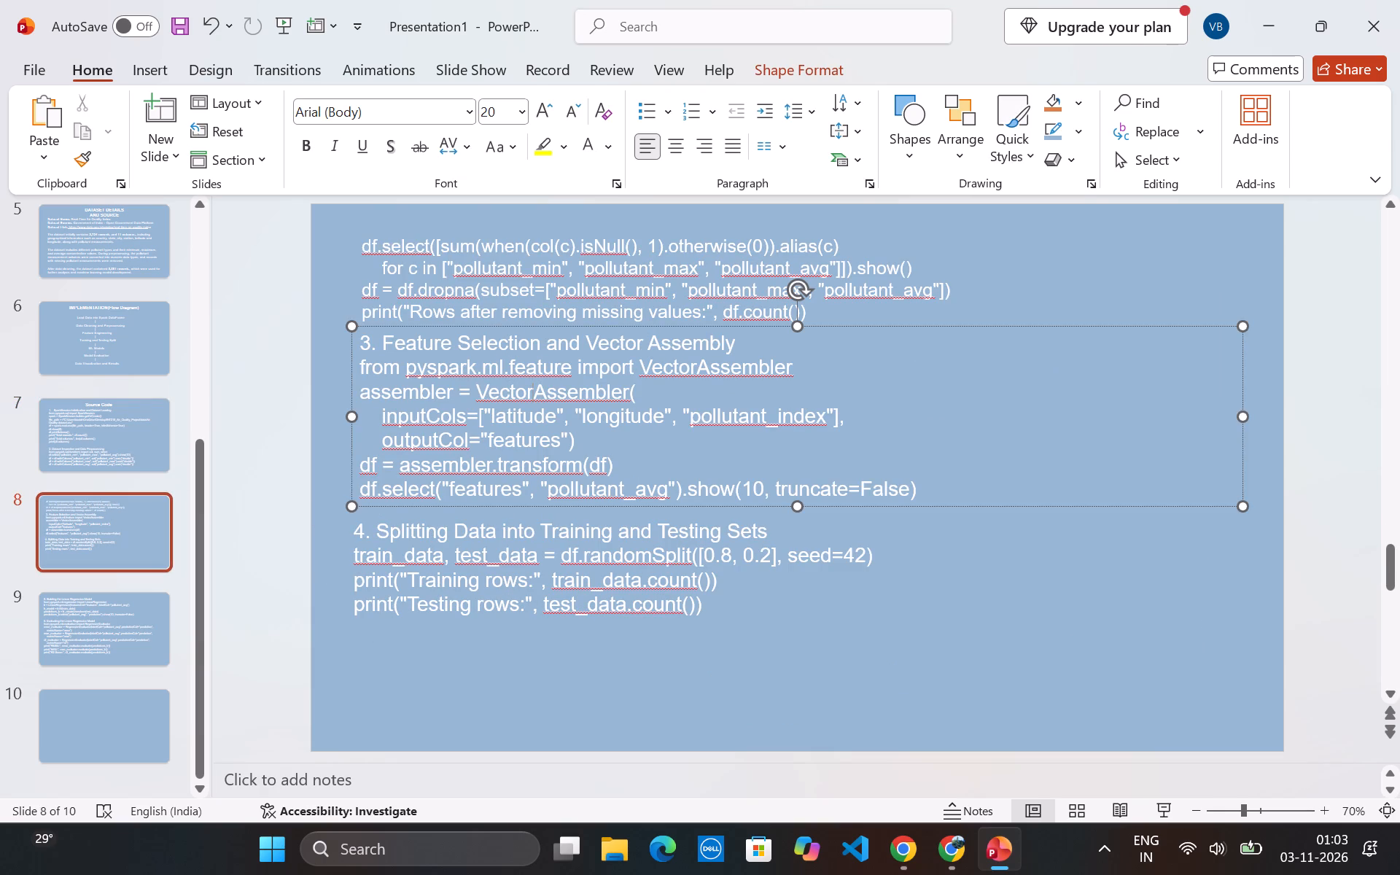
{"action": "left_click", "coordinate": [604, 554]}
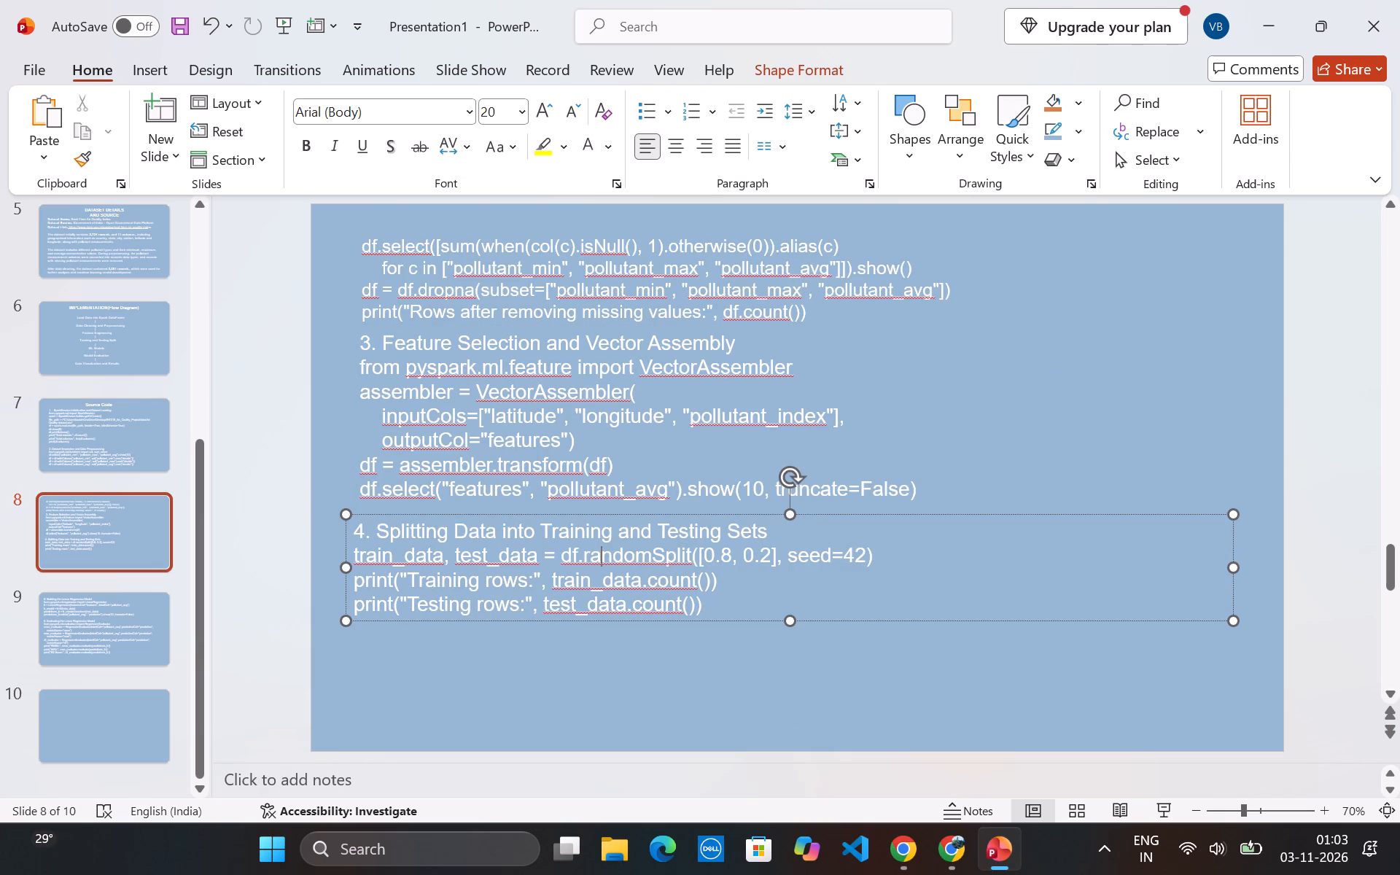
{"action": "left_click_drag", "start_coordinate": [856, 514], "coordinate": [855, 522]}
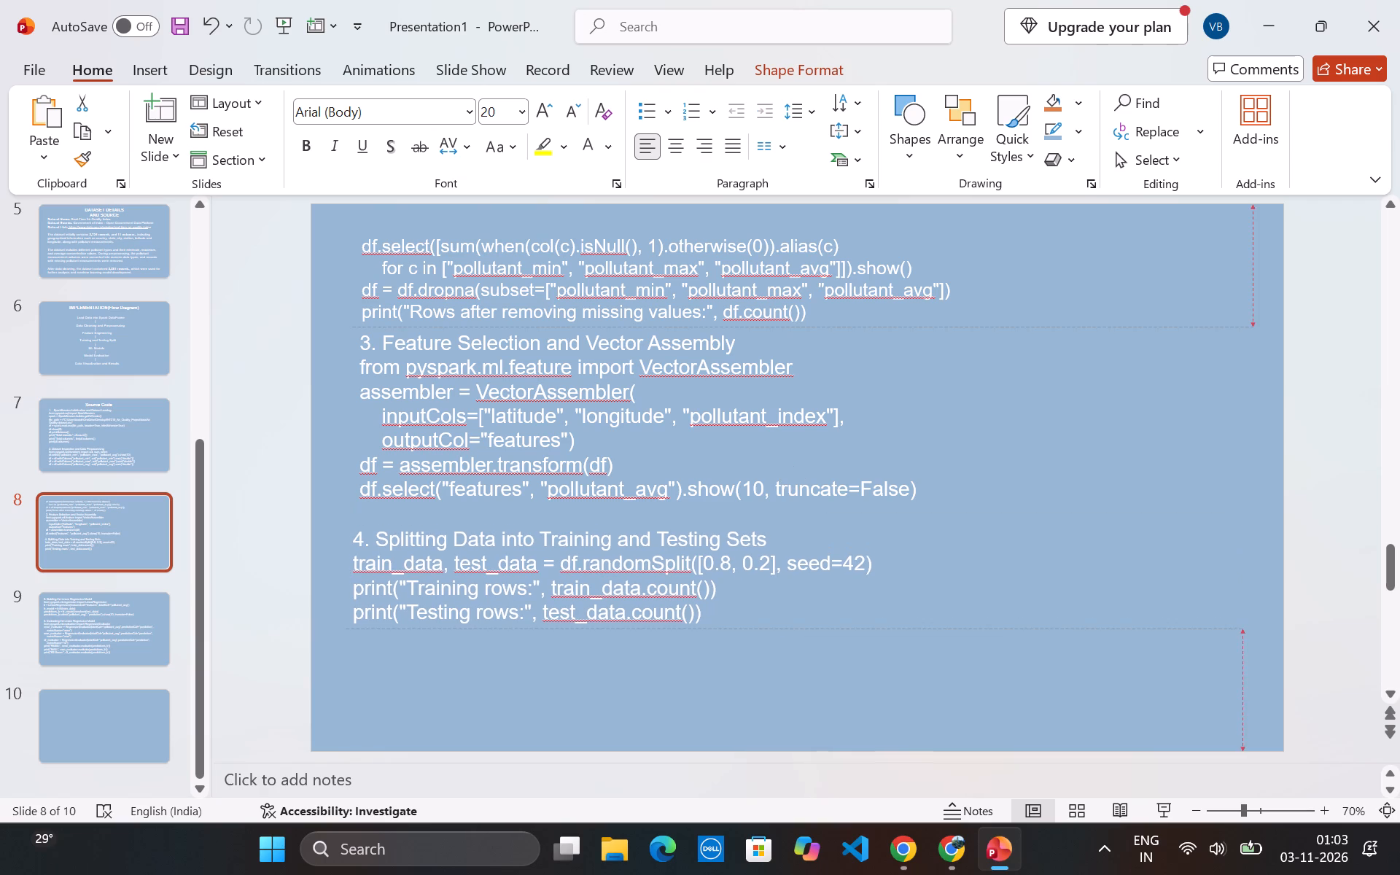
{"action": "left_click_drag", "start_coordinate": [855, 522], "coordinate": [855, 537]}
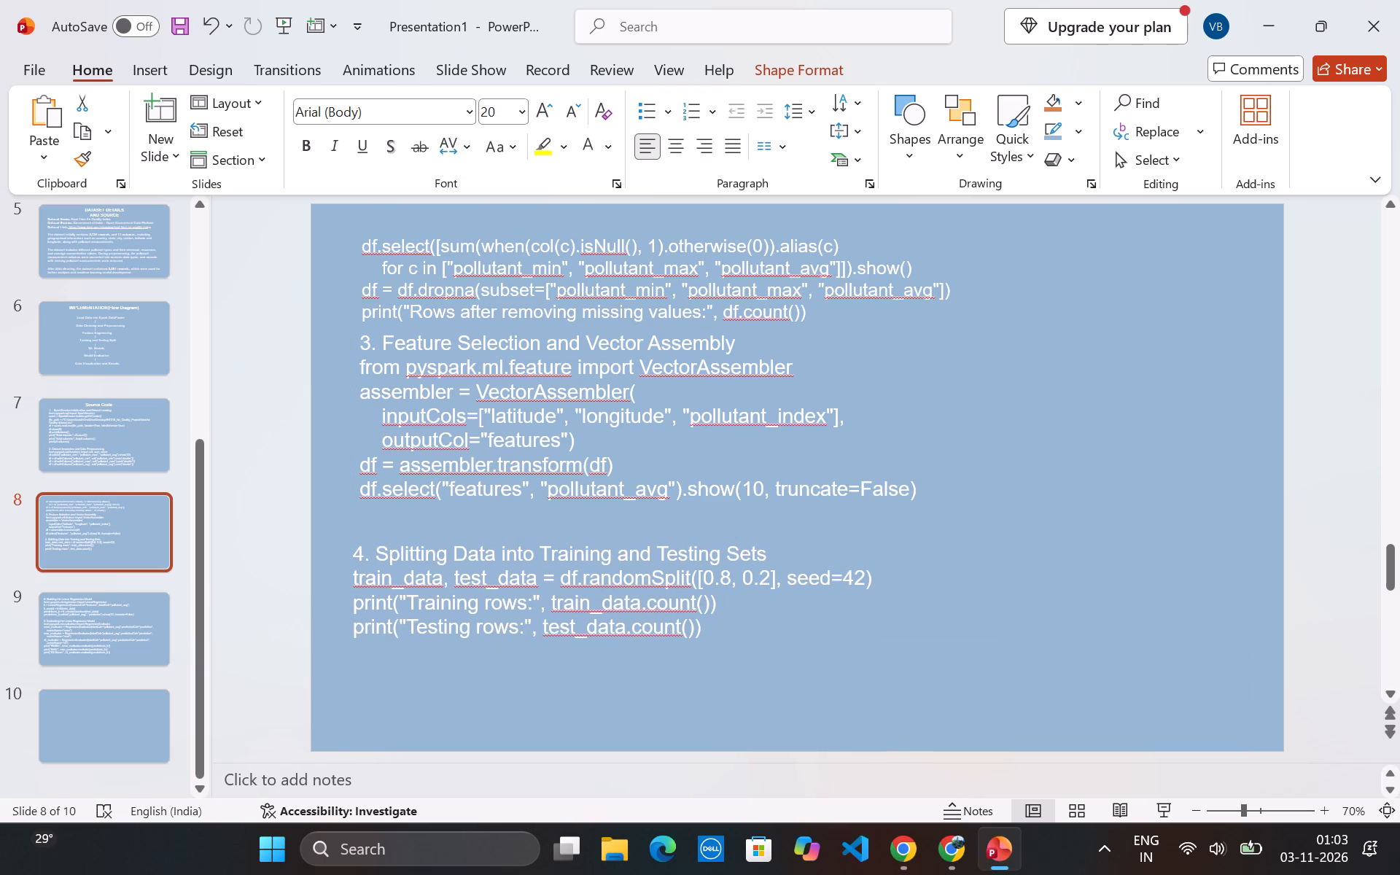
{"action": "left_click_drag", "start_coordinate": [855, 537], "coordinate": [857, 535]}
Move the section 3 Feature Selection text box slightly down, leaving about a blank line's gap above and below it.
{"action": "left_click", "coordinate": [890, 353]}
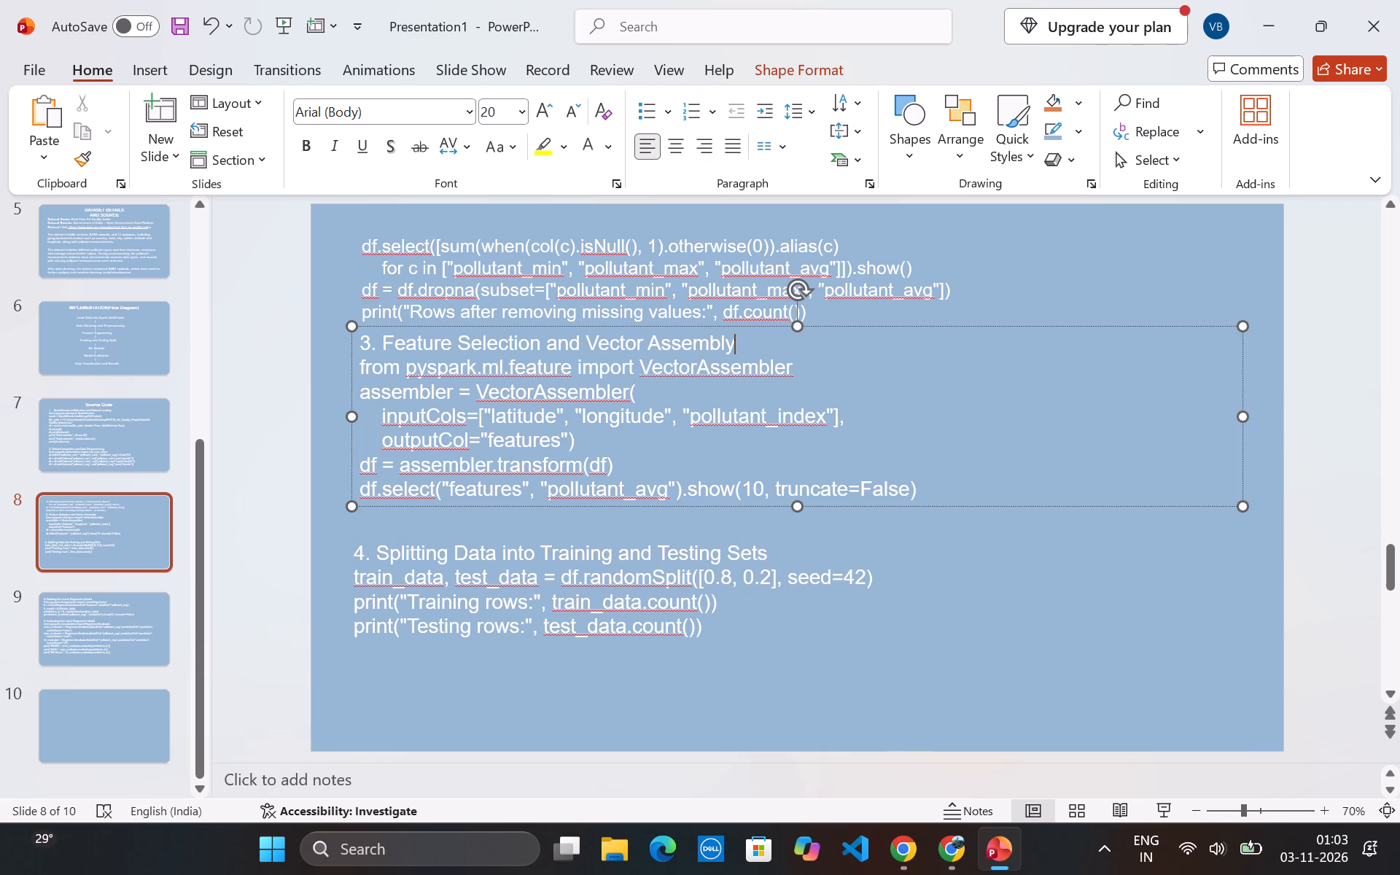
{"action": "left_click_drag", "start_coordinate": [835, 330], "coordinate": [835, 349]}
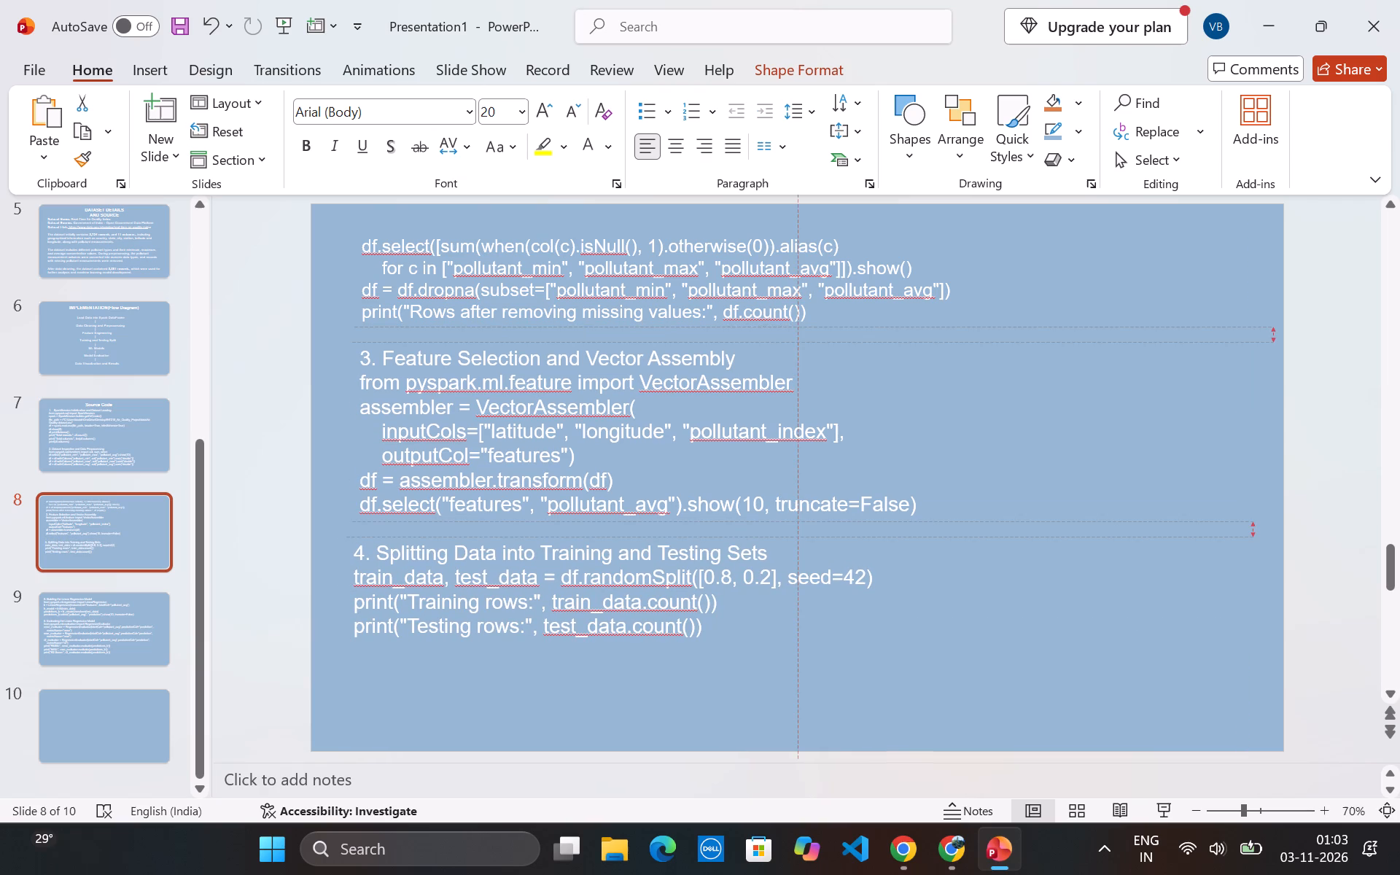
{"action": "left_click_drag", "start_coordinate": [835, 349], "coordinate": [831, 347]}
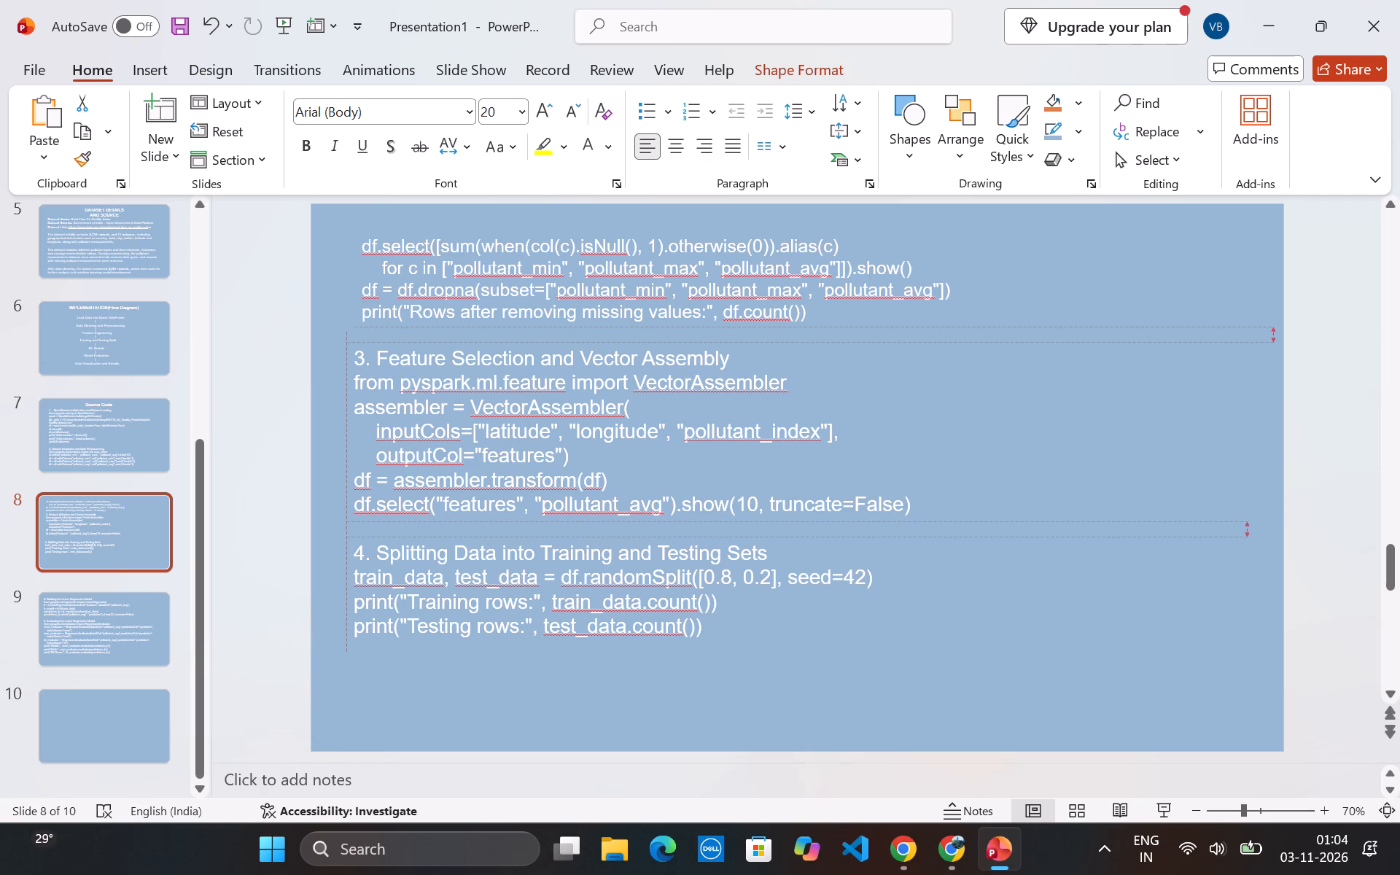
{"action": "left_click_drag", "start_coordinate": [831, 347], "coordinate": [833, 347]}
Shift the section 4 Splitting Data text box slightly right so its text lines up with the code above.
{"action": "left_click", "coordinate": [879, 564]}
{"action": "left_click_drag", "start_coordinate": [879, 564], "coordinate": [887, 564]}
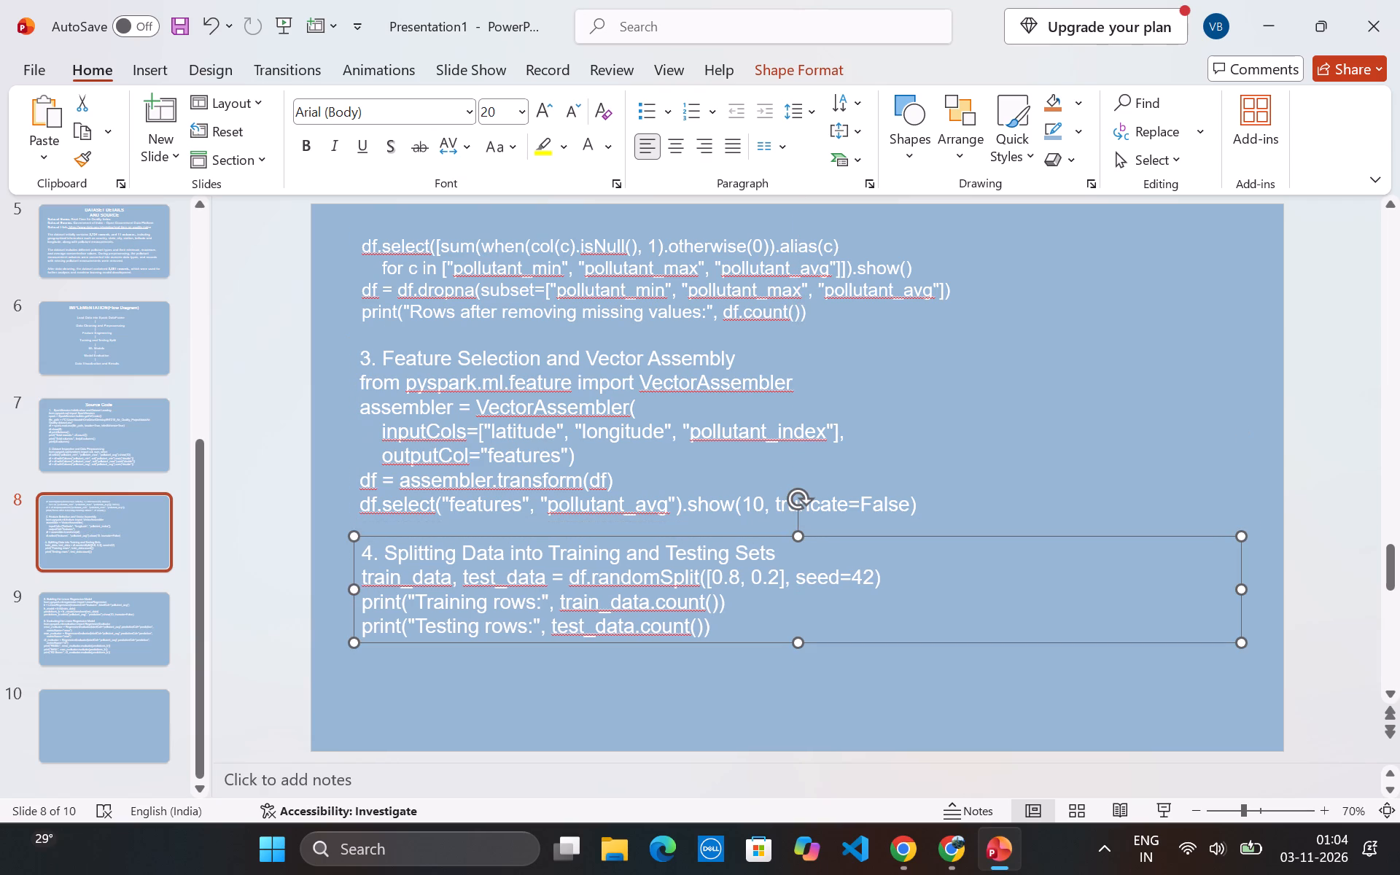
{"action": "left_click", "coordinate": [1049, 493]}
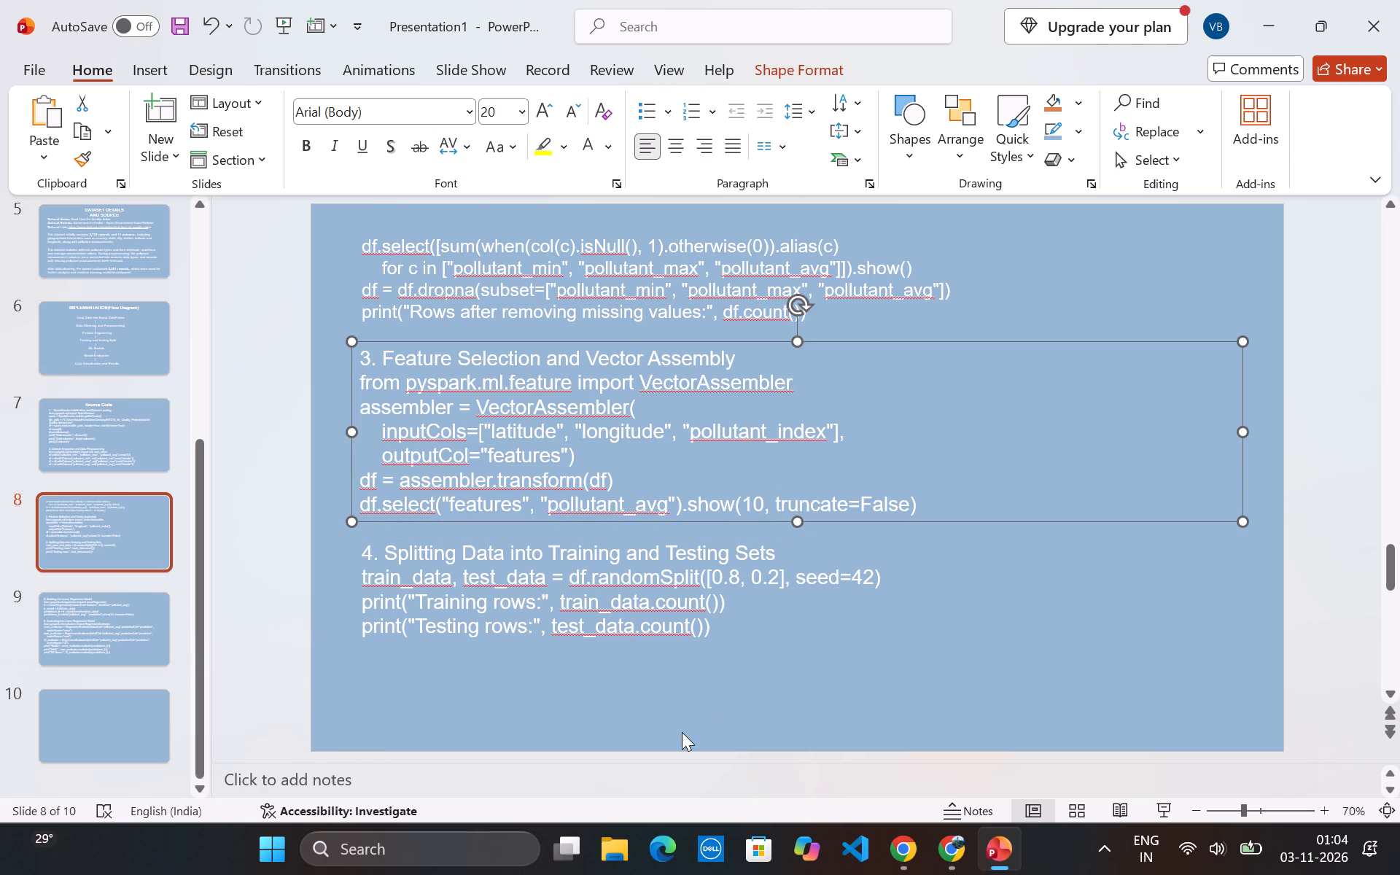
{"action": "left_click", "coordinate": [682, 732]}
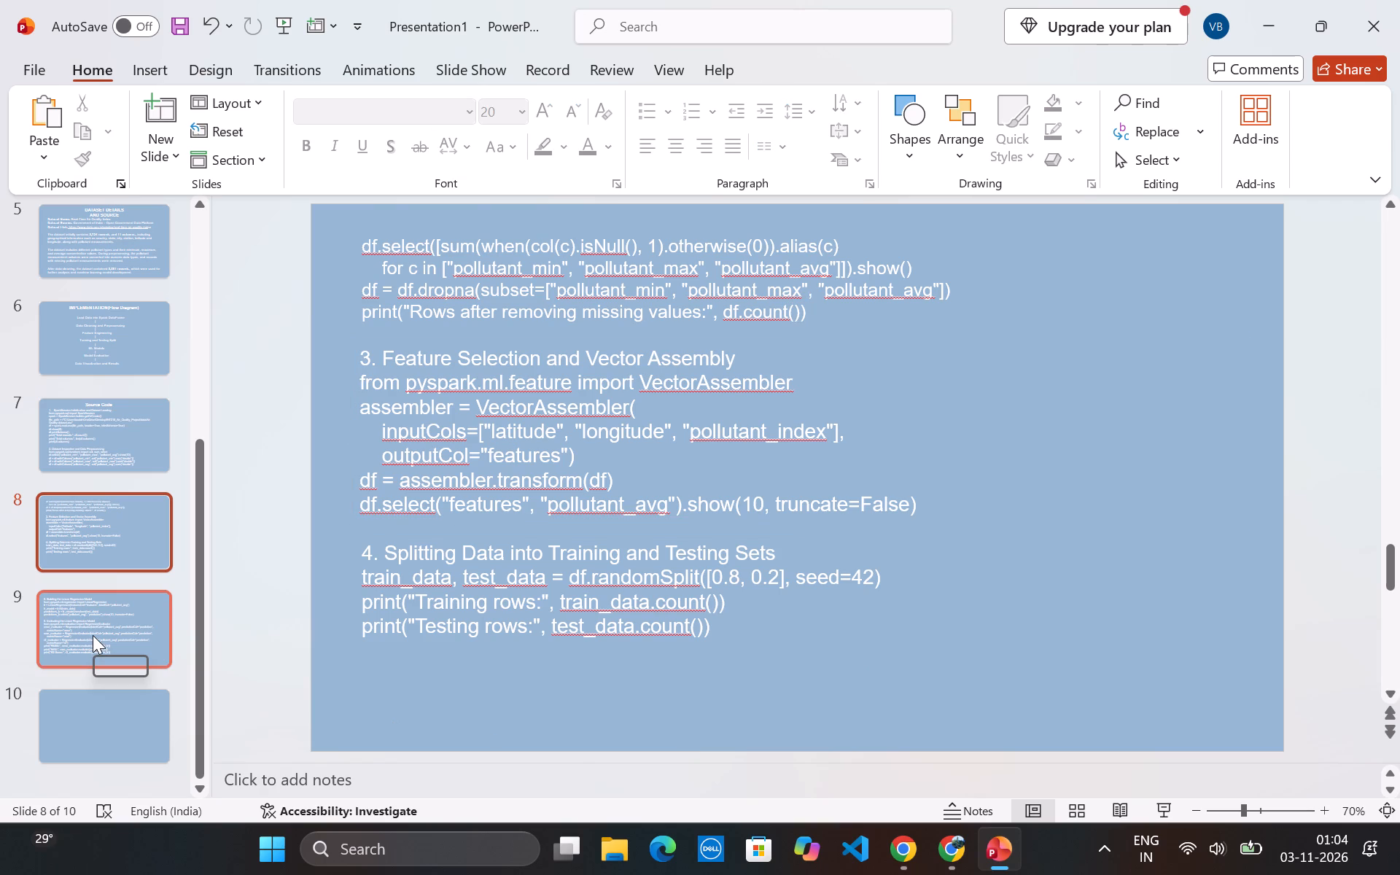
Go past slide 9 to the blank slide 10 and bring up the options for inserting content.
{"action": "left_click", "coordinate": [93, 635]}
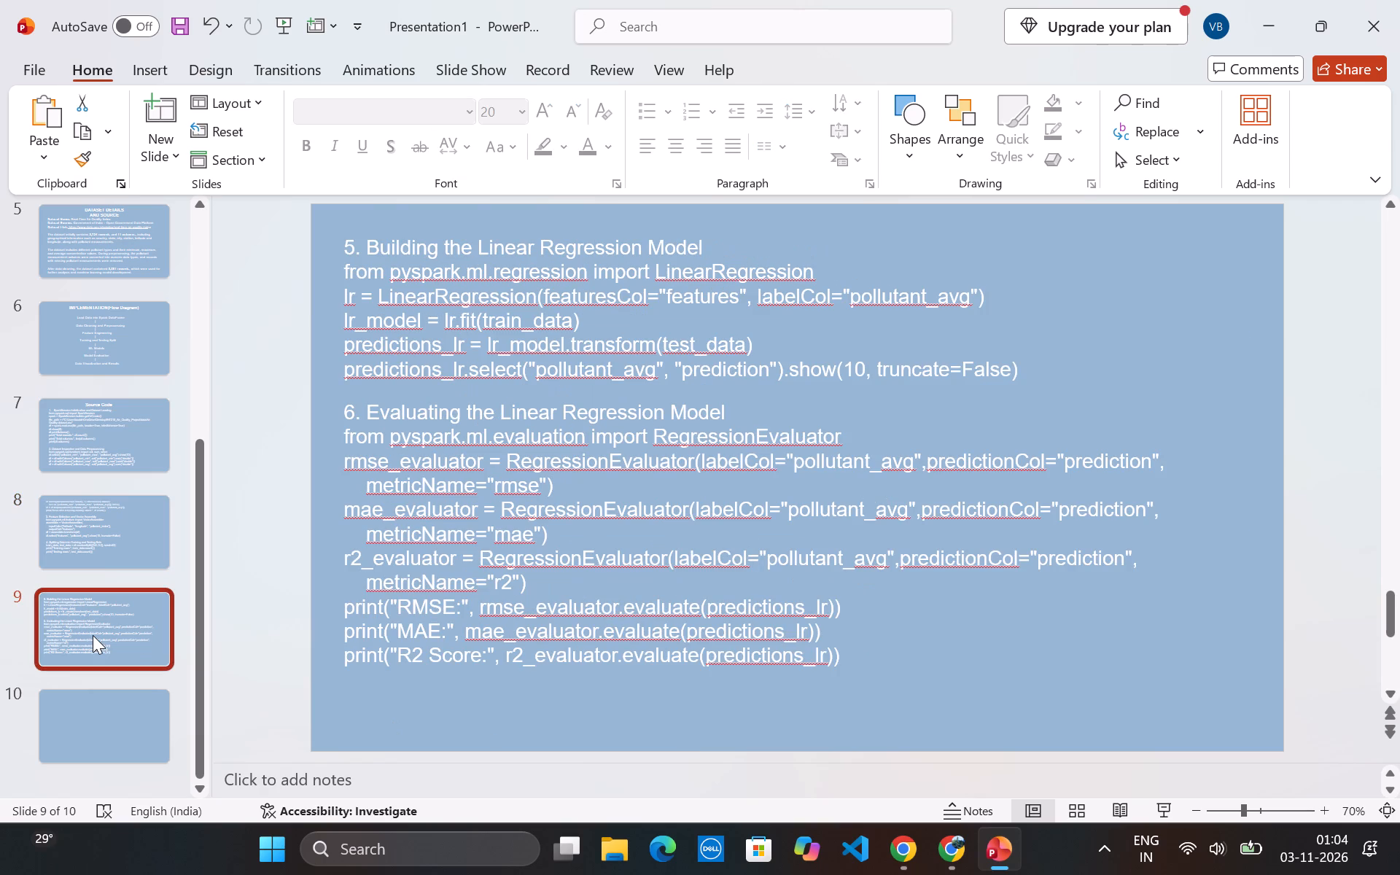
{"action": "left_click", "coordinate": [117, 708]}
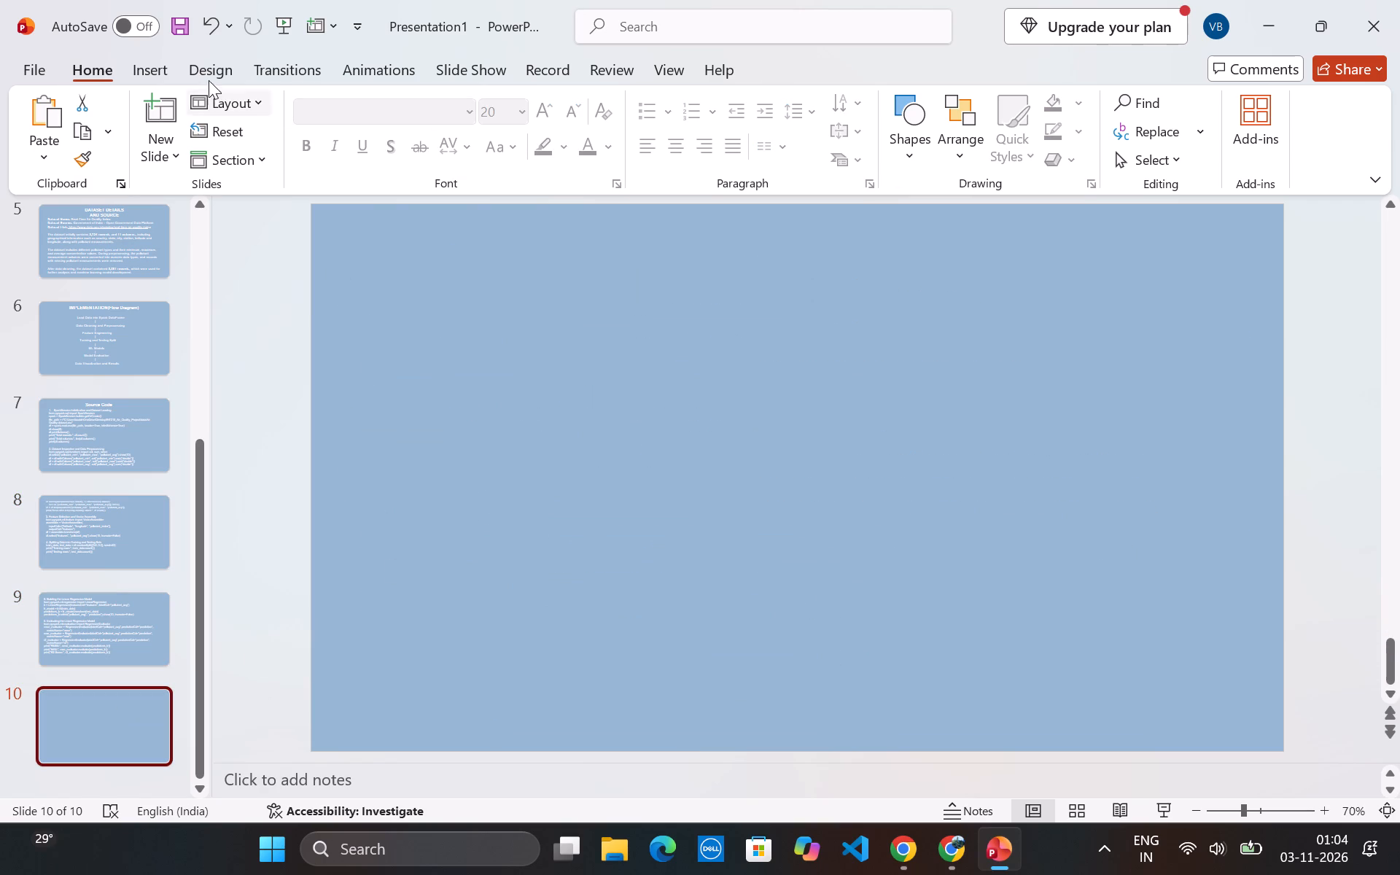
{"action": "left_click", "coordinate": [163, 79]}
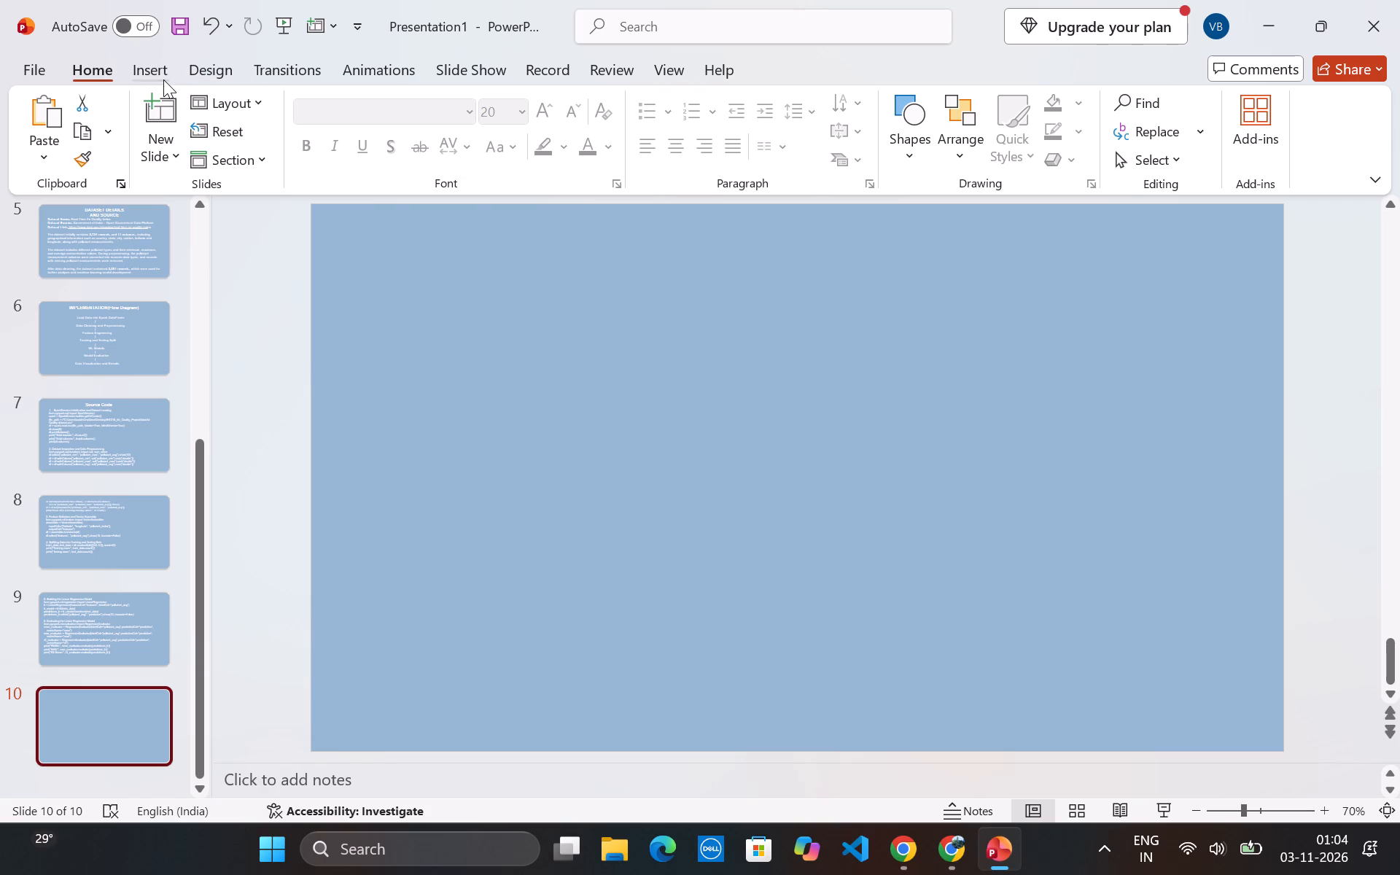
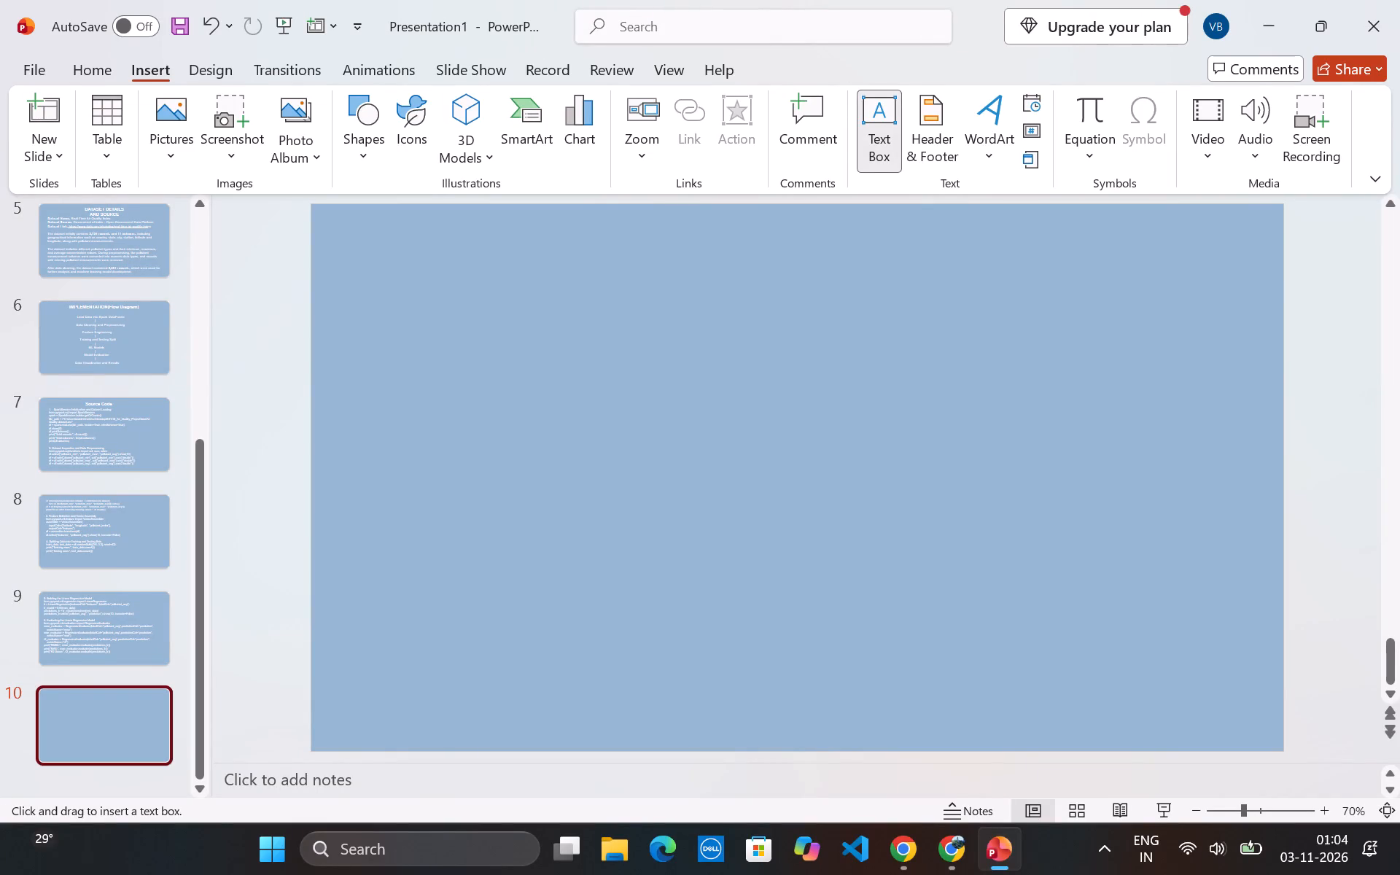
Draw a wide text box across the top of slide 10 and adjust its left edge to leave a small margin.
{"action": "left_click_drag", "start_coordinate": [332, 228], "coordinate": [1232, 379]}
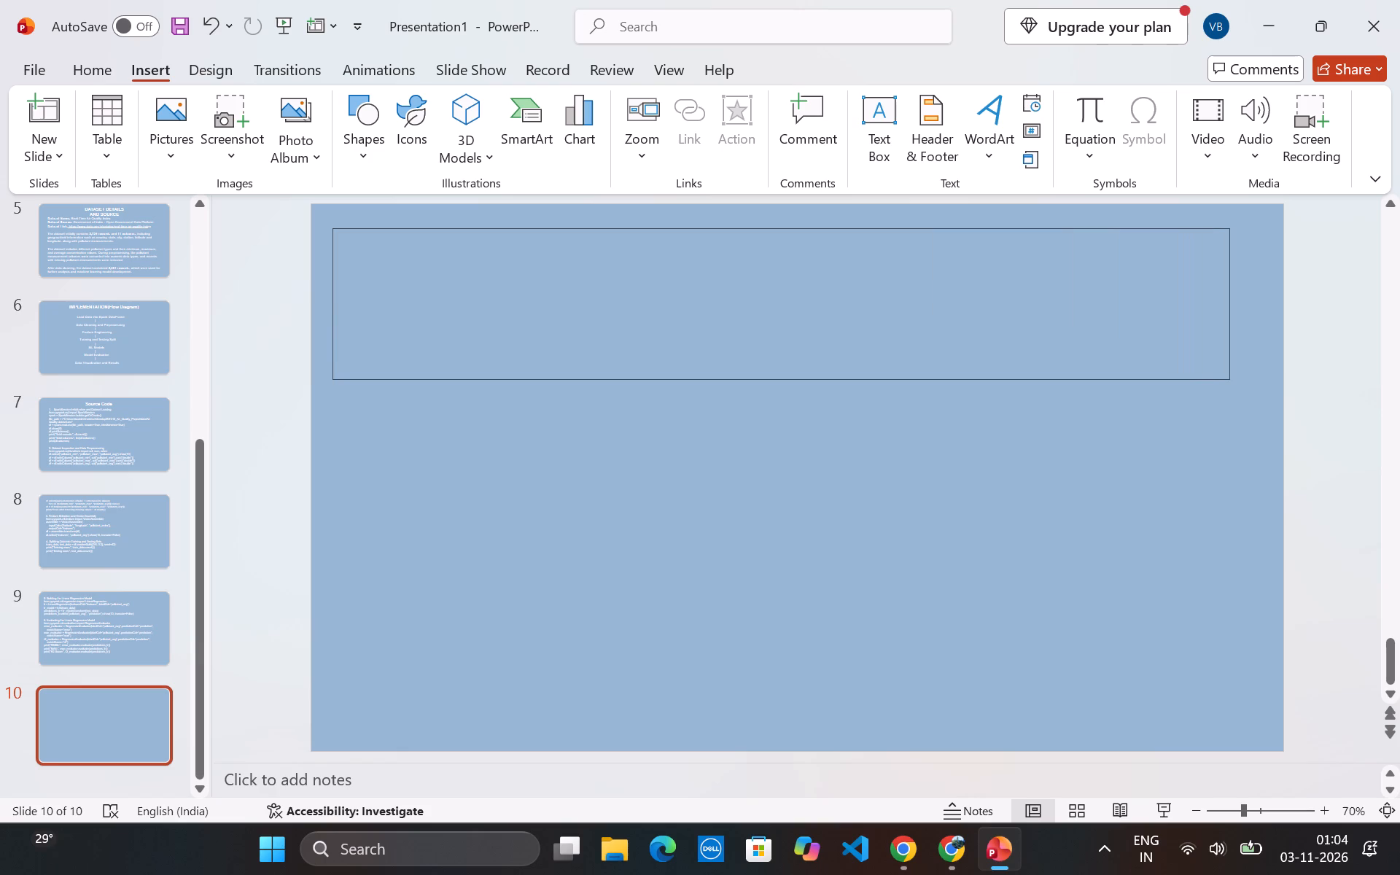
{"action": "left_click_drag", "start_coordinate": [1232, 379], "coordinate": [1256, 380]}
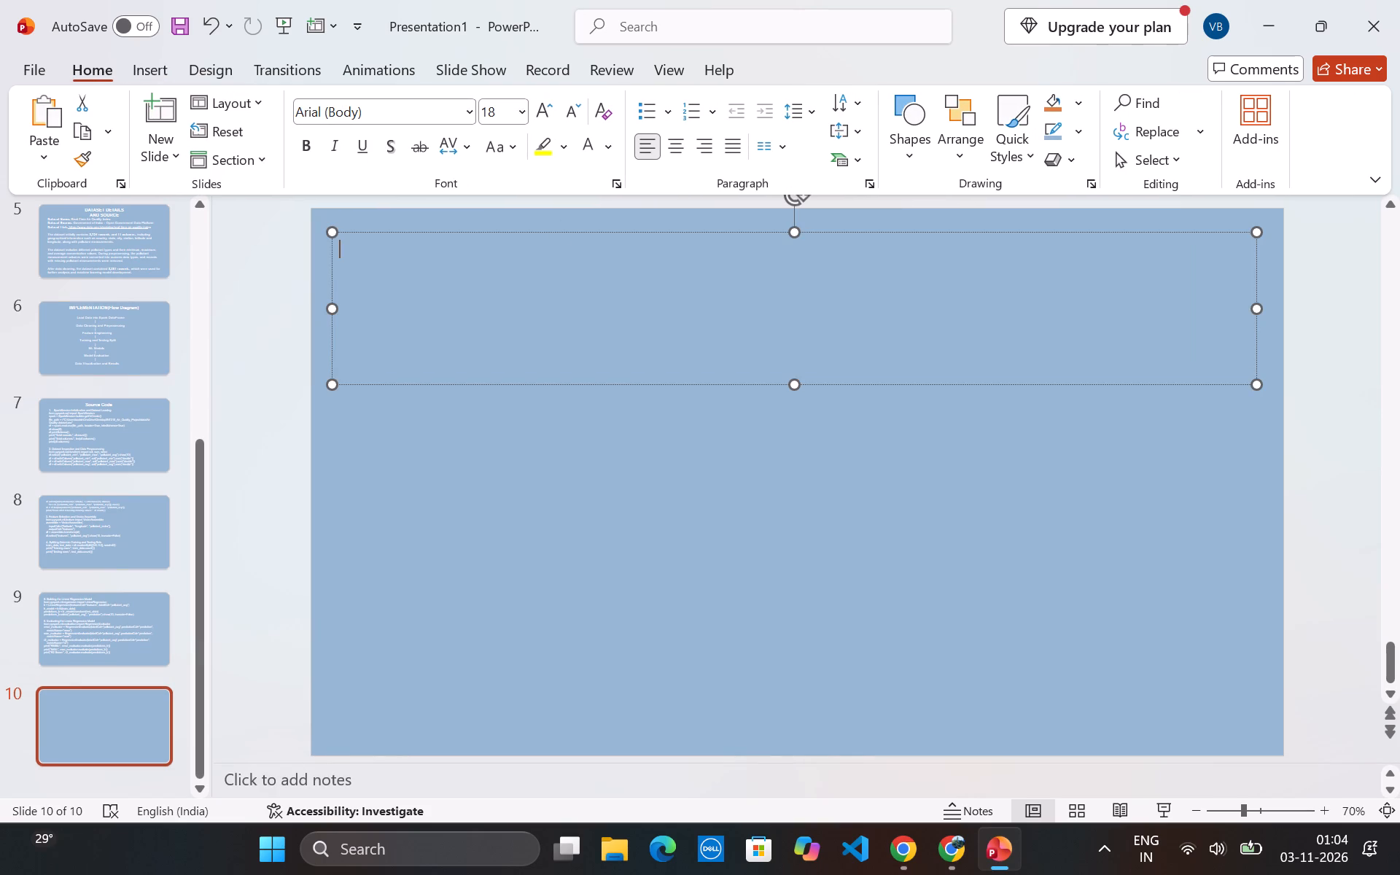
{"action": "left_click_drag", "start_coordinate": [328, 304], "coordinate": [349, 302]}
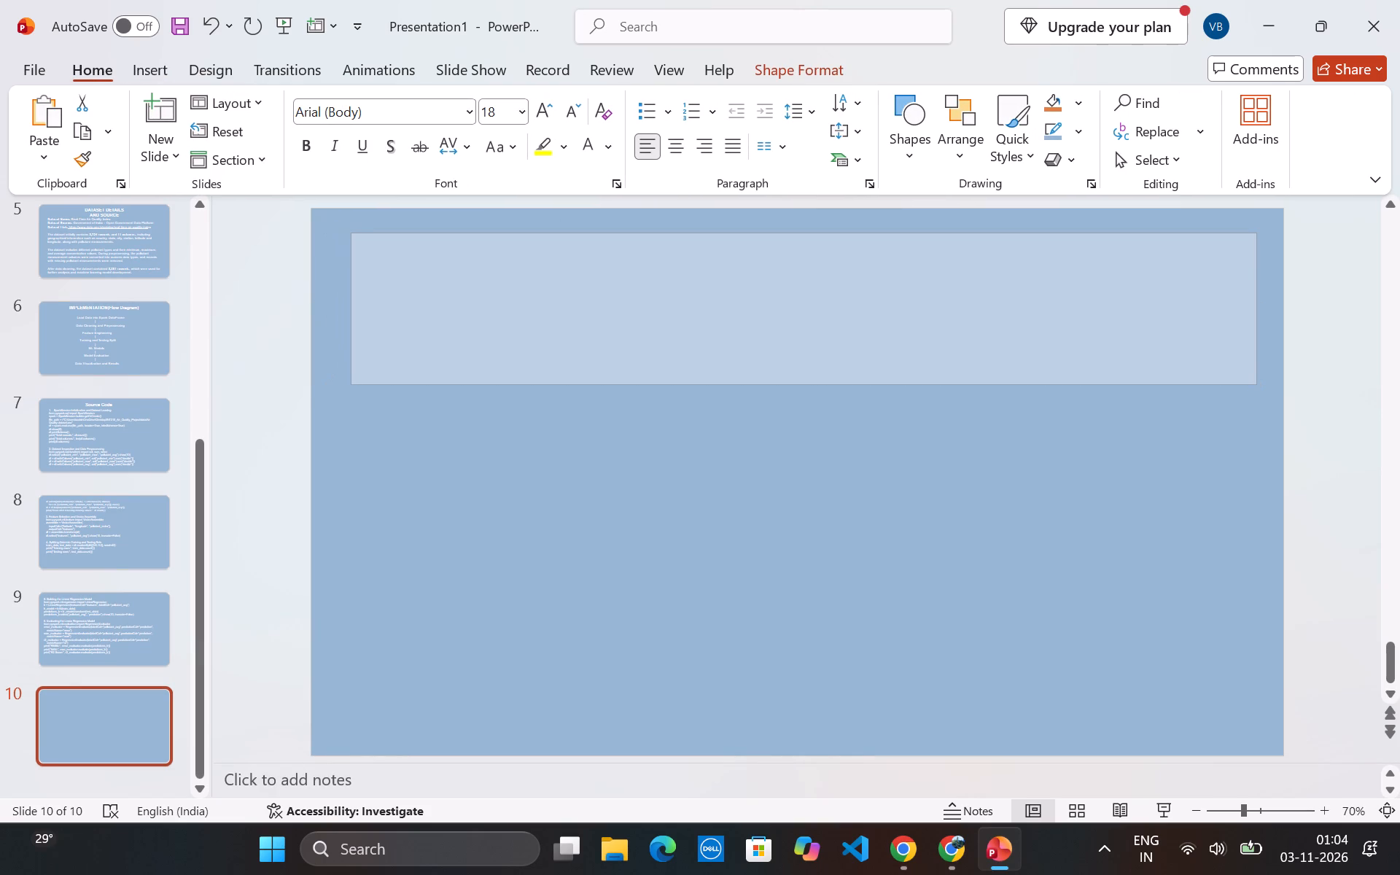
{"action": "left_click_drag", "start_coordinate": [349, 302], "coordinate": [337, 302]}
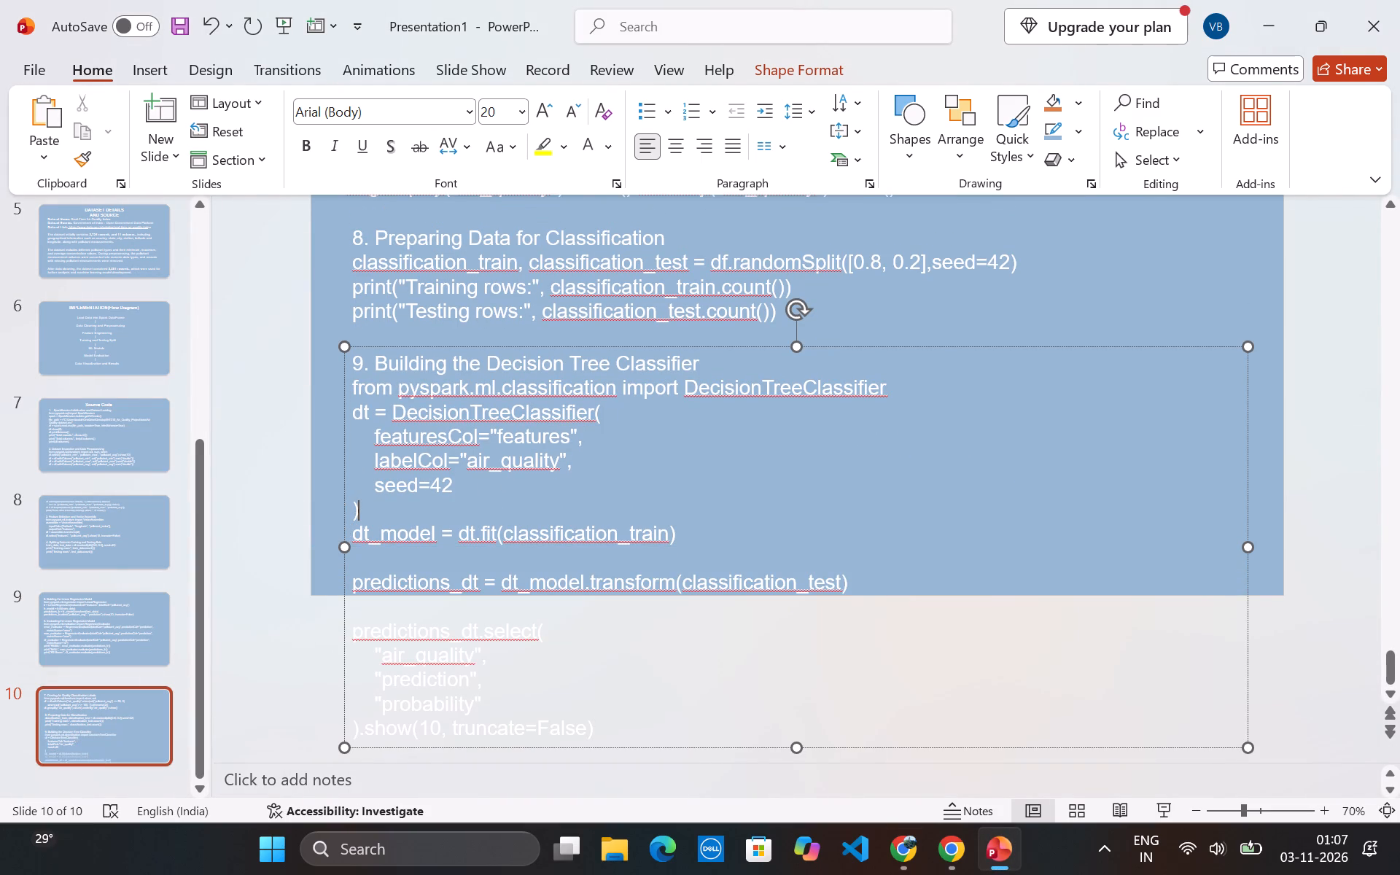
Join the closing parenthesis to seed=42, and join seed=42) onto the end of the labelCol="air_quality", line without its indent.
{"action": "key", "text": "Up"}
{"action": "key", "text": "Down"}
{"action": "key", "text": "Left"}
{"action": "key", "text": "BackSpace"}
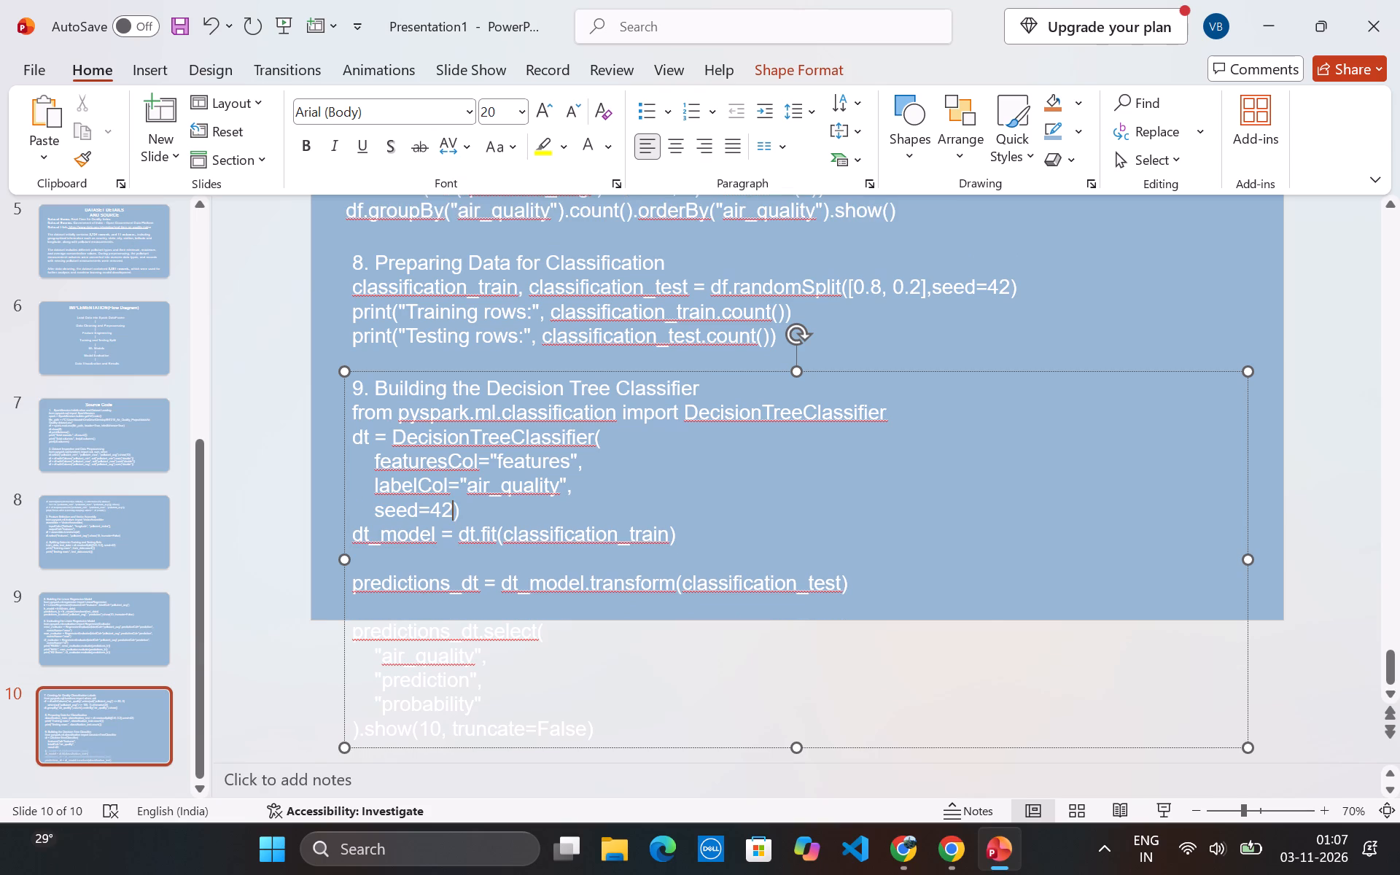
{"action": "key", "text": "Left"}
{"action": "key", "text": "Left"}
{"action": "key", "text": "Left"}
{"action": "key", "text": "Left"}
{"action": "key", "text": "Left"}
{"action": "key", "text": "Left"}
{"action": "key", "text": "Left"}
{"action": "key", "text": "BackSpace"}
{"action": "key", "text": "BackSpace"}
{"action": "key", "text": "BackSpace"}
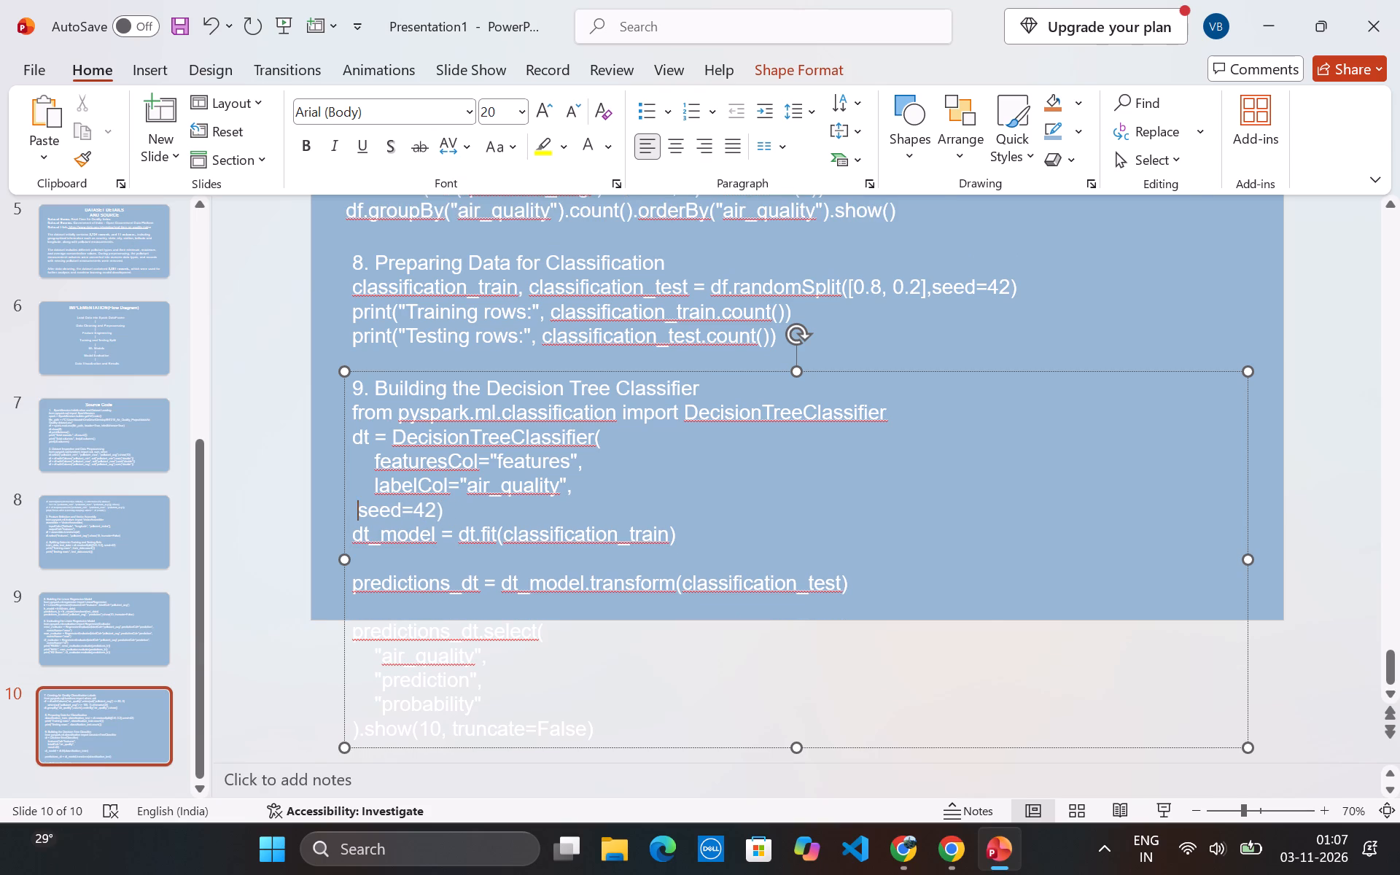
{"action": "key", "text": "BackSpace"}
{"action": "key", "text": "BackSpace"}
Join the featuresCol="features", line onto the end of the dt = DecisionTreeClassifier( line, removing its indent.
{"action": "key", "text": "Up"}
{"action": "key", "text": "Left"}
{"action": "key", "text": "Left"}
{"action": "key", "text": "Left"}
{"action": "key", "text": "Left"}
{"action": "key", "text": "Left"}
{"action": "key", "text": "Left"}
{"action": "key", "text": "Left"}
{"action": "key", "text": "Left"}
{"action": "key", "text": "Left"}
{"action": "key", "text": "Left"}
{"action": "key", "text": "Left"}
{"action": "key", "text": "Left"}
{"action": "key", "text": "Left"}
{"action": "key", "text": "Left"}
{"action": "key", "text": "Left"}
{"action": "key", "text": "Left"}
{"action": "key", "text": "Left"}
{"action": "key", "text": "Left"}
{"action": "key", "text": "Left"}
{"action": "key", "text": "Left"}
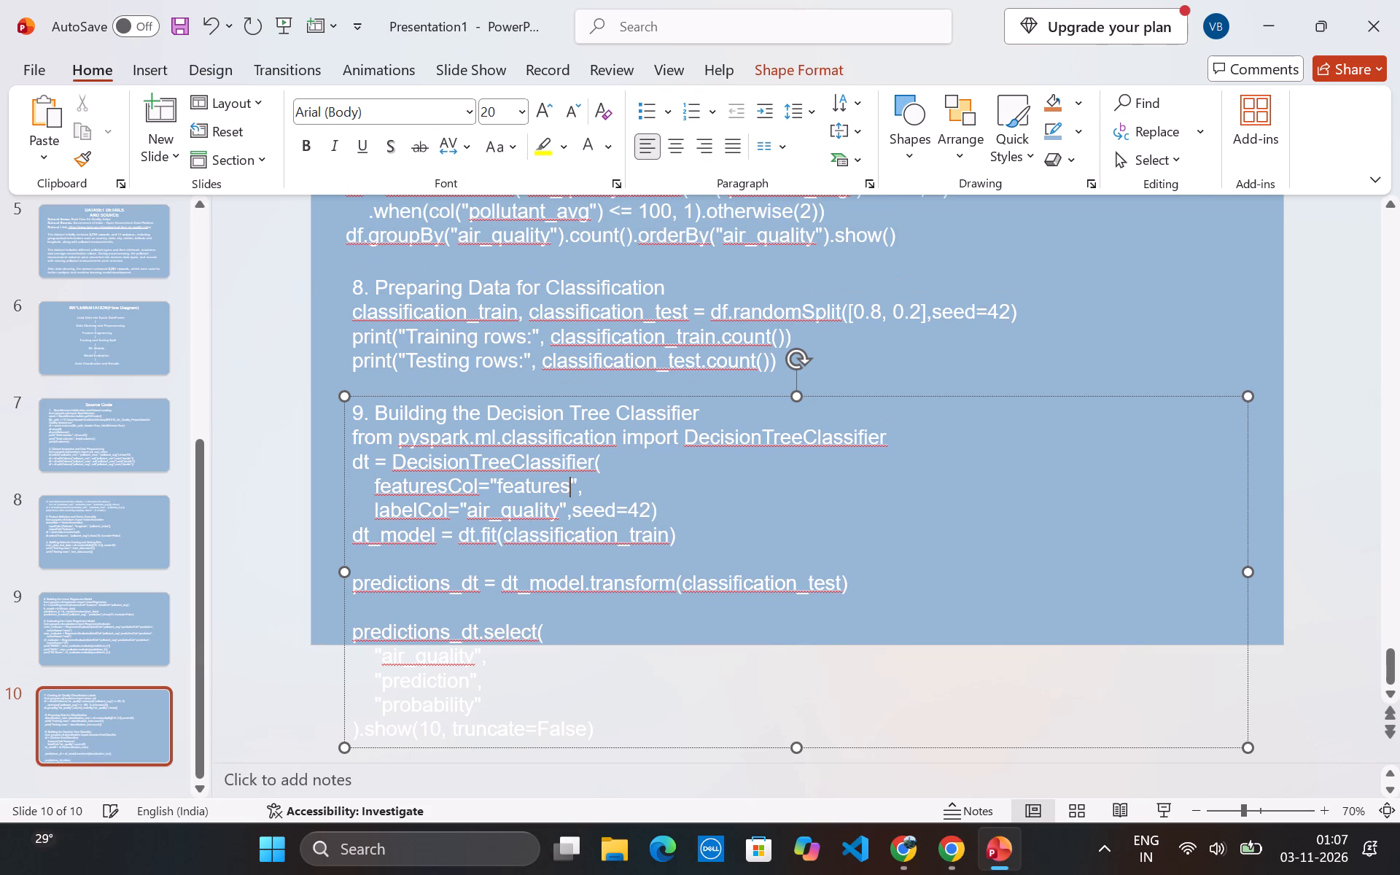
{"action": "key", "text": "Right"}
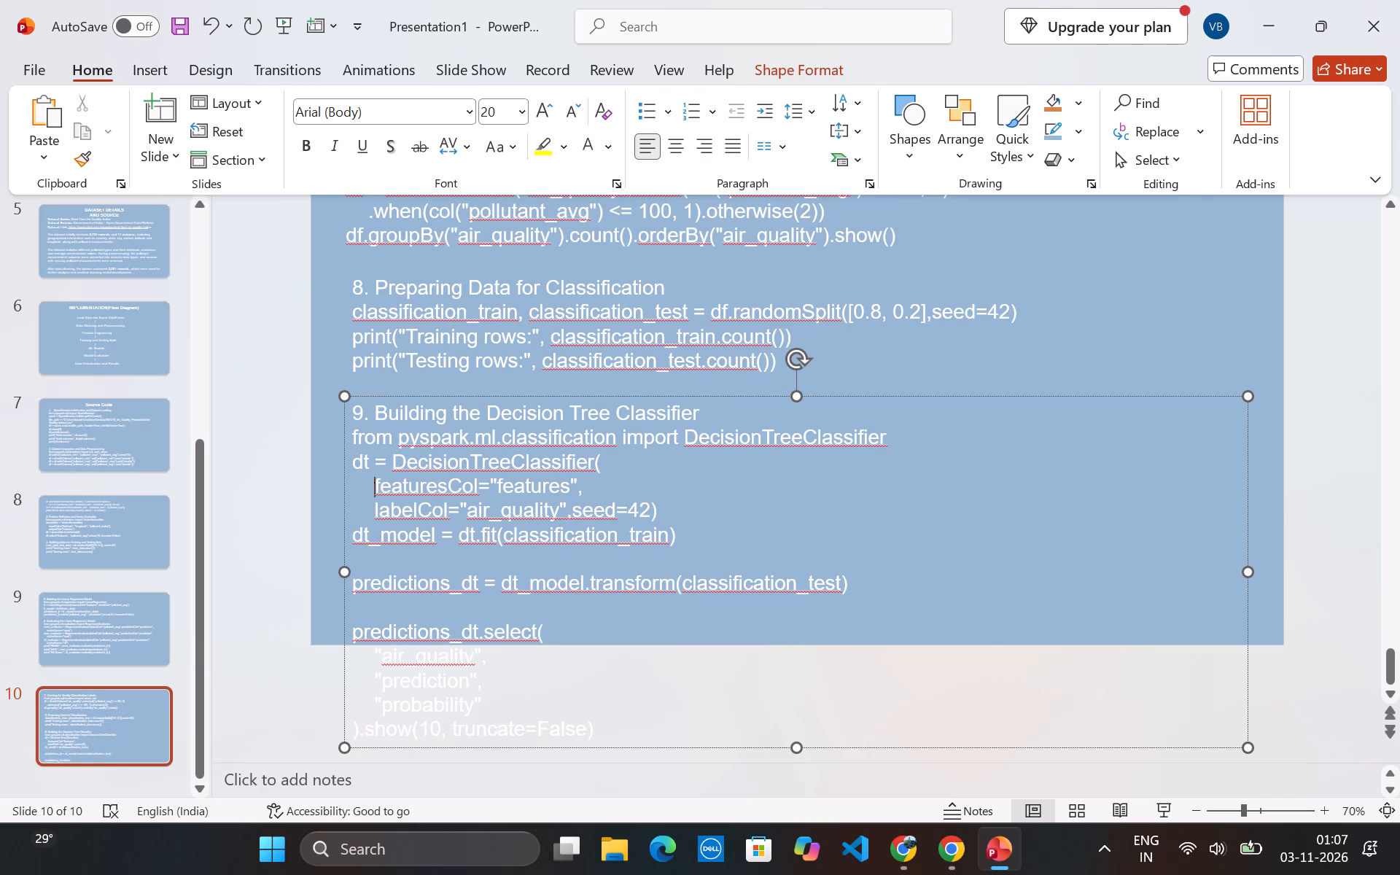
{"action": "key", "text": "BackSpace"}
{"action": "key", "text": "BackSpace"}
{"action": "key", "text": "BackSpace"}
{"action": "key", "text": "BackSpace"}
{"action": "key", "text": "BackSpace"}
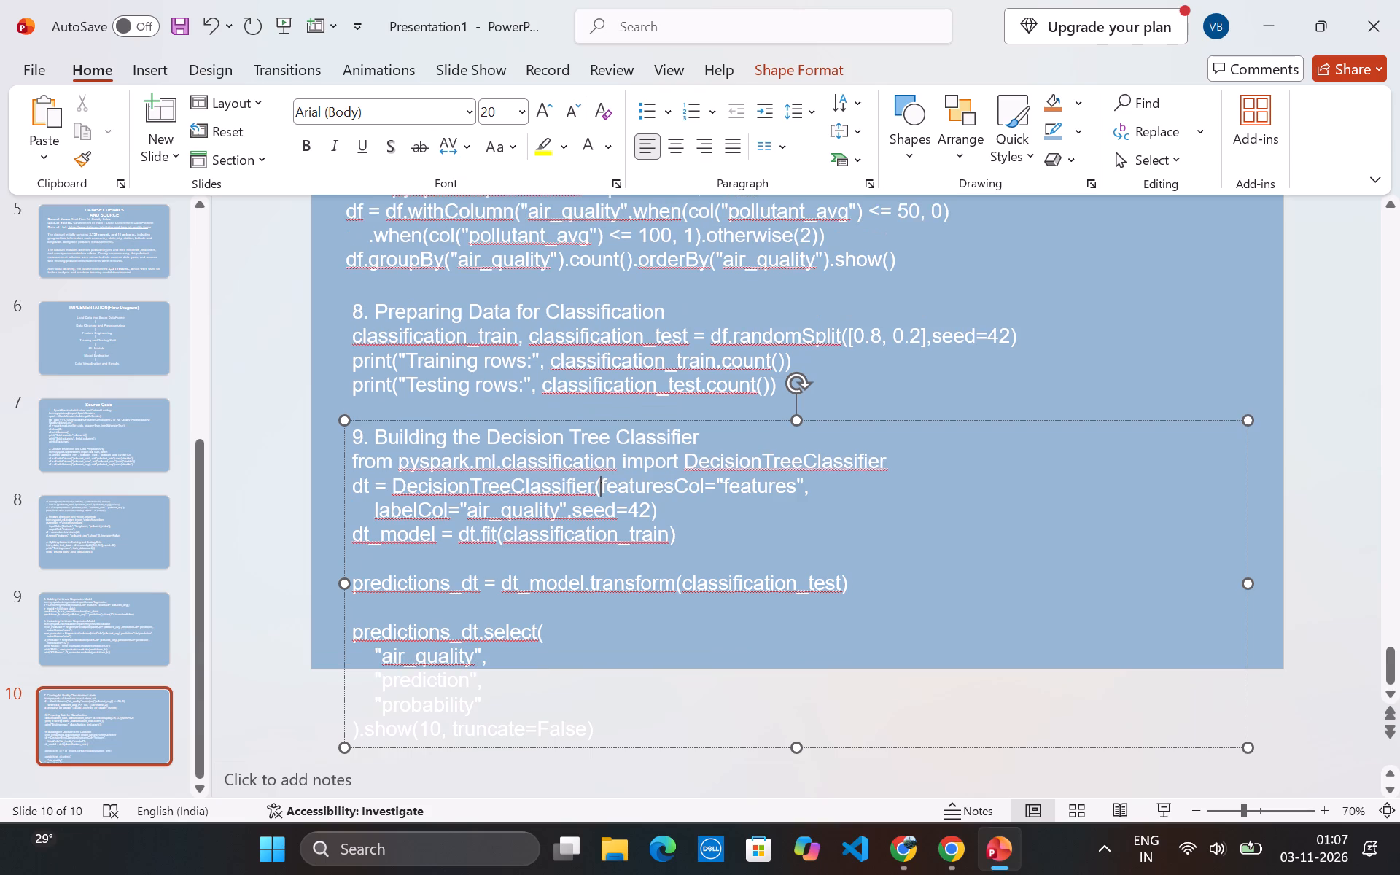
Join the labelCol="air_quality",seed=42) line onto the end of the DecisionTreeClassifier(featuresCol="features", line, removing its indent.
{"action": "key", "text": "Down"}
{"action": "key", "text": "Home"}
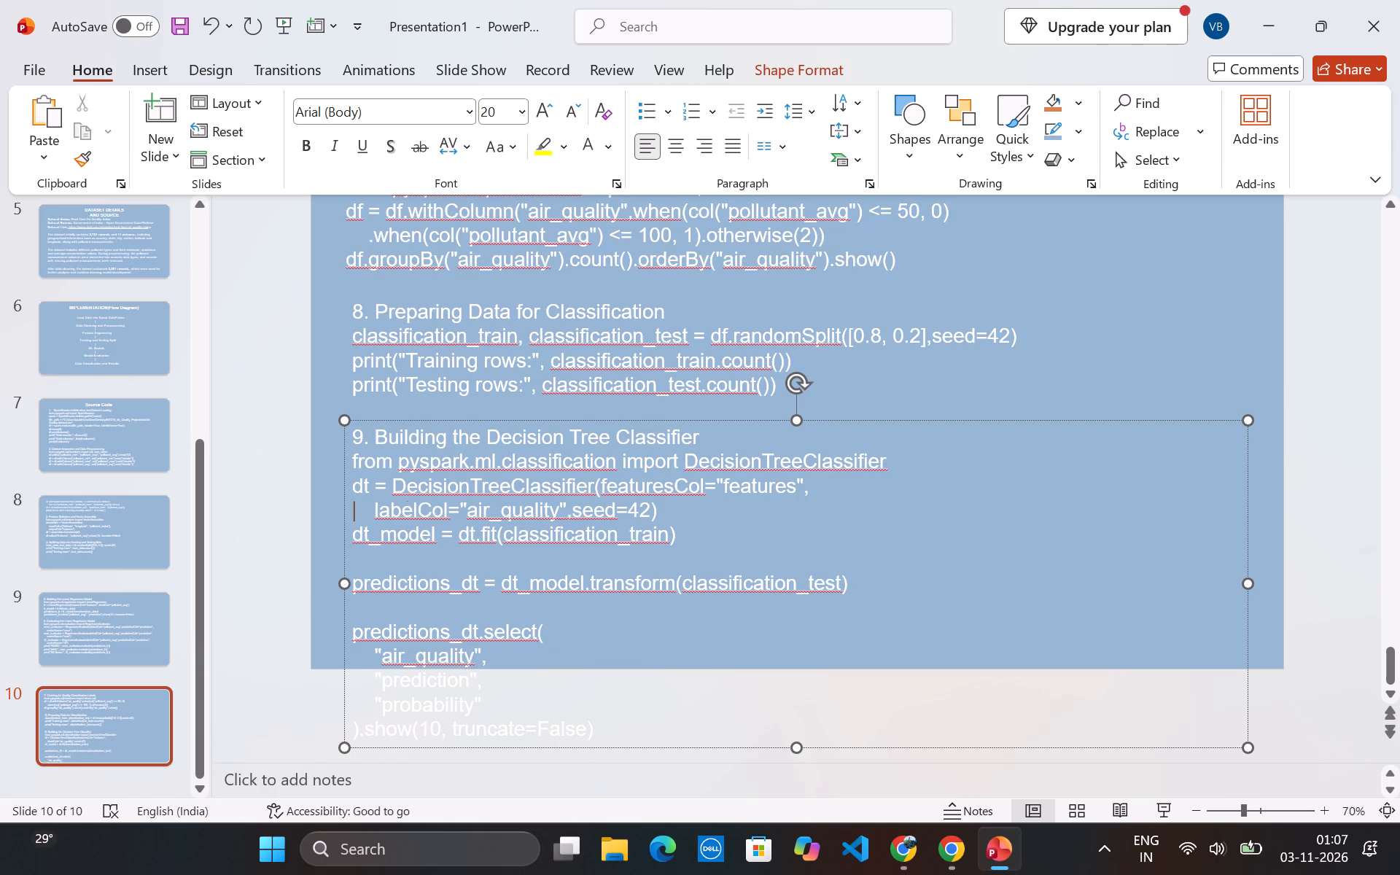
{"action": "key", "text": "Right"}
{"action": "key", "text": "Right"}
{"action": "key", "text": "Right"}
{"action": "key", "text": "Right"}
{"action": "key", "text": "BackSpace"}
{"action": "key", "text": "BackSpace"}
{"action": "key", "text": "BackSpace"}
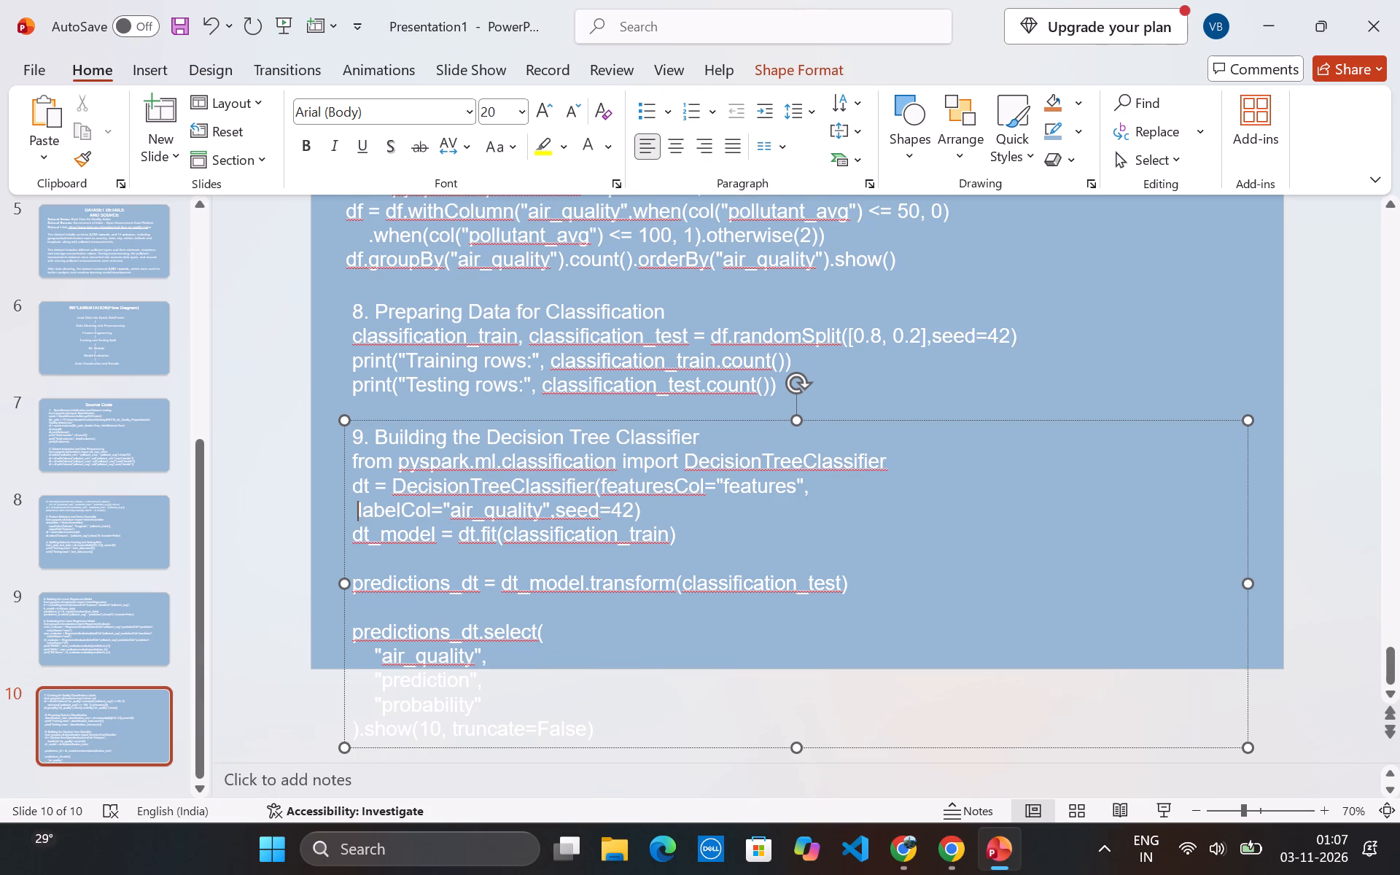
{"action": "key", "text": "BackSpace"}
{"action": "key", "text": "BackSpace"}
Delete the blank lines above the predictions_dt = dt_model.transform line and the predictions_dt.select( line.
{"action": "key", "text": "Down"}
{"action": "key", "text": "Down"}
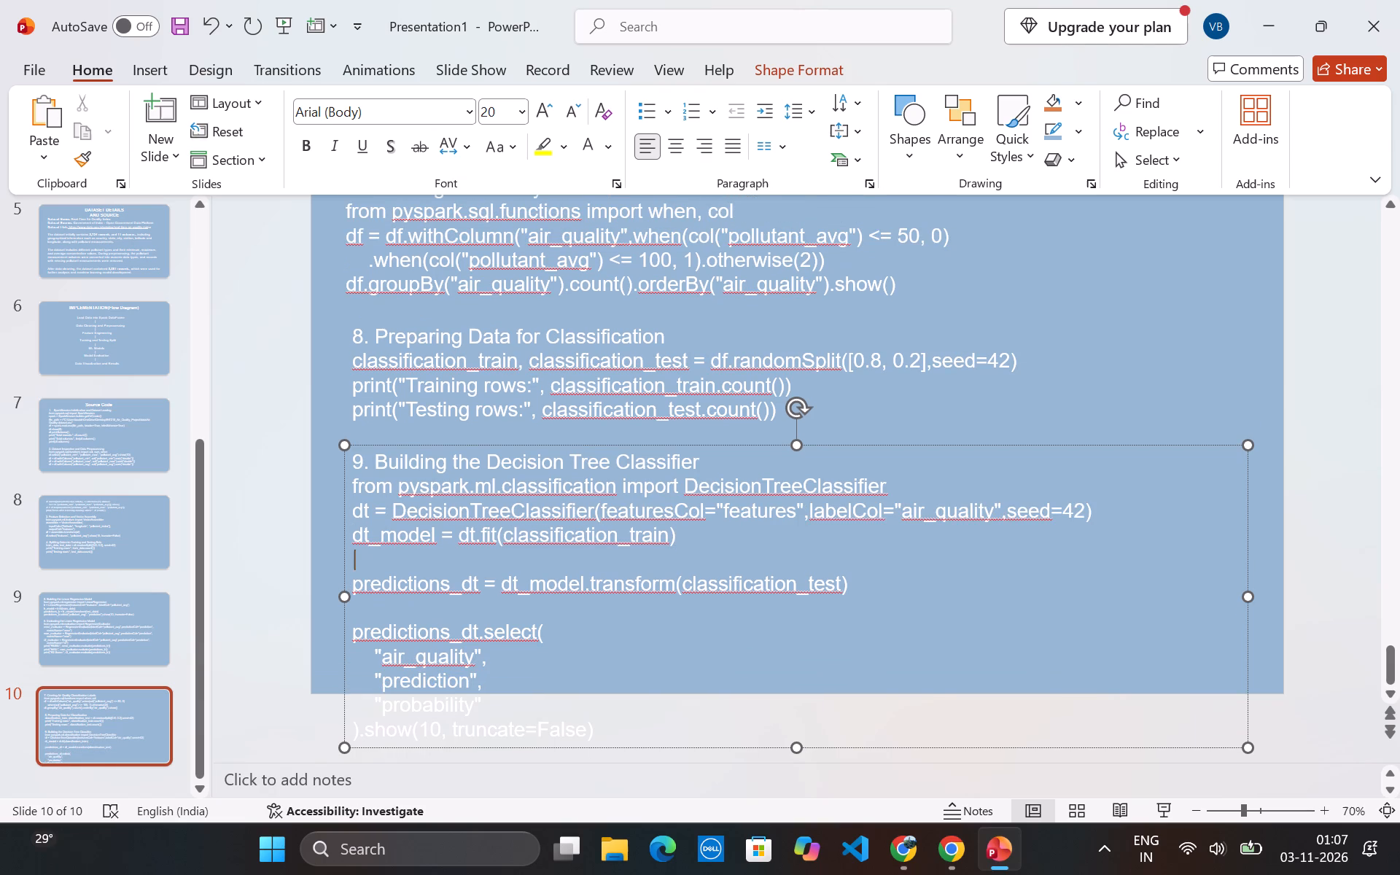
{"action": "key", "text": "BackSpace"}
{"action": "key", "text": "Down"}
{"action": "key", "text": "Down"}
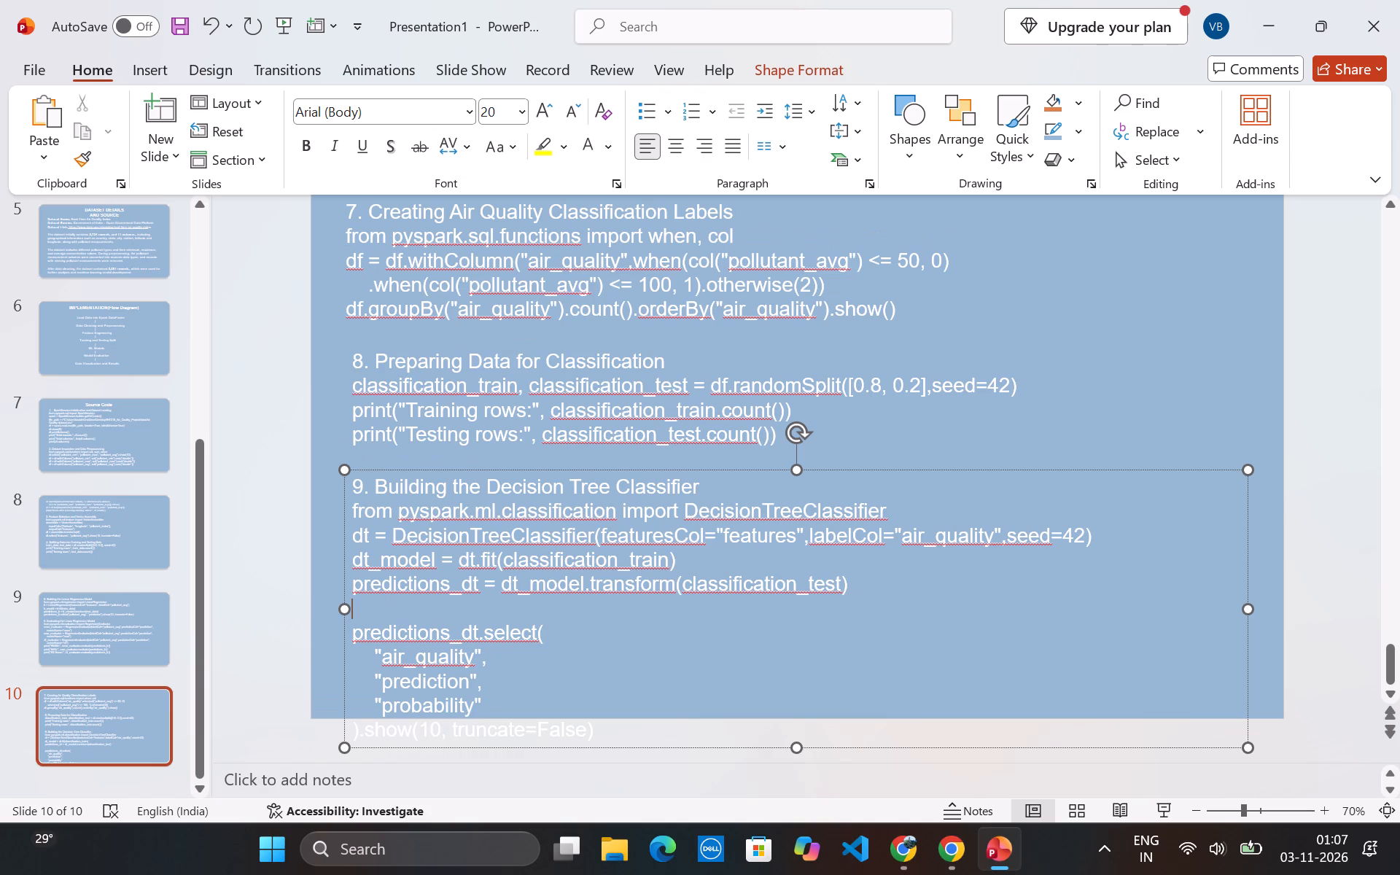
{"action": "key", "text": "BackSpace"}
Join the "air_quality", line onto the end of the predictions_dt.select( line, removing its indent.
{"action": "key", "text": "Down"}
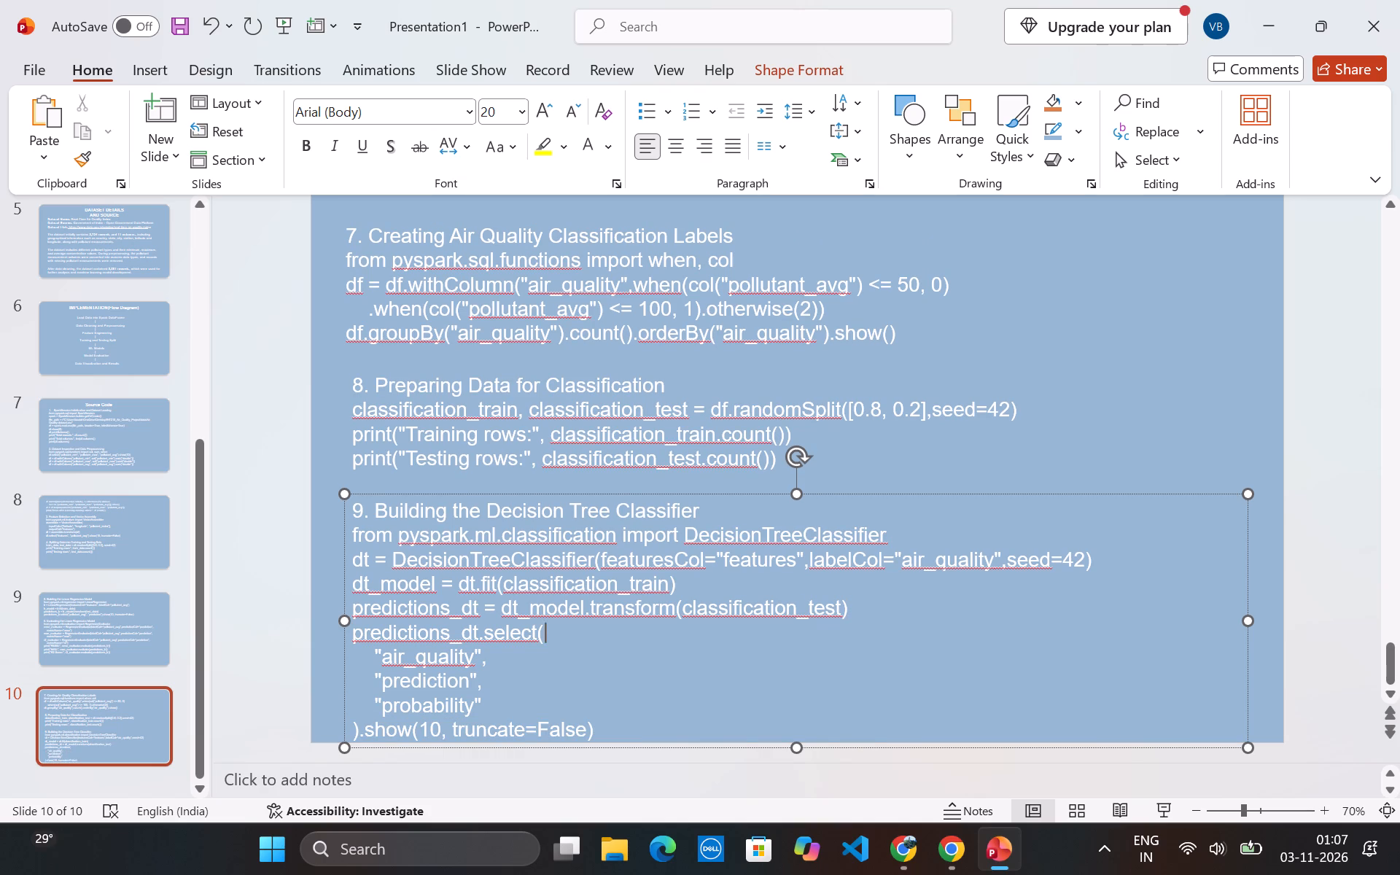
{"action": "key", "text": "Down"}
{"action": "key", "text": "Home"}
{"action": "key", "text": "Right"}
{"action": "key", "text": "Right"}
{"action": "key", "text": "Right"}
{"action": "key", "text": "BackSpace"}
{"action": "key", "text": "BackSpace"}
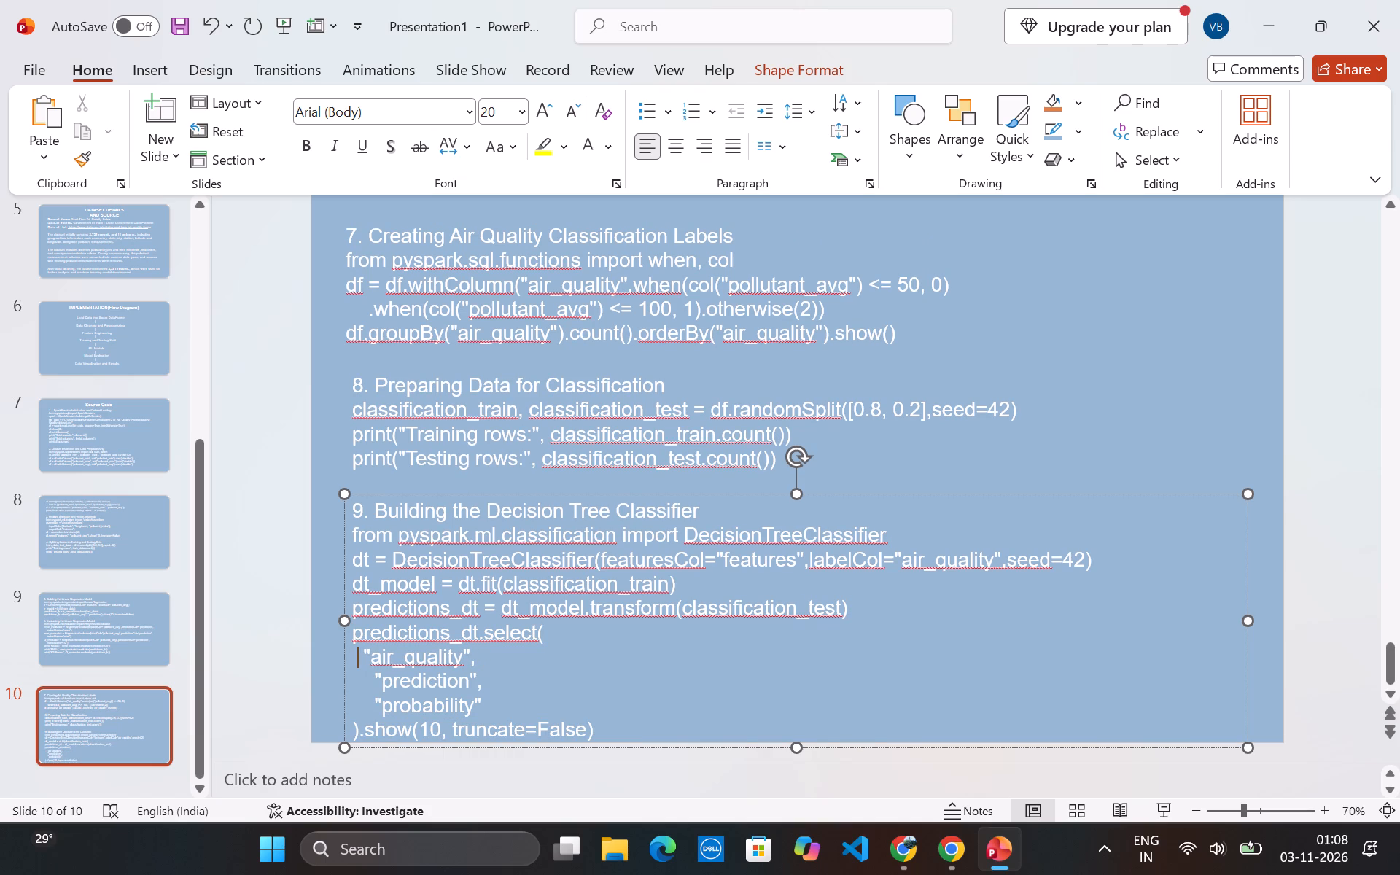
{"action": "key", "text": "Right"}
{"action": "key", "text": "BackSpace"}
{"action": "key", "text": "BackSpace"}
{"action": "key", "text": "BackSpace"}
Join the "prediction", line onto the end of the predictions_dt.select("air_quality", line, removing its indent.
{"action": "key", "text": "Down"}
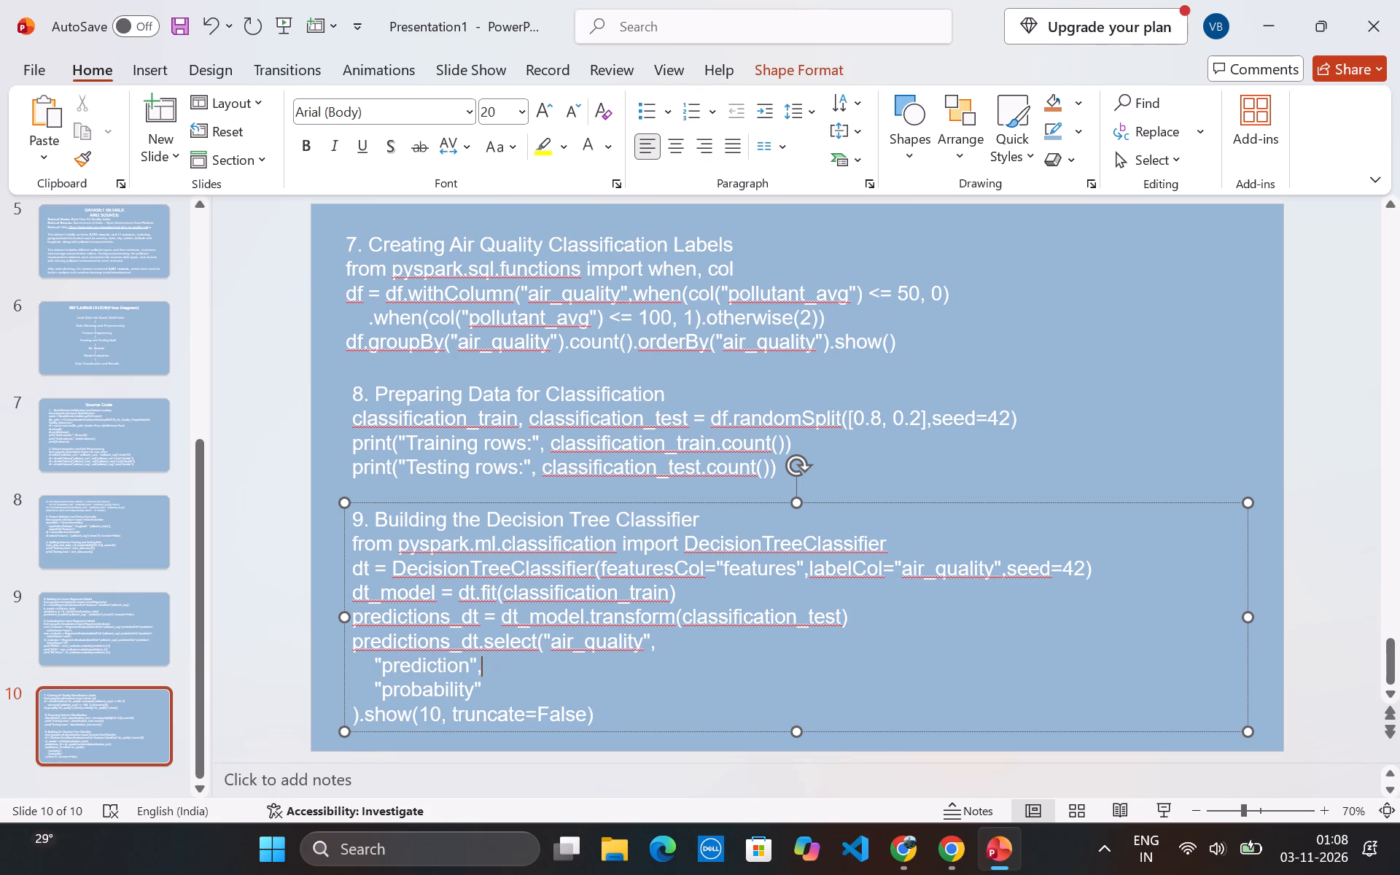
{"action": "key", "text": "Left"}
{"action": "key", "text": "Left"}
{"action": "key", "text": "Left"}
{"action": "key", "text": "Left"}
{"action": "key", "text": "Left"}
{"action": "key", "text": "Left"}
{"action": "key", "text": "Left"}
{"action": "key", "text": "Left"}
{"action": "key", "text": "Left"}
{"action": "key", "text": "Left"}
{"action": "key", "text": "Left"}
{"action": "key", "text": "Left"}
{"action": "key", "text": "Left"}
{"action": "key", "text": "BackSpace"}
{"action": "key", "text": "BackSpace"}
{"action": "key", "text": "BackSpace"}
{"action": "key", "text": "BackSpace"}
{"action": "key", "text": "BackSpace"}
{"action": "key", "text": "Down"}
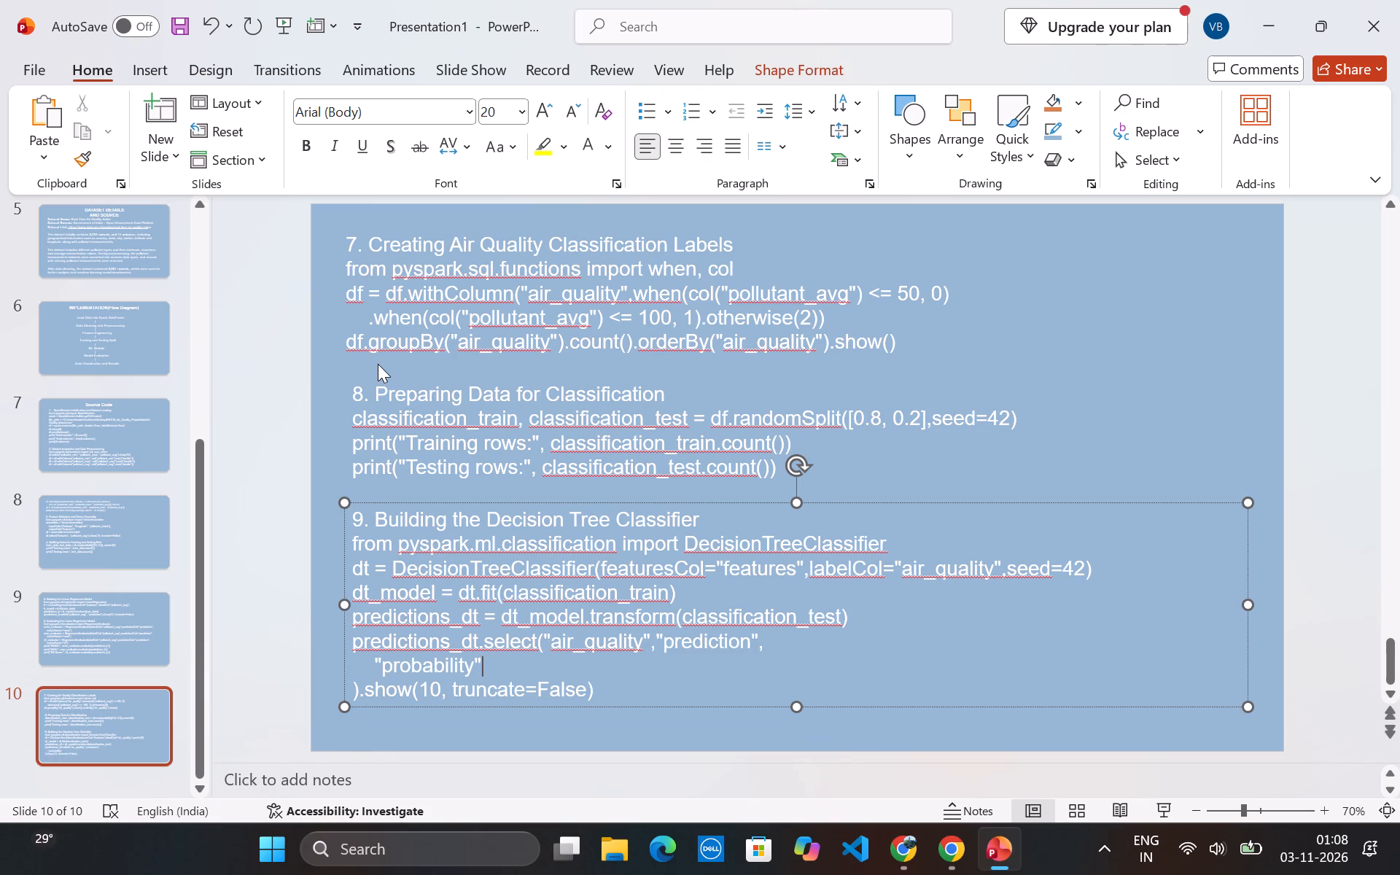
{"action": "key", "text": "BackSpace"}
{"action": "key", "text": "ctrl+z"}
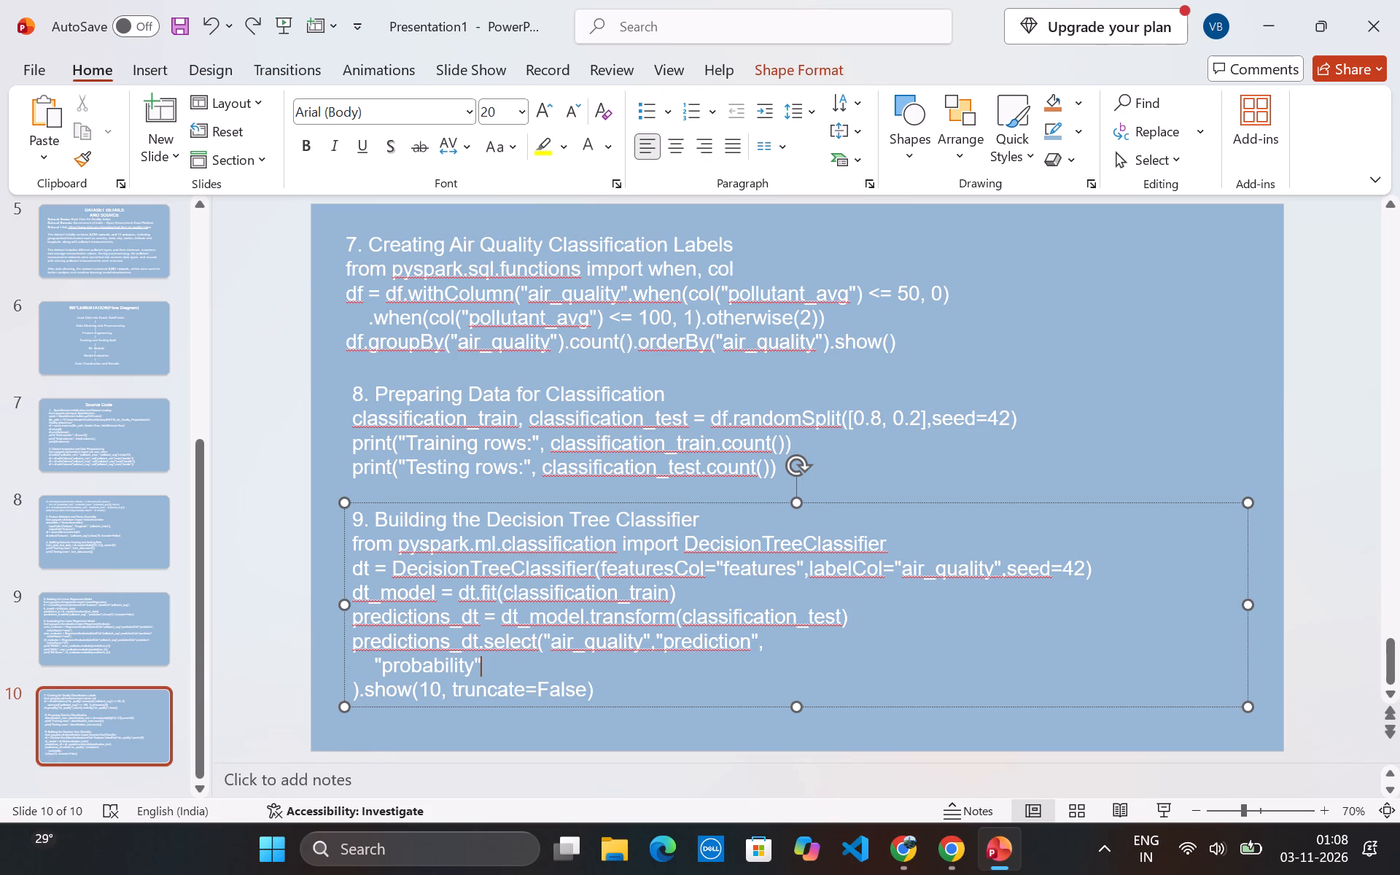
{"action": "key", "text": "ctrl+z"}
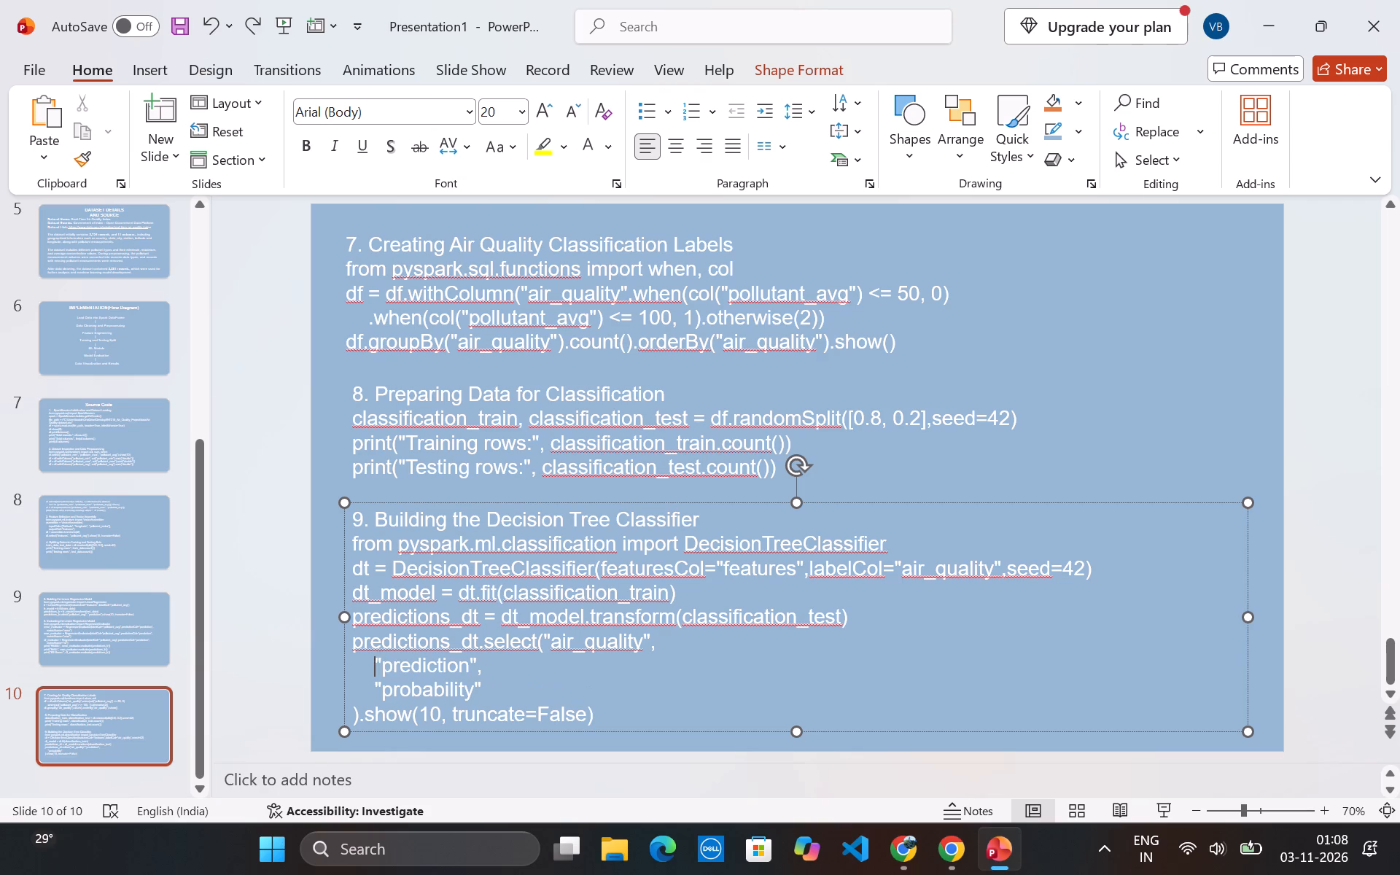
{"action": "key", "text": "BackSpace"}
{"action": "key", "text": "BackSpace"}
{"action": "key", "text": "BackSpace"}
{"action": "key", "text": "BackSpace"}
{"action": "key", "text": "BackSpace"}
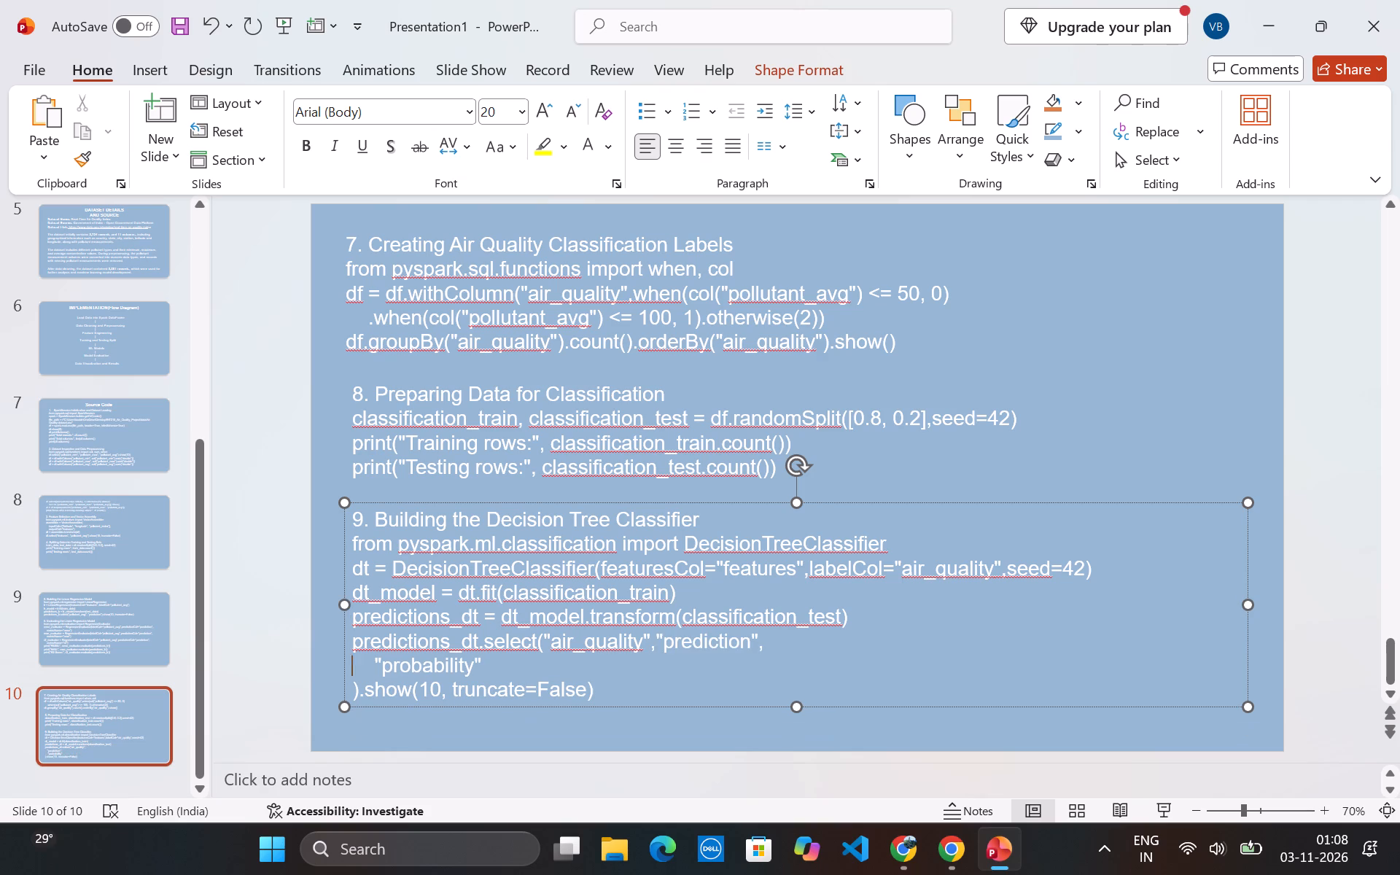
Join the "probability" line onto the end of the predictions_dt.select("air_quality","prediction", line, removing its indent.
{"action": "key", "text": "Down"}
{"action": "key", "text": "Left"}
{"action": "key", "text": "Left"}
{"action": "key", "text": "Left"}
{"action": "key", "text": "Left"}
{"action": "key", "text": "Left"}
{"action": "key", "text": "Left"}
{"action": "key", "text": "Left"}
{"action": "key", "text": "Left"}
{"action": "key", "text": "Left"}
{"action": "key", "text": "Left"}
{"action": "key", "text": "Left"}
{"action": "key", "text": "Left"}
{"action": "key", "text": "Left"}
{"action": "key", "text": "Left"}
{"action": "key", "text": "Left"}
{"action": "key", "text": "Left"}
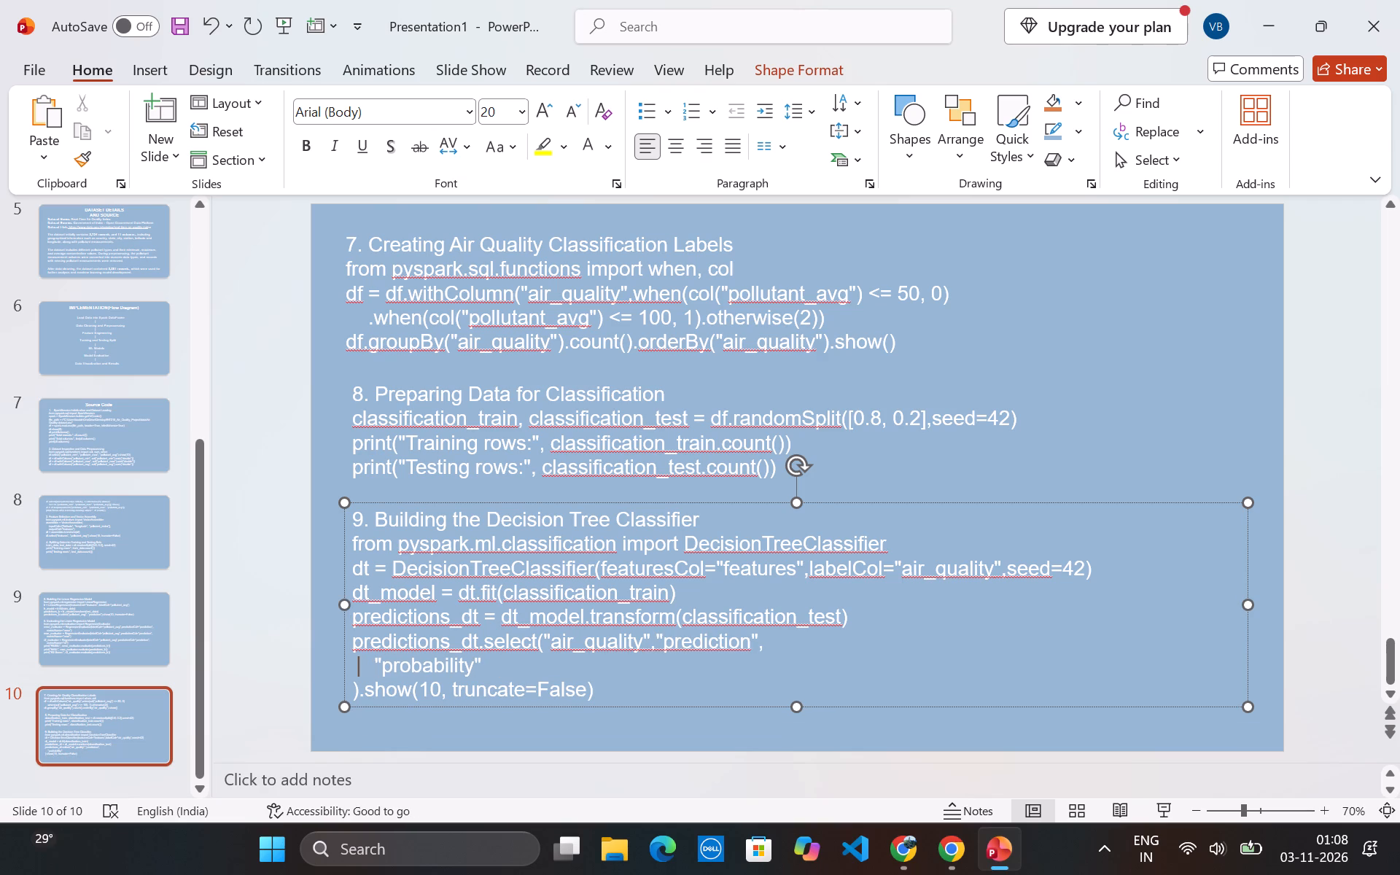
{"action": "key", "text": "Right"}
{"action": "key", "text": "Right"}
{"action": "key", "text": "Right"}
{"action": "key", "text": "BackSpace"}
{"action": "key", "text": "BackSpace"}
{"action": "key", "text": "BackSpace"}
{"action": "key", "text": "BackSpace"}
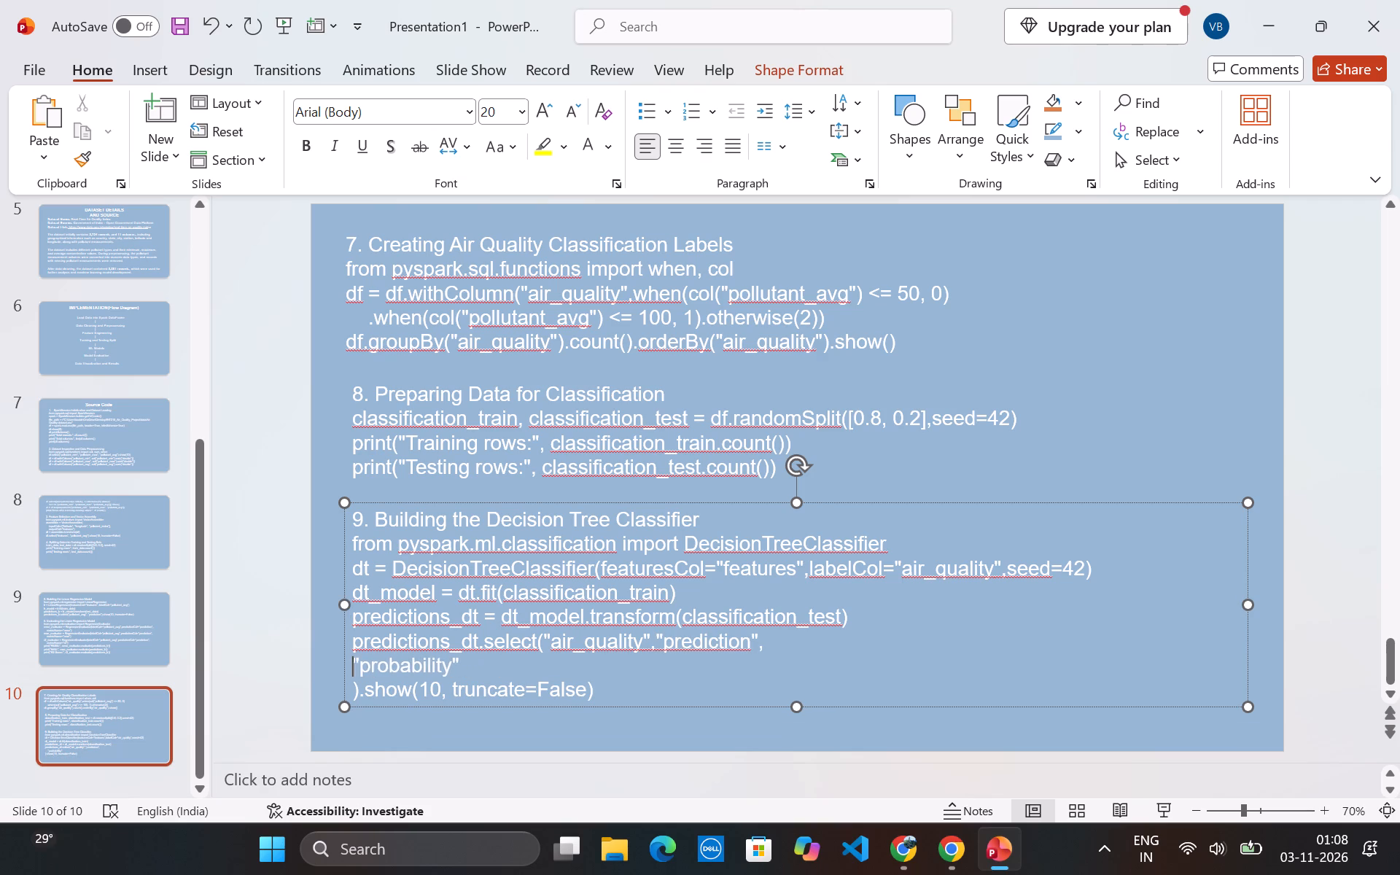
{"action": "key", "text": "BackSpace"}
Join the ).show(10, truncate=False) line directly after "probability" in the predictions_dt.select line.
{"action": "key", "text": "Down"}
{"action": "key", "text": "Left"}
{"action": "key", "text": "Left"}
{"action": "key", "text": "Left"}
{"action": "key", "text": "Left"}
{"action": "key", "text": "Left"}
{"action": "key", "text": "Left"}
{"action": "key", "text": "Left"}
{"action": "key", "text": "Left"}
{"action": "key", "text": "Left"}
{"action": "key", "text": "Left"}
{"action": "key", "text": "Left"}
{"action": "key", "text": "Left"}
{"action": "key", "text": "Left"}
{"action": "key", "text": "Left"}
{"action": "key", "text": "Left"}
{"action": "key", "text": "Left"}
{"action": "key", "text": "Left"}
{"action": "key", "text": "Left"}
{"action": "key", "text": "Left"}
{"action": "key", "text": "Left"}
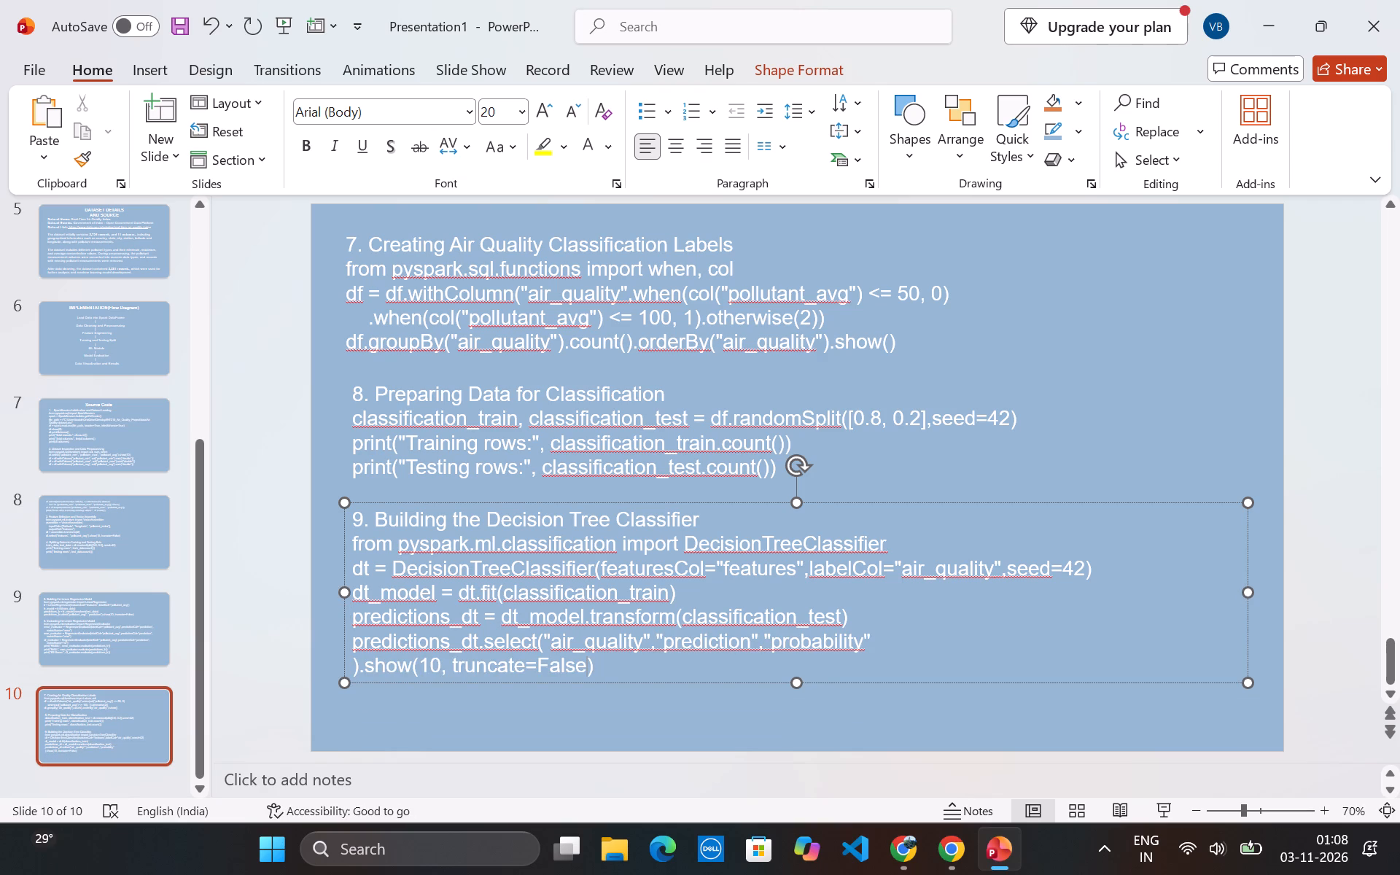
{"action": "key", "text": "BackSpace"}
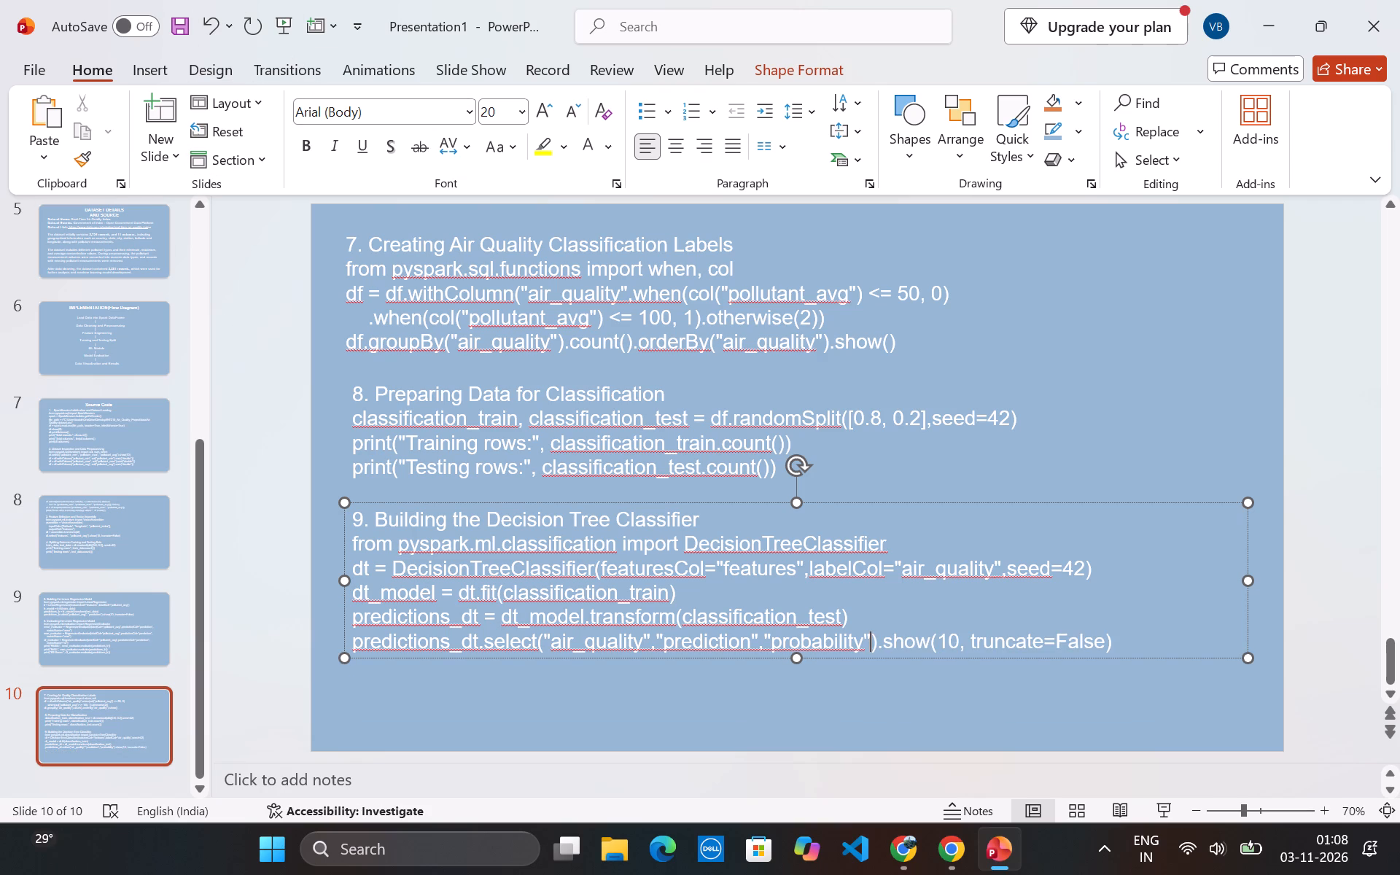
Add a new slide after slide 10 and give it the recently used light blue solid background.
{"action": "key", "text": "ctrl+m"}
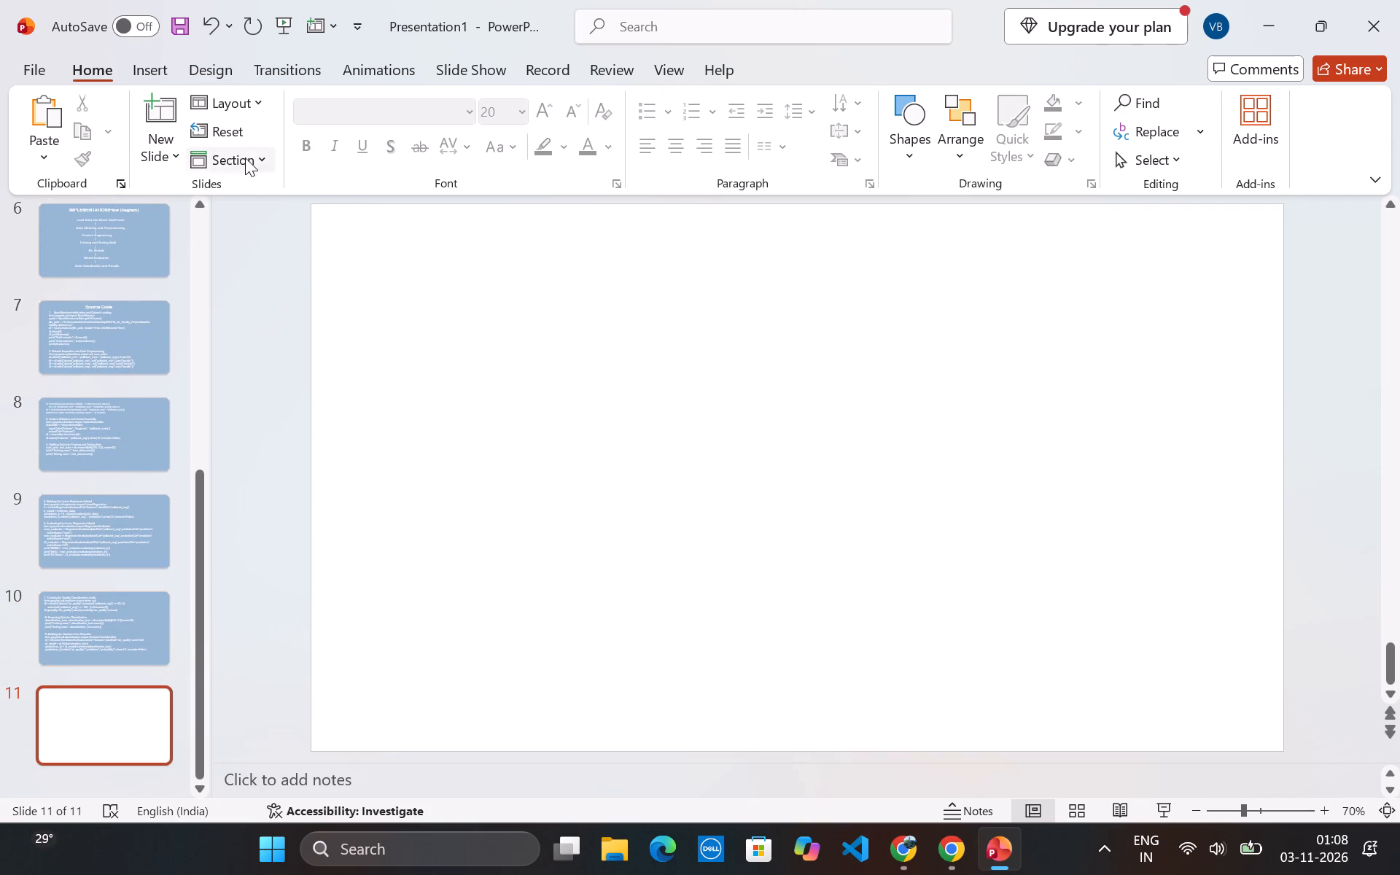
{"action": "left_click", "coordinate": [201, 78]}
{"action": "left_click", "coordinate": [1135, 141]}
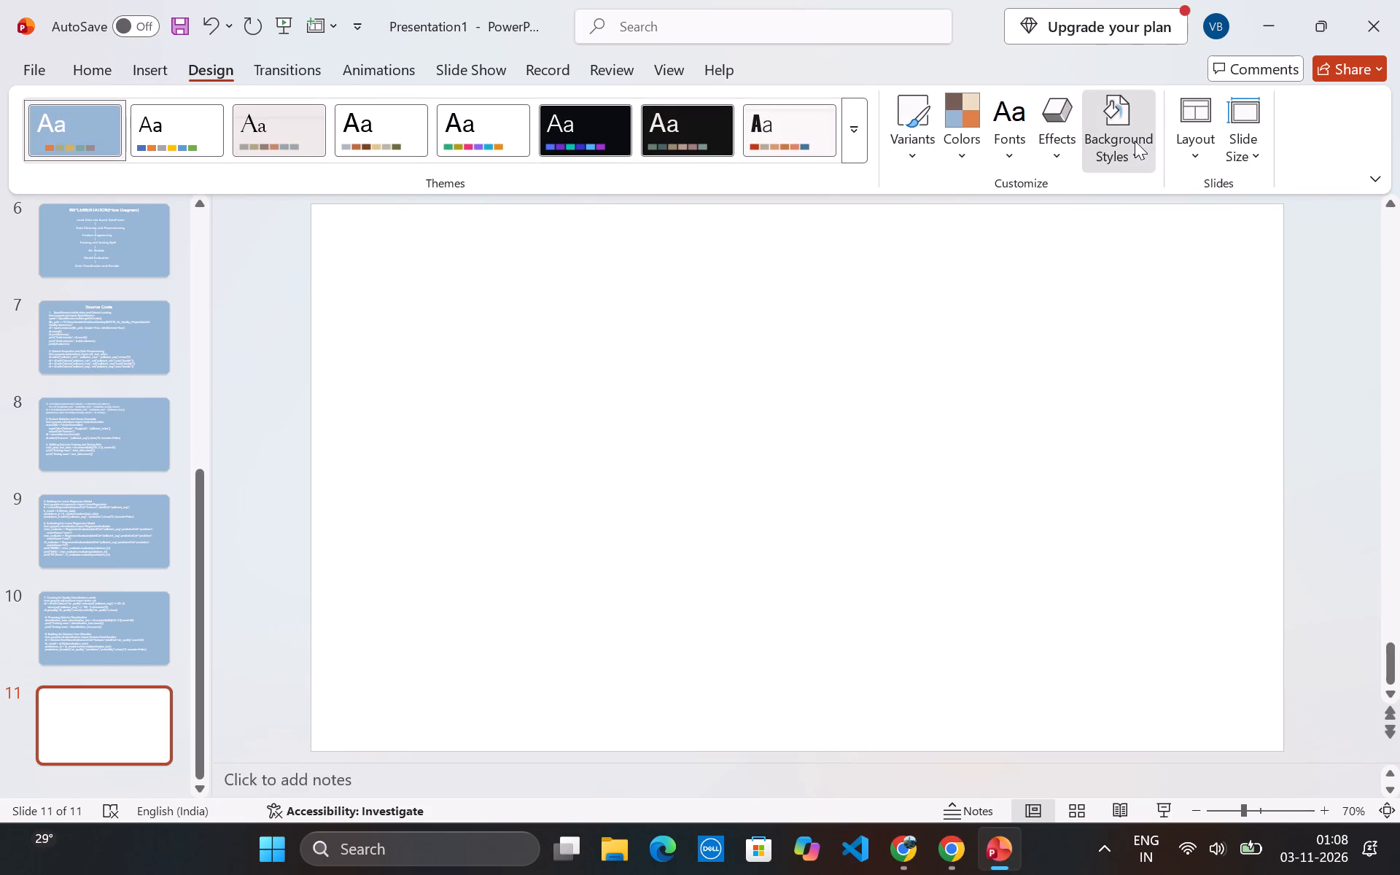
{"action": "left_click", "coordinate": [1199, 416]}
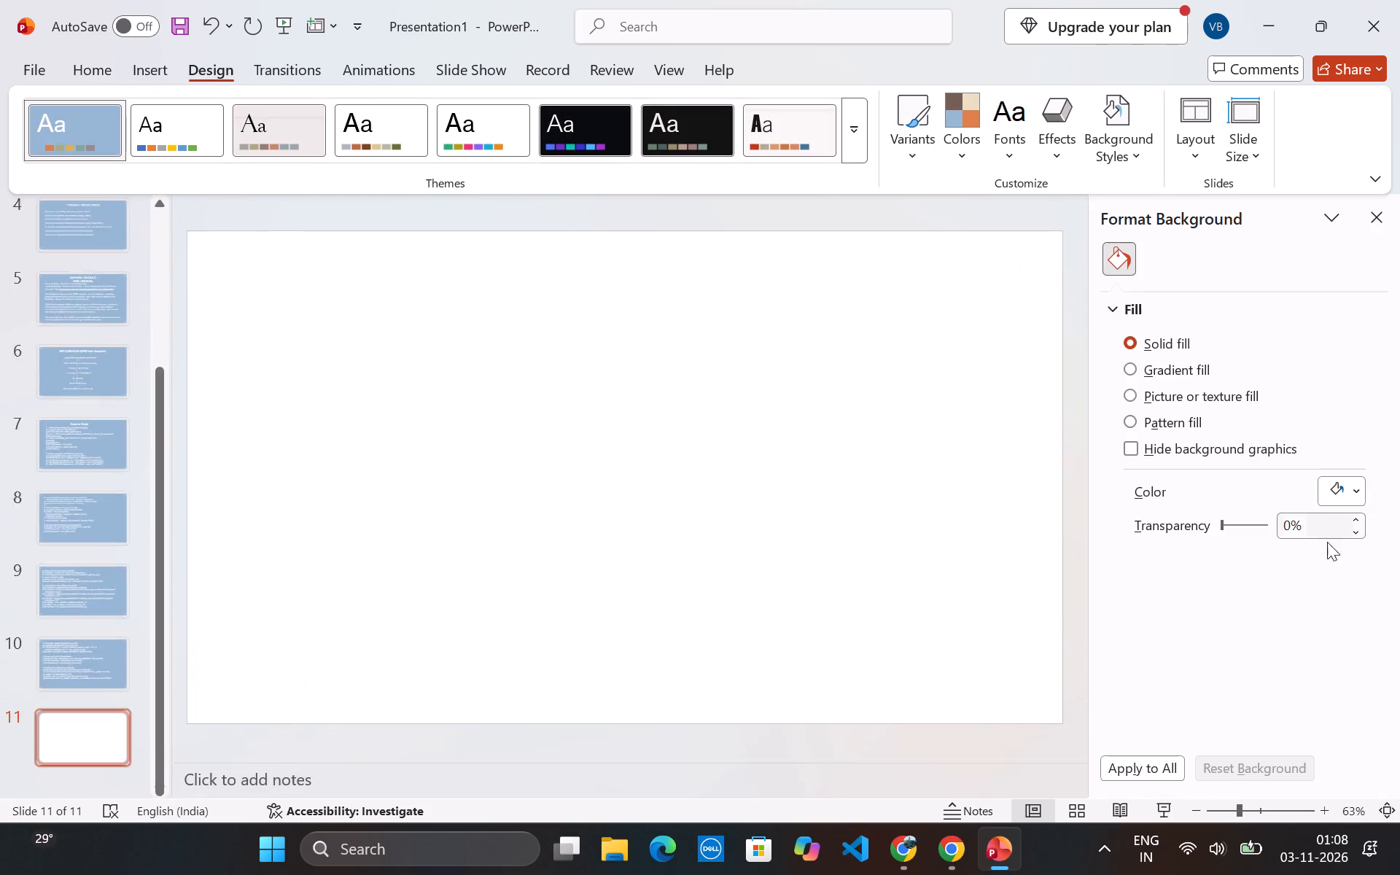
{"action": "left_click", "coordinate": [1338, 486]}
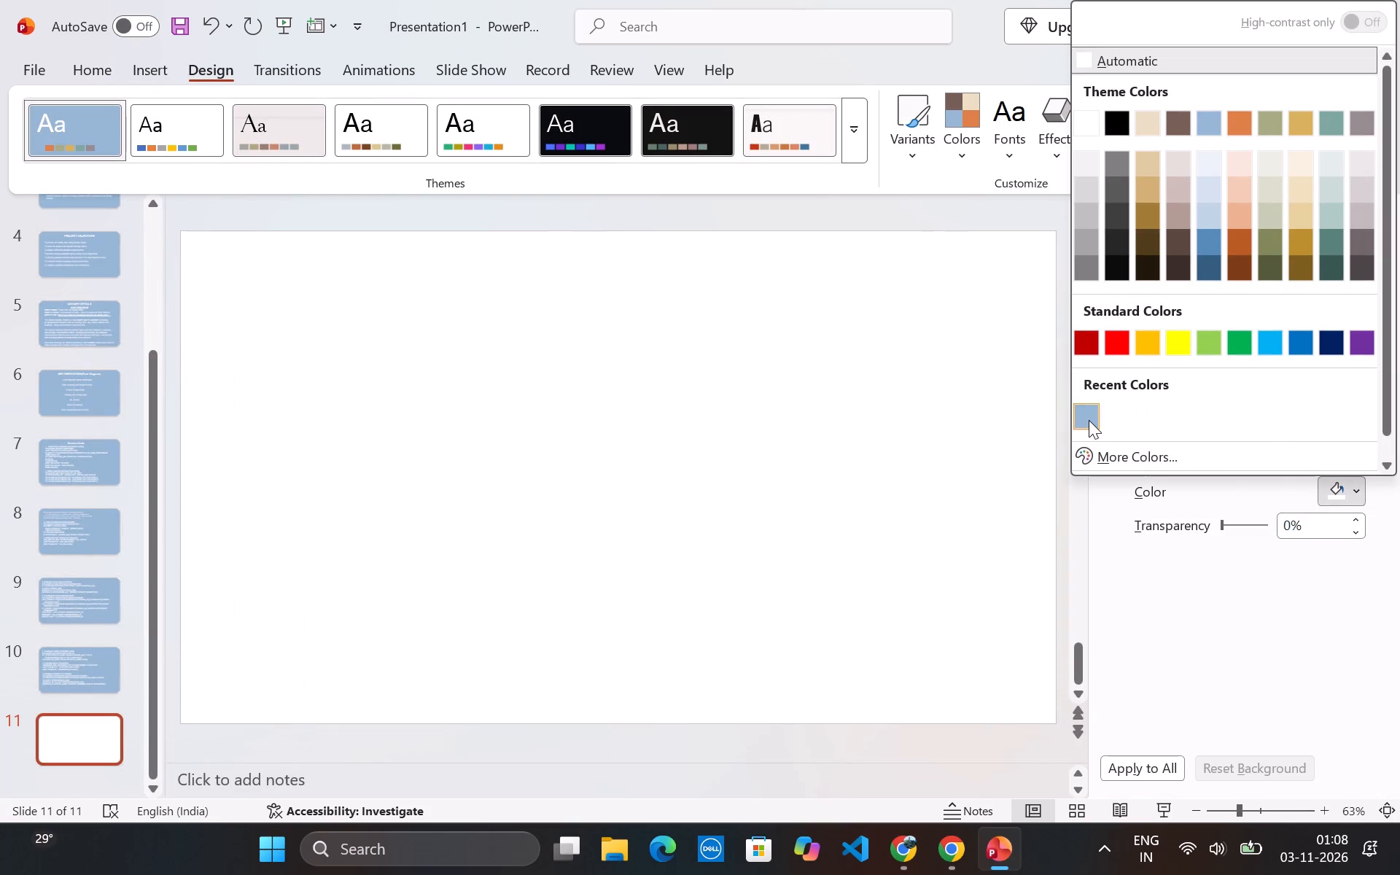
{"action": "left_click", "coordinate": [1089, 420]}
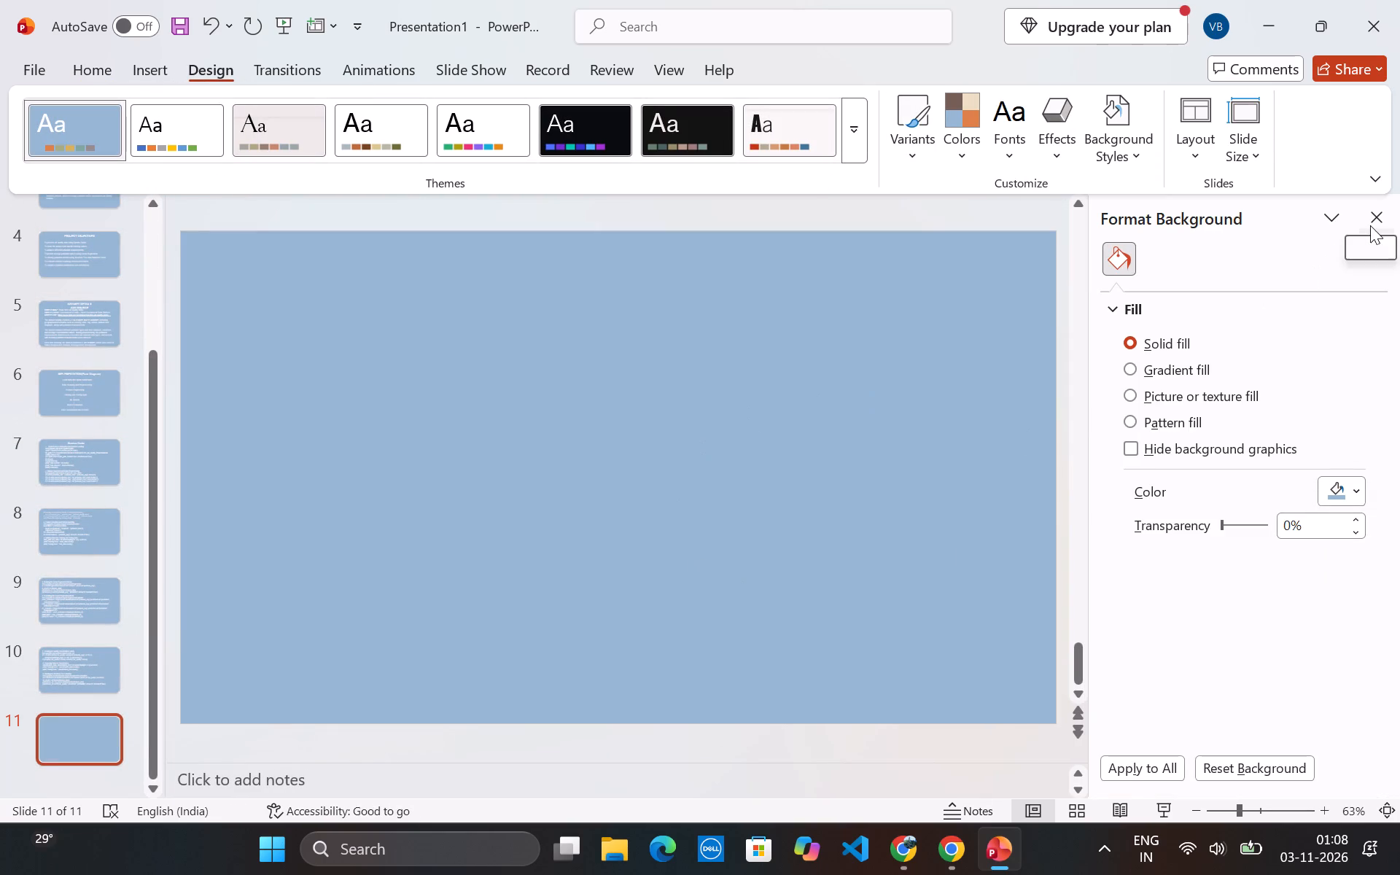
{"action": "left_click", "coordinate": [1370, 225]}
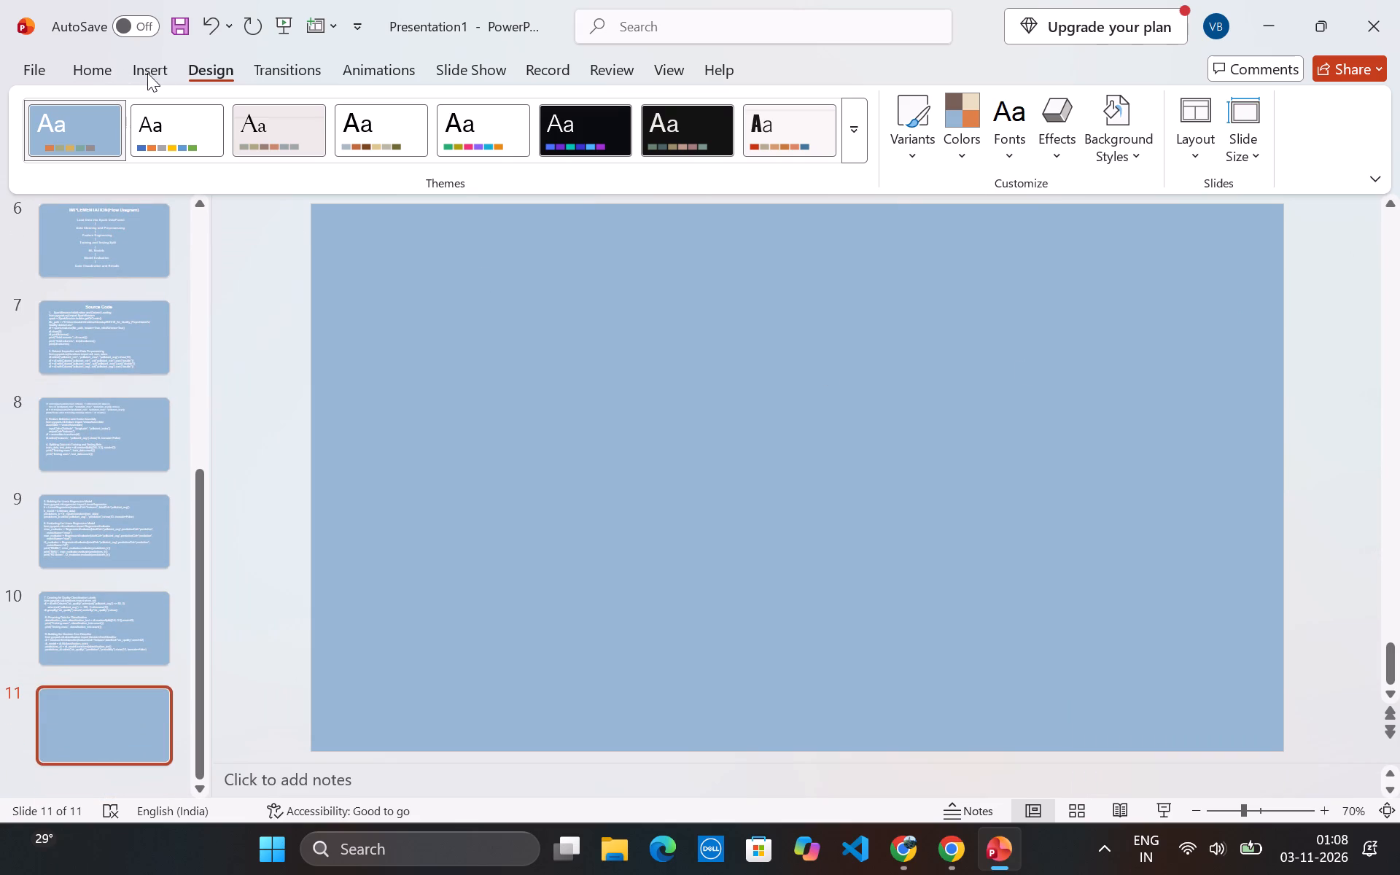
Insert an empty text box across the upper part of slide 11, widened to nearly the full slide width.
{"action": "left_click", "coordinate": [155, 73]}
{"action": "left_click", "coordinate": [888, 117]}
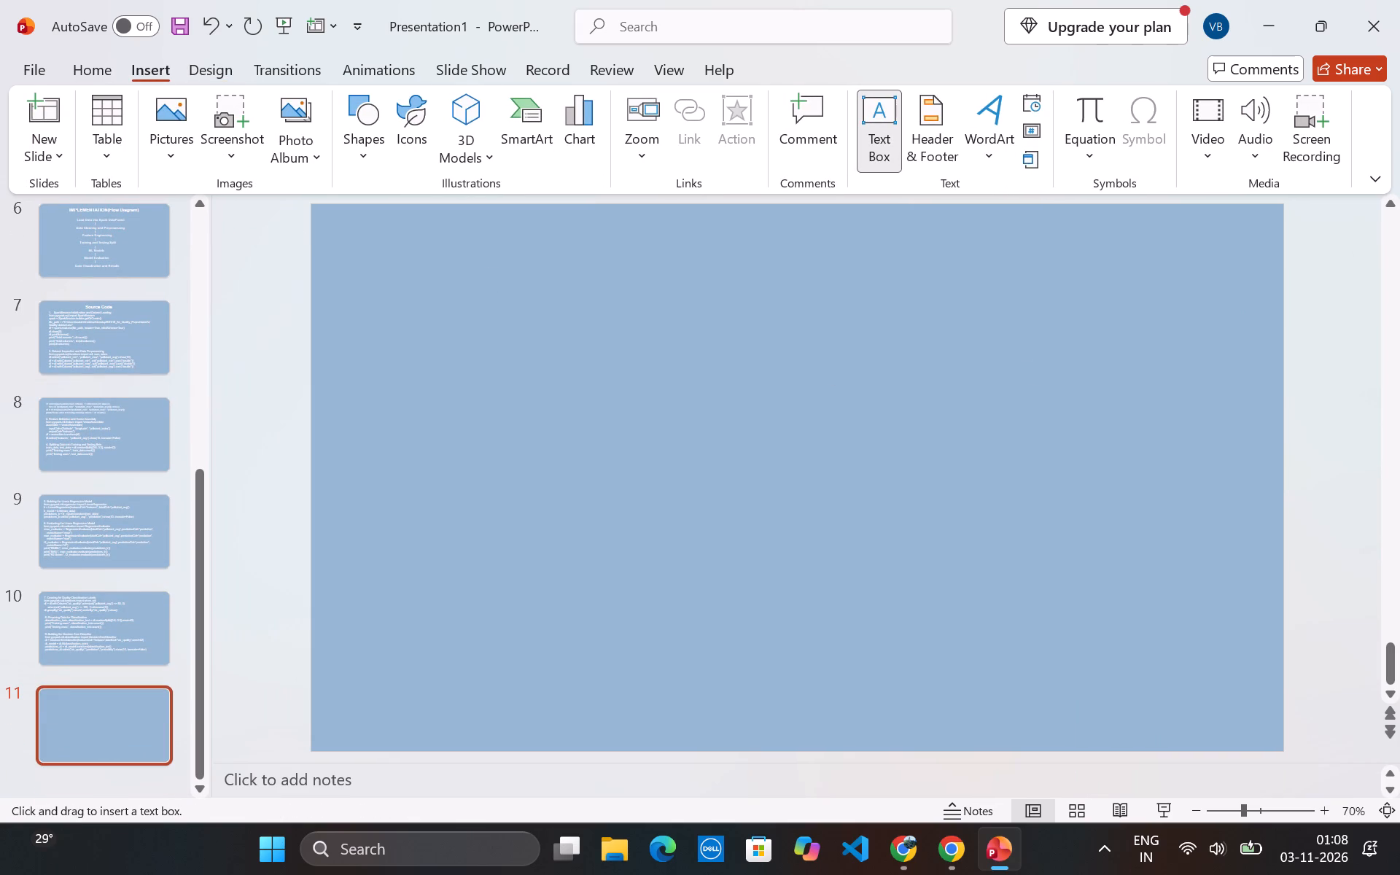
{"action": "left_click_drag", "start_coordinate": [330, 227], "coordinate": [1137, 421]}
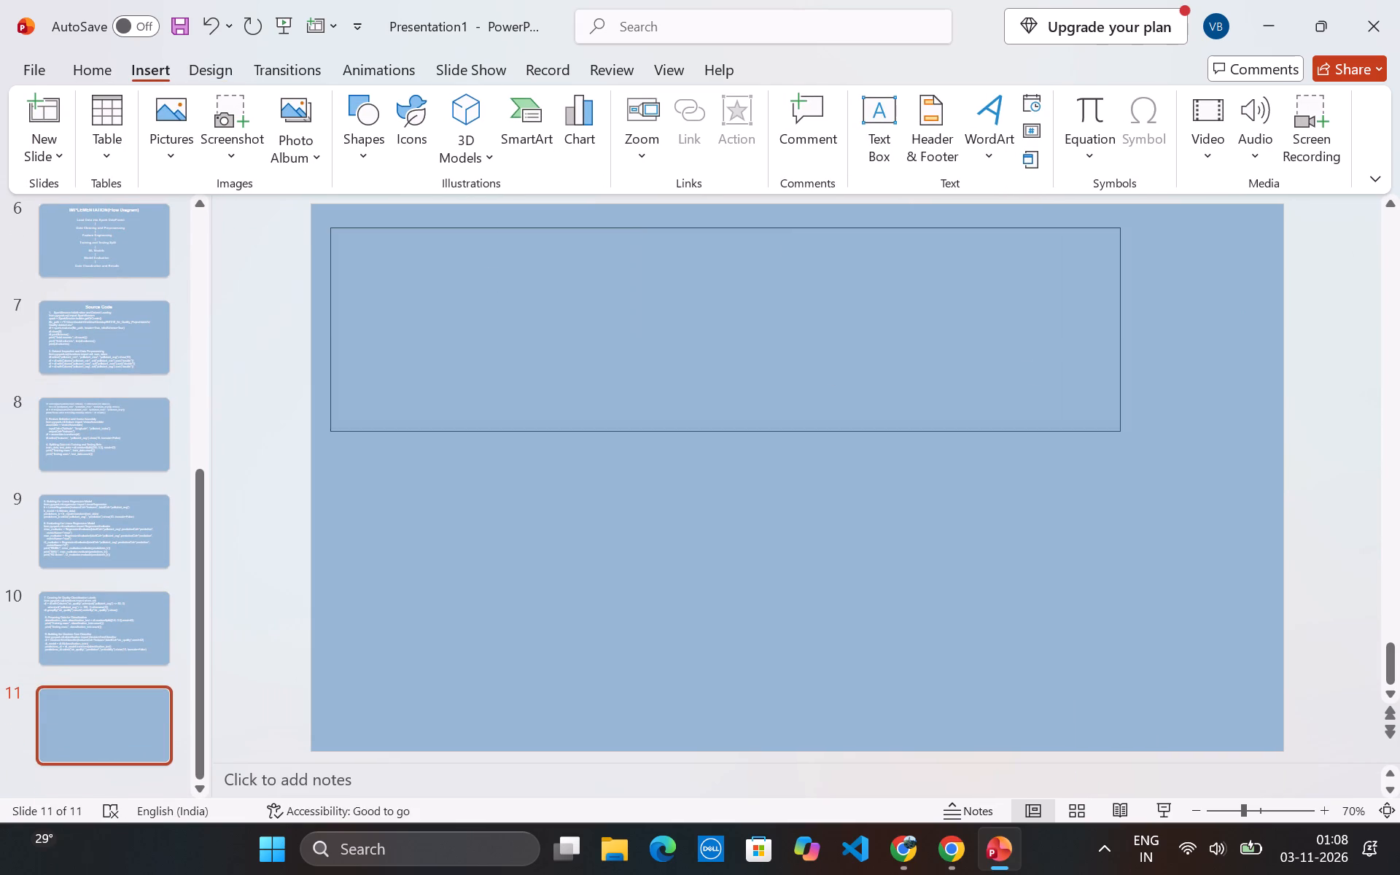
{"action": "left_click_drag", "start_coordinate": [1137, 421], "coordinate": [1137, 419]}
{"action": "left_click_drag", "start_coordinate": [1123, 251], "coordinate": [1137, 252]}
{"action": "left_click_drag", "start_coordinate": [1151, 327], "coordinate": [1226, 332]}
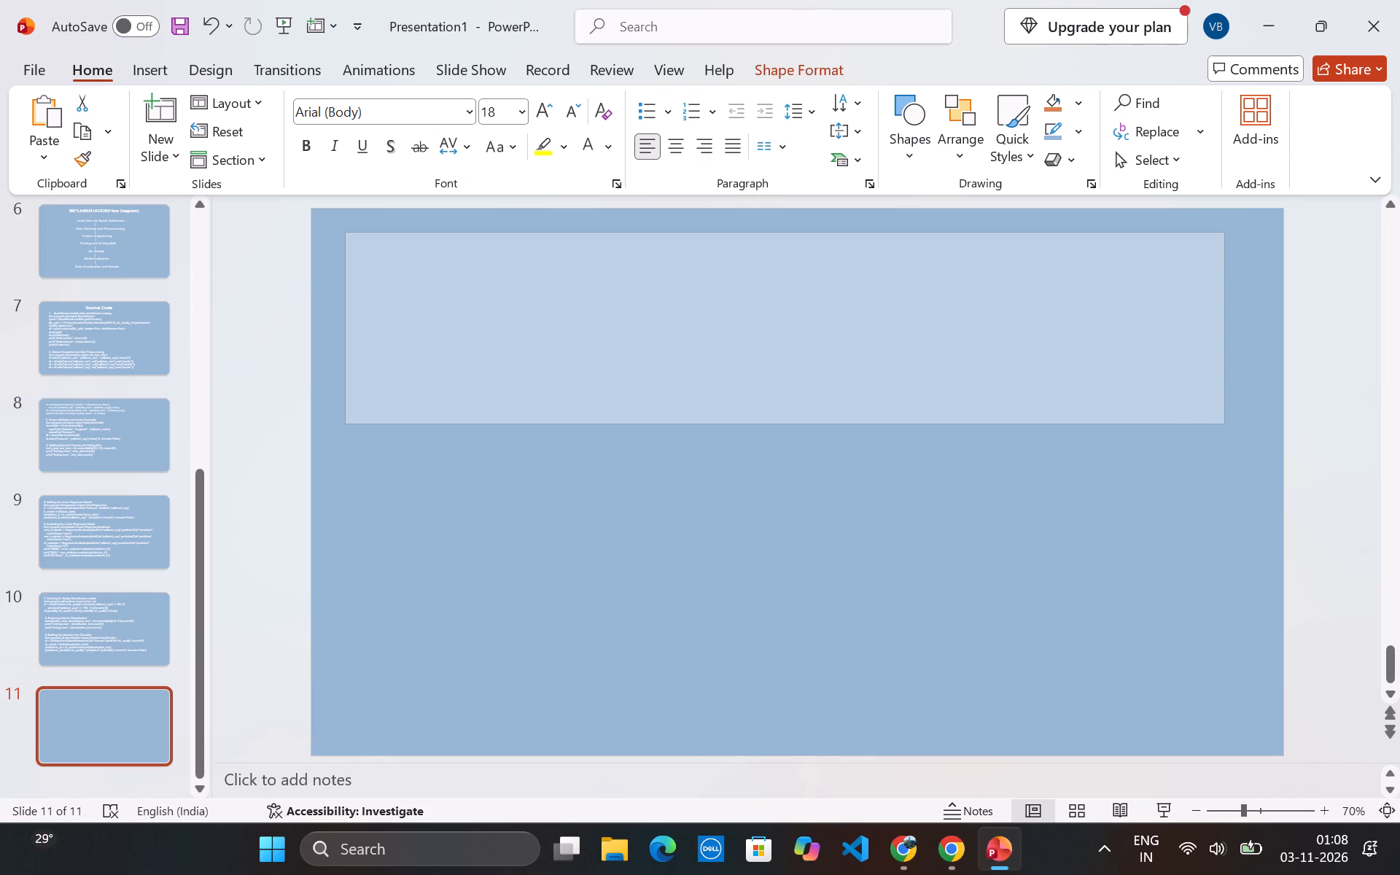
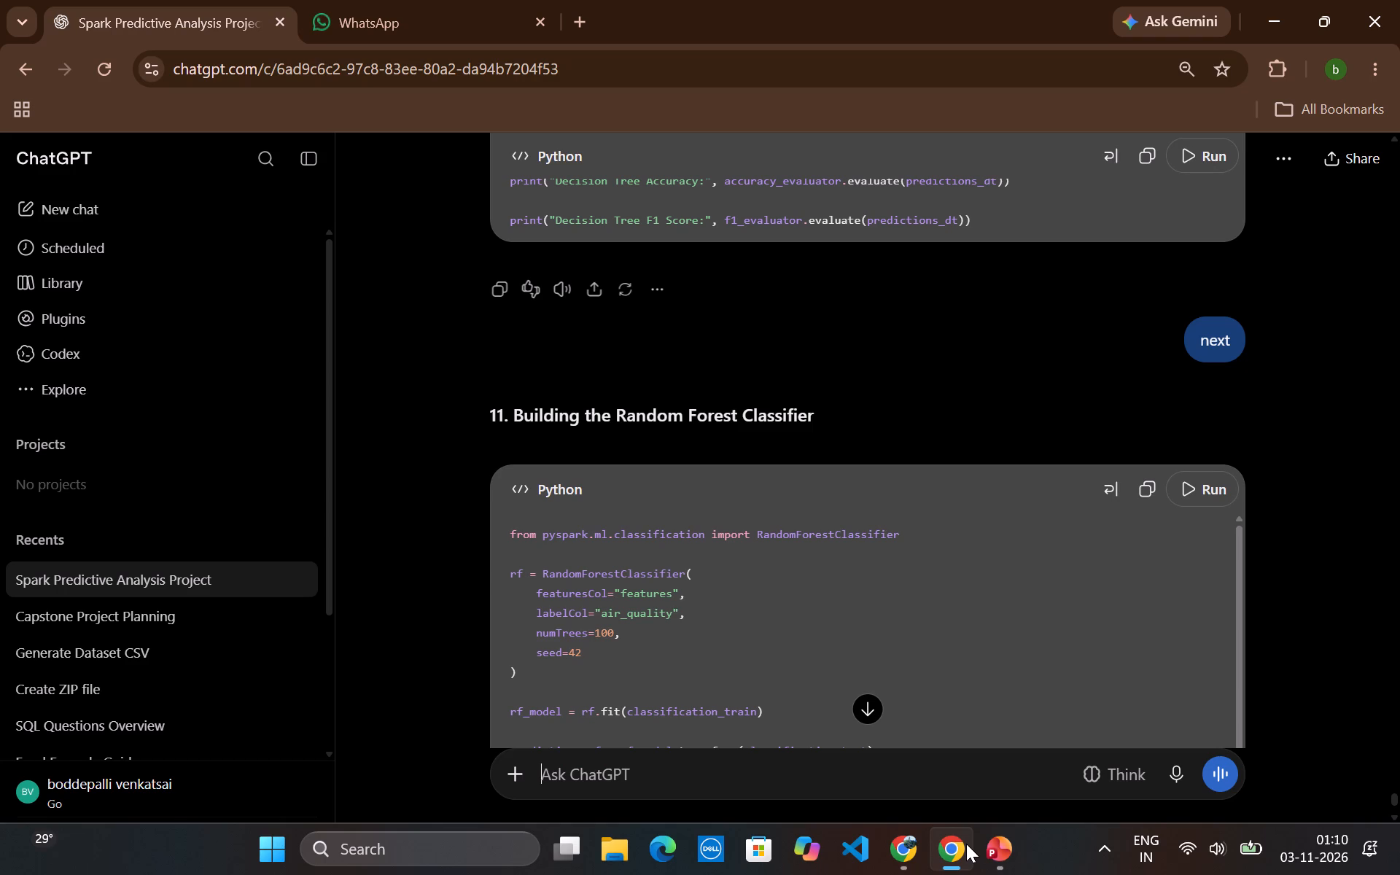
{"action": "scroll", "coordinate": [879, 464], "scroll_direction": "down", "scroll_amount": 5}
{"action": "scroll", "coordinate": [879, 464], "scroll_direction": "up", "scroll_amount": 3}
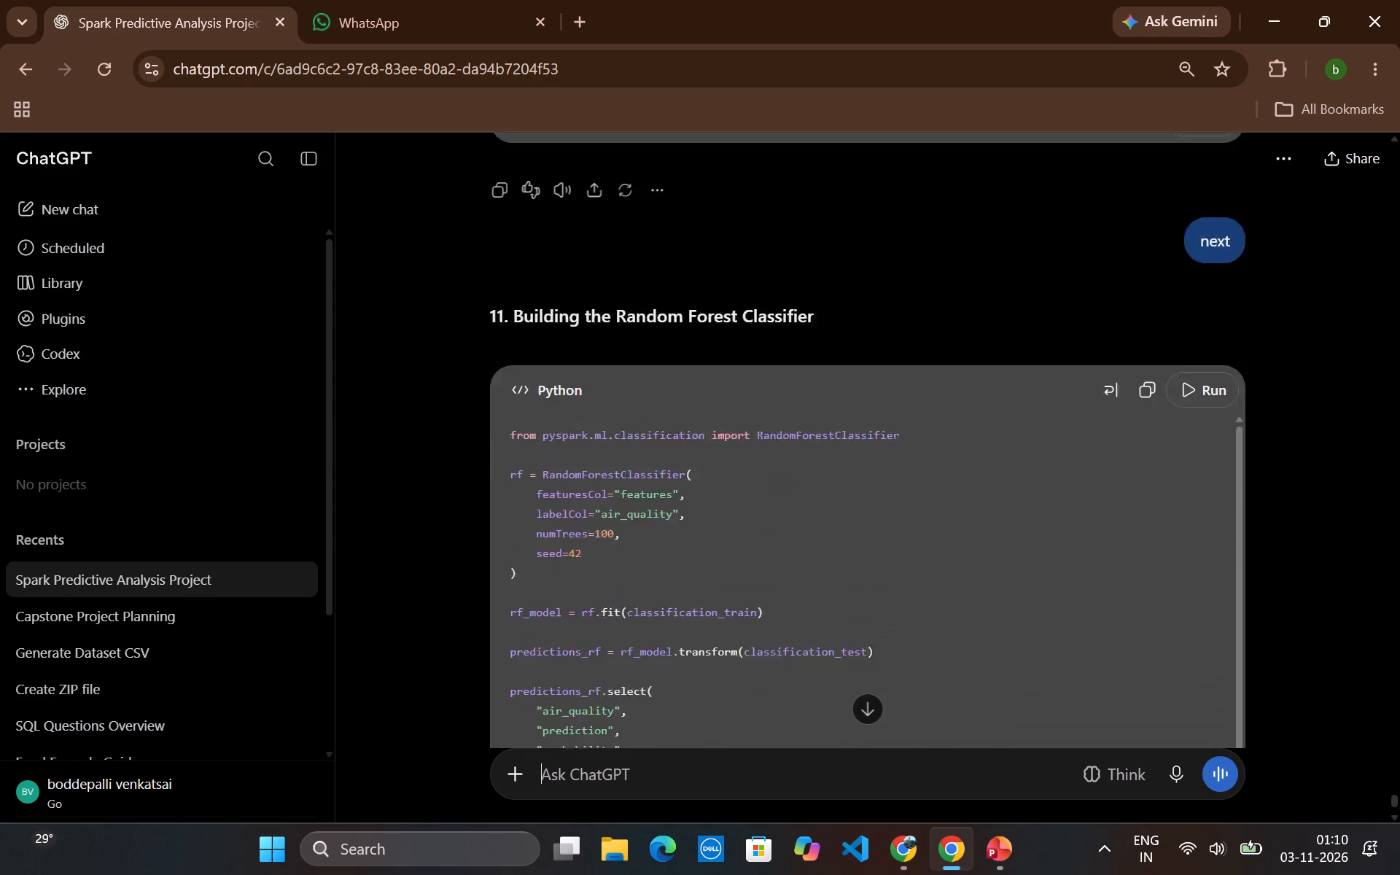
{"action": "left_click_drag", "start_coordinate": [491, 378], "coordinate": [894, 377]}
{"action": "key", "text": "ctrl+c"}
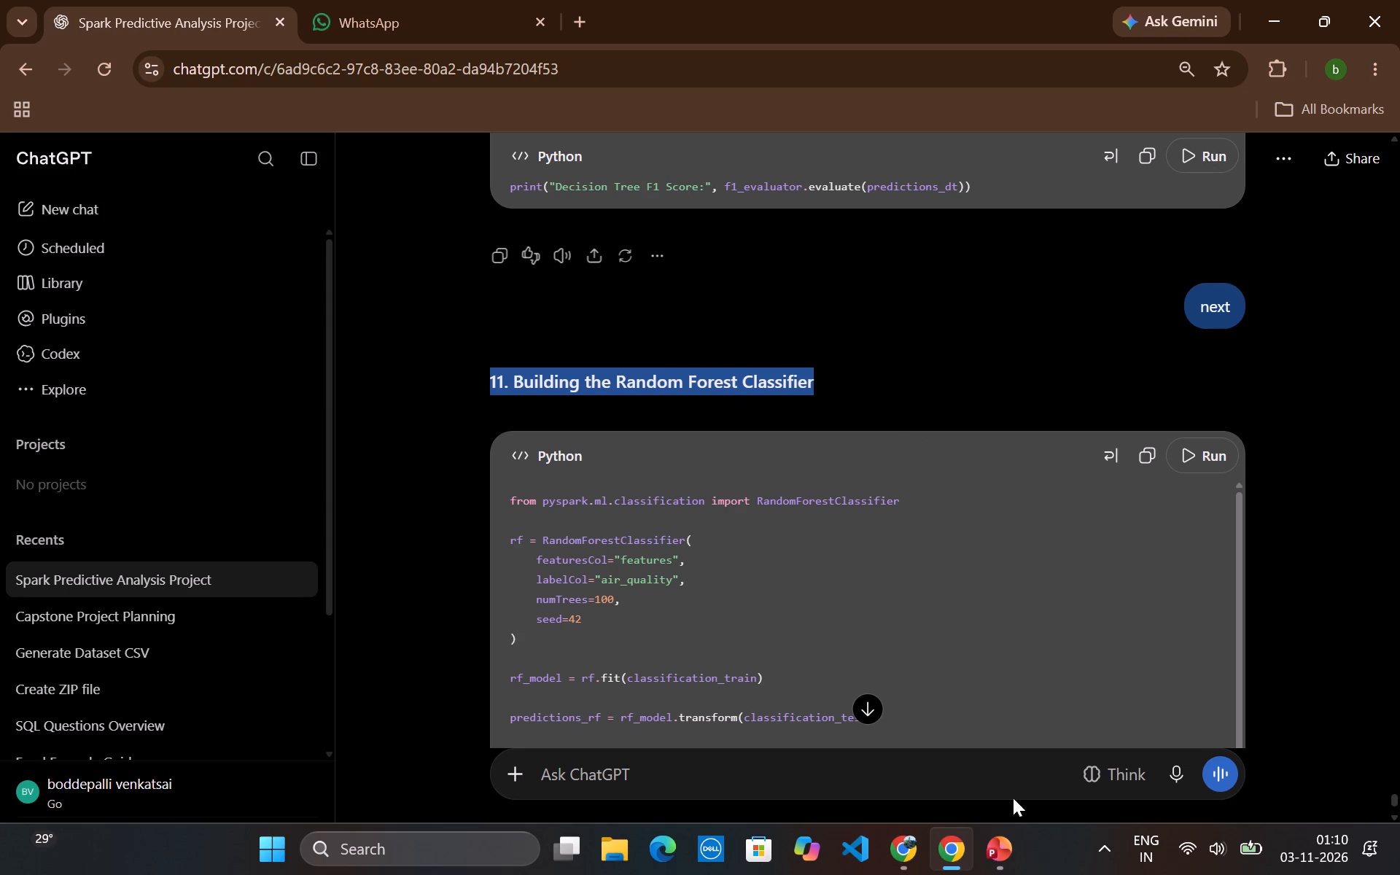
{"action": "left_click", "coordinate": [1011, 863]}
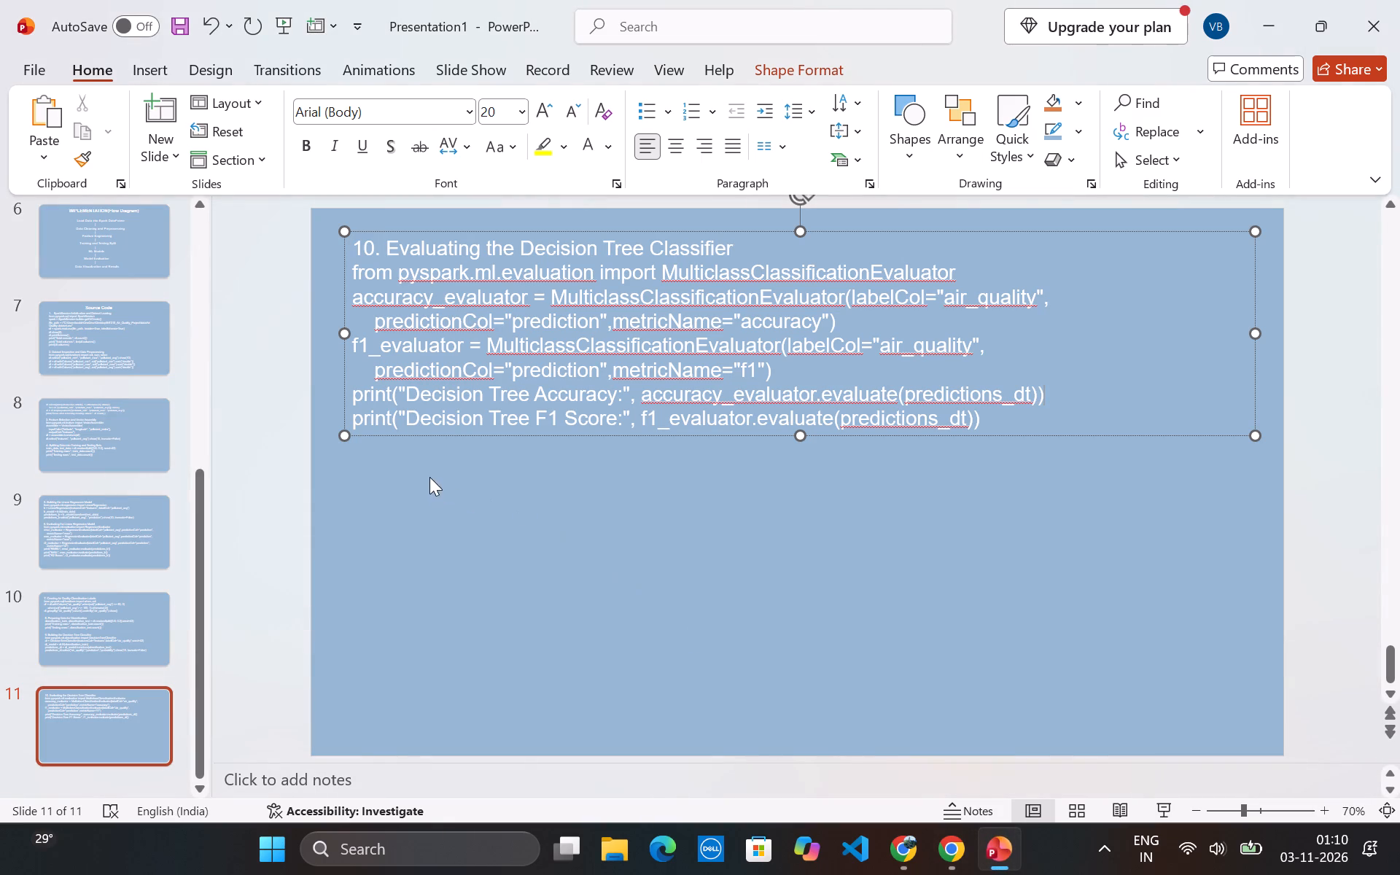
{"action": "left_click", "coordinate": [149, 71]}
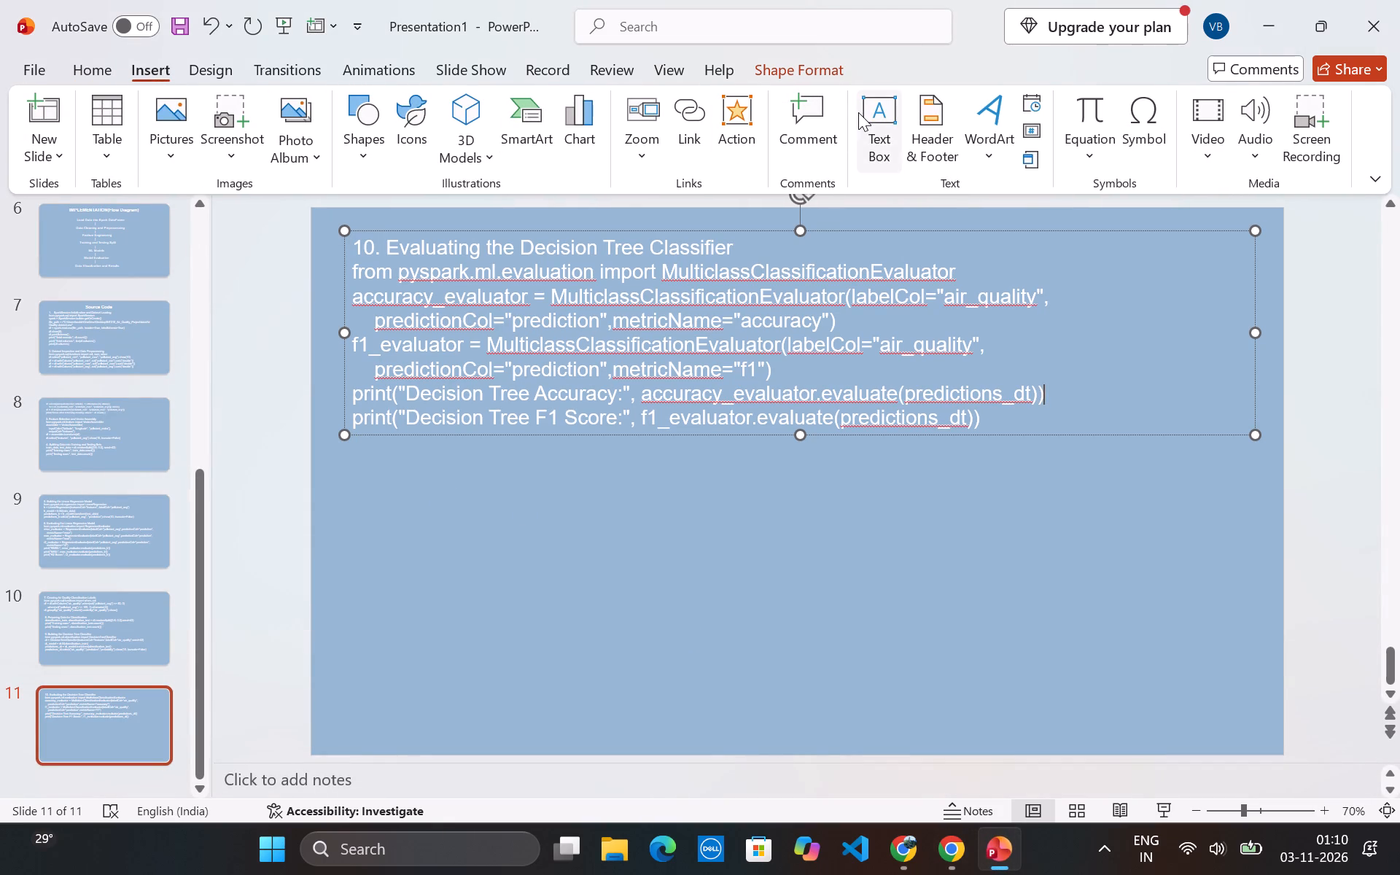
{"action": "left_click", "coordinate": [858, 112]}
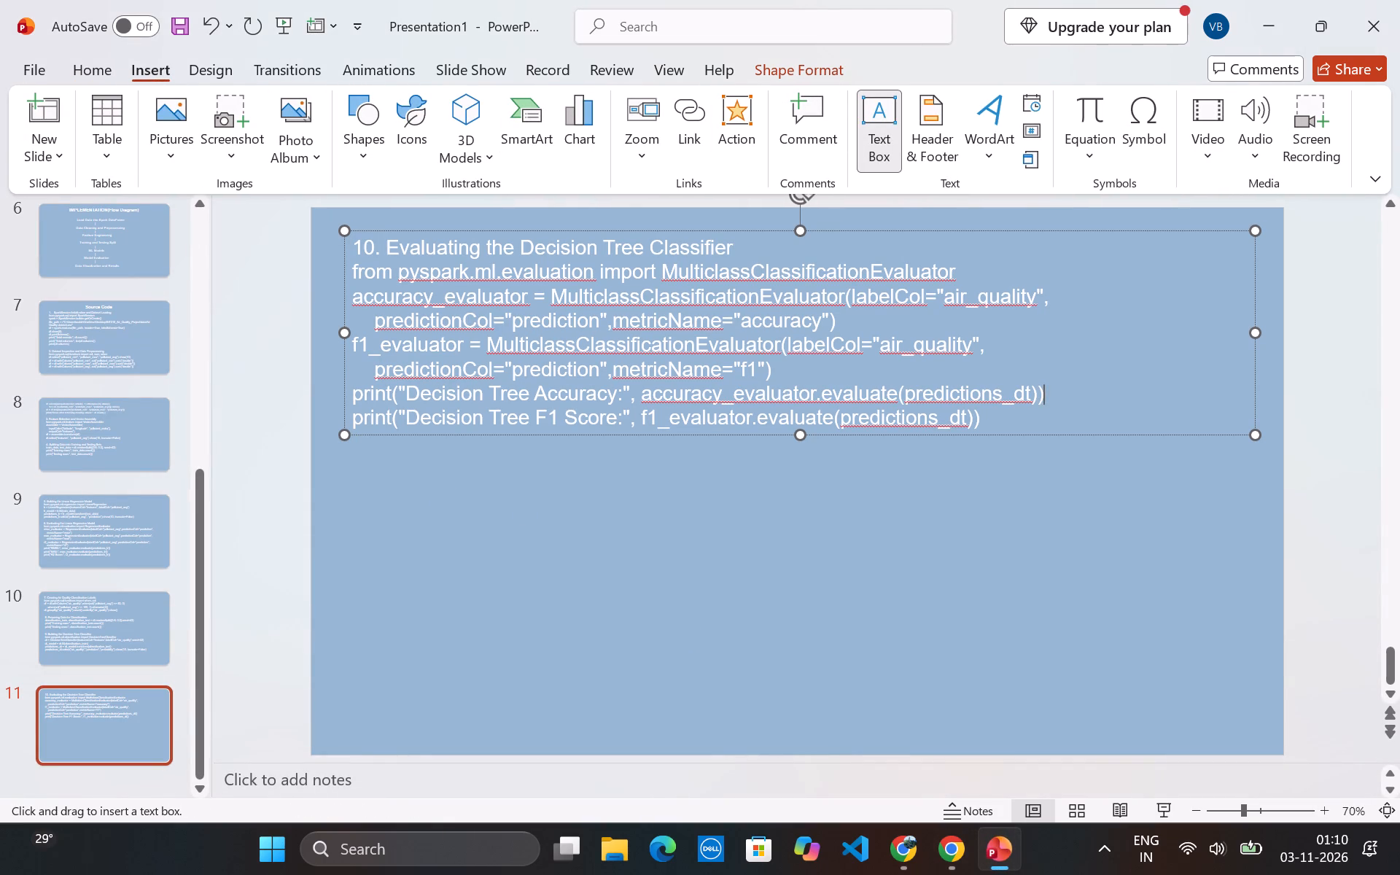
{"action": "left_click_drag", "start_coordinate": [343, 465], "coordinate": [1241, 676]}
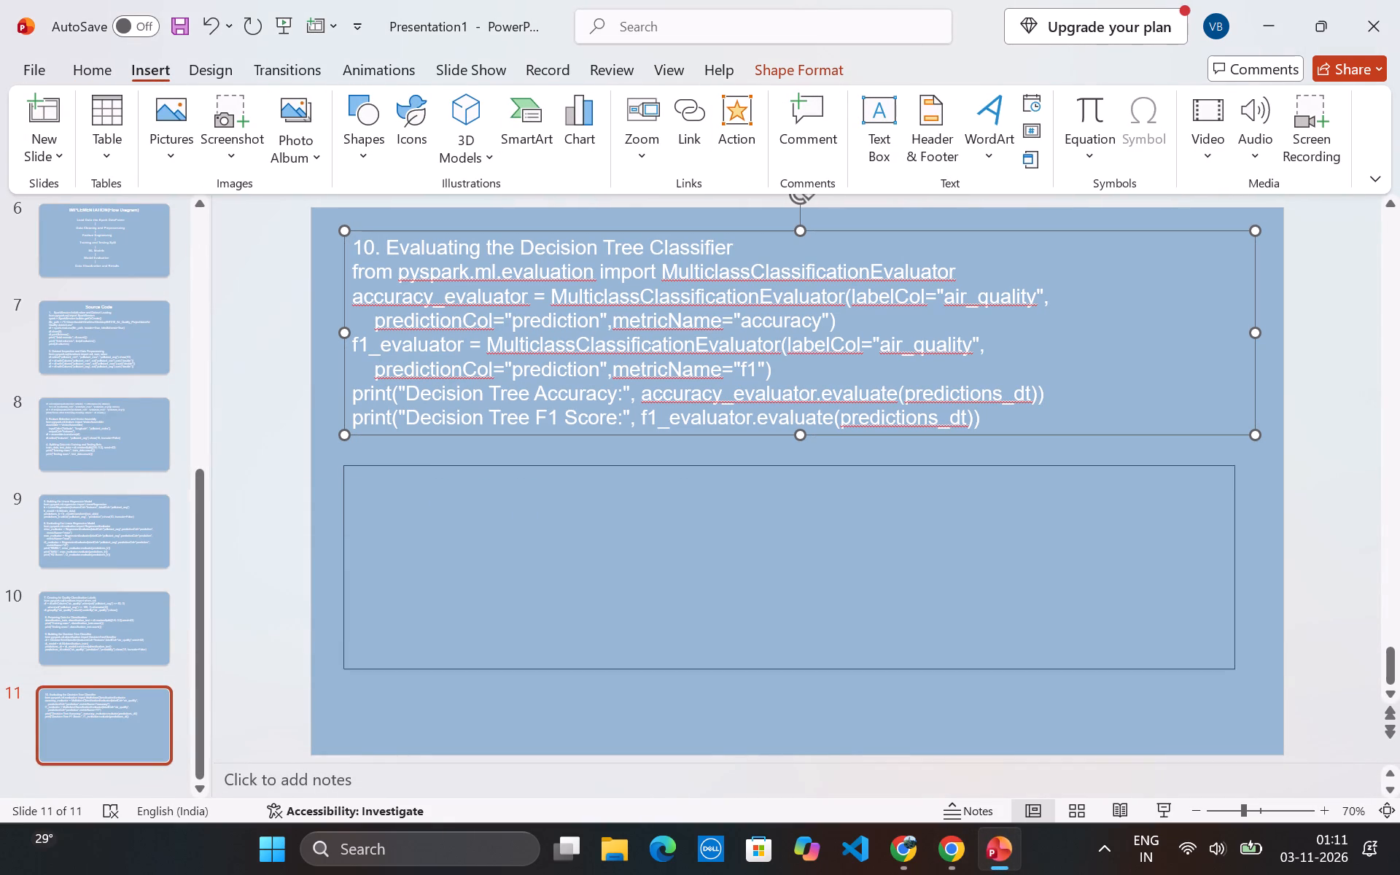
{"action": "left_click_drag", "start_coordinate": [1241, 676], "coordinate": [1254, 716]}
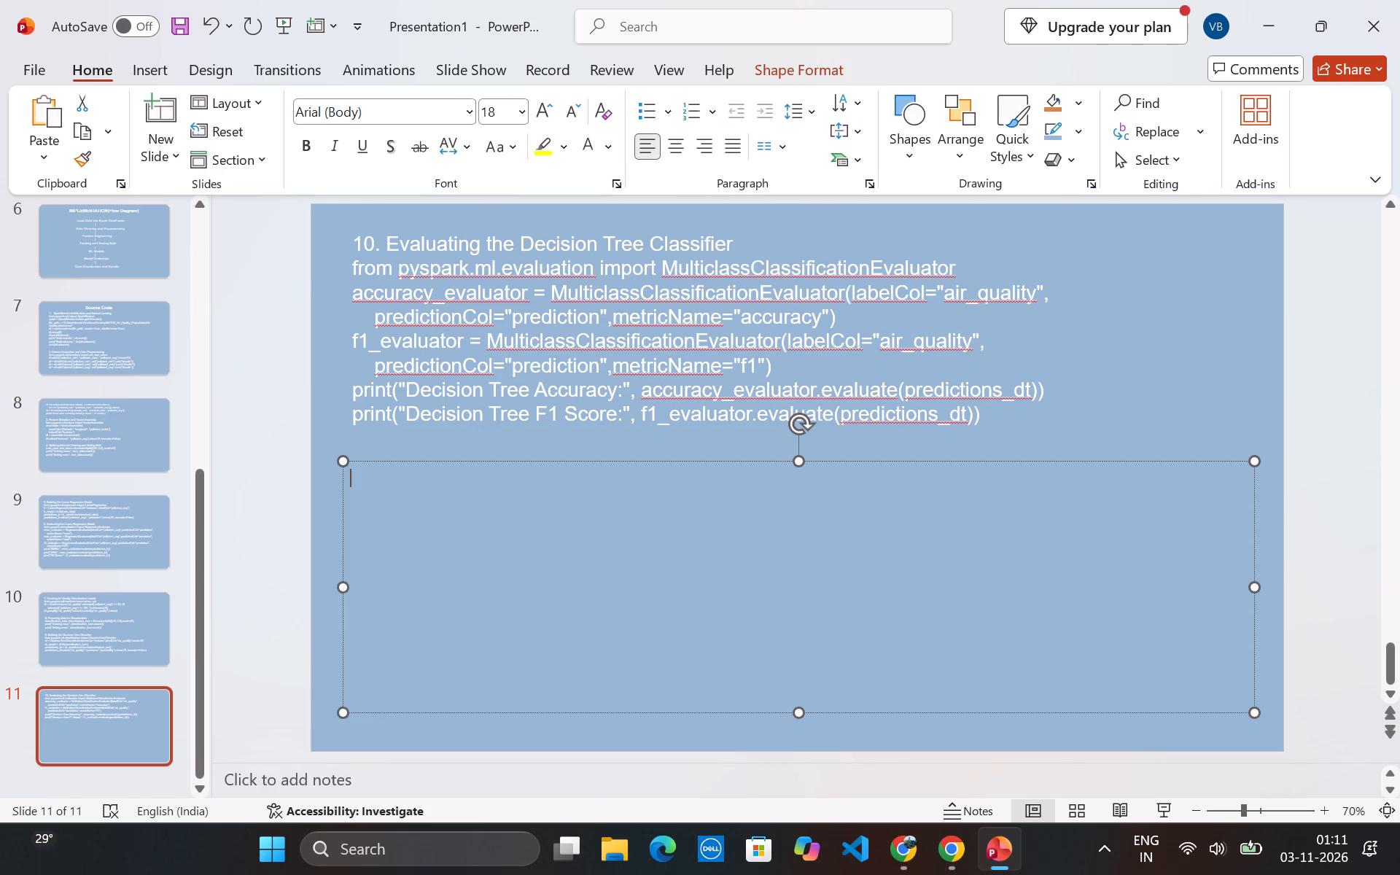
{"action": "key", "text": "ctrl+v"}
Format the section 11 heading with white text at font size 20.
{"action": "key", "text": "ctrl+a"}
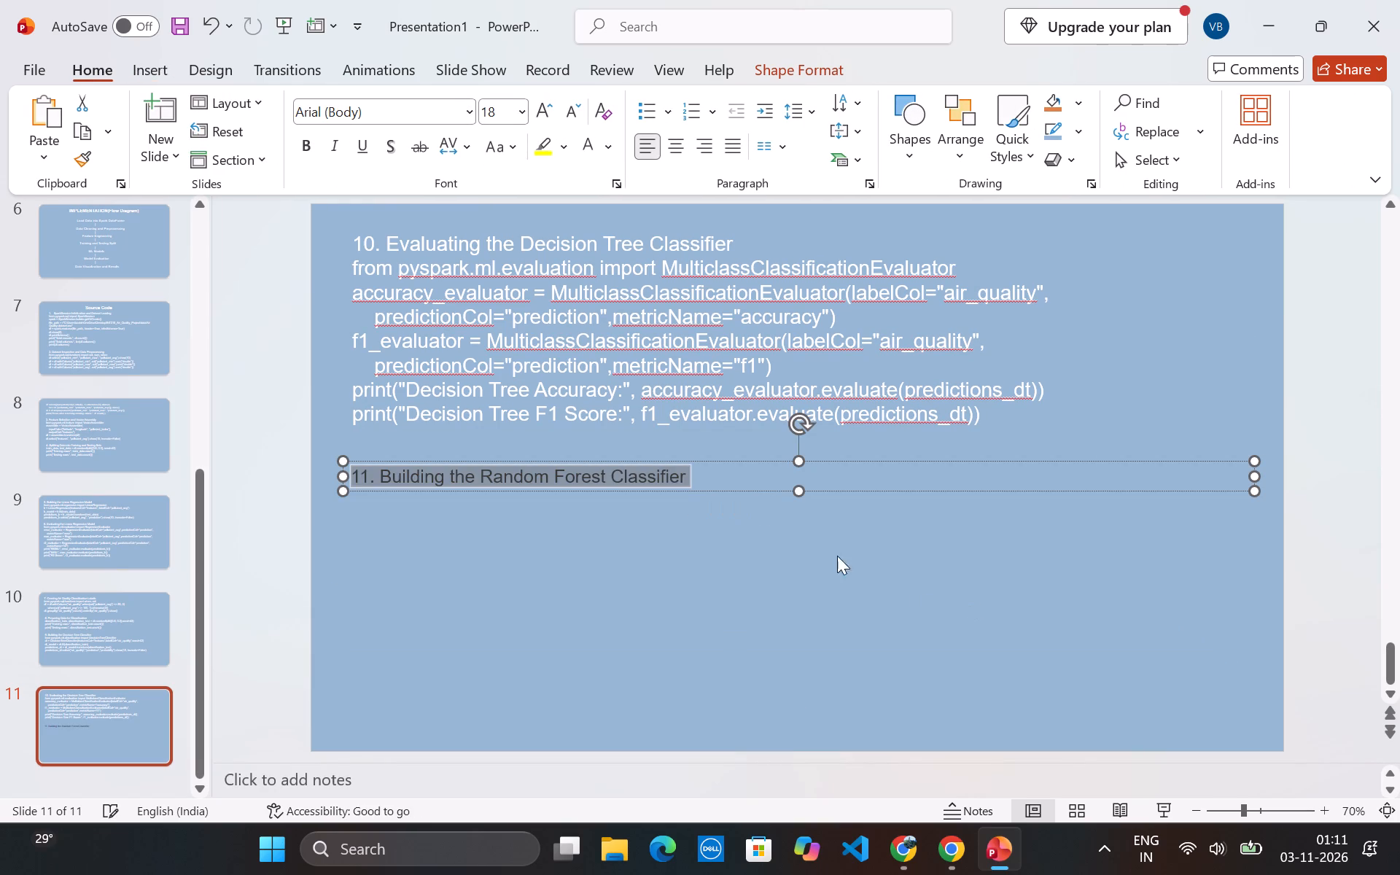
{"action": "left_click", "coordinate": [594, 142]}
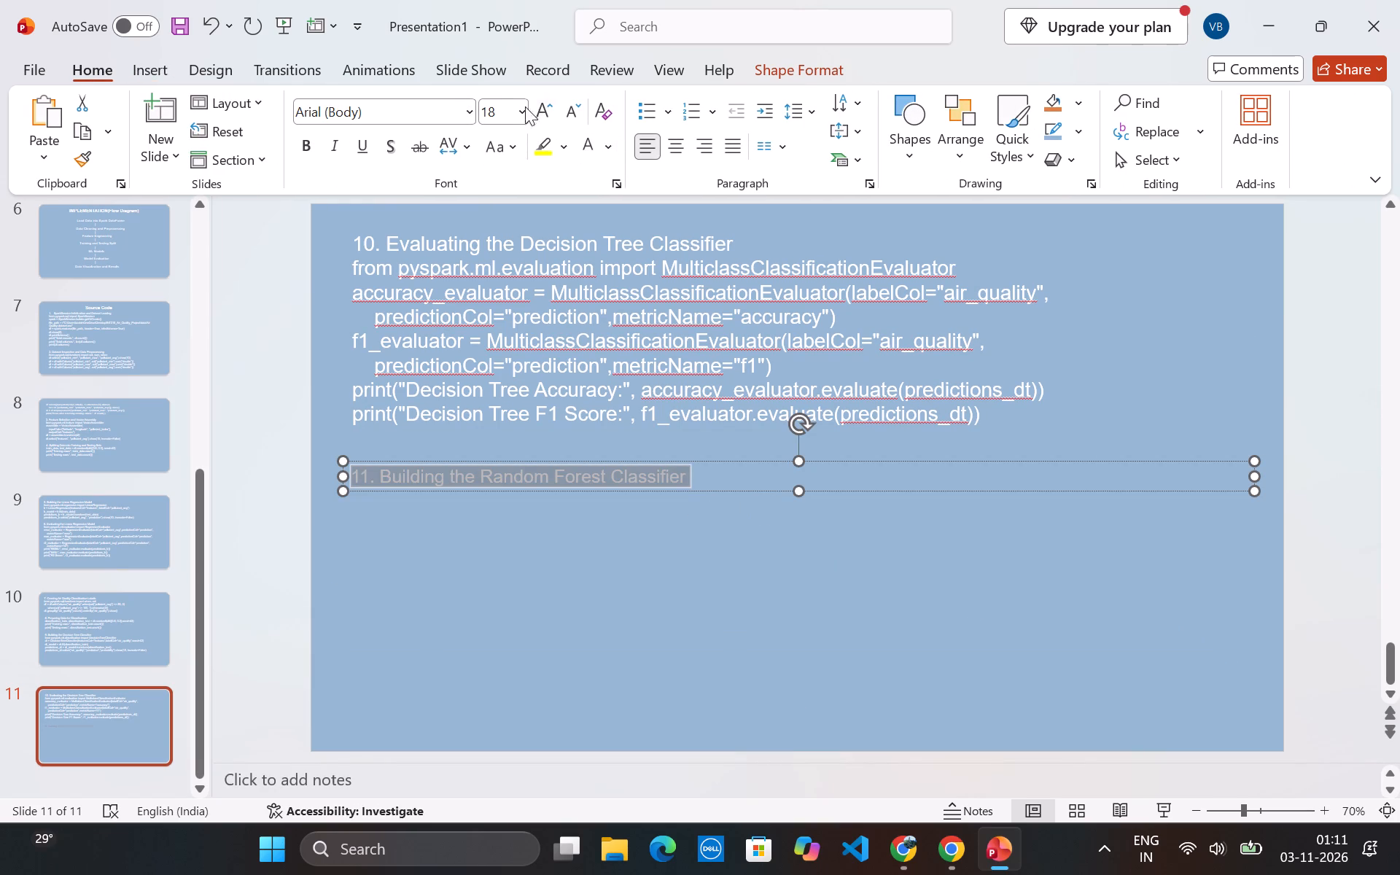
{"action": "left_click", "coordinate": [501, 107]}
{"action": "key", "text": "BackSpace"}
{"action": "type", "text": "20"}
{"action": "left_click", "coordinate": [689, 477]}
{"action": "left_click", "coordinate": [722, 483]}
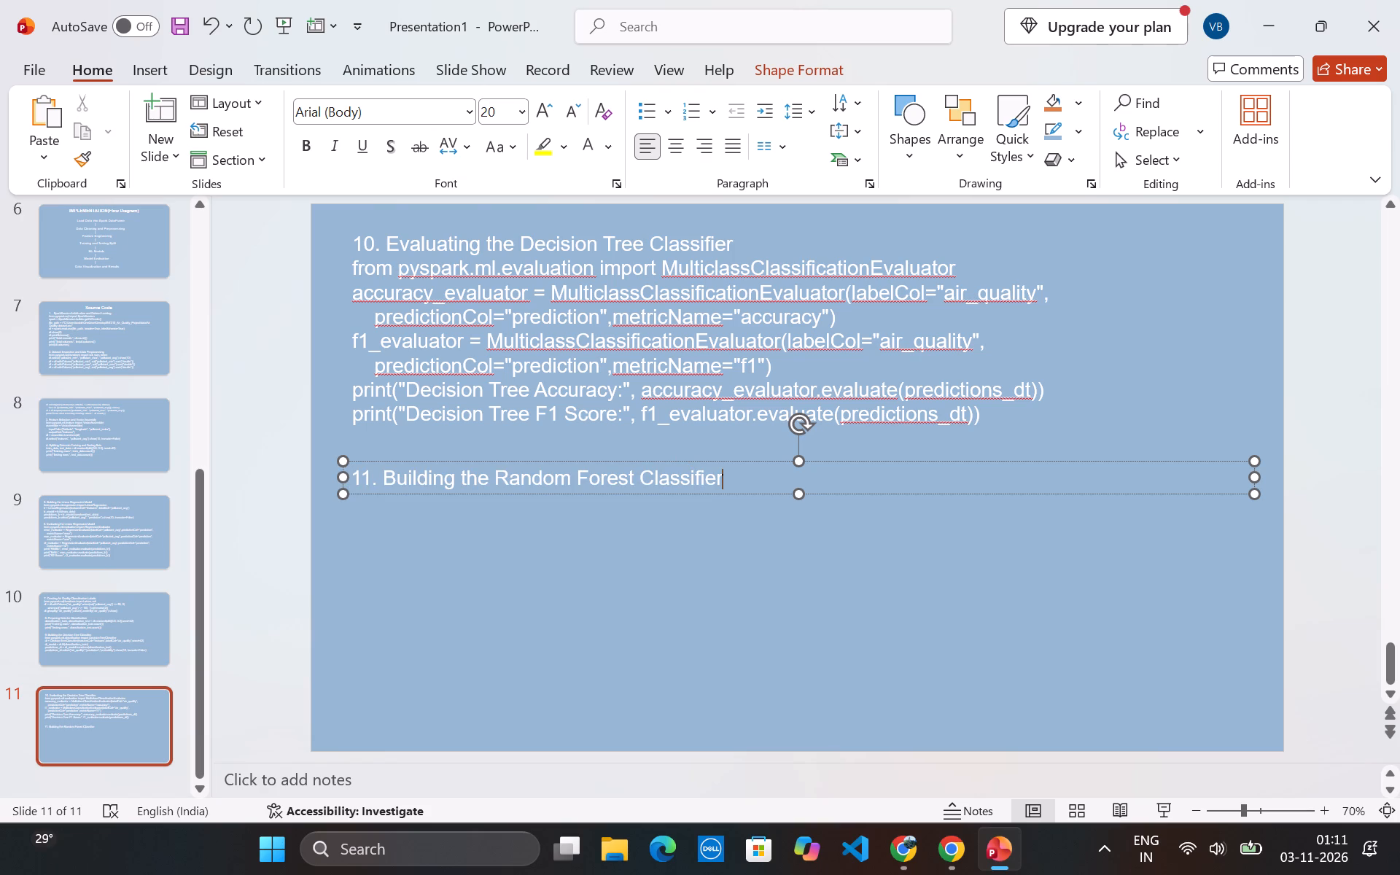
Add an empty line under the section 11 heading and move its text box up closer to section 10.
{"action": "key", "text": "Return"}
{"action": "left_click_drag", "start_coordinate": [780, 463], "coordinate": [779, 442]}
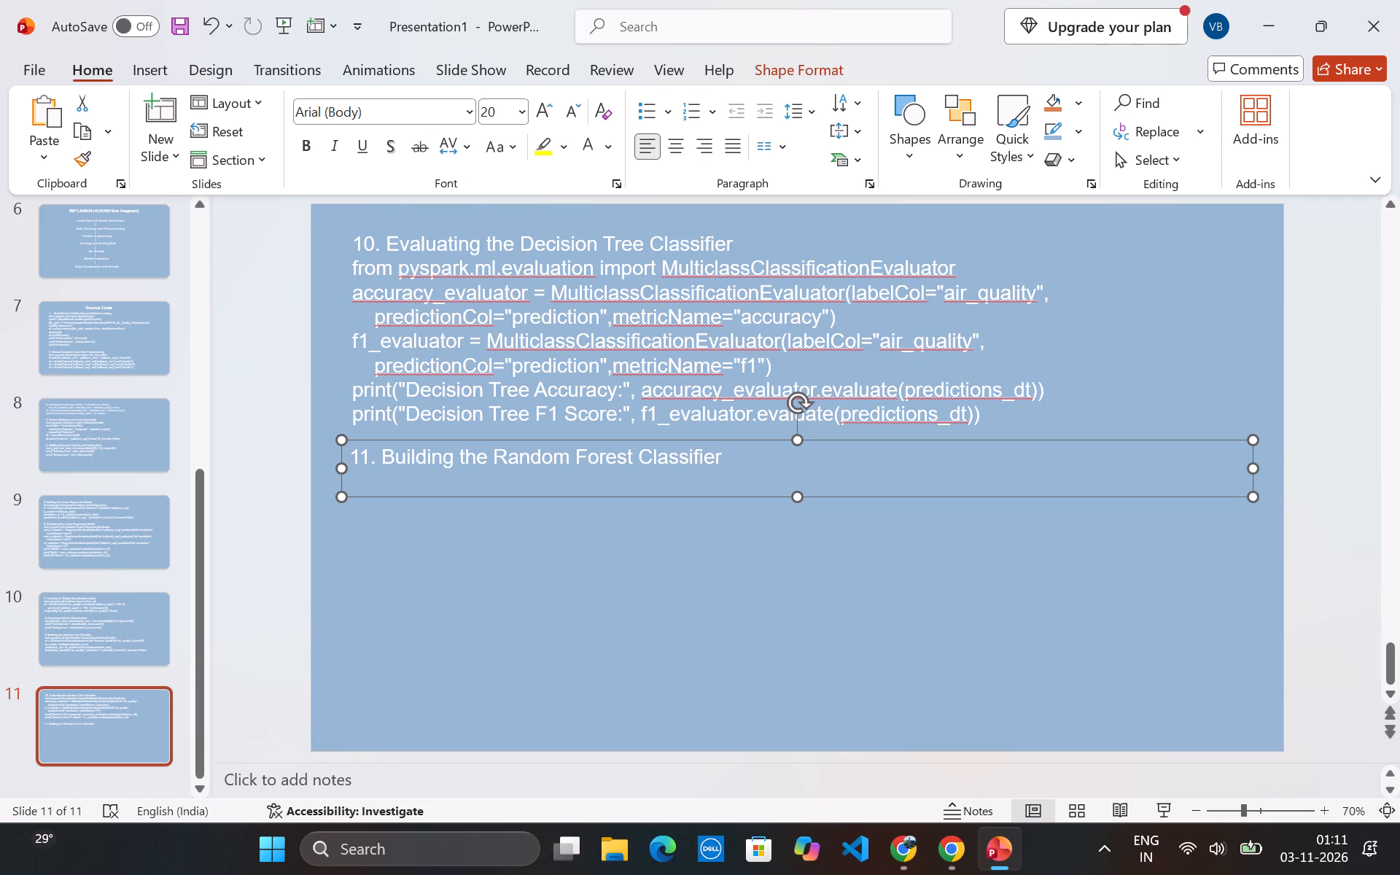
Copy the Random Forest code block from ChatGPT in Chrome and paste it under the section 11 heading in PowerPoint.
{"action": "left_click", "coordinate": [699, 475]}
{"action": "left_click", "coordinate": [942, 843]}
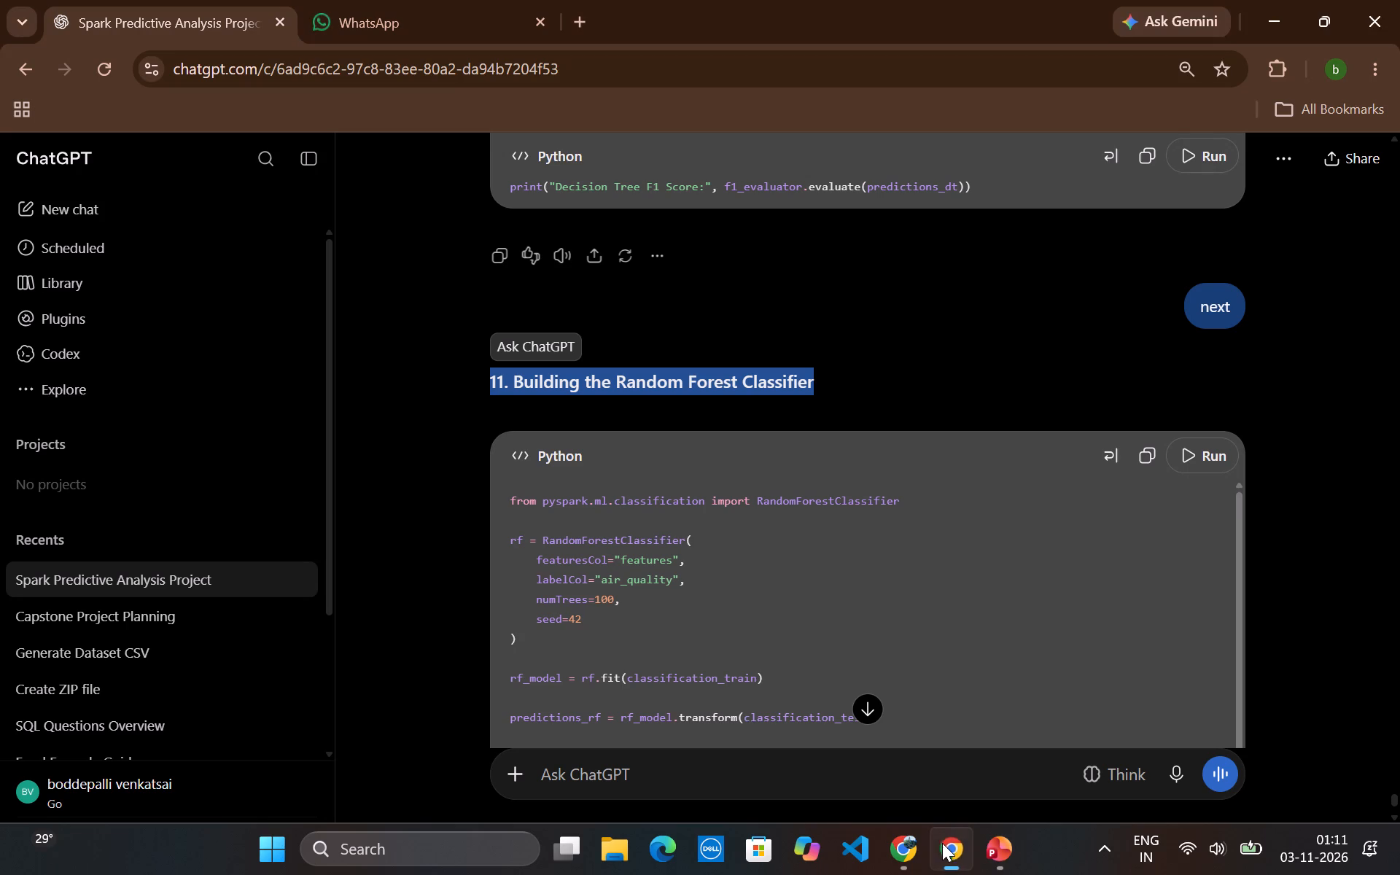
{"action": "left_click", "coordinate": [1159, 463]}
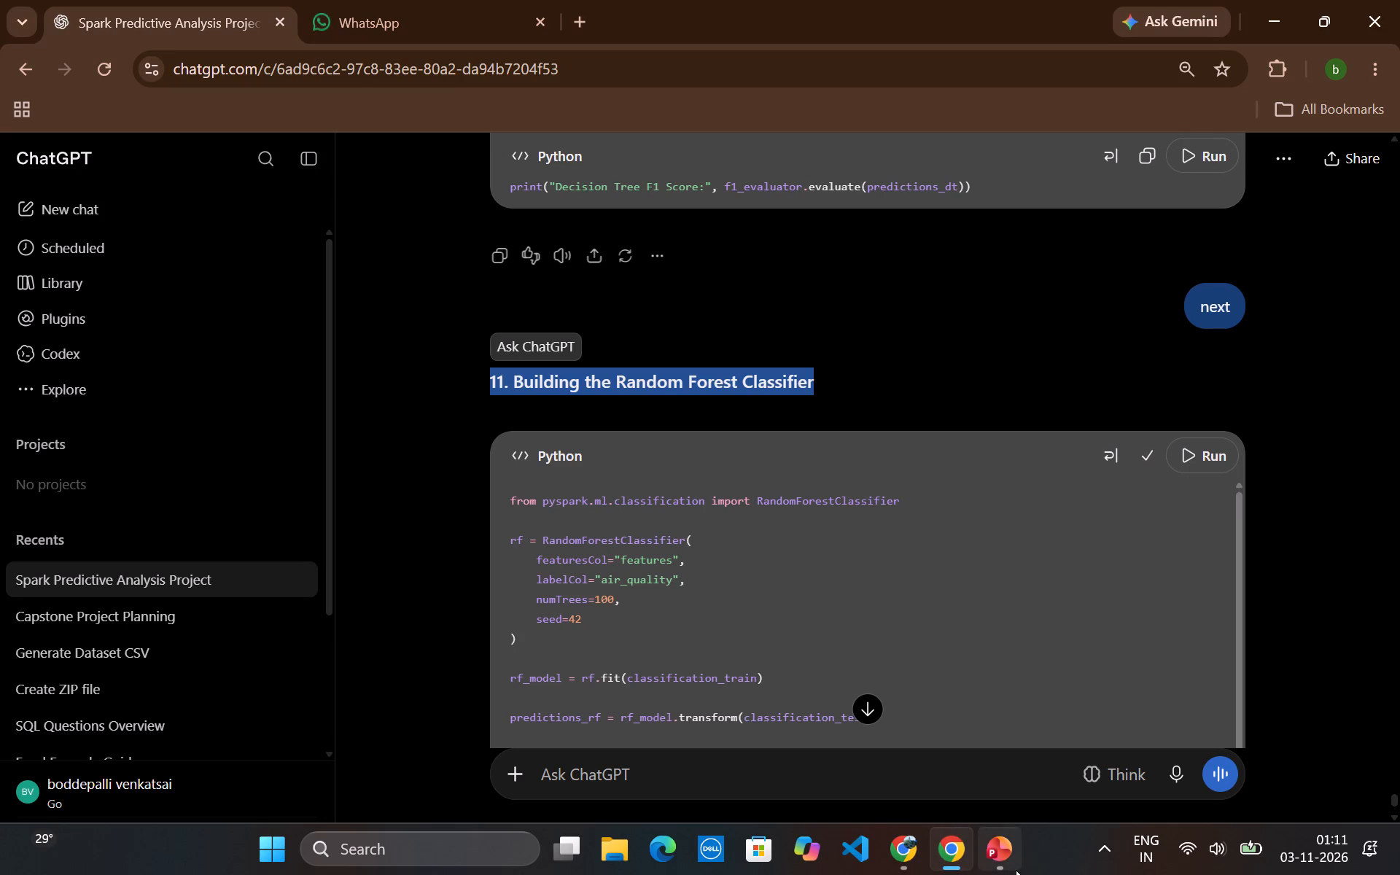
{"action": "left_click", "coordinate": [1016, 870]}
{"action": "key", "text": "ctrl+v"}
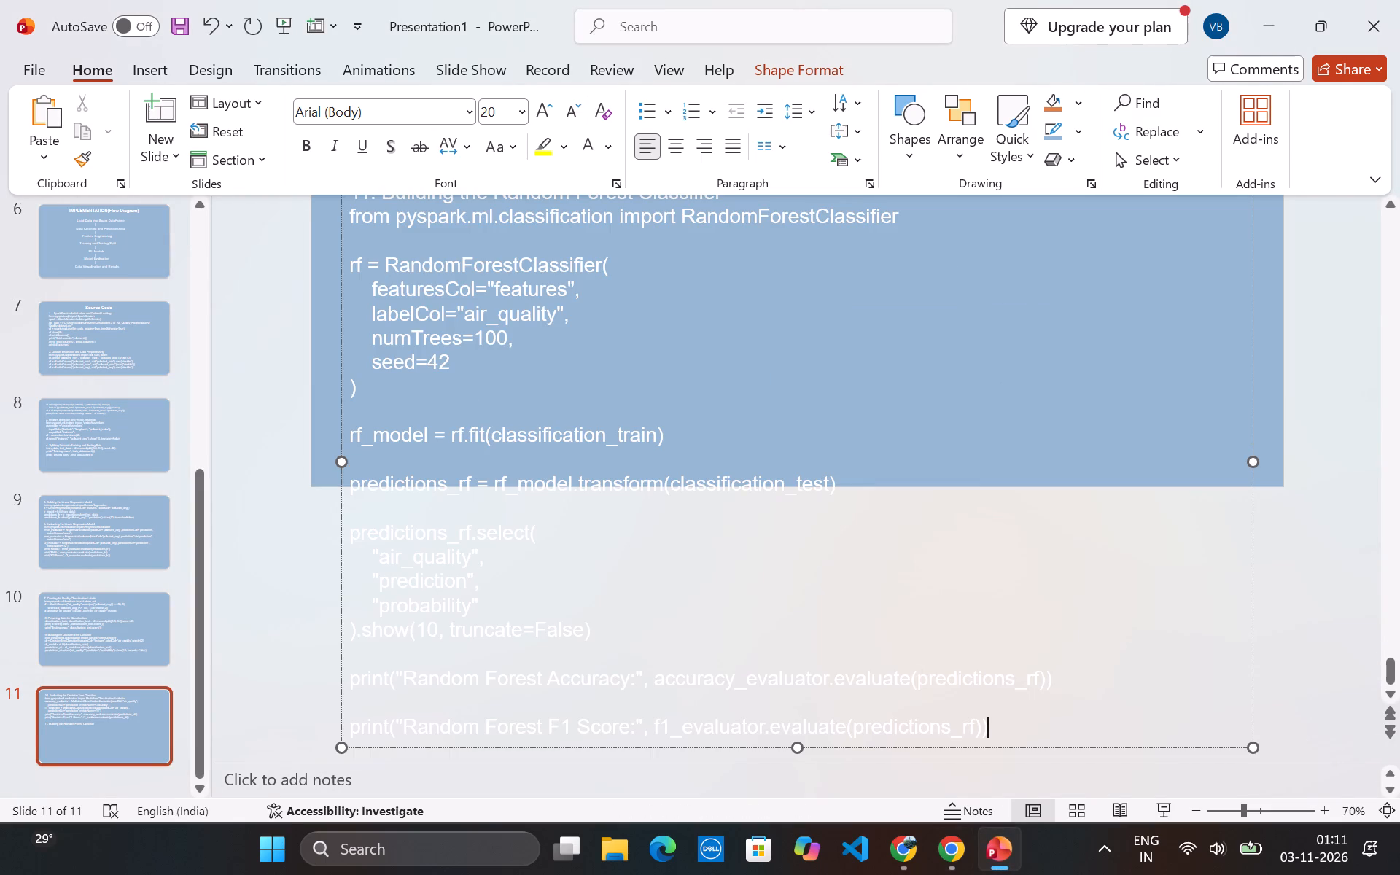
Remove the blank line above rf = RandomForestClassifier( and join featuresCol="features", onto that opening line without the indent.
{"action": "scroll", "coordinate": [578, 406], "scroll_direction": "up", "scroll_amount": 1}
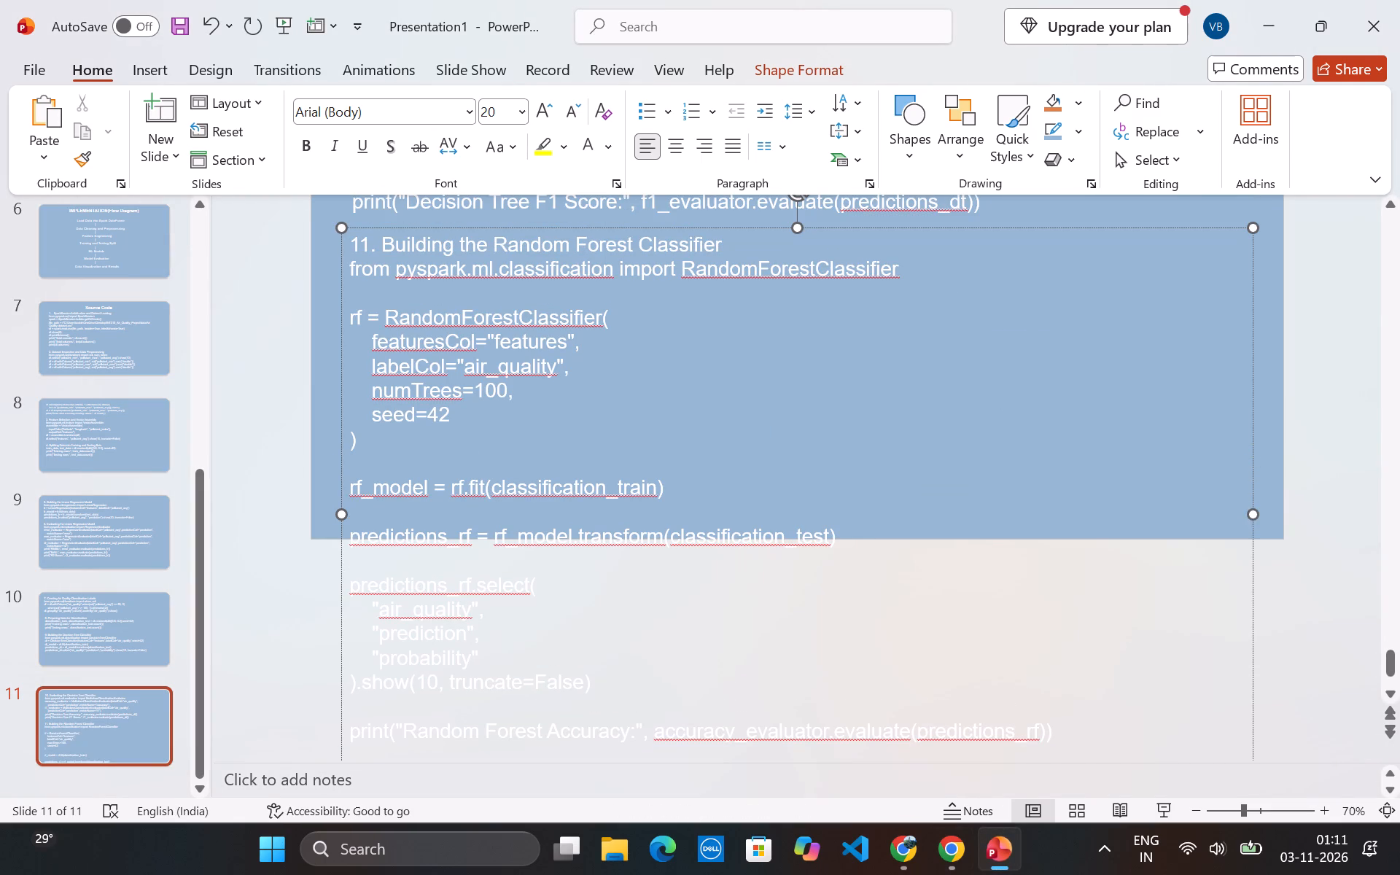
{"action": "left_click", "coordinate": [569, 300]}
{"action": "key", "text": "BackSpace"}
{"action": "key", "text": "Down"}
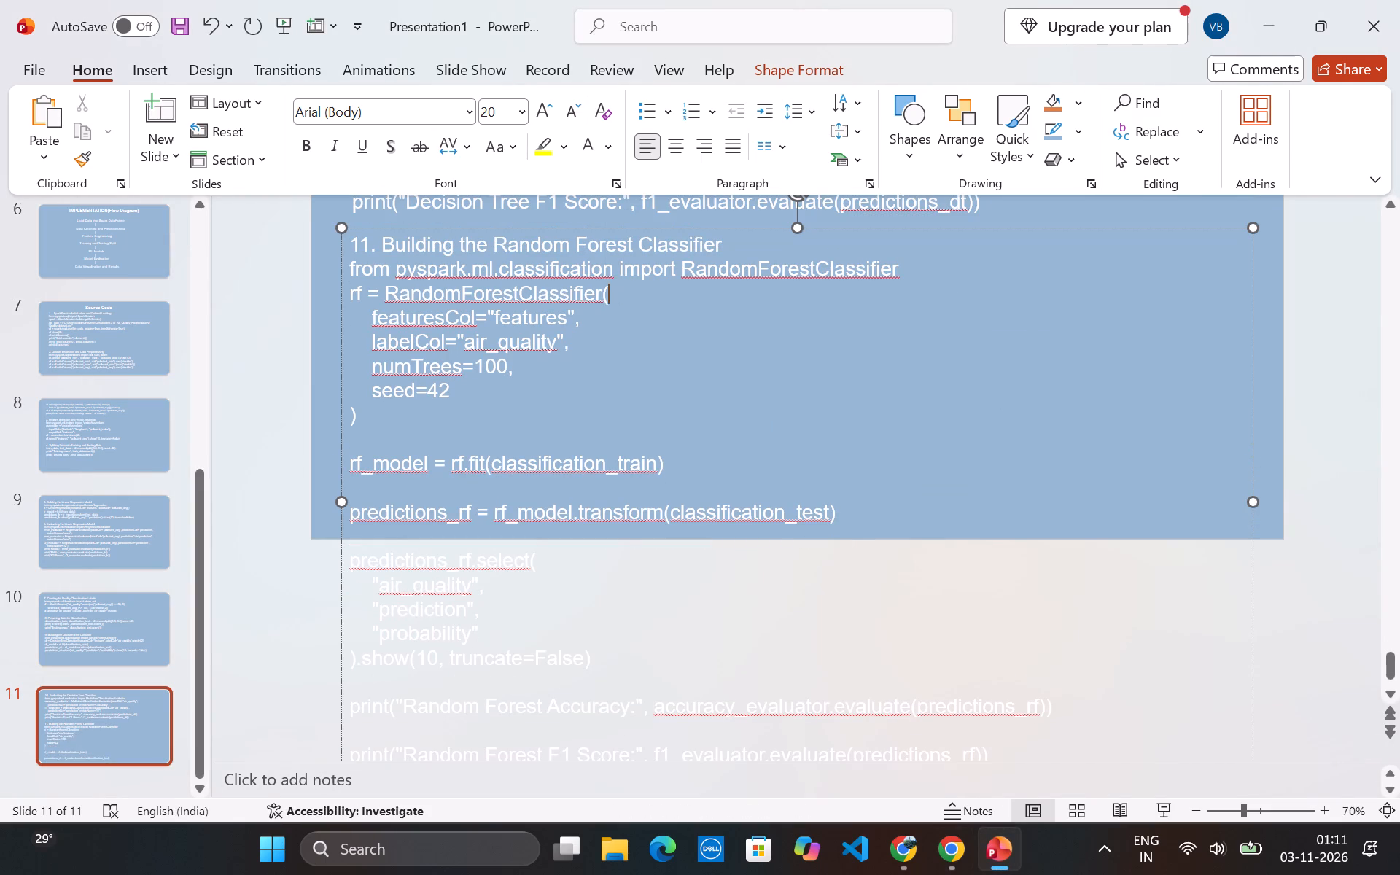
{"action": "key", "text": "Down"}
{"action": "key", "text": "Left"}
{"action": "key", "text": "Left"}
{"action": "key", "text": "Left"}
{"action": "key", "text": "Left"}
{"action": "key", "text": "Left"}
{"action": "key", "text": "Left"}
{"action": "key", "text": "Left"}
{"action": "key", "text": "Left"}
{"action": "key", "text": "Left"}
{"action": "key", "text": "Left"}
{"action": "key", "text": "Left"}
{"action": "key", "text": "Left"}
{"action": "key", "text": "Left"}
{"action": "key", "text": "Left"}
{"action": "key", "text": "Left"}
{"action": "key", "text": "Left"}
{"action": "key", "text": "Left"}
{"action": "key", "text": "Left"}
{"action": "key", "text": "Left"}
{"action": "key", "text": "Left"}
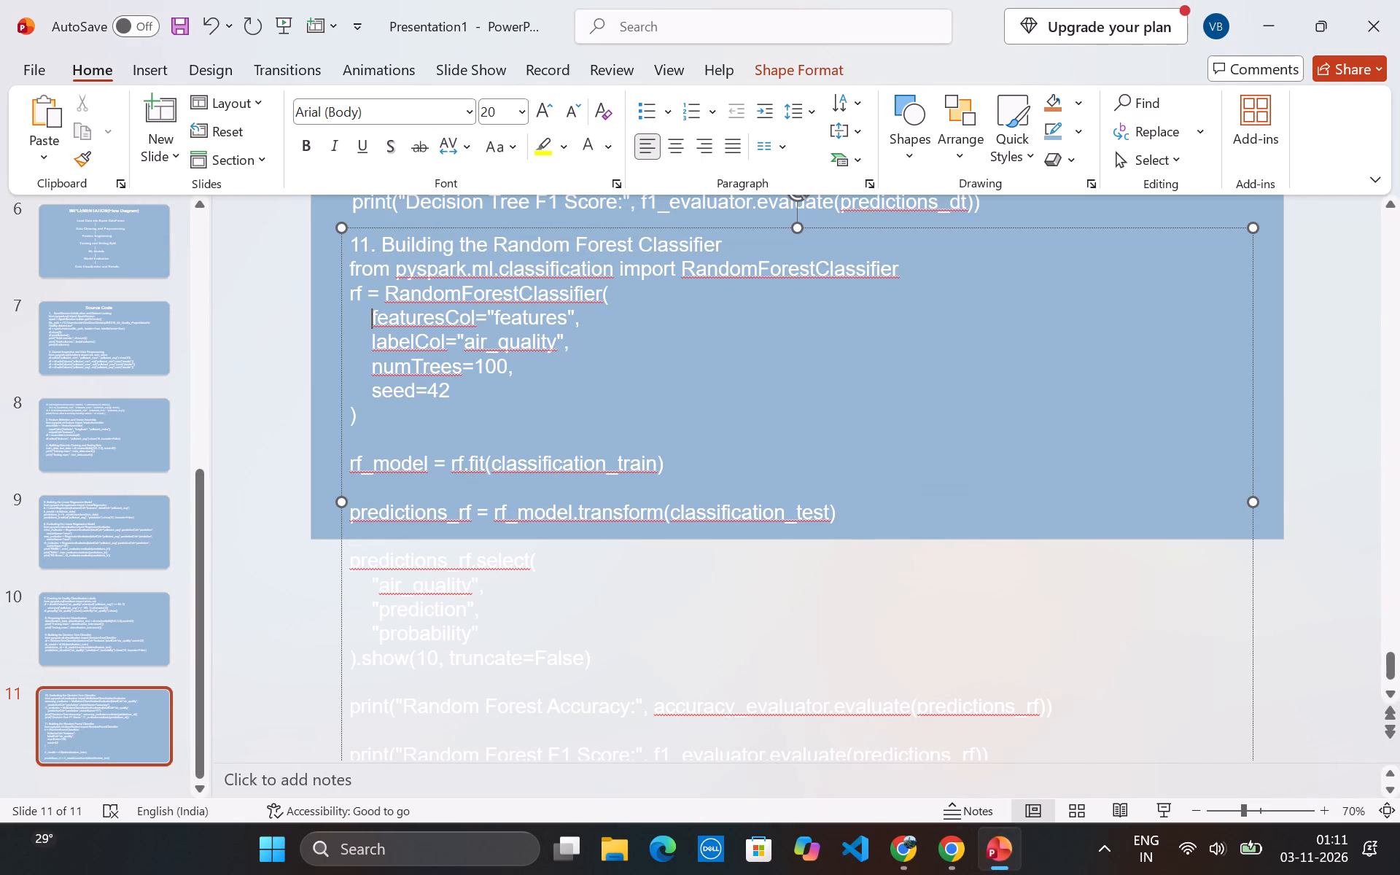
{"action": "key", "text": "BackSpace"}
{"action": "key", "text": "BackSpace"}
{"action": "key", "text": "BackSpace"}
{"action": "key", "text": "BackSpace"}
{"action": "key", "text": "BackSpace"}
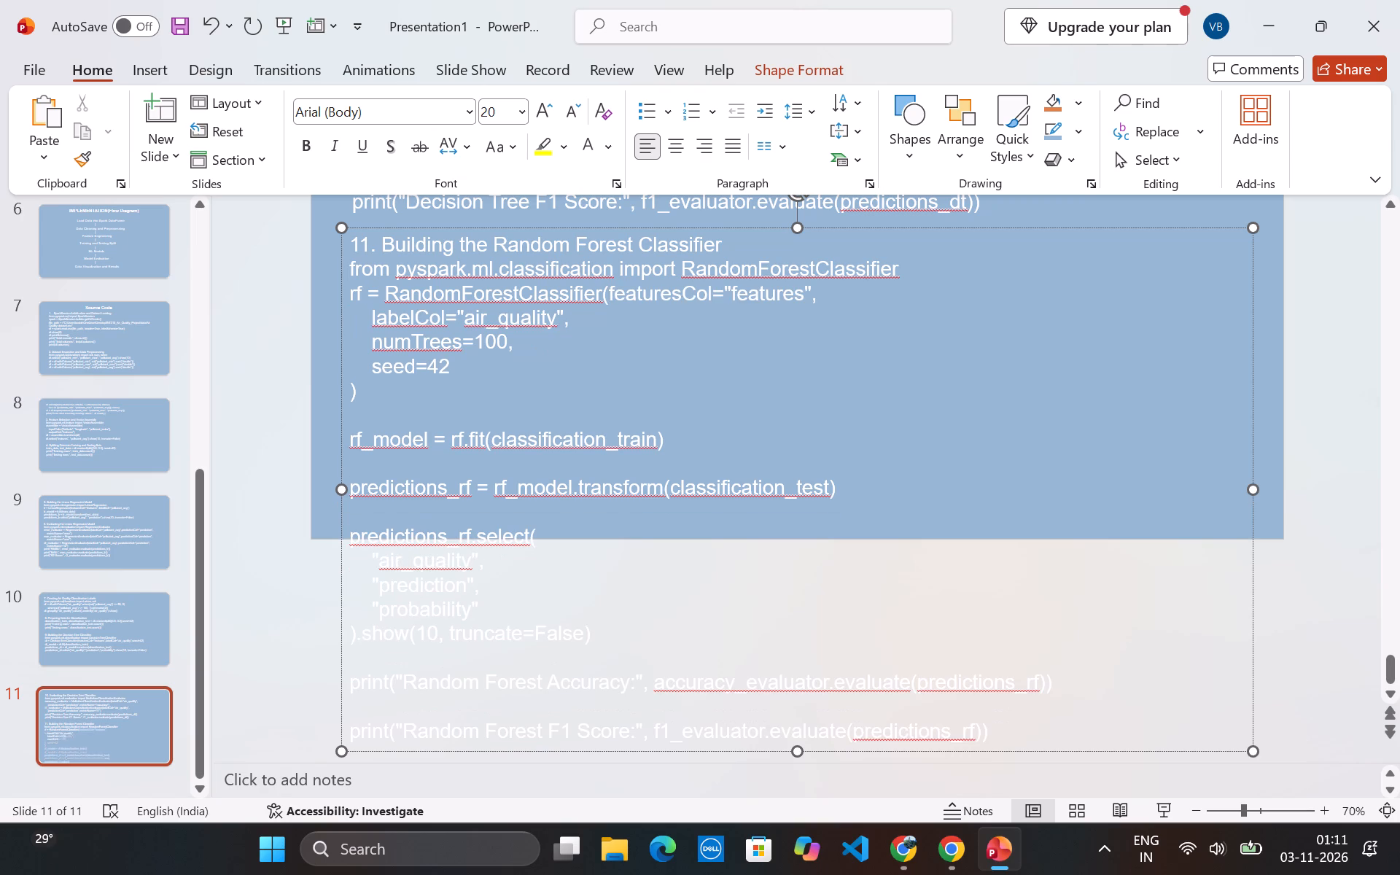
Join the labelCol="air_quality", argument onto the RandomForestClassifier line directly after featuresCol, without the indent.
{"action": "key", "text": "Down"}
{"action": "key", "text": "Left"}
{"action": "key", "text": "Left"}
{"action": "key", "text": "Left"}
{"action": "key", "text": "Left"}
{"action": "key", "text": "Left"}
{"action": "key", "text": "Left"}
{"action": "key", "text": "Left"}
{"action": "key", "text": "Left"}
{"action": "key", "text": "Left"}
{"action": "key", "text": "Left"}
{"action": "key", "text": "Left"}
{"action": "key", "text": "Left"}
{"action": "key", "text": "Left"}
{"action": "key", "text": "Left"}
{"action": "key", "text": "Left"}
{"action": "key", "text": "Left"}
{"action": "key", "text": "Left"}
{"action": "key", "text": "Left"}
{"action": "key", "text": "Left"}
{"action": "key", "text": "Left"}
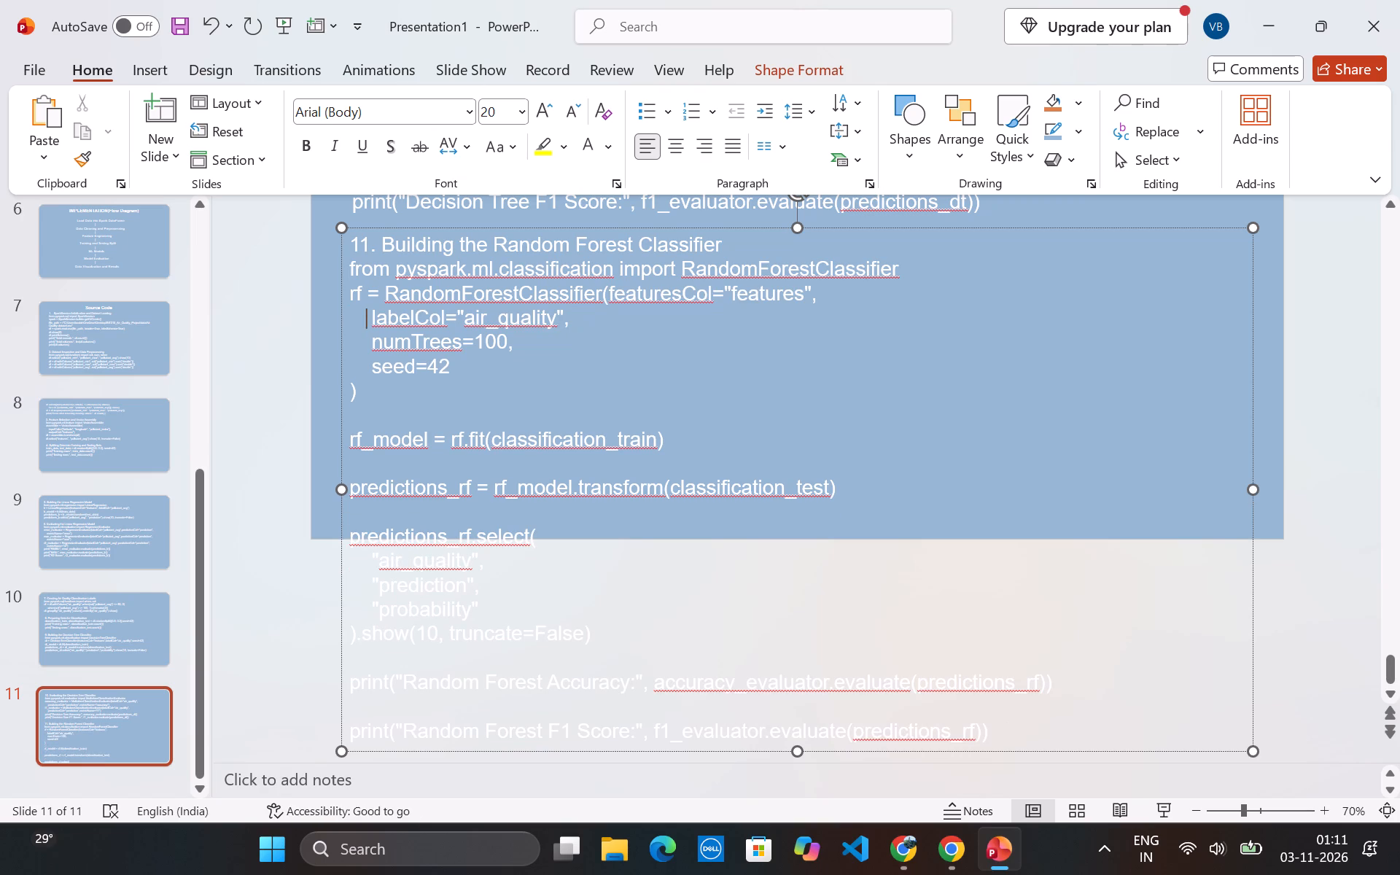
{"action": "key", "text": "Right"}
{"action": "key", "text": "BackSpace"}
{"action": "key", "text": "BackSpace"}
{"action": "key", "text": "BackSpace"}
{"action": "key", "text": "BackSpace"}
{"action": "key", "text": "BackSpace"}
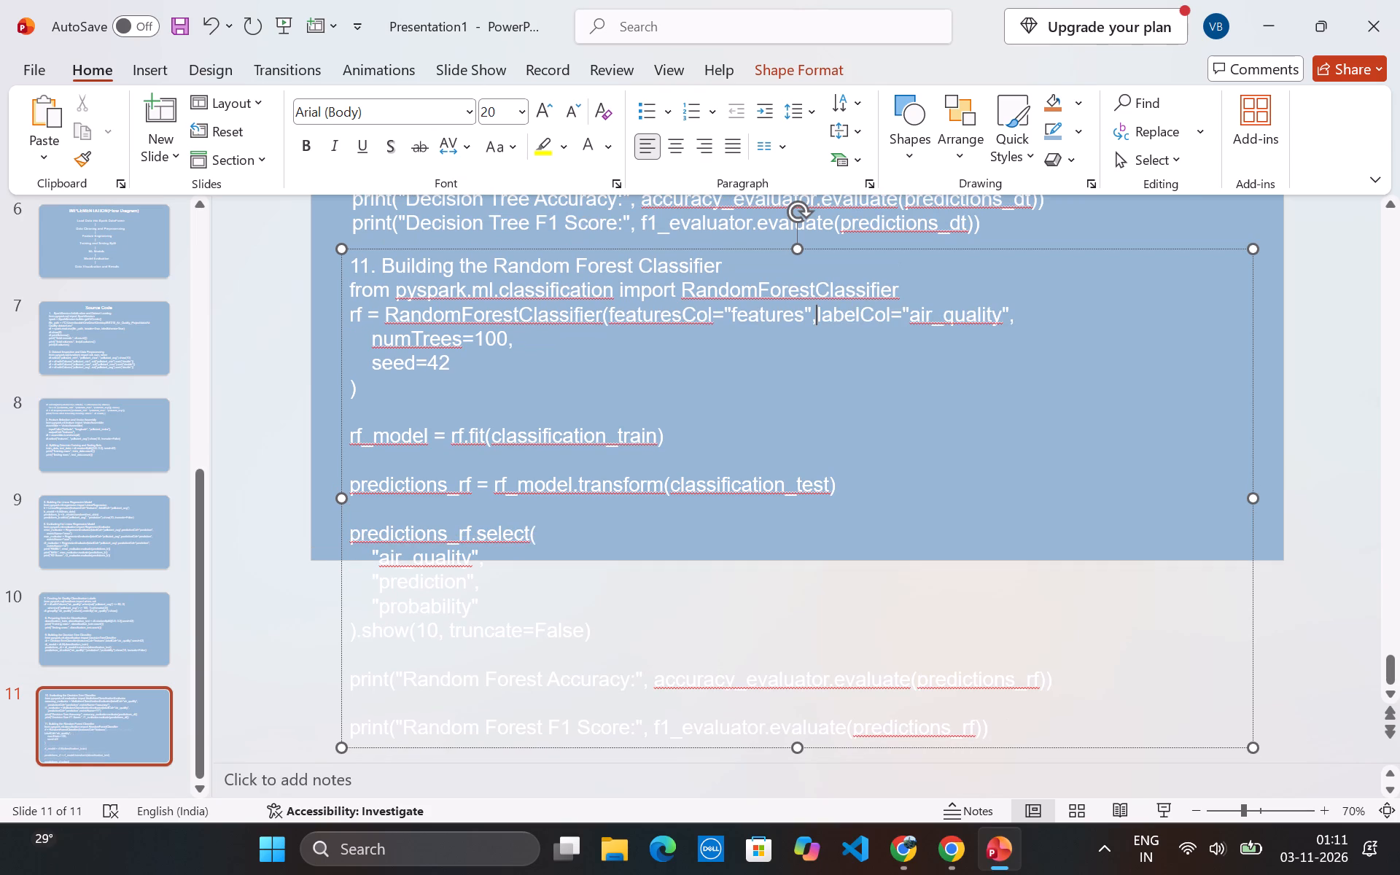
Join numTrees=100, onto the RandomForestClassifier line directly after labelCol, without the indent.
{"action": "key", "text": "Down"}
{"action": "key", "text": "Left"}
{"action": "key", "text": "Left"}
{"action": "key", "text": "Left"}
{"action": "key", "text": "Left"}
{"action": "key", "text": "Left"}
{"action": "key", "text": "Left"}
{"action": "key", "text": "Left"}
{"action": "key", "text": "Left"}
{"action": "key", "text": "Left"}
{"action": "key", "text": "Left"}
{"action": "key", "text": "Left"}
{"action": "key", "text": "Left"}
{"action": "key", "text": "Left"}
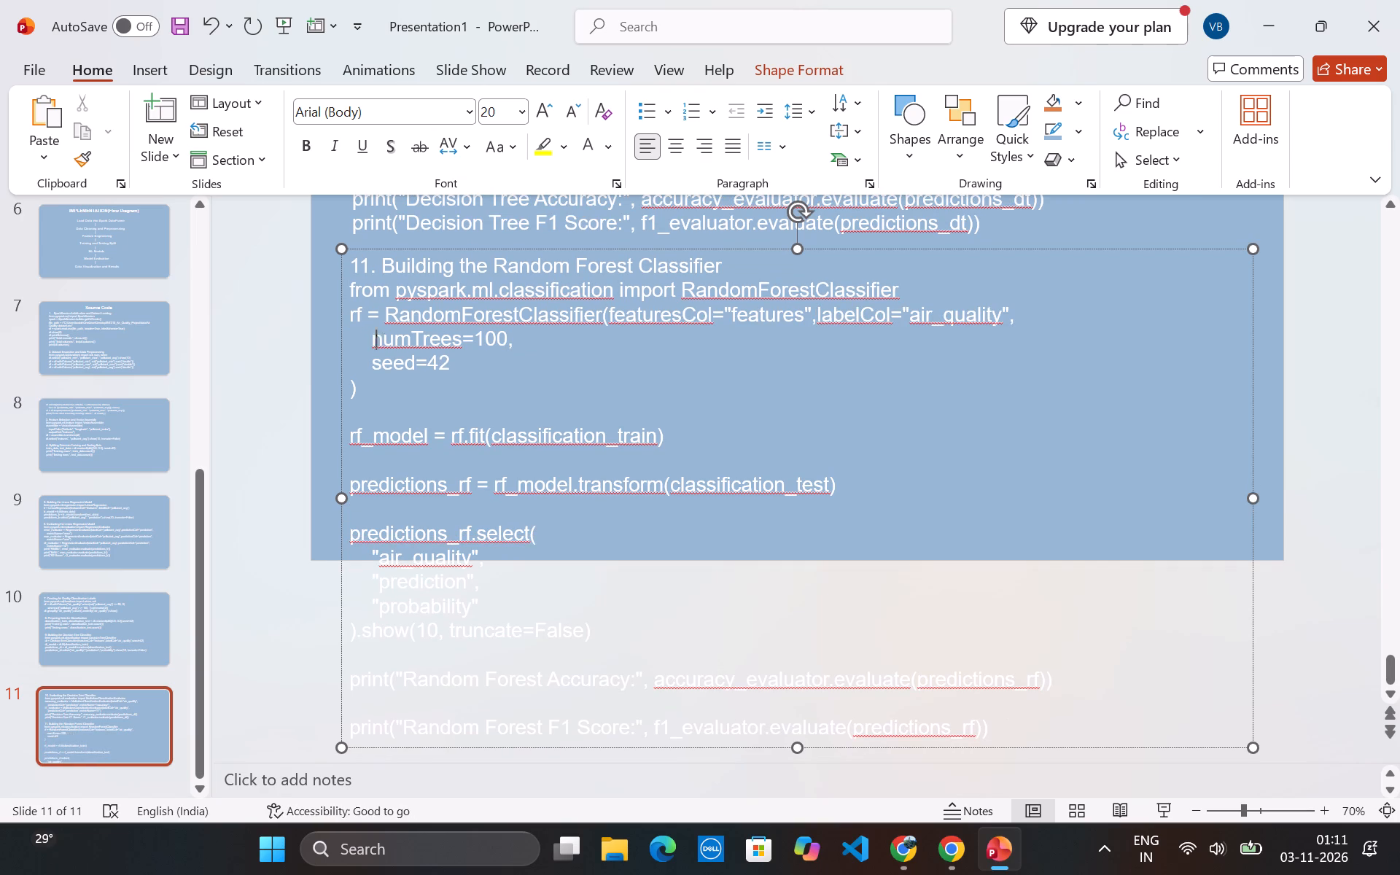
{"action": "key", "text": "Left"}
{"action": "key", "text": "Right"}
{"action": "key", "text": "BackSpace"}
{"action": "key", "text": "BackSpace"}
{"action": "key", "text": "BackSpace"}
{"action": "key", "text": "BackSpace"}
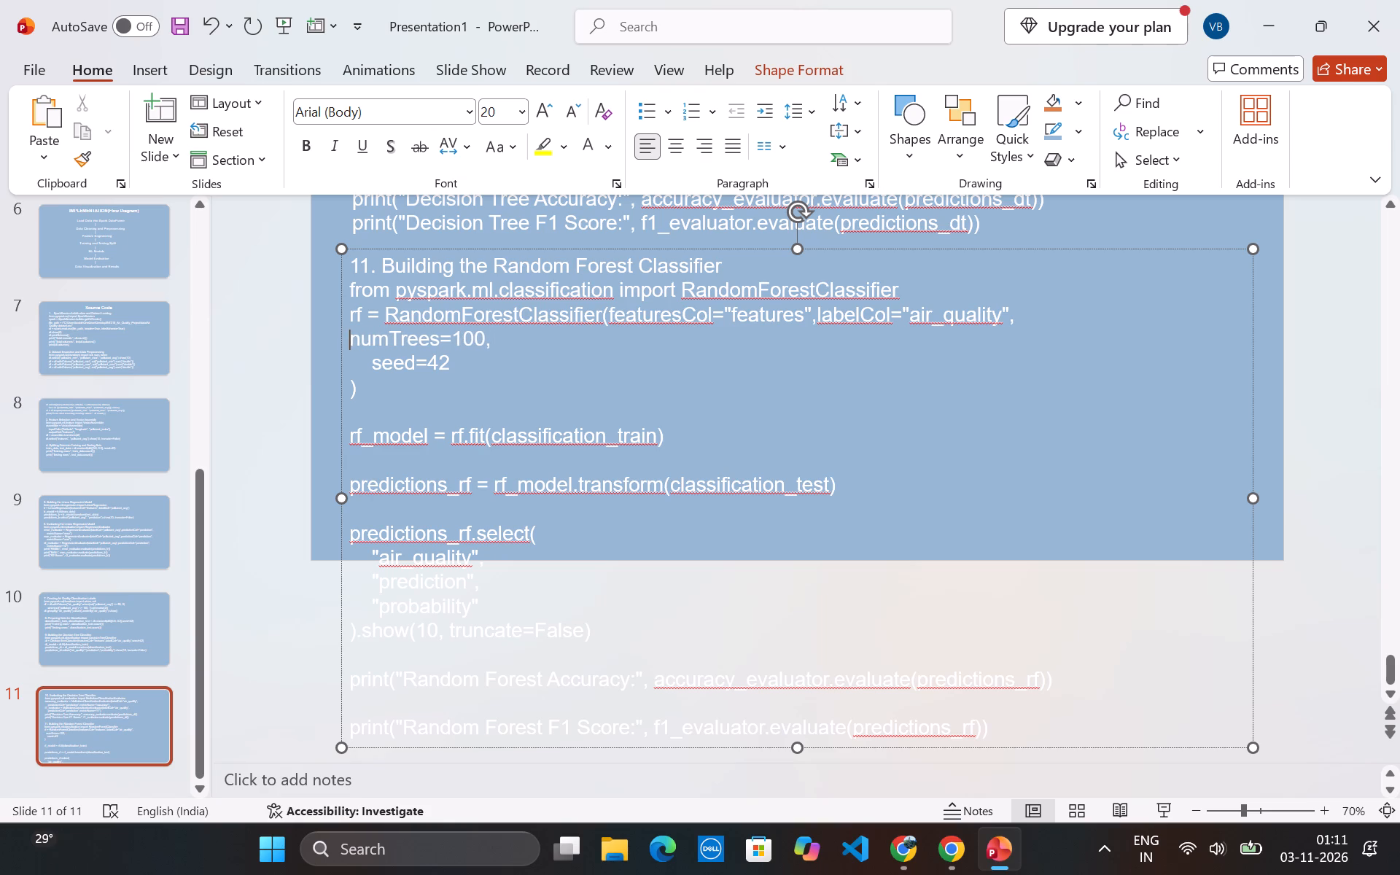
{"action": "key", "text": "BackSpace"}
Join the closing parenthesis of RandomForestClassifier onto the seed=42 line.
{"action": "key", "text": "Down"}
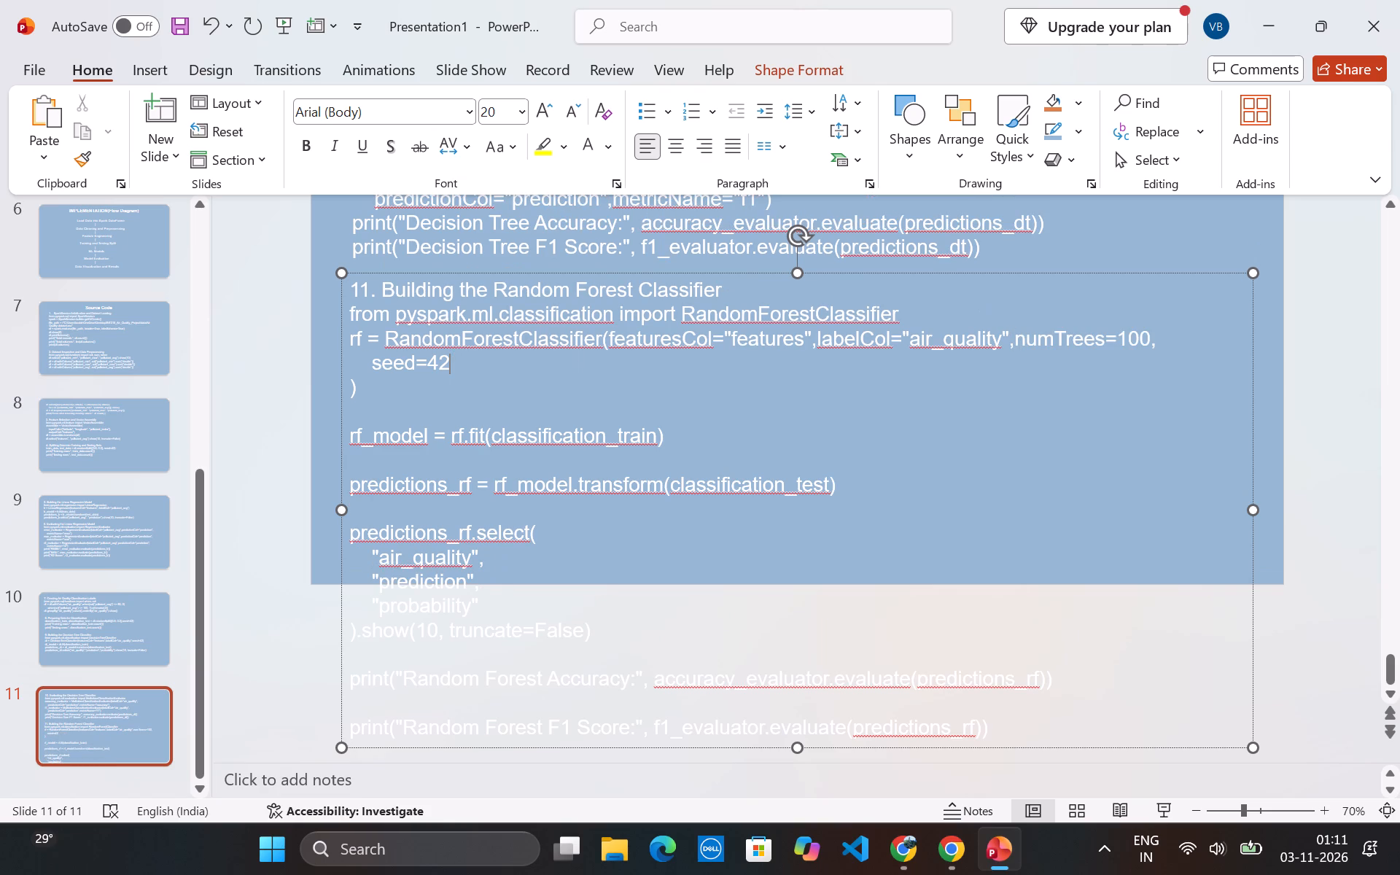
{"action": "key", "text": "Down"}
{"action": "key", "text": "Left"}
{"action": "key", "text": "BackSpace"}
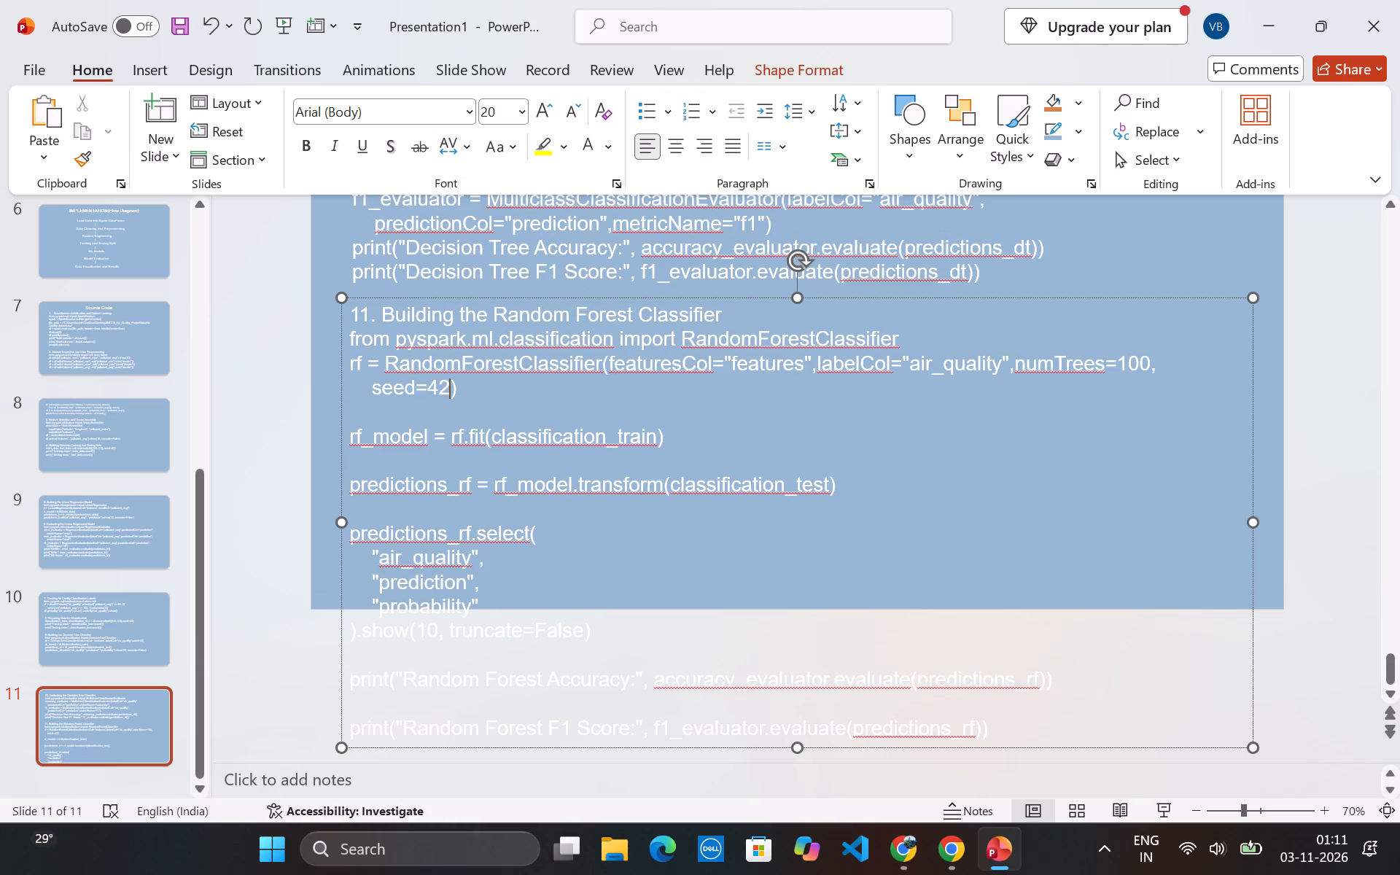
Remove the blank lines above the rf_model, predictions_rf and predictions_rf.select statements.
{"action": "key", "text": "Down"}
{"action": "key", "text": "BackSpace"}
{"action": "key", "text": "Down"}
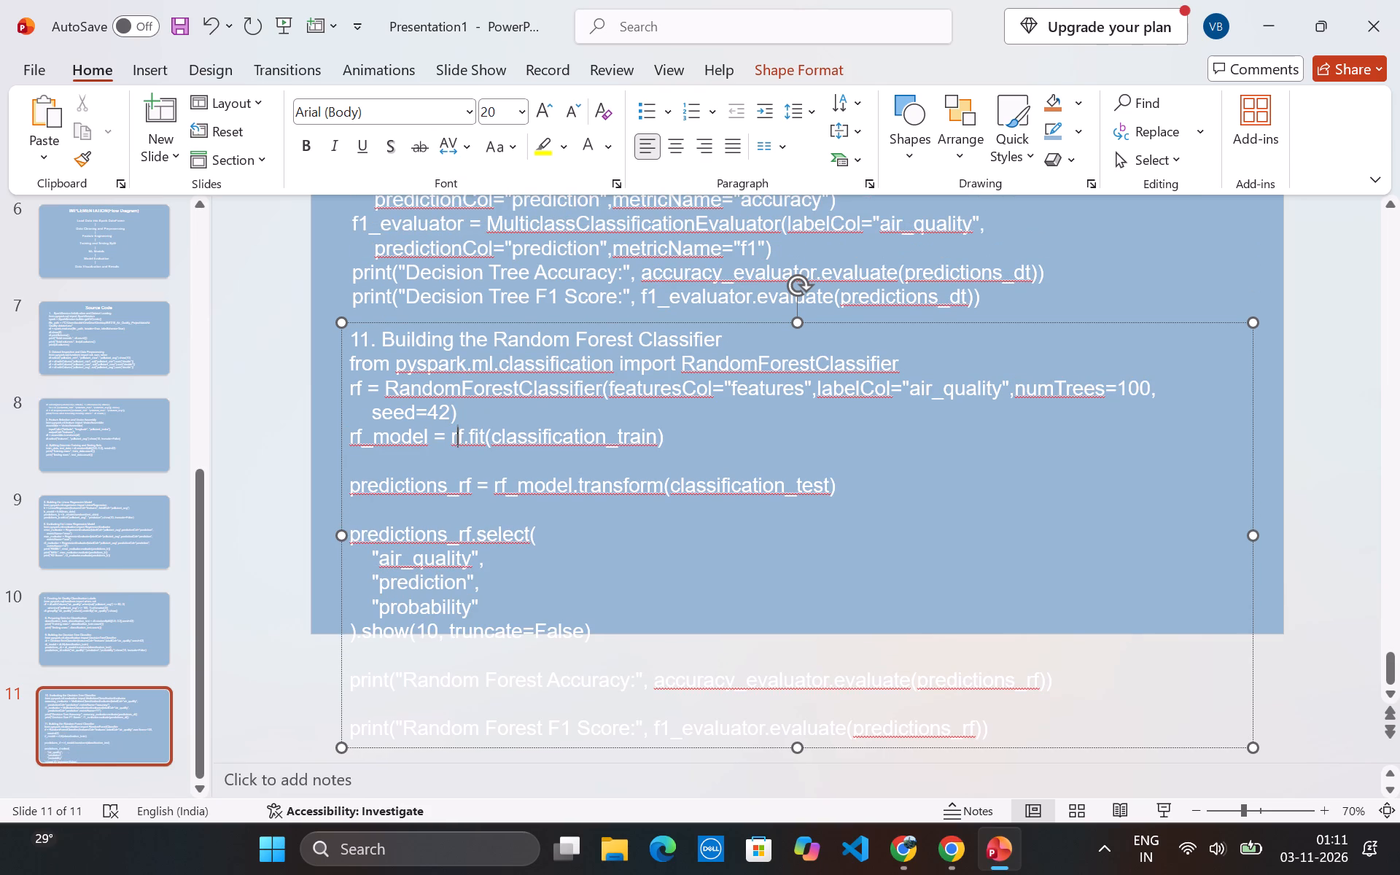
{"action": "key", "text": "Down"}
{"action": "key", "text": "BackSpace"}
{"action": "key", "text": "Down"}
{"action": "key", "text": "Down"}
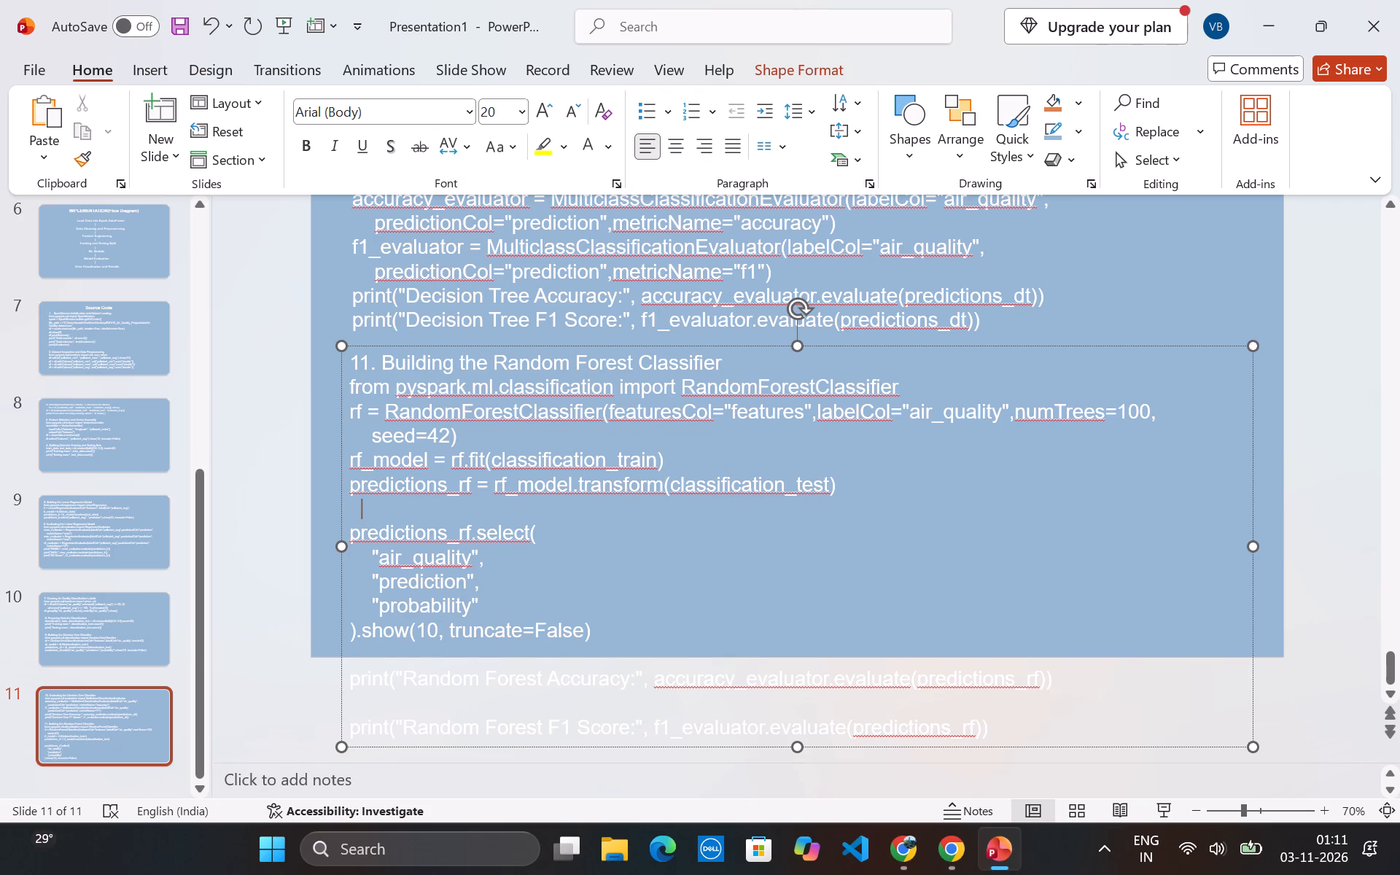
{"action": "key", "text": "BackSpace"}
Join the "air_quality", argument onto the opening predictions_rf.select( line without the indent.
{"action": "key", "text": "Down"}
{"action": "key", "text": "Down"}
{"action": "key", "text": "Left"}
{"action": "key", "text": "Left"}
{"action": "key", "text": "Left"}
{"action": "key", "text": "Left"}
{"action": "key", "text": "Left"}
{"action": "key", "text": "Left"}
{"action": "key", "text": "Left"}
{"action": "key", "text": "Left"}
{"action": "key", "text": "Left"}
{"action": "key", "text": "Left"}
{"action": "key", "text": "Left"}
{"action": "key", "text": "Left"}
{"action": "key", "text": "Left"}
{"action": "key", "text": "Left"}
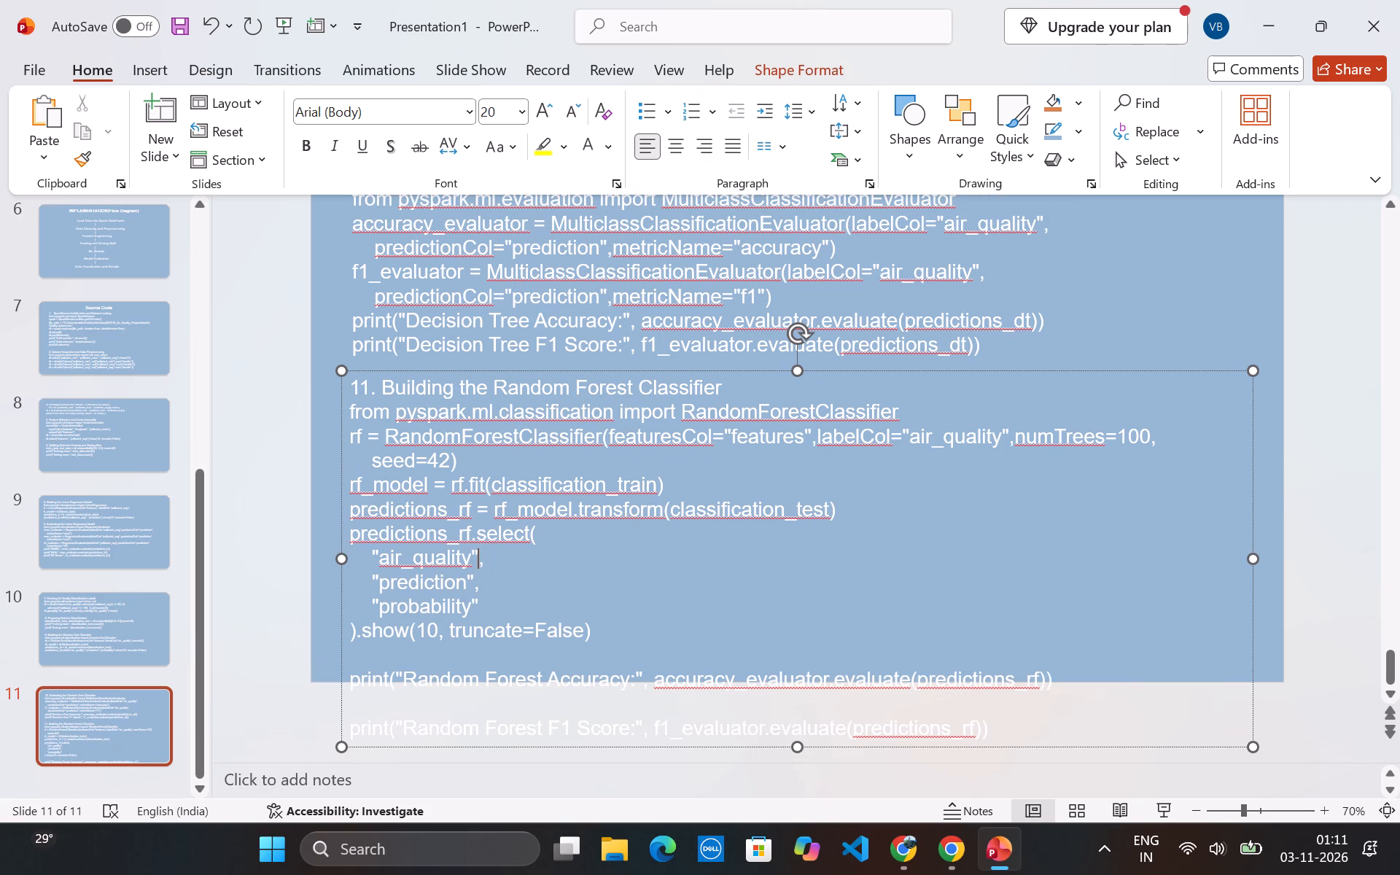
{"action": "key", "text": "BackSpace"}
{"action": "key", "text": "BackSpace"}
{"action": "key", "text": "BackSpace"}
{"action": "key", "text": "BackSpace"}
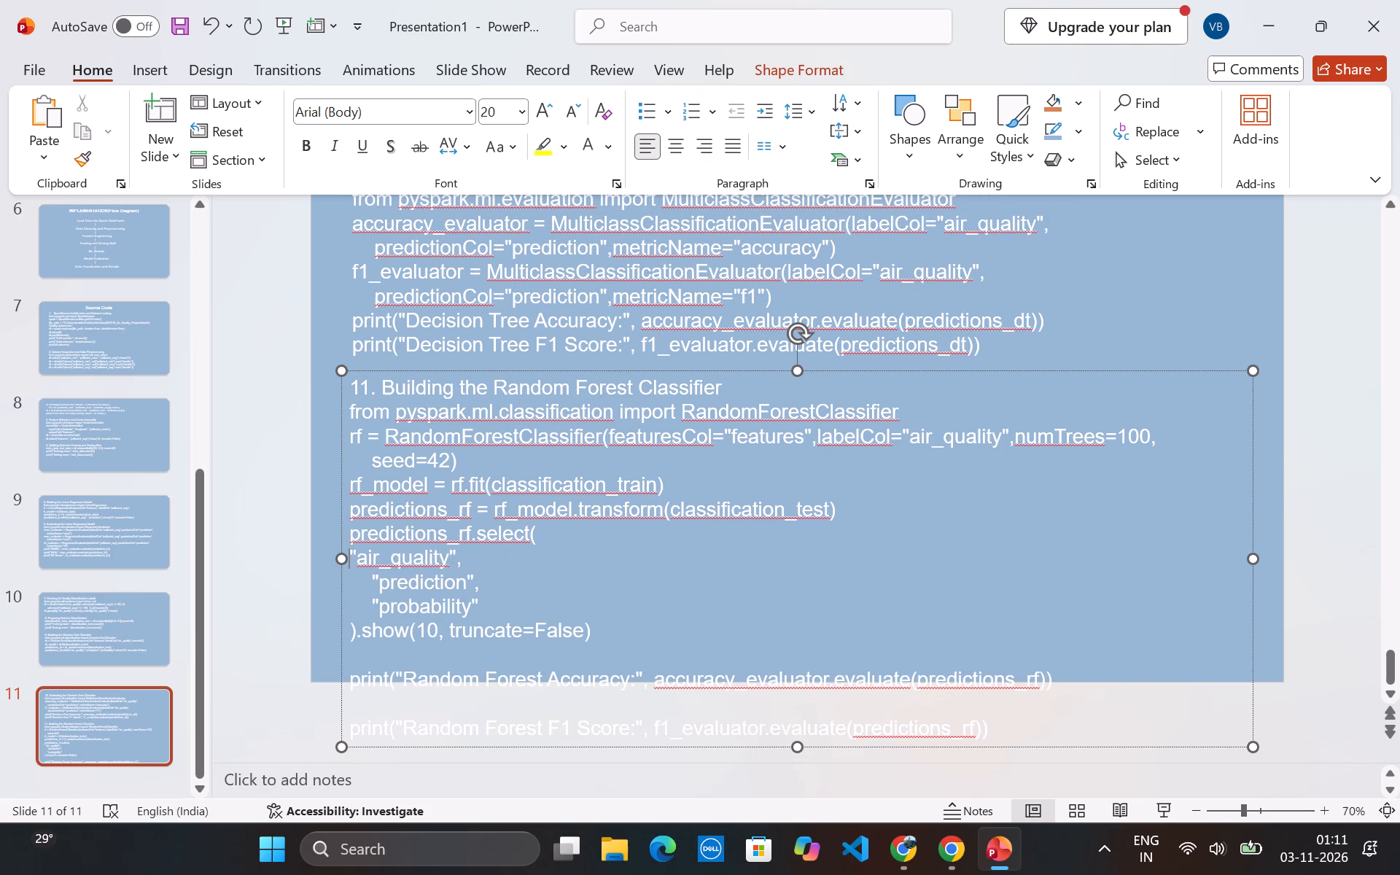
{"action": "key", "text": "BackSpace"}
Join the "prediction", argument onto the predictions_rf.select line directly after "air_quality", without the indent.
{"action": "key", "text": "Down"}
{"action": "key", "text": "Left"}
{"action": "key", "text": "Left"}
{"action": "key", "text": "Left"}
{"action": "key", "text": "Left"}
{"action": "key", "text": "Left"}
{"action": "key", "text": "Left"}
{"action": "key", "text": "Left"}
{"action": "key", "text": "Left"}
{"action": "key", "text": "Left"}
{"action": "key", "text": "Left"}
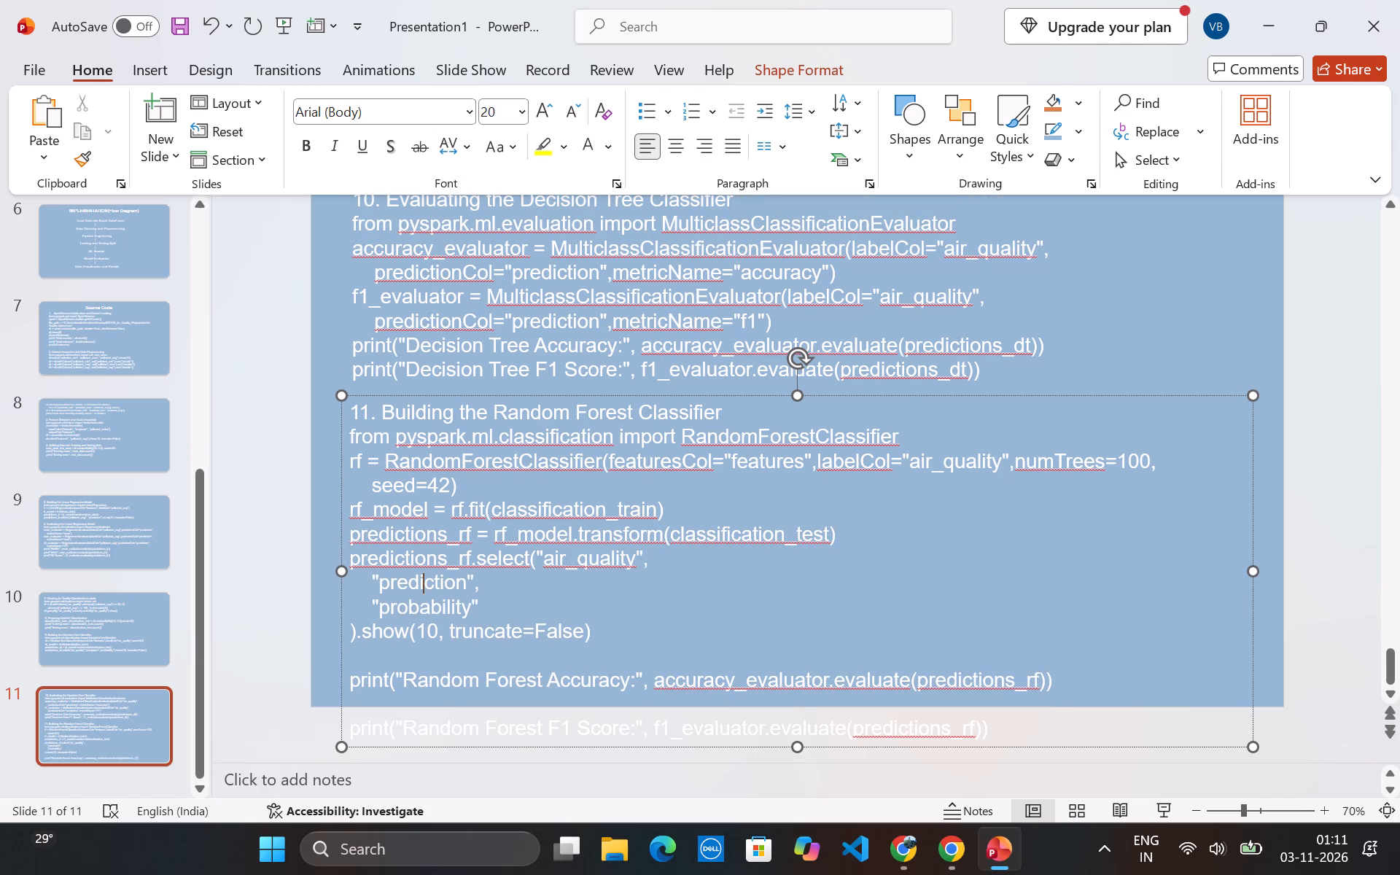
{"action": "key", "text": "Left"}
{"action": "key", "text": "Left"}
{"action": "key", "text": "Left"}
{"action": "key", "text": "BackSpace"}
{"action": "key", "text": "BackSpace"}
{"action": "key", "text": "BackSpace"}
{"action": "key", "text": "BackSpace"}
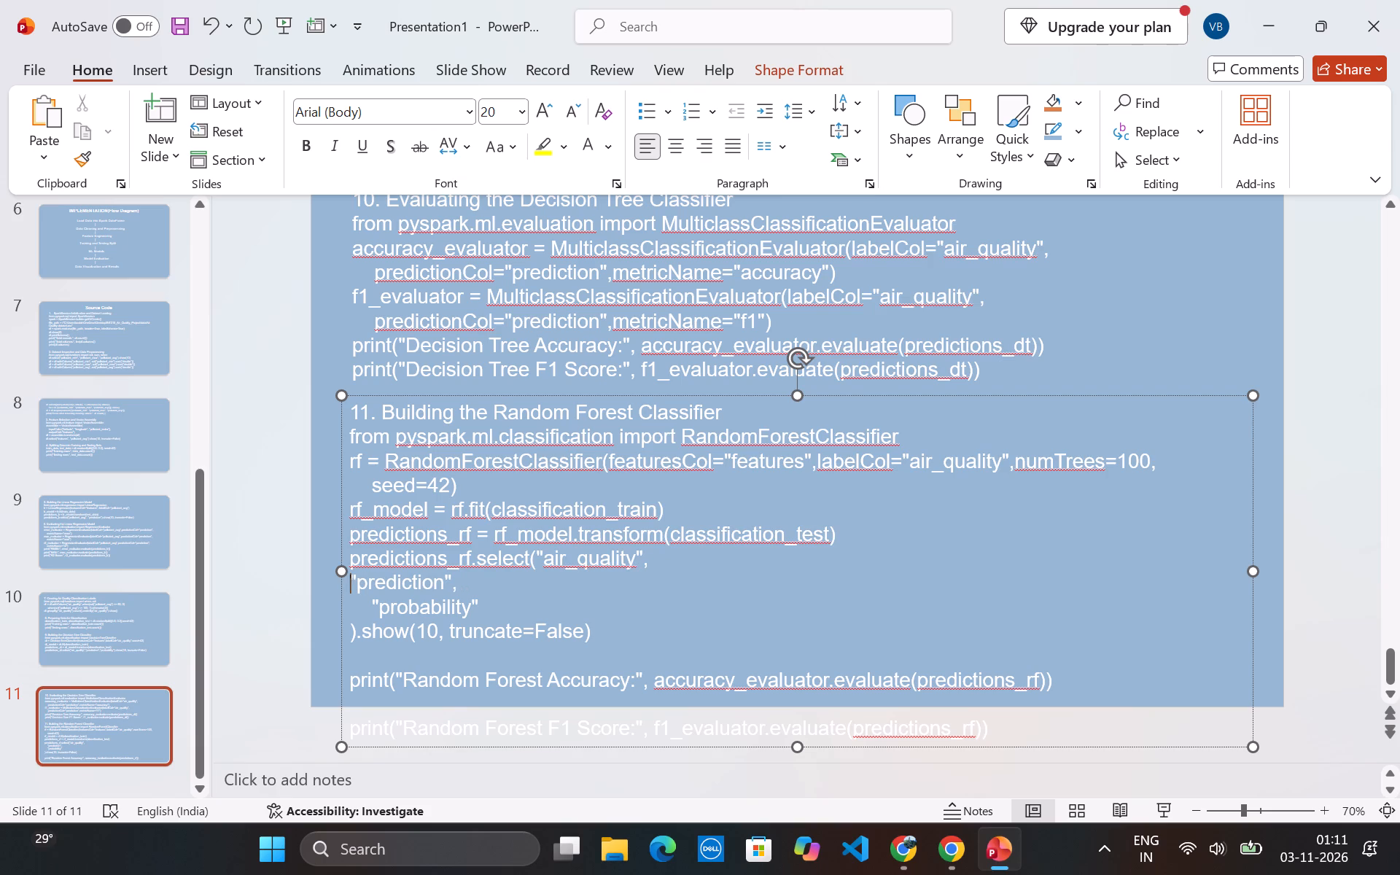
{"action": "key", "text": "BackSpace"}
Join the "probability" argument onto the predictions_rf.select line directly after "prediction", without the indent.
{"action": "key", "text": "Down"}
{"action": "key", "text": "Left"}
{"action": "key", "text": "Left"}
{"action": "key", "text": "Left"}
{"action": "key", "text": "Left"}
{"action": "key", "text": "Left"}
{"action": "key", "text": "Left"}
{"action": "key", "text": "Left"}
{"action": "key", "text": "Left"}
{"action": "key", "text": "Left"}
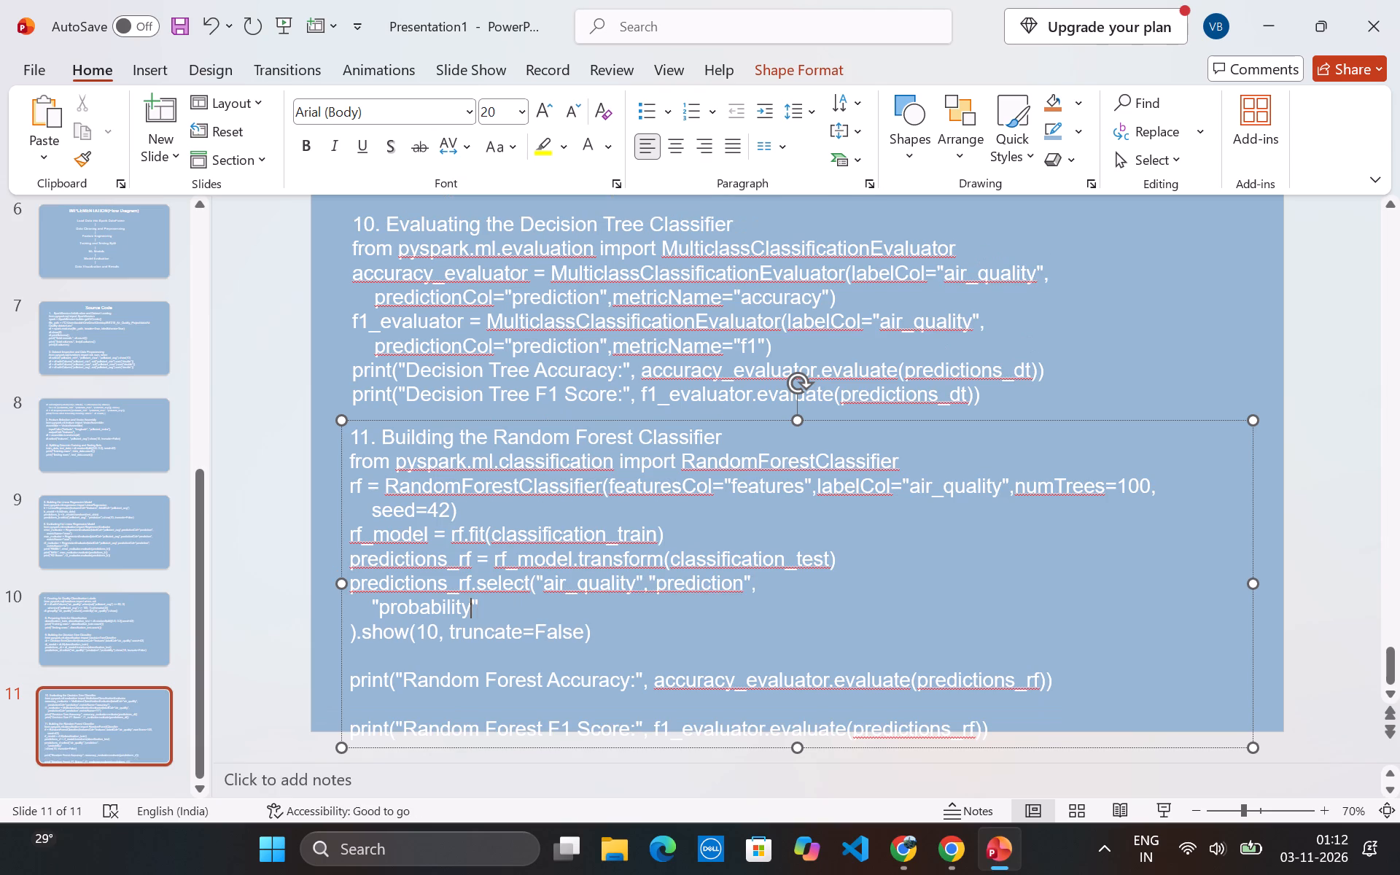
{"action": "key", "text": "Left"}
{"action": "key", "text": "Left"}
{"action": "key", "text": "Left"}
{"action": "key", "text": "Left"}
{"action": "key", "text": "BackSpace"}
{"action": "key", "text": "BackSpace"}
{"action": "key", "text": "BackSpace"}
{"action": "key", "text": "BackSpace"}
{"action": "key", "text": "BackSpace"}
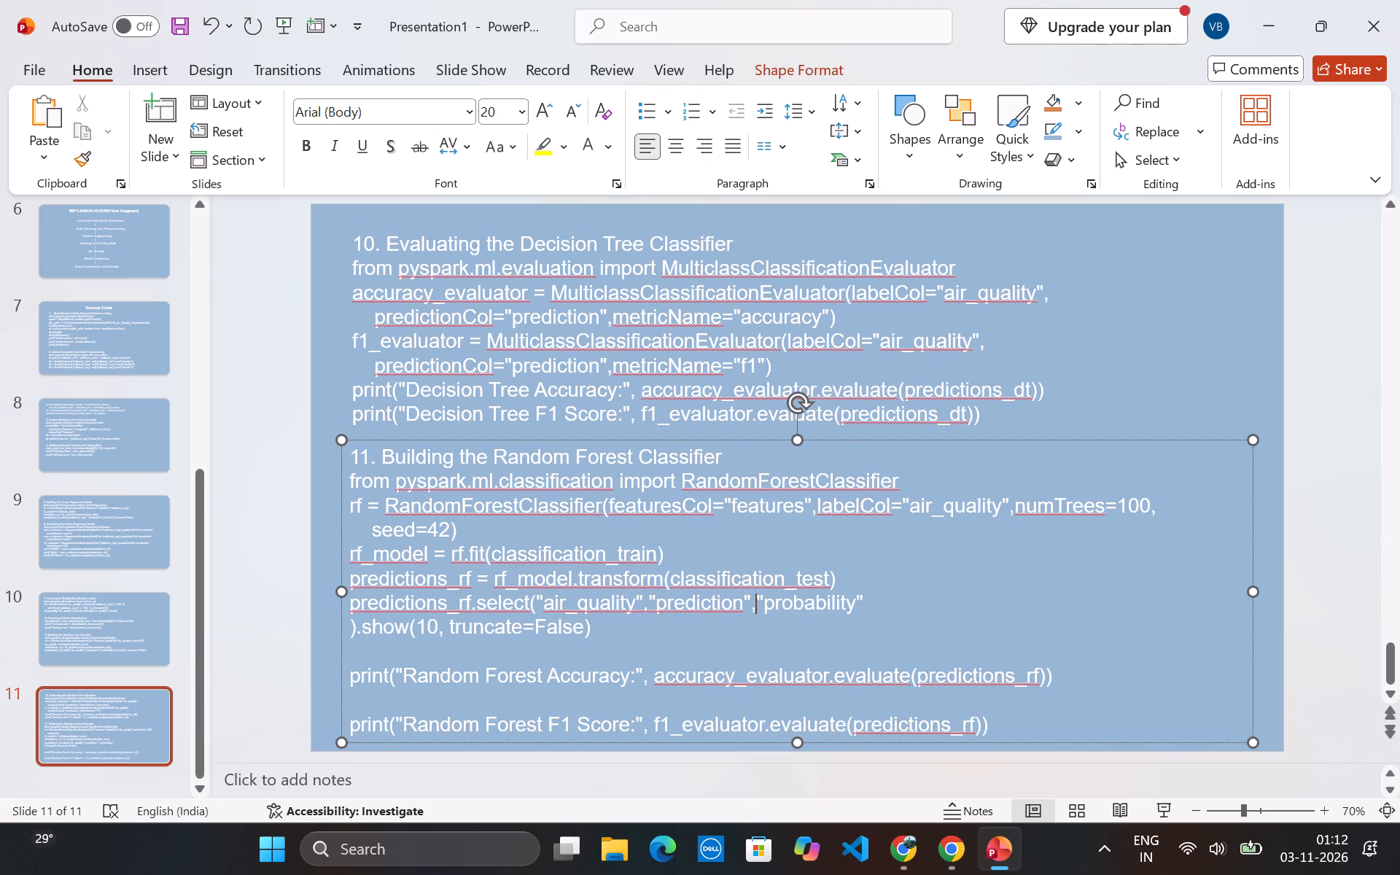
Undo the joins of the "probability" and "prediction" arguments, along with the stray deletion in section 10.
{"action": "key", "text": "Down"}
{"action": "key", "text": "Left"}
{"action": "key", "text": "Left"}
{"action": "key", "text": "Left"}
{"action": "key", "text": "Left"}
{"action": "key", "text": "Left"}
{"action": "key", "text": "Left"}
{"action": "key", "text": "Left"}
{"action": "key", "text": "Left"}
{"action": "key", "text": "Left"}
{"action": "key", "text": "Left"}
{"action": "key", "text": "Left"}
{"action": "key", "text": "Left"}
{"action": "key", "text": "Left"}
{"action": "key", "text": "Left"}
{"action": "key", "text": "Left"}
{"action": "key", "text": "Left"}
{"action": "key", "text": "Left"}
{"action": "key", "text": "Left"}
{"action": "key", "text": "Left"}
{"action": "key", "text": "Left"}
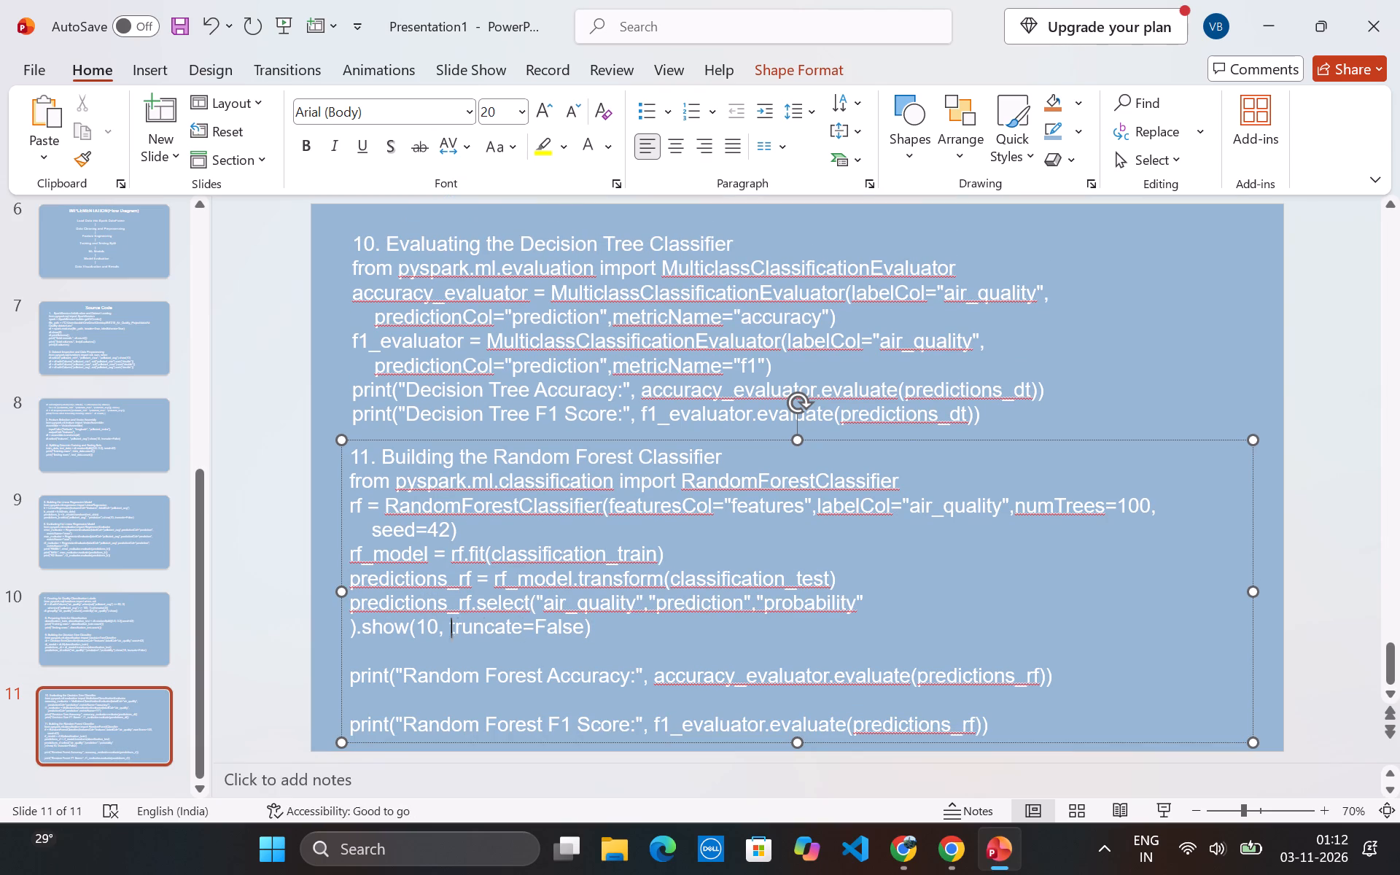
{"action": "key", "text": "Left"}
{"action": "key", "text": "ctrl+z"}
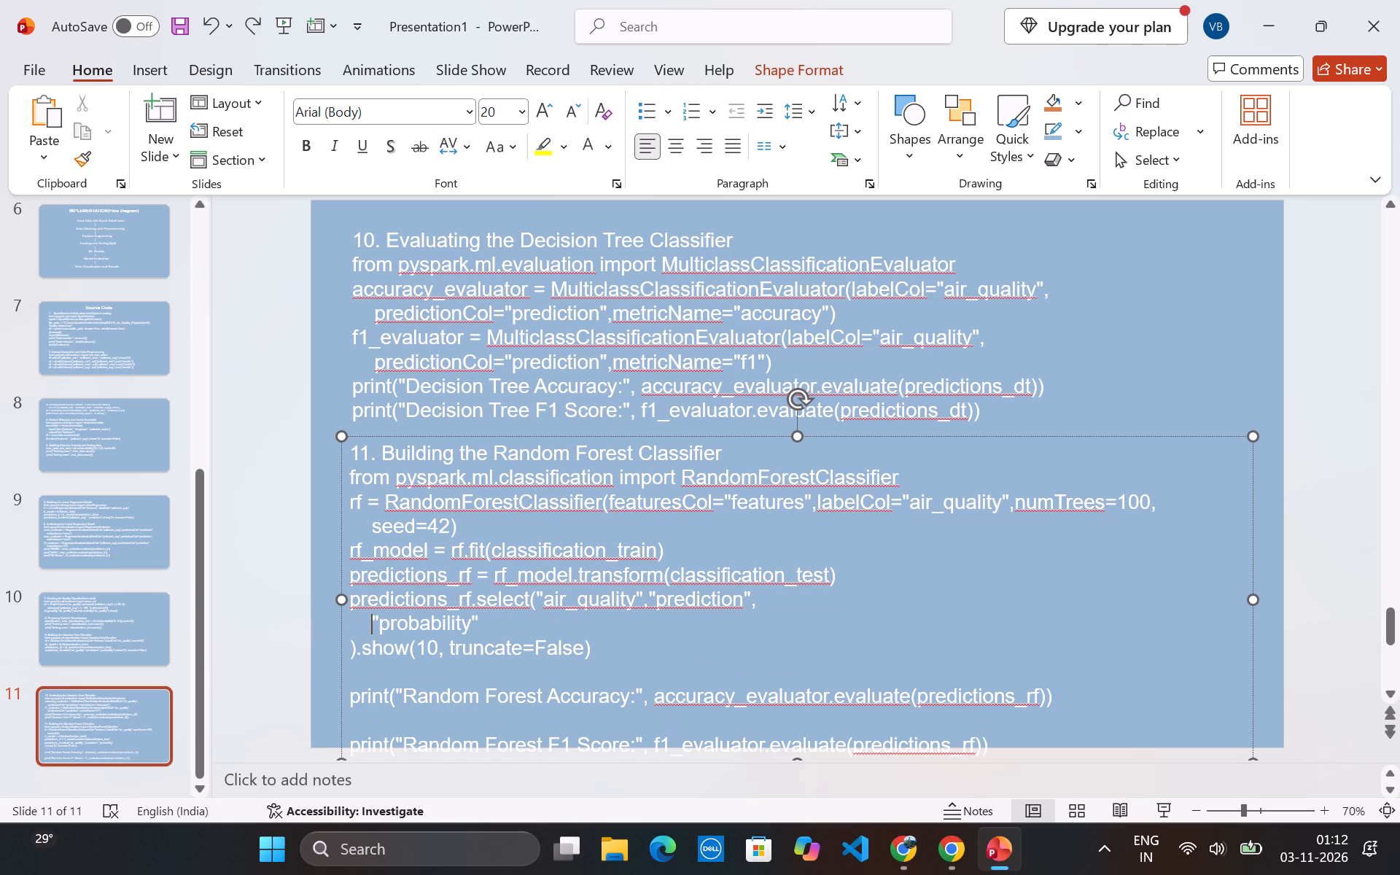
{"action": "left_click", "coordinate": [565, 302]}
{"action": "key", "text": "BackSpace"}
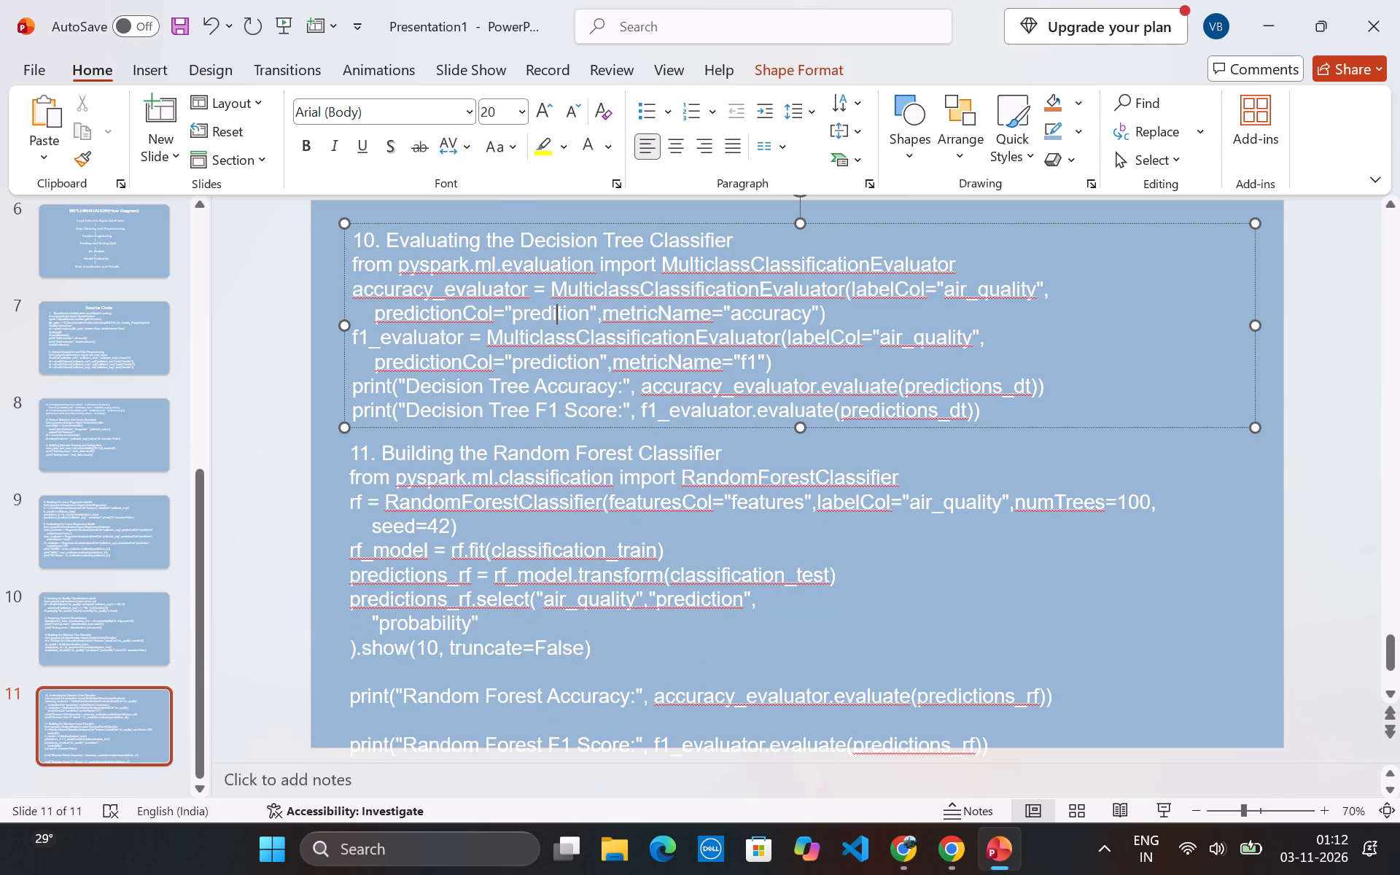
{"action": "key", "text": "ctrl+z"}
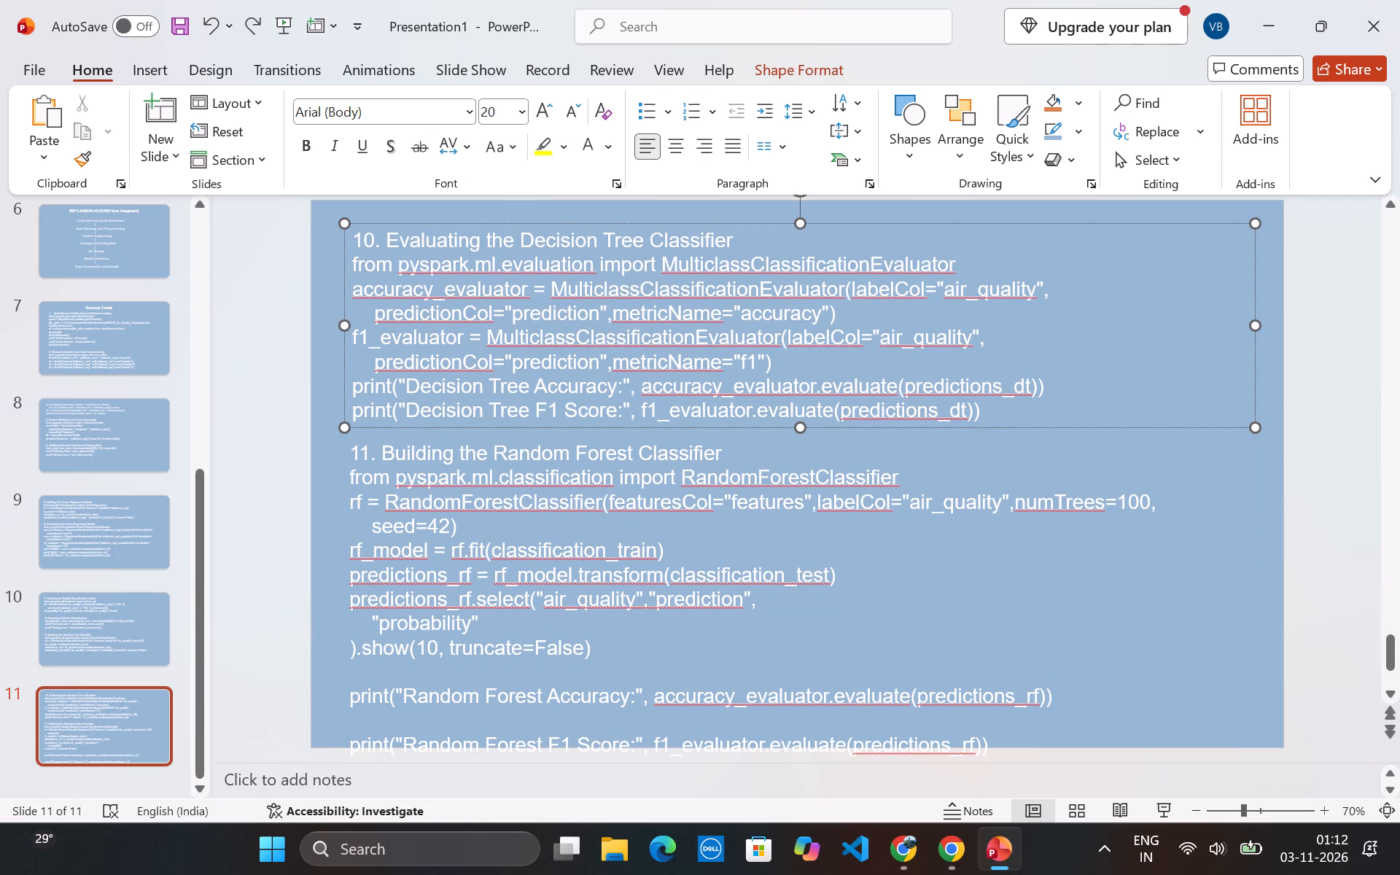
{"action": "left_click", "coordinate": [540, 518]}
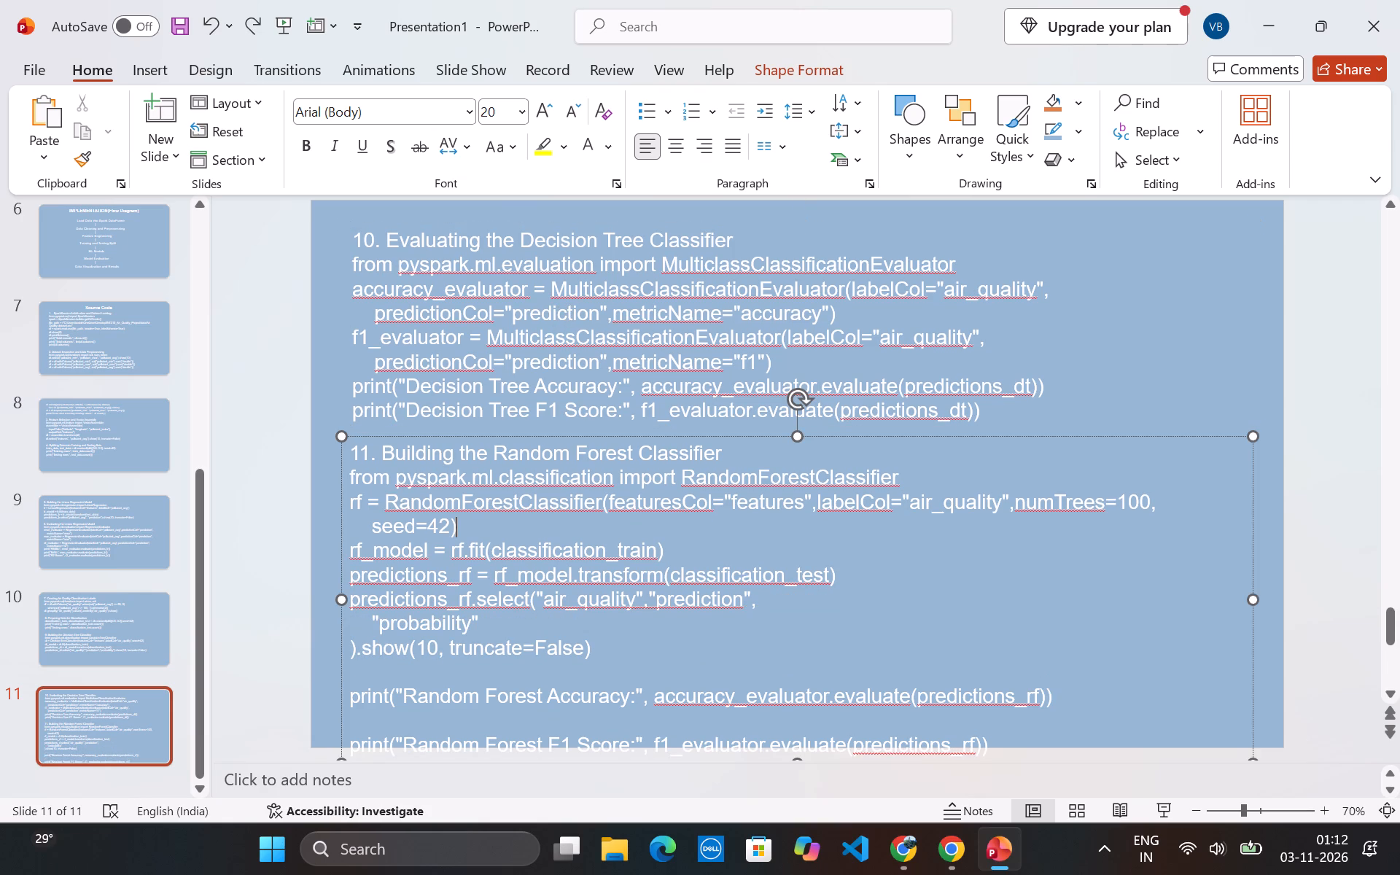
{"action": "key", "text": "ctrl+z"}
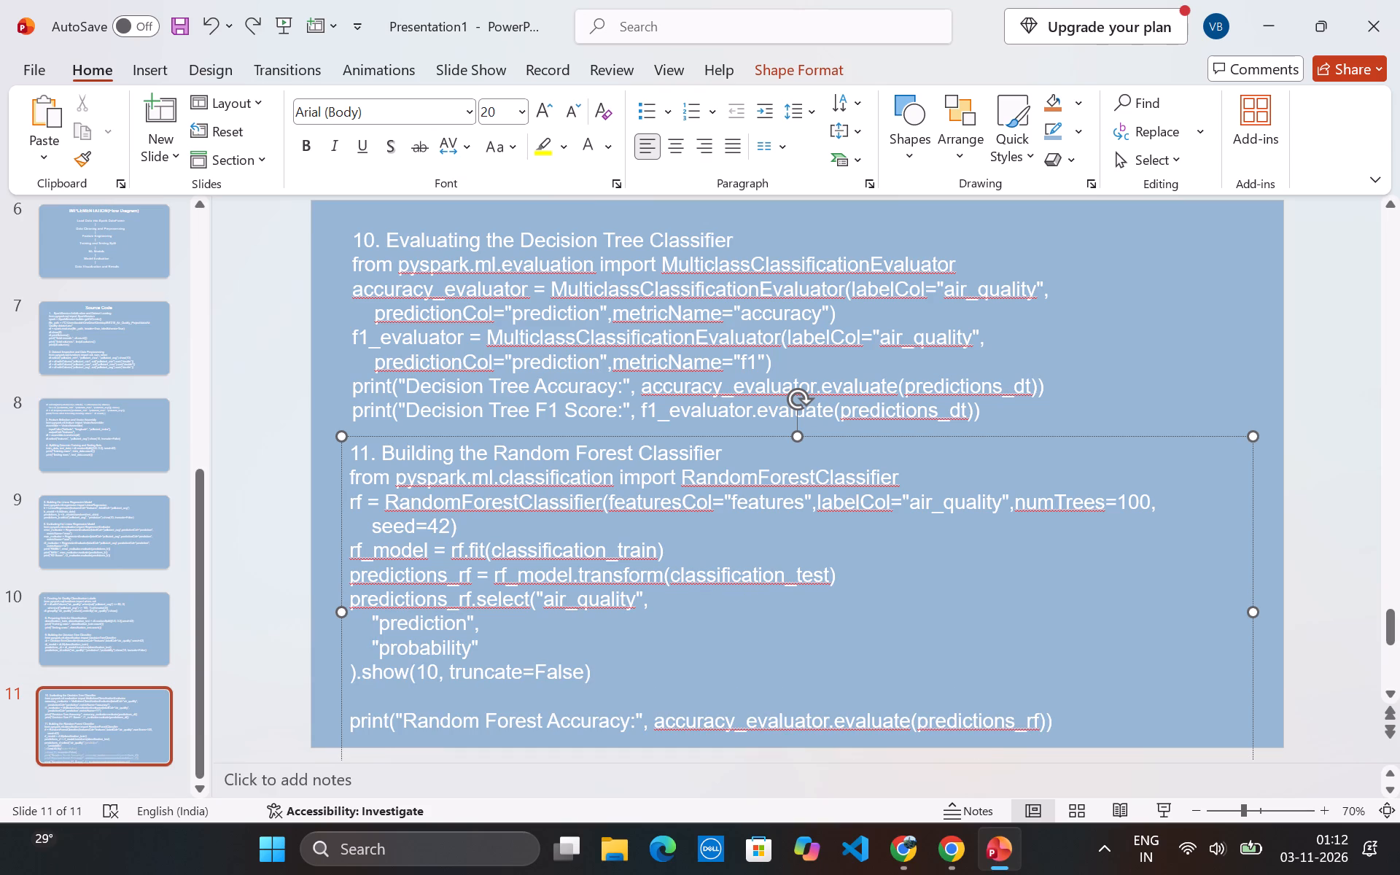
Join the "prediction", argument back onto the predictions_rf.select line after "air_quality", without the indent.
{"action": "key", "text": "BackSpace"}
{"action": "key", "text": "BackSpace"}
{"action": "key", "text": "BackSpace"}
{"action": "key", "text": "BackSpace"}
{"action": "key", "text": "BackSpace"}
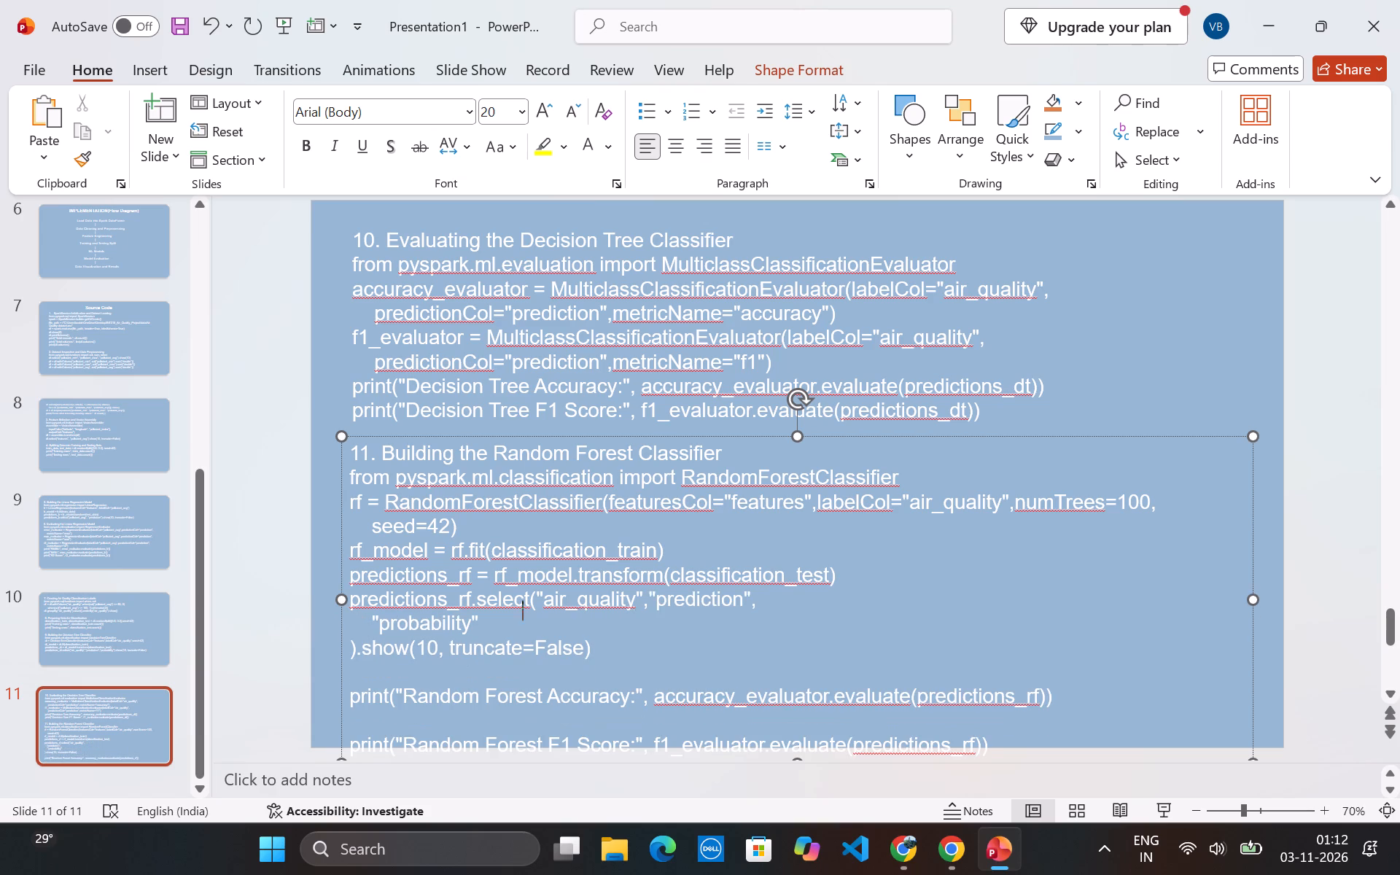
Join the "probability" argument onto the predictions_rf.select line directly after "prediction", without the indent.
{"action": "key", "text": "Down"}
{"action": "key", "text": "Left"}
{"action": "key", "text": "Left"}
{"action": "key", "text": "Left"}
{"action": "key", "text": "Left"}
{"action": "key", "text": "Left"}
{"action": "key", "text": "Left"}
{"action": "key", "text": "Left"}
{"action": "key", "text": "Left"}
{"action": "key", "text": "Left"}
{"action": "key", "text": "Left"}
{"action": "key", "text": "Left"}
{"action": "key", "text": "Left"}
{"action": "key", "text": "Left"}
{"action": "key", "text": "Left"}
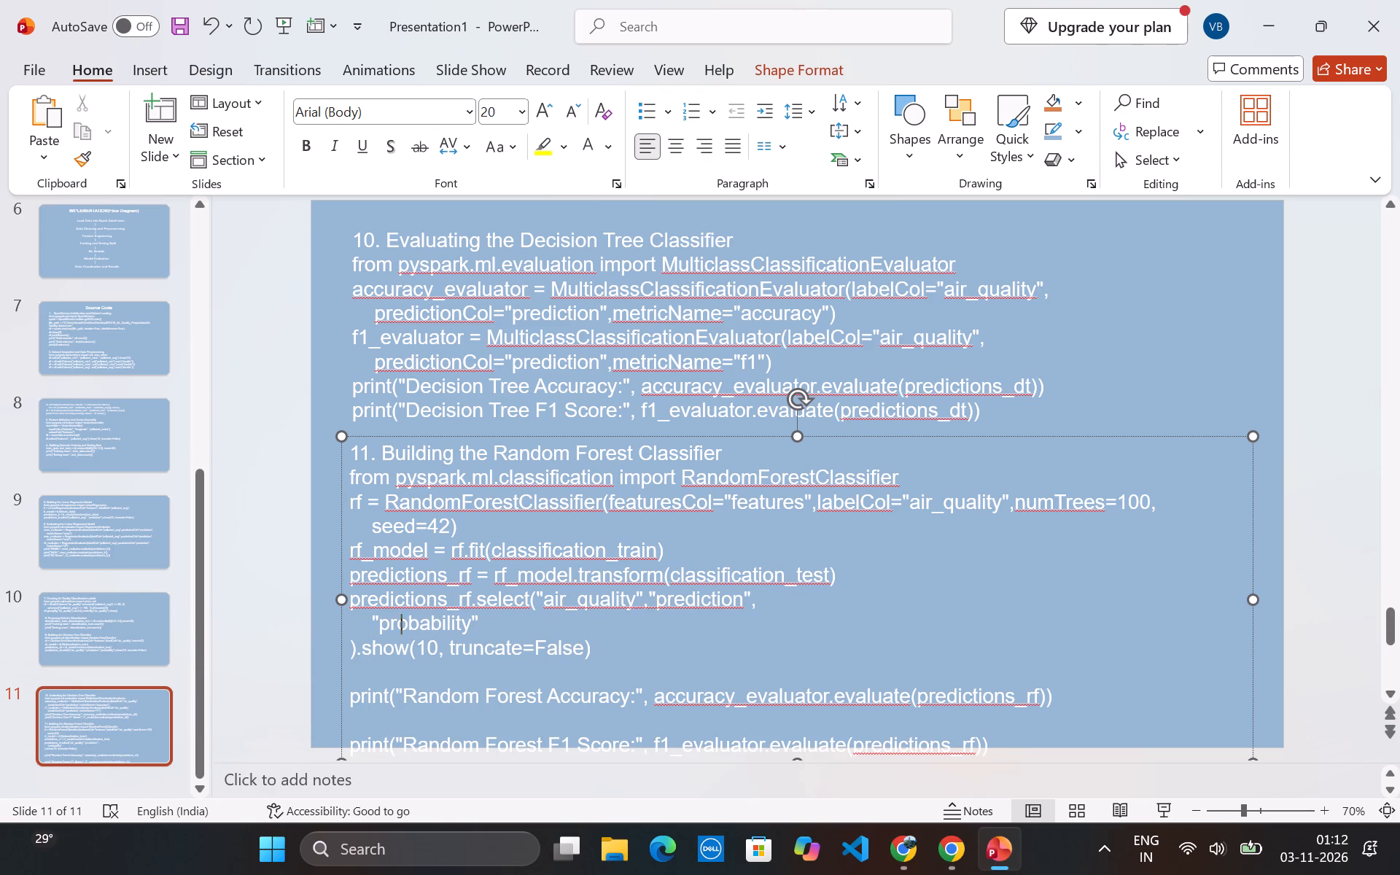
{"action": "key", "text": "Right"}
{"action": "key", "text": "BackSpace"}
{"action": "key", "text": "BackSpace"}
{"action": "key", "text": "BackSpace"}
{"action": "key", "text": "BackSpace"}
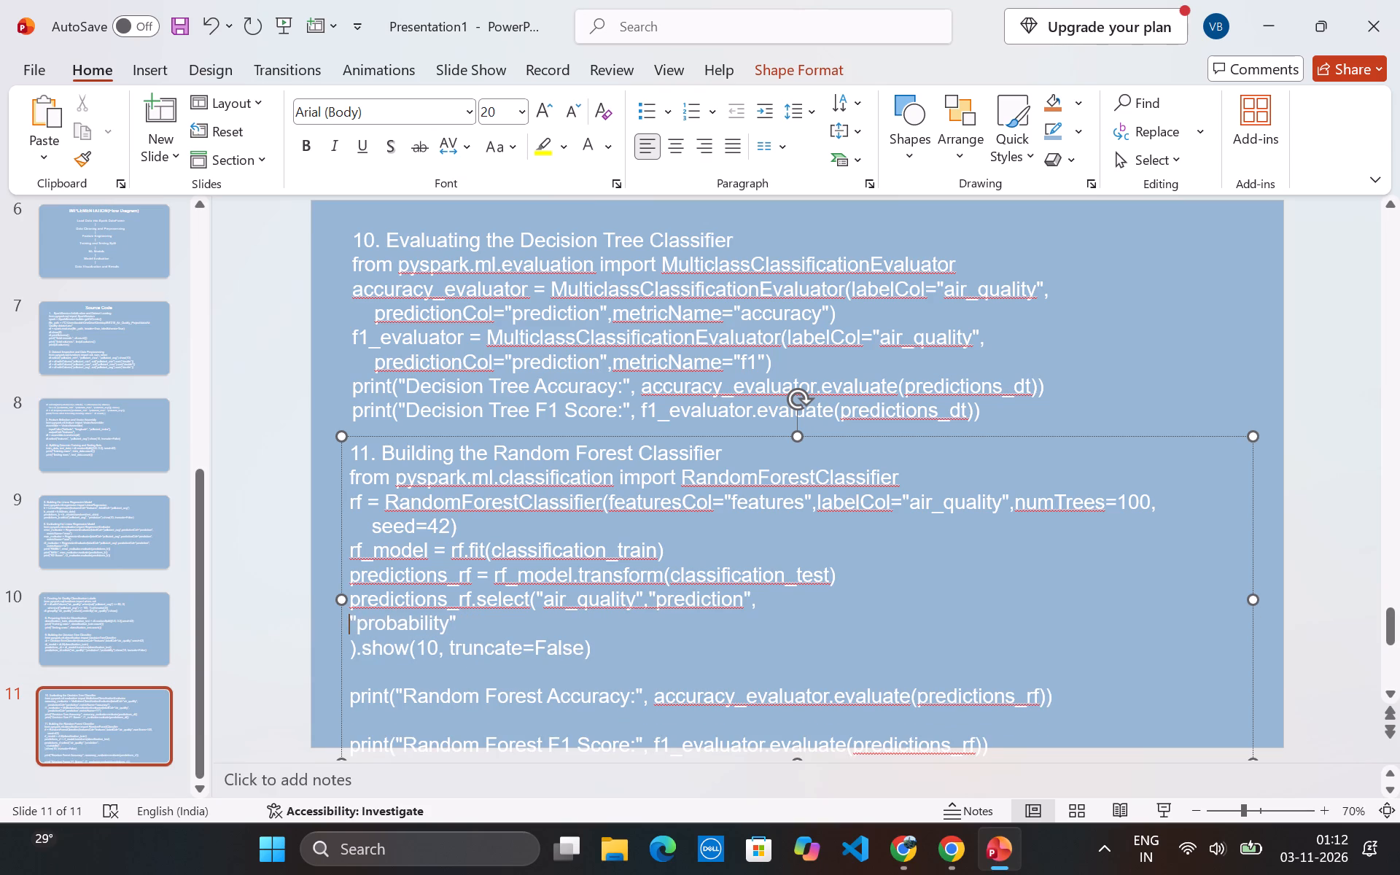
{"action": "key", "text": "BackSpace"}
Join ).show(10, truncate=False) onto the end of the predictions_rf.select line.
{"action": "key", "text": "Down"}
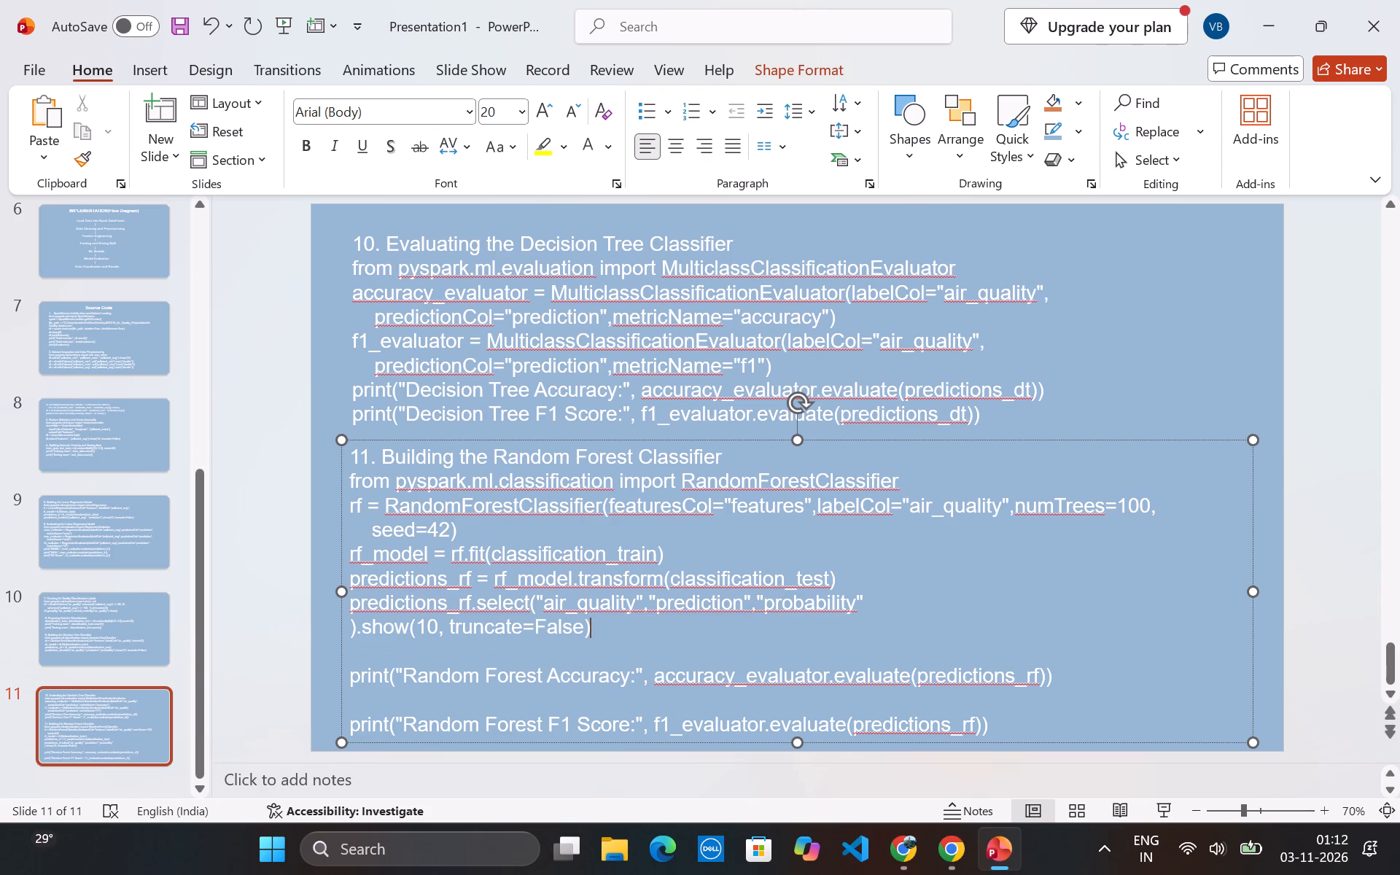
{"action": "key", "text": "Home"}
{"action": "key", "text": "BackSpace"}
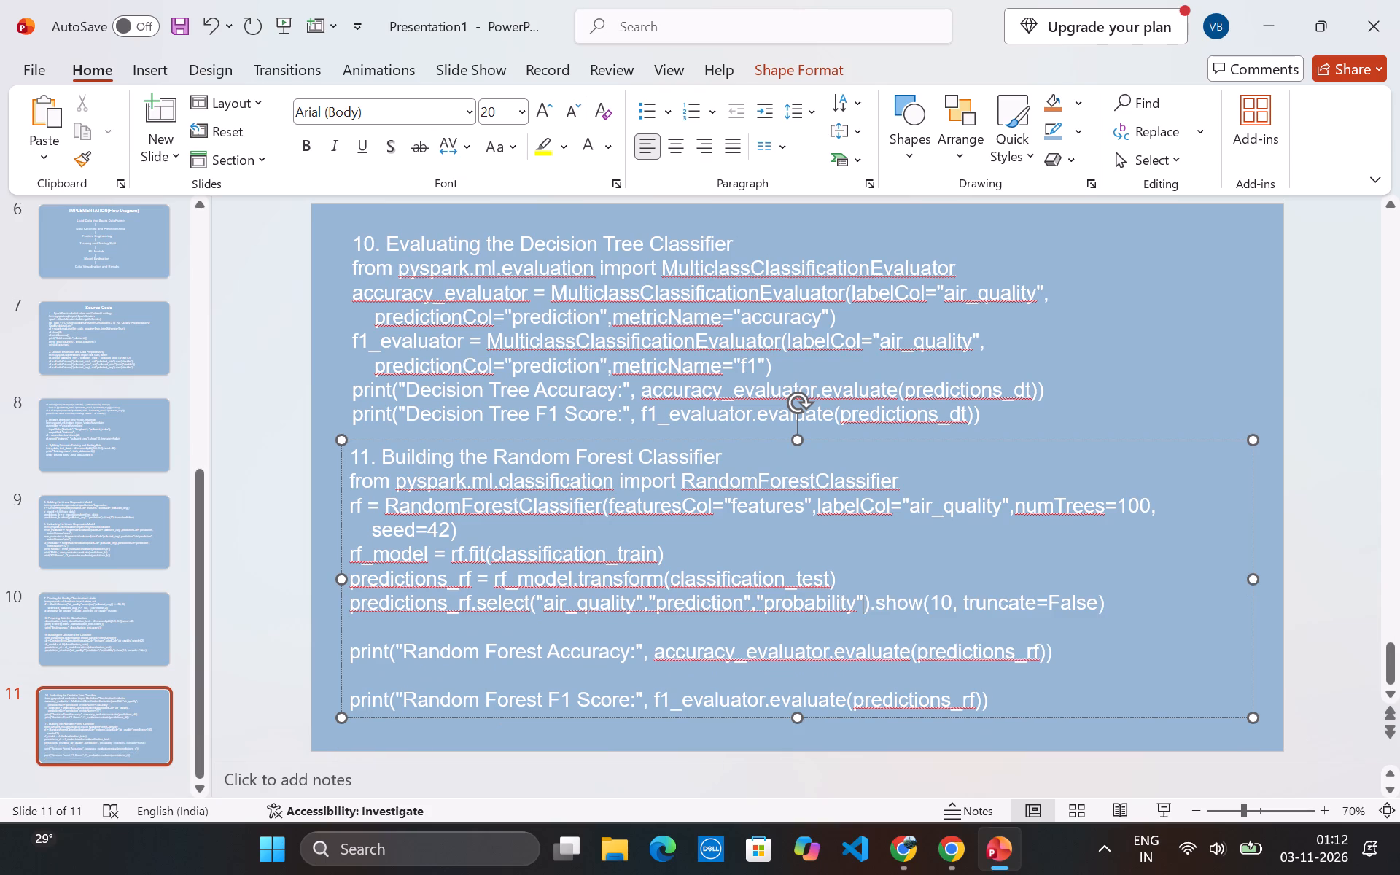
Remove the blank lines above the Random Forest Accuracy and Random Forest F1 Score print statements.
{"action": "key", "text": "Down"}
{"action": "key", "text": "BackSpace"}
{"action": "key", "text": "Down"}
{"action": "key", "text": "Down"}
{"action": "key", "text": "BackSpace"}
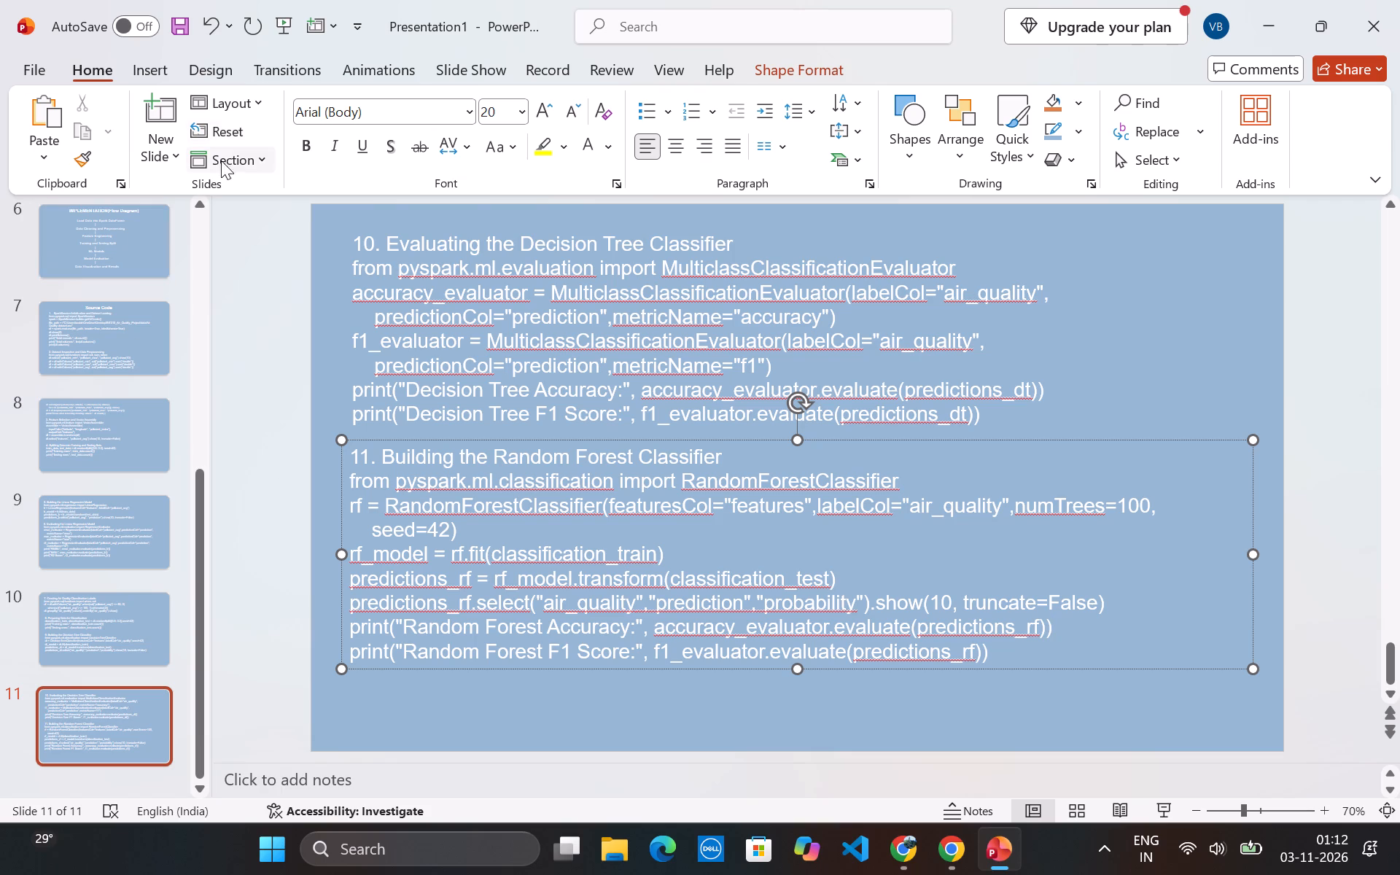
Add a new slide after slide 11.
{"action": "key", "text": "ctrl+m"}
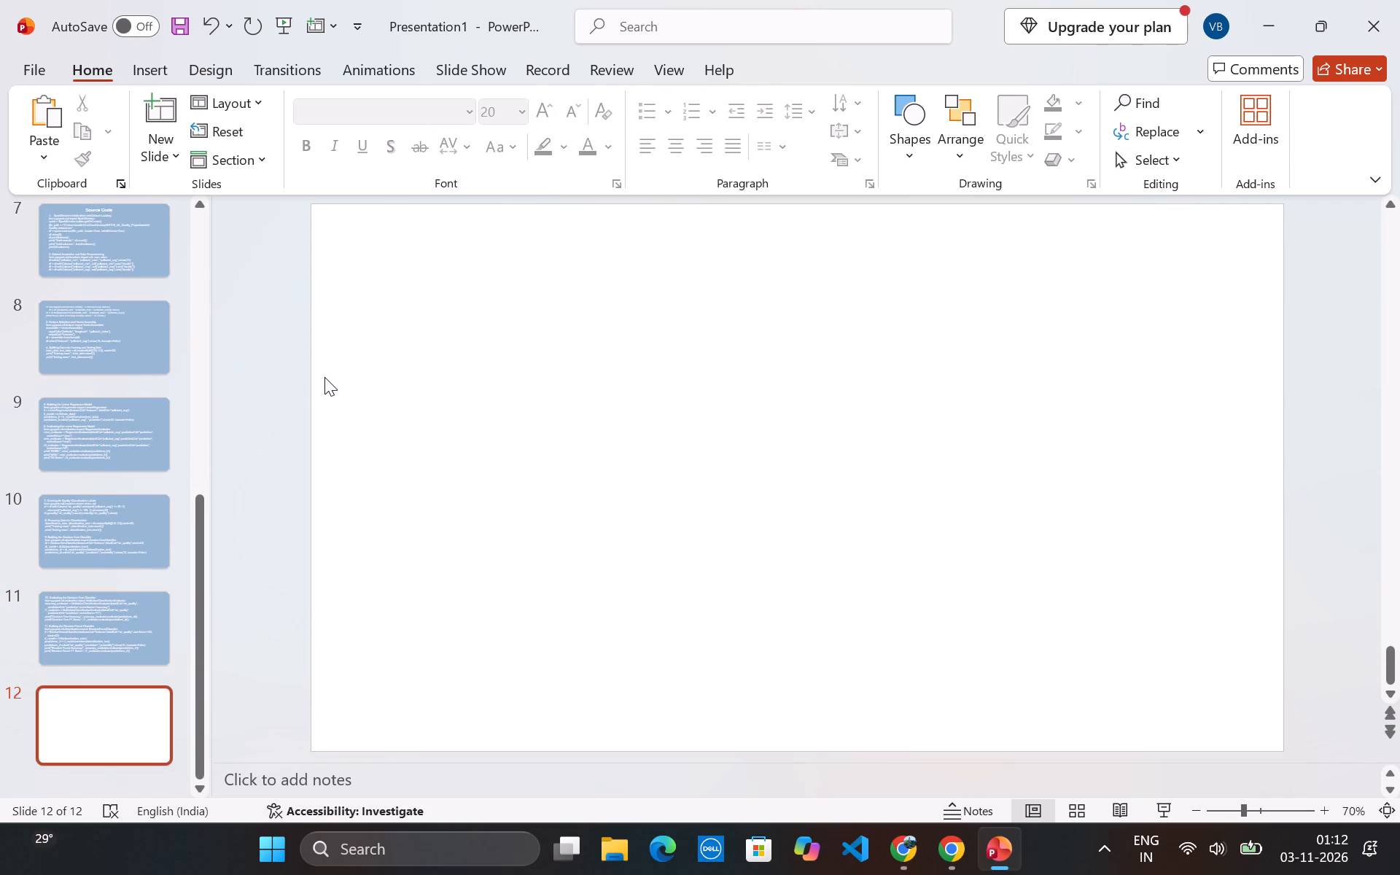
Set slide 12's background to a solid fill in the recently used light blue.
{"action": "left_click", "coordinate": [161, 66]}
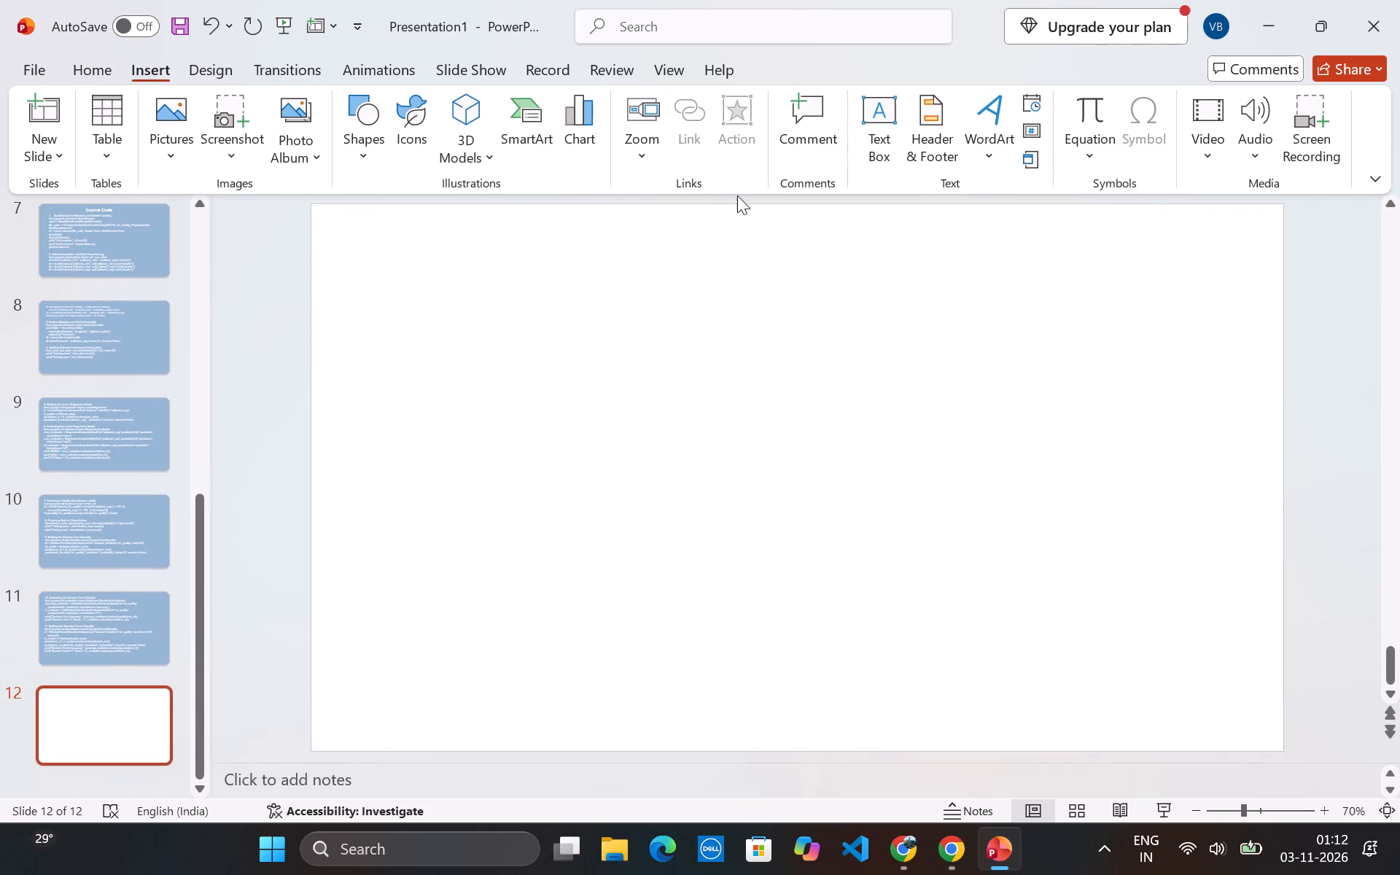
{"action": "left_click", "coordinate": [198, 74]}
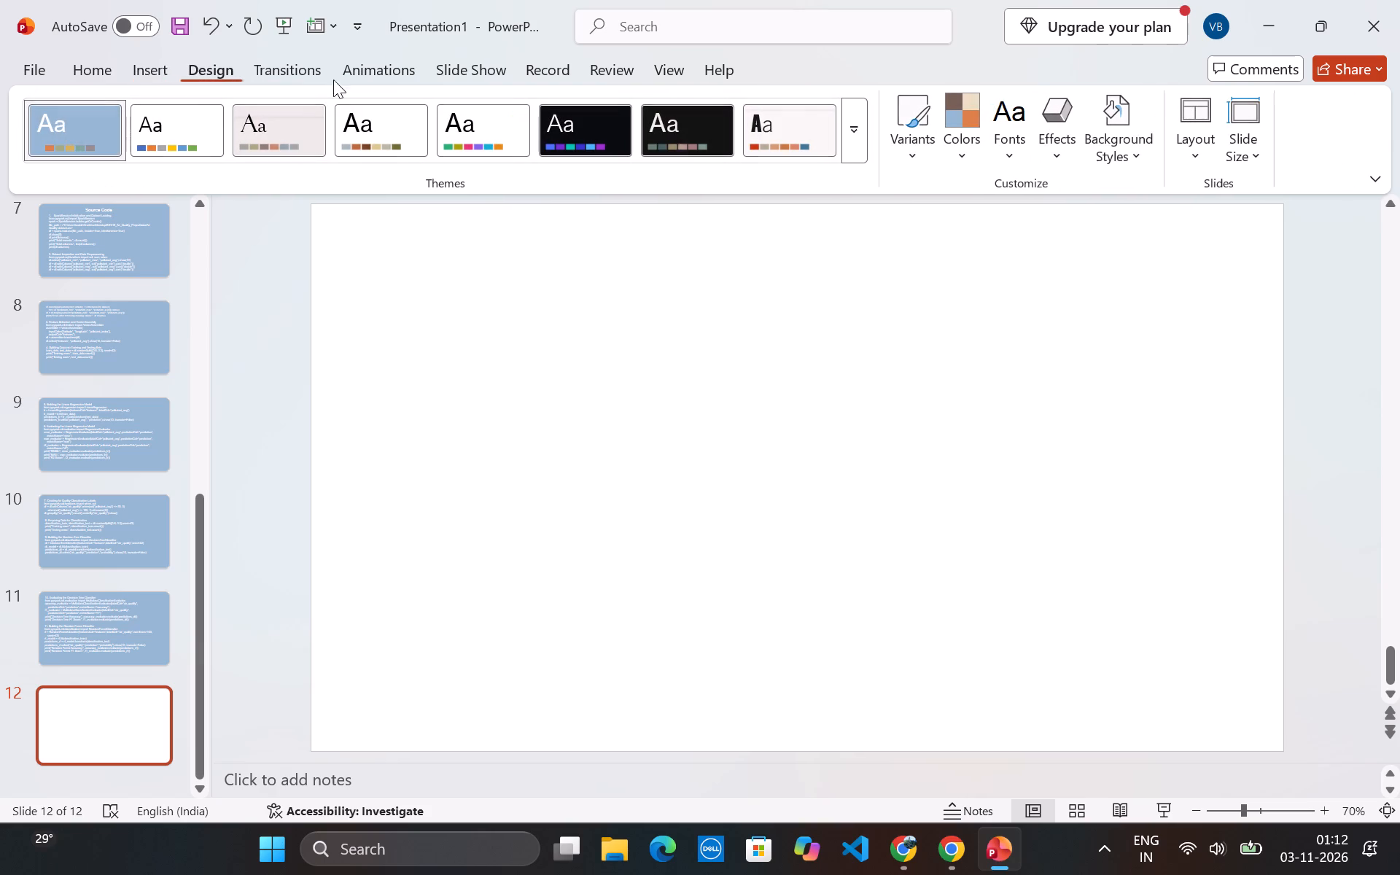
{"action": "left_click", "coordinate": [1102, 148]}
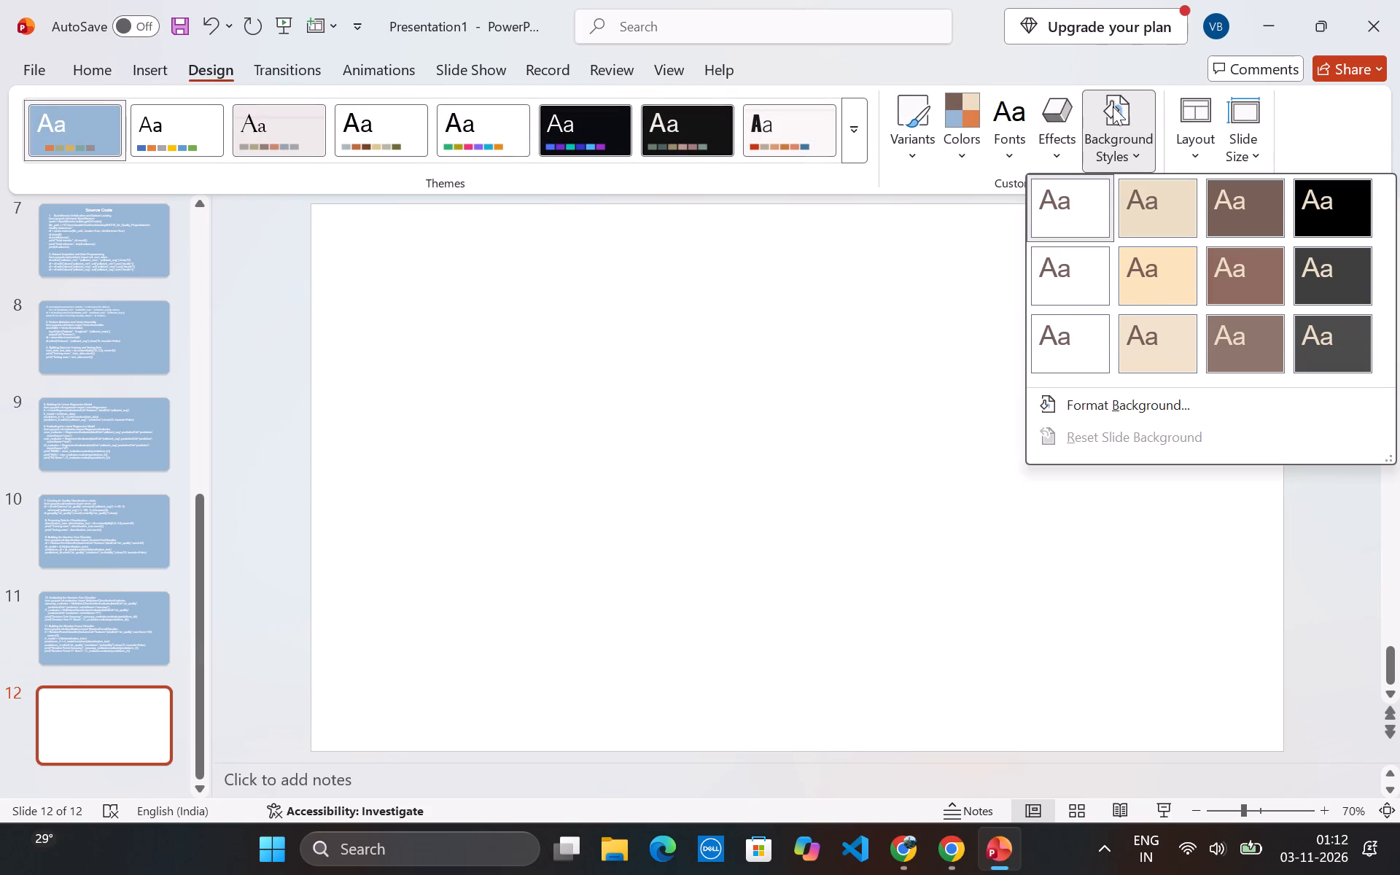
{"action": "left_click", "coordinate": [1110, 108]}
{"action": "left_click", "coordinate": [1121, 133]}
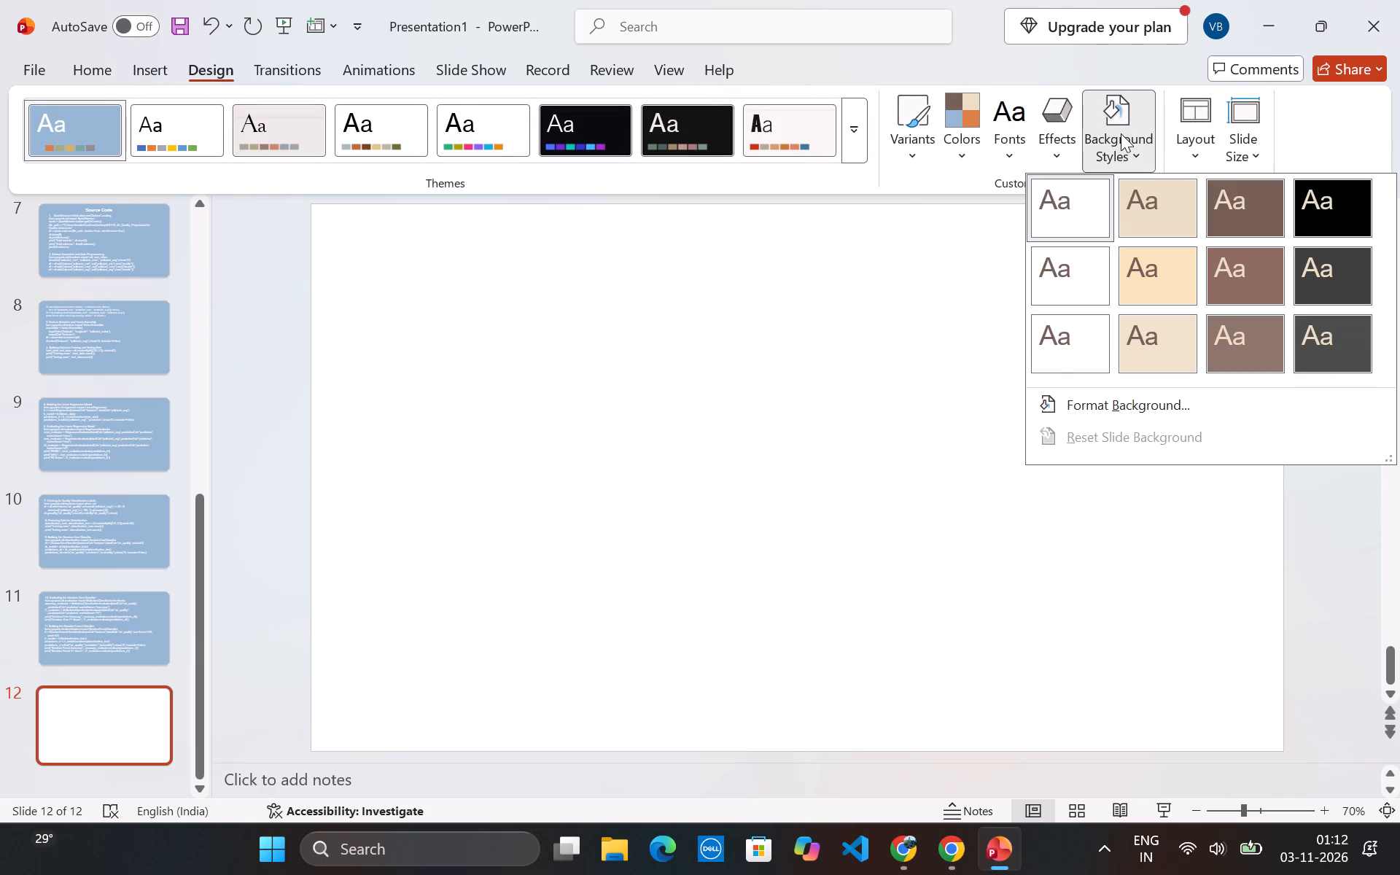
{"action": "left_click", "coordinate": [1255, 408]}
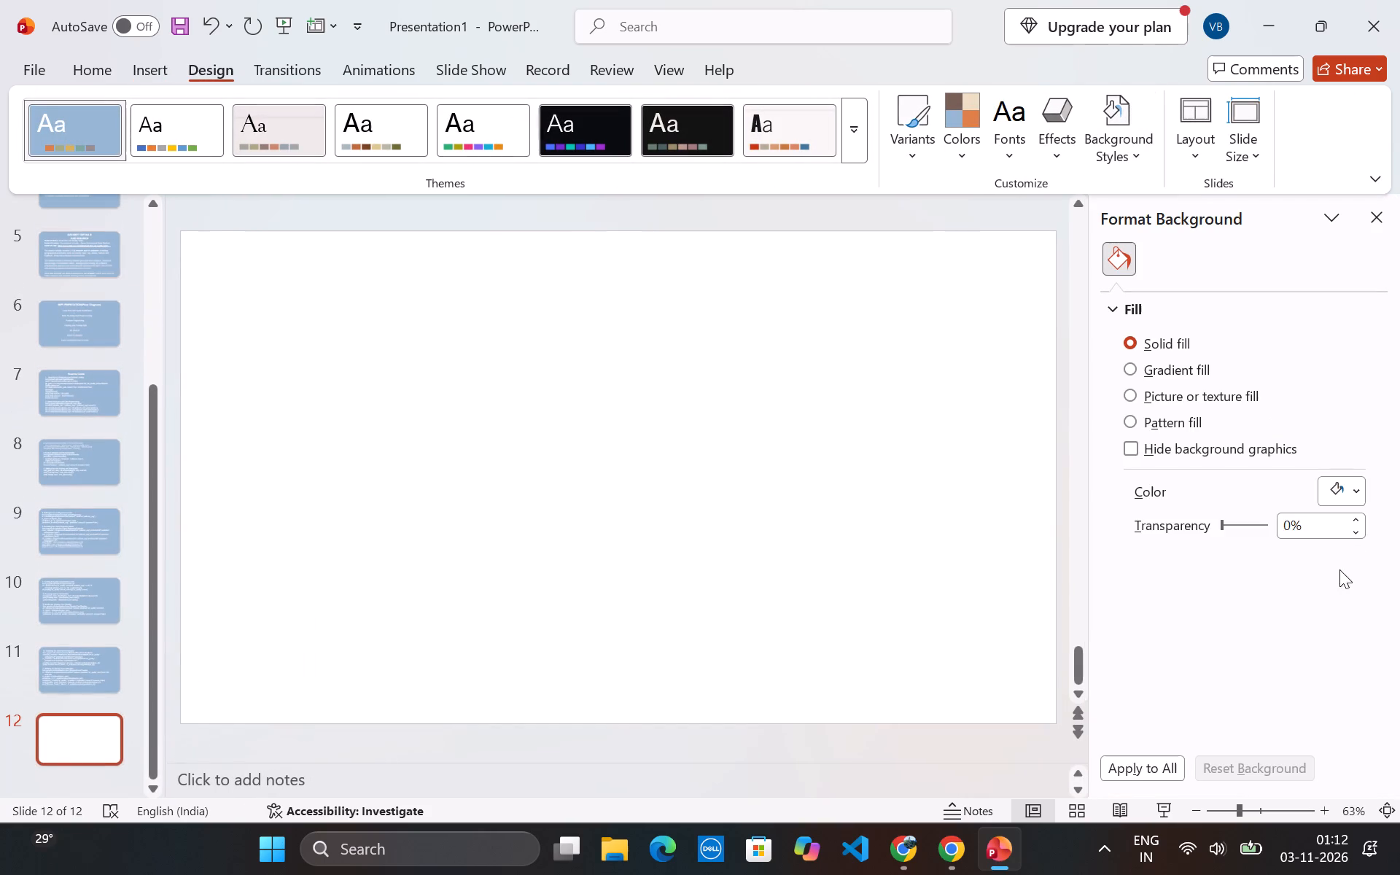
{"action": "left_click", "coordinate": [1344, 489]}
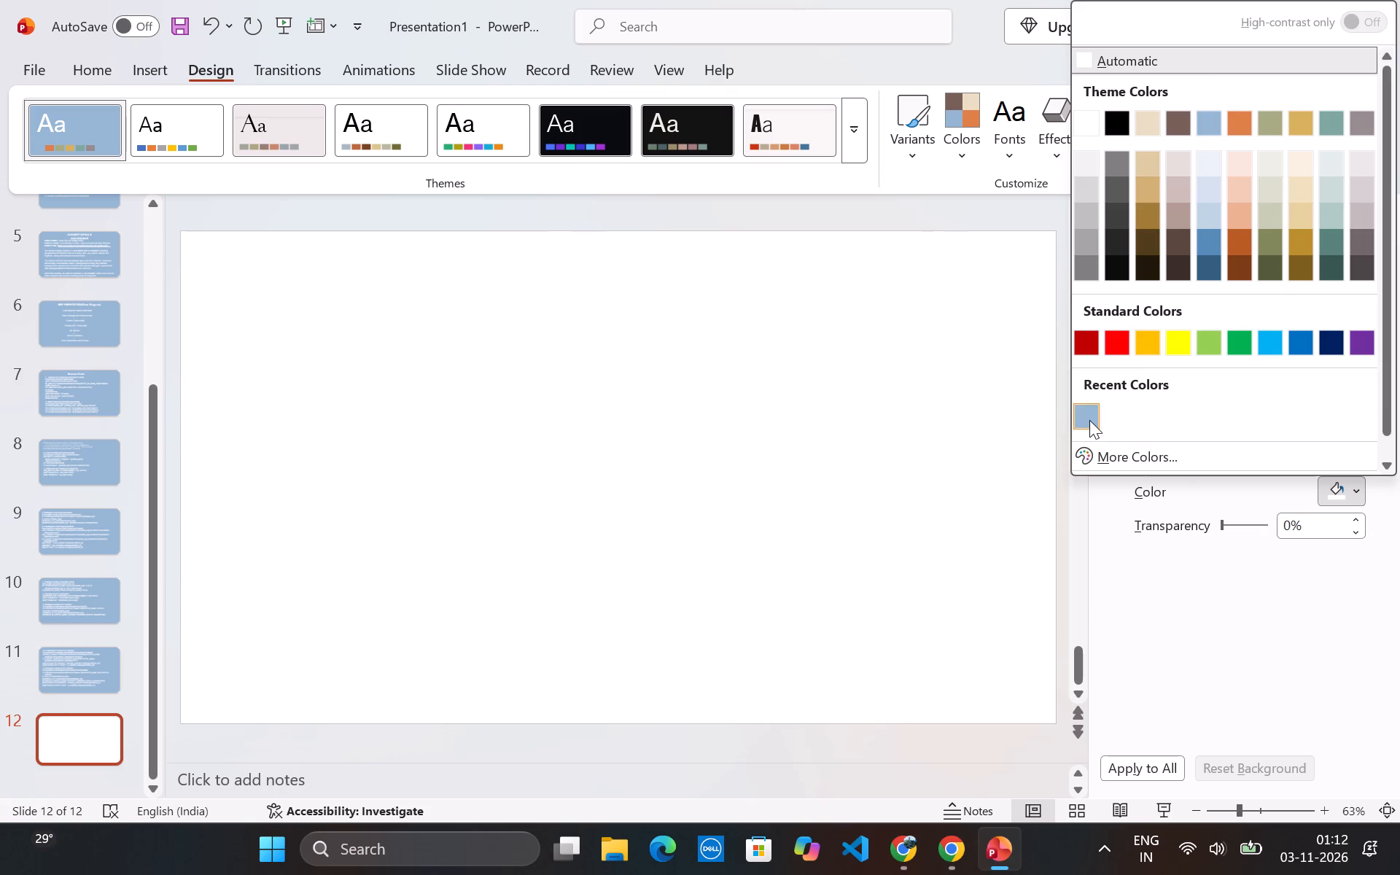
{"action": "left_click", "coordinate": [1089, 420]}
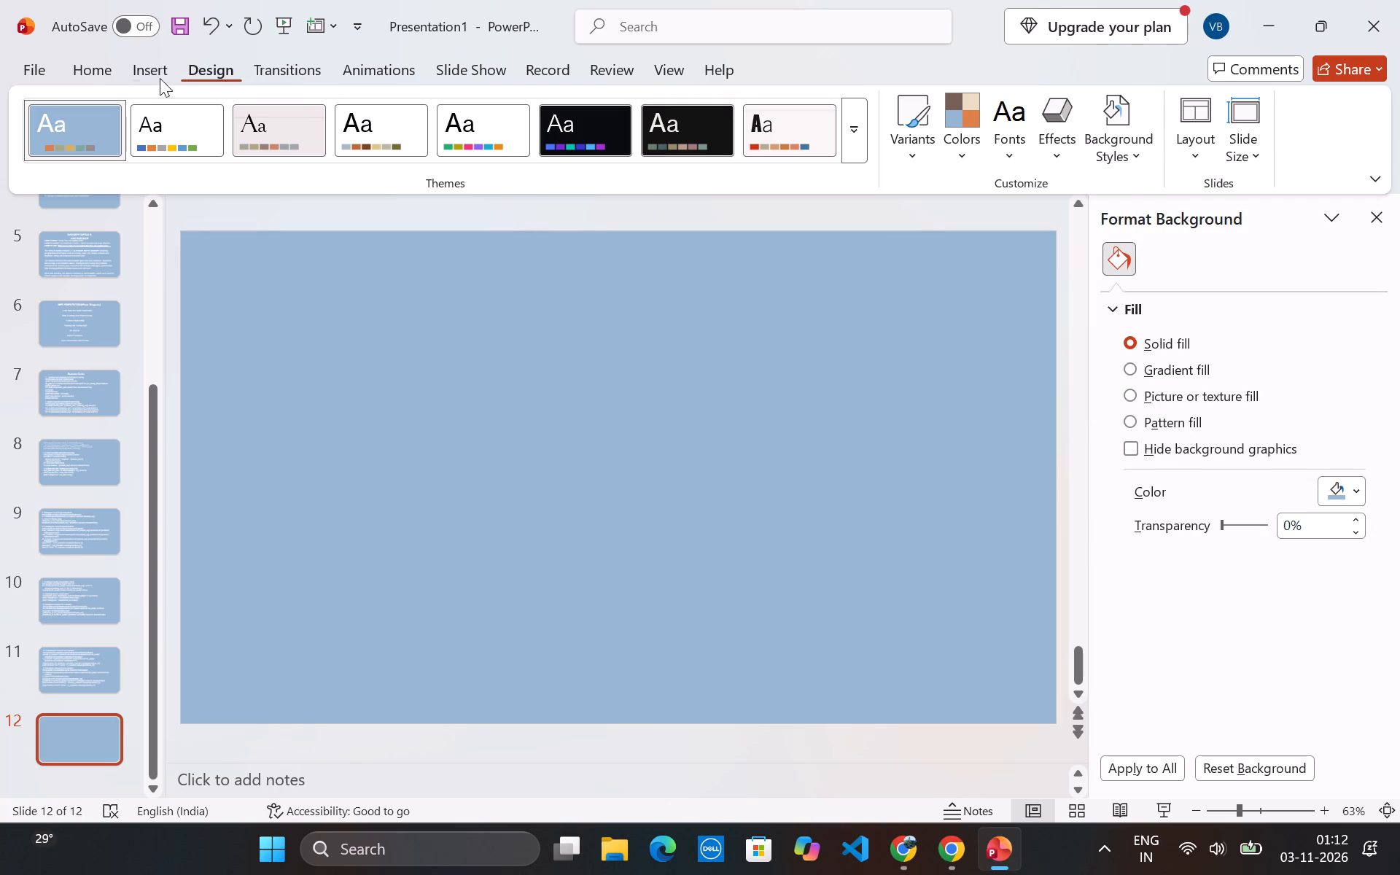
Draw a wide text box across the top of slide 12 and close the formatting pane.
{"action": "left_click", "coordinate": [145, 72]}
{"action": "left_click", "coordinate": [870, 117]}
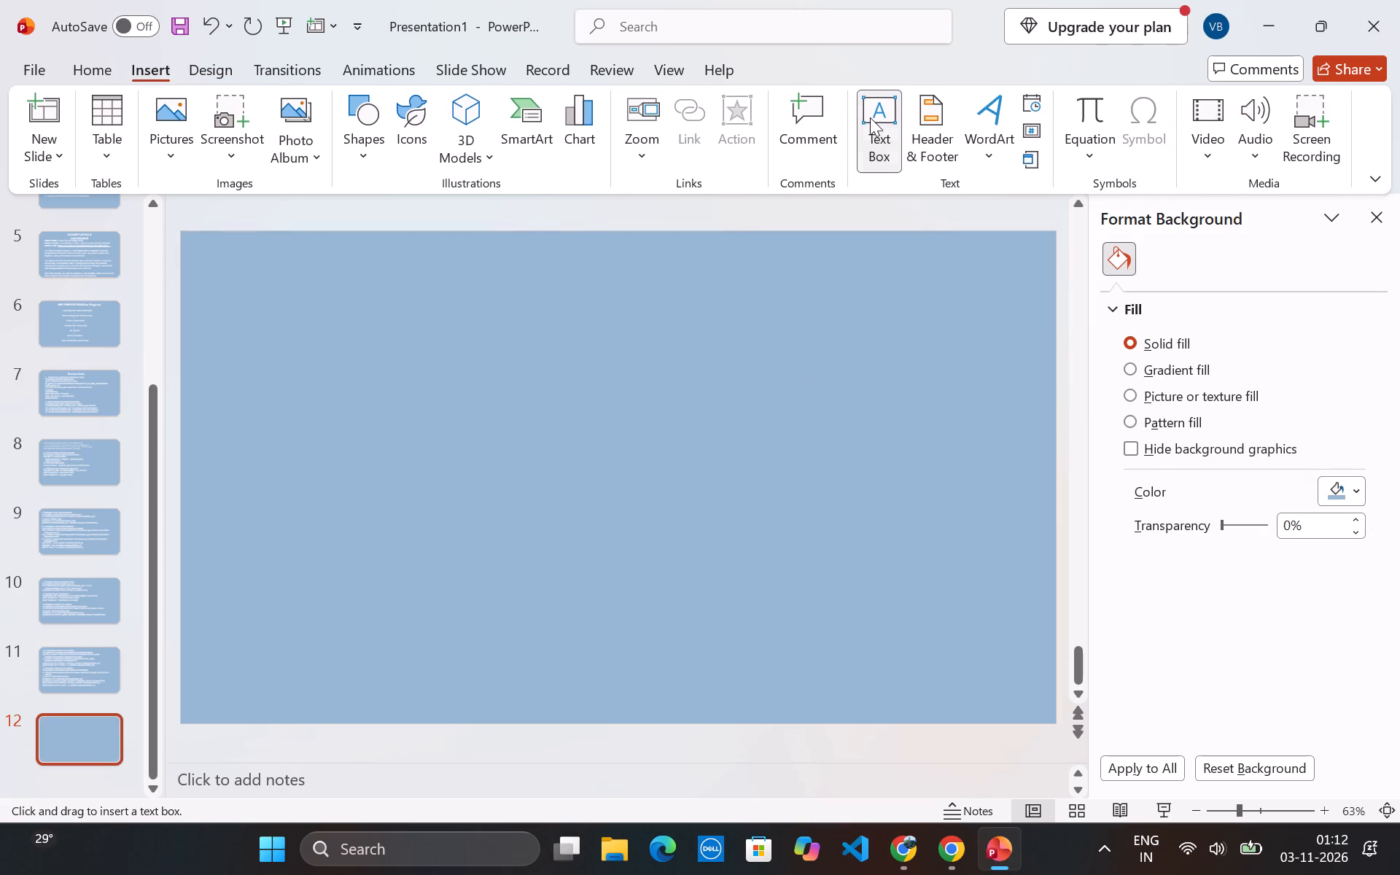
{"action": "left_click_drag", "start_coordinate": [201, 255], "coordinate": [831, 343]}
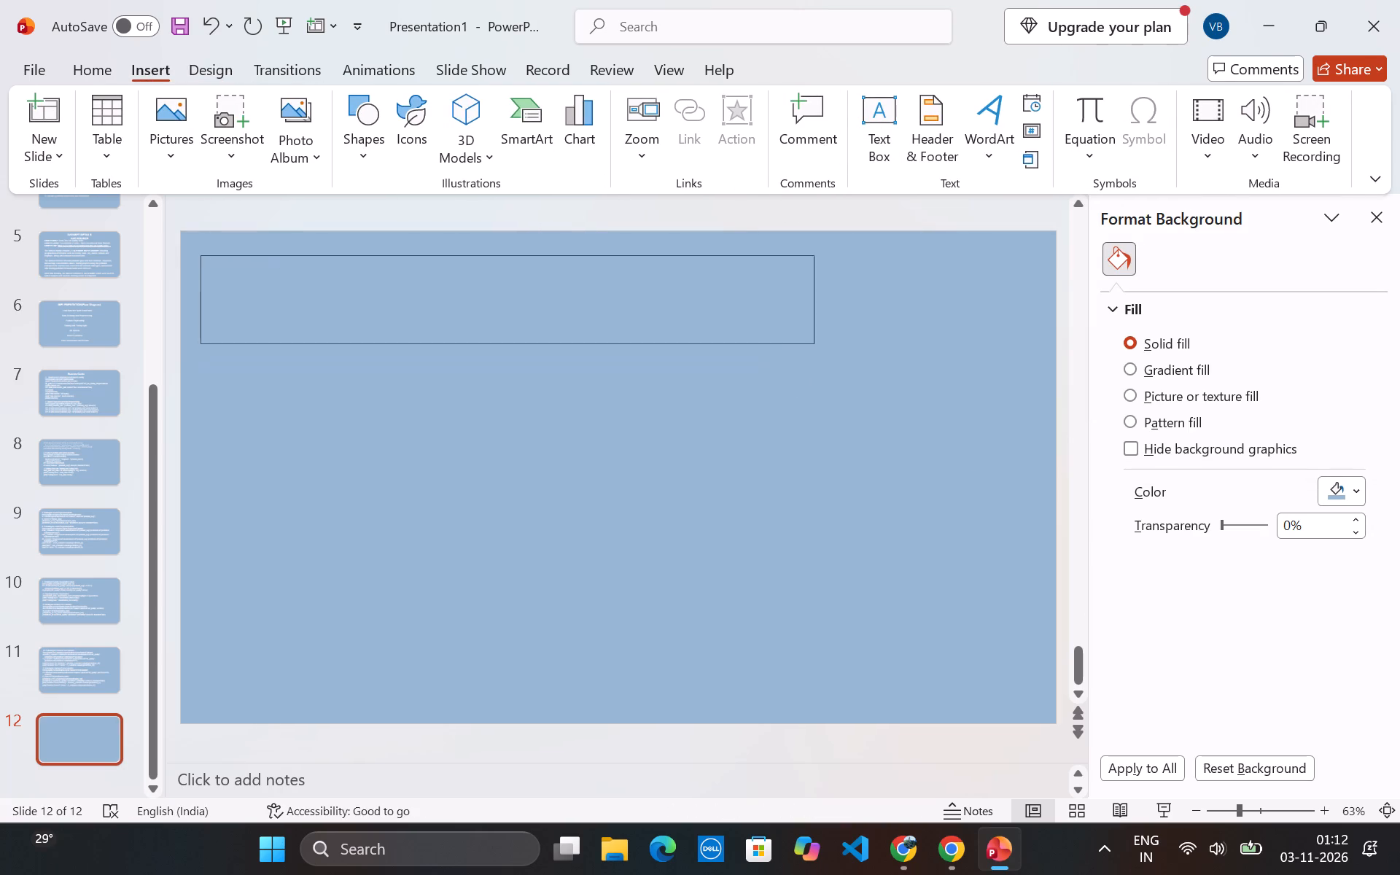
{"action": "left_click_drag", "start_coordinate": [831, 343], "coordinate": [1024, 363]}
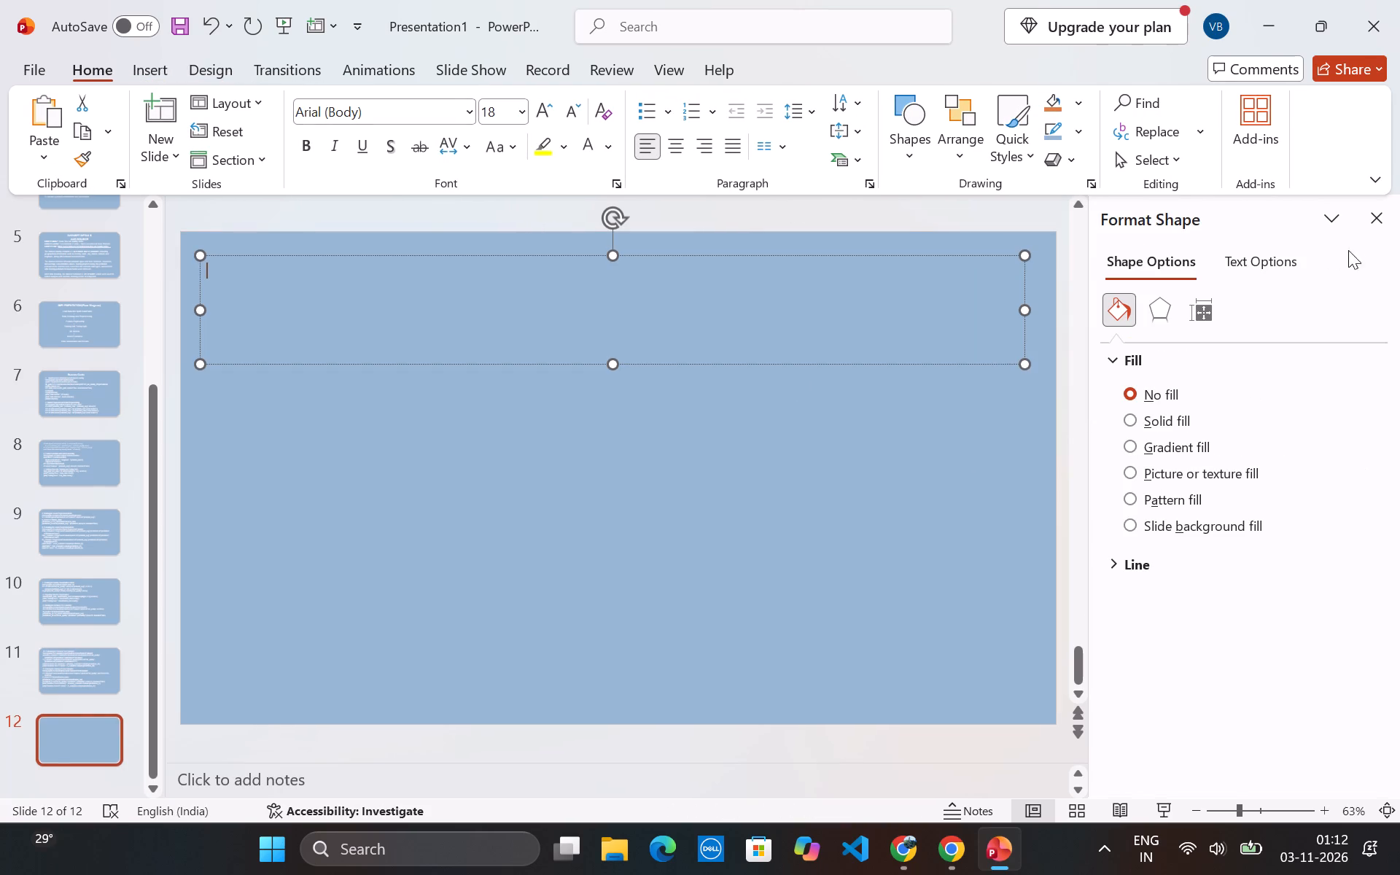
{"action": "left_click", "coordinate": [1369, 212]}
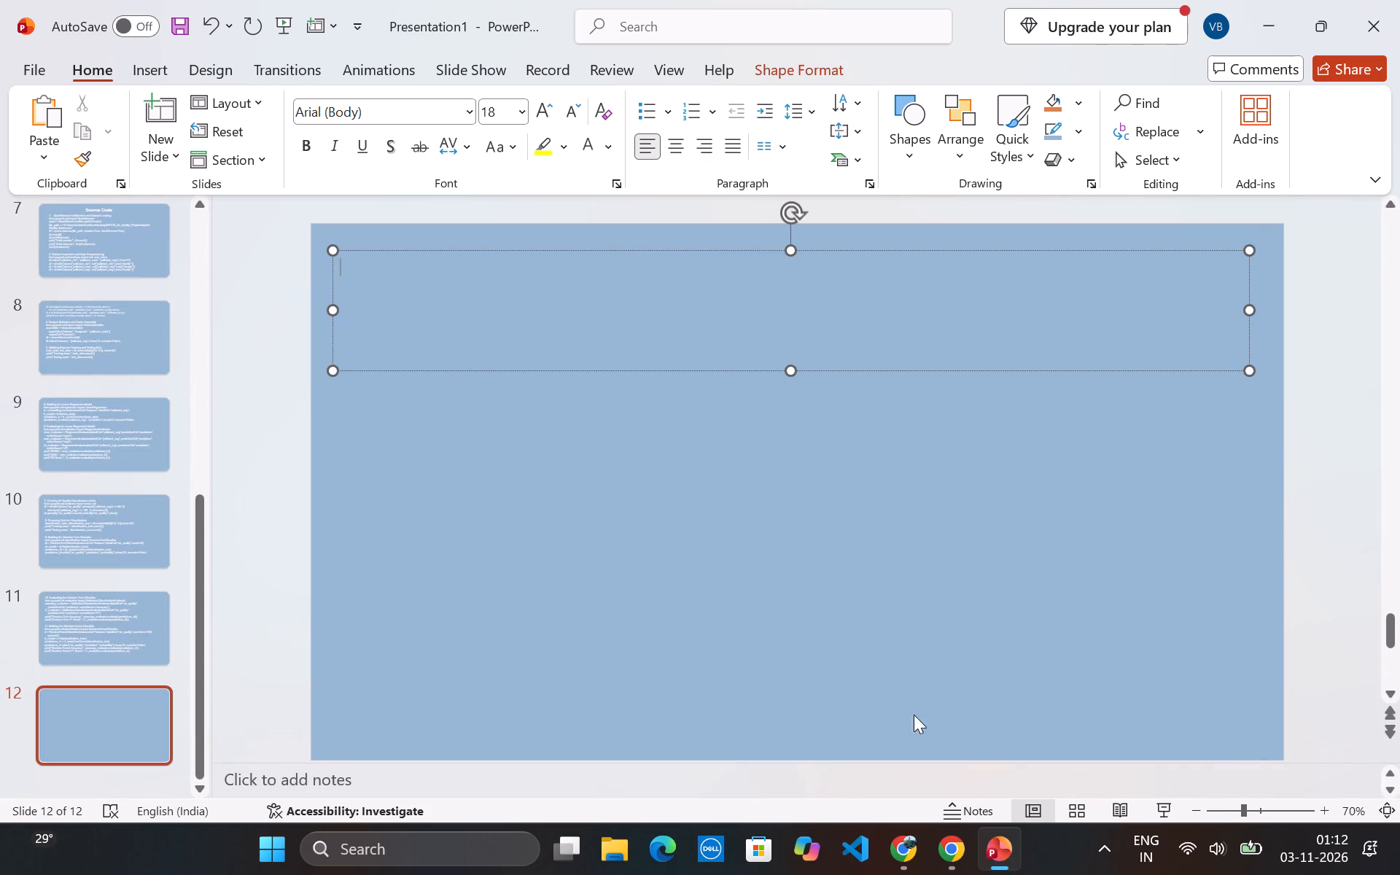
Switch to the ChatGPT conversation in Chrome and copy the Python code block of section 11, Building the Random Forest Classifier.
{"action": "left_click", "coordinate": [944, 870]}
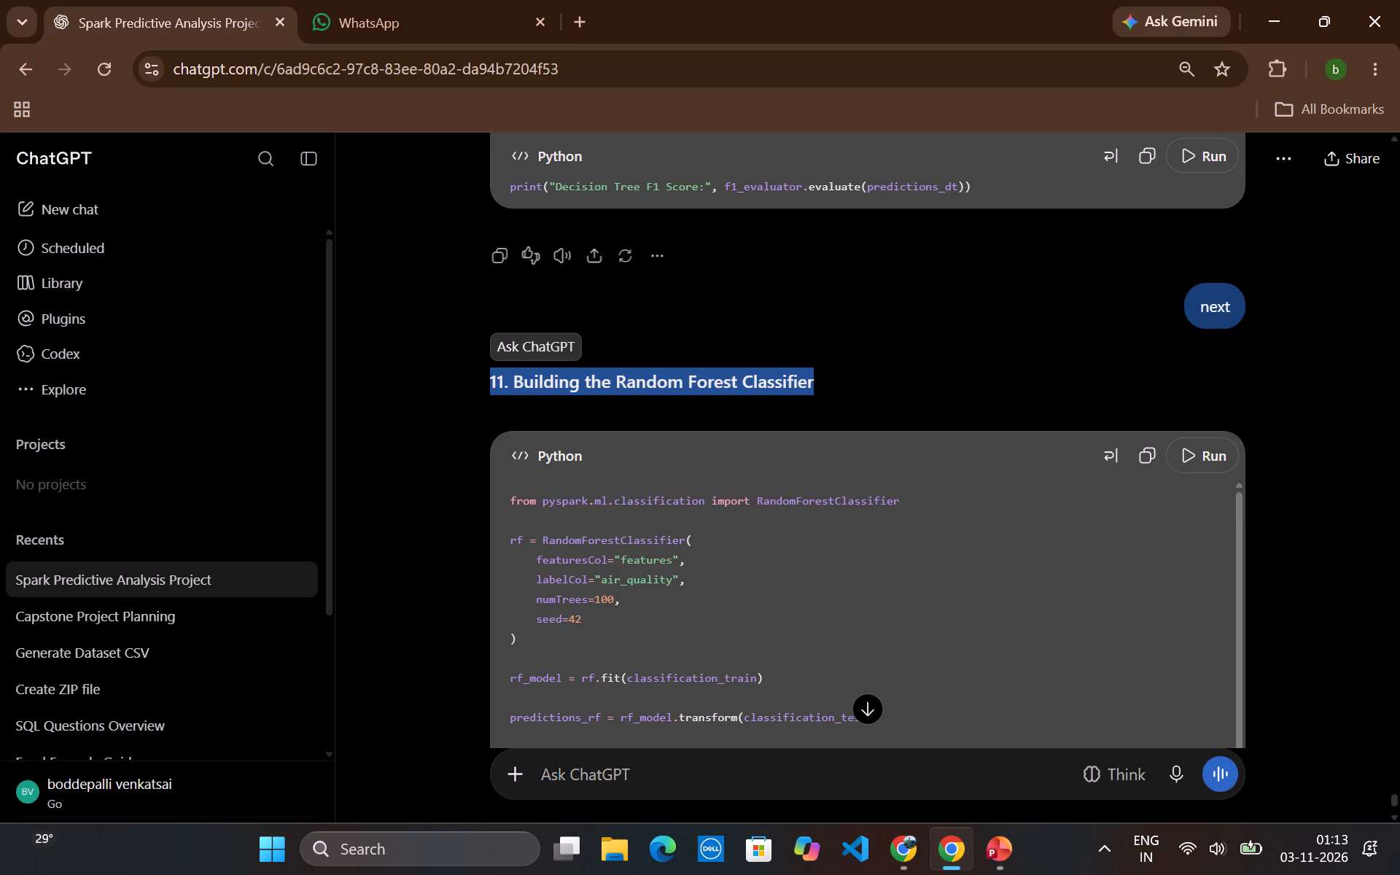
{"action": "scroll", "coordinate": [856, 540], "scroll_direction": "down", "scroll_amount": 2}
{"action": "scroll", "coordinate": [856, 540], "scroll_direction": "up", "scroll_amount": 2}
{"action": "scroll", "coordinate": [916, 338], "scroll_direction": "down", "scroll_amount": 1}
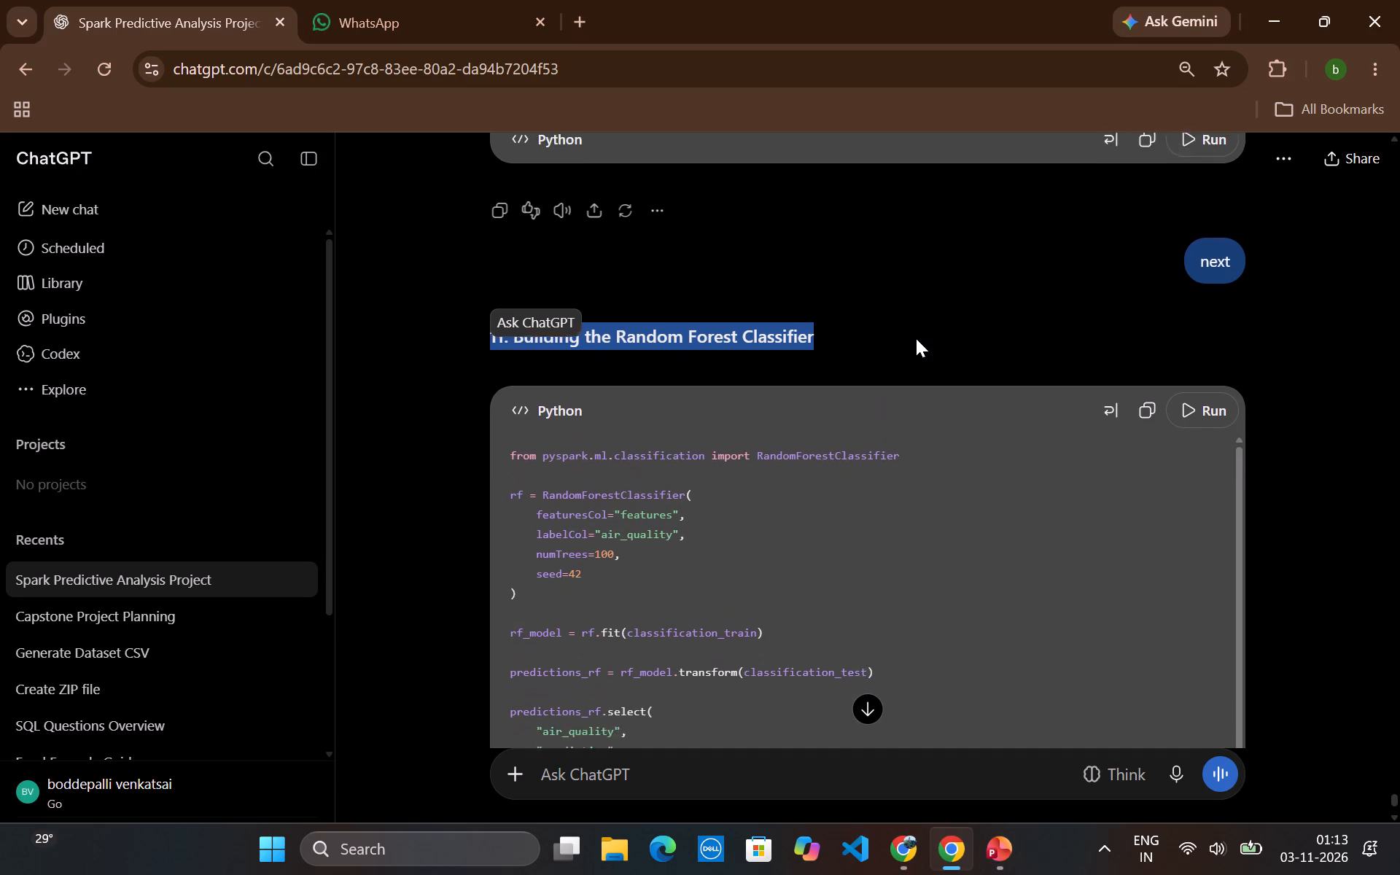
{"action": "scroll", "coordinate": [916, 338], "scroll_direction": "down", "scroll_amount": 2}
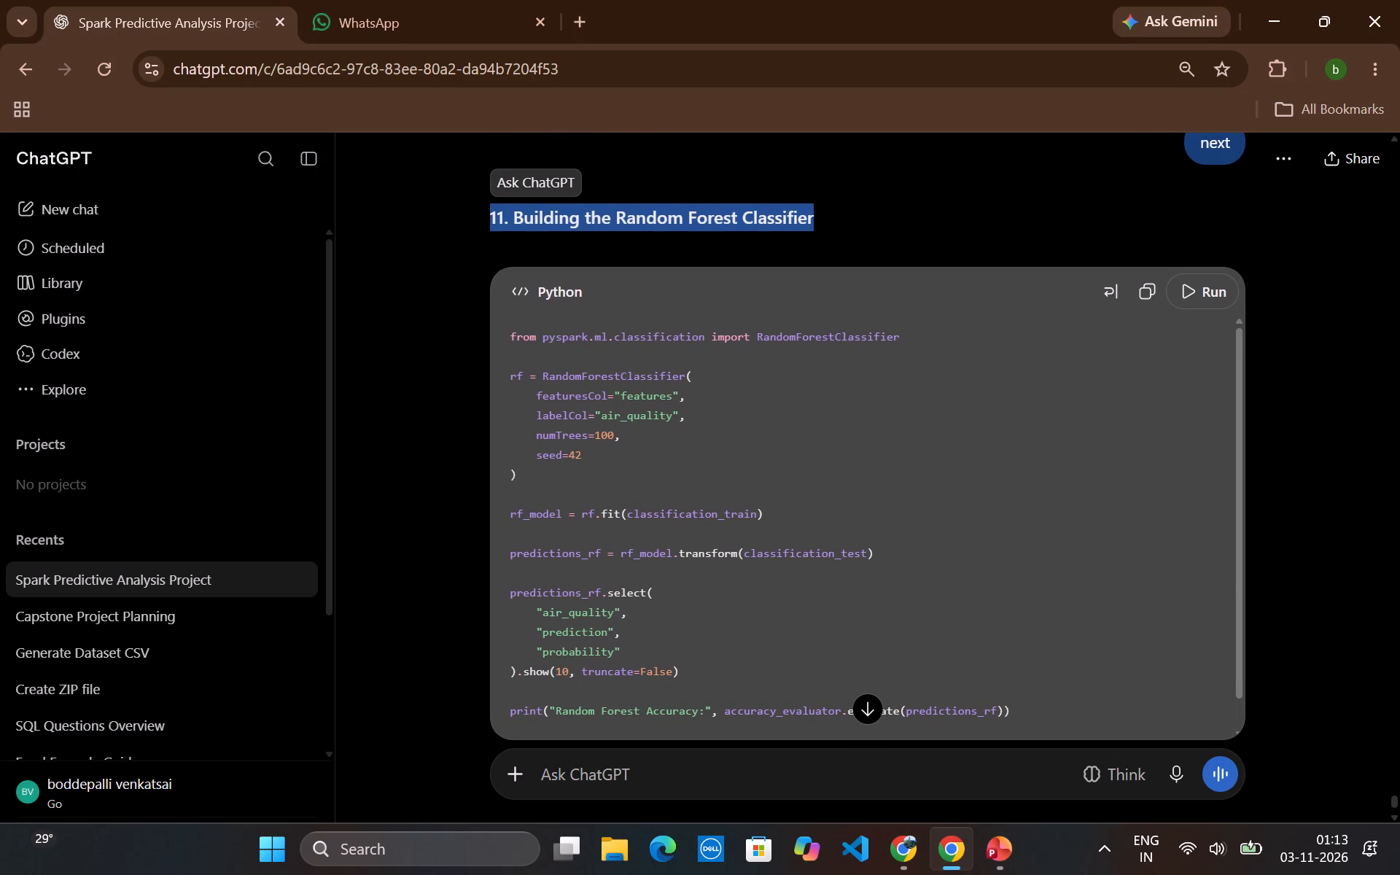
{"action": "scroll", "coordinate": [458, 539], "scroll_direction": "down", "scroll_amount": 1}
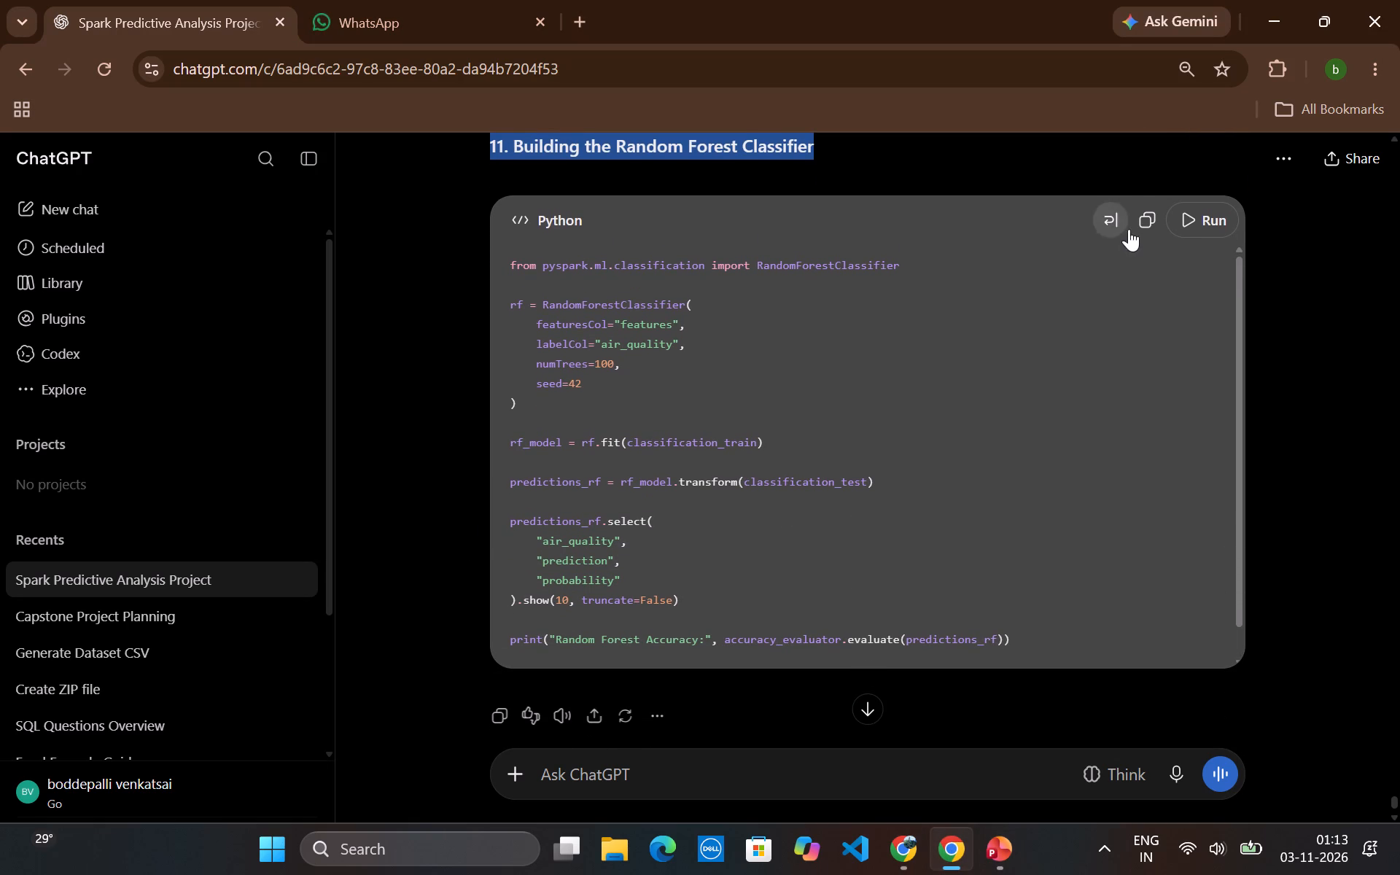
{"action": "left_click", "coordinate": [1157, 217]}
{"action": "scroll", "coordinate": [475, 558], "scroll_direction": "right", "scroll_amount": 1}
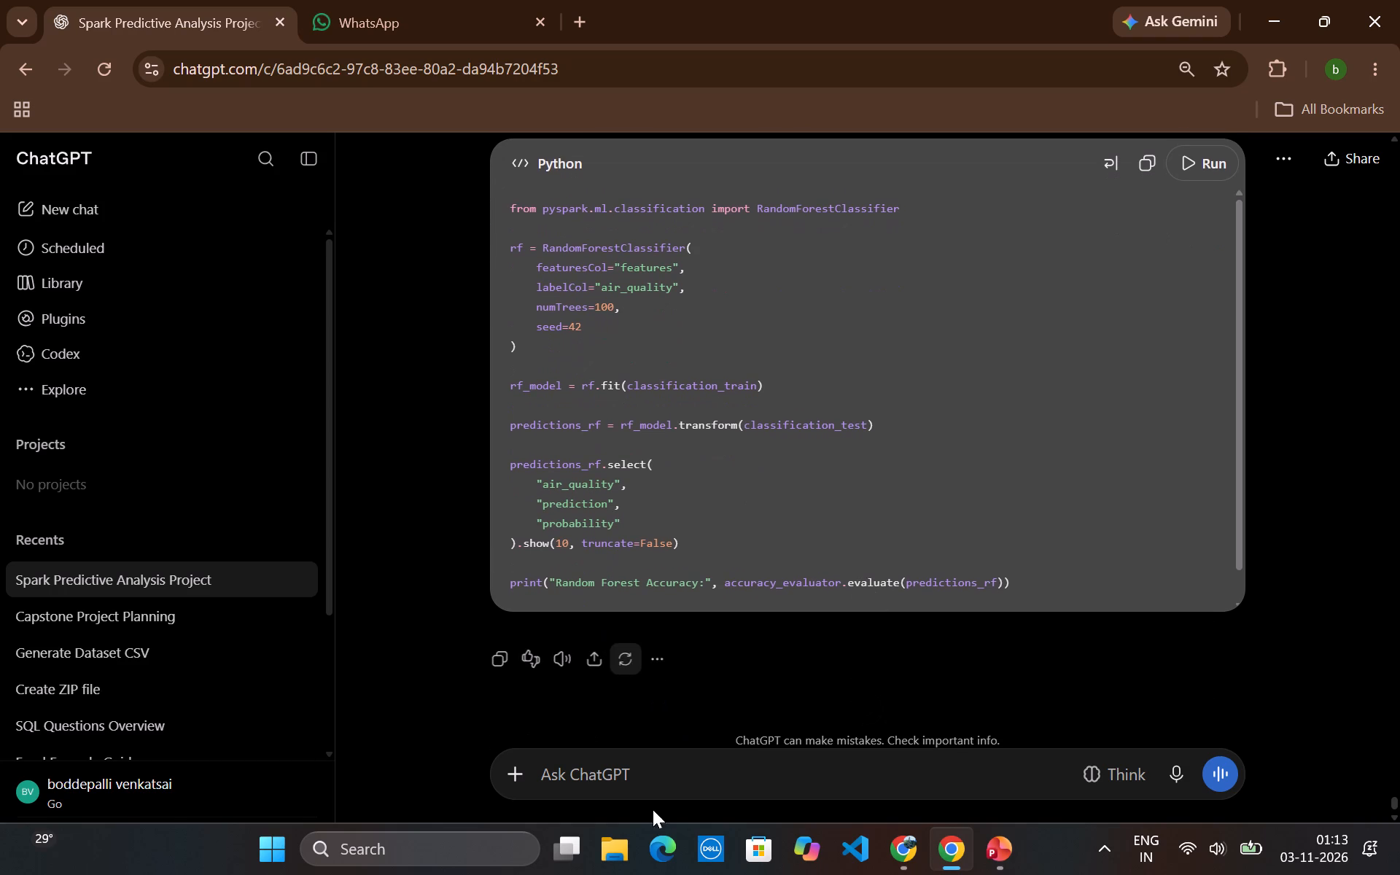
Ask ChatGPT for the following code section by sending the message "next".
{"action": "left_click", "coordinate": [656, 773]}
{"action": "type", "text": "next"}
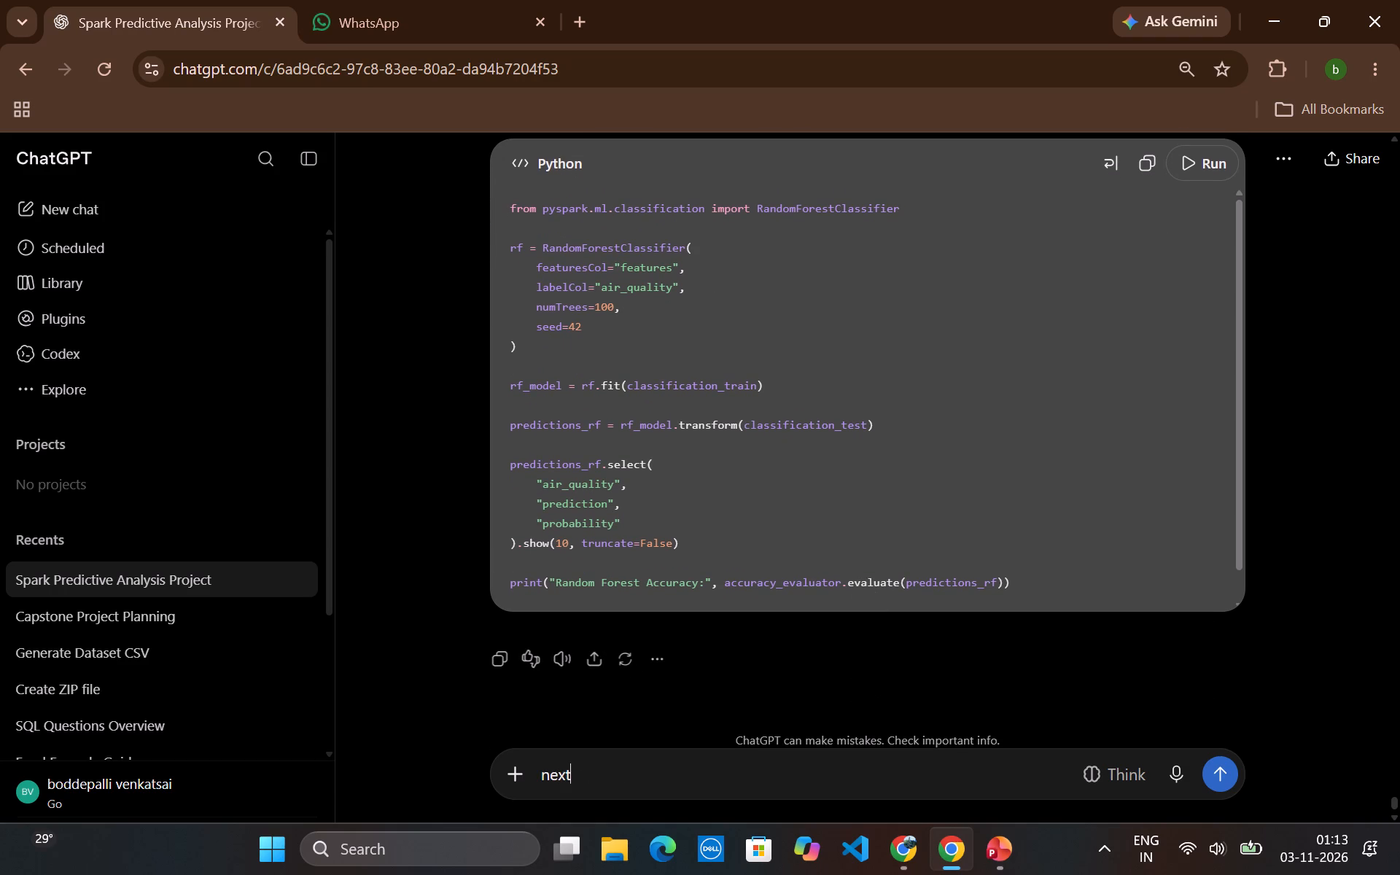
{"action": "key", "text": "Return"}
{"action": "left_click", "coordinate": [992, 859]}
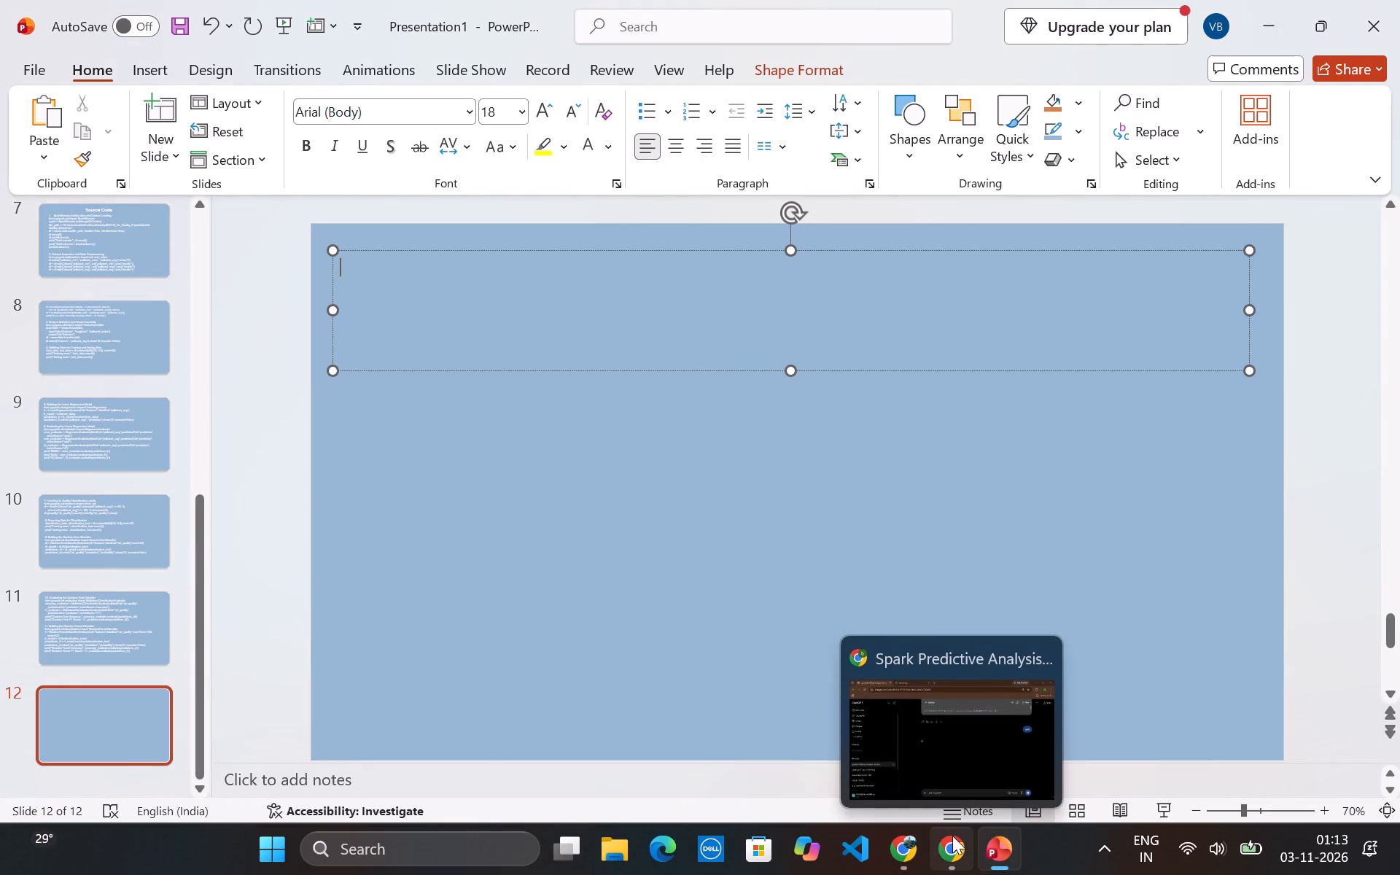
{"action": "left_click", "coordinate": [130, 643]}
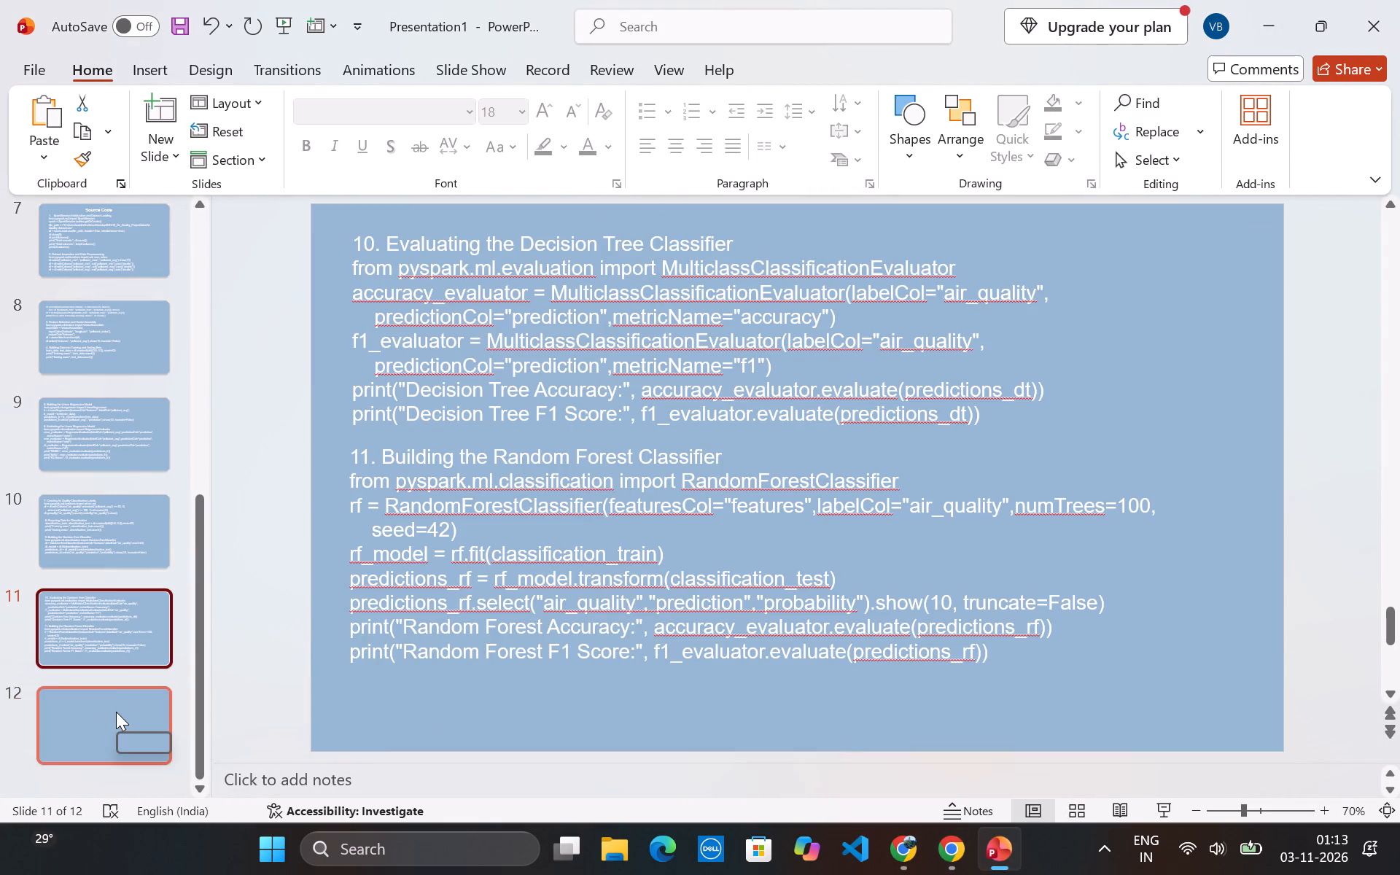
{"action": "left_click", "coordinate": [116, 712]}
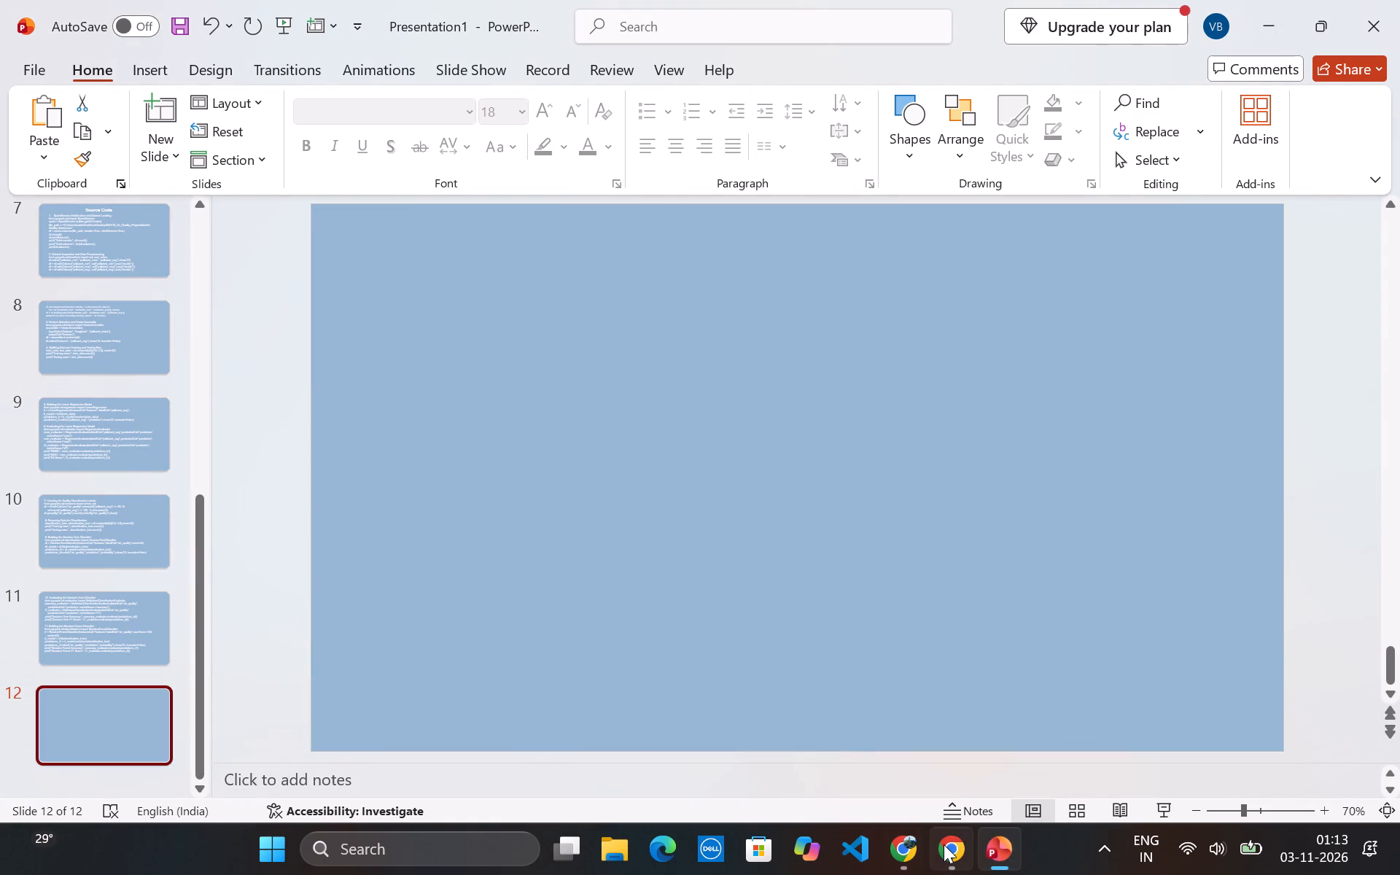
Copy the heading "12. Visualizing Pollutant Distribution Using a Bar Chart" from the ChatGPT reply in Chrome.
{"action": "left_click", "coordinate": [944, 844]}
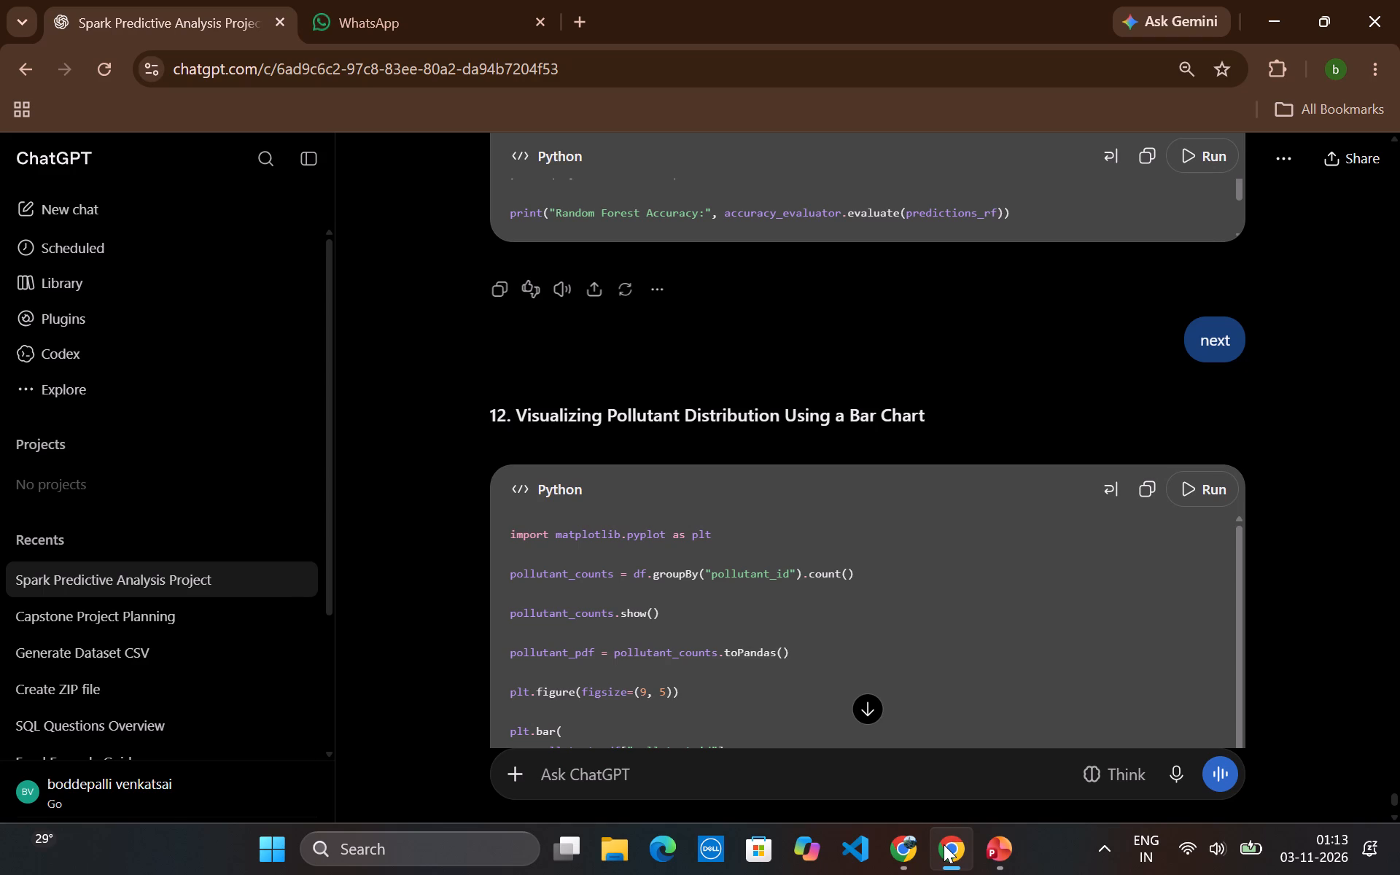
{"action": "scroll", "coordinate": [1004, 542], "scroll_direction": "up", "scroll_amount": 1}
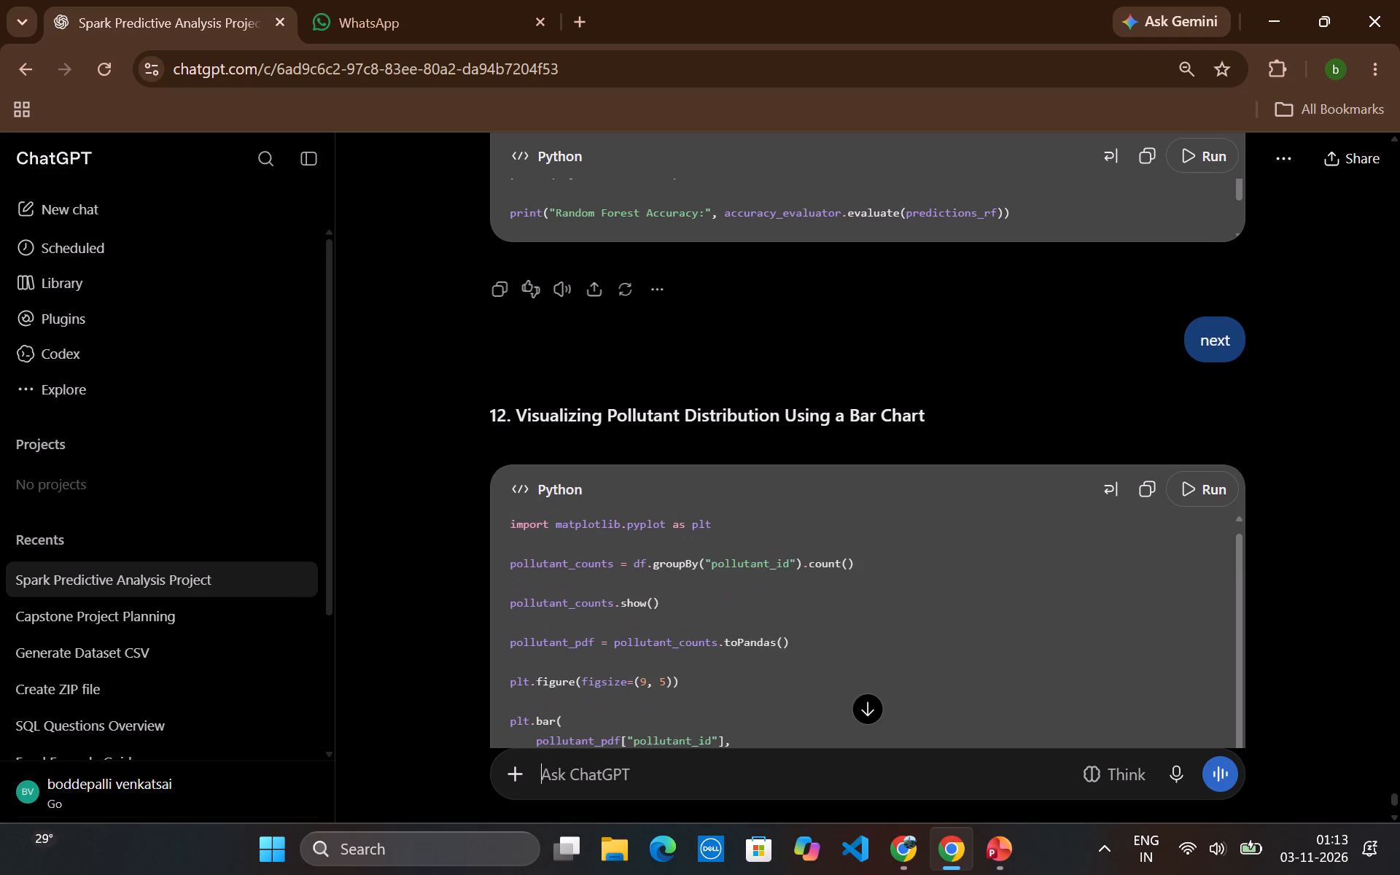
{"action": "scroll", "coordinate": [1029, 334], "scroll_direction": "down", "scroll_amount": 2}
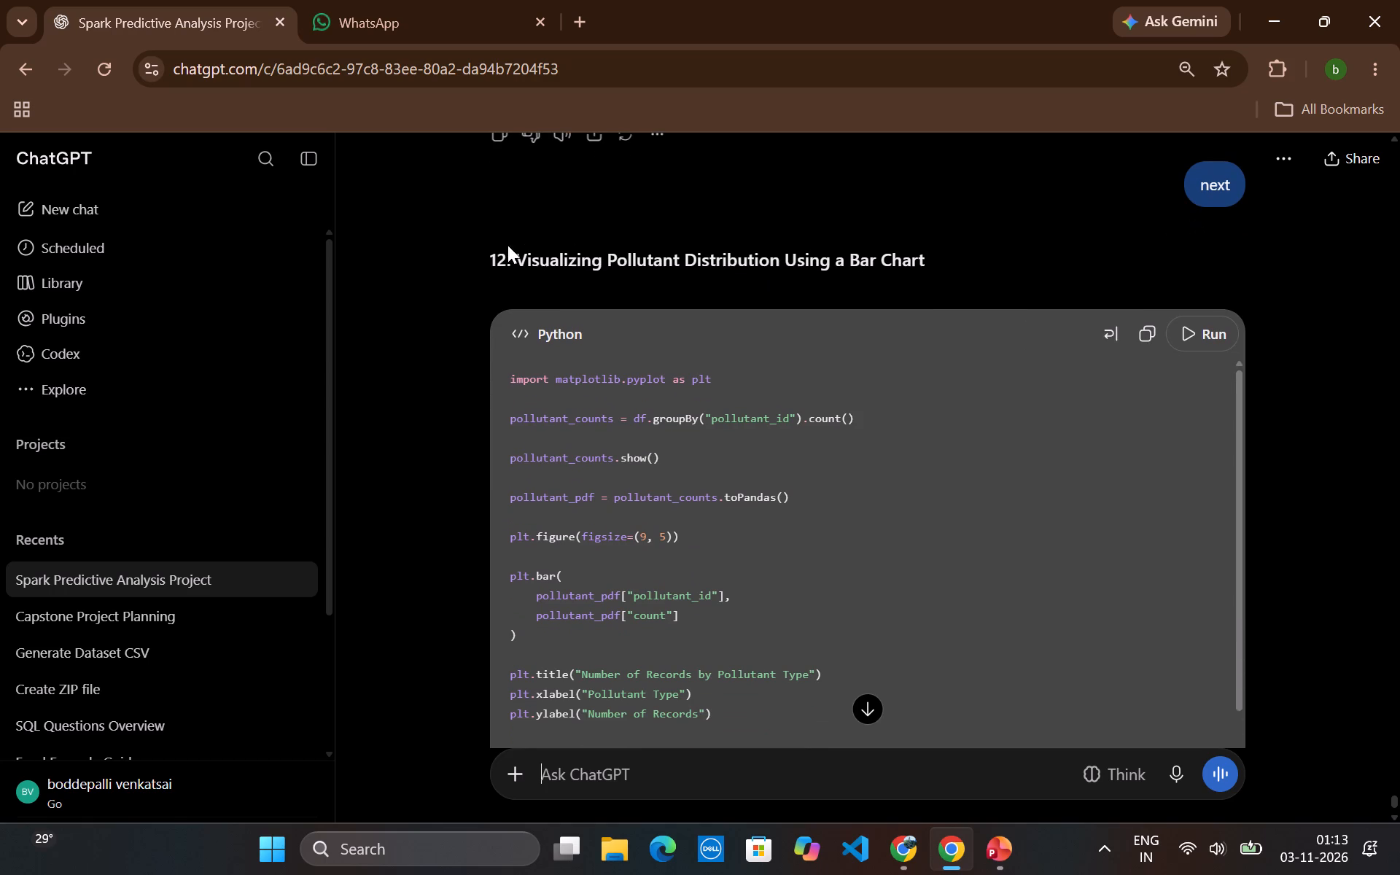
{"action": "left_click_drag", "start_coordinate": [486, 256], "coordinate": [945, 266]}
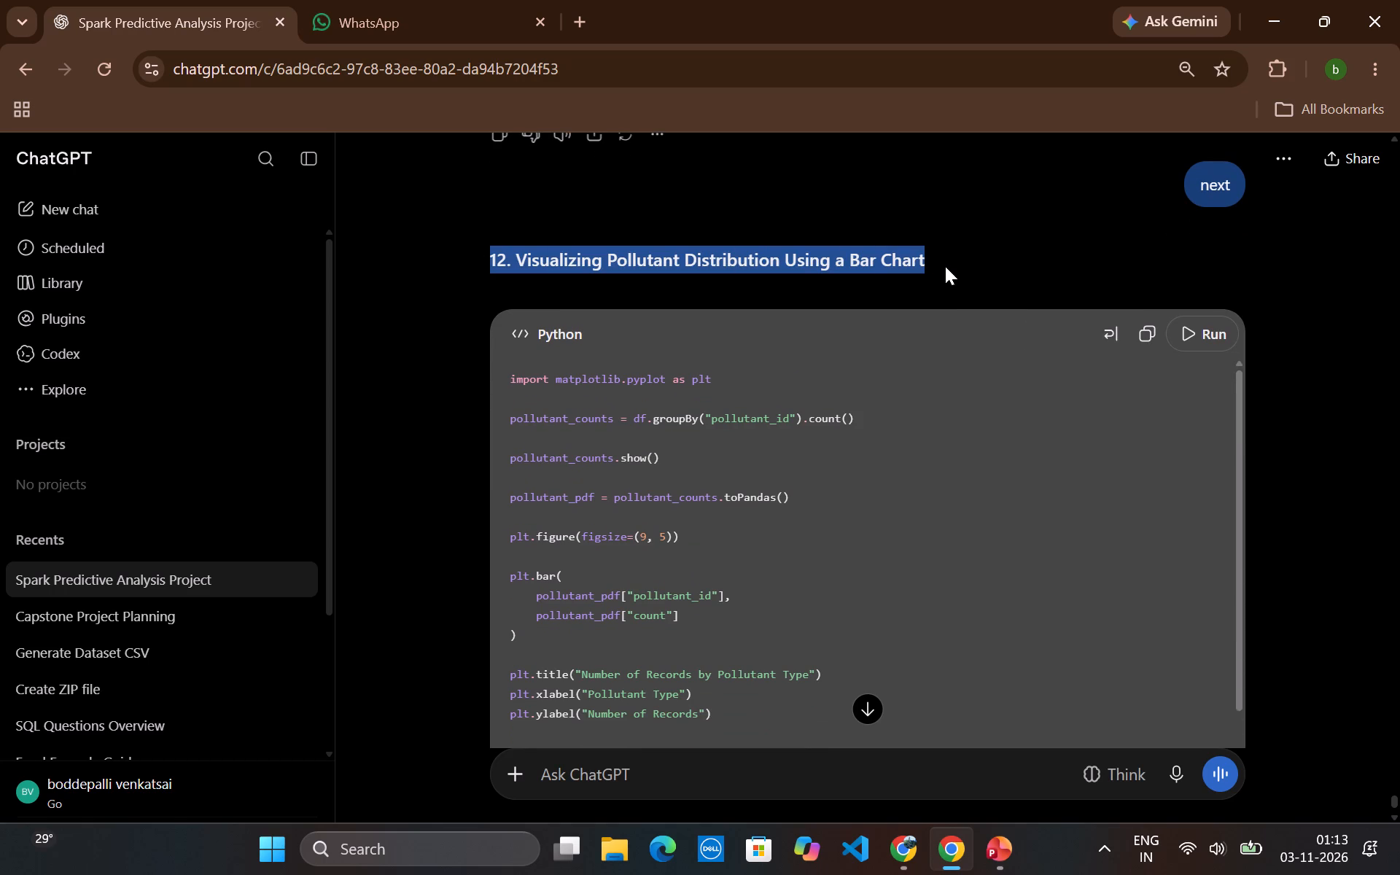
{"action": "key", "text": "ctrl+c"}
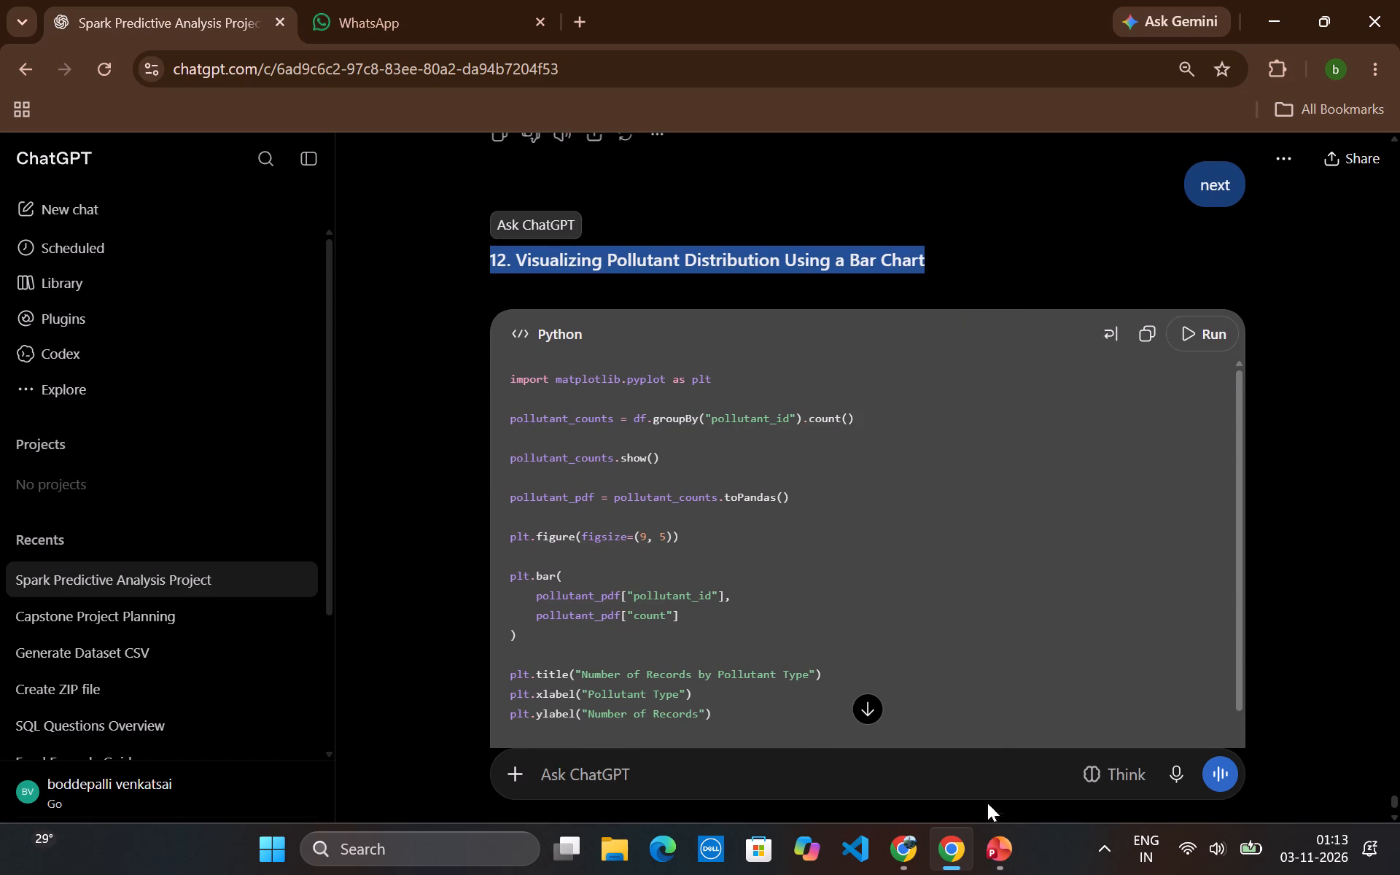
Switch to the PowerPoint presentation and draw a wide text box across the top of slide 12.
{"action": "left_click", "coordinate": [984, 845]}
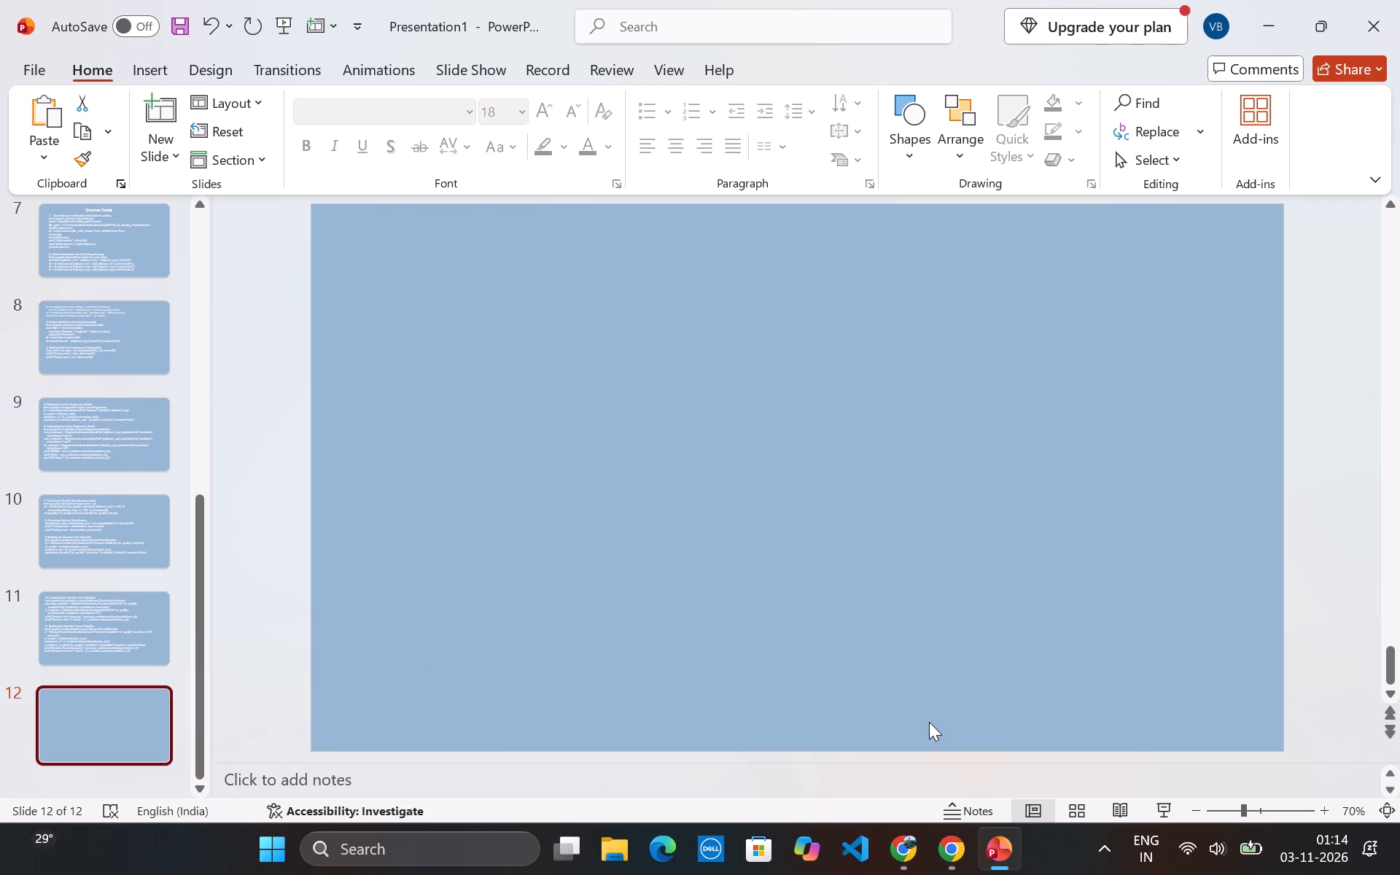
{"action": "left_click", "coordinate": [538, 207]}
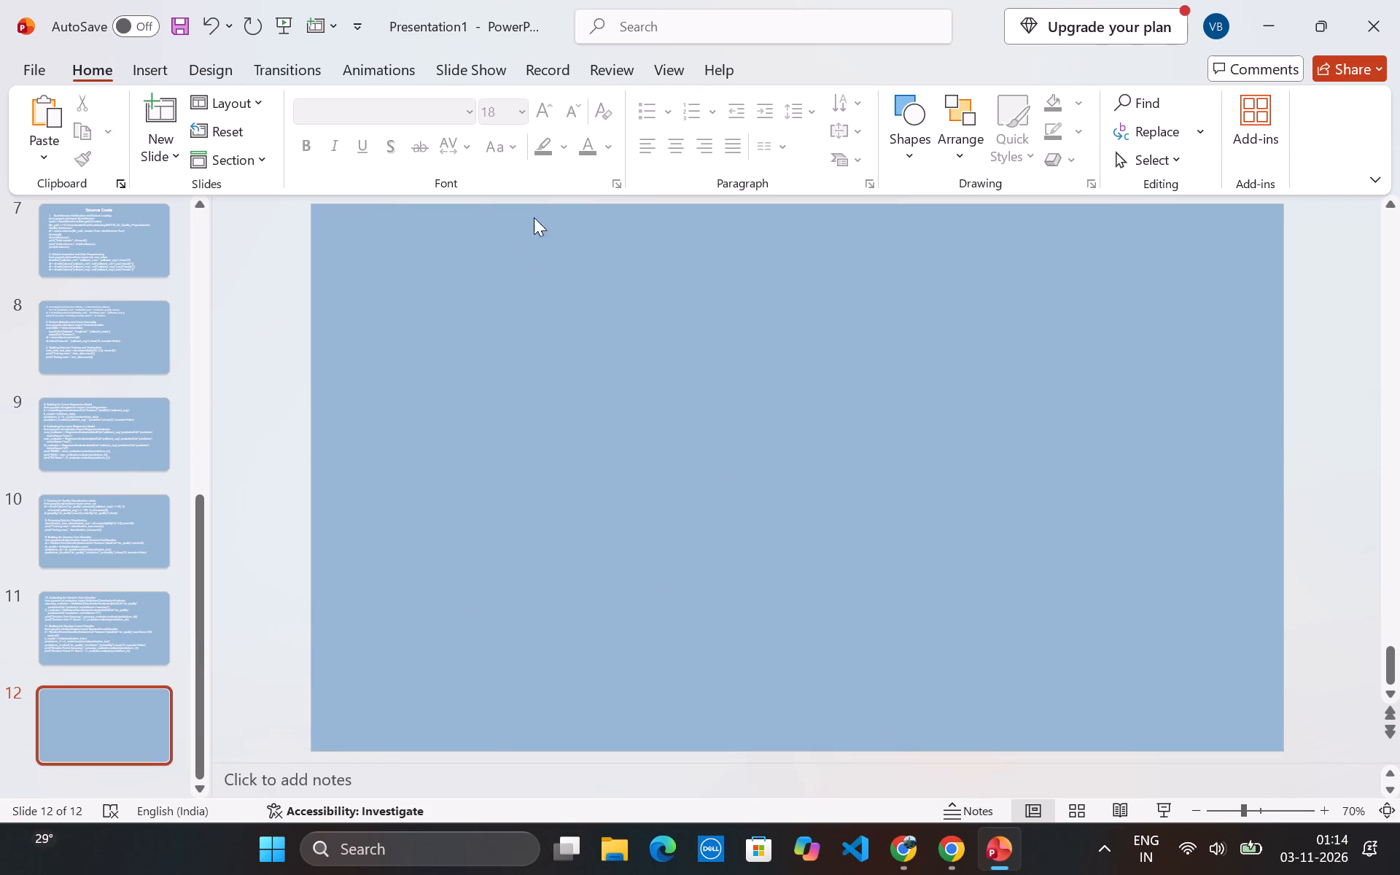
{"action": "left_click", "coordinate": [487, 291]}
{"action": "left_click", "coordinate": [169, 602]}
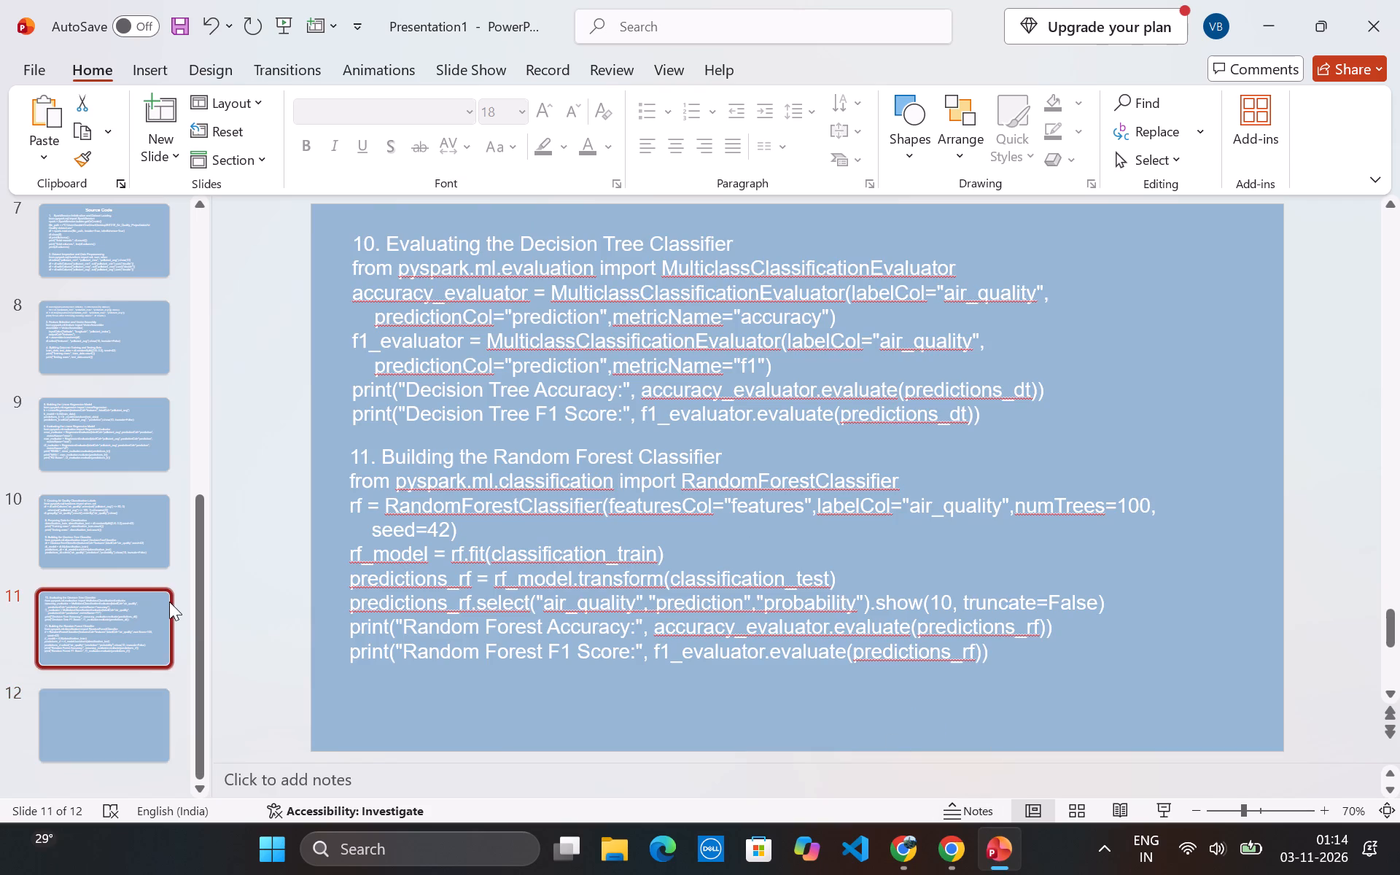
{"action": "left_click", "coordinate": [108, 755]}
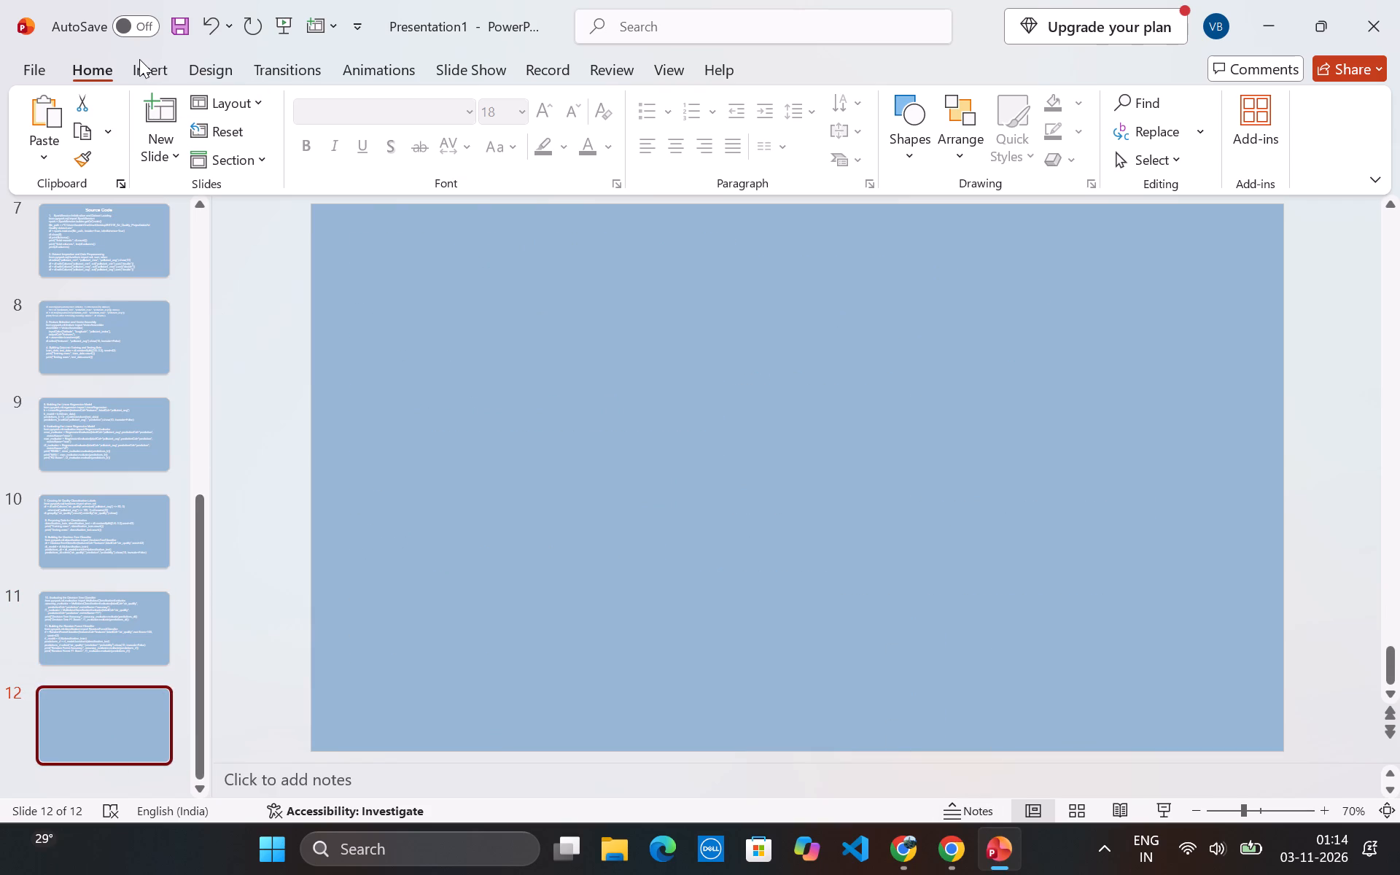
{"action": "left_click", "coordinate": [139, 59]}
{"action": "left_click", "coordinate": [871, 86]}
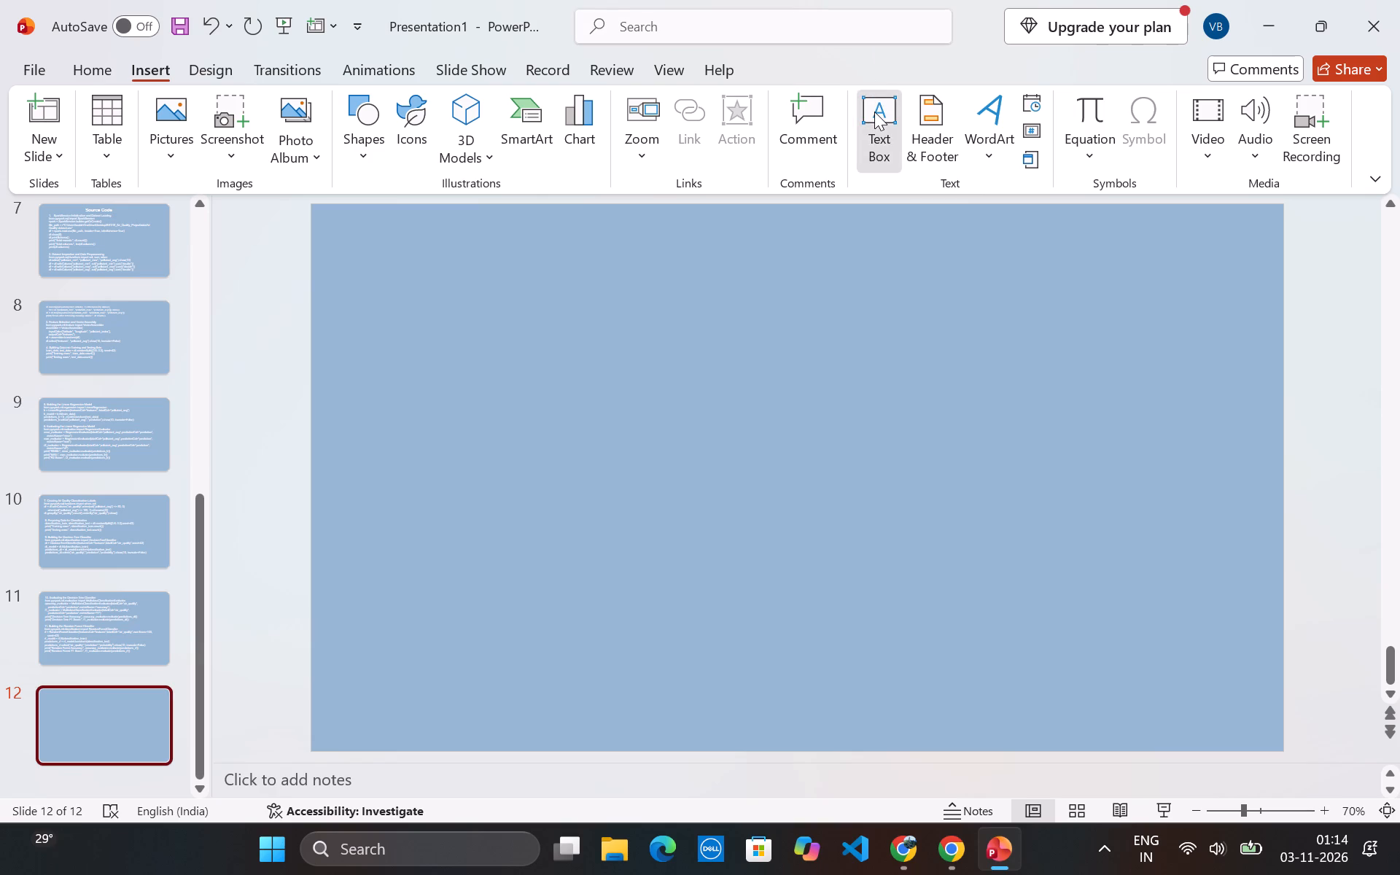
{"action": "left_click", "coordinate": [874, 112]}
{"action": "left_click_drag", "start_coordinate": [350, 244], "coordinate": [367, 251]}
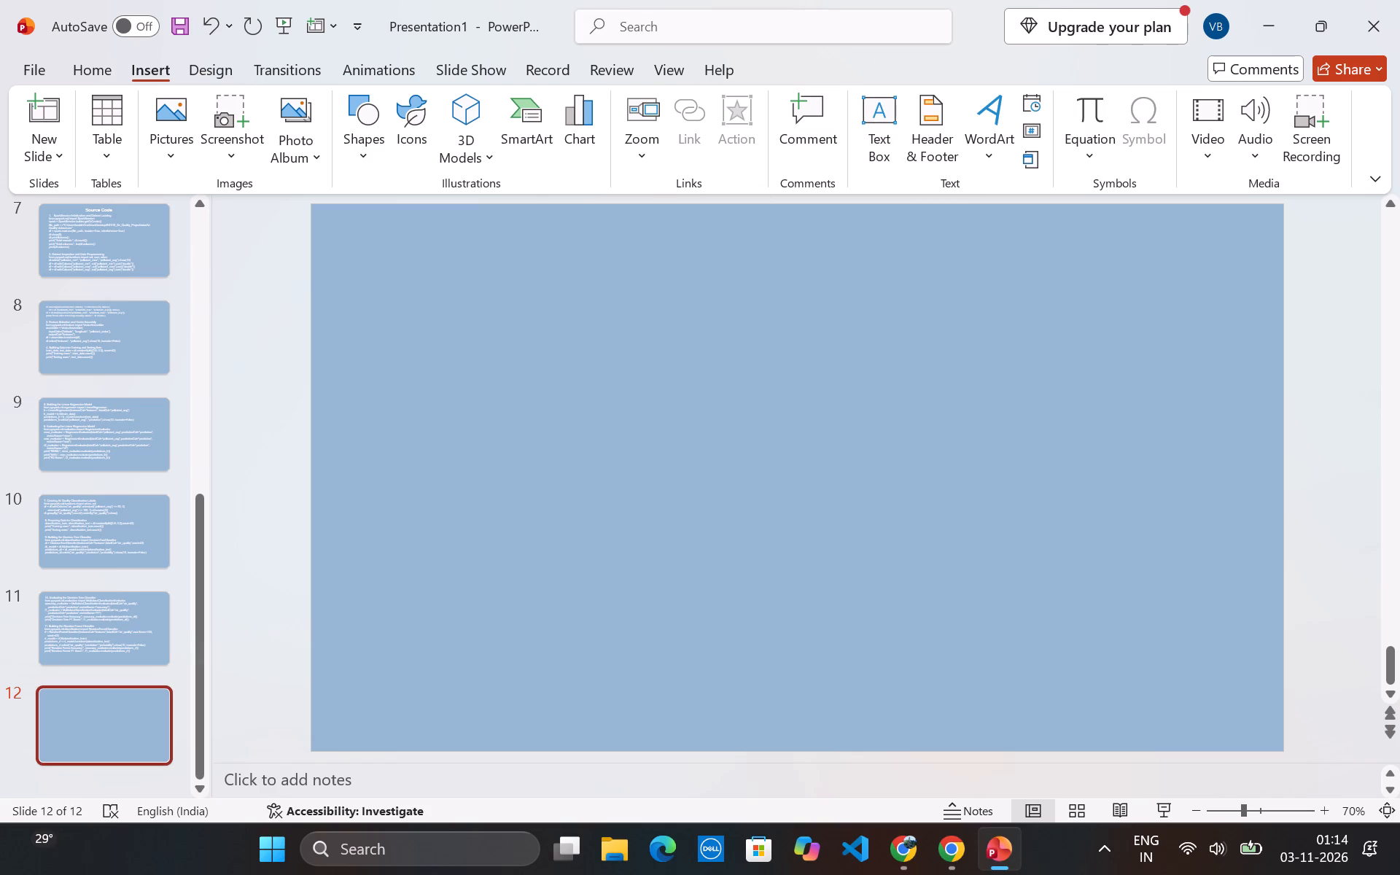
{"action": "left_click_drag", "start_coordinate": [367, 251], "coordinate": [1246, 398]}
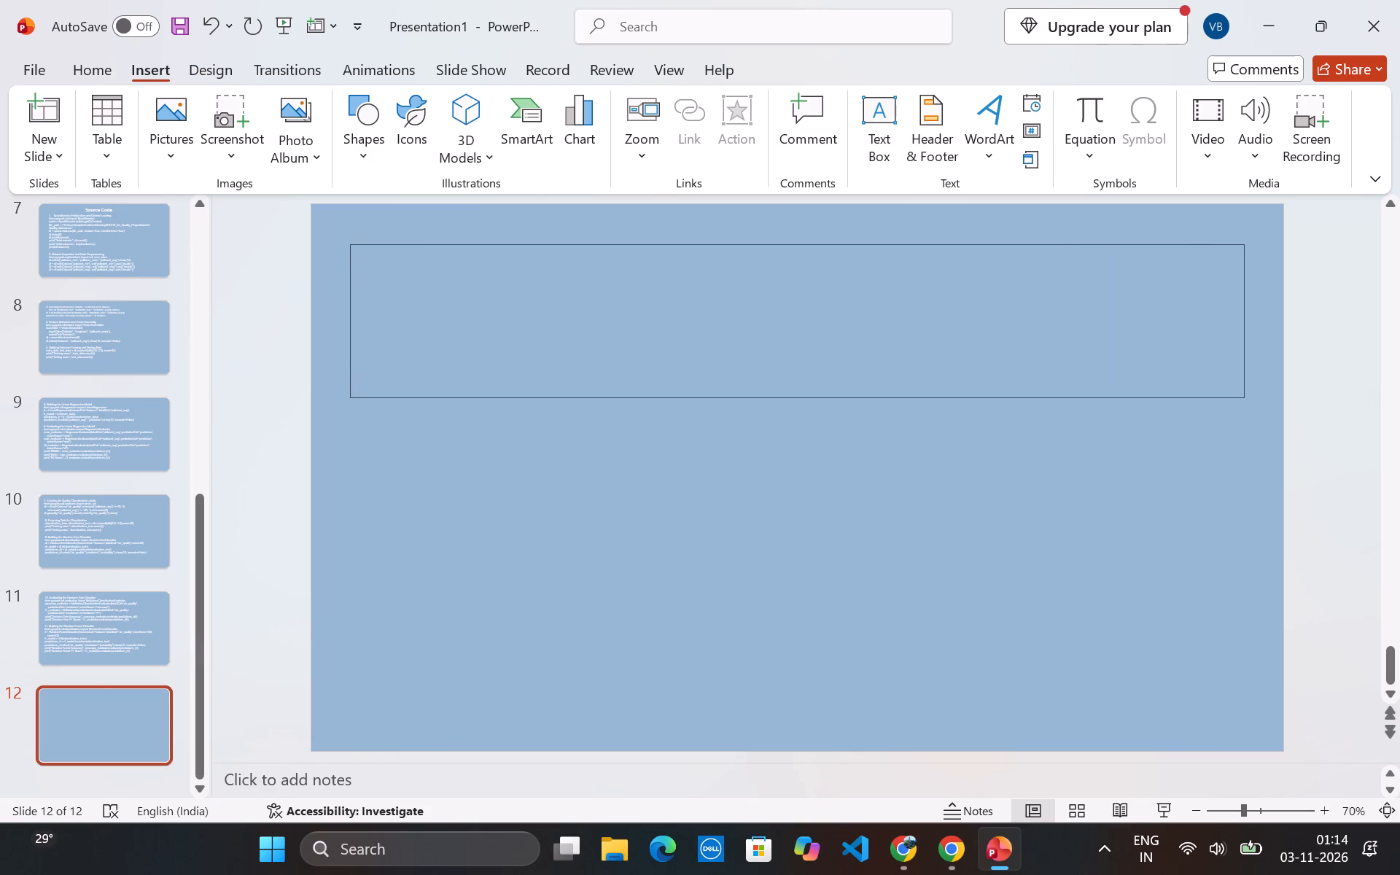
{"action": "left_click_drag", "start_coordinate": [1246, 398], "coordinate": [1245, 400]}
Paste the copied section 12 heading into slide 12's text box and move the box slightly higher on the slide.
{"action": "key", "text": "ctrl+v"}
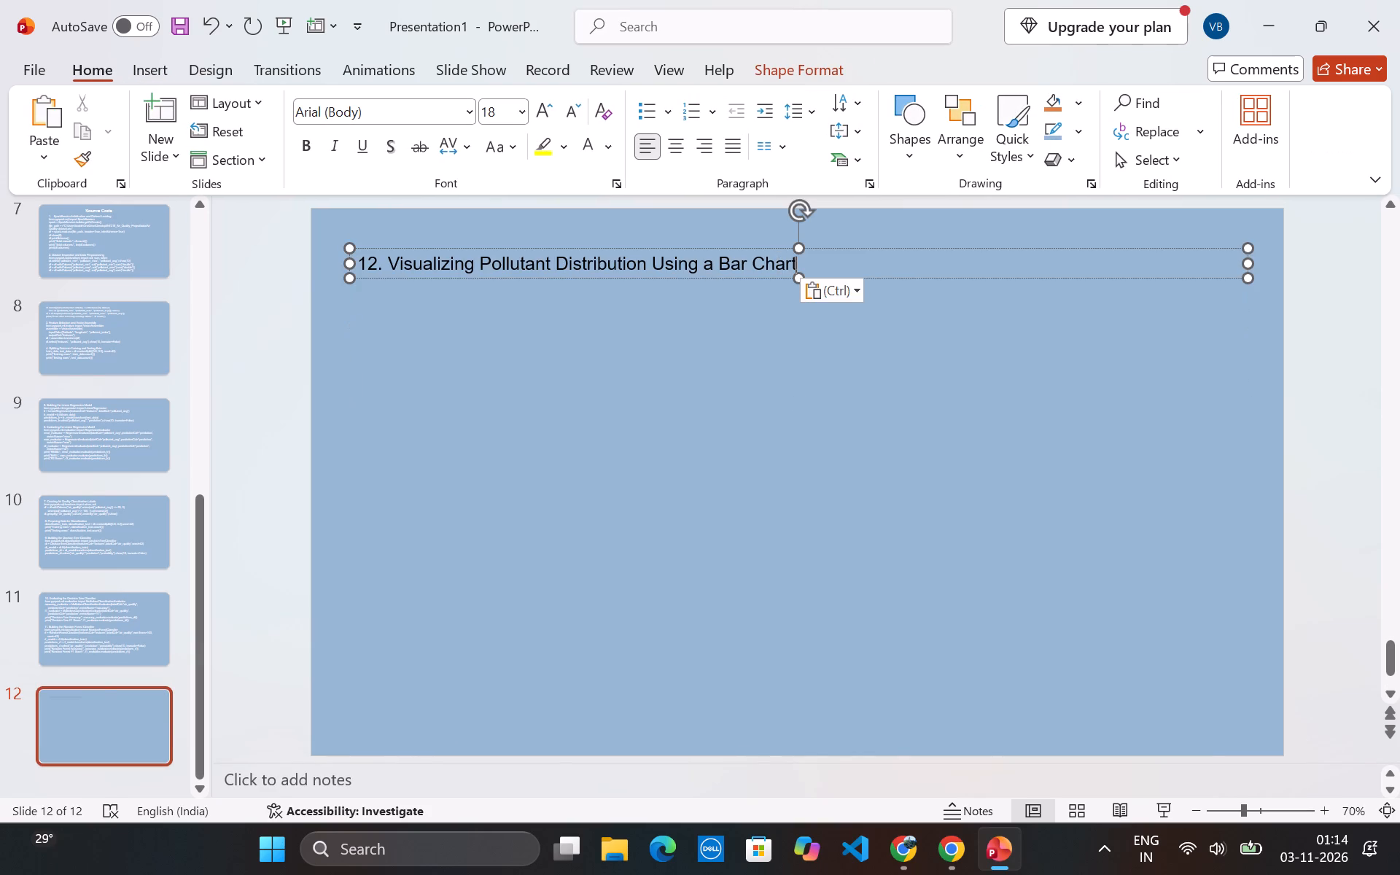
{"action": "left_click_drag", "start_coordinate": [864, 262], "coordinate": [864, 246]}
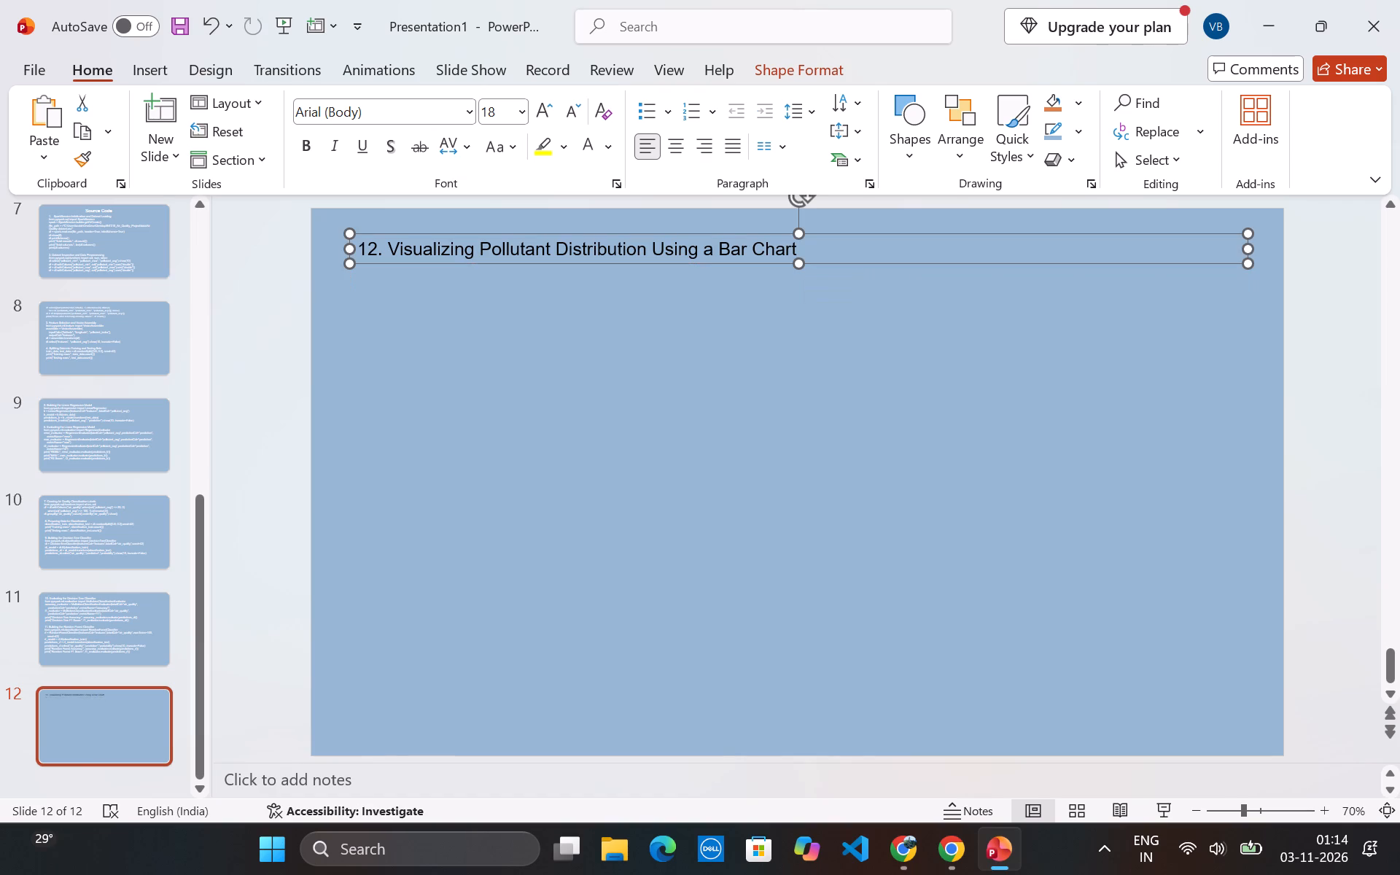
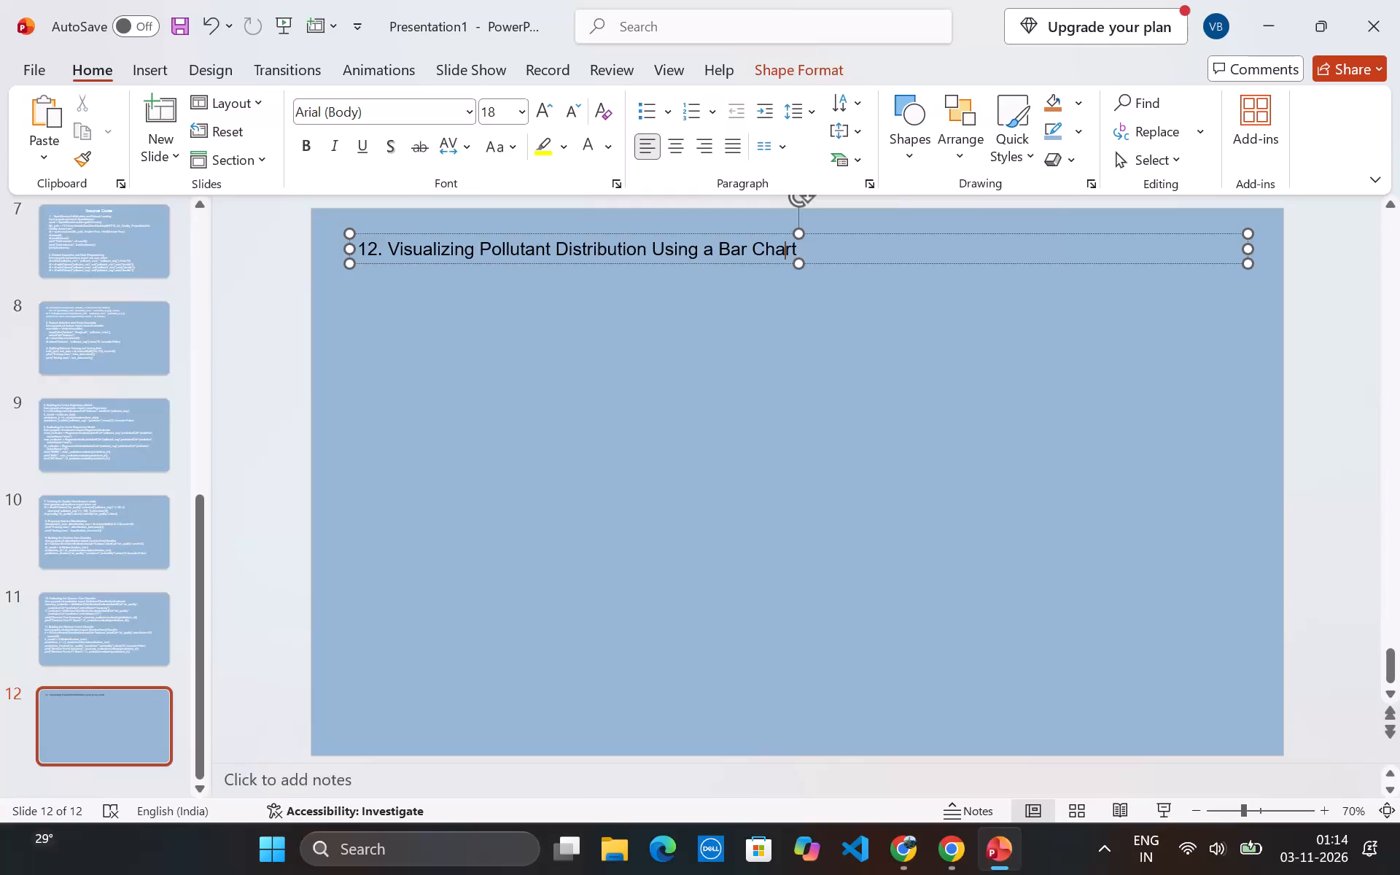
Format the section 12 heading in slide 12's text box as white text at font size 20.
{"action": "key", "text": "ctrl+a"}
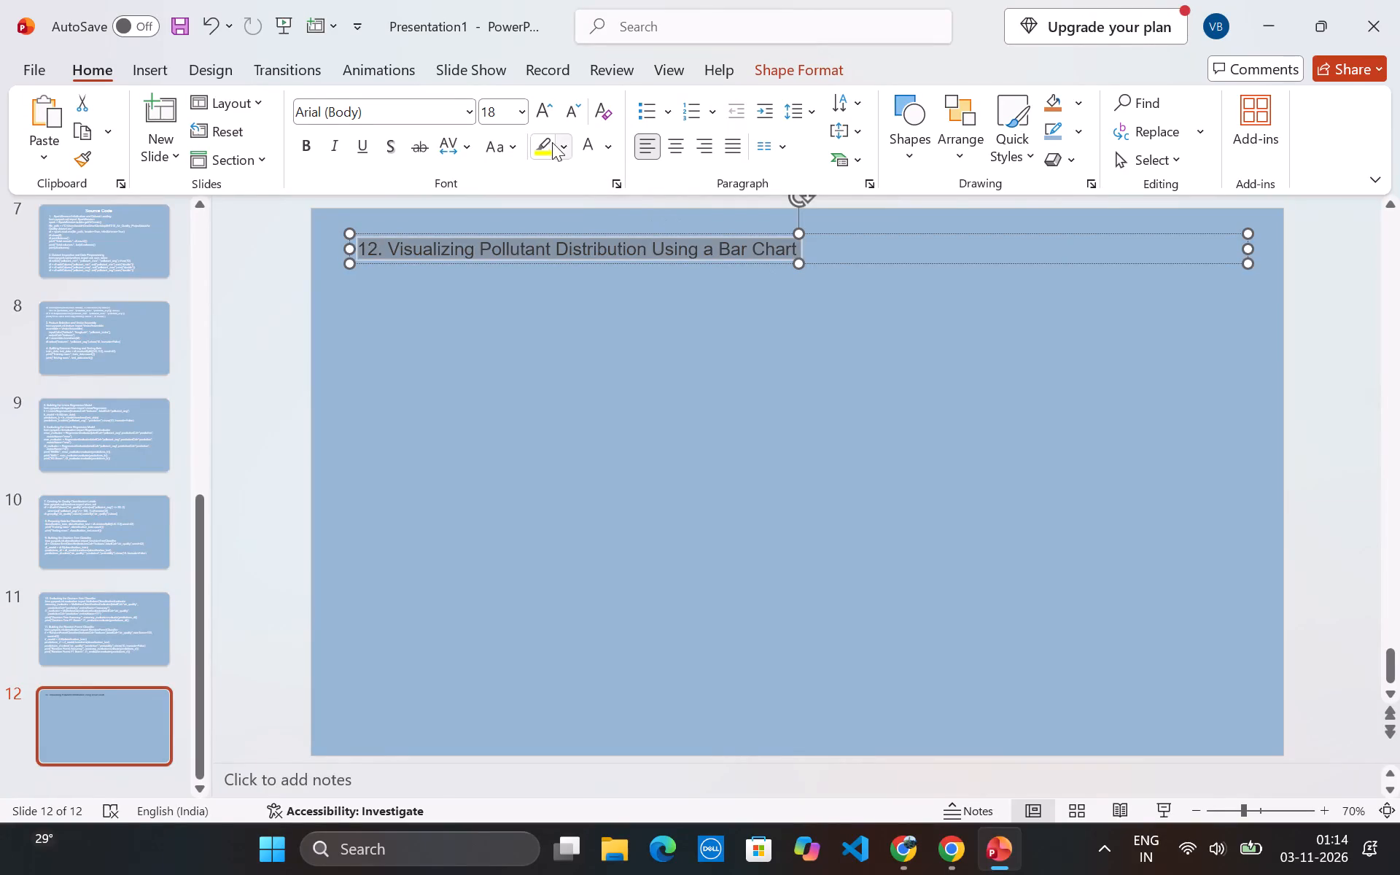
{"action": "left_click", "coordinate": [588, 147]}
{"action": "left_click", "coordinate": [508, 107]}
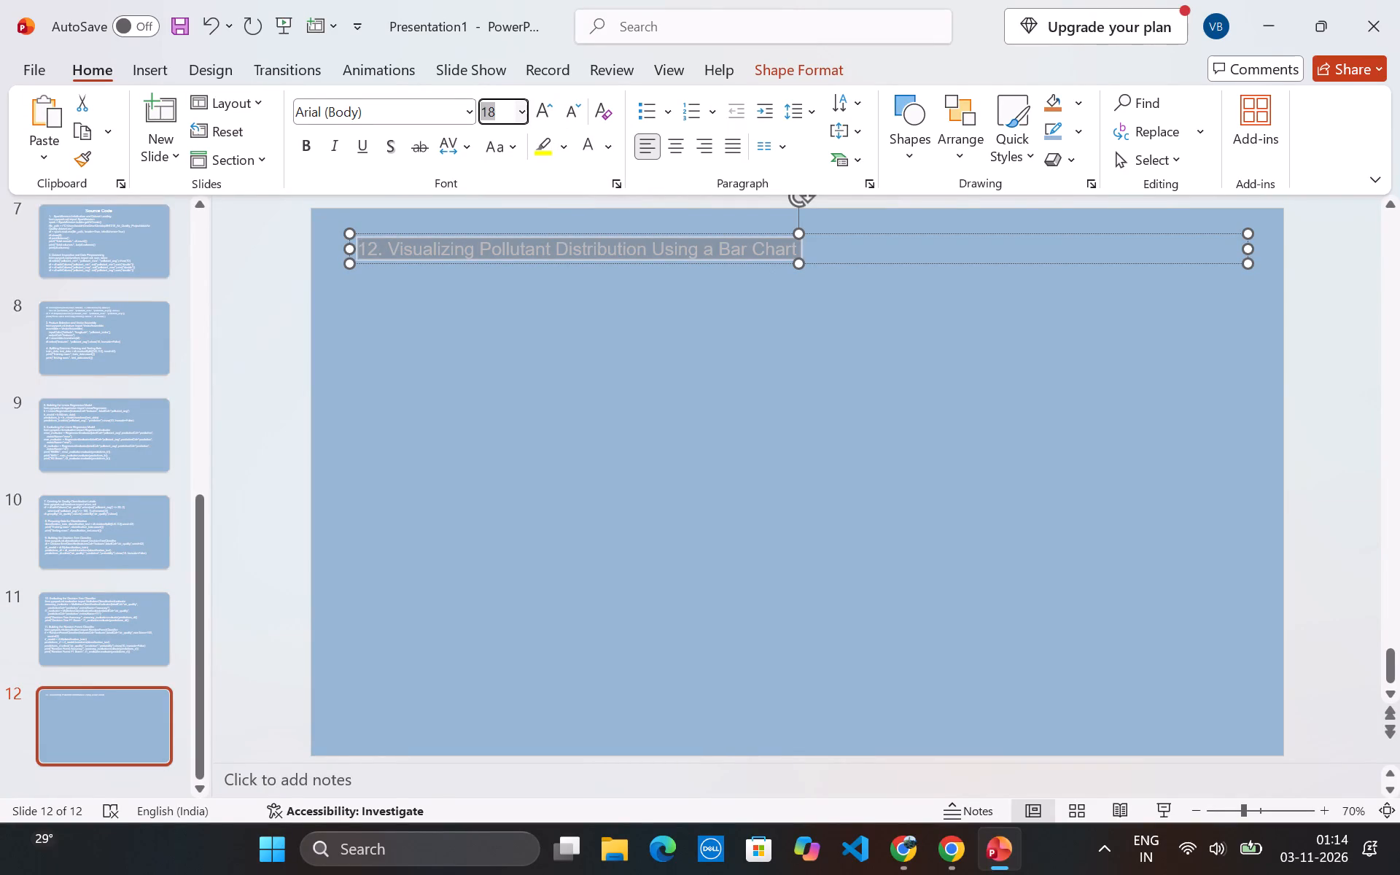
{"action": "key", "text": "BackSpace"}
{"action": "type", "text": "20"}
{"action": "left_click", "coordinate": [796, 246]}
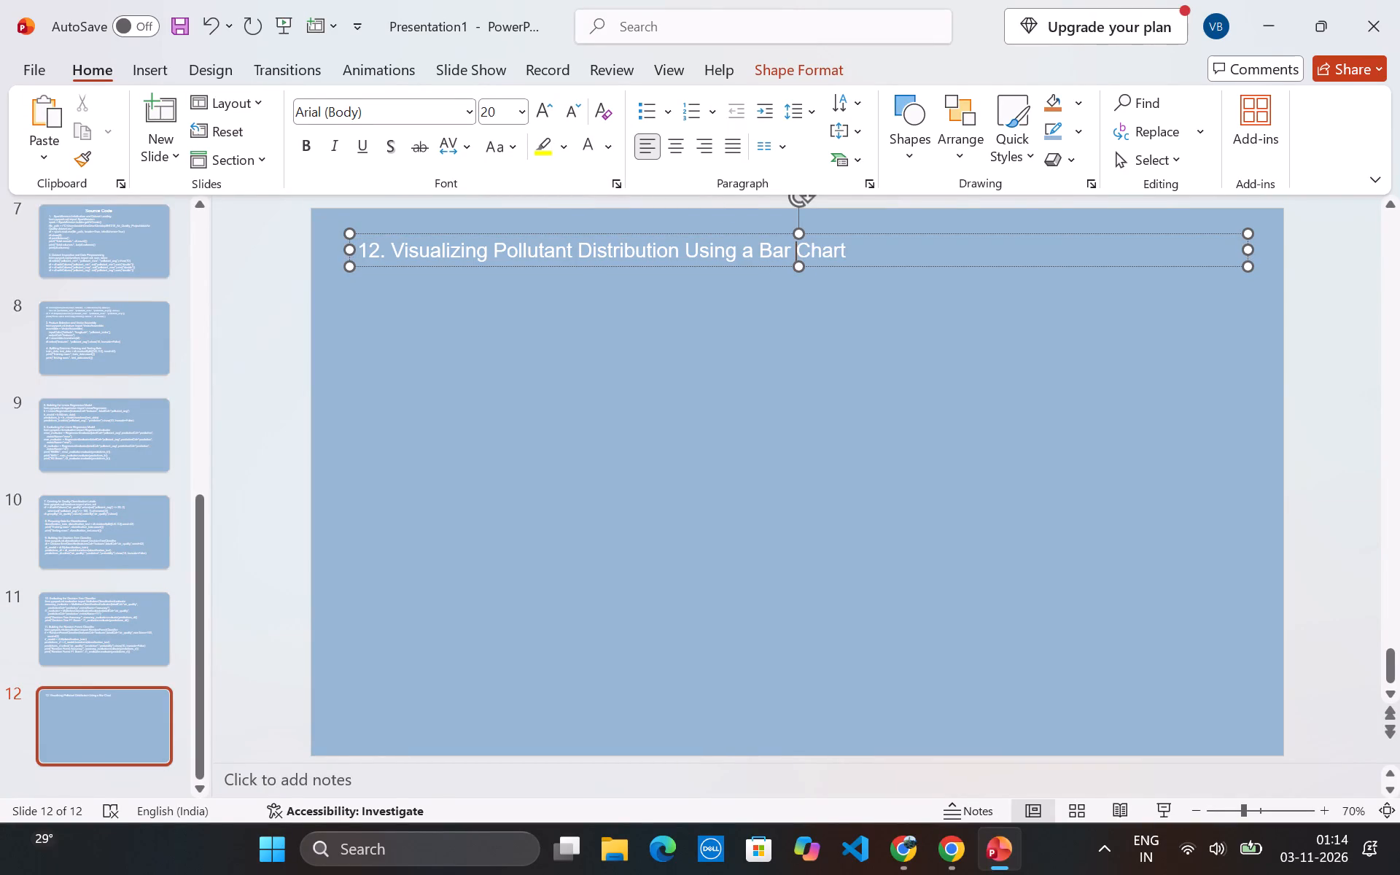
{"action": "key", "text": "Right"}
{"action": "key", "text": "Right"}
{"action": "key", "text": "Right"}
{"action": "key", "text": "Right"}
{"action": "key", "text": "Right"}
{"action": "key", "text": "Right"}
{"action": "key", "text": "Return"}
{"action": "left_click", "coordinate": [956, 853]}
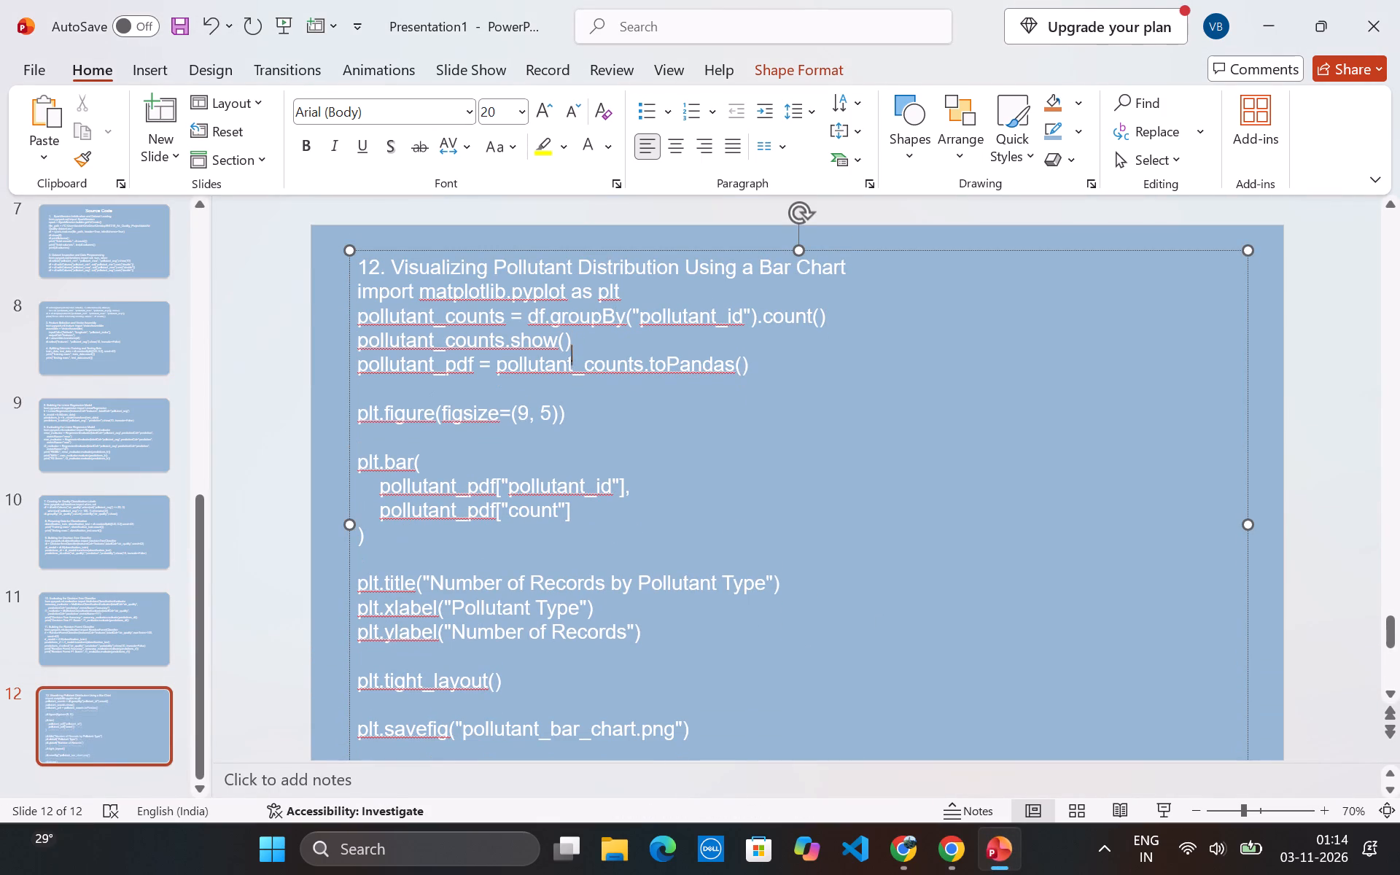
{"action": "key", "text": "Down"}
{"action": "key", "text": "BackSpace"}
{"action": "key", "text": "Down"}
{"action": "key", "text": "Down"}
{"action": "key", "text": "BackSpace"}
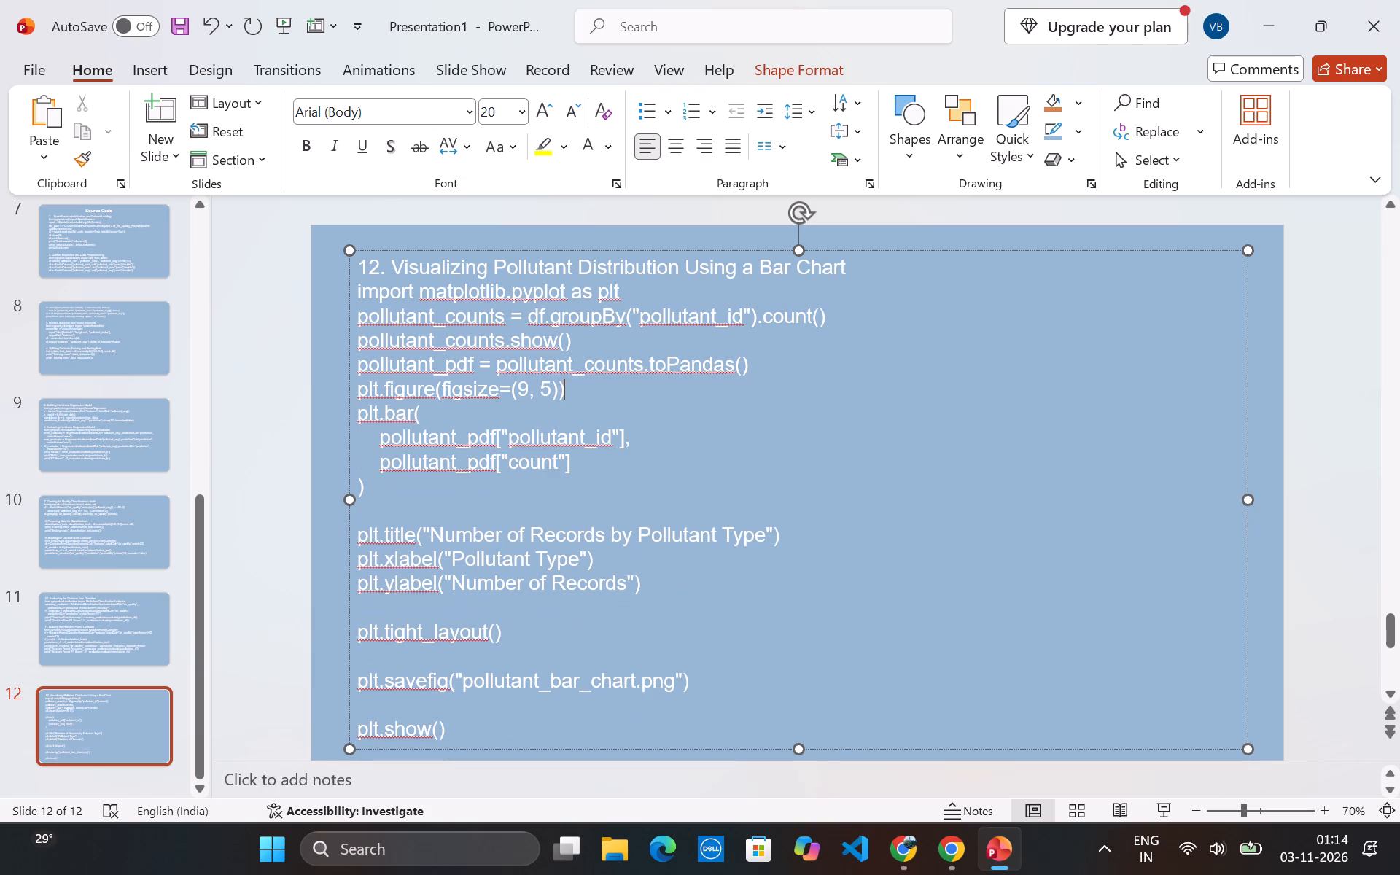
Join the plt.bar call into one line: plt.bar(pollutant_pdf["pollutant_id"],pollutant_pdf["count"]).
{"action": "key", "text": "Down"}
{"action": "key", "text": "Down"}
{"action": "key", "text": "Left"}
{"action": "key", "text": "Left"}
{"action": "key", "text": "Left"}
{"action": "key", "text": "Left"}
{"action": "key", "text": "Left"}
{"action": "key", "text": "Left"}
{"action": "key", "text": "Left"}
{"action": "key", "text": "Left"}
{"action": "key", "text": "Left"}
{"action": "key", "text": "Left"}
{"action": "key", "text": "Left"}
{"action": "key", "text": "Left"}
{"action": "key", "text": "Left"}
{"action": "key", "text": "Left"}
{"action": "key", "text": "Left"}
{"action": "key", "text": "Left"}
{"action": "key", "text": "Left"}
{"action": "key", "text": "Left"}
{"action": "key", "text": "Left"}
{"action": "key", "text": "Left"}
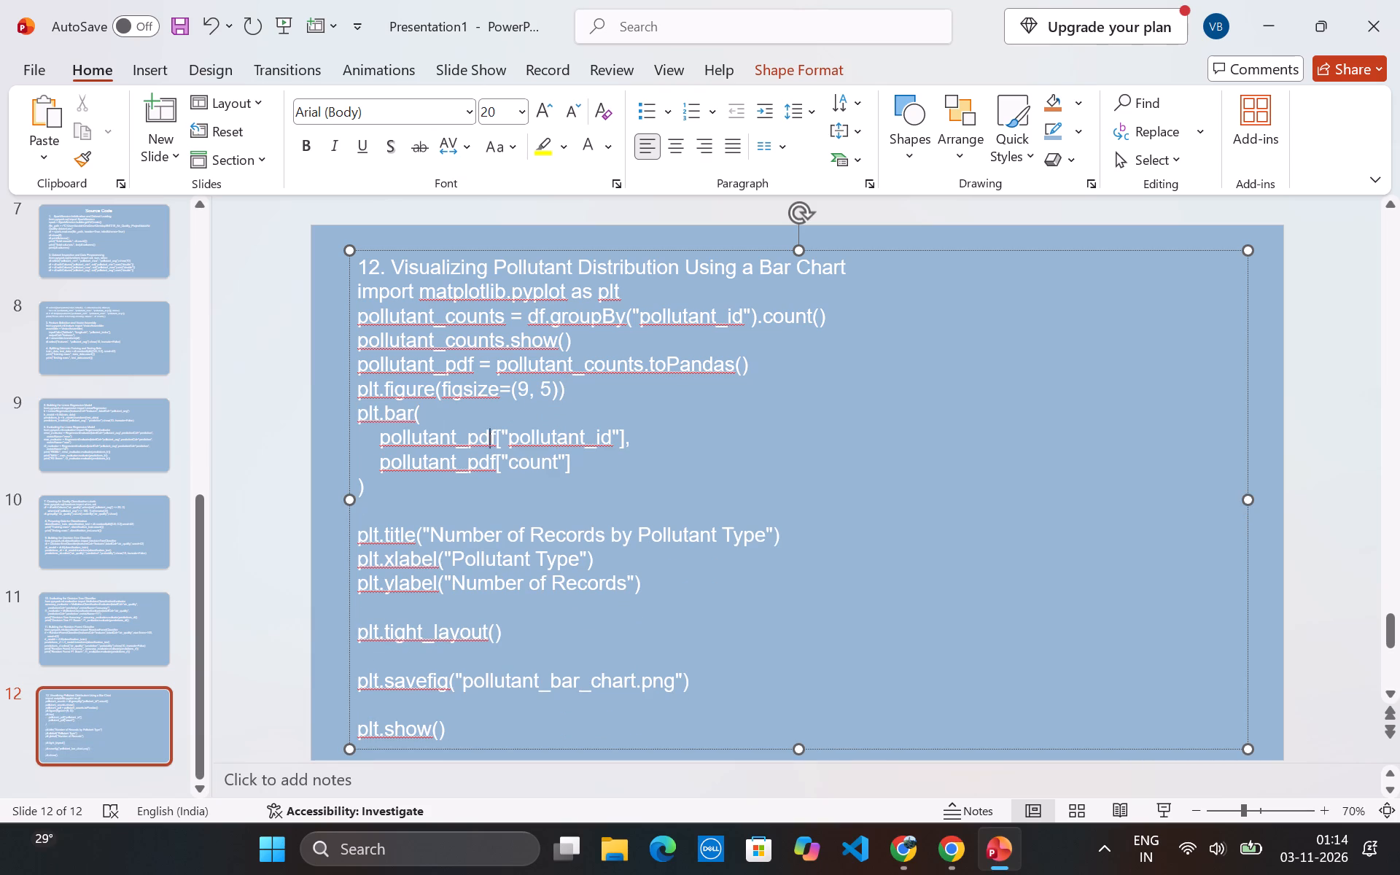
{"action": "key", "text": "Left"}
{"action": "key", "text": "Left"}
{"action": "key", "text": "BackSpace"}
{"action": "key", "text": "BackSpace"}
{"action": "key", "text": "BackSpace"}
{"action": "key", "text": "BackSpace"}
{"action": "key", "text": "BackSpace"}
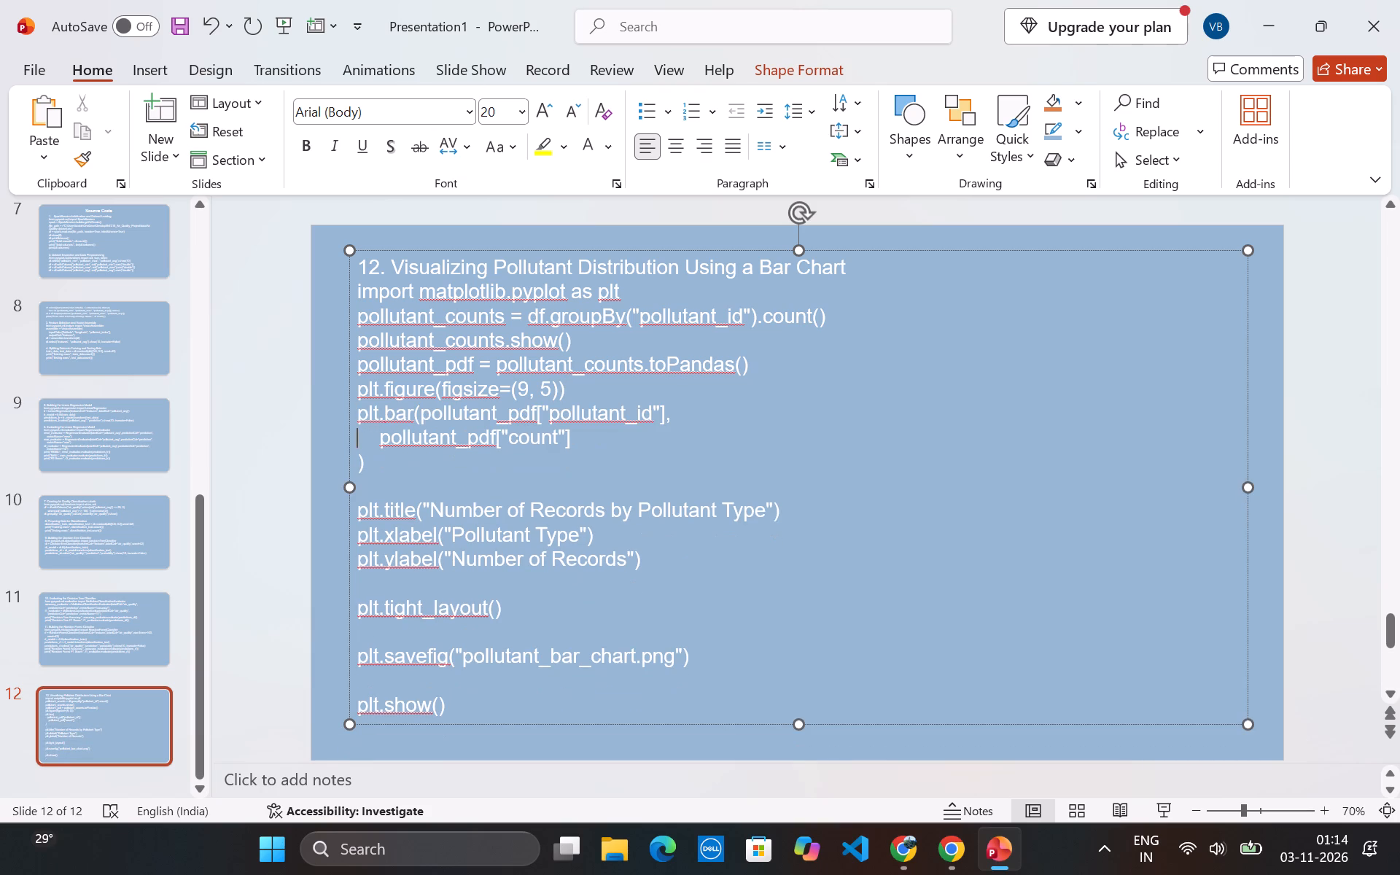
{"action": "key", "text": "Down"}
{"action": "key", "text": "Left"}
{"action": "key", "text": "Left"}
{"action": "key", "text": "Left"}
{"action": "key", "text": "Left"}
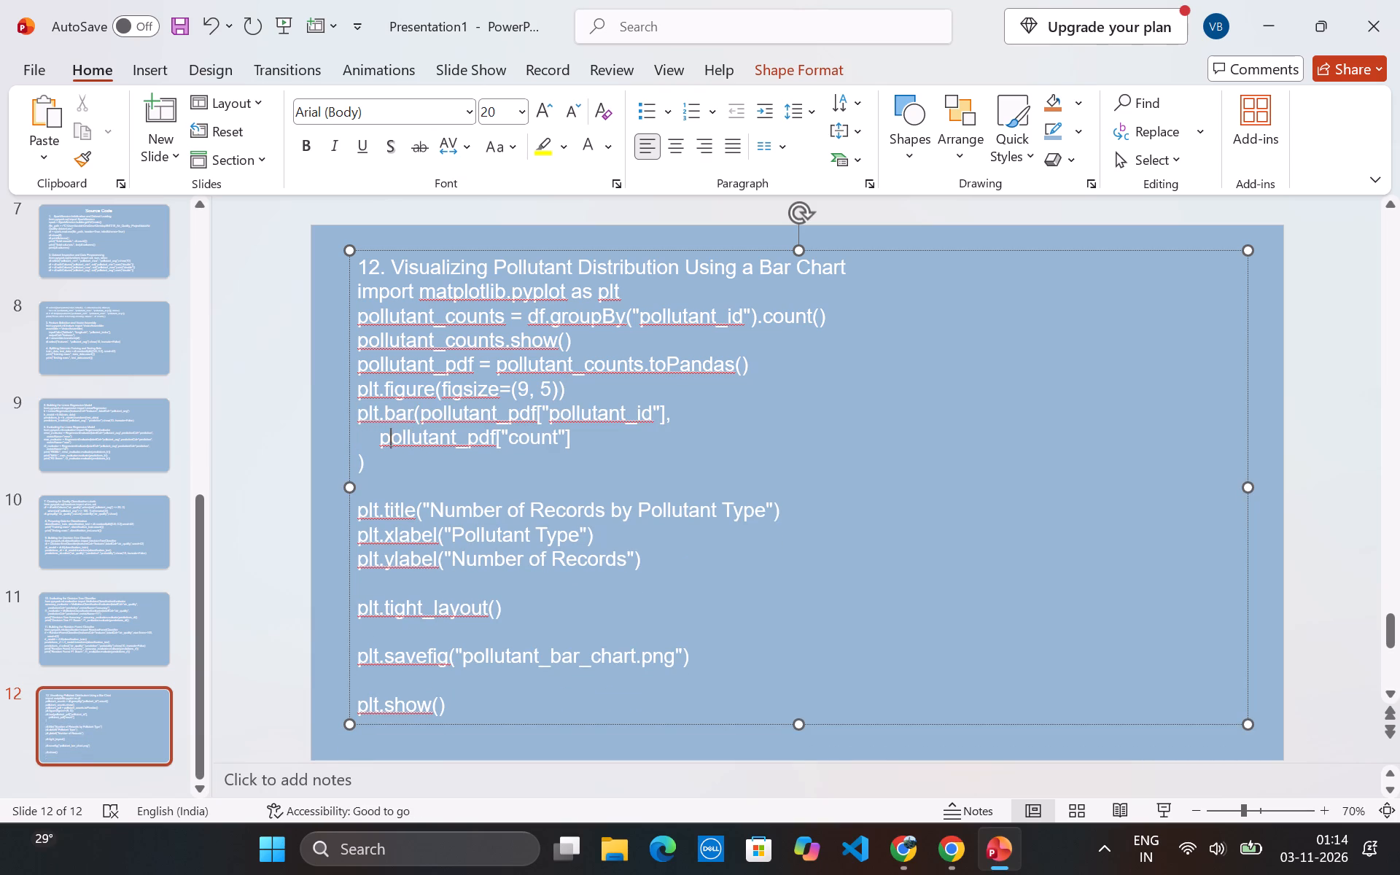
{"action": "key", "text": "Left"}
{"action": "key", "text": "BackSpace"}
{"action": "key", "text": "BackSpace"}
{"action": "key", "text": "BackSpace"}
{"action": "key", "text": "BackSpace"}
{"action": "key", "text": "BackSpace"}
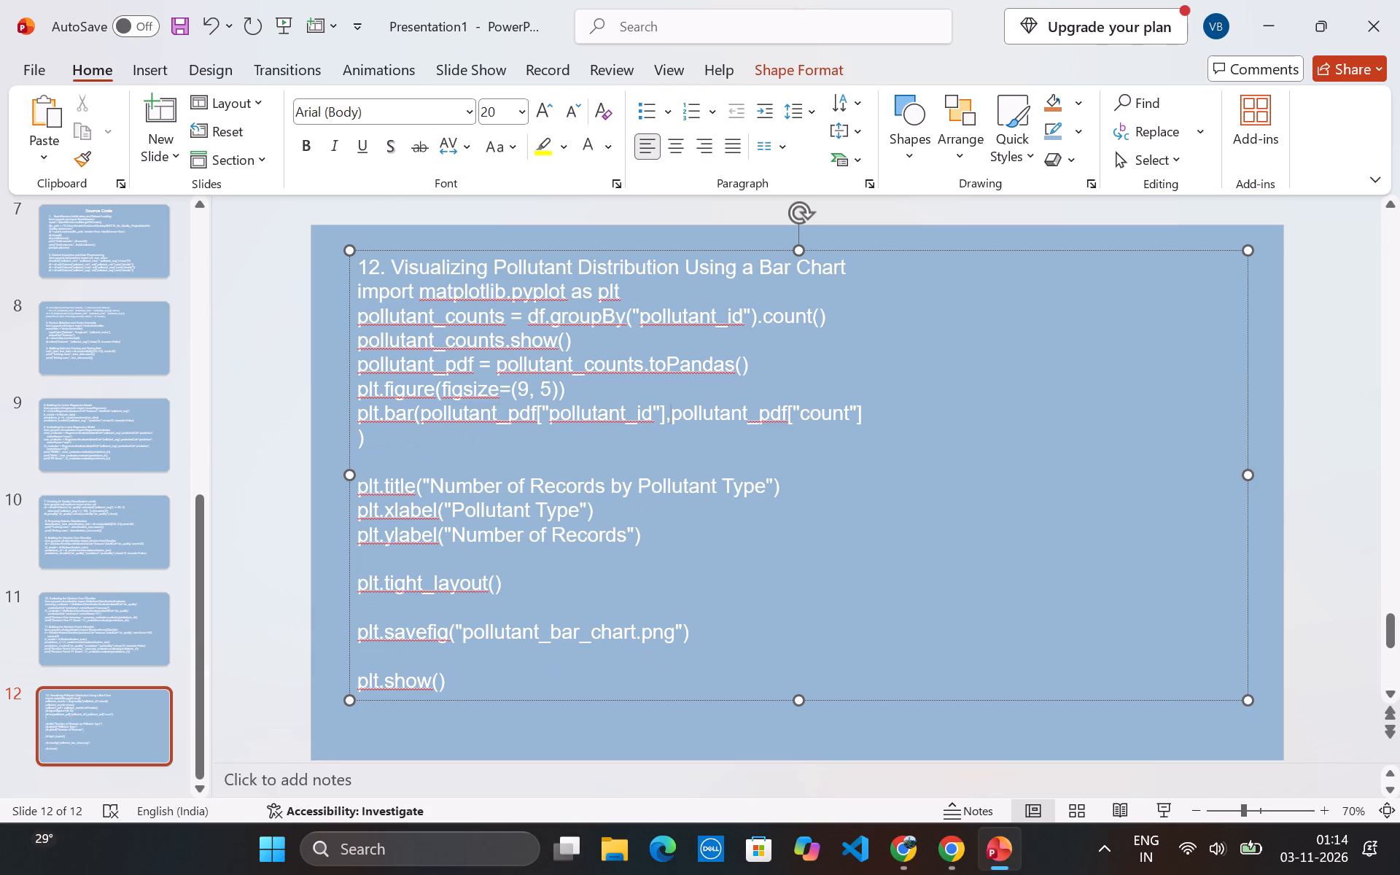
{"action": "key", "text": "Down"}
{"action": "key", "text": "Left"}
{"action": "key", "text": "BackSpace"}
Remove the blank lines before the plt.title, plt.tight_layout and plt.savefig statements.
{"action": "key", "text": "Down"}
{"action": "key", "text": "BackSpace"}
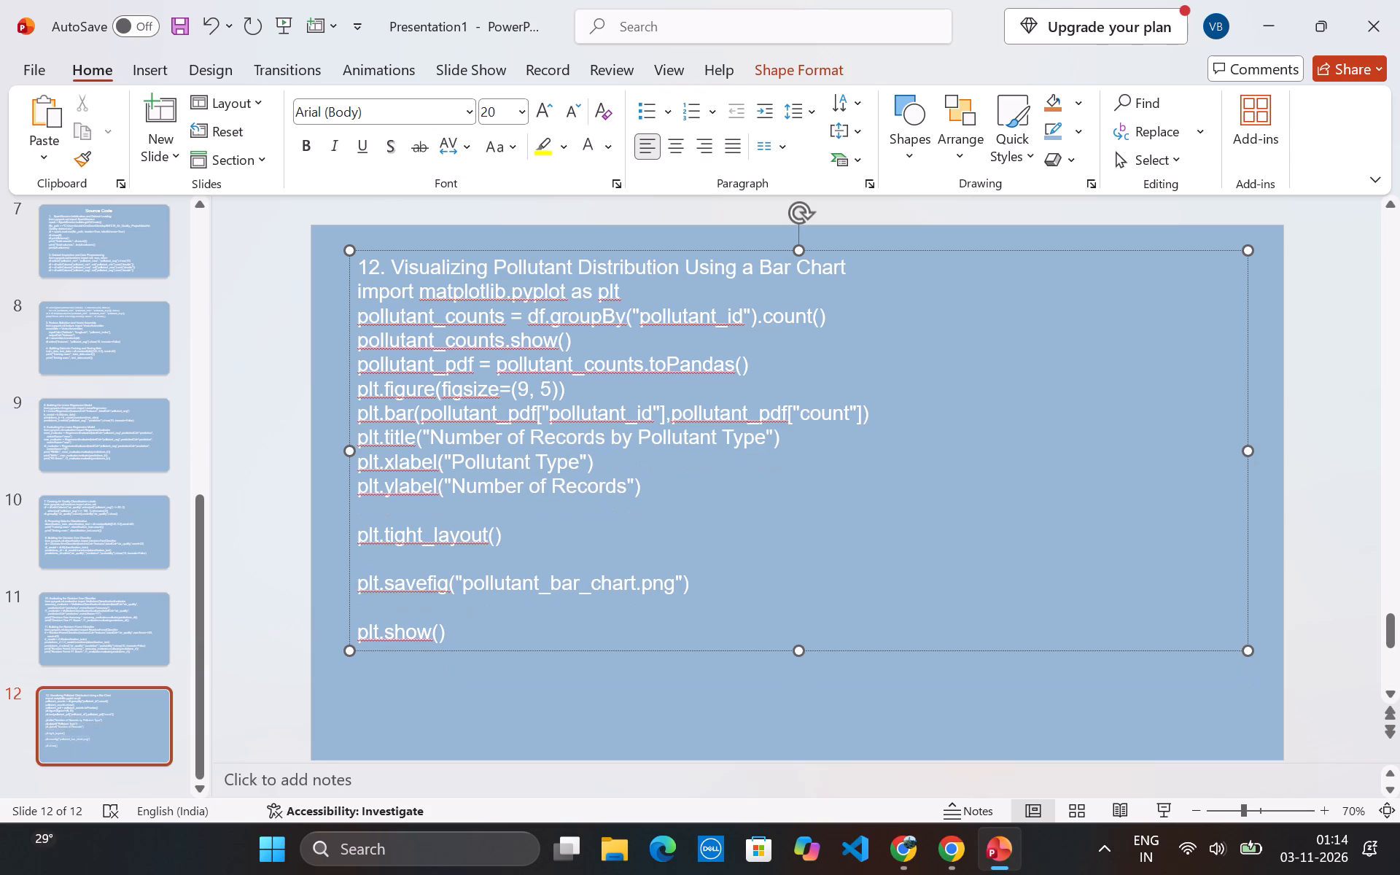
{"action": "key", "text": "Down"}
{"action": "key", "text": "Down"}
{"action": "key", "text": "Down"}
{"action": "key", "text": "Down"}
{"action": "key", "text": "BackSpace"}
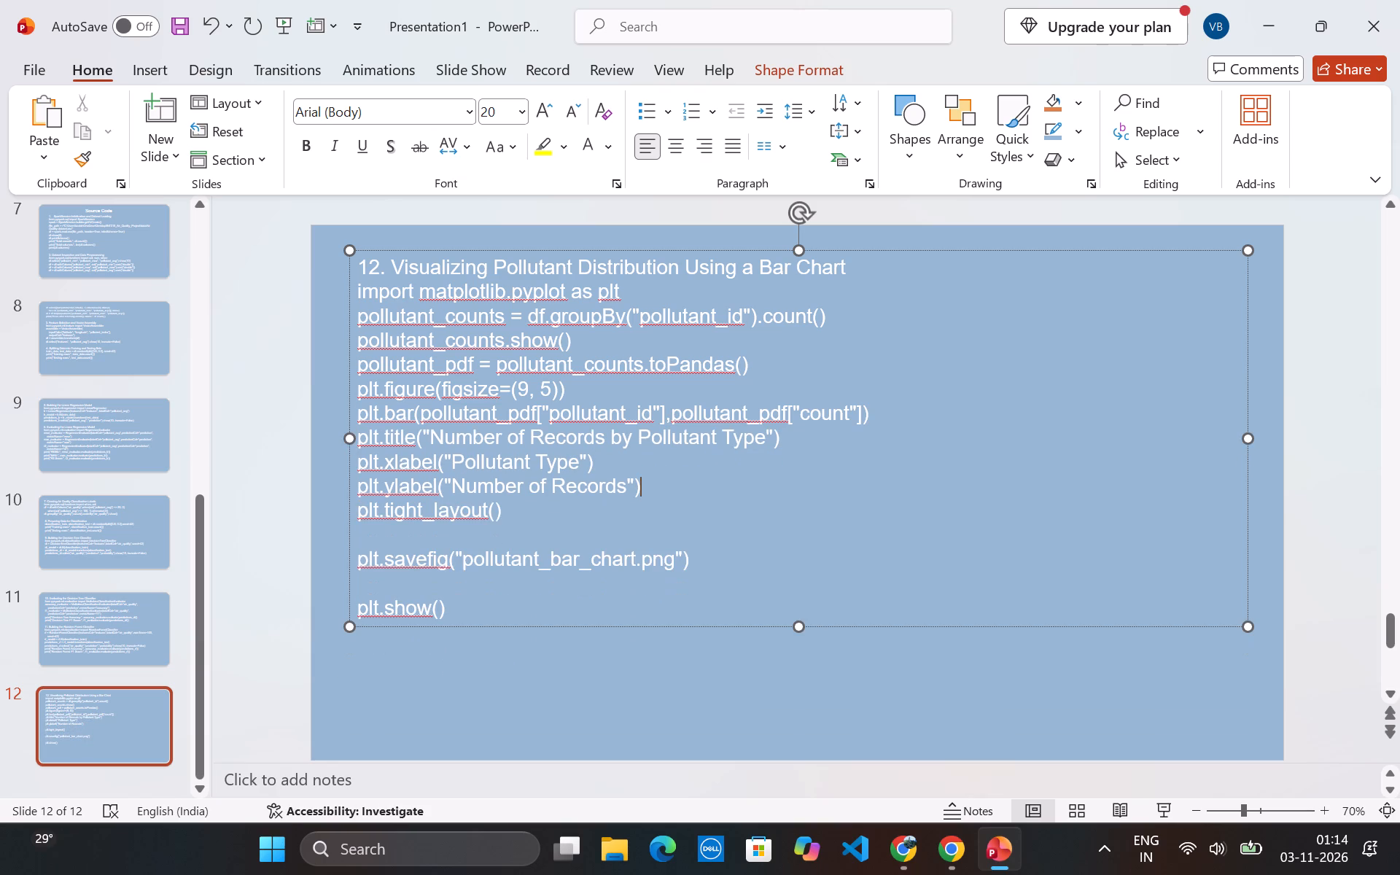
{"action": "key", "text": "Down"}
{"action": "key", "text": "Down"}
{"action": "key", "text": "BackSpace"}
{"action": "key", "text": "Down"}
{"action": "key", "text": "Down"}
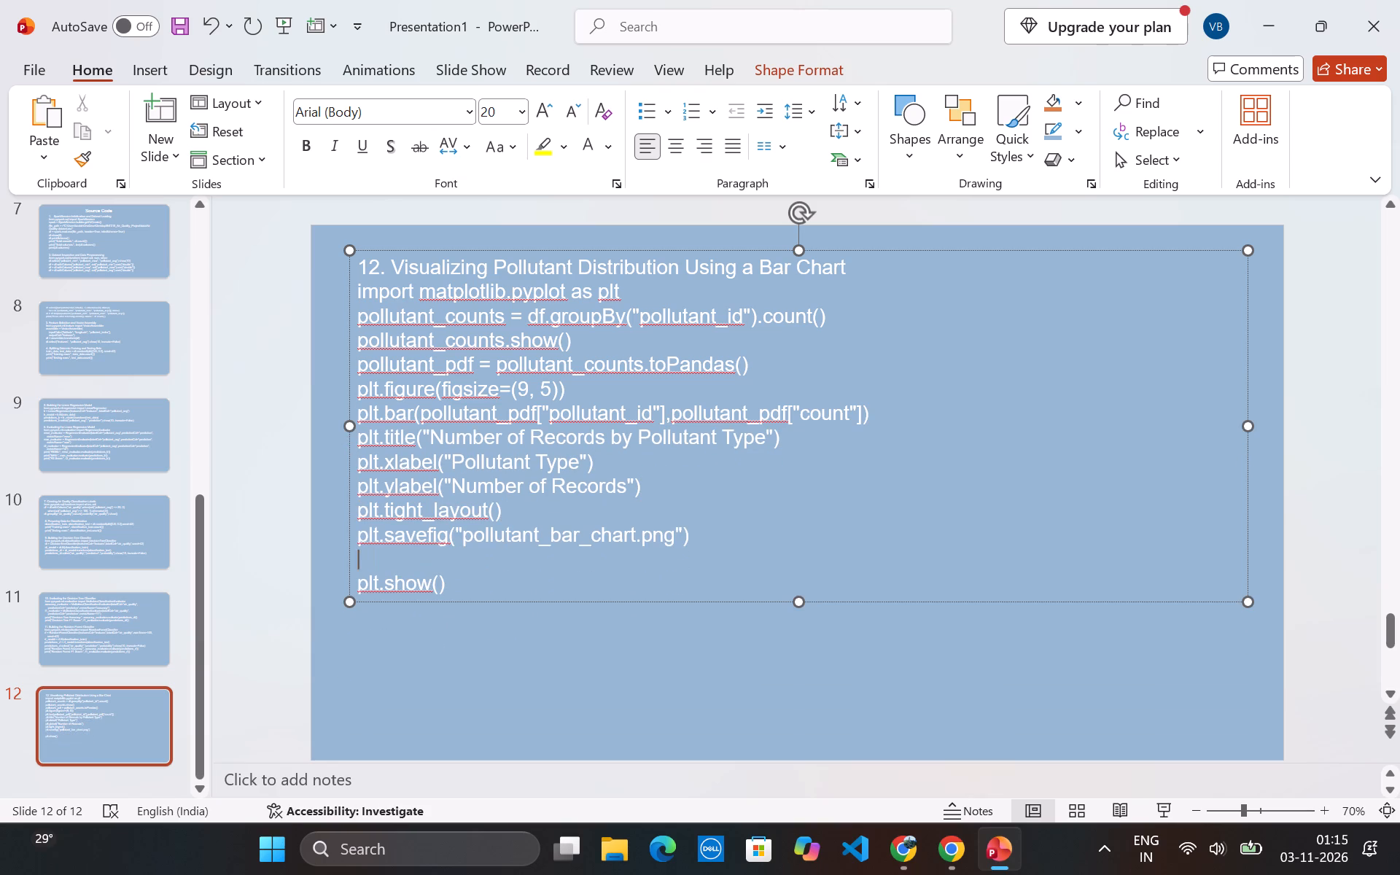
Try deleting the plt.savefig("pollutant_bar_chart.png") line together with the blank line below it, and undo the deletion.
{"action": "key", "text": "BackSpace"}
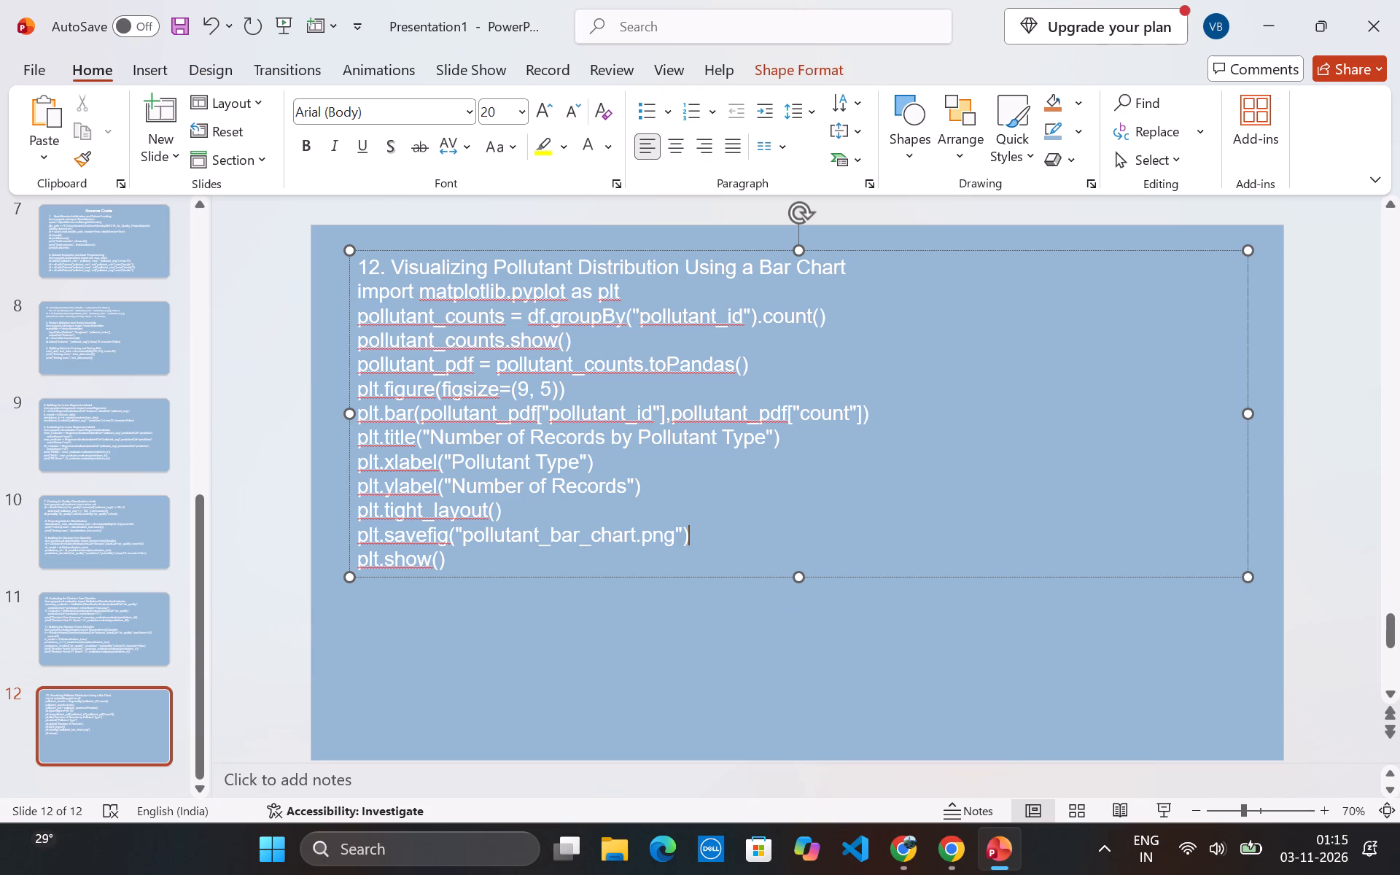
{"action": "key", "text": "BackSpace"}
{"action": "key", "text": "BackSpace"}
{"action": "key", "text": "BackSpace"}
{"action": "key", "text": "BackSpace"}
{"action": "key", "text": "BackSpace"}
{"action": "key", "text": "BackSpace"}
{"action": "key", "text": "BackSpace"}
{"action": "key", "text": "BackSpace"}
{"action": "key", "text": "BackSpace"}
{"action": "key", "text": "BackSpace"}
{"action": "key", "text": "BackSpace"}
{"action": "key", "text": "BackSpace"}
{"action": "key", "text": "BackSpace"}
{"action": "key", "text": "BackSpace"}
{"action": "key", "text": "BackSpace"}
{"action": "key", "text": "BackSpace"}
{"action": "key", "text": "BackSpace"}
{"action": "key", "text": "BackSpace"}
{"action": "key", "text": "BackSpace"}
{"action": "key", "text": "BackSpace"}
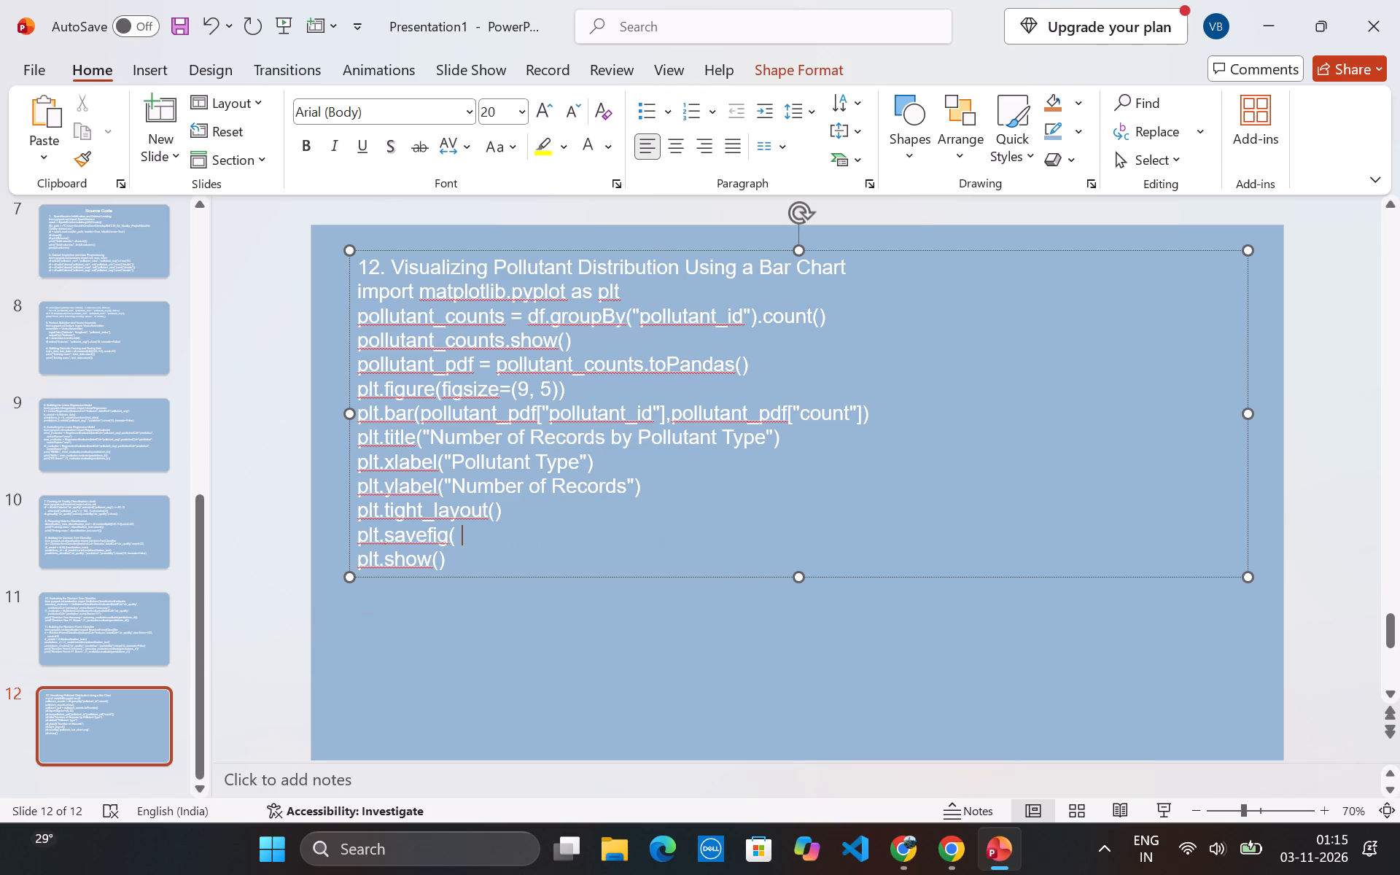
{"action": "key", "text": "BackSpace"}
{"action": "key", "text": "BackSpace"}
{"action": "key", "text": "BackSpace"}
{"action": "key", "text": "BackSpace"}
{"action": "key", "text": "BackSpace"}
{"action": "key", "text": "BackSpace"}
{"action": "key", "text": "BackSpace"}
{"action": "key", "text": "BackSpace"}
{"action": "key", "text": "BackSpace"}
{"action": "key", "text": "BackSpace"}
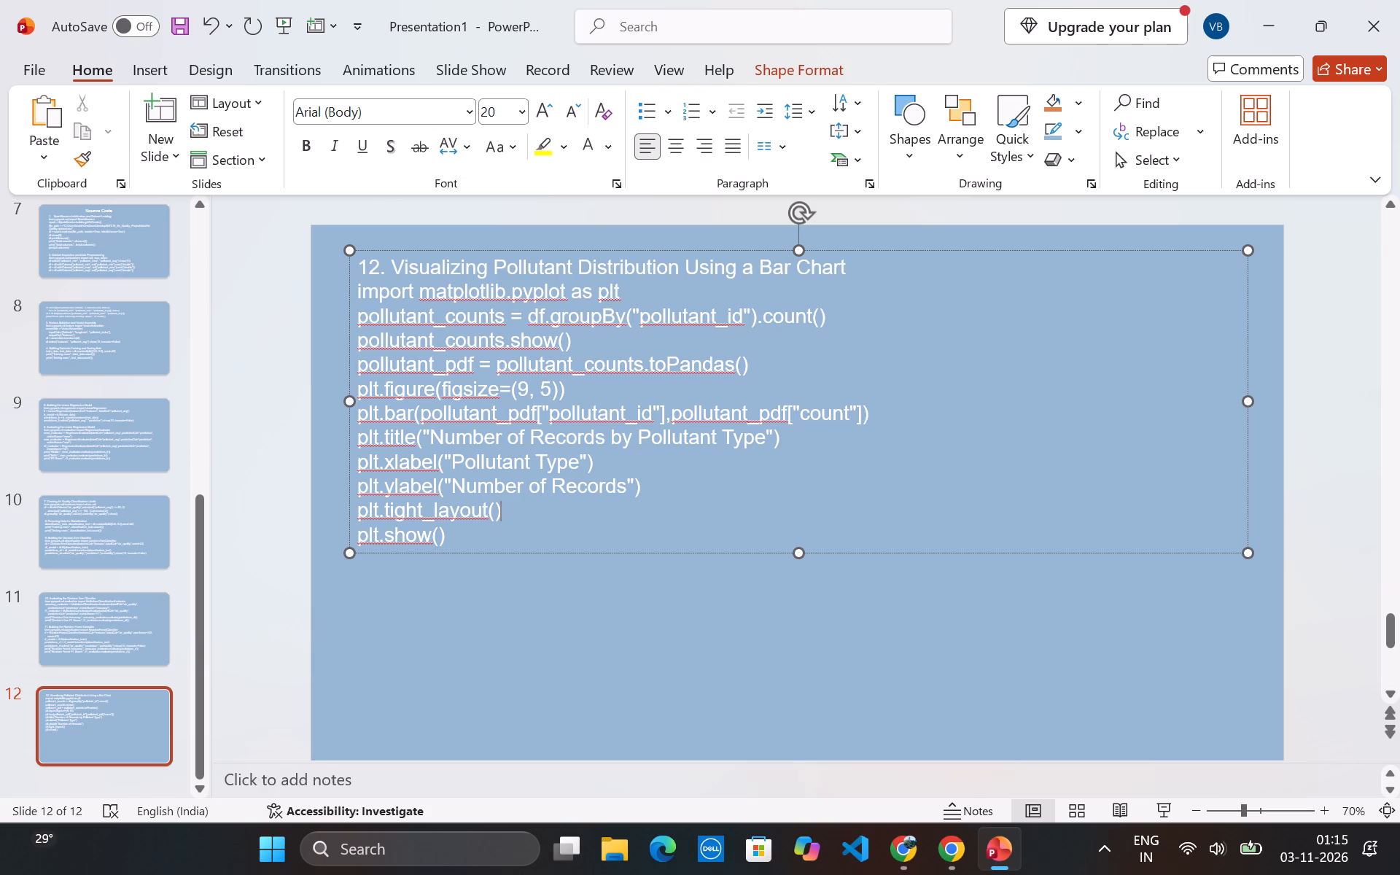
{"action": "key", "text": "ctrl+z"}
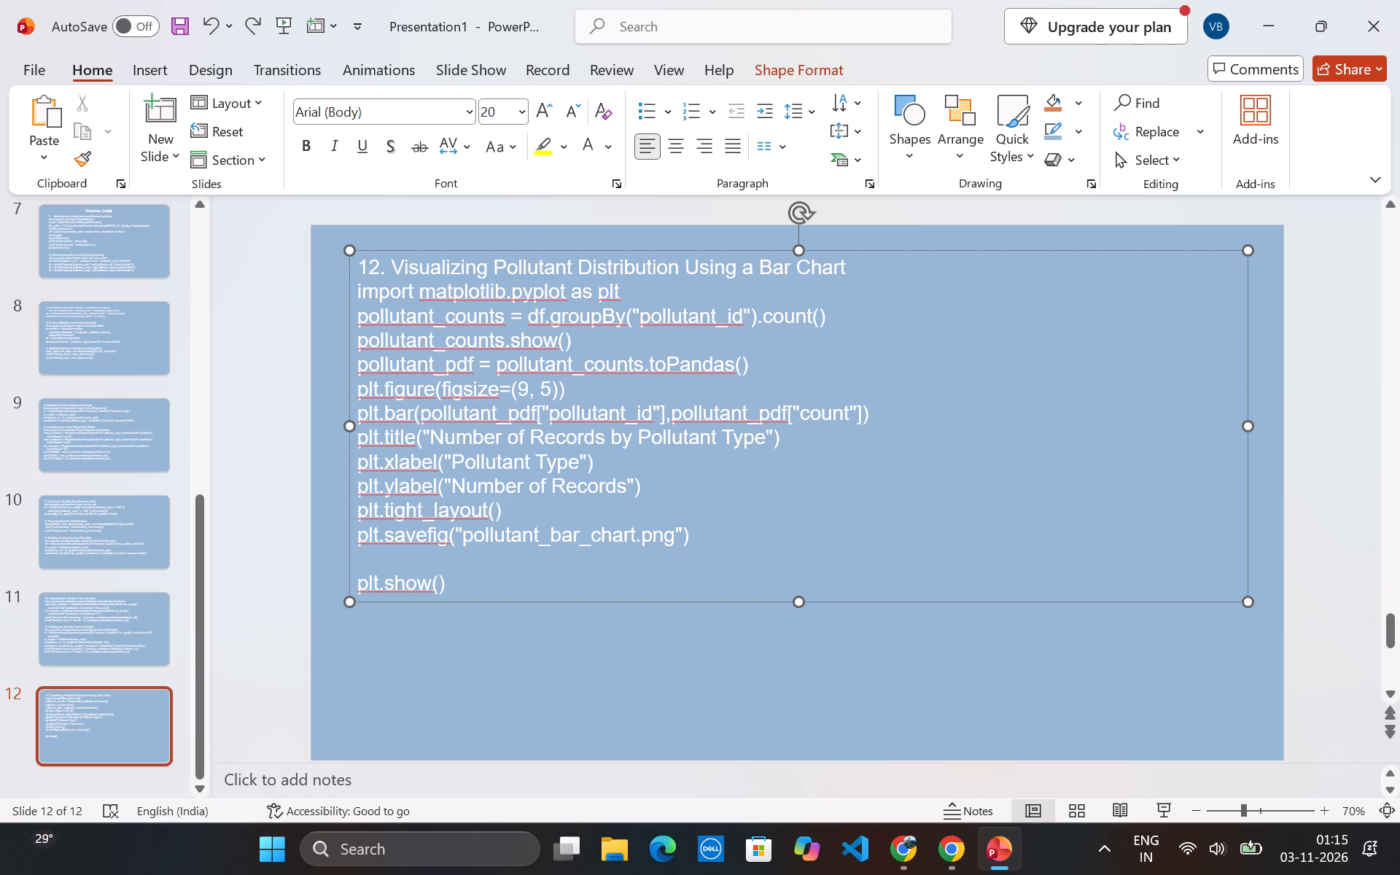
Delete the blank line above plt.show() and the whole plt.savefig("pollutant_bar_chart.png") line from slide 12's code.
{"action": "key", "text": "BackSpace"}
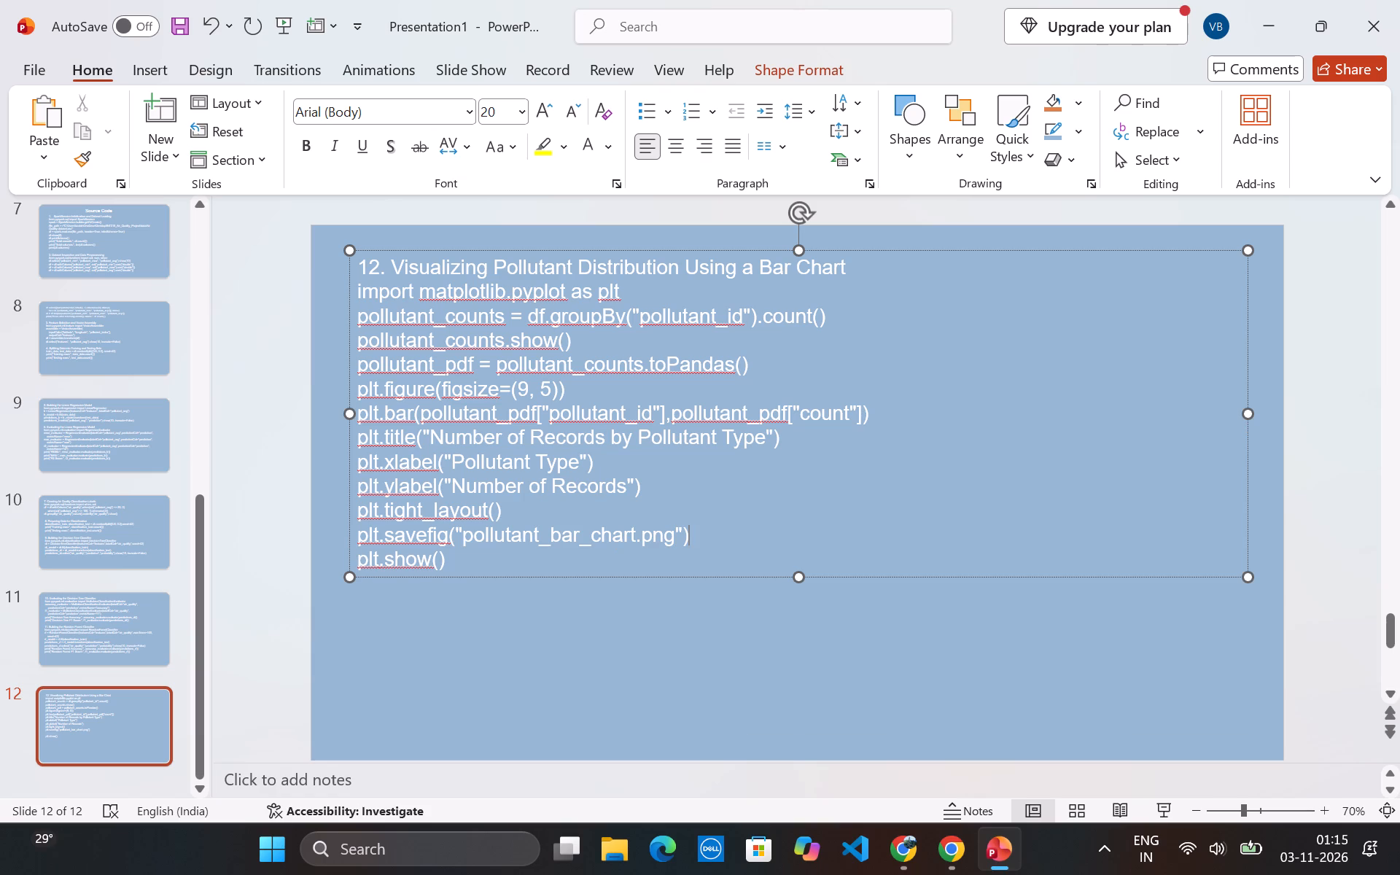
{"action": "key", "text": "BackSpace"}
{"action": "key", "text": "BackSpace"}
{"action": "key", "text": "BackSpace"}
{"action": "key", "text": "BackSpace"}
{"action": "key", "text": "BackSpace"}
{"action": "key", "text": "BackSpace"}
{"action": "key", "text": "BackSpace"}
{"action": "key", "text": "BackSpace"}
{"action": "key", "text": "BackSpace"}
{"action": "key", "text": "BackSpace"}
{"action": "key", "text": "BackSpace"}
{"action": "key", "text": "BackSpace"}
{"action": "key", "text": "BackSpace"}
{"action": "key", "text": "BackSpace"}
{"action": "key", "text": "BackSpace"}
{"action": "key", "text": "BackSpace"}
{"action": "key", "text": "BackSpace"}
{"action": "key", "text": "BackSpace"}
{"action": "key", "text": "BackSpace"}
{"action": "key", "text": "BackSpace"}
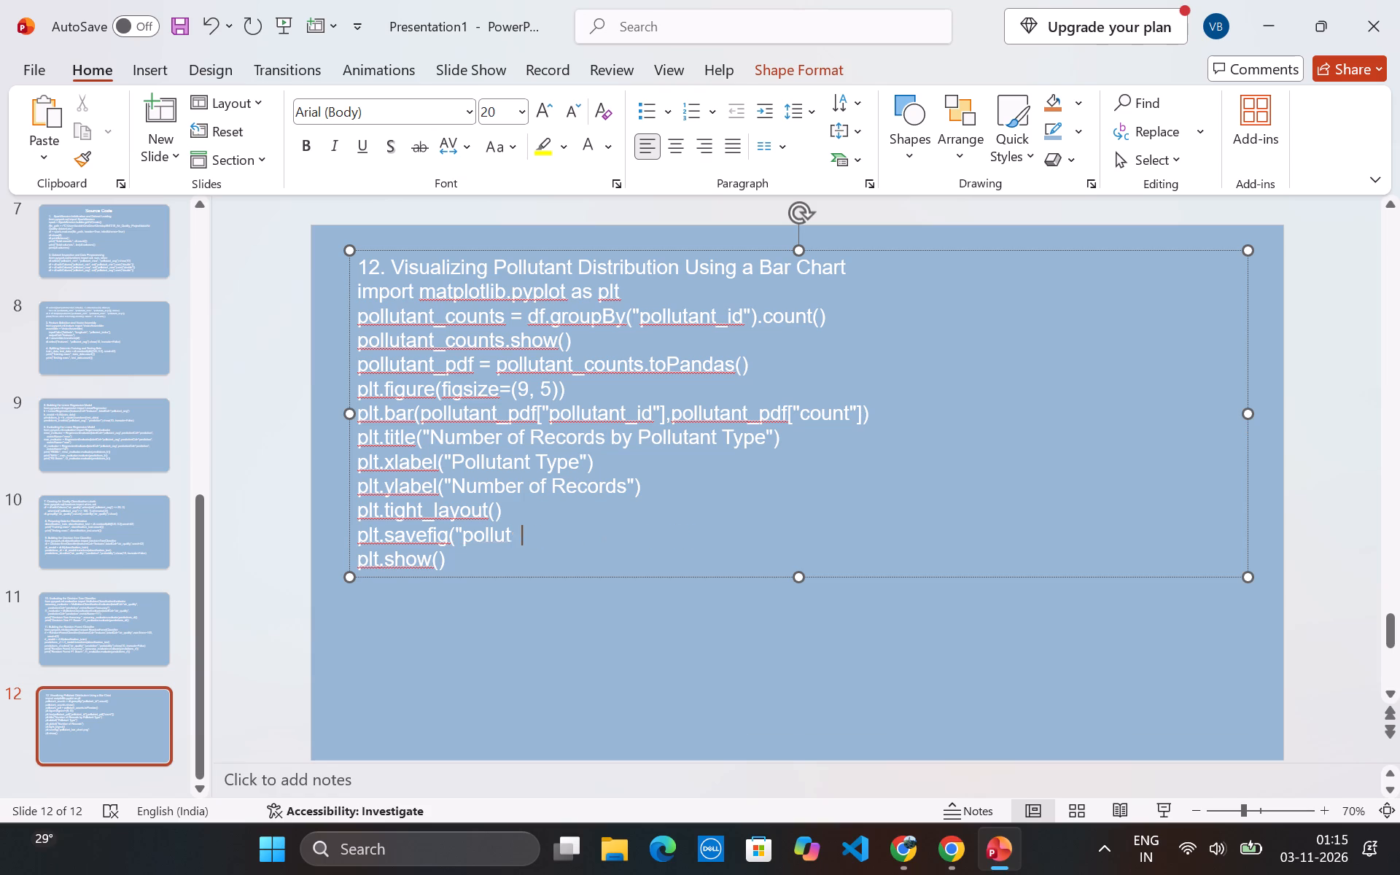
{"action": "key", "text": "BackSpace"}
{"action": "key", "text": "BackSpace"}
{"action": "key", "text": "BackSpace"}
{"action": "key", "text": "BackSpace"}
{"action": "key", "text": "BackSpace"}
{"action": "key", "text": "BackSpace"}
{"action": "key", "text": "BackSpace"}
{"action": "key", "text": "BackSpace"}
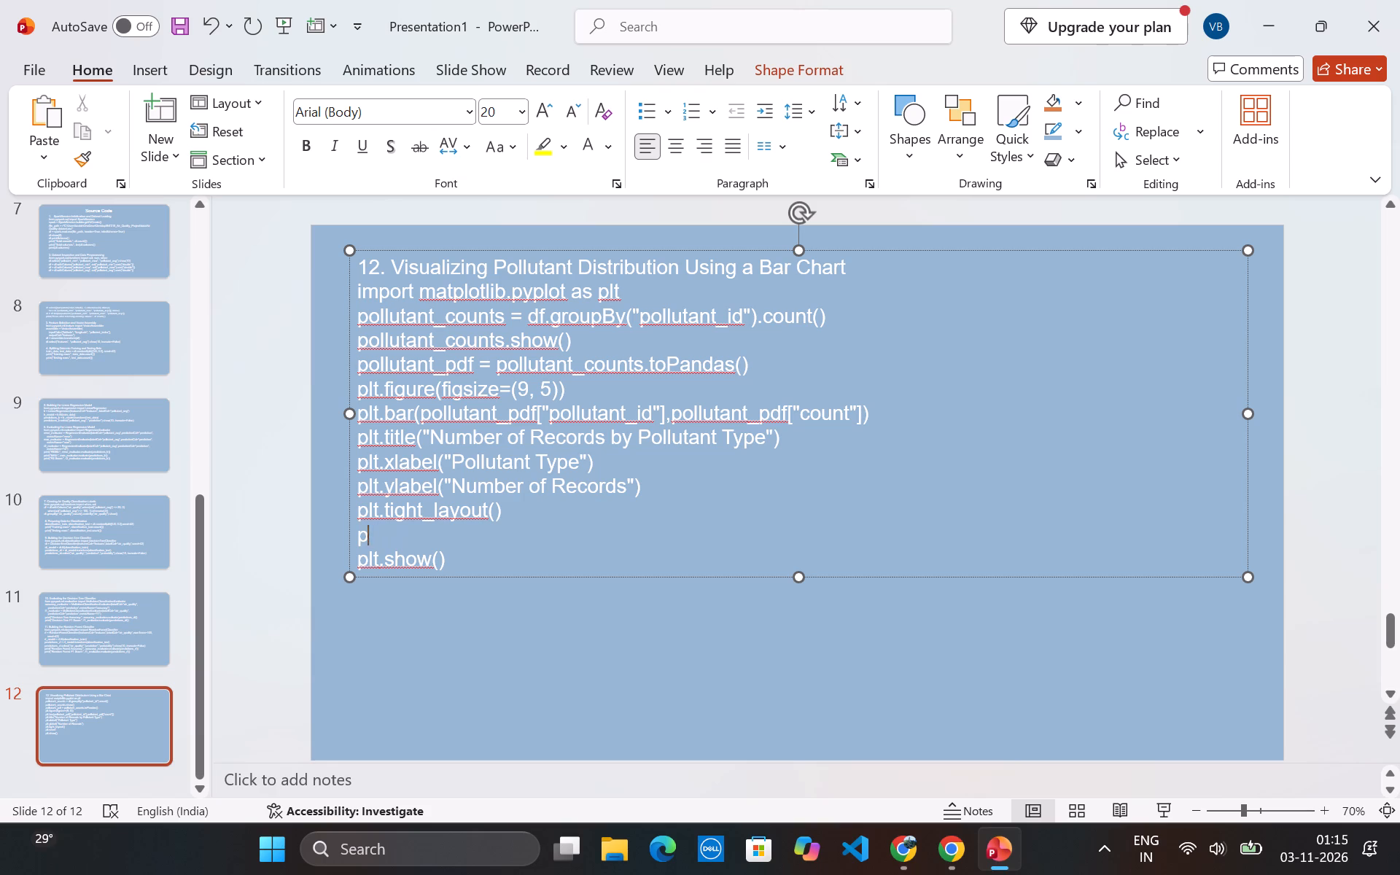
{"action": "key", "text": "BackSpace"}
{"action": "key", "text": "BackSpace"}
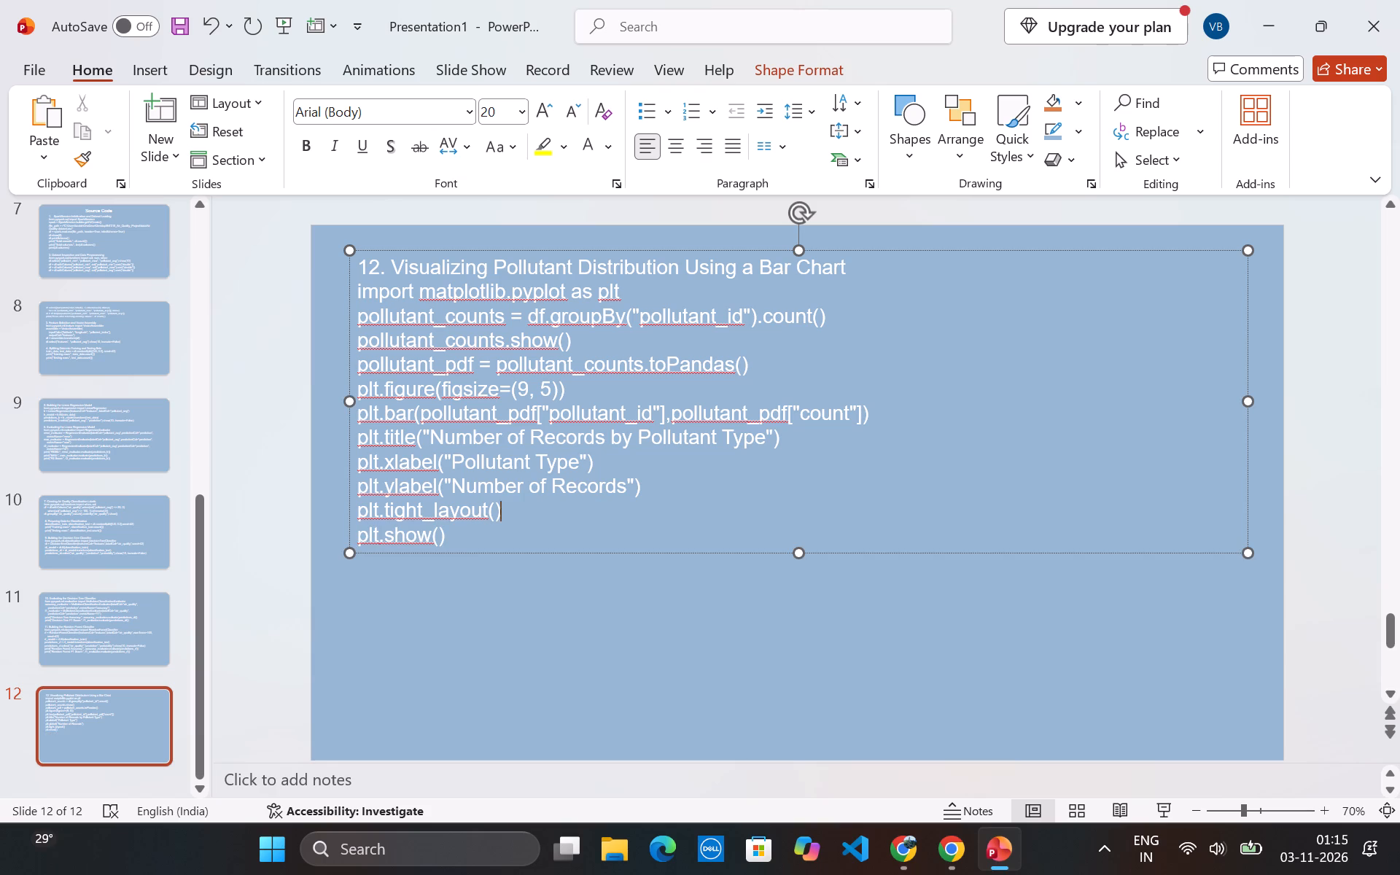
{"action": "left_click", "coordinate": [965, 851]}
{"action": "scroll", "coordinate": [796, 636], "scroll_direction": "down", "scroll_amount": 4}
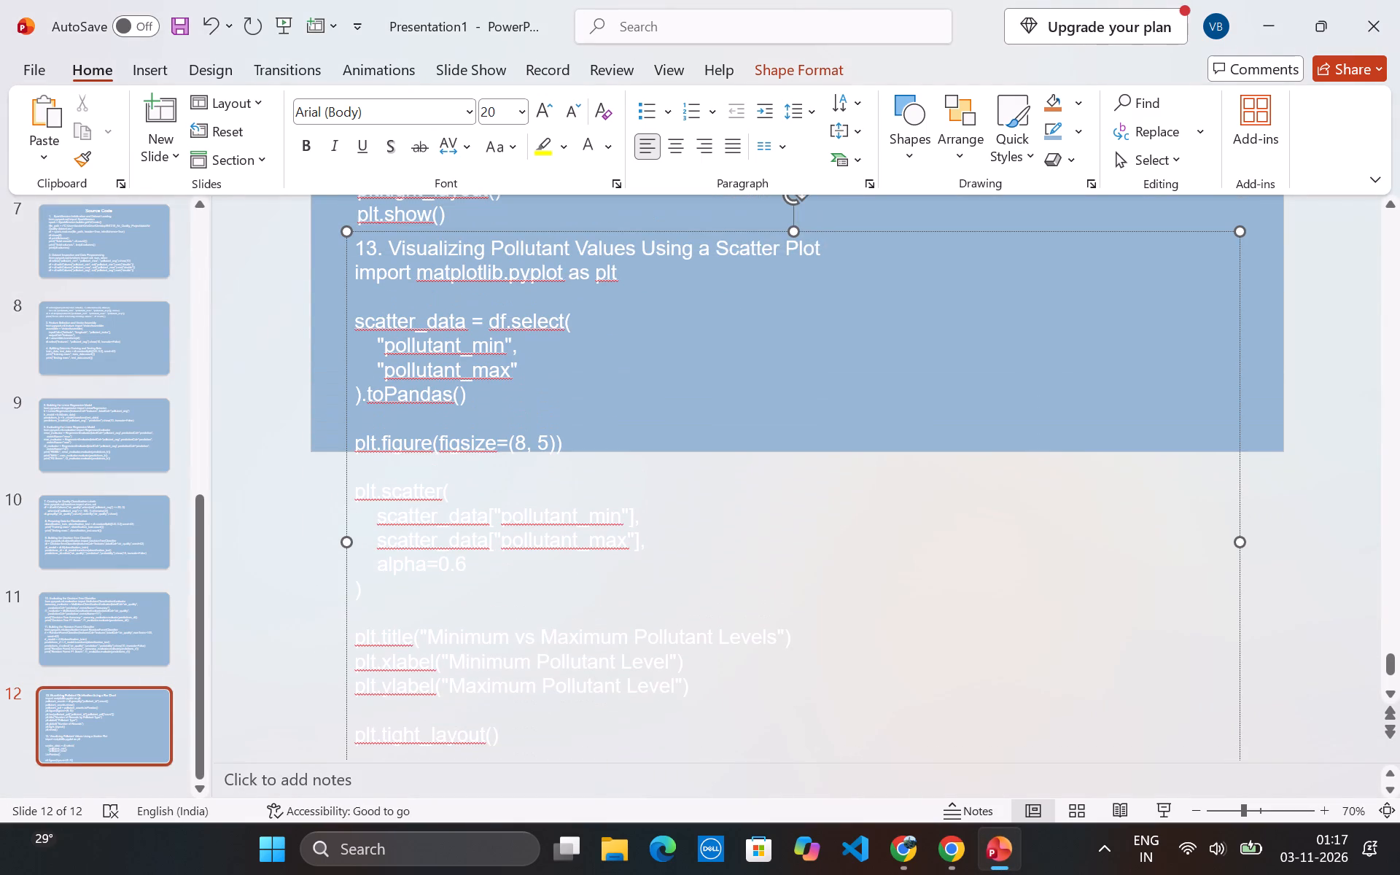
{"action": "left_click", "coordinate": [473, 294]}
{"action": "key", "text": "BackSpace"}
Join the "pollutant_min" argument onto the scatter_data = df.select( line, removing its indentation.
{"action": "key", "text": "Down"}
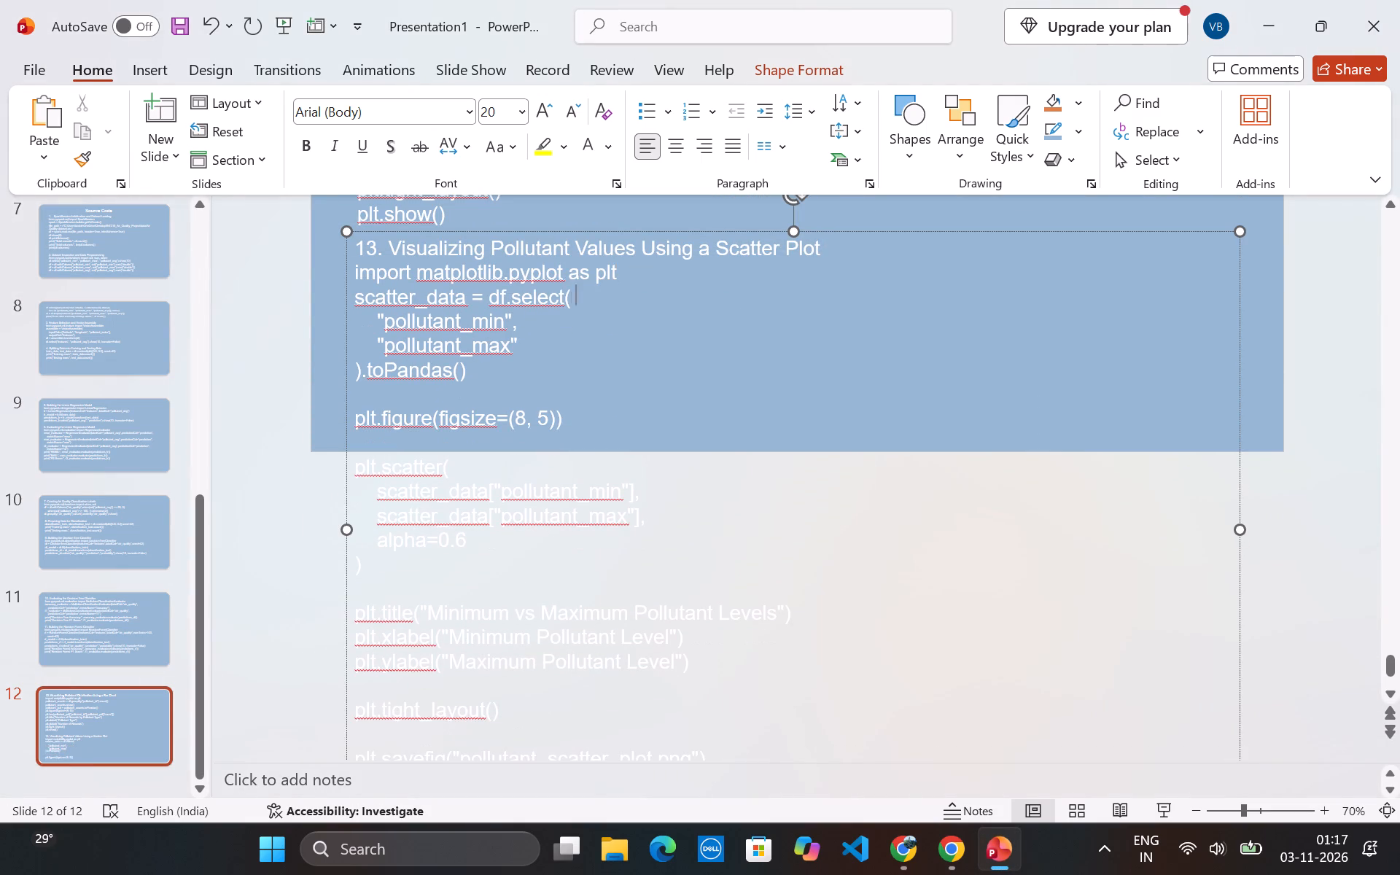
{"action": "key", "text": "Down"}
{"action": "key", "text": "Left"}
{"action": "key", "text": "Left"}
{"action": "key", "text": "Left"}
{"action": "key", "text": "Left"}
{"action": "key", "text": "Left"}
{"action": "key", "text": "Left"}
{"action": "key", "text": "Left"}
{"action": "key", "text": "Left"}
{"action": "key", "text": "Left"}
{"action": "key", "text": "Left"}
{"action": "key", "text": "Left"}
{"action": "key", "text": "Left"}
{"action": "key", "text": "Left"}
{"action": "key", "text": "Left"}
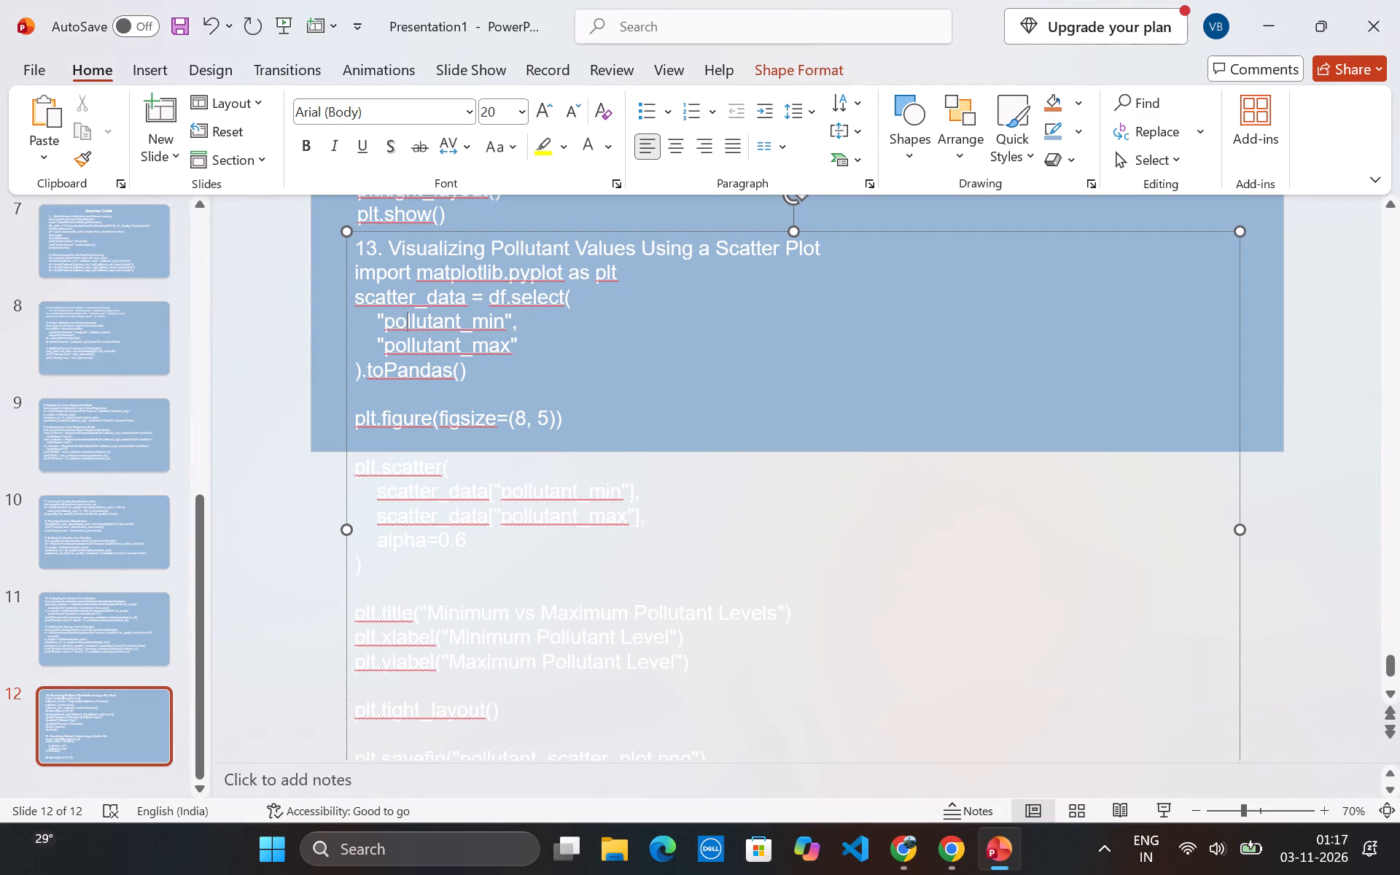
{"action": "key", "text": "Left"}
{"action": "key", "text": "Left"}
{"action": "key", "text": "BackSpace"}
{"action": "key", "text": "BackSpace"}
{"action": "key", "text": "BackSpace"}
{"action": "key", "text": "BackSpace"}
{"action": "key", "text": "BackSpace"}
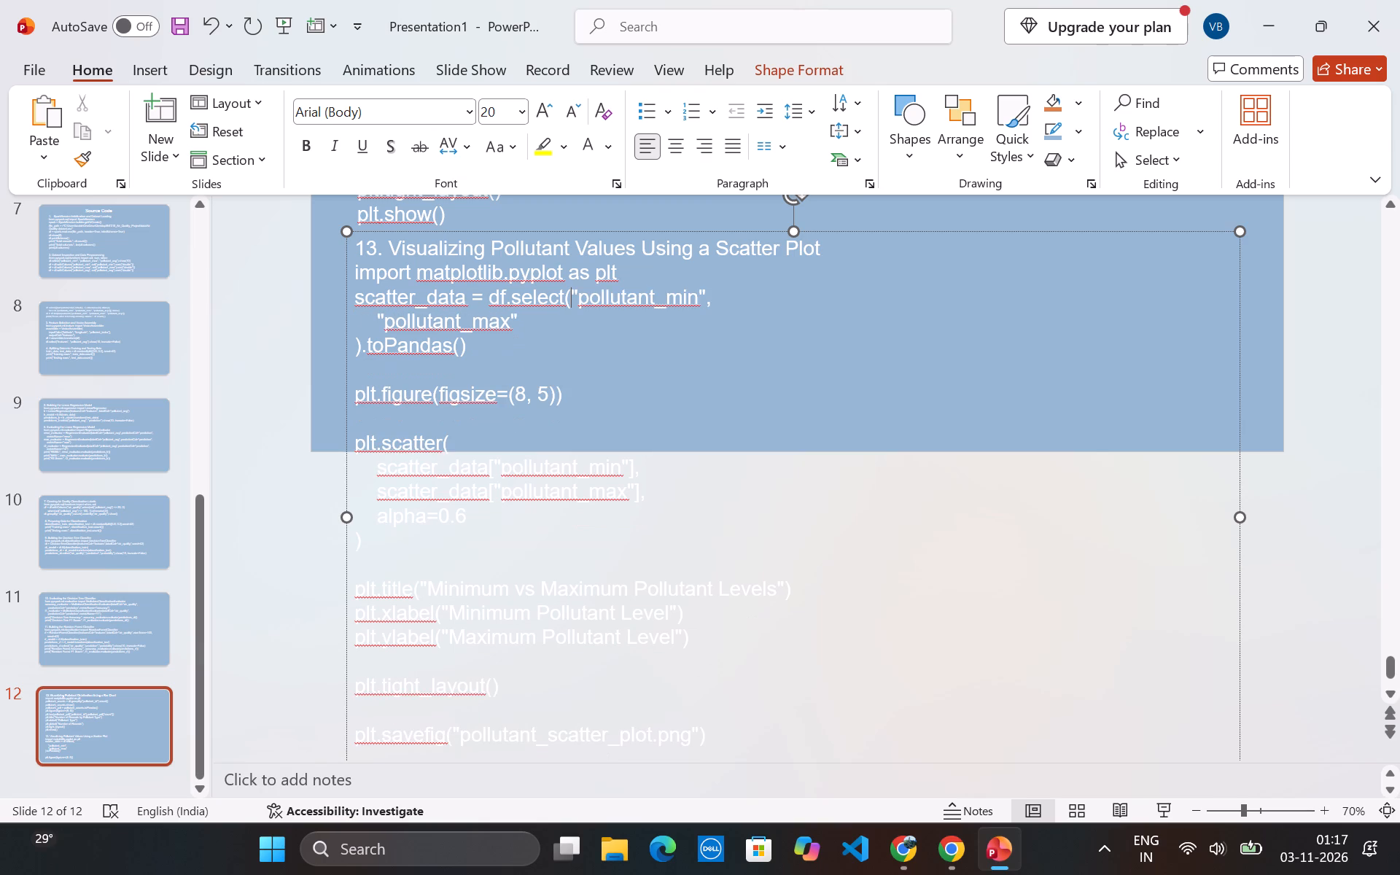
Join the "pollutant_max" argument onto the same df.select line, directly after "pollutant_min", without indentation.
{"action": "key", "text": "Down"}
{"action": "key", "text": "Left"}
{"action": "key", "text": "Left"}
{"action": "key", "text": "Left"}
{"action": "key", "text": "Left"}
{"action": "key", "text": "Left"}
{"action": "key", "text": "Left"}
{"action": "key", "text": "Left"}
{"action": "key", "text": "Left"}
{"action": "key", "text": "Left"}
{"action": "key", "text": "Left"}
{"action": "key", "text": "Left"}
{"action": "key", "text": "Left"}
{"action": "key", "text": "Left"}
{"action": "key", "text": "Left"}
{"action": "key", "text": "Left"}
{"action": "key", "text": "BackSpace"}
{"action": "key", "text": "BackSpace"}
{"action": "key", "text": "BackSpace"}
{"action": "key", "text": "BackSpace"}
{"action": "key", "text": "BackSpace"}
Join ).toPandas() onto the end of the scatter_data = df.select line.
{"action": "key", "text": "Down"}
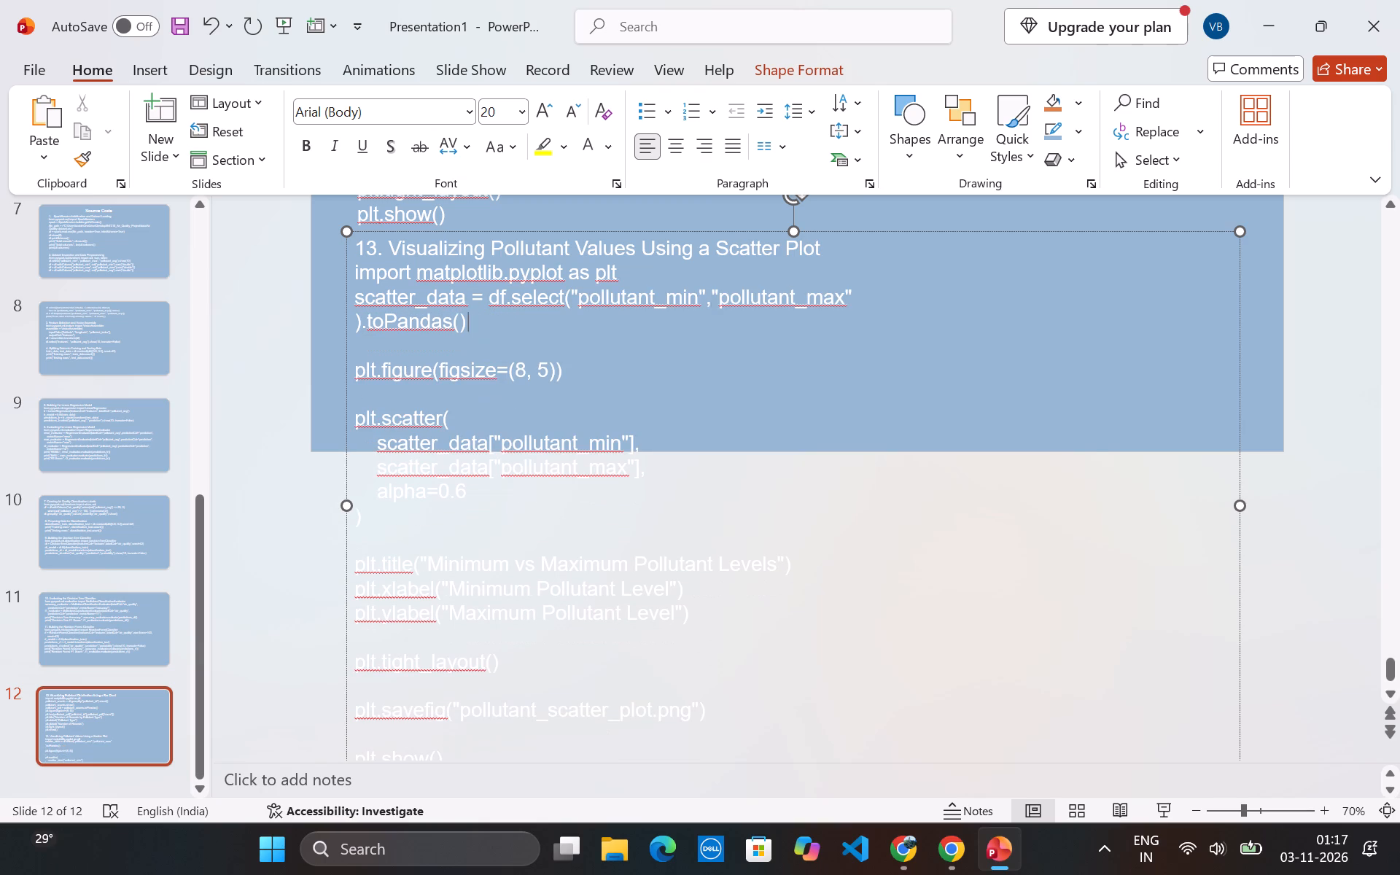
{"action": "key", "text": "Left"}
{"action": "key", "text": "Left"}
{"action": "key", "text": "Left"}
{"action": "key", "text": "Left"}
{"action": "key", "text": "Left"}
{"action": "key", "text": "Left"}
{"action": "key", "text": "Left"}
{"action": "key", "text": "Left"}
{"action": "key", "text": "Left"}
{"action": "key", "text": "Left"}
{"action": "key", "text": "Left"}
{"action": "key", "text": "Left"}
{"action": "key", "text": "BackSpace"}
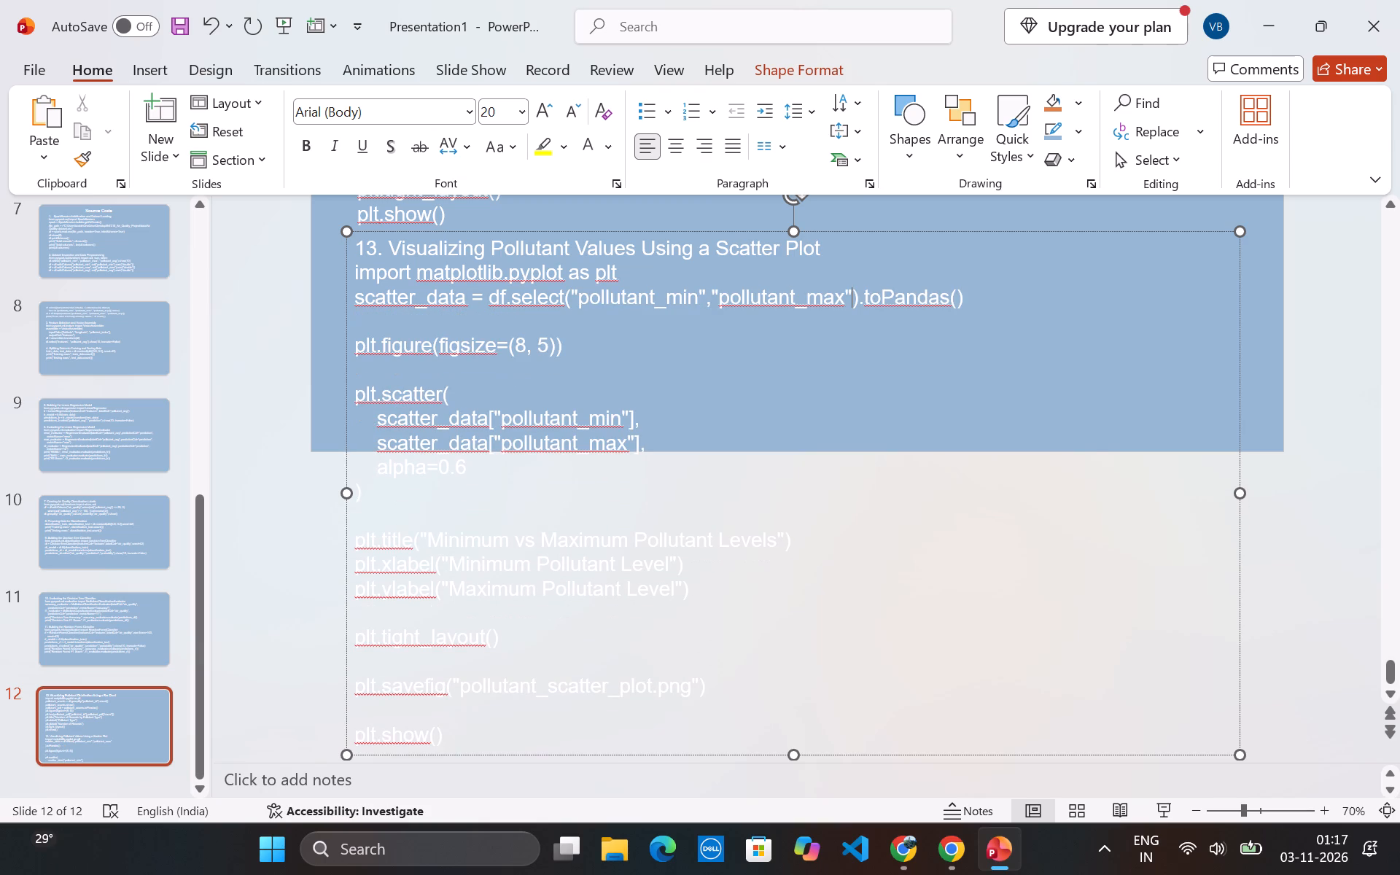
Delete the blank lines above plt.figure(figsize=(8, 5)) and plt.scatter( in the section 13 code.
{"action": "key", "text": "Down"}
{"action": "key", "text": "BackSpace"}
{"action": "key", "text": "Down"}
{"action": "key", "text": "Down"}
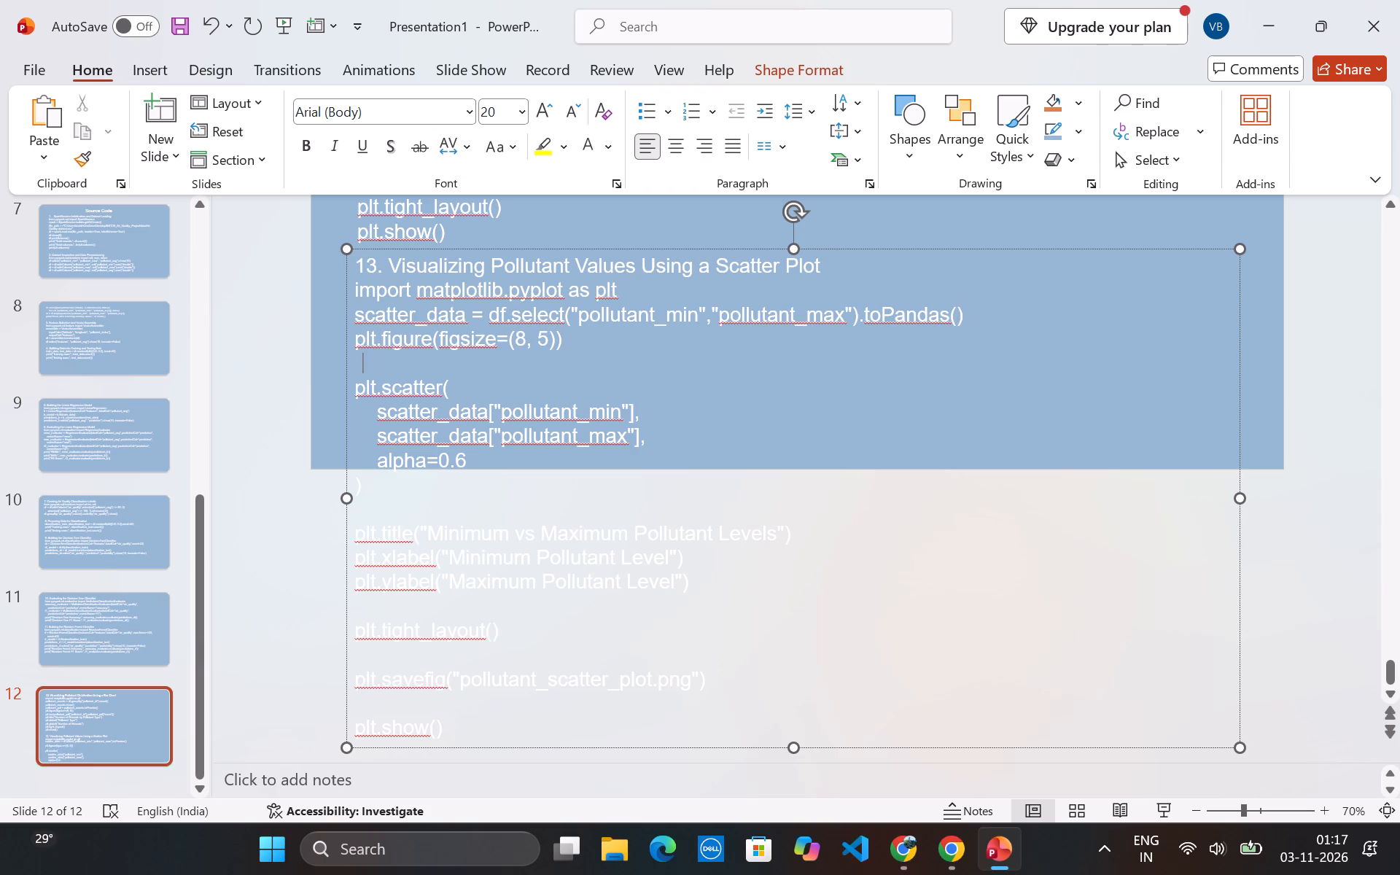
{"action": "key", "text": "BackSpace"}
{"action": "key", "text": "Down"}
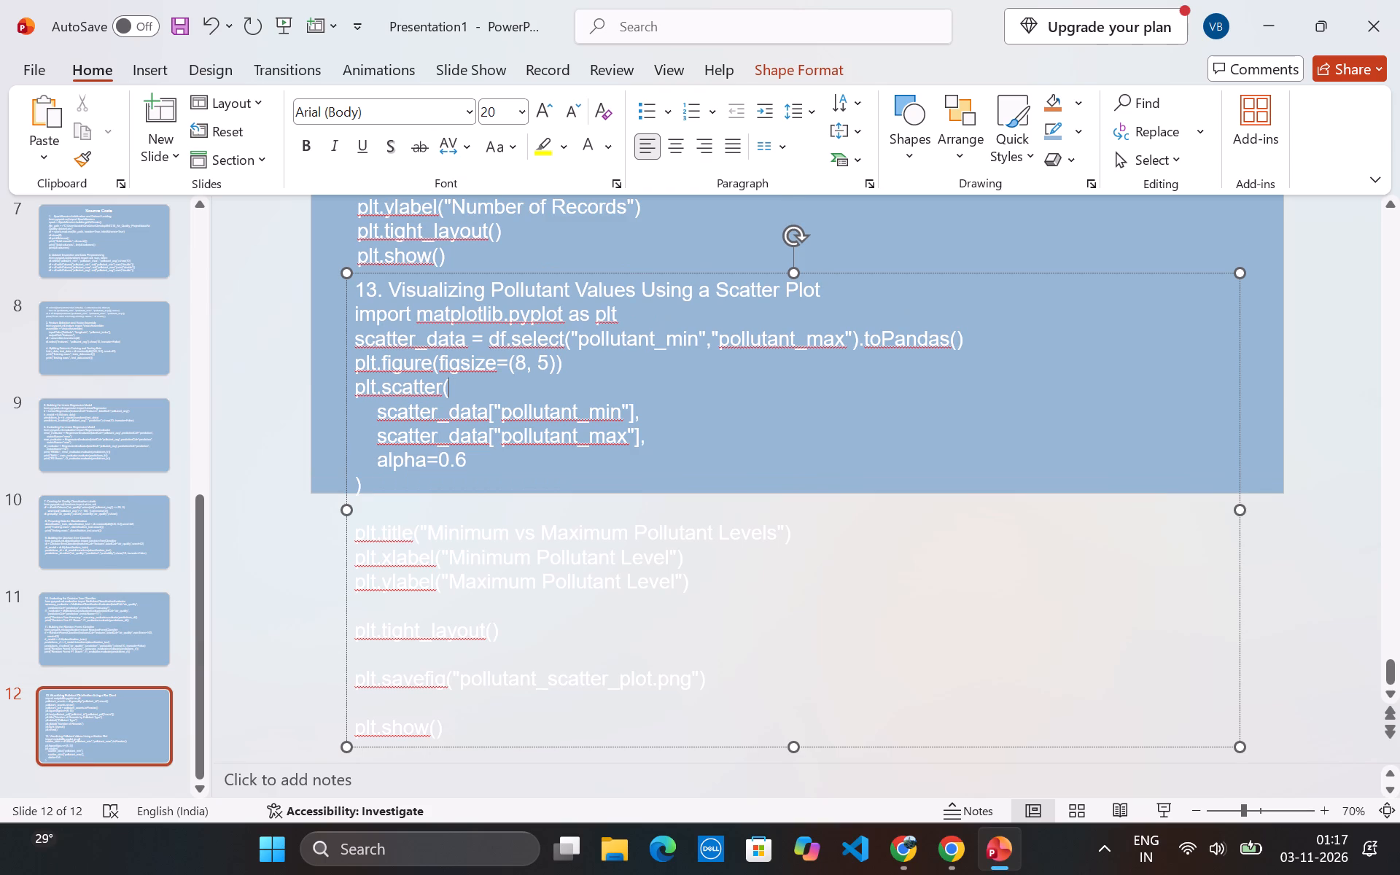
Join the scatter_data["pollutant_min"], argument onto the plt.scatter( line of section 13, removing its indentation.
{"action": "key", "text": "Down"}
{"action": "key", "text": "Left"}
{"action": "key", "text": "Left"}
{"action": "key", "text": "Left"}
{"action": "key", "text": "Left"}
{"action": "key", "text": "Left"}
{"action": "key", "text": "Left"}
{"action": "key", "text": "Left"}
{"action": "key", "text": "Left"}
{"action": "key", "text": "Left"}
{"action": "key", "text": "Left"}
{"action": "key", "text": "Left"}
{"action": "key", "text": "Left"}
{"action": "key", "text": "Left"}
{"action": "key", "text": "Left"}
{"action": "key", "text": "Left"}
{"action": "key", "text": "Left"}
{"action": "key", "text": "Left"}
{"action": "key", "text": "Left"}
{"action": "key", "text": "Left"}
{"action": "key", "text": "Left"}
{"action": "key", "text": "Left"}
{"action": "key", "text": "Left"}
{"action": "key", "text": "Left"}
{"action": "key", "text": "Left"}
{"action": "key", "text": "Right"}
{"action": "key", "text": "Right"}
{"action": "key", "text": "Right"}
{"action": "key", "text": "BackSpace"}
{"action": "key", "text": "BackSpace"}
{"action": "key", "text": "BackSpace"}
{"action": "key", "text": "BackSpace"}
{"action": "key", "text": "BackSpace"}
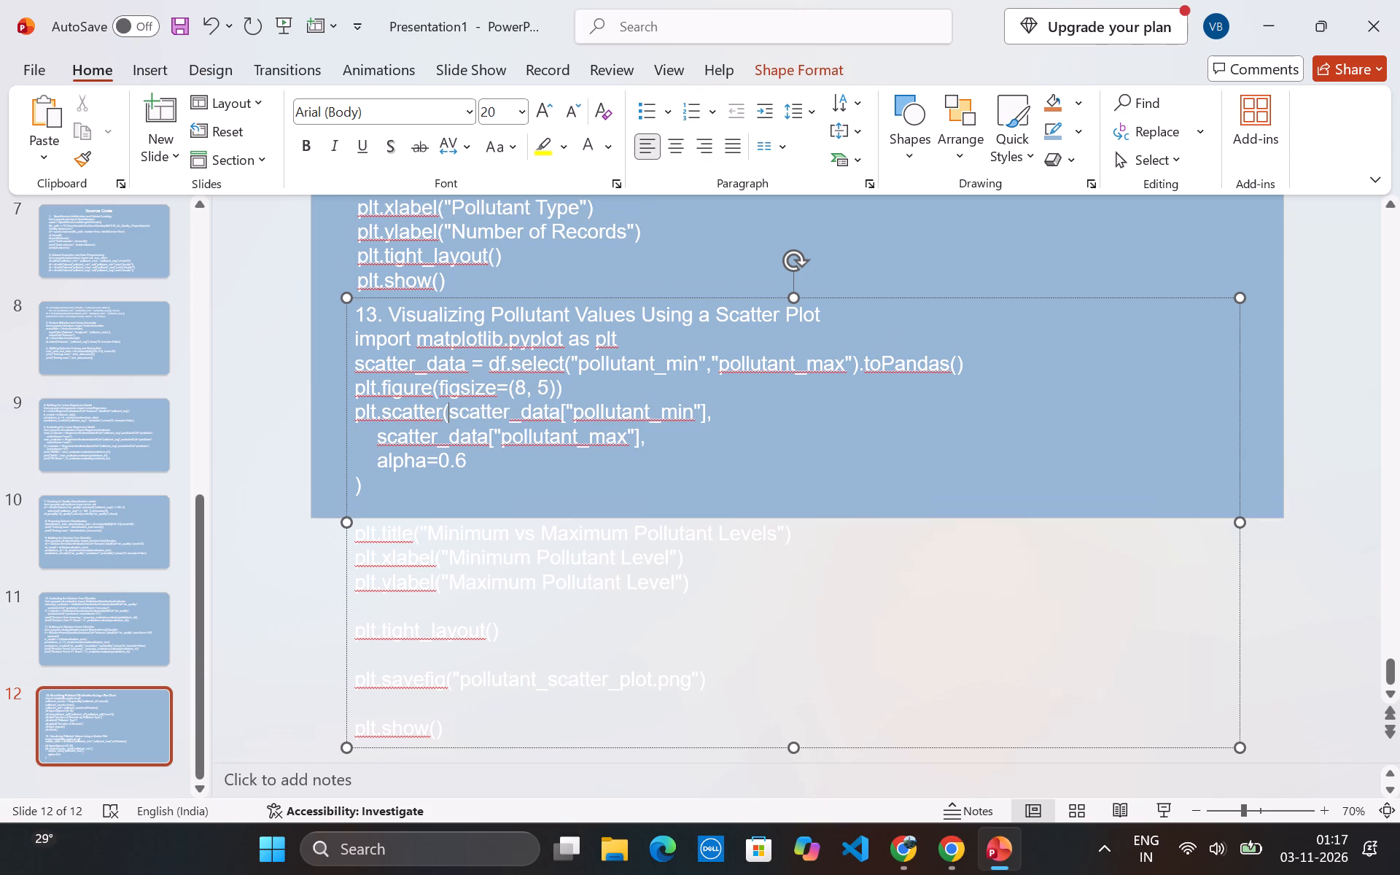
Join the scatter_data["pollutant_max"], argument onto the same plt.scatter line, directly after the "pollutant_min" argument, without indentation.
{"action": "key", "text": "Down"}
{"action": "key", "text": "Left"}
{"action": "key", "text": "Left"}
{"action": "key", "text": "Left"}
{"action": "key", "text": "Left"}
{"action": "key", "text": "Left"}
{"action": "key", "text": "Left"}
{"action": "key", "text": "Left"}
{"action": "key", "text": "Left"}
{"action": "key", "text": "BackSpace"}
{"action": "key", "text": "BackSpace"}
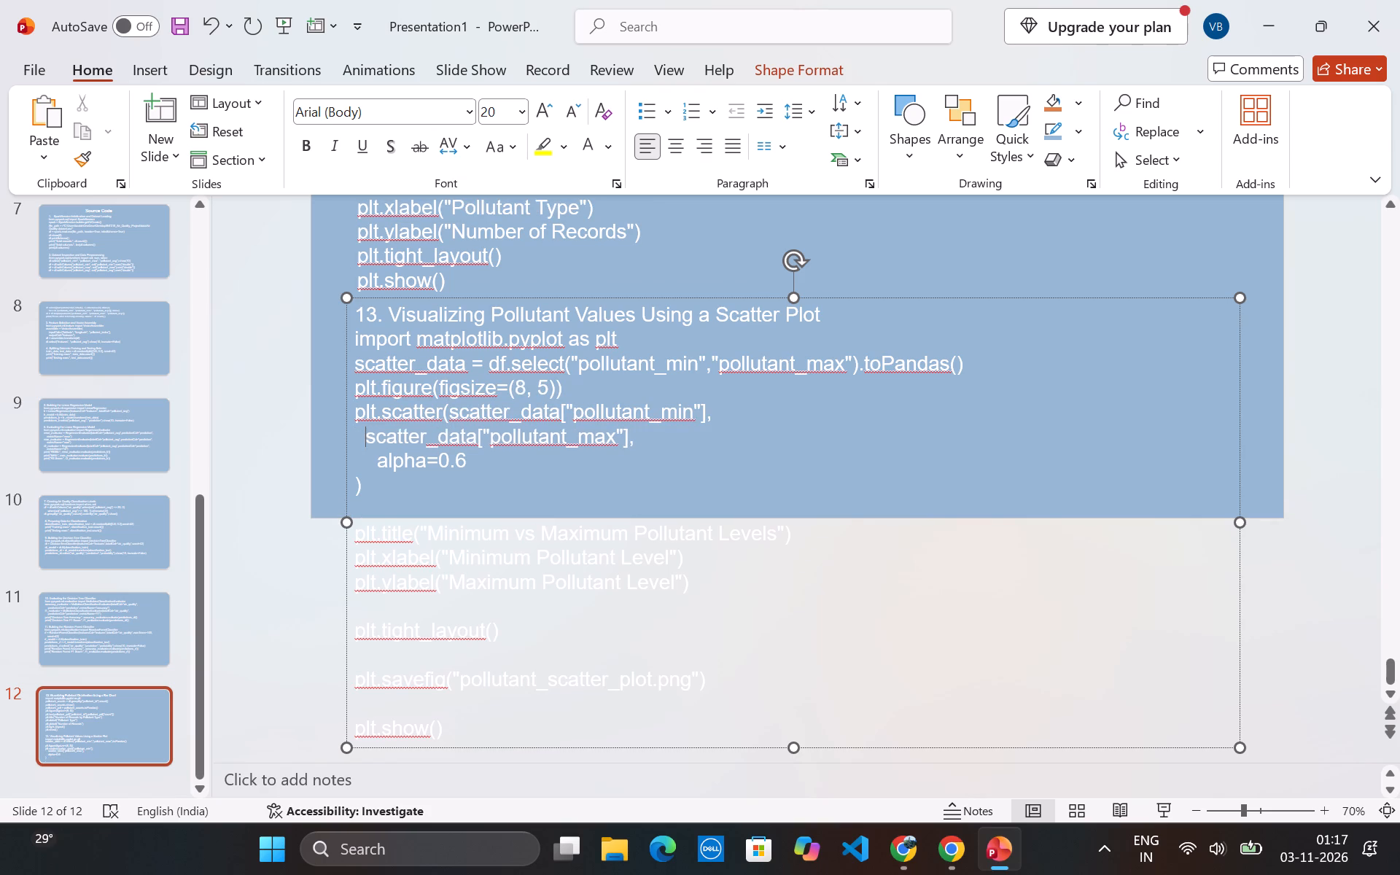
{"action": "key", "text": "BackSpace"}
{"action": "key", "text": "BackSpace"}
{"action": "key", "text": "BackSpace"}
Join alpha=0.6 and the closing parenthesis onto the end of the plt.scatter line, without indentation.
{"action": "key", "text": "Down"}
{"action": "key", "text": "Left"}
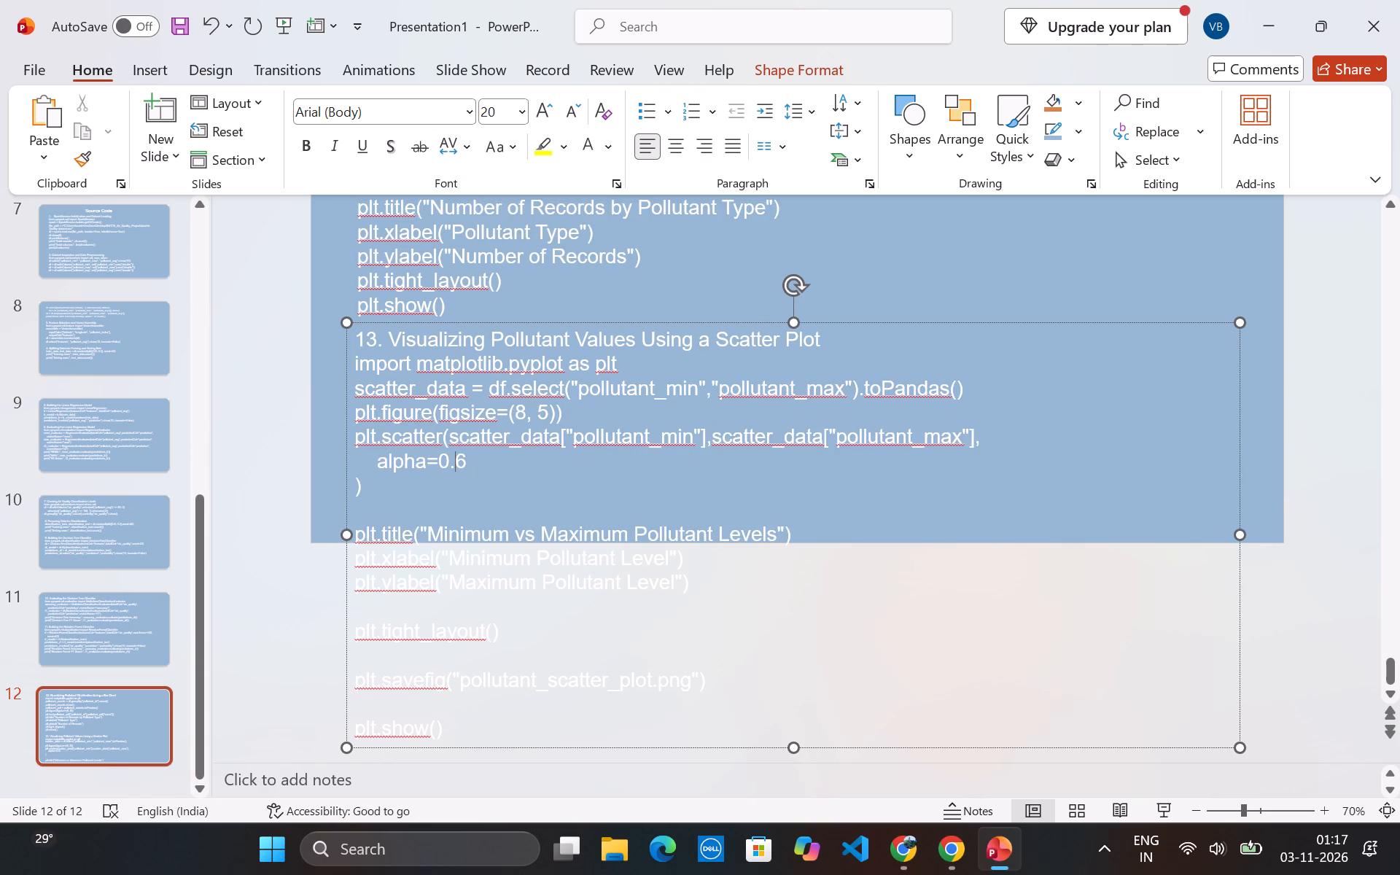
{"action": "key", "text": "Left"}
{"action": "key", "text": "Left"}
{"action": "key", "text": "Left"}
{"action": "key", "text": "Left"}
{"action": "key", "text": "Left"}
{"action": "key", "text": "Left"}
{"action": "key", "text": "Left"}
{"action": "key", "text": "Left"}
{"action": "key", "text": "BackSpace"}
{"action": "key", "text": "BackSpace"}
{"action": "key", "text": "BackSpace"}
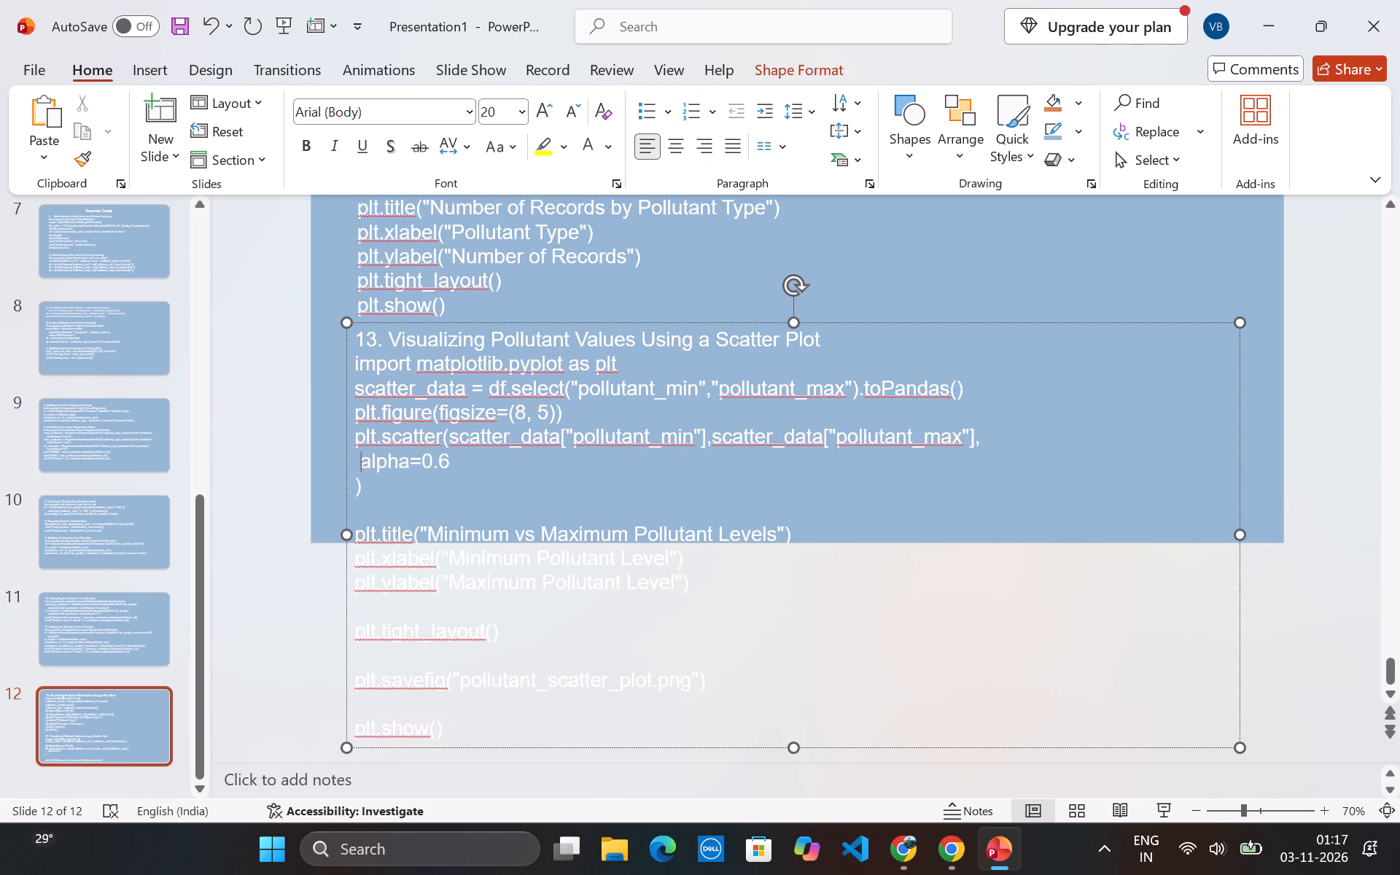
{"action": "key", "text": "BackSpace"}
{"action": "key", "text": "BackSpace"}
{"action": "key", "text": "Down"}
{"action": "key", "text": "Left"}
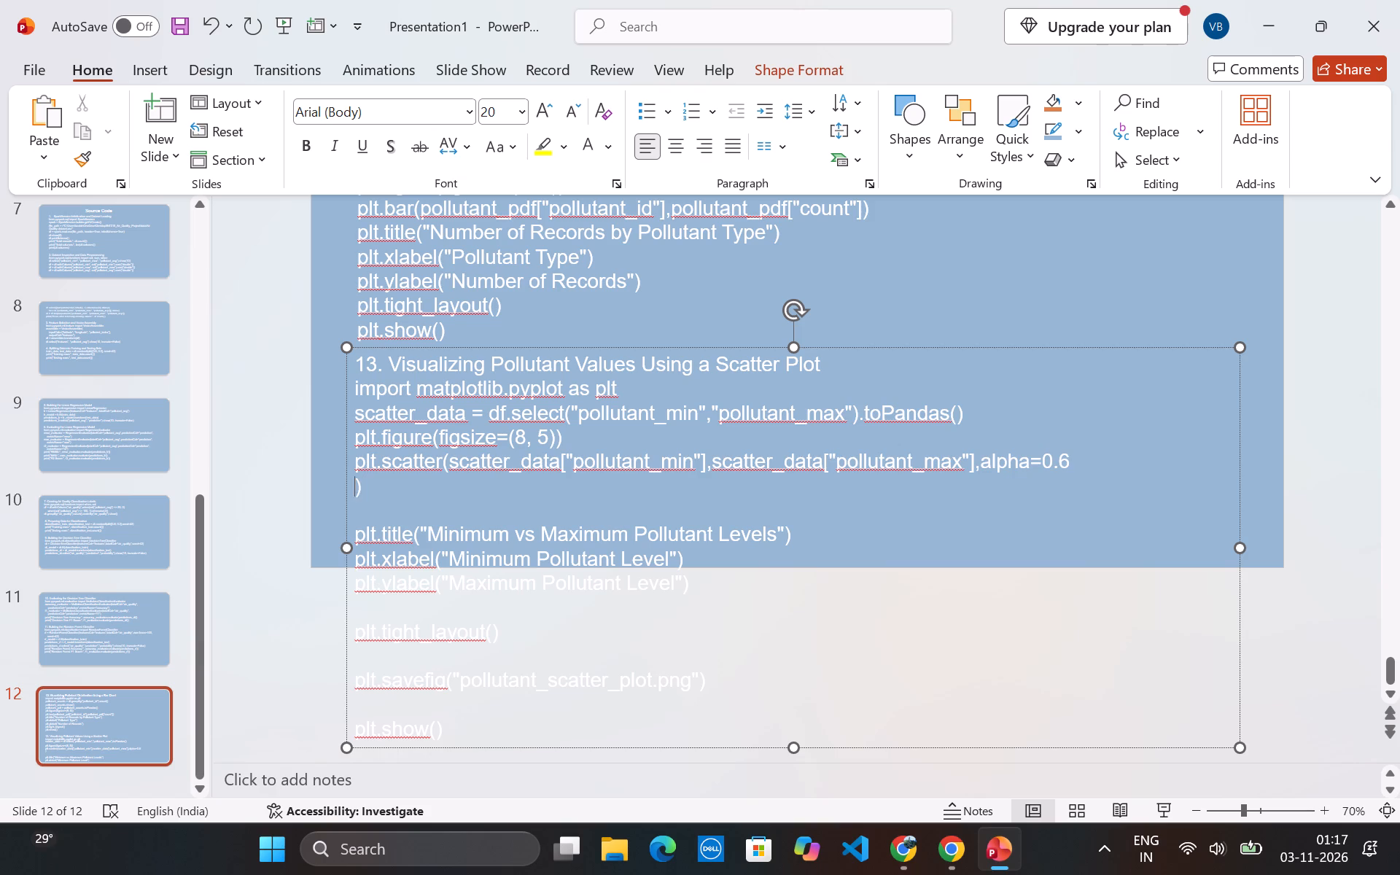
{"action": "key", "text": "BackSpace"}
Delete the blank lines above plt.title, plt.tight_layout(), plt.savefig and plt.show() in the section 13 code.
{"action": "key", "text": "Down"}
{"action": "key", "text": "BackSpace"}
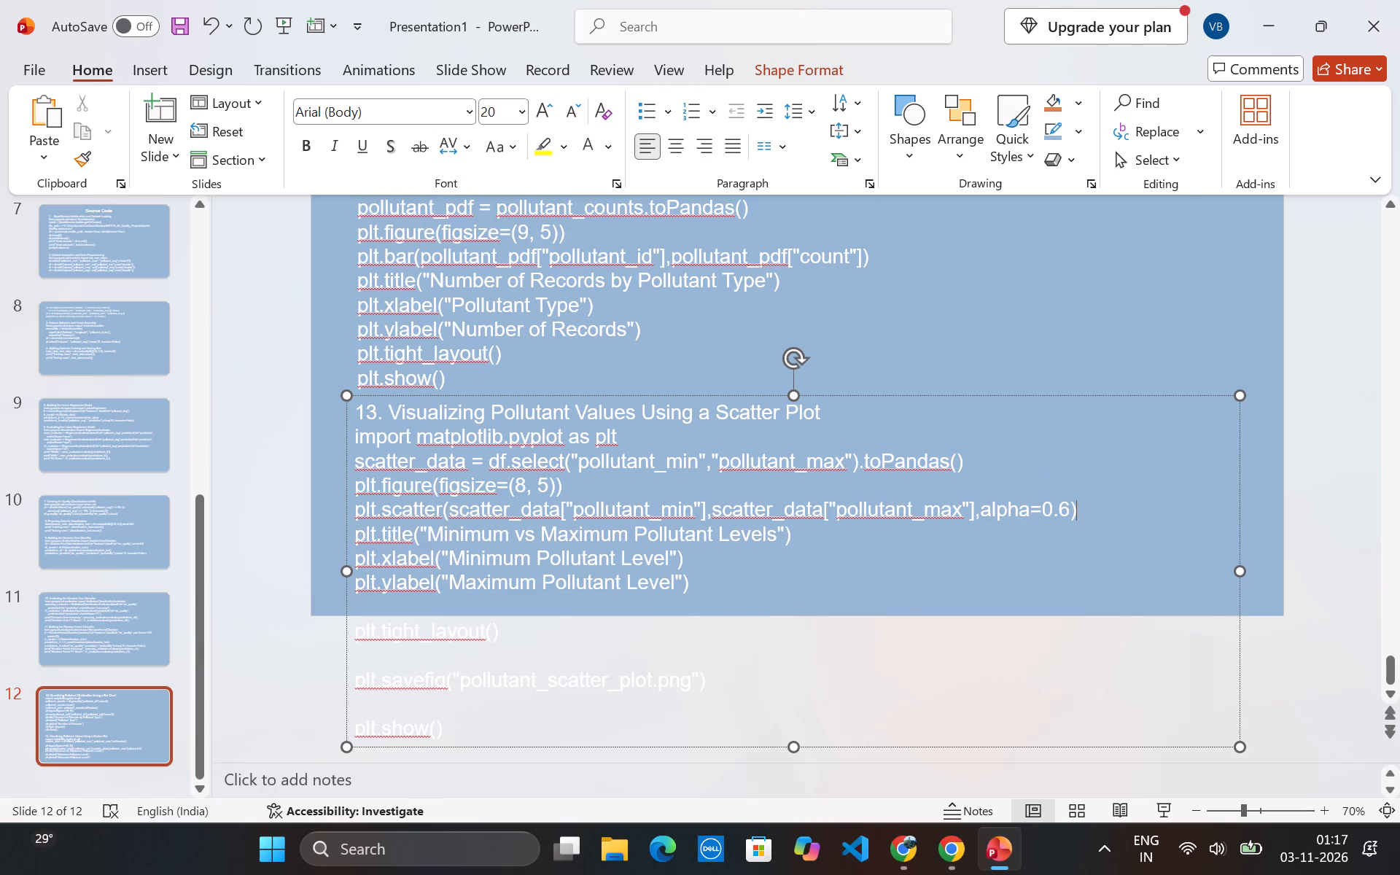
{"action": "key", "text": "Down"}
{"action": "key", "text": "Down"}
{"action": "key", "text": "Down"}
{"action": "key", "text": "Down"}
{"action": "key", "text": "BackSpace"}
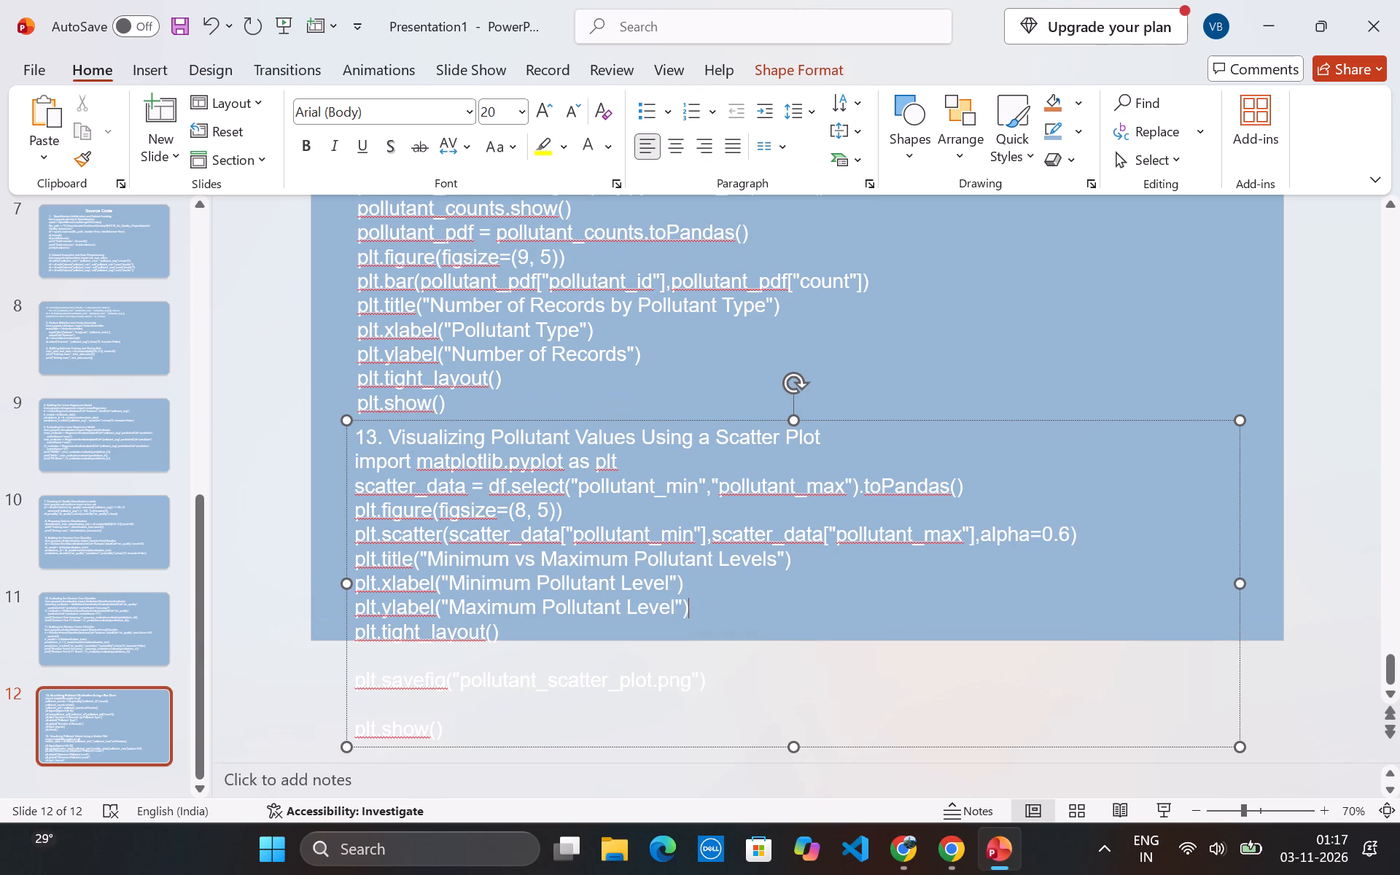
{"action": "key", "text": "Down"}
{"action": "key", "text": "Down"}
{"action": "key", "text": "BackSpace"}
{"action": "key", "text": "Down"}
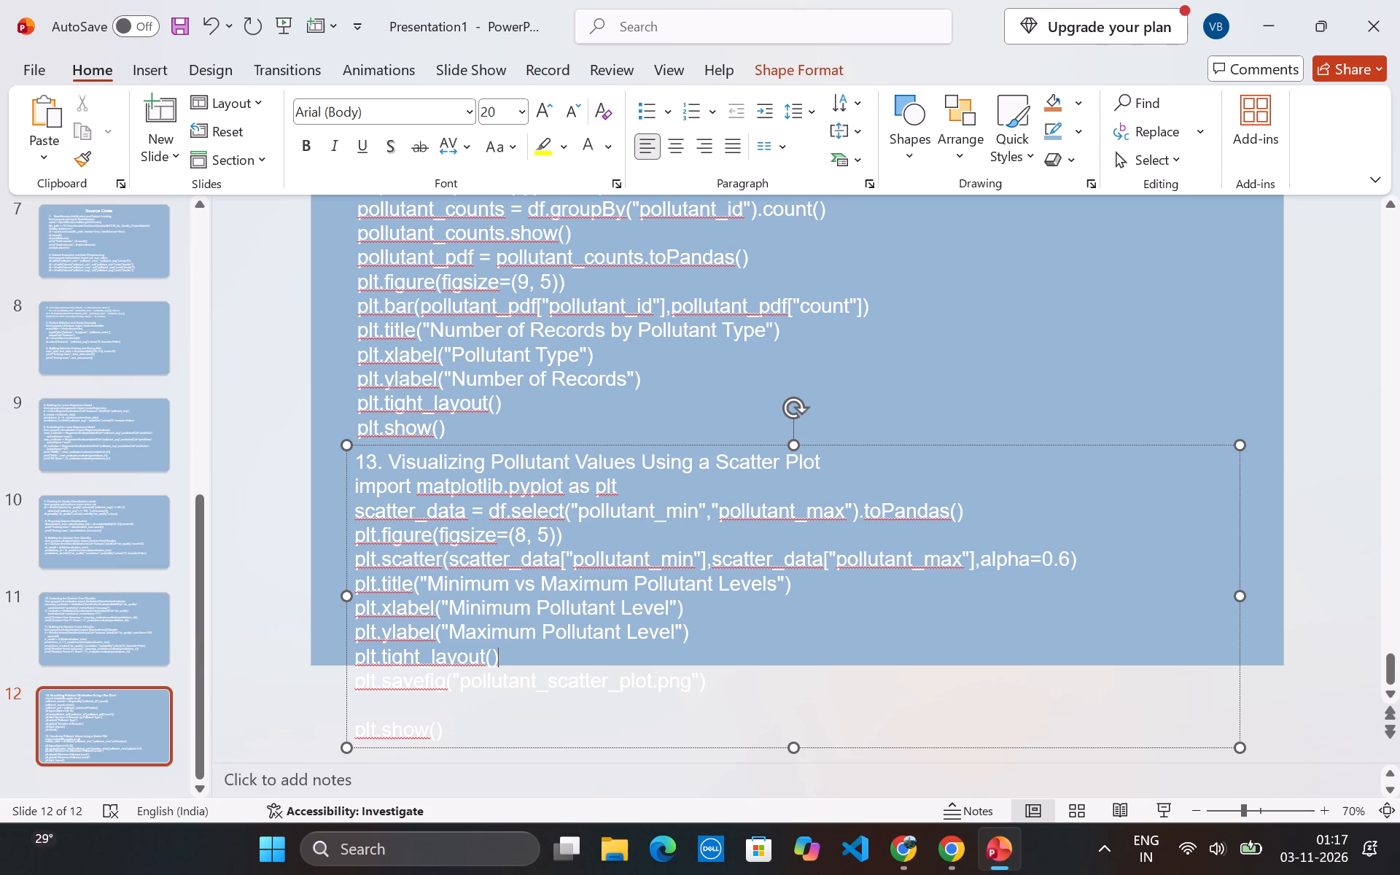
{"action": "key", "text": "Down"}
{"action": "key", "text": "BackSpace"}
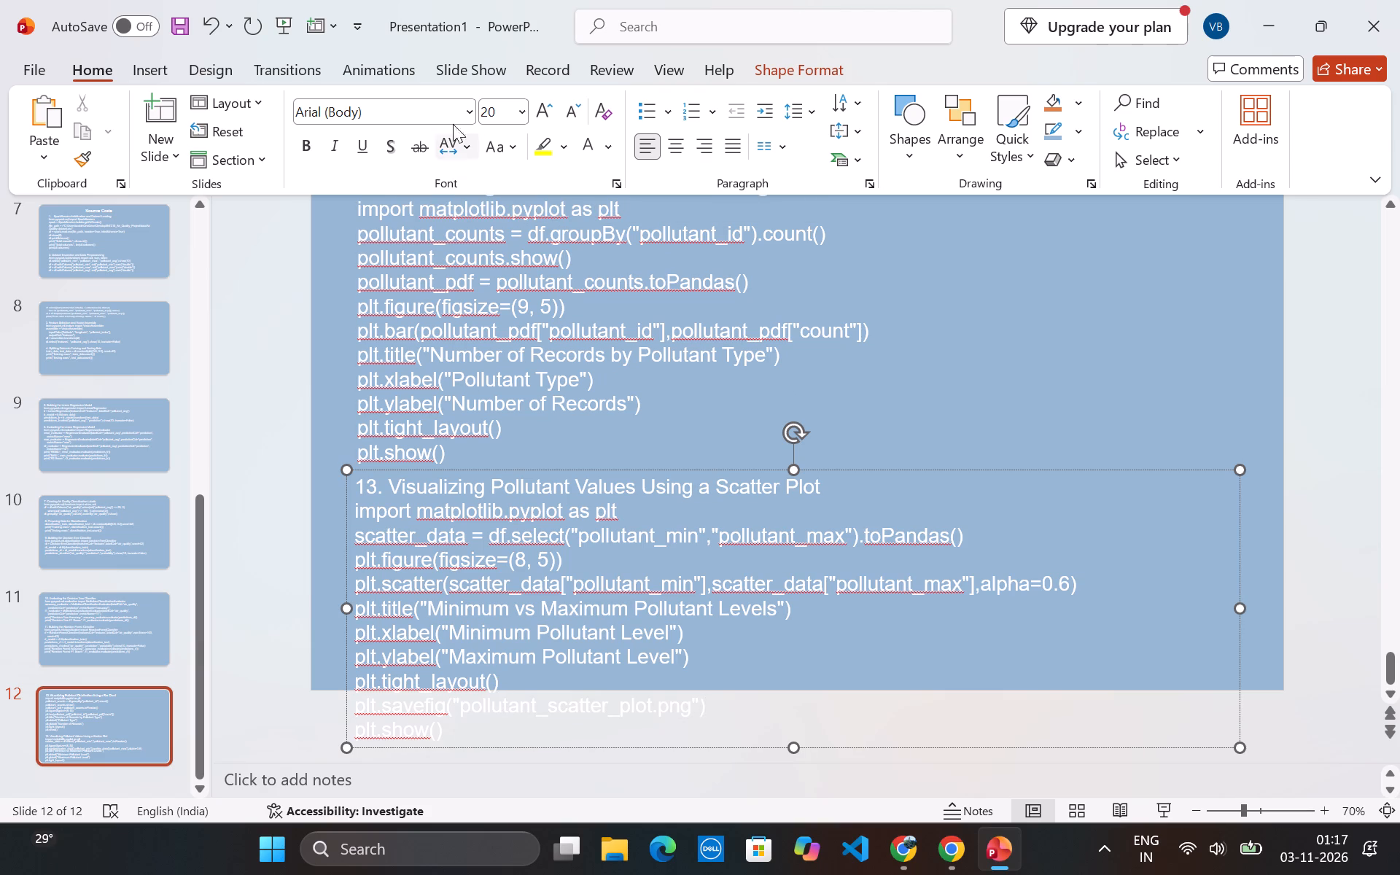
Move the section 12 bar chart text box slightly up, closer to the top edge of slide 12.
{"action": "scroll", "coordinate": [557, 289], "scroll_direction": "up", "scroll_amount": 2}
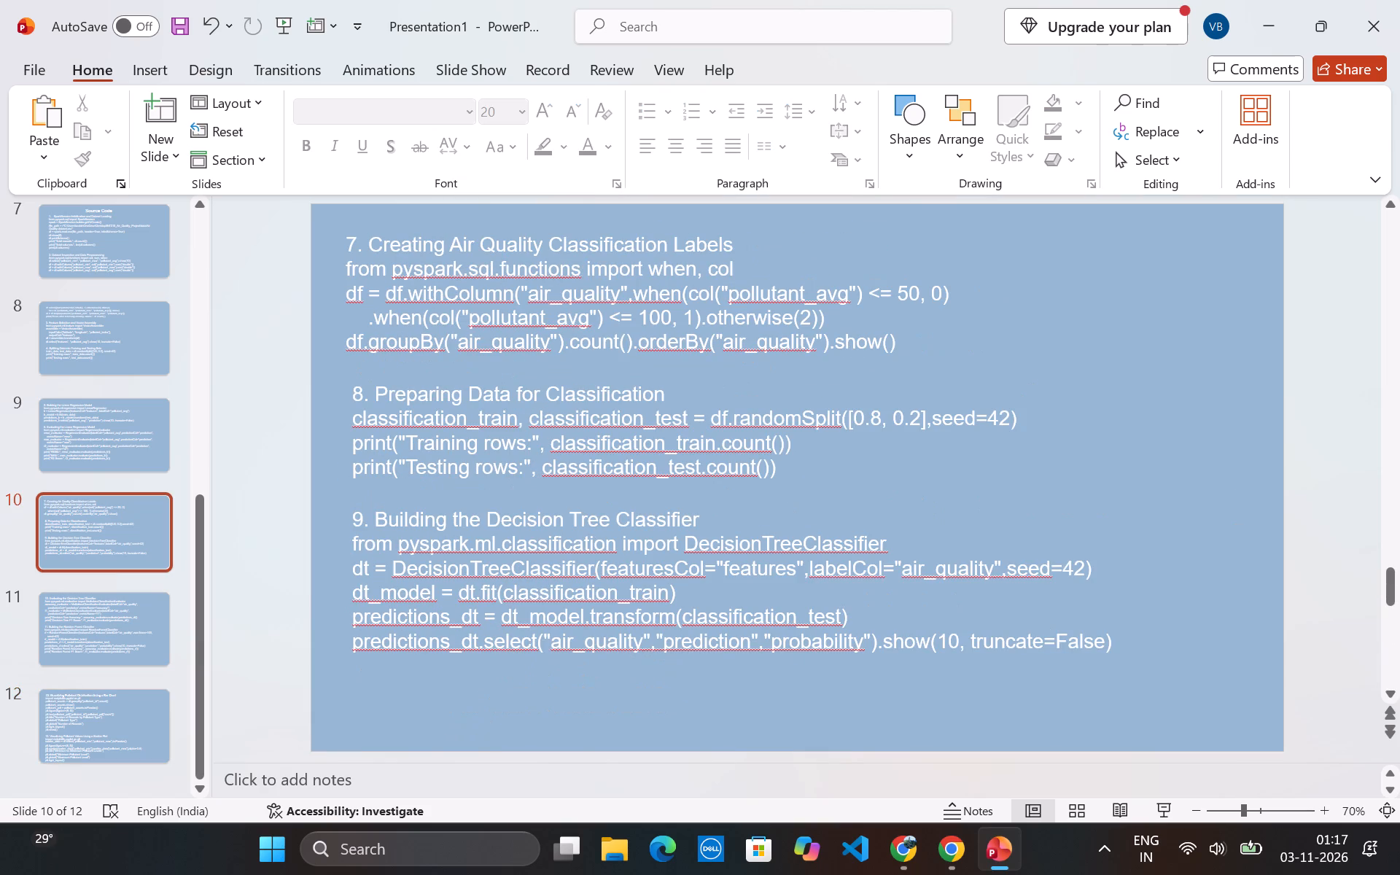
{"action": "scroll", "coordinate": [629, 247], "scroll_direction": "down", "scroll_amount": 2}
{"action": "scroll", "coordinate": [675, 313], "scroll_direction": "up", "scroll_amount": 2}
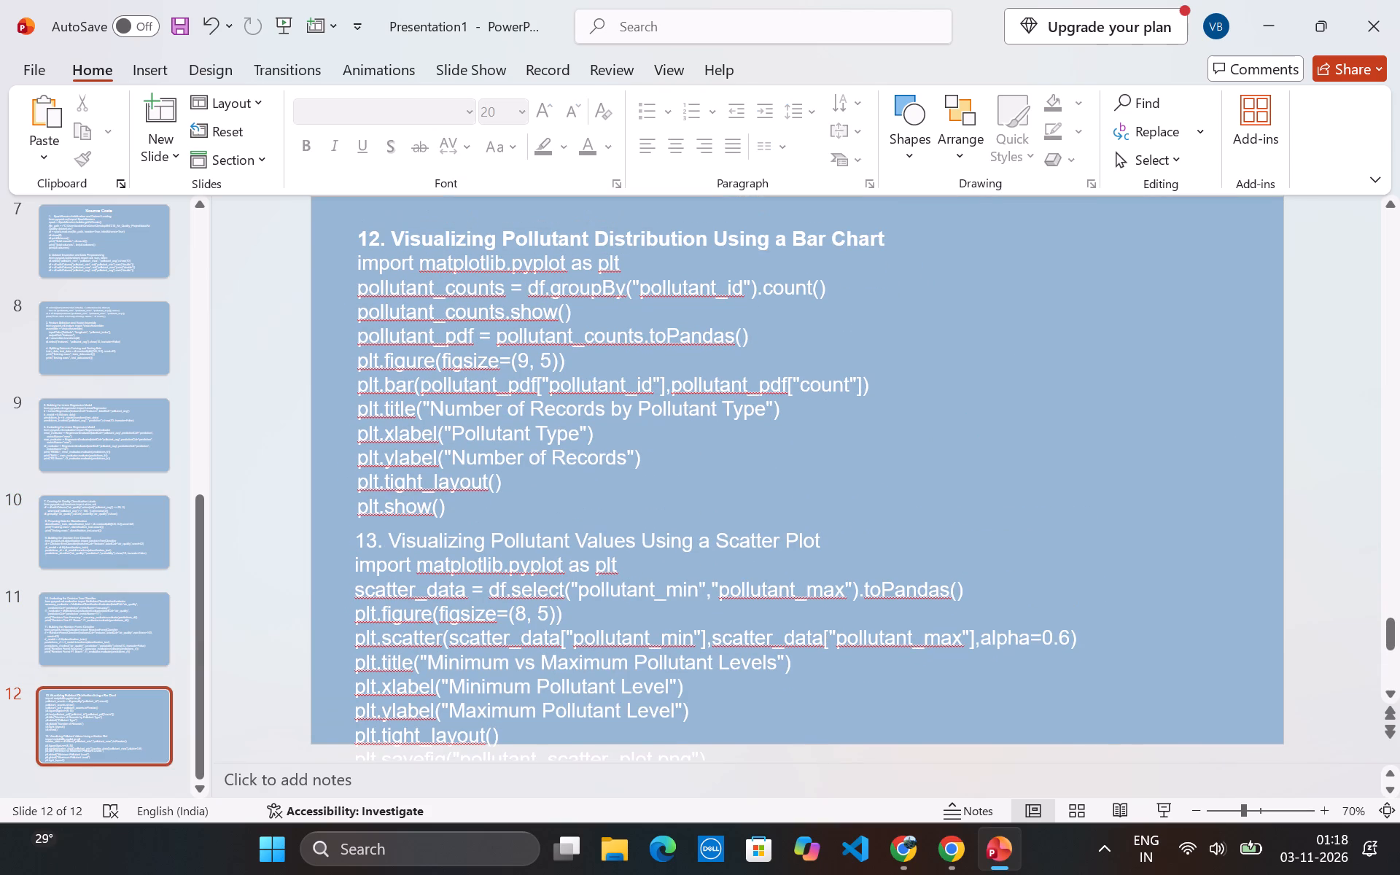
{"action": "left_click", "coordinate": [843, 316]}
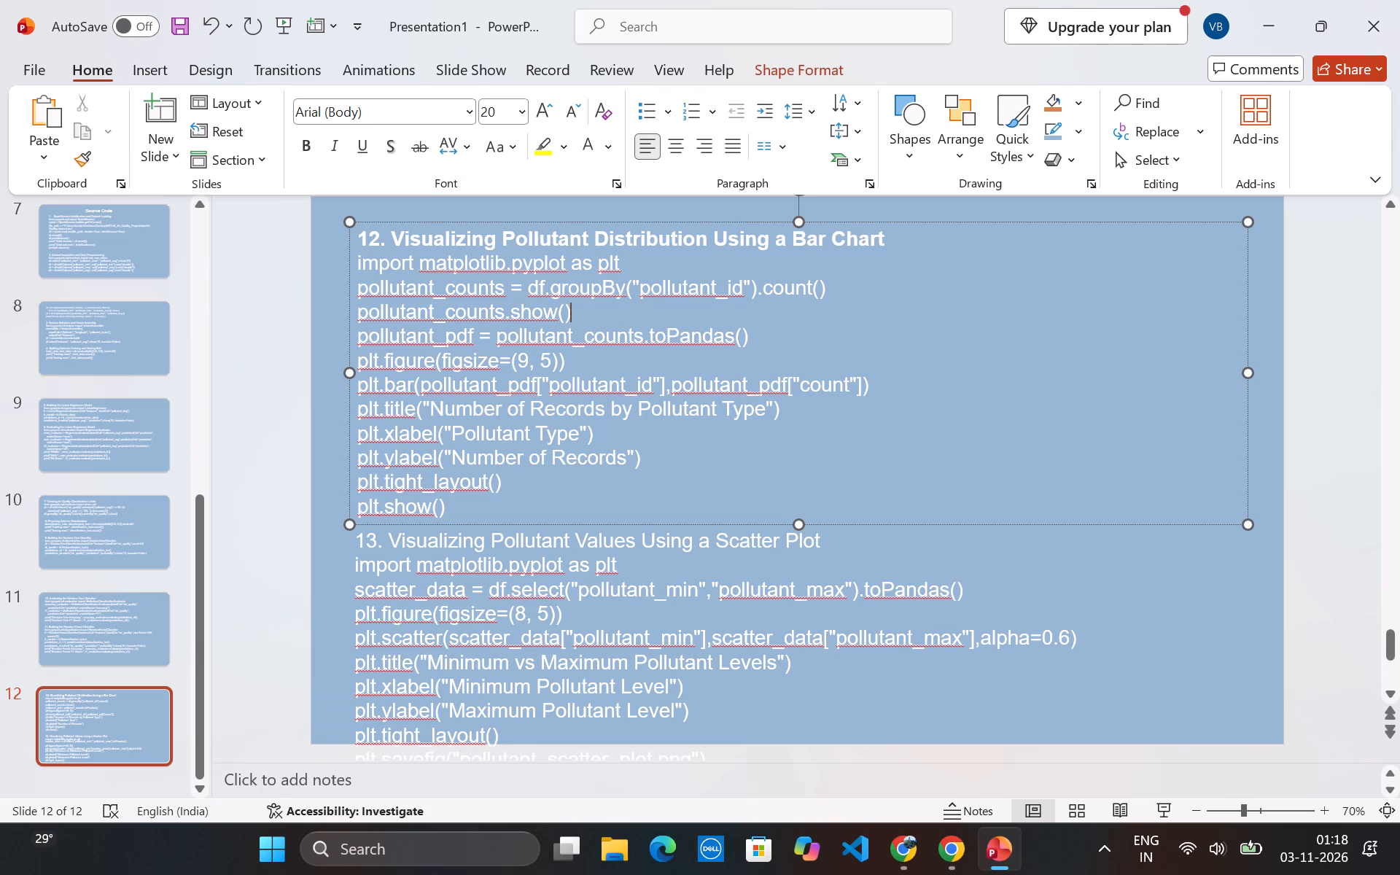
{"action": "left_click_drag", "start_coordinate": [903, 226], "coordinate": [902, 218]}
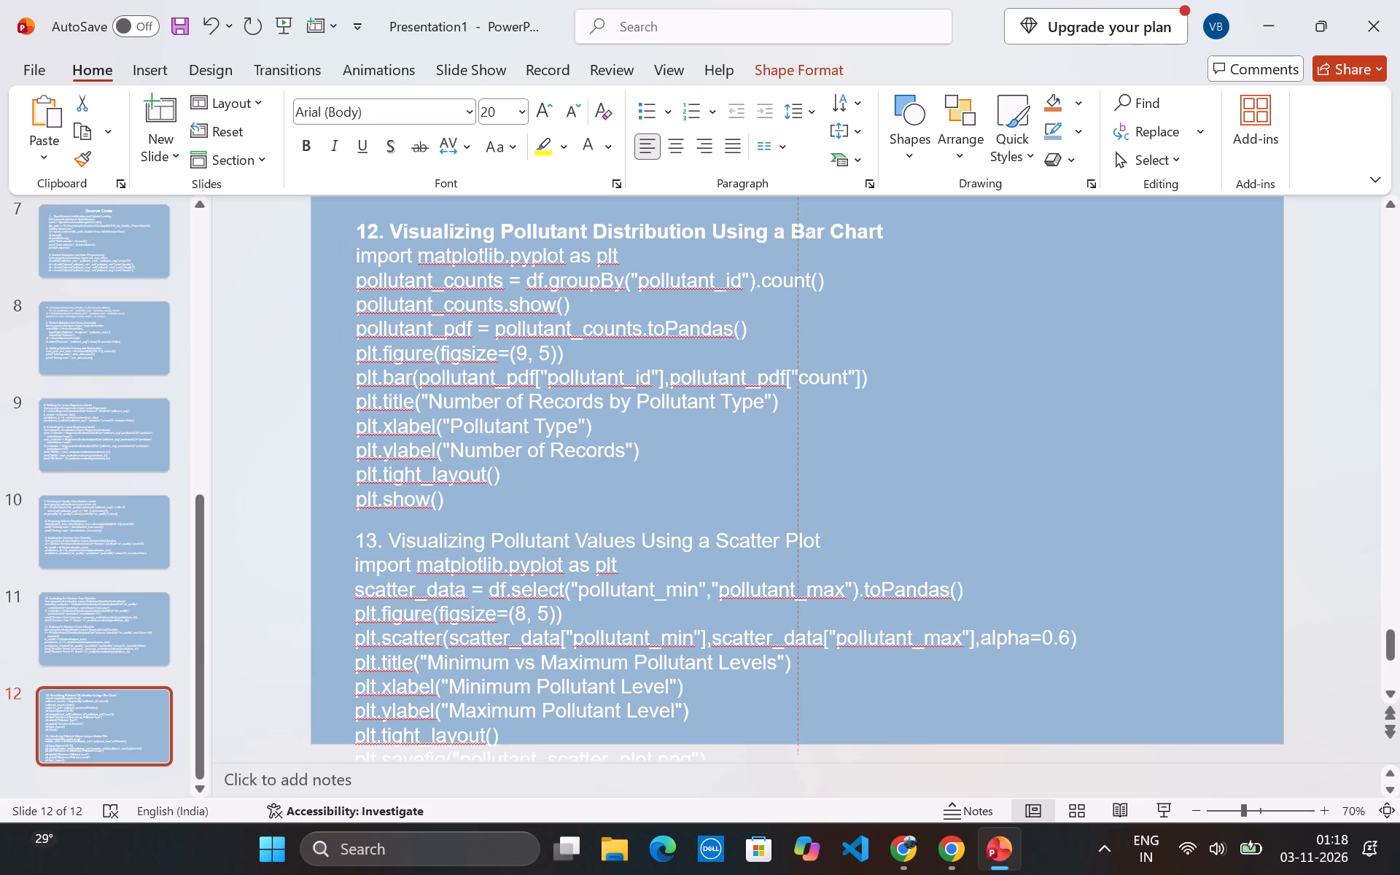
{"action": "left_click_drag", "start_coordinate": [902, 218], "coordinate": [902, 207]}
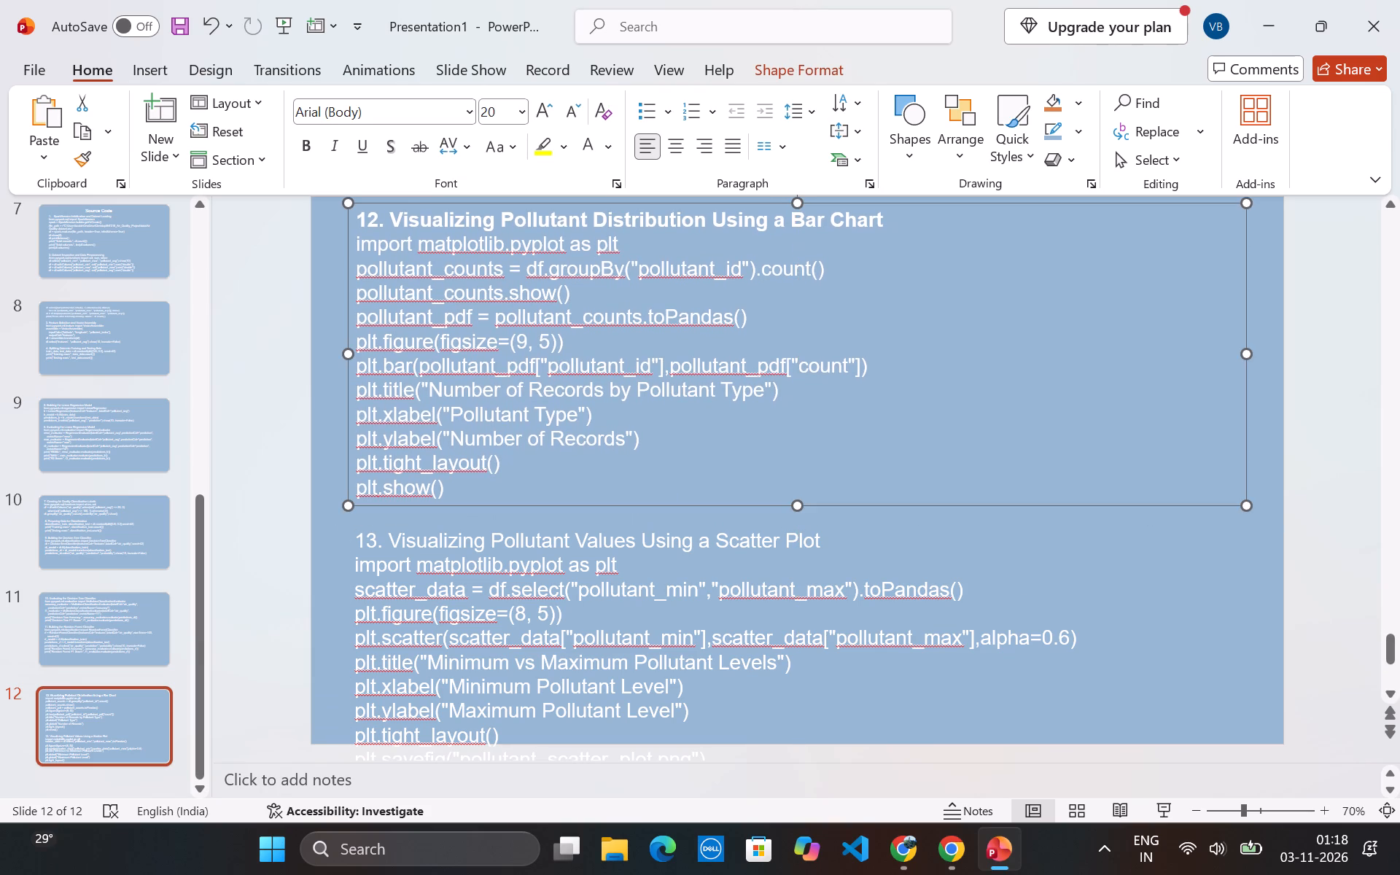
{"action": "scroll", "coordinate": [944, 345], "scroll_direction": "up", "scroll_amount": 1}
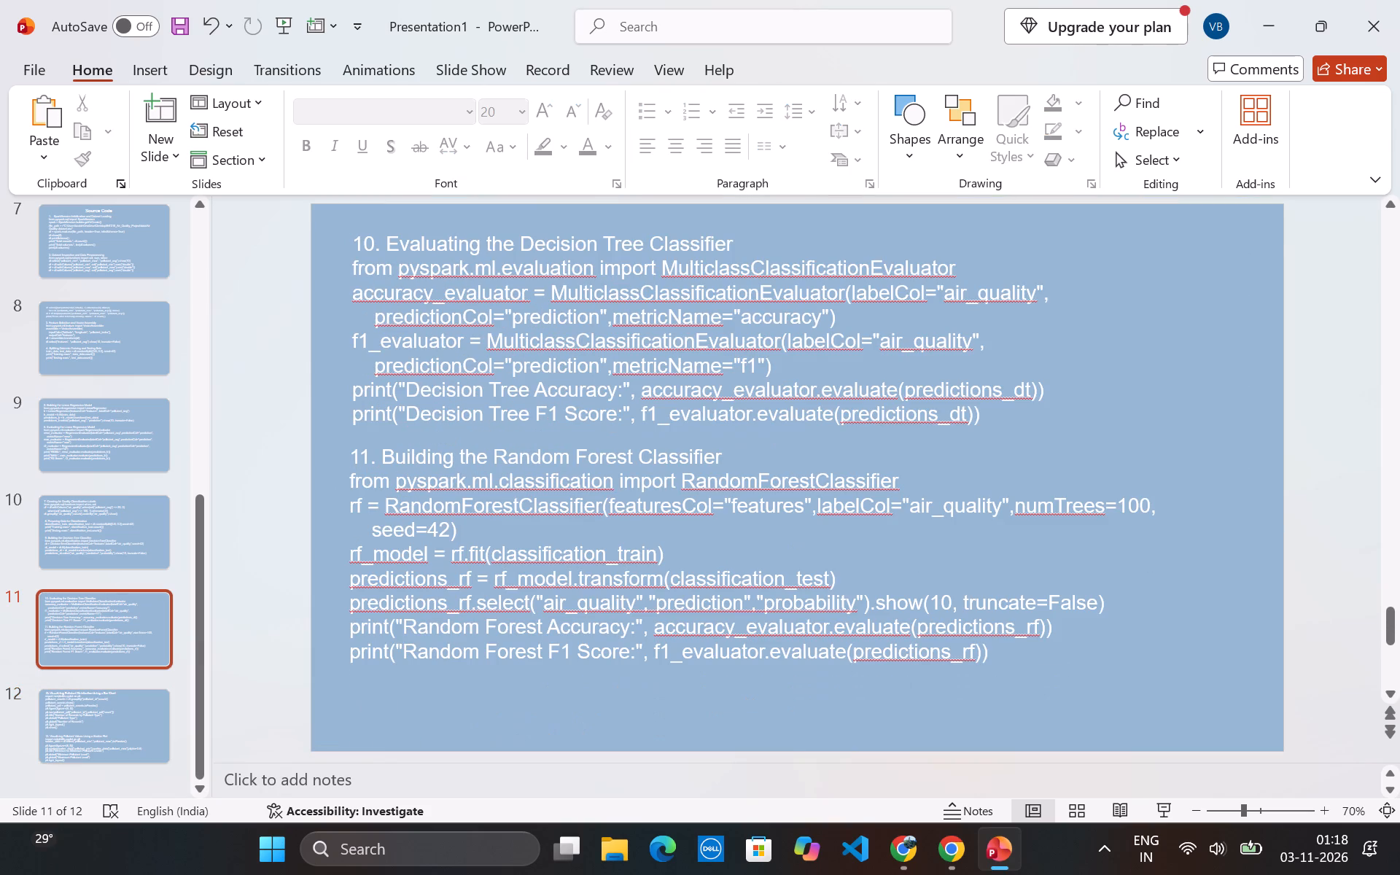
{"action": "scroll", "coordinate": [939, 362], "scroll_direction": "down", "scroll_amount": 2}
{"action": "scroll", "coordinate": [939, 362], "scroll_direction": "up", "scroll_amount": 1}
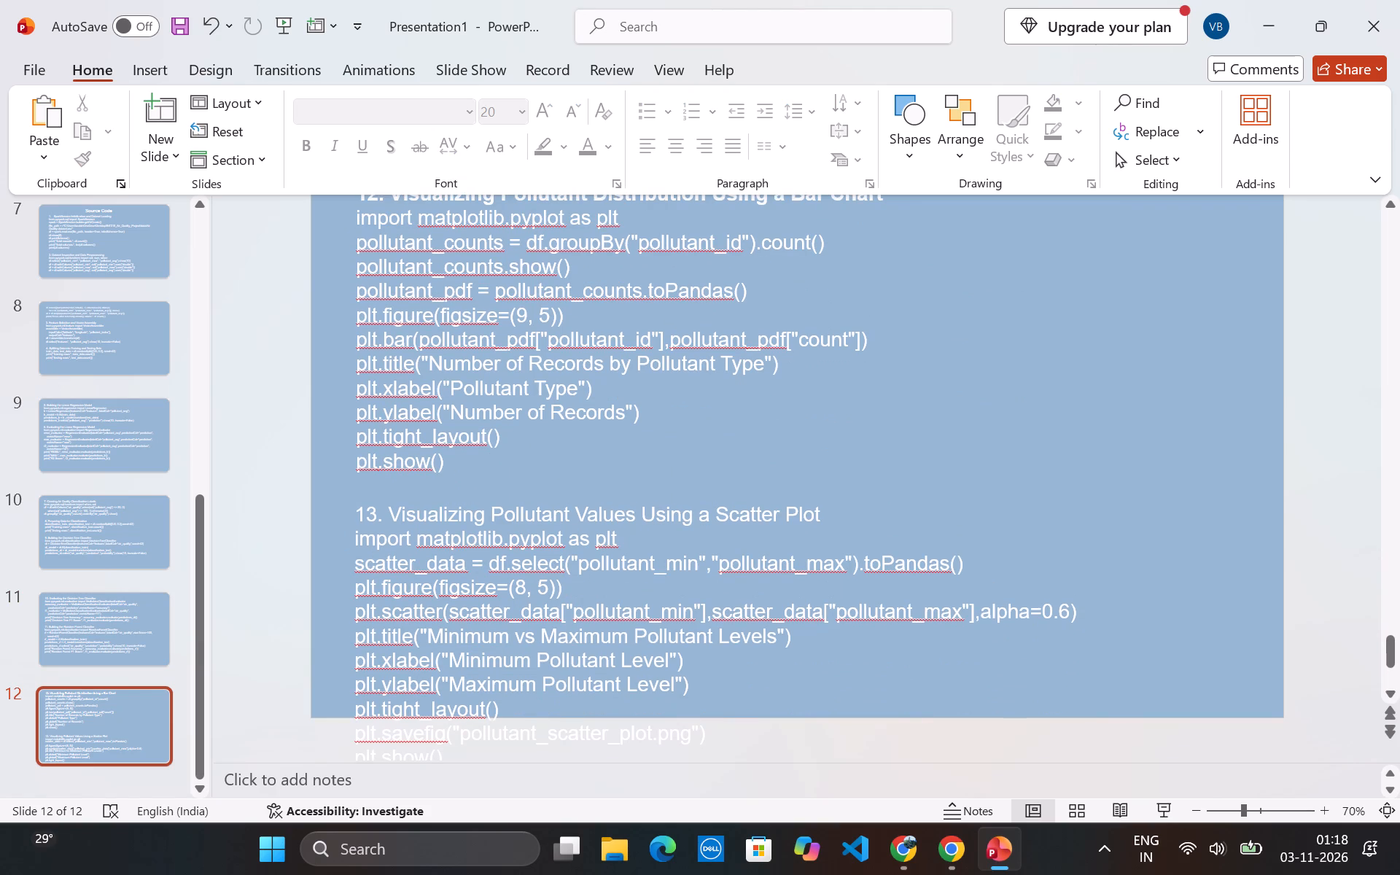
{"action": "scroll", "coordinate": [939, 362], "scroll_direction": "up", "scroll_amount": 1}
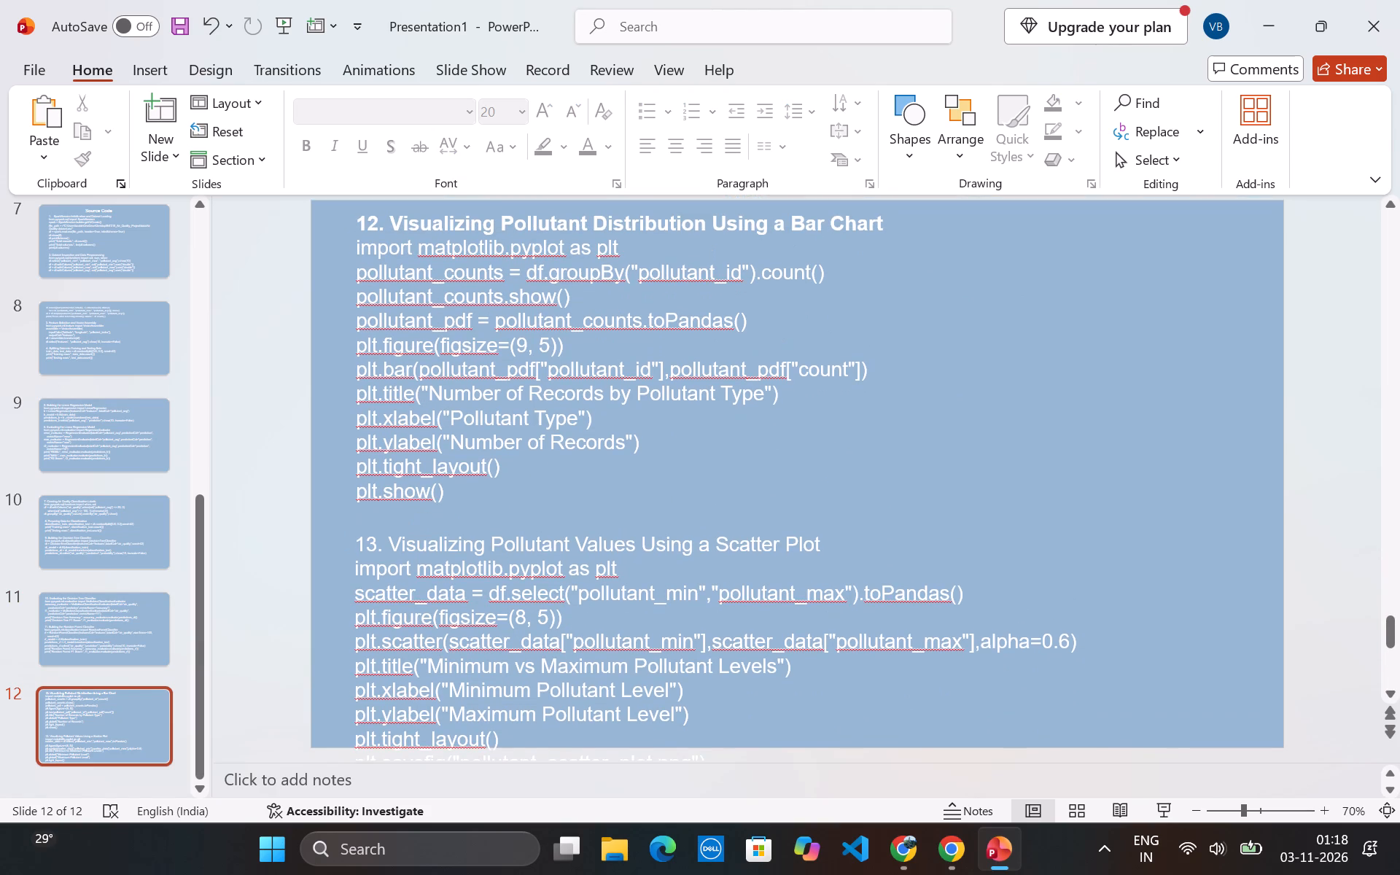
{"action": "left_click", "coordinate": [693, 559]}
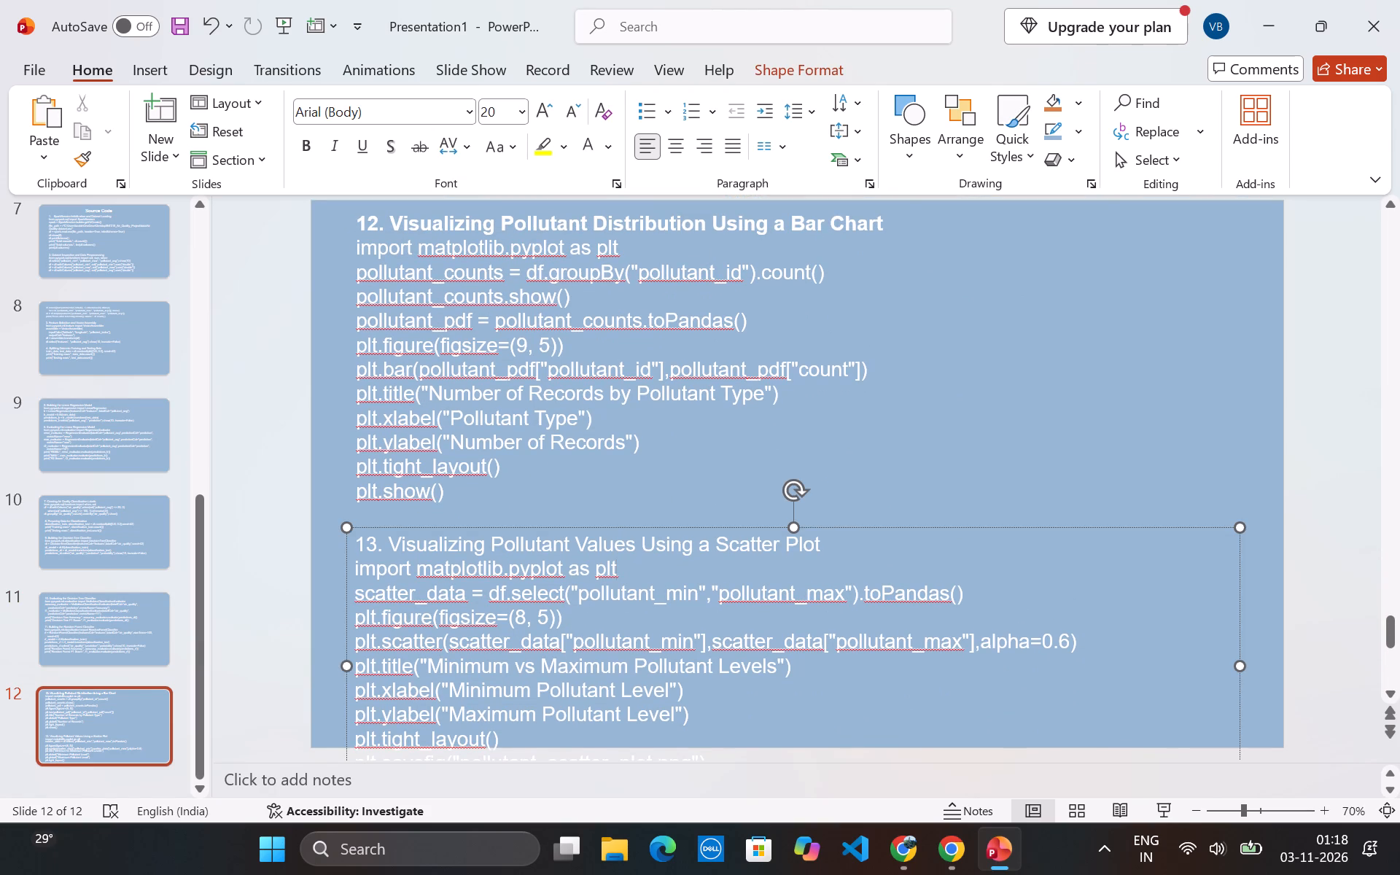
{"action": "left_click_drag", "start_coordinate": [674, 531], "coordinate": [670, 517]}
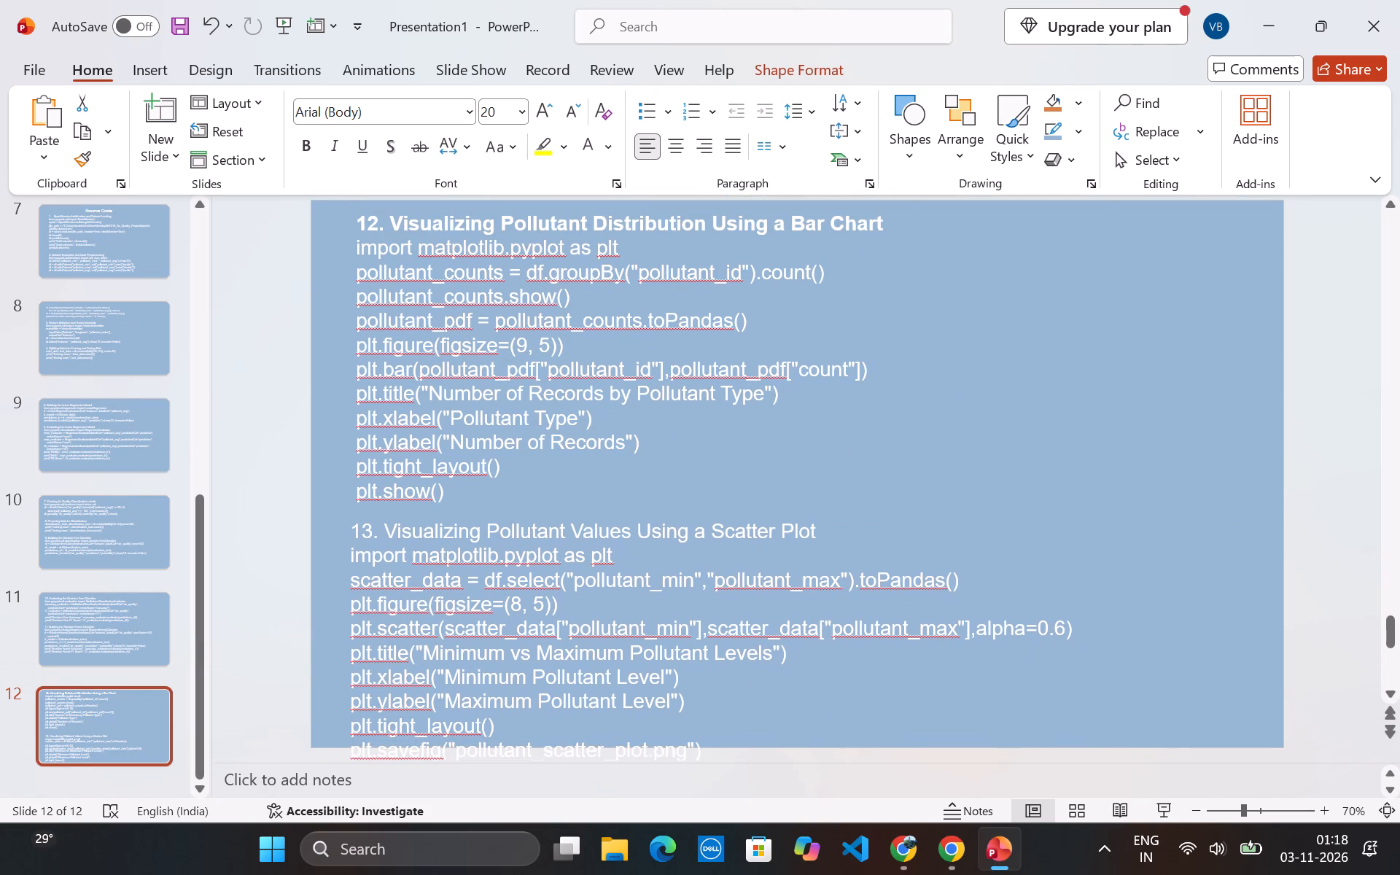
{"action": "left_click_drag", "start_coordinate": [670, 517], "coordinate": [672, 512]}
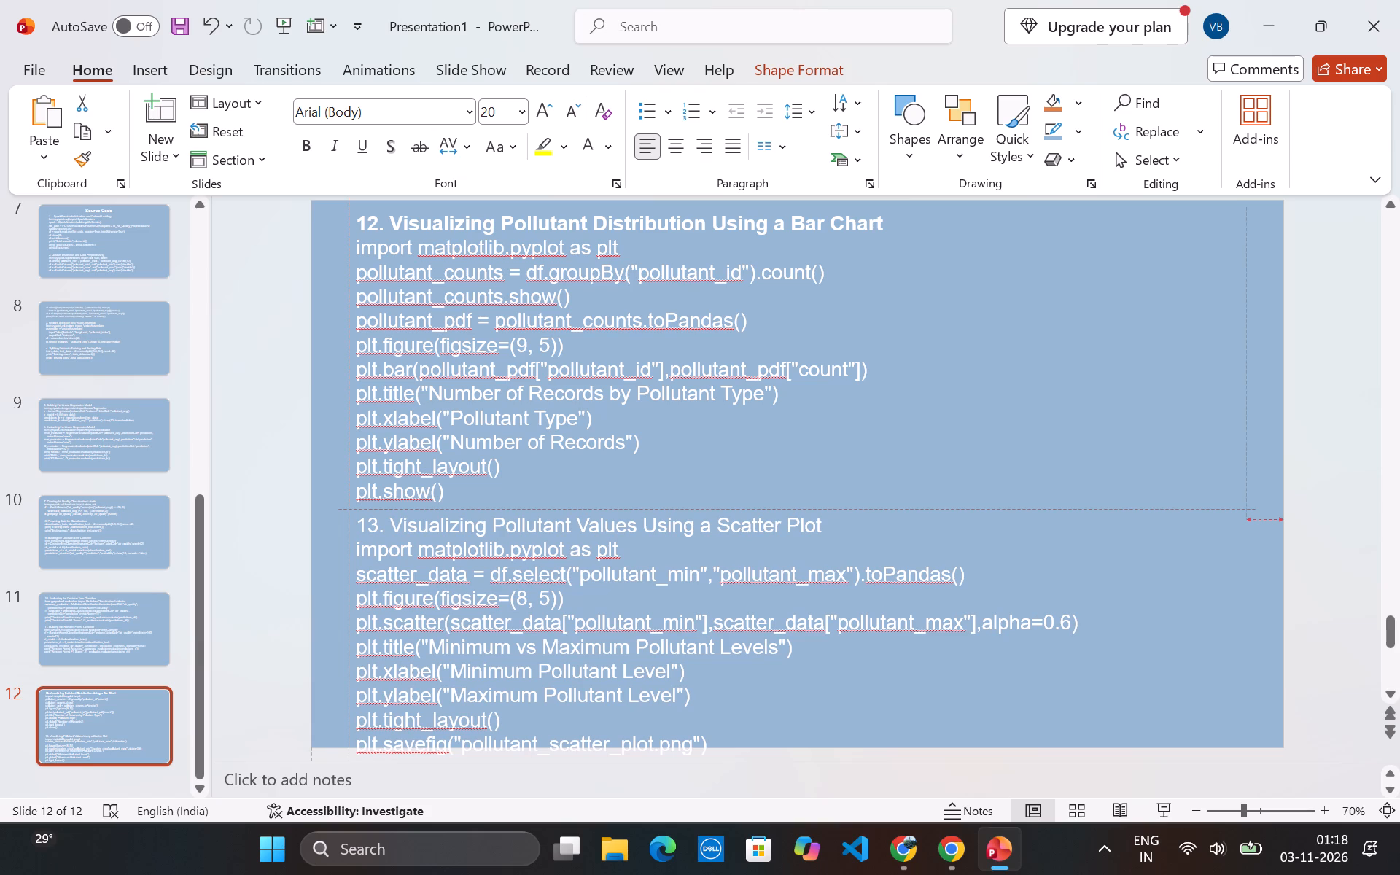
{"action": "left_click_drag", "start_coordinate": [672, 512], "coordinate": [671, 506]}
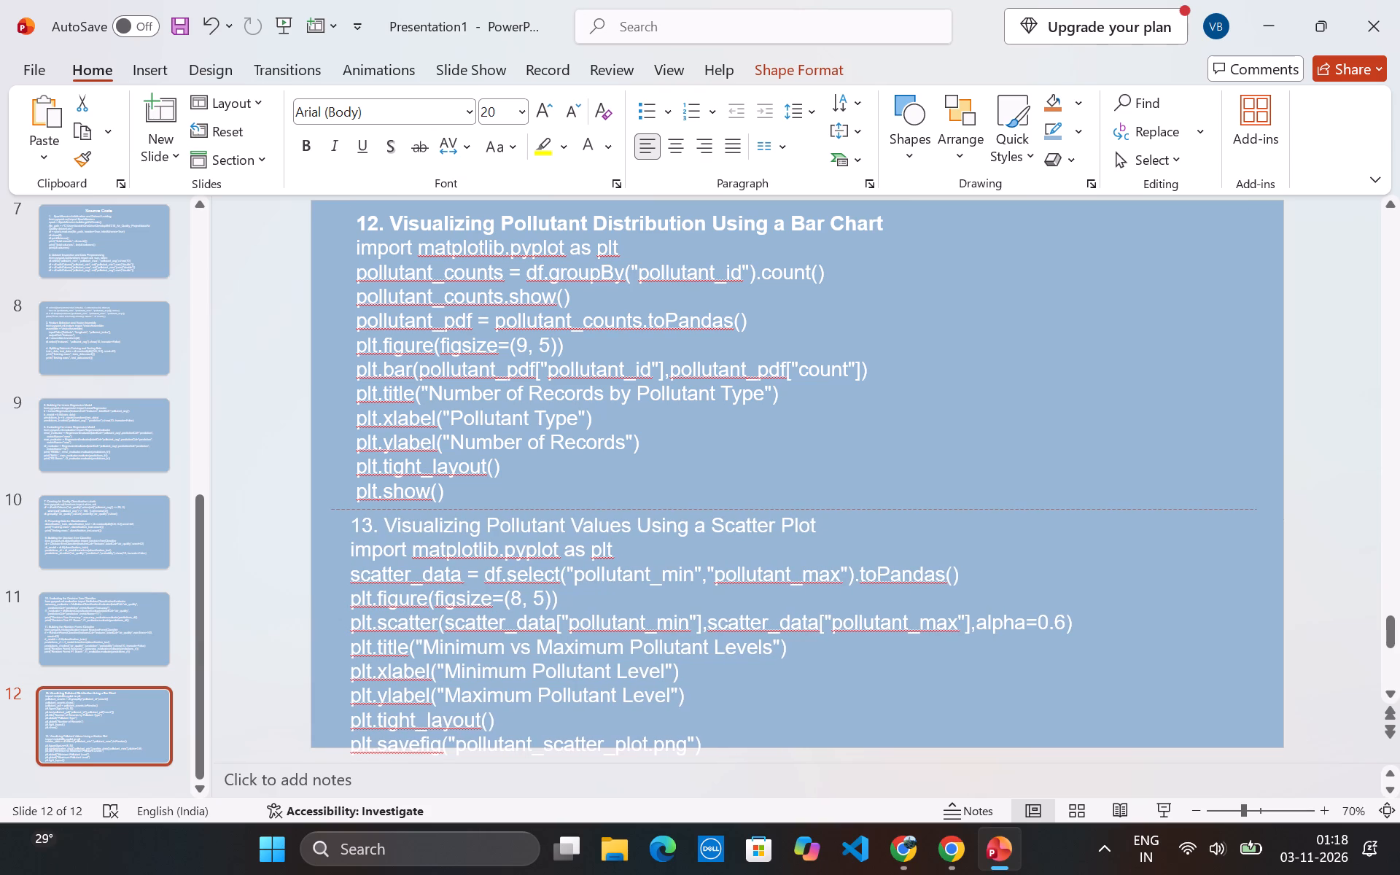
{"action": "left_click_drag", "start_coordinate": [671, 506], "coordinate": [670, 505]}
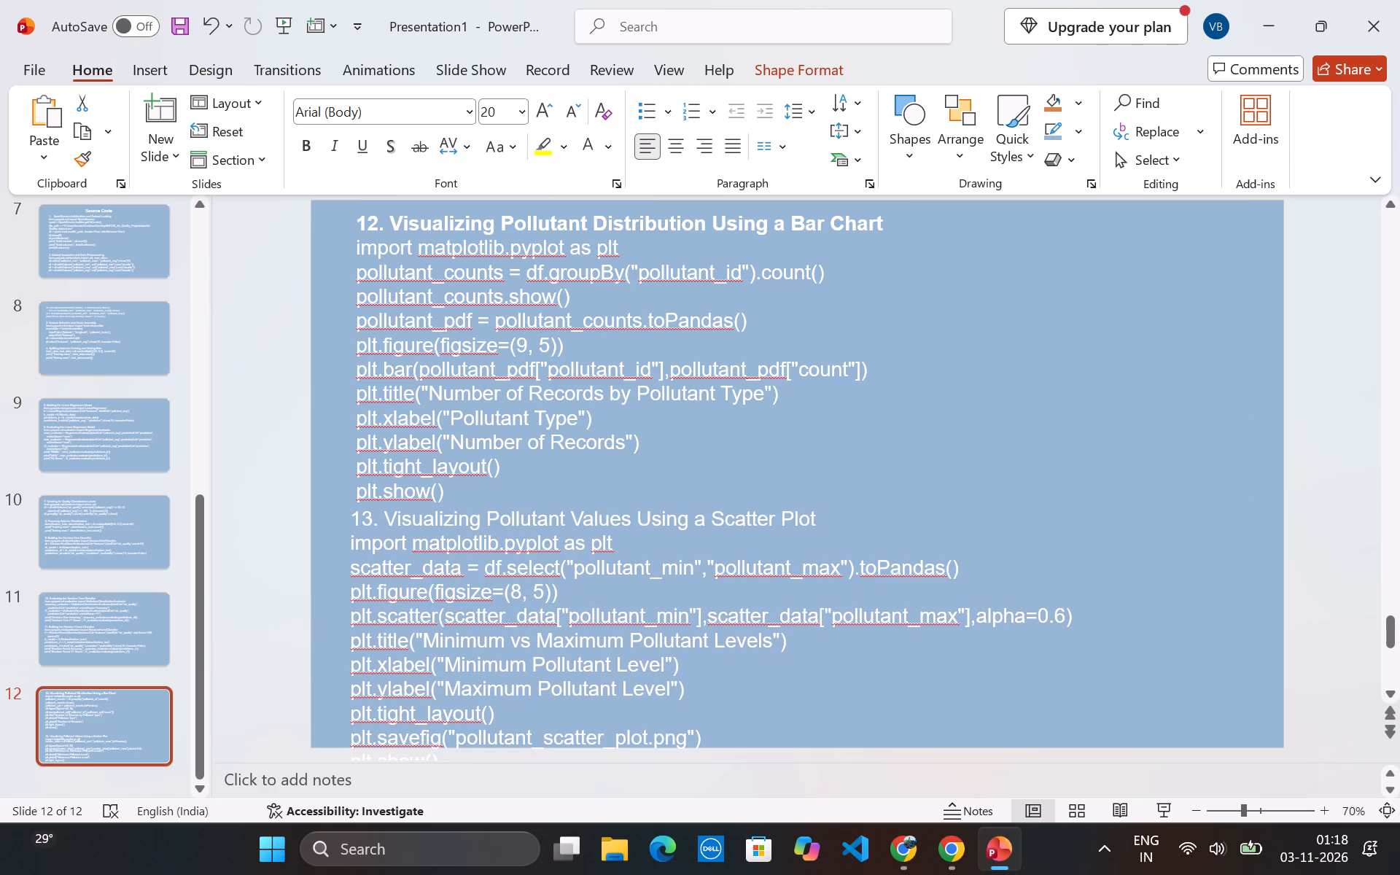
{"action": "left_click_drag", "start_coordinate": [670, 505], "coordinate": [676, 505]}
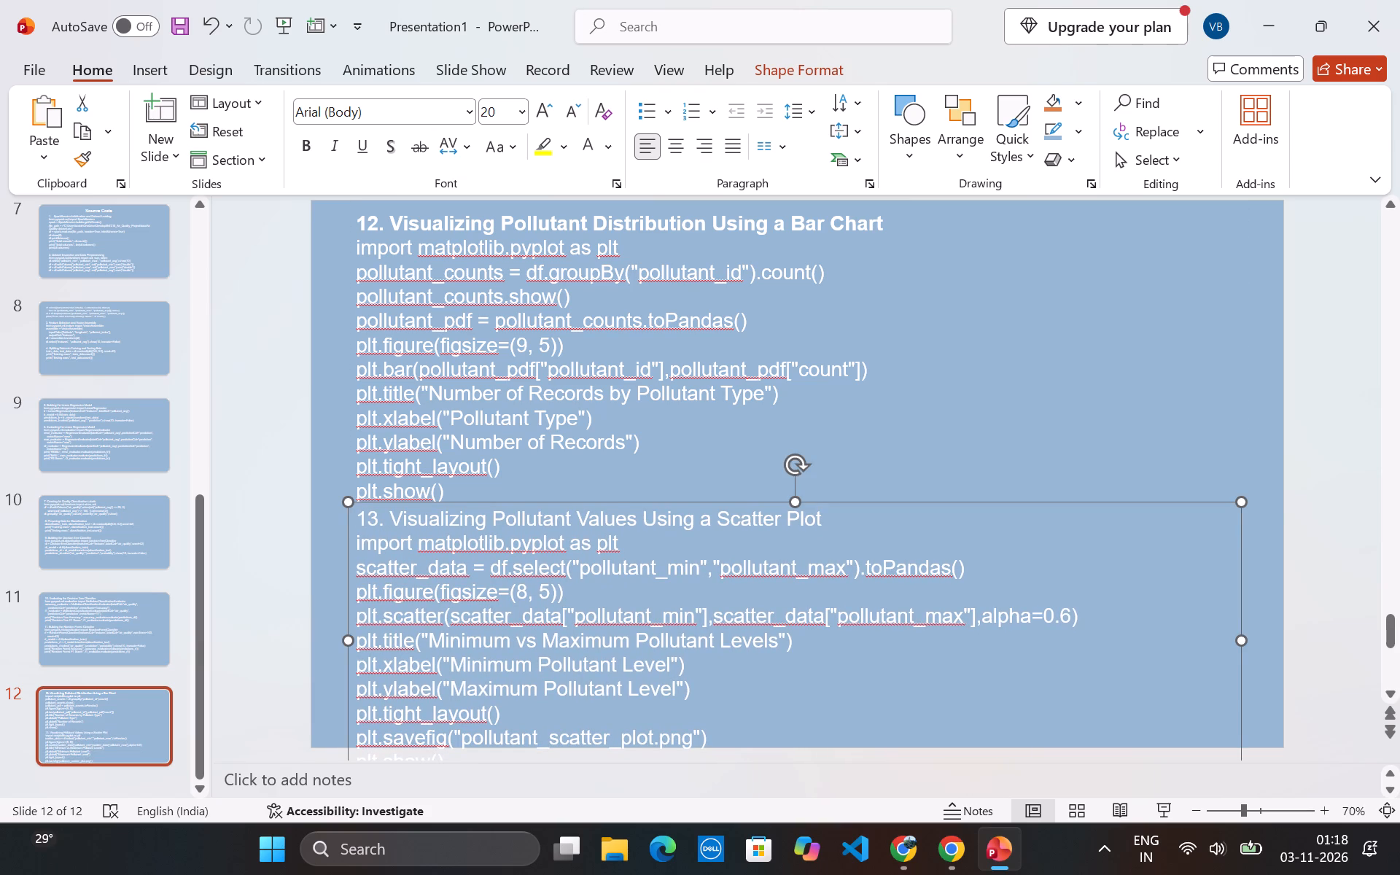
{"action": "scroll", "coordinate": [810, 721], "scroll_direction": "down", "scroll_amount": 1}
{"action": "scroll", "coordinate": [810, 721], "scroll_direction": "up", "scroll_amount": 2}
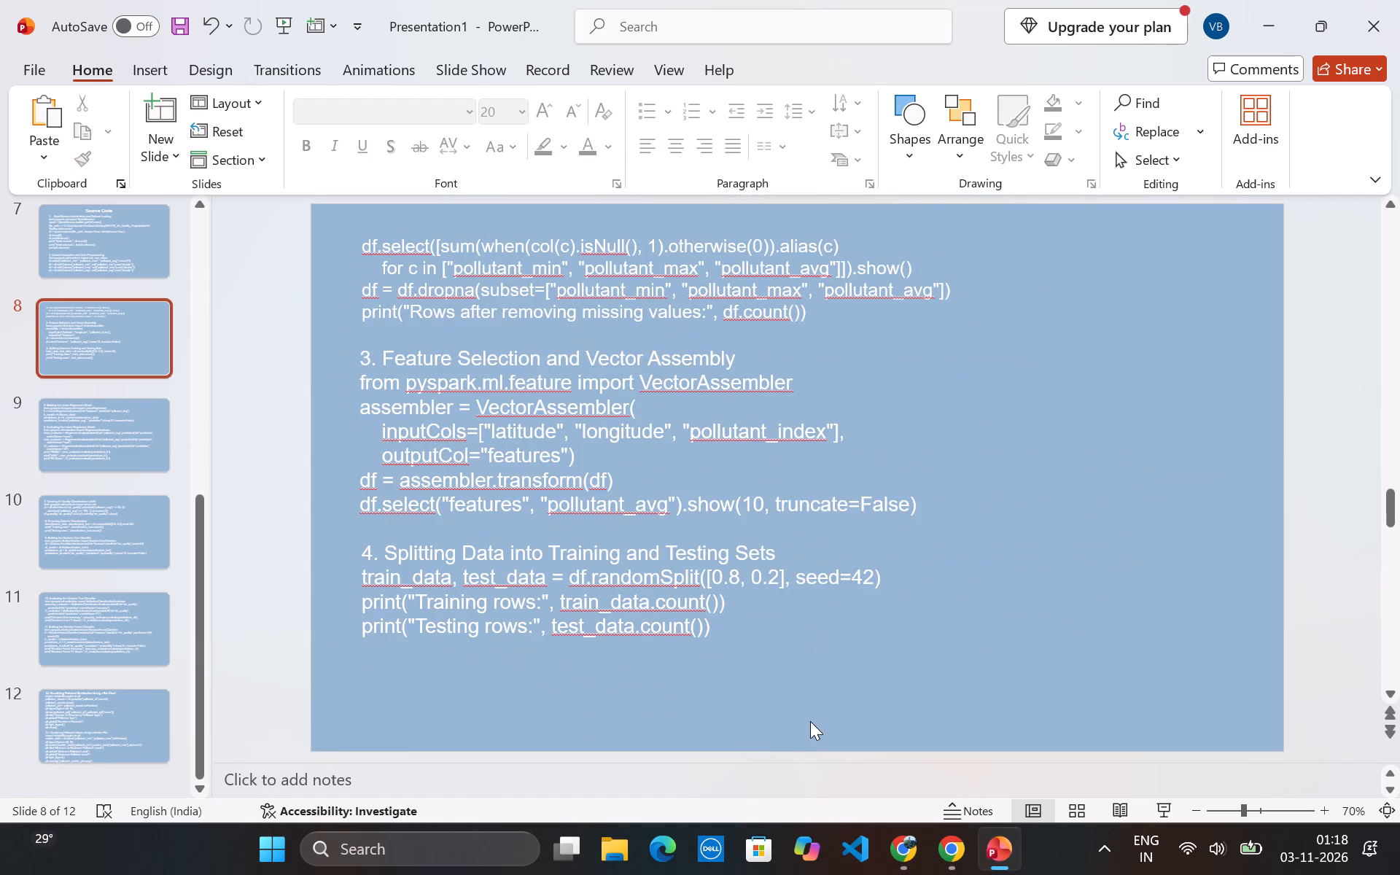
{"action": "scroll", "coordinate": [810, 721], "scroll_direction": "down", "scroll_amount": 3}
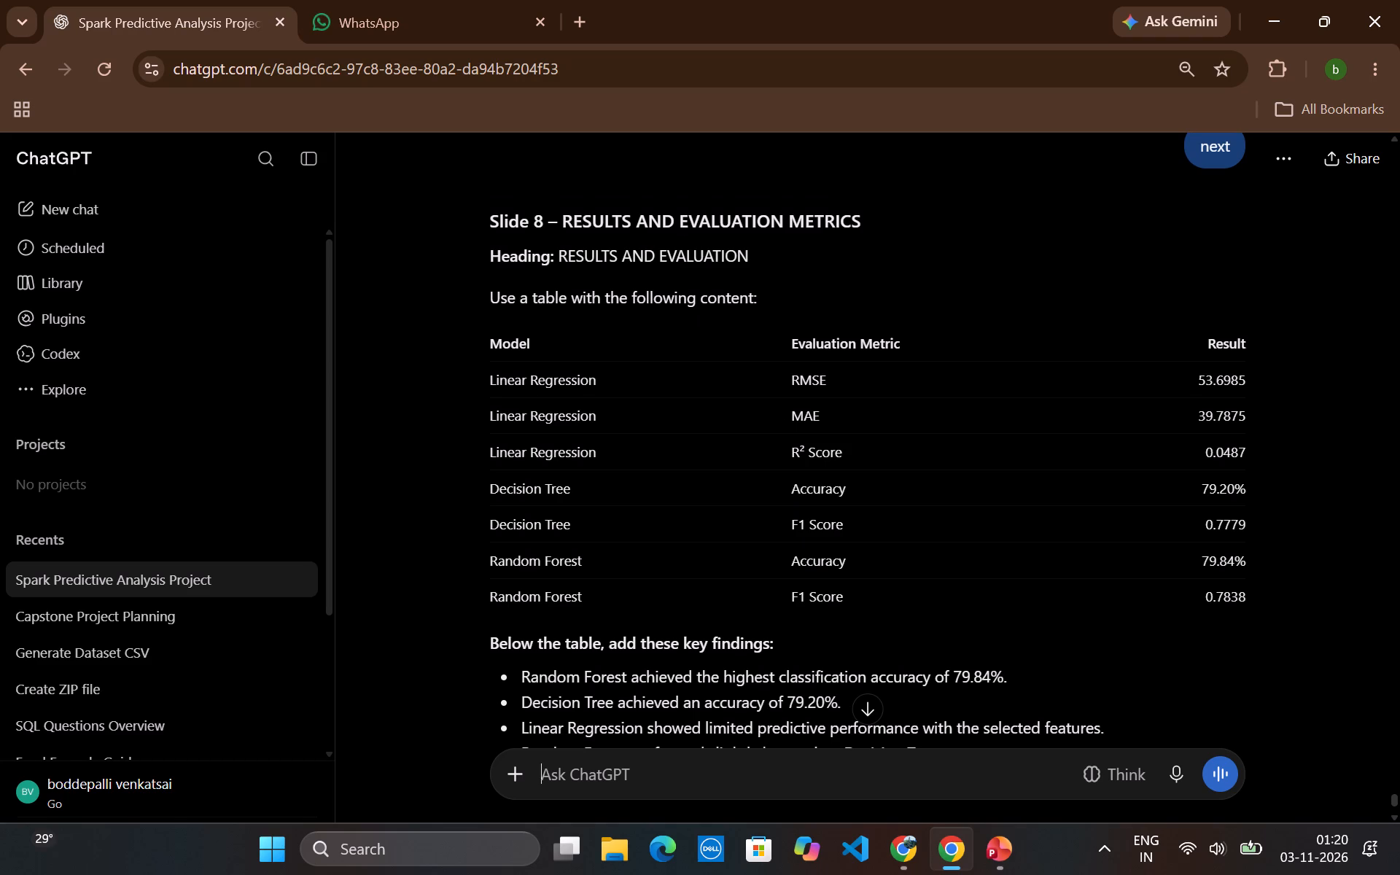
Copy "RESULTS AND EVALUATION METRICS" from ChatGPT's reply and paste it into a new wide text box at the top of slide 12 in PowerPoint.
{"action": "left_click_drag", "start_coordinate": [564, 219], "coordinate": [862, 225]}
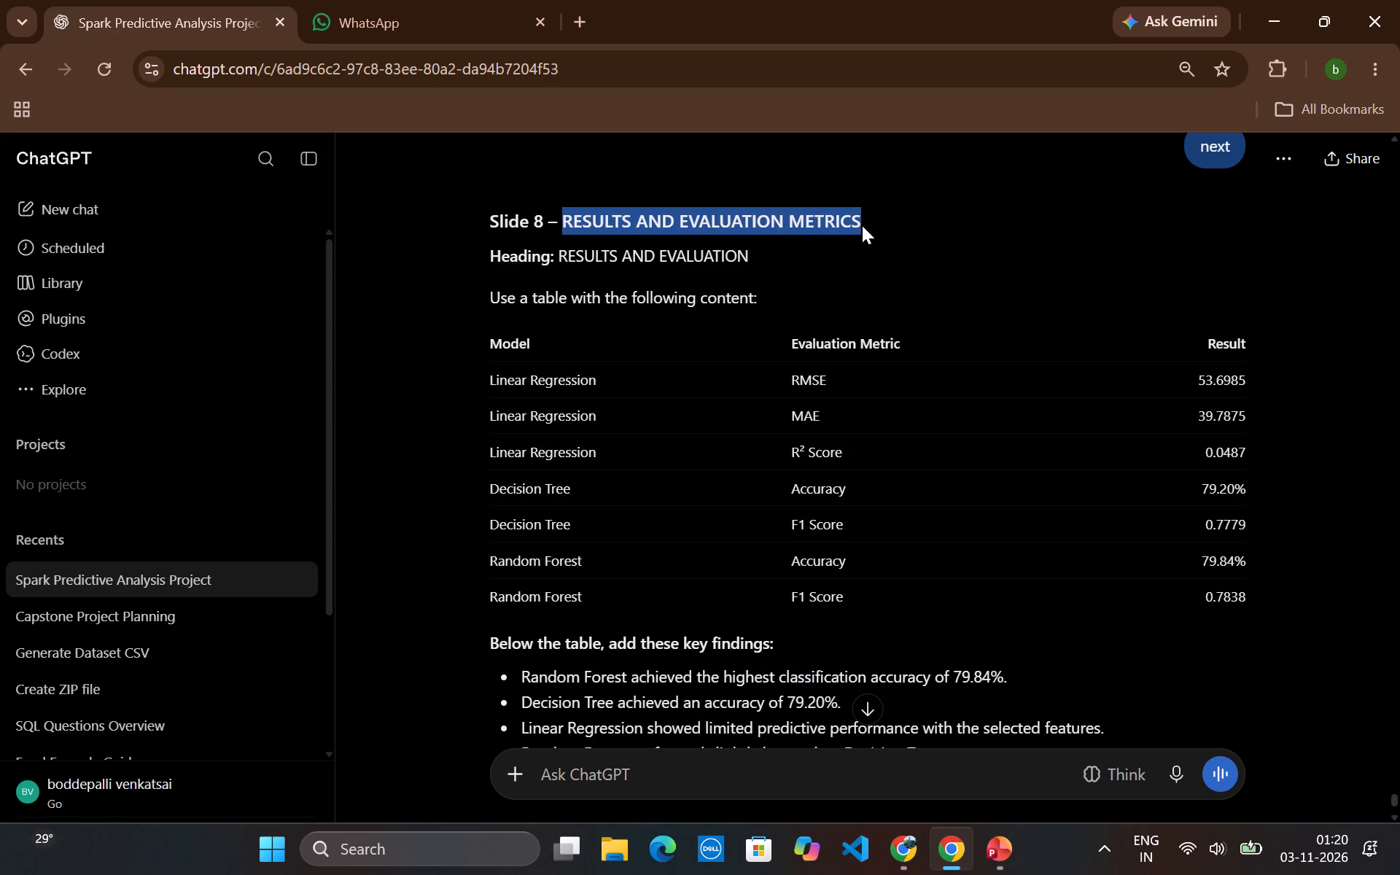
{"action": "key", "text": "ctrl+c"}
{"action": "scroll", "coordinate": [906, 521], "scroll_direction": "down", "scroll_amount": 1}
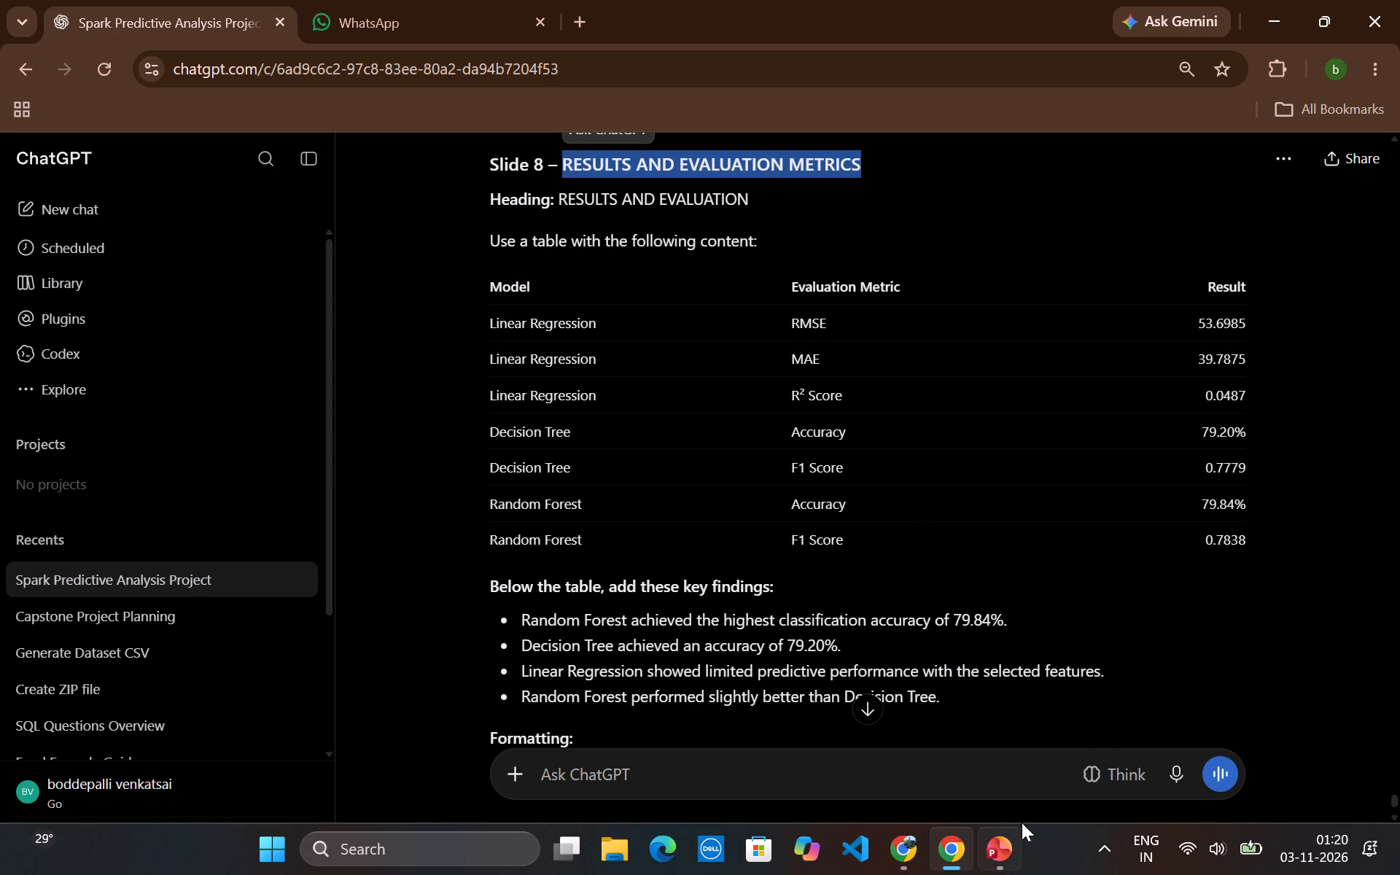
{"action": "left_click", "coordinate": [1010, 848]}
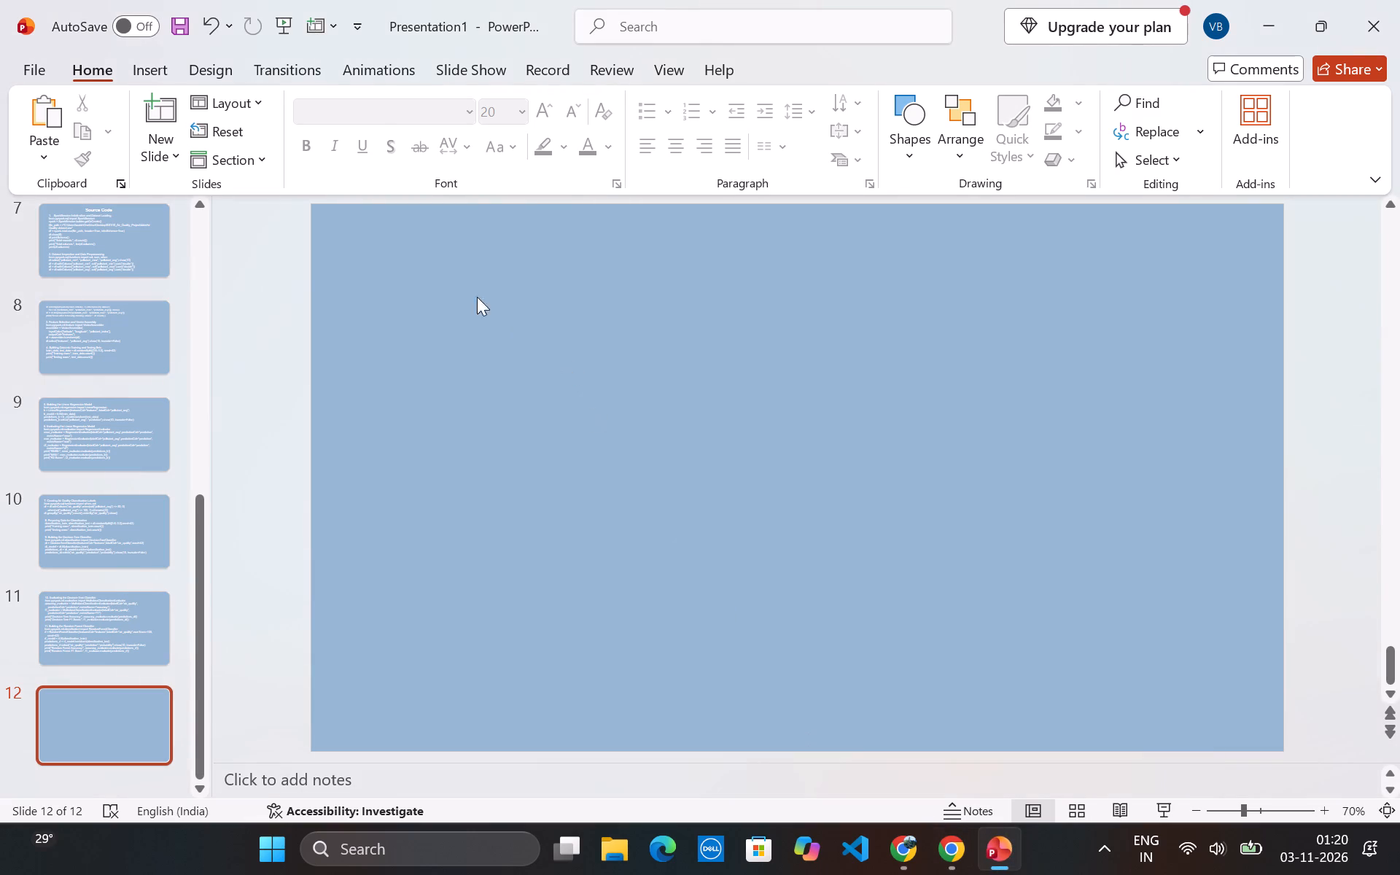
{"action": "left_click", "coordinate": [157, 73]}
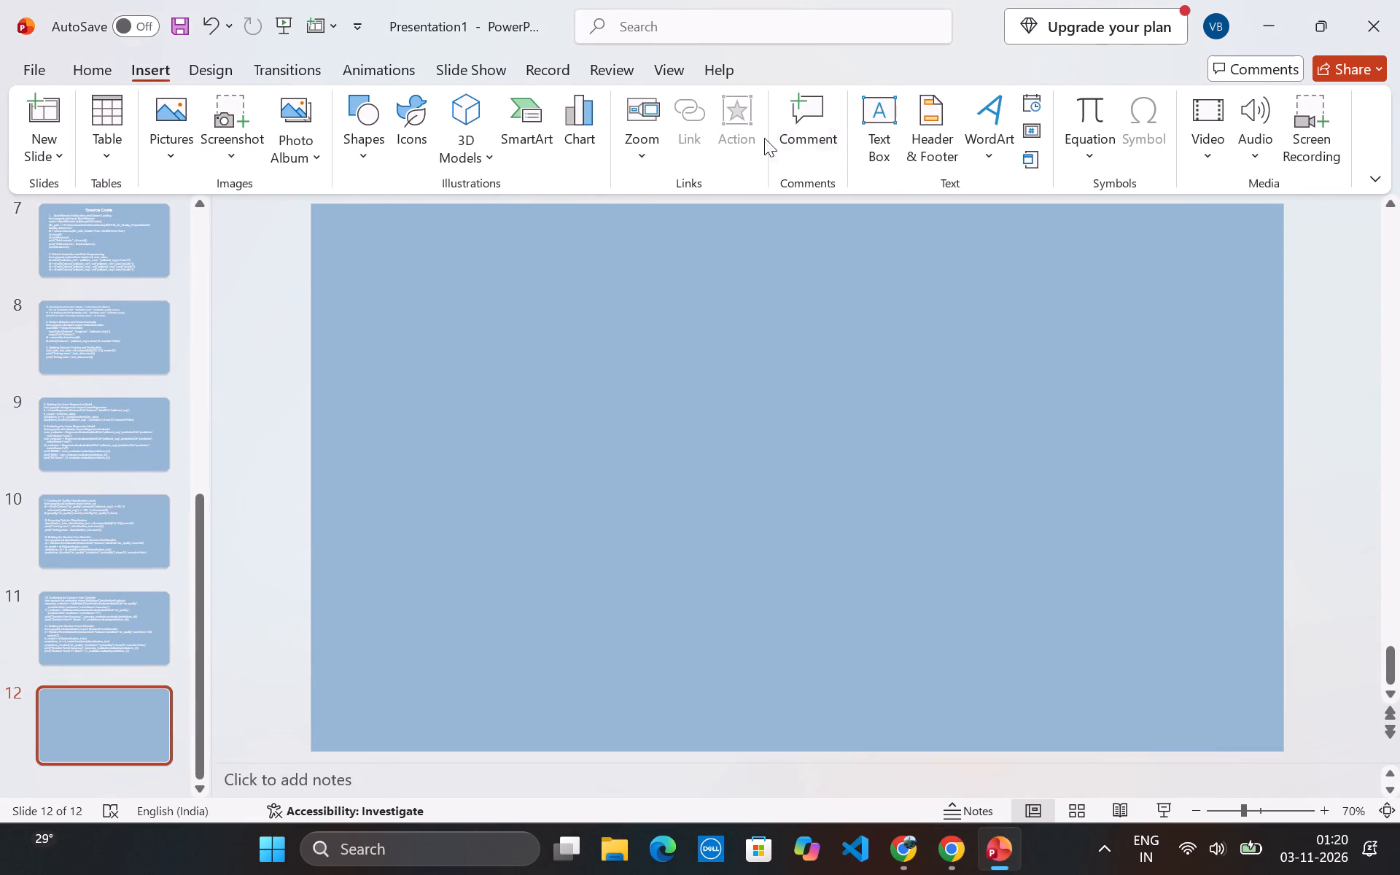
{"action": "left_click", "coordinate": [857, 125]}
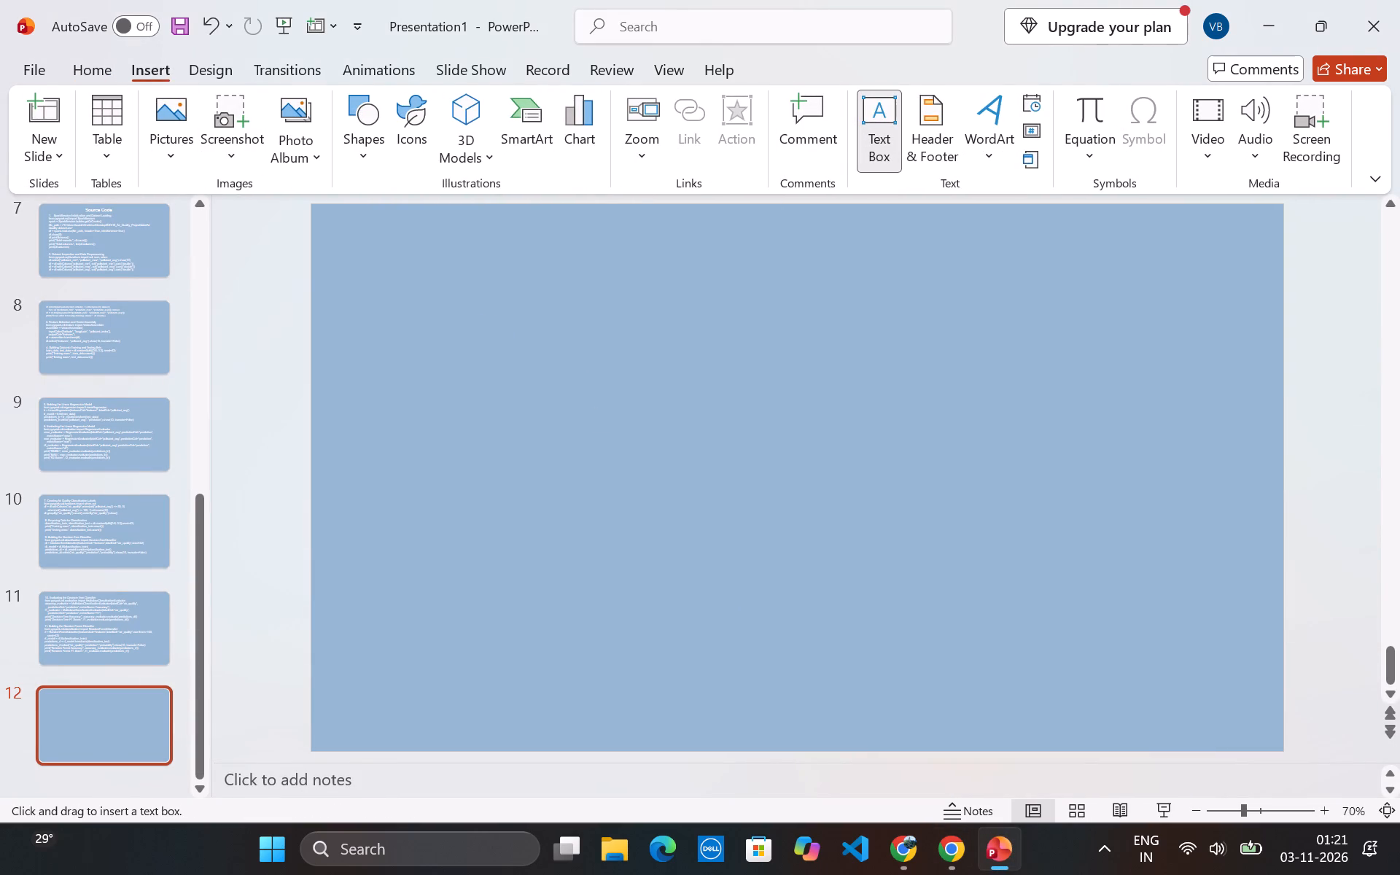
{"action": "left_click_drag", "start_coordinate": [346, 236], "coordinate": [1155, 485]}
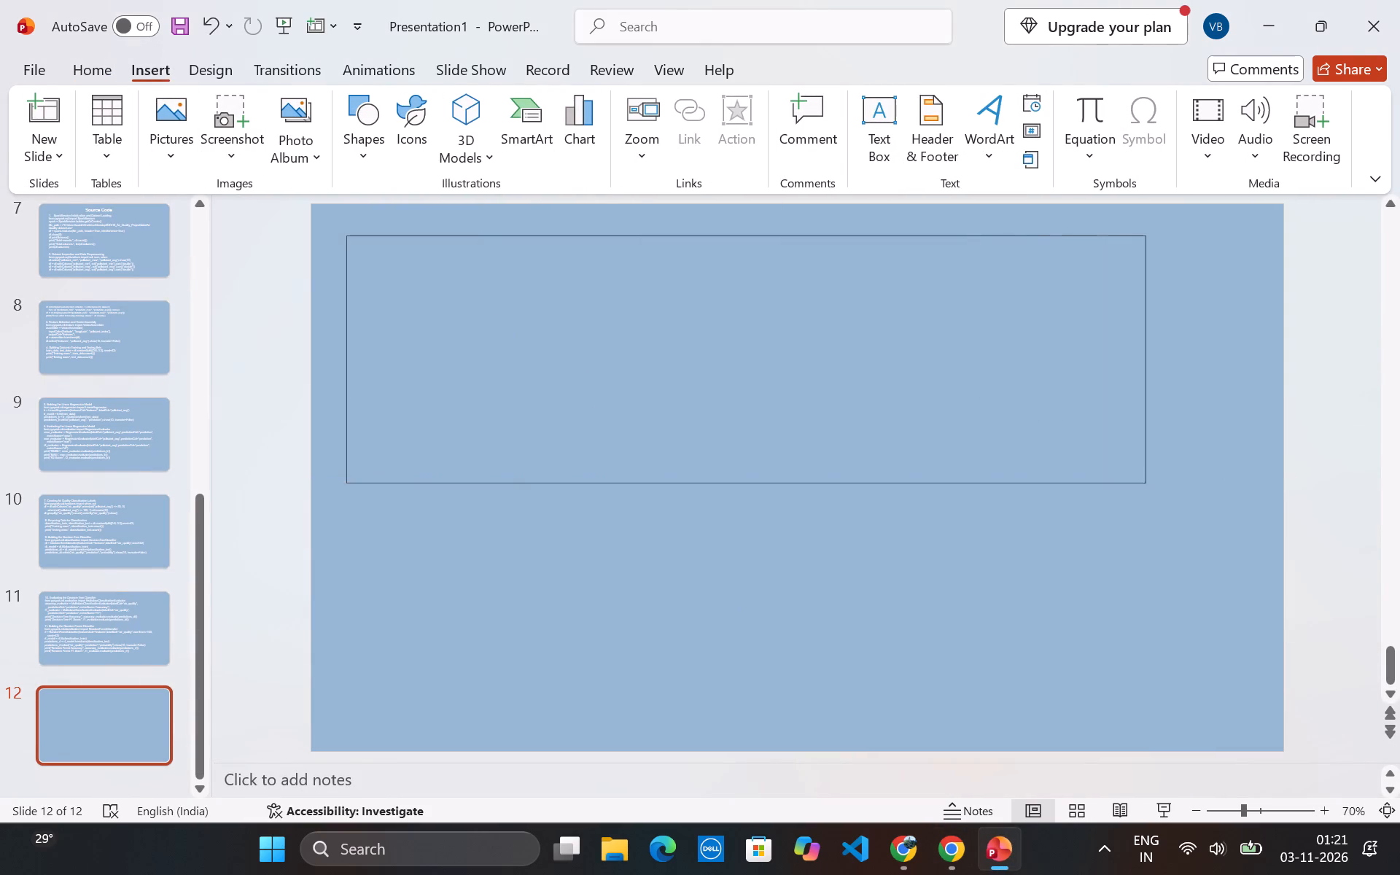
{"action": "left_click_drag", "start_coordinate": [1155, 485], "coordinate": [1237, 516]}
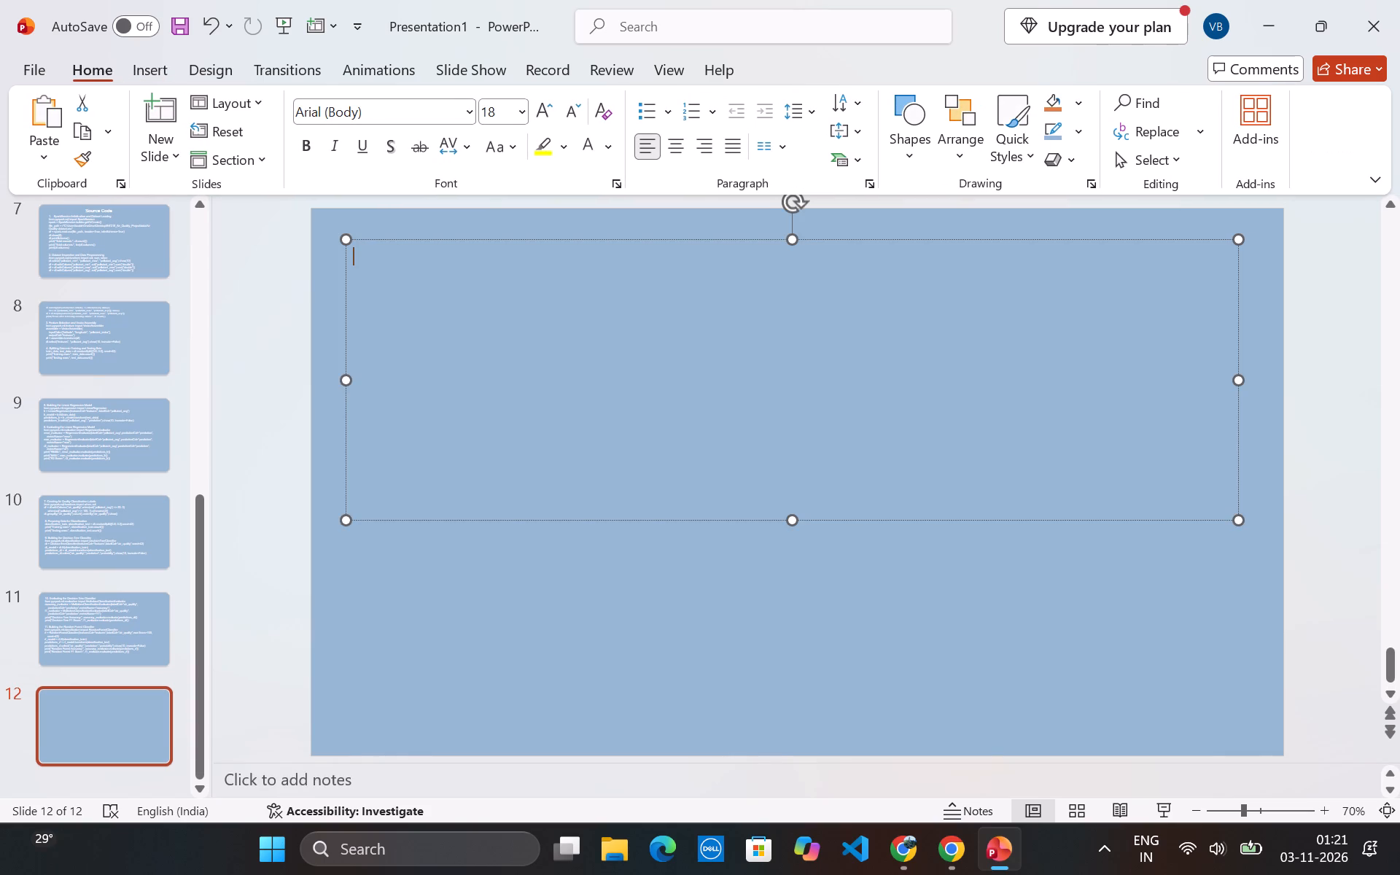
{"action": "key", "text": "ctrl+v"}
Format the RESULTS AND EVALUATION METRICS heading on slide 12 in white at font size 20.
{"action": "key", "text": "ctrl+a"}
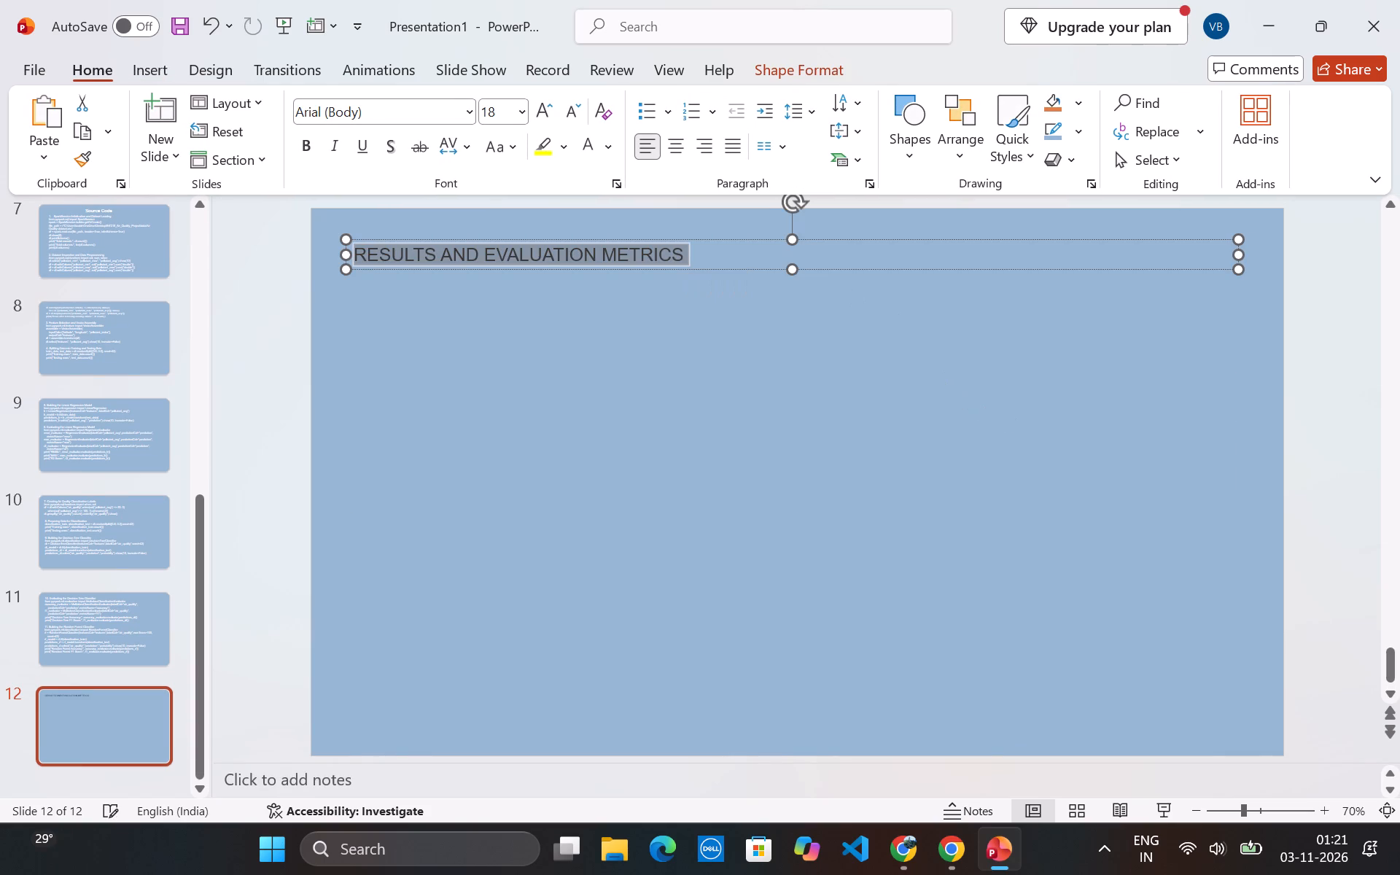
{"action": "left_click", "coordinate": [591, 135]}
{"action": "left_click", "coordinate": [498, 114]}
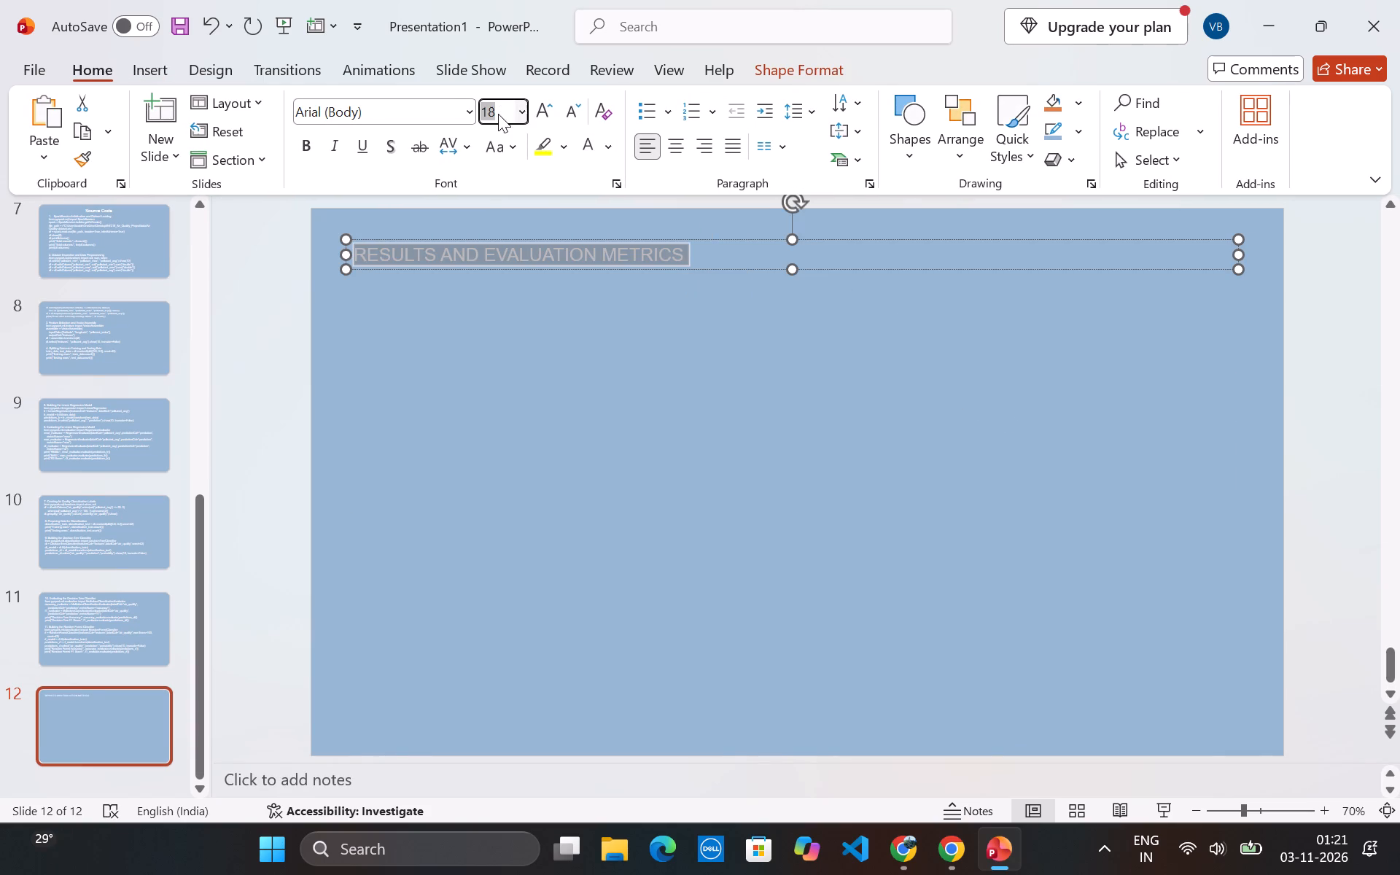
{"action": "type", "text": "20"}
{"action": "key", "text": "Return"}
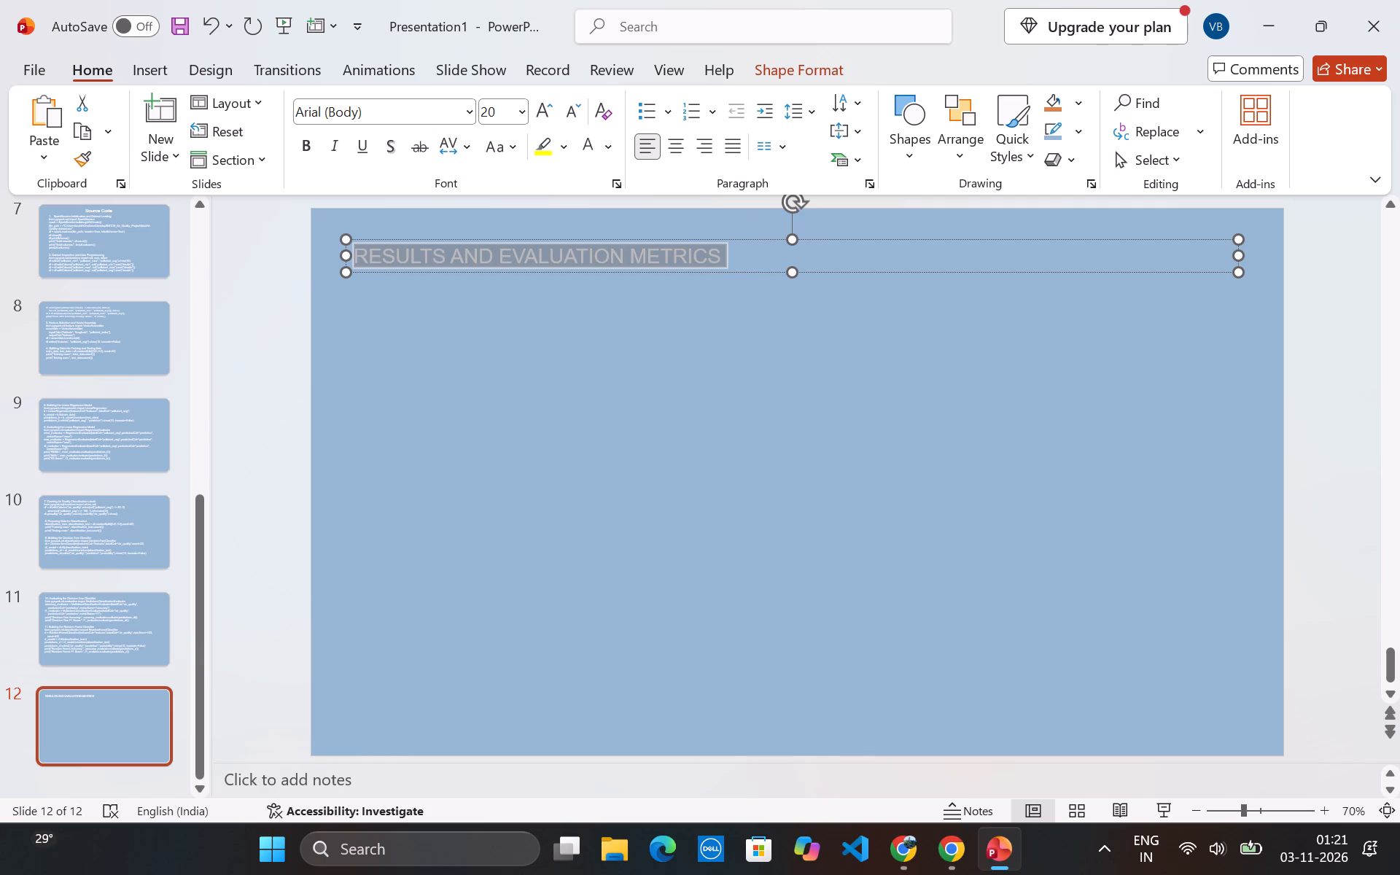
Make the RESULTS AND EVALUATION METRICS heading on slide 12 bold and centre it within its text box.
{"action": "left_click", "coordinate": [720, 257]}
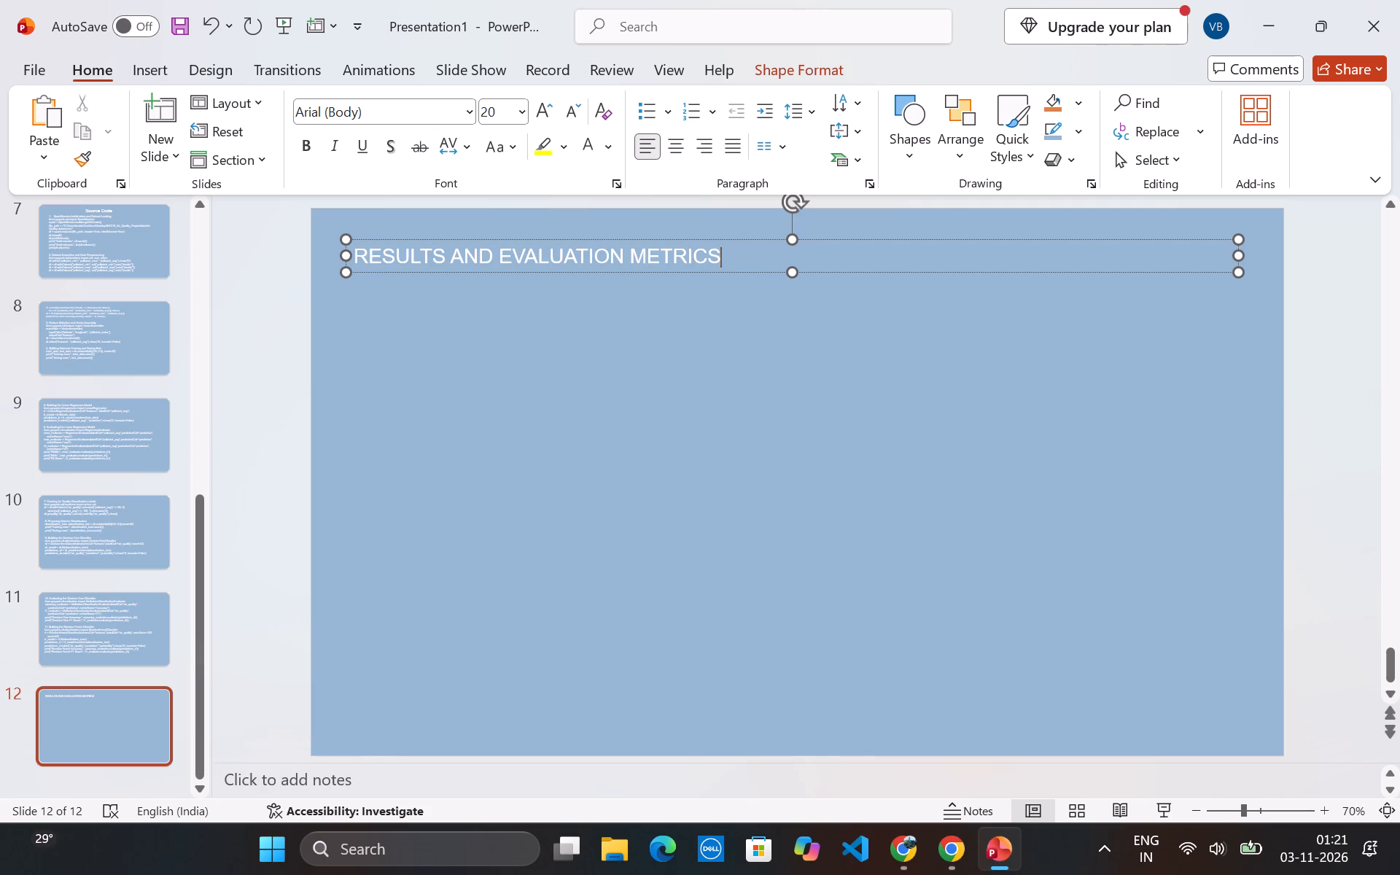
{"action": "key", "text": "ctrl+a"}
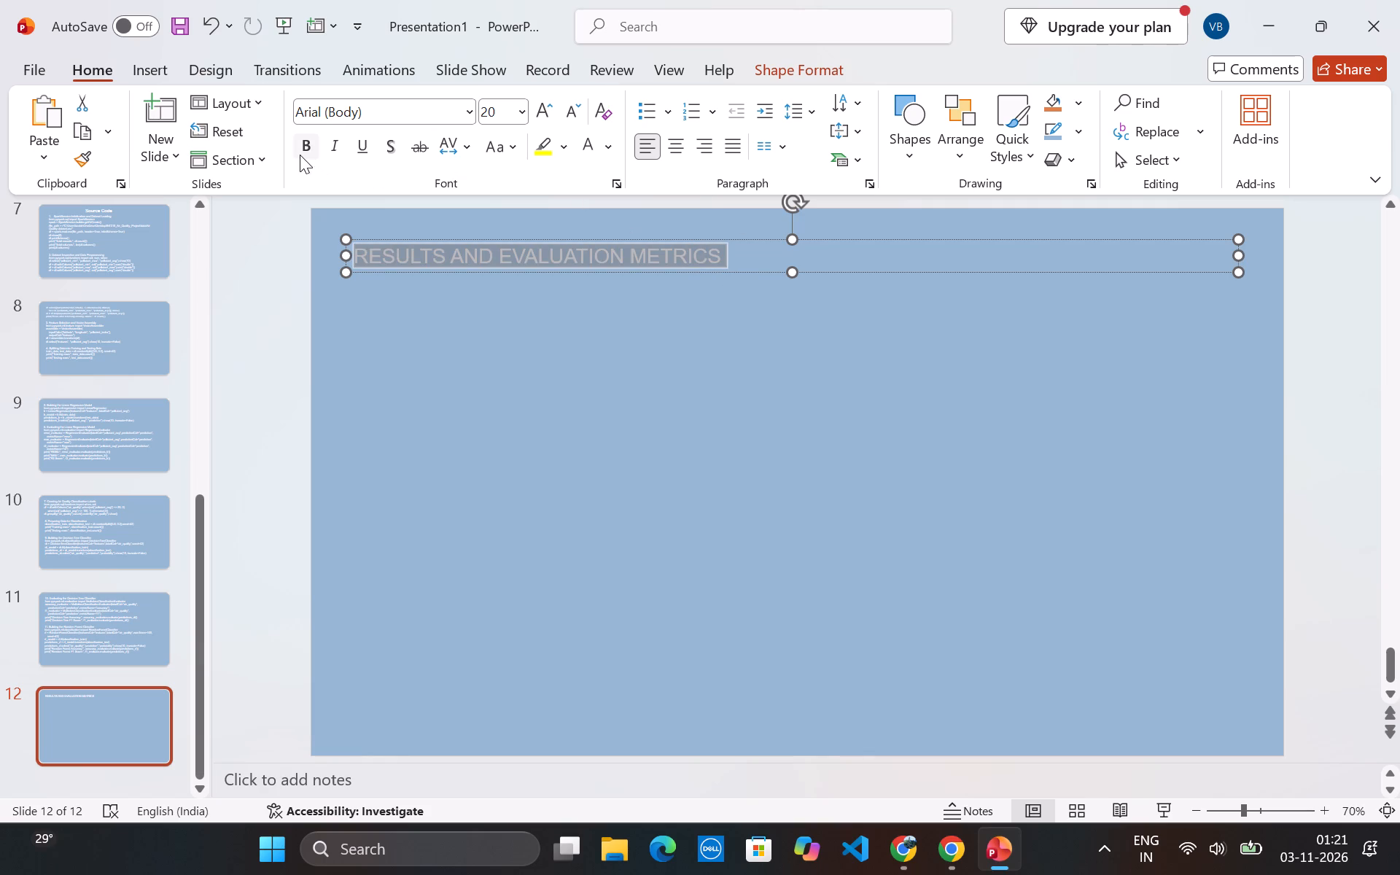
{"action": "left_click", "coordinate": [300, 153]}
{"action": "left_click", "coordinate": [728, 257]}
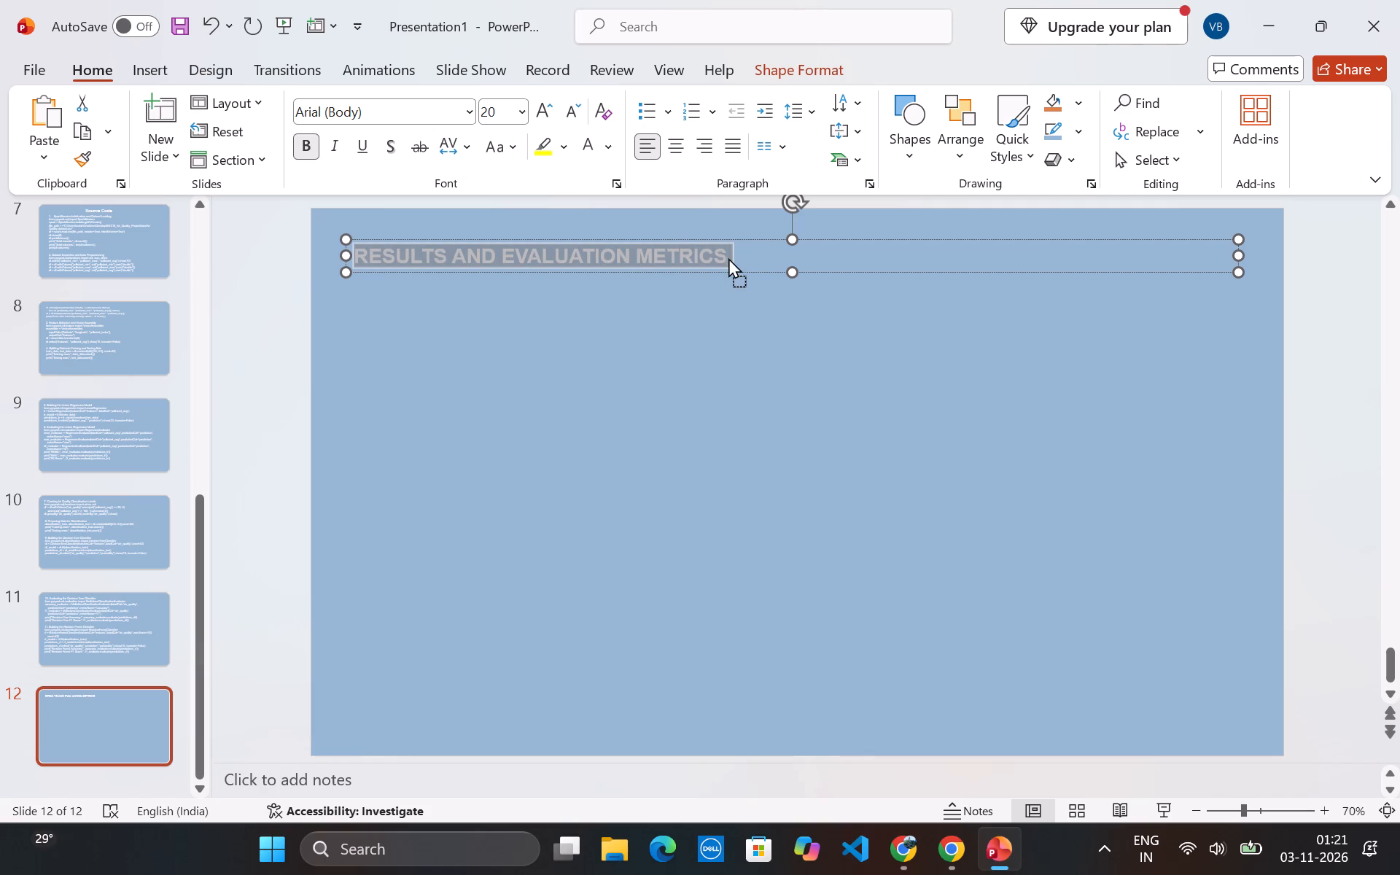
{"action": "key", "text": "Return"}
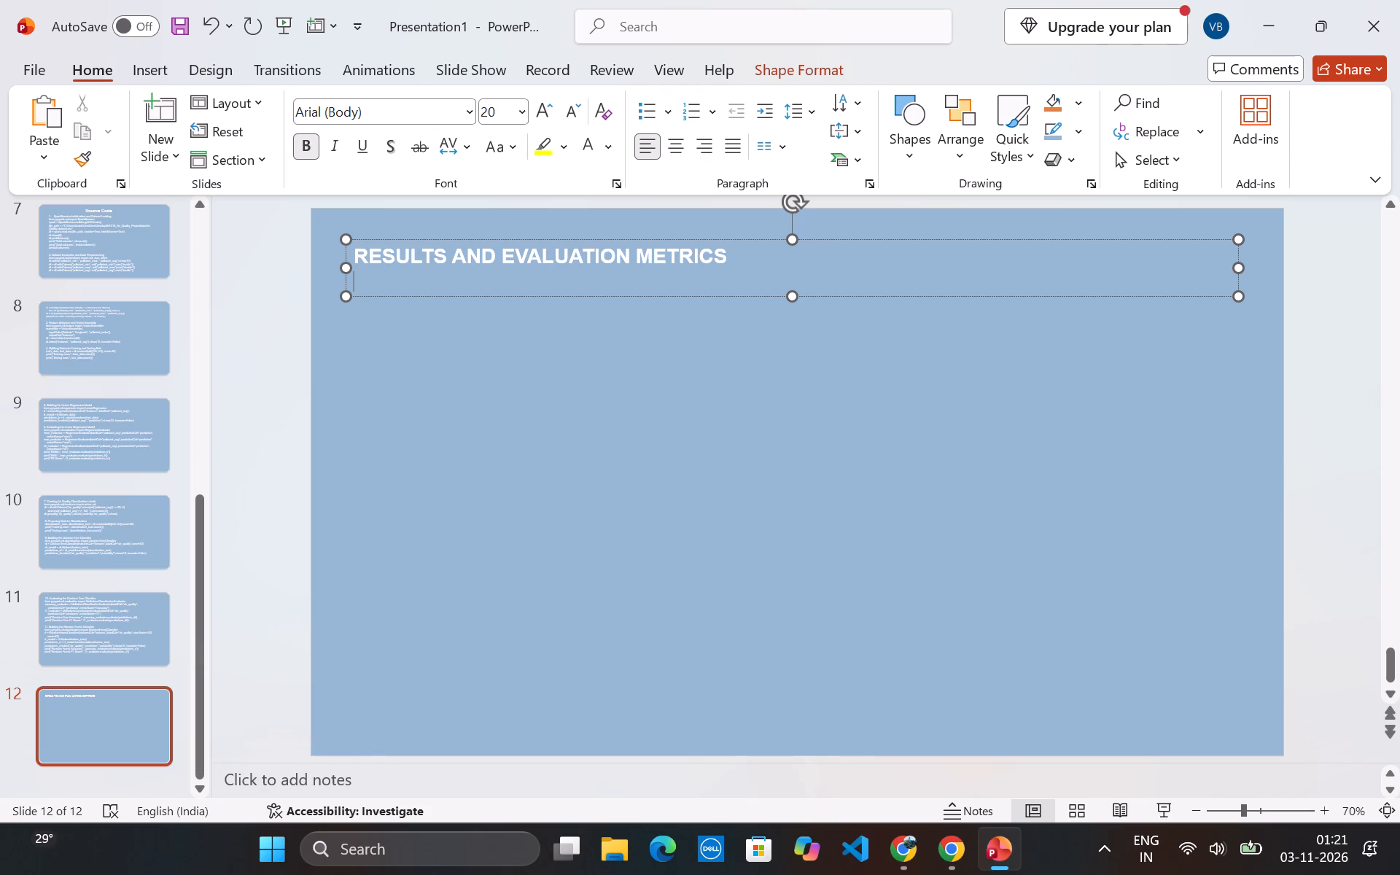
{"action": "left_click_drag", "start_coordinate": [790, 295], "coordinate": [790, 280]}
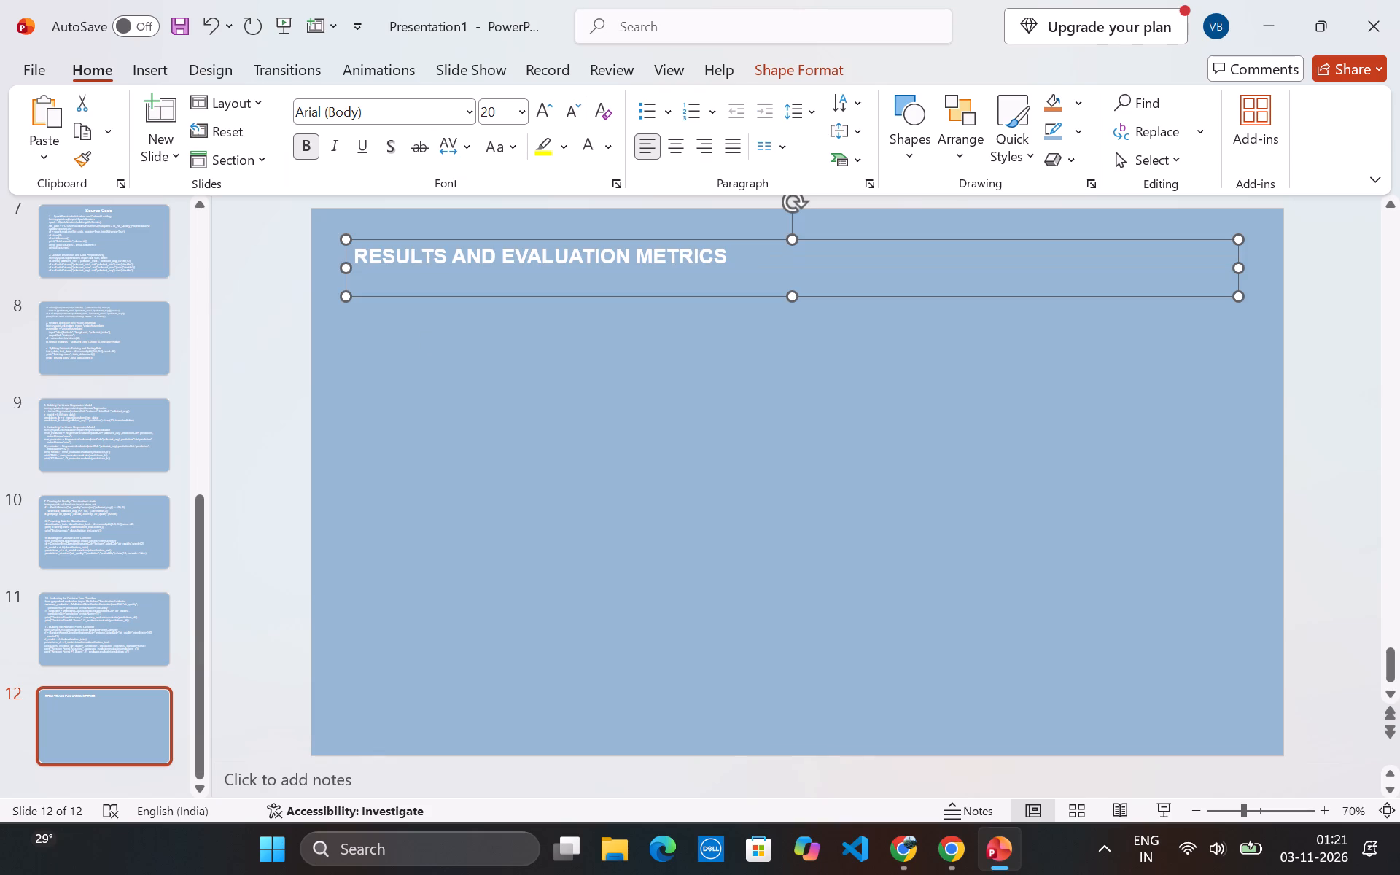
{"action": "left_click", "coordinate": [686, 263]}
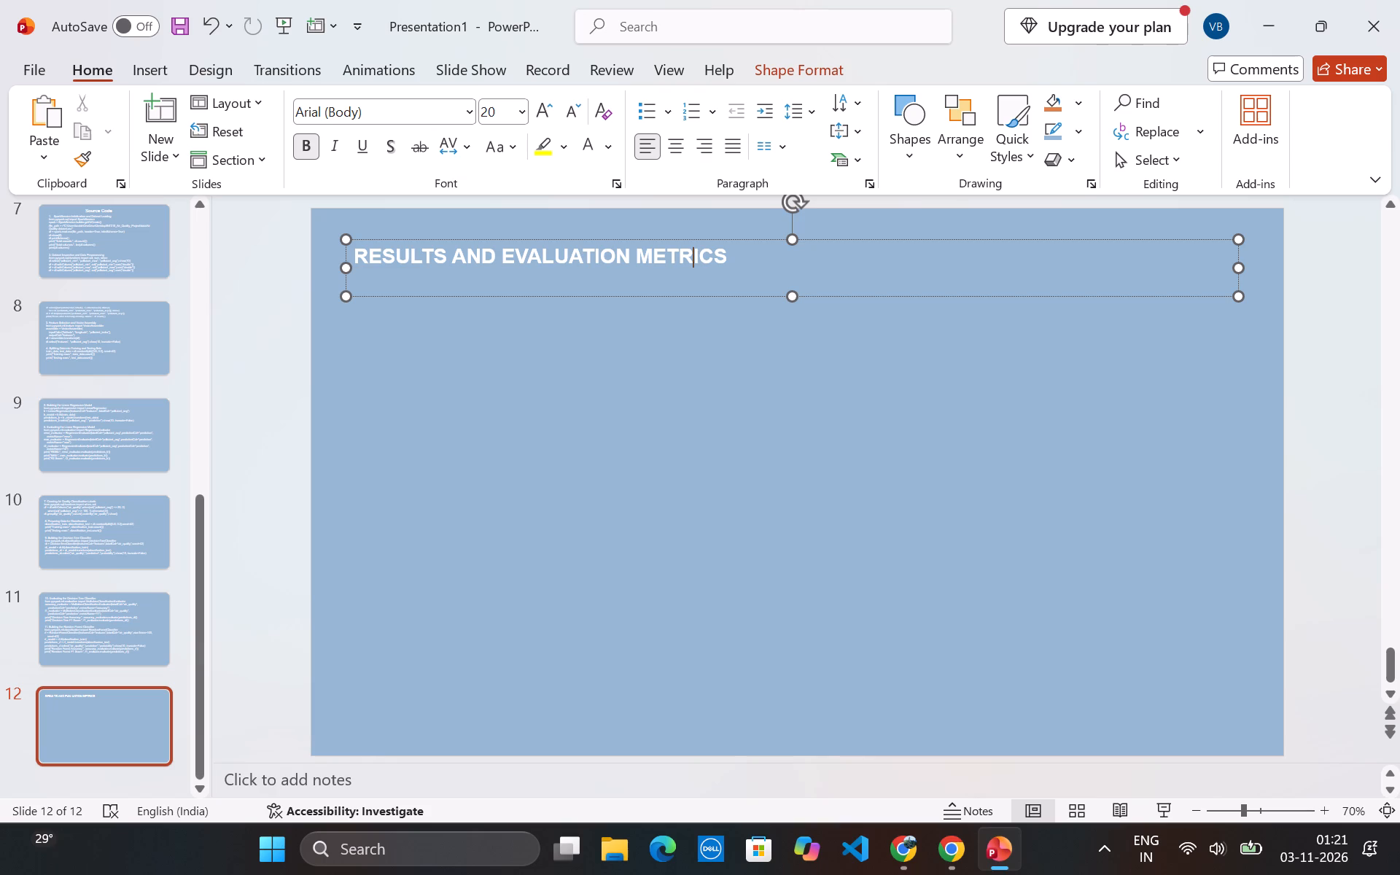
{"action": "left_click", "coordinate": [683, 271]}
{"action": "key", "text": "BackSpace"}
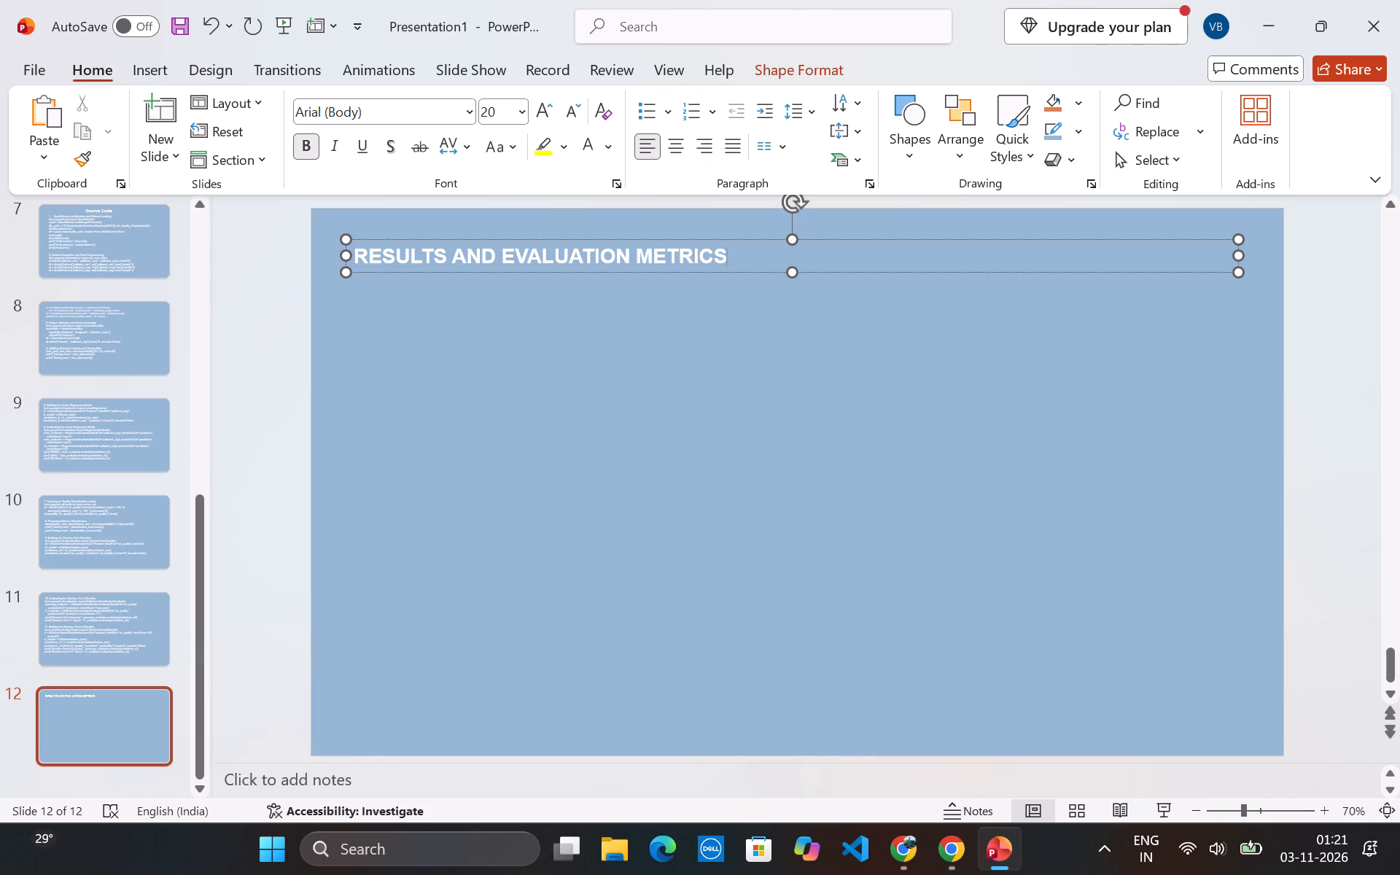
{"action": "left_click", "coordinate": [1237, 255]}
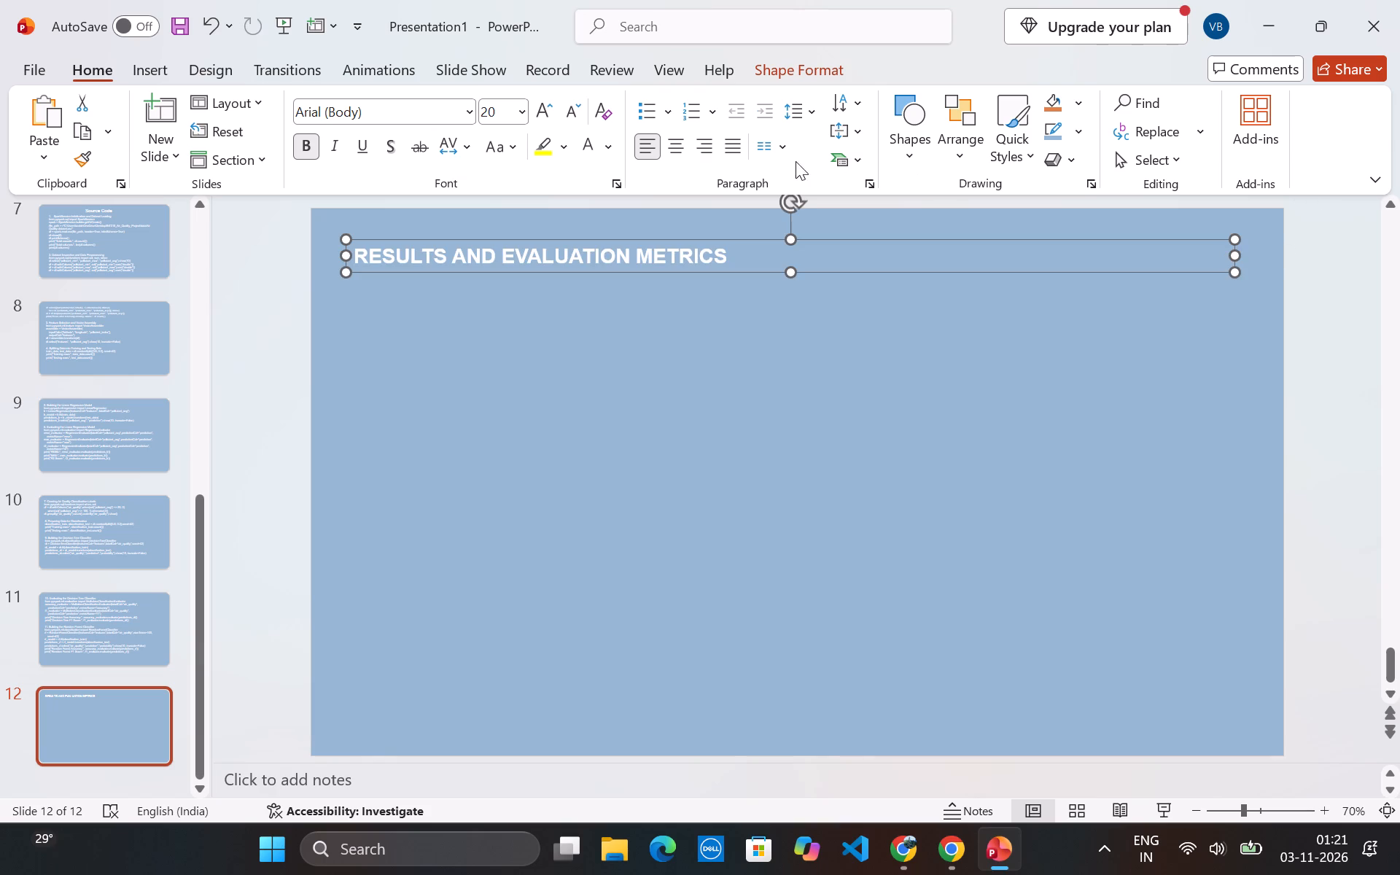
{"action": "left_click", "coordinate": [671, 153]}
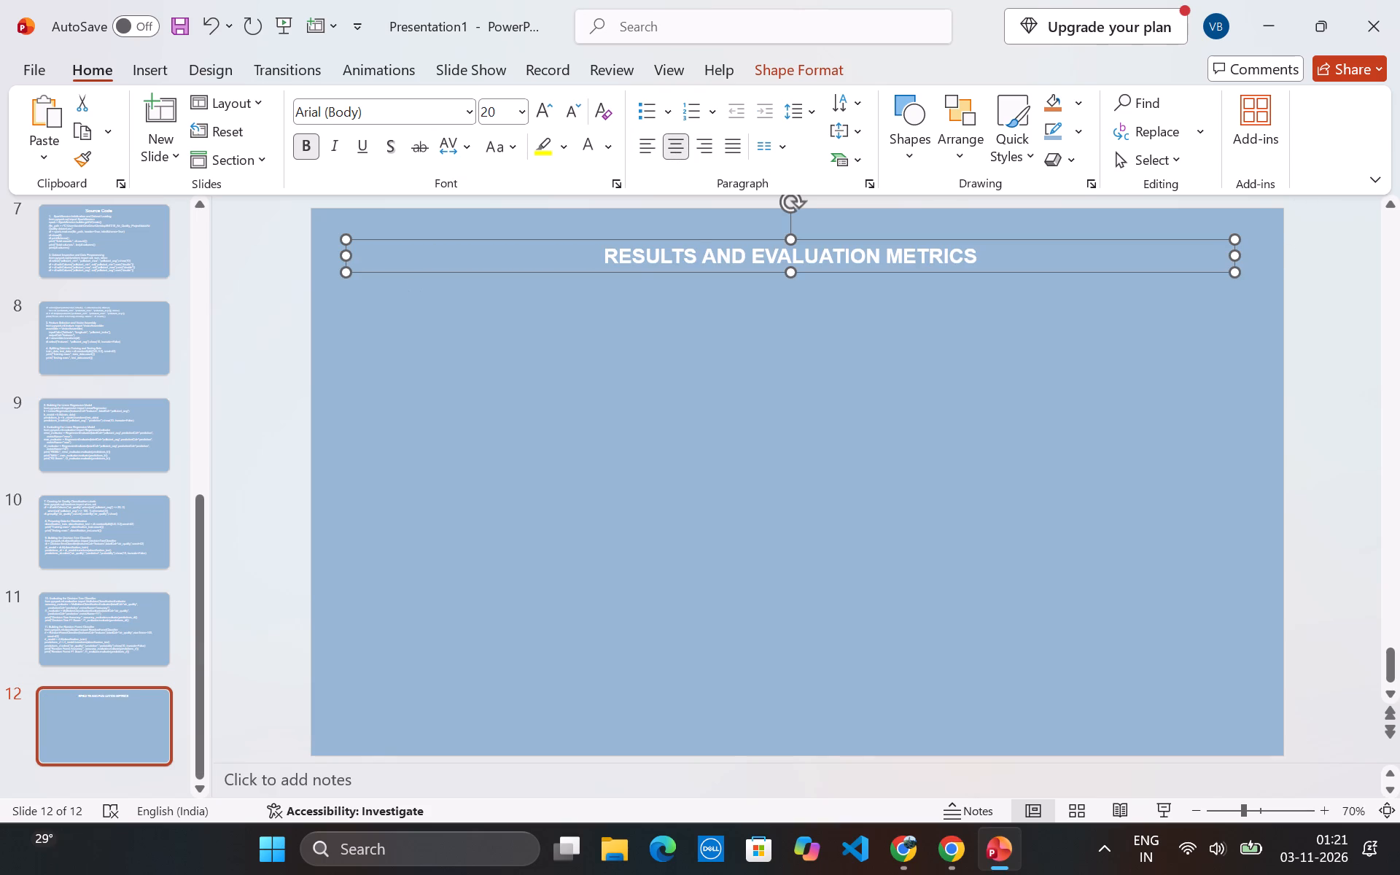
Narrow the heading's text box to fit its single line of text and centre the box at the top of slide 12.
{"action": "left_click_drag", "start_coordinate": [346, 257], "coordinate": [588, 260]}
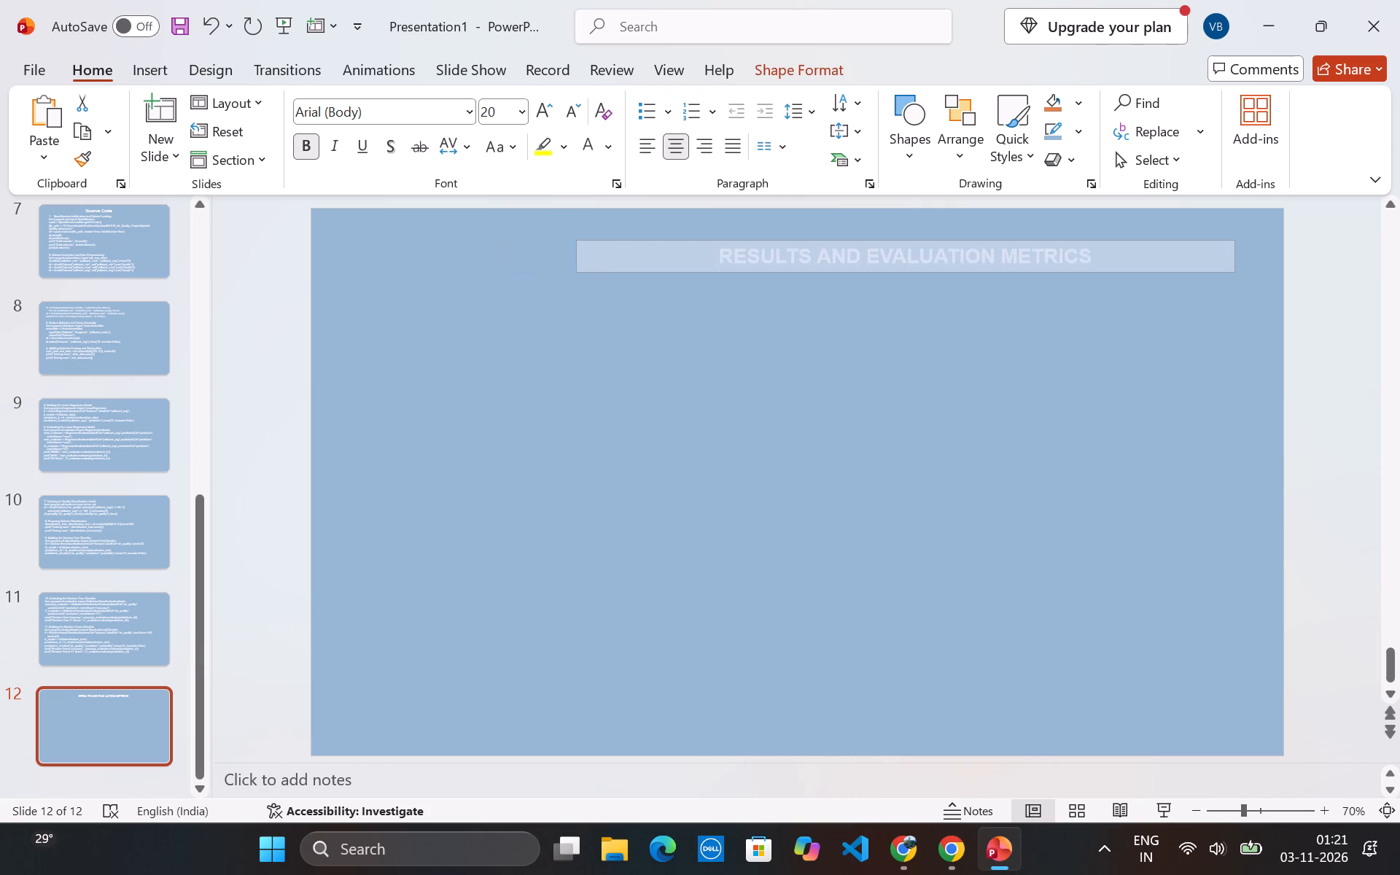
{"action": "left_click_drag", "start_coordinate": [588, 260], "coordinate": [707, 265]}
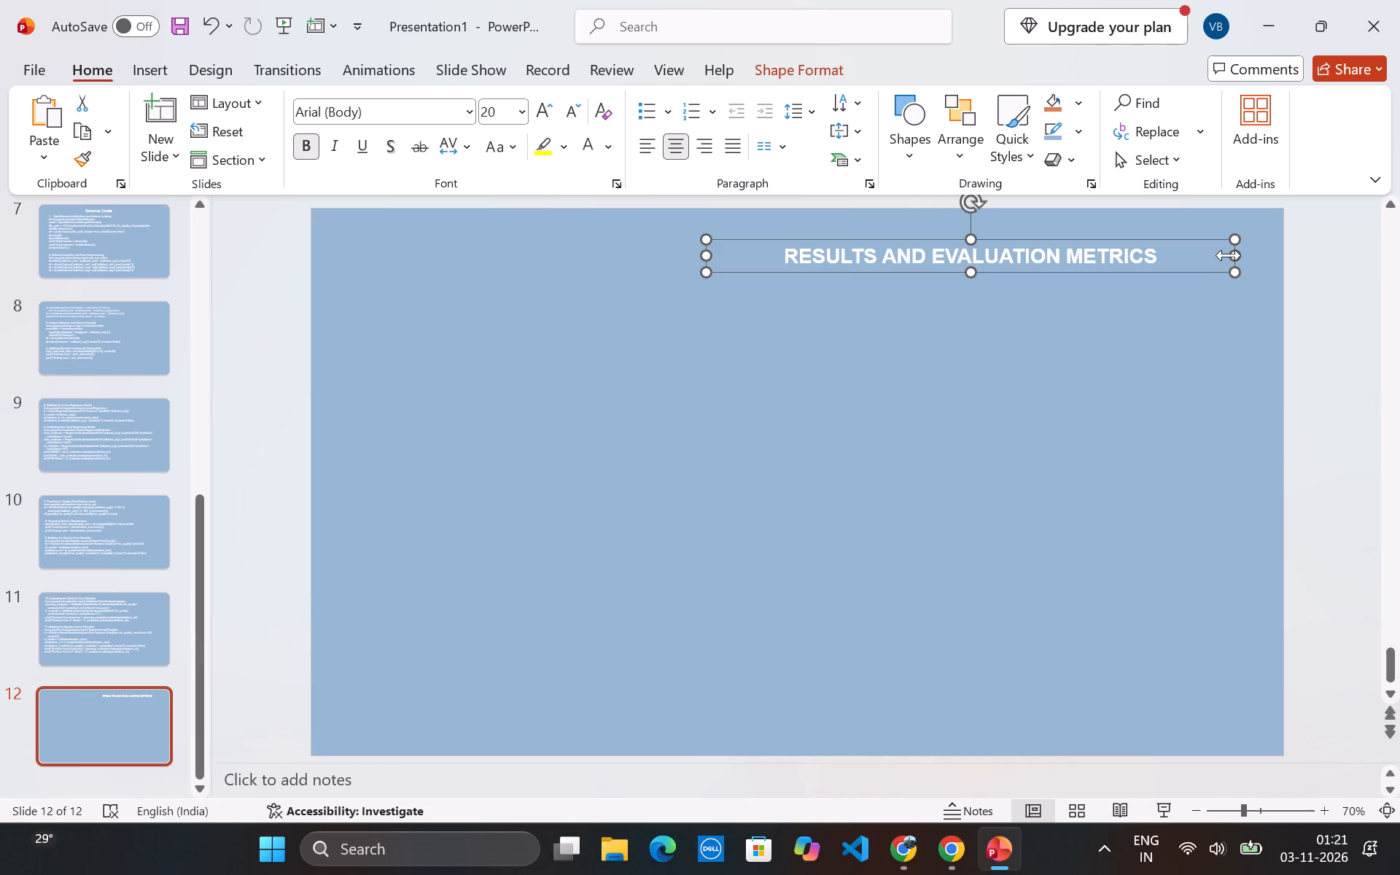
{"action": "left_click_drag", "start_coordinate": [1232, 255], "coordinate": [1094, 267]}
{"action": "left_click_drag", "start_coordinate": [1100, 266], "coordinate": [1124, 267]}
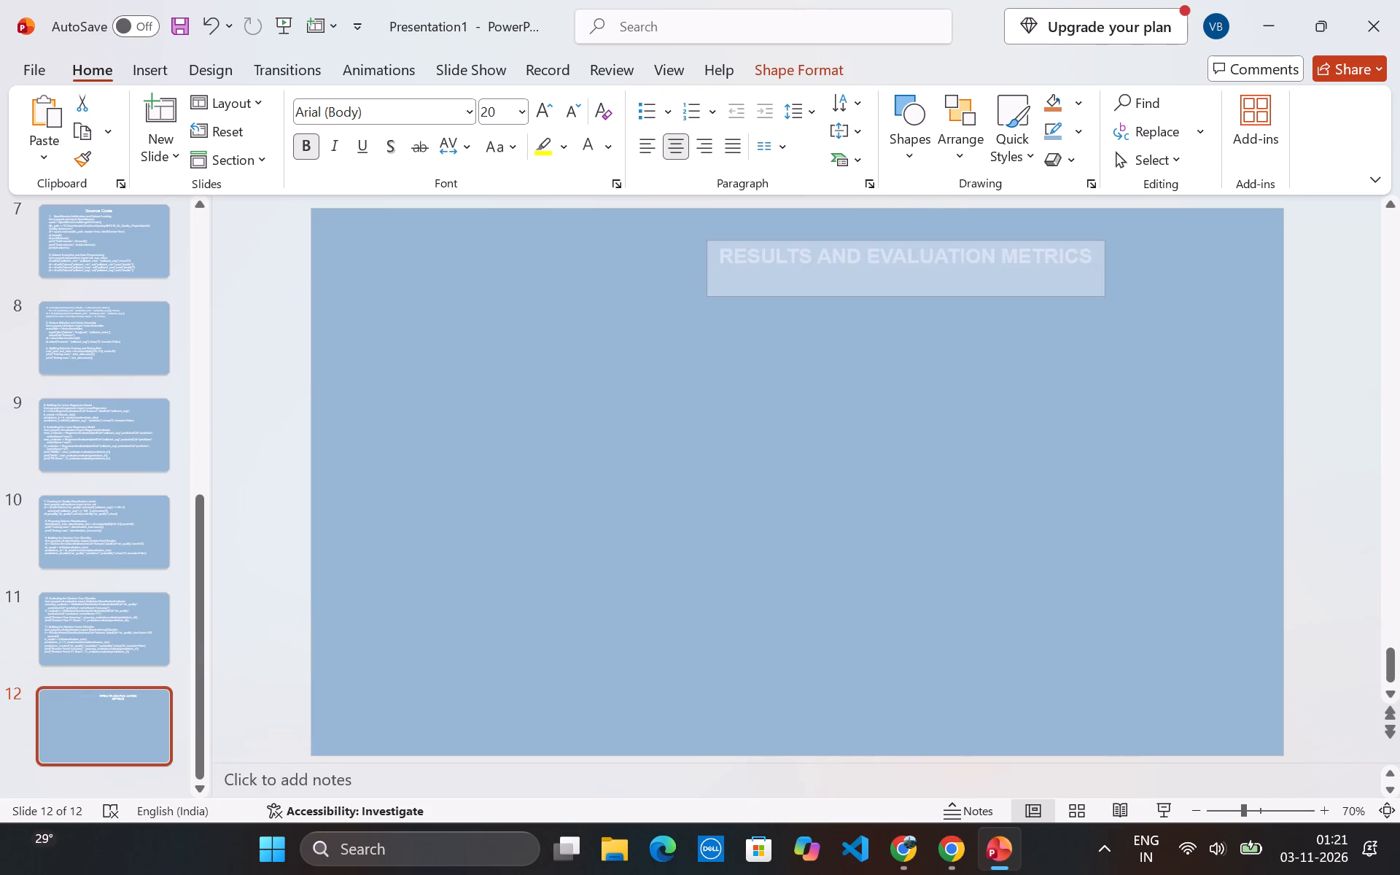
{"action": "left_click_drag", "start_coordinate": [1124, 267], "coordinate": [1150, 268]}
{"action": "left_click_drag", "start_coordinate": [1118, 251], "coordinate": [1095, 250]}
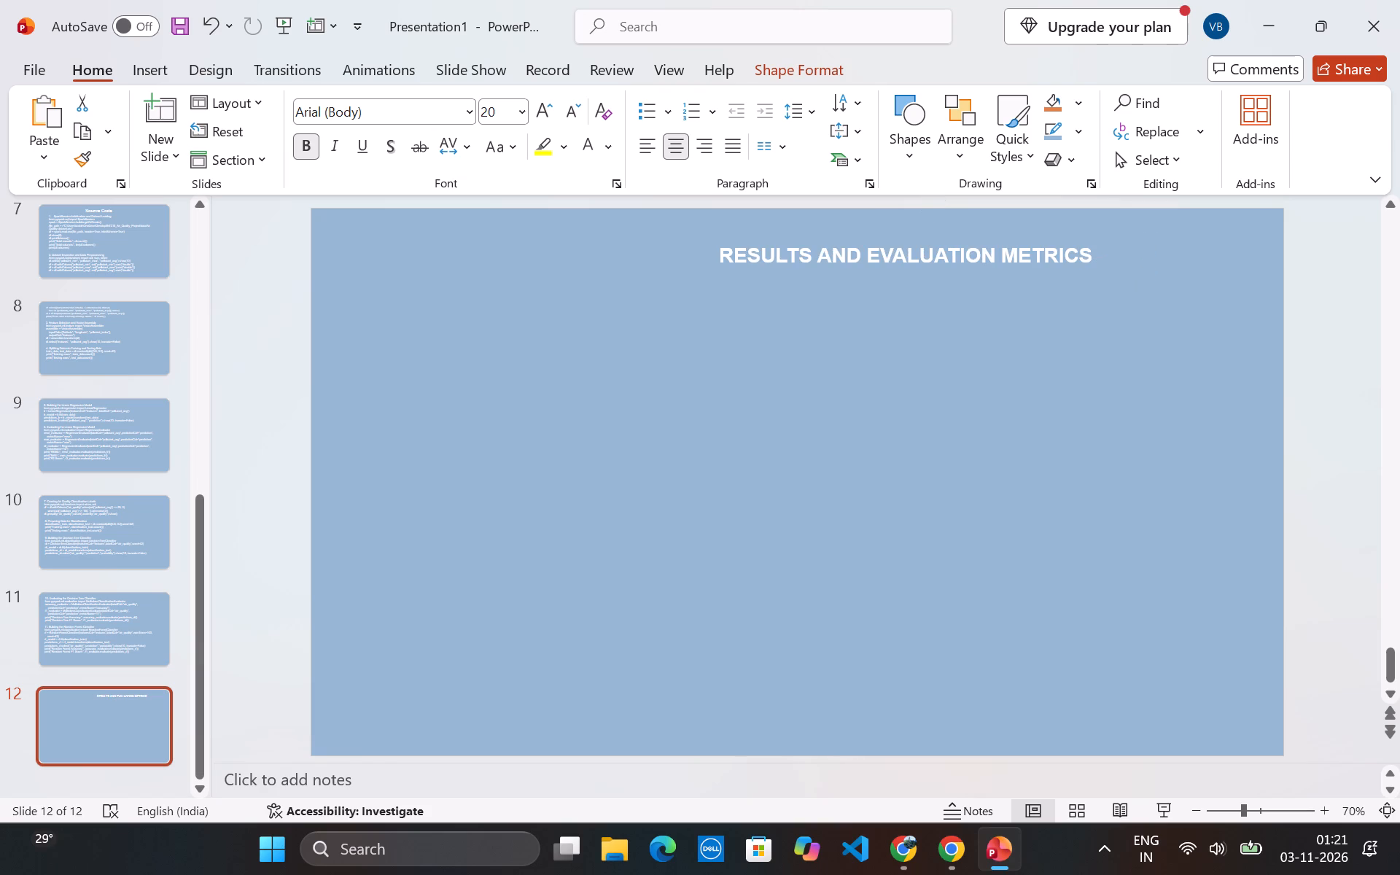
{"action": "left_click_drag", "start_coordinate": [1095, 250], "coordinate": [972, 269]}
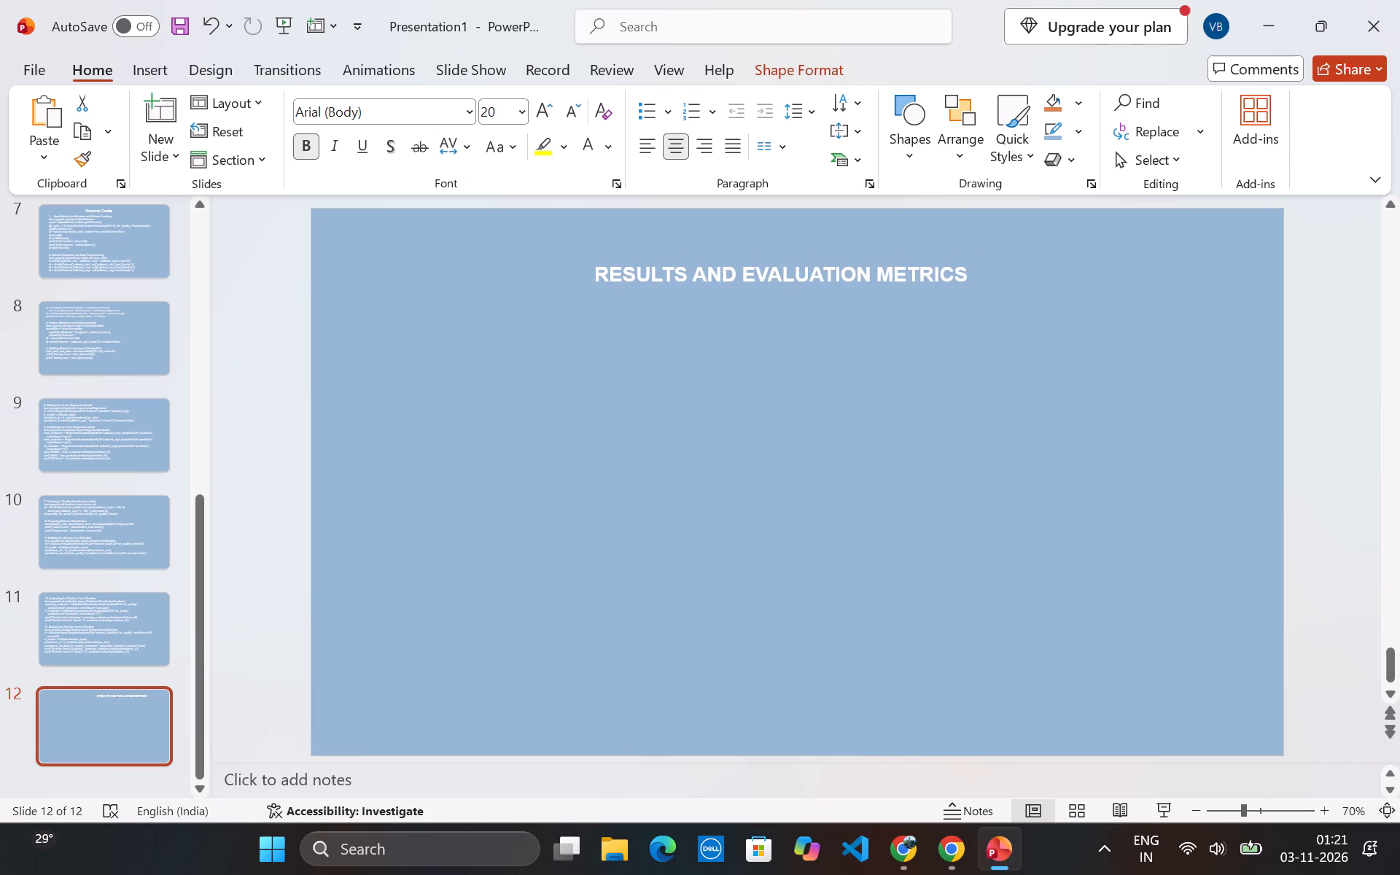
{"action": "left_click_drag", "start_coordinate": [972, 269], "coordinate": [993, 235]}
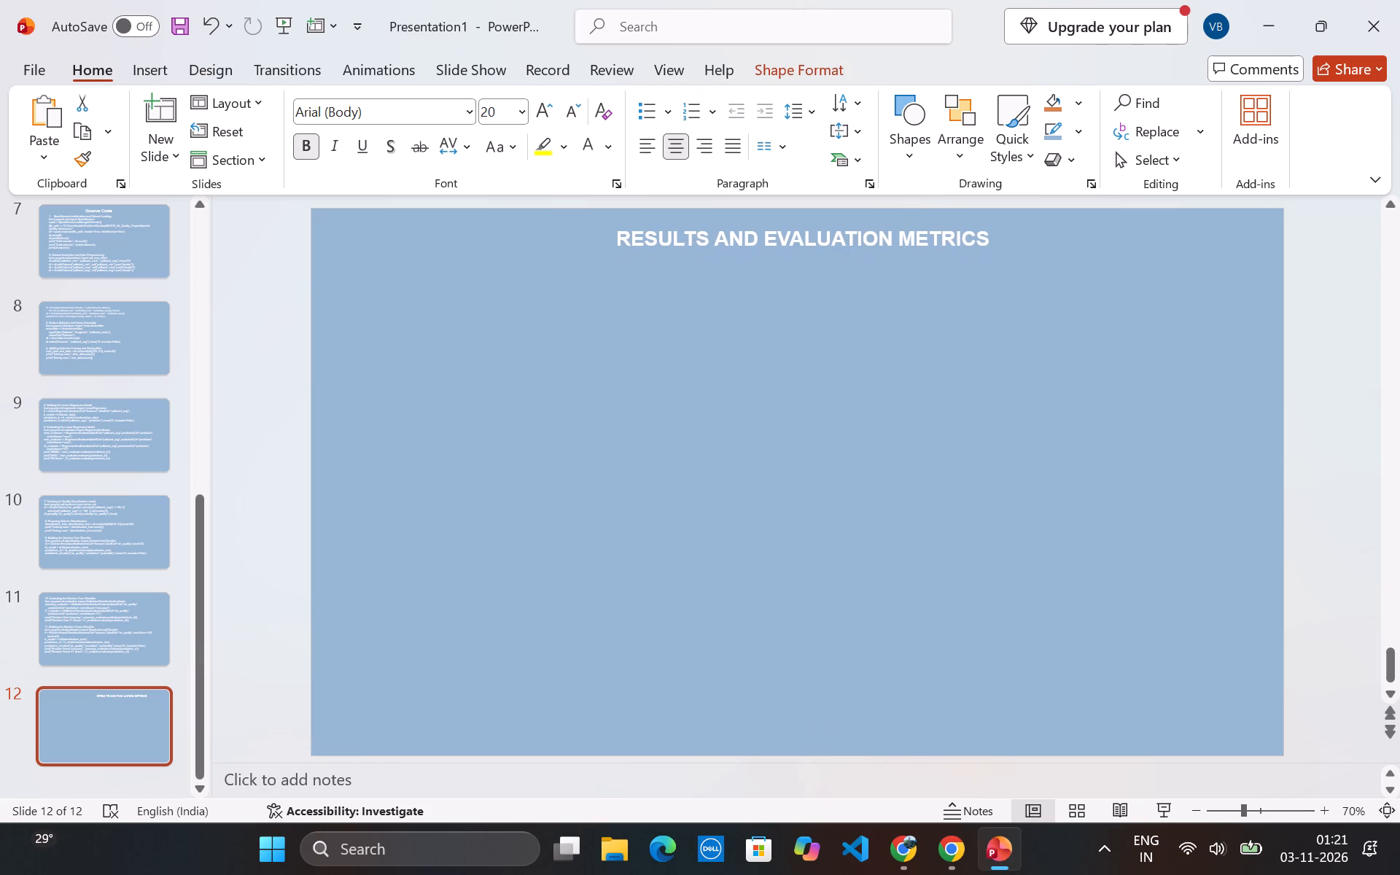
{"action": "left_click_drag", "start_coordinate": [993, 235], "coordinate": [989, 241]}
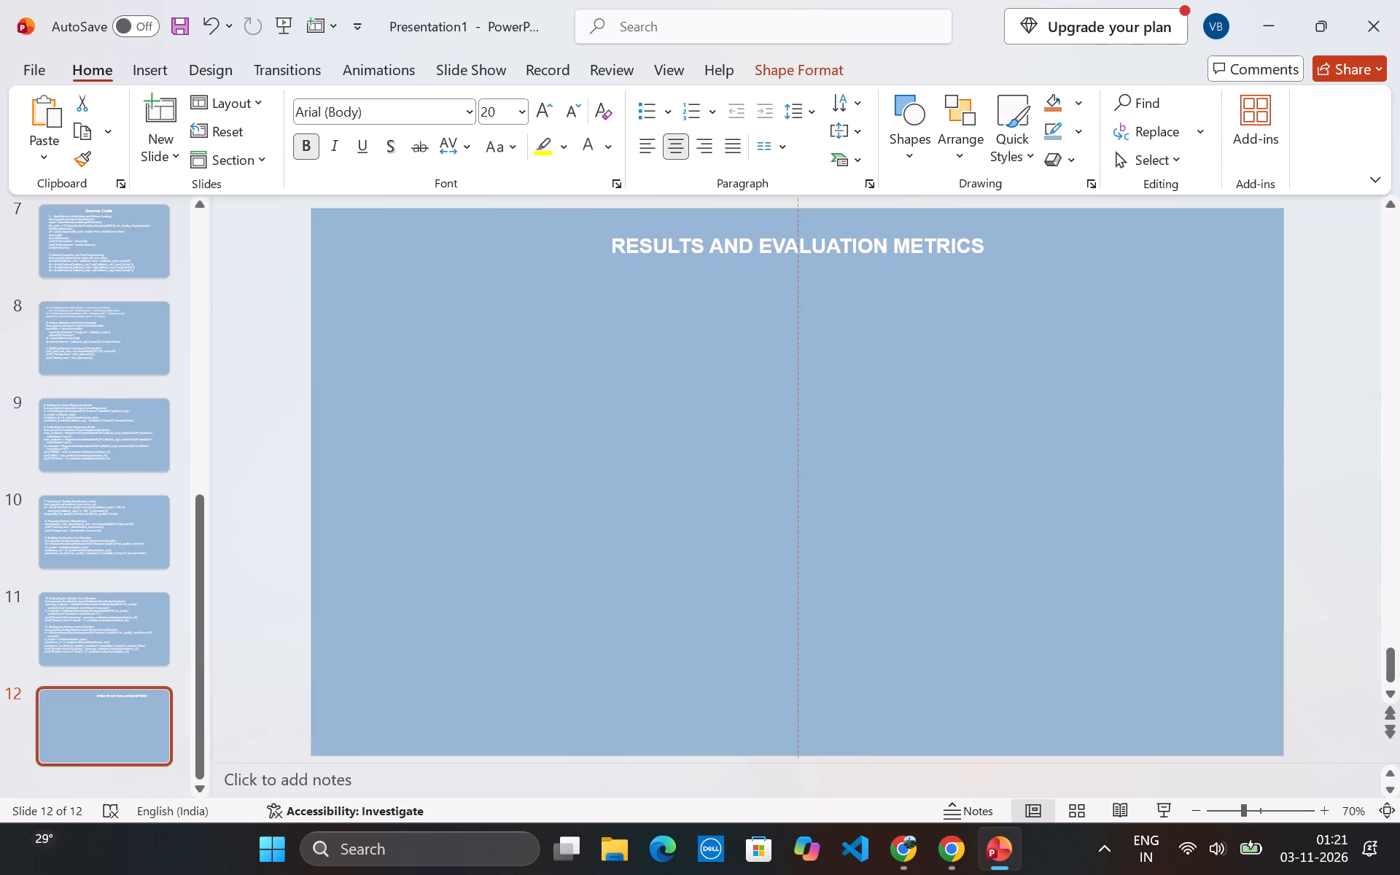
{"action": "left_click_drag", "start_coordinate": [989, 241], "coordinate": [988, 241]}
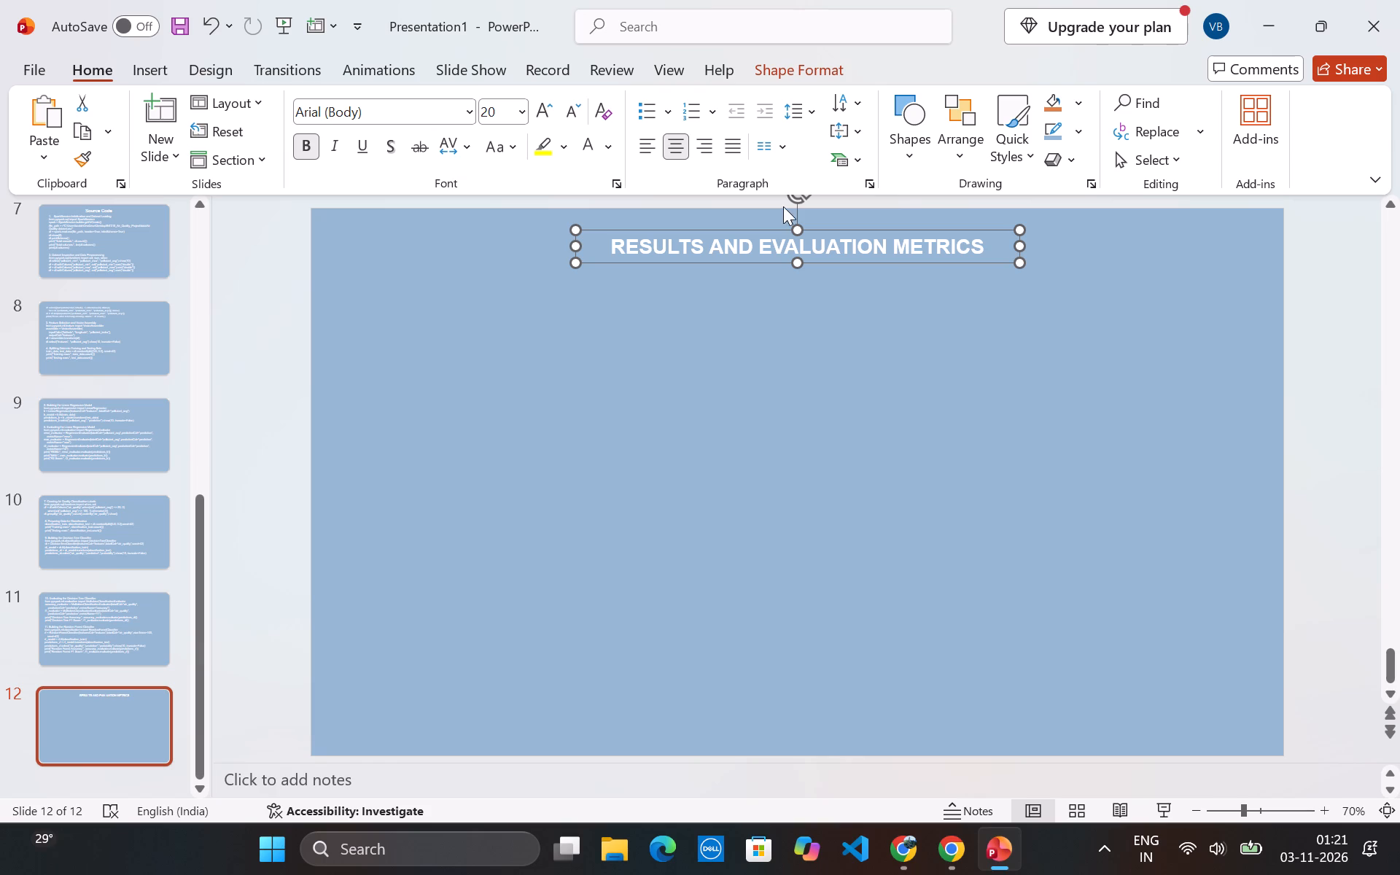
Set the RESULTS AND EVALUATION METRICS heading to font size 32.
{"action": "left_click", "coordinate": [809, 242]}
{"action": "key", "text": "ctrl+a"}
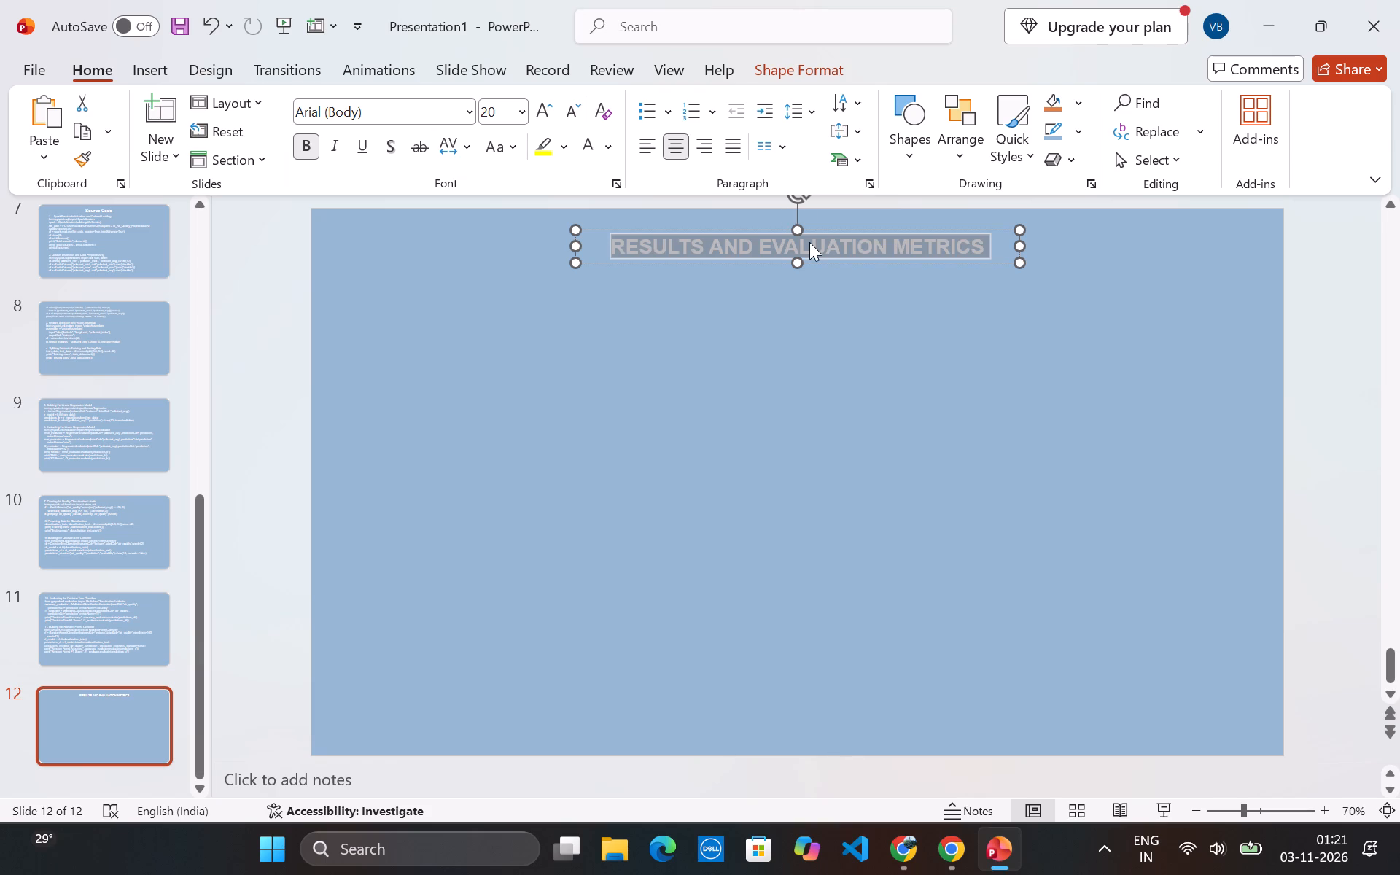
{"action": "left_click", "coordinate": [523, 114]}
{"action": "left_click", "coordinate": [508, 457]}
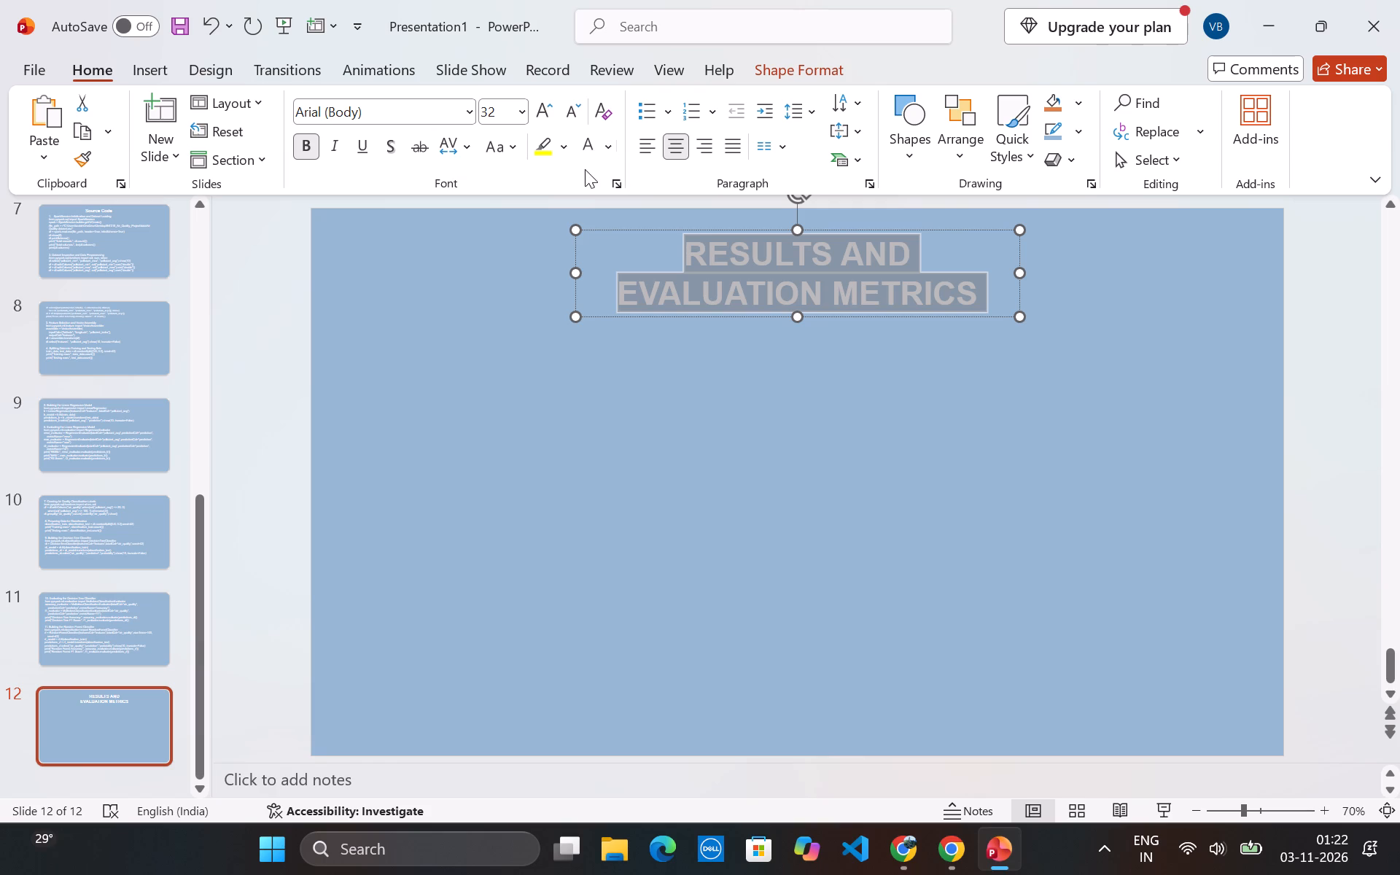
Widen the heading's text box until the text fits on one line and move it back towards the top centre of slide 12.
{"action": "left_click_drag", "start_coordinate": [577, 268], "coordinate": [526, 260]}
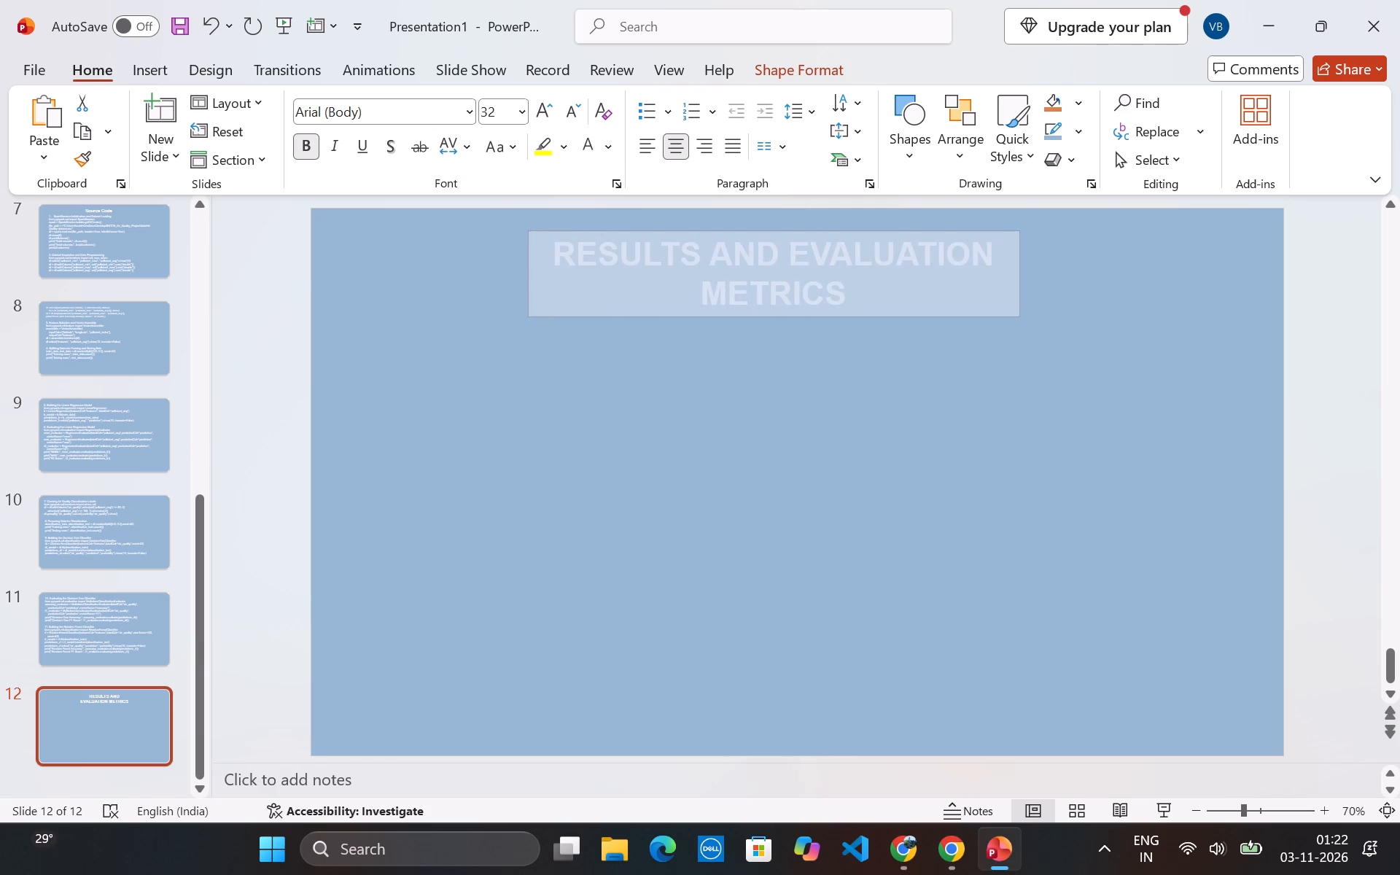
{"action": "left_click_drag", "start_coordinate": [526, 260], "coordinate": [472, 257]}
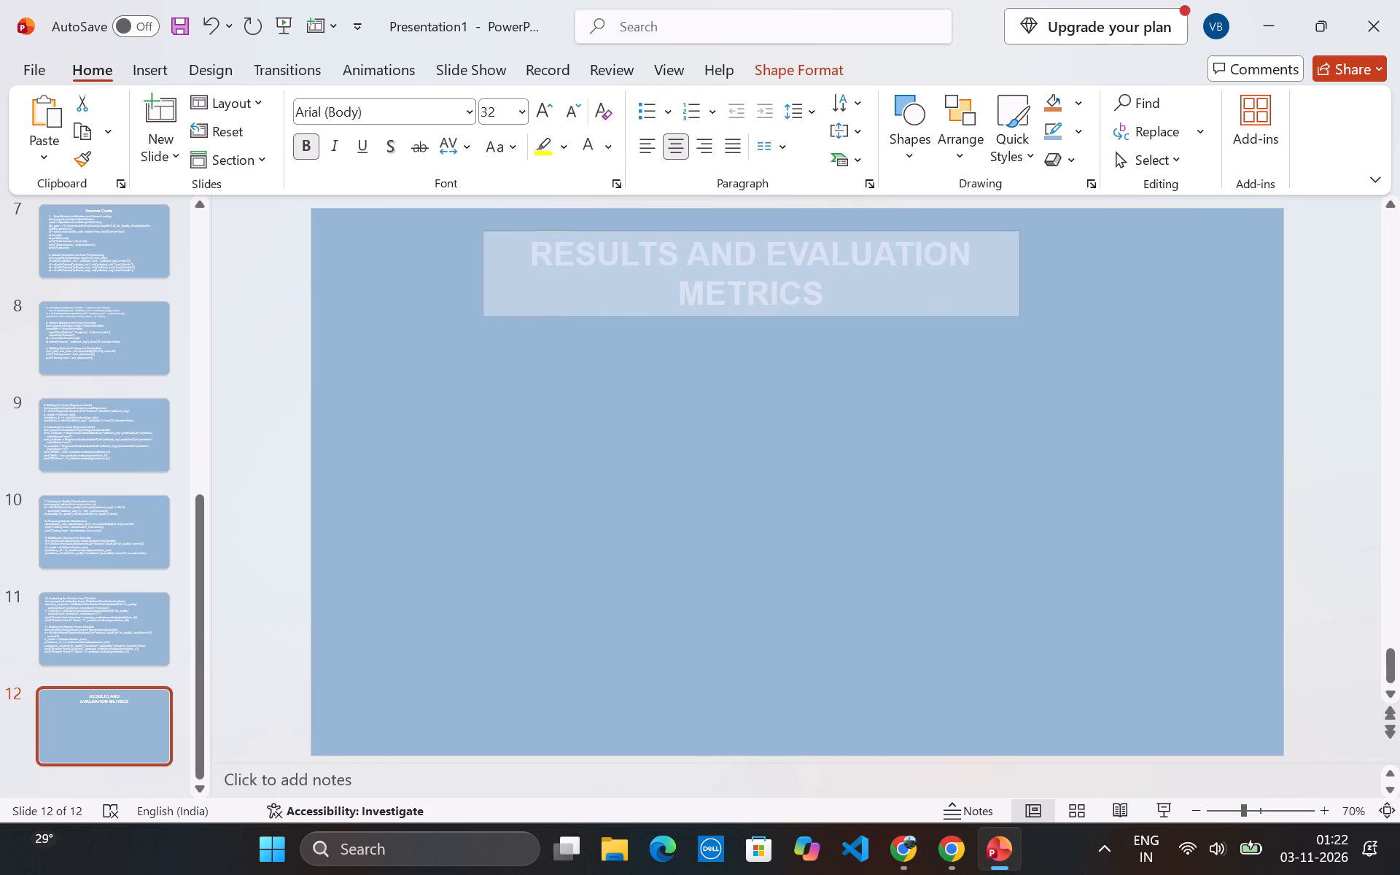
{"action": "left_click_drag", "start_coordinate": [472, 257], "coordinate": [338, 249]}
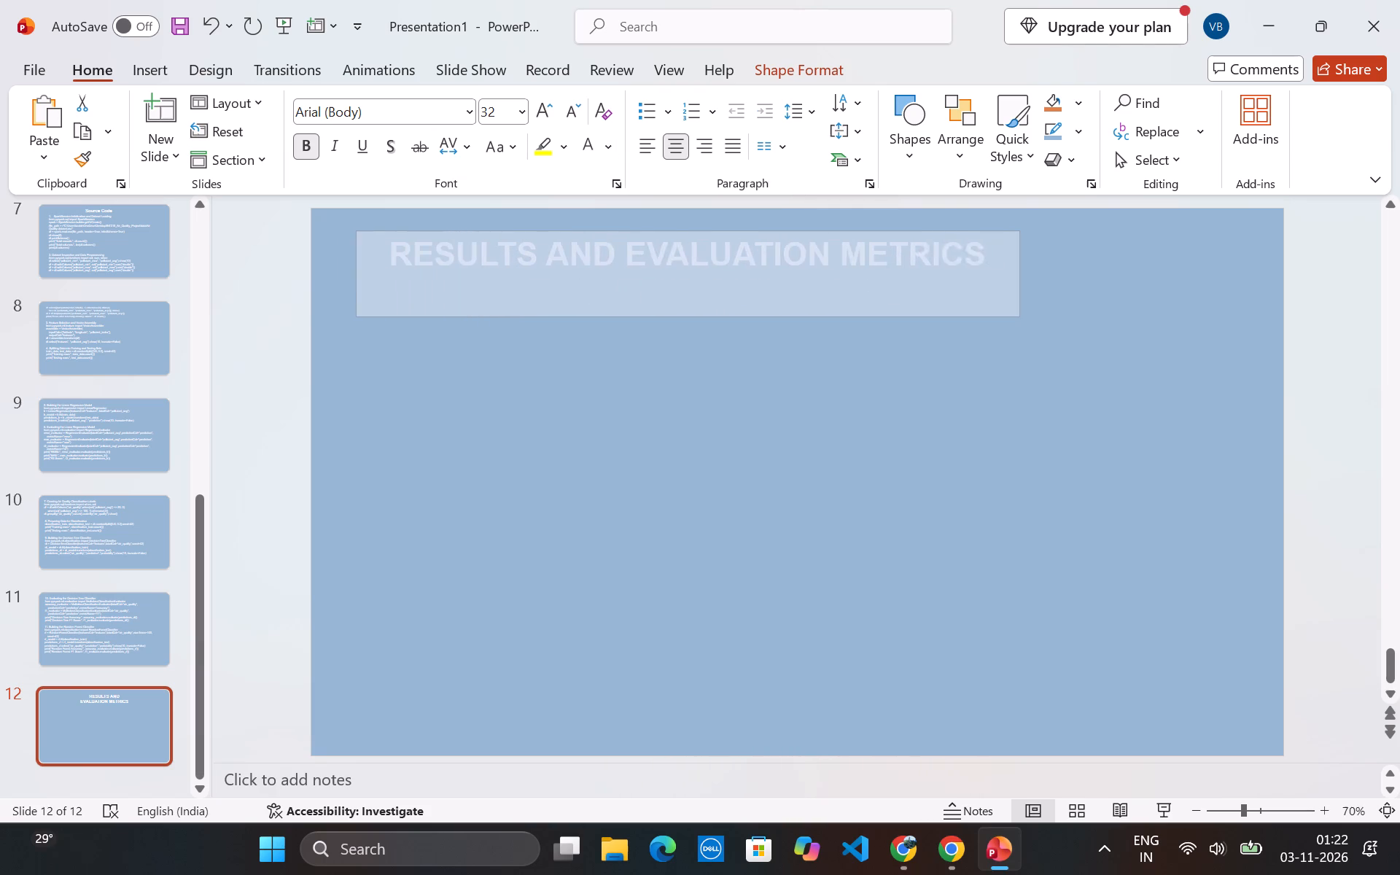
{"action": "left_click_drag", "start_coordinate": [338, 249], "coordinate": [346, 253]}
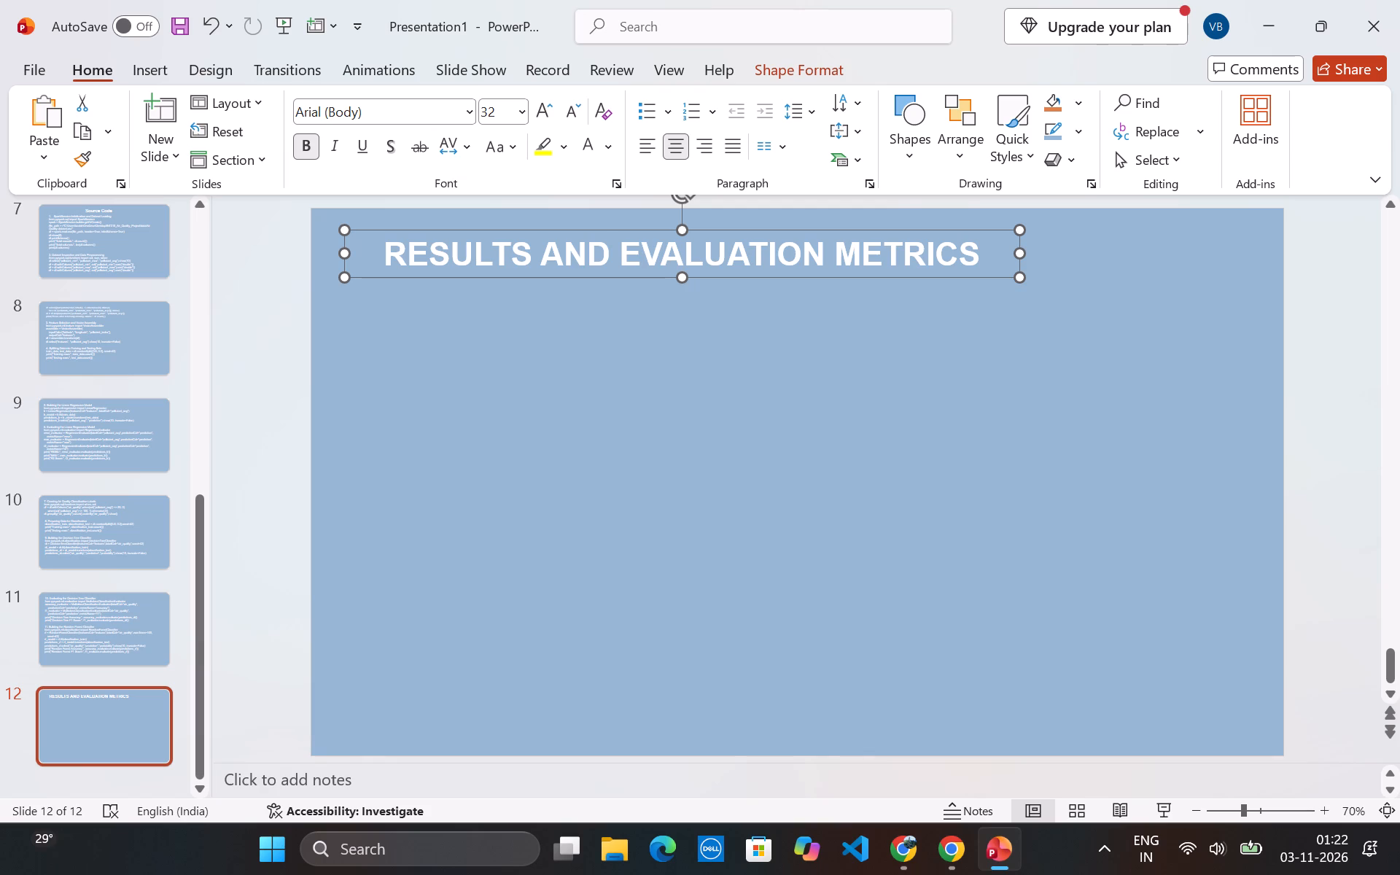
{"action": "left_click_drag", "start_coordinate": [995, 244], "coordinate": [1070, 242]}
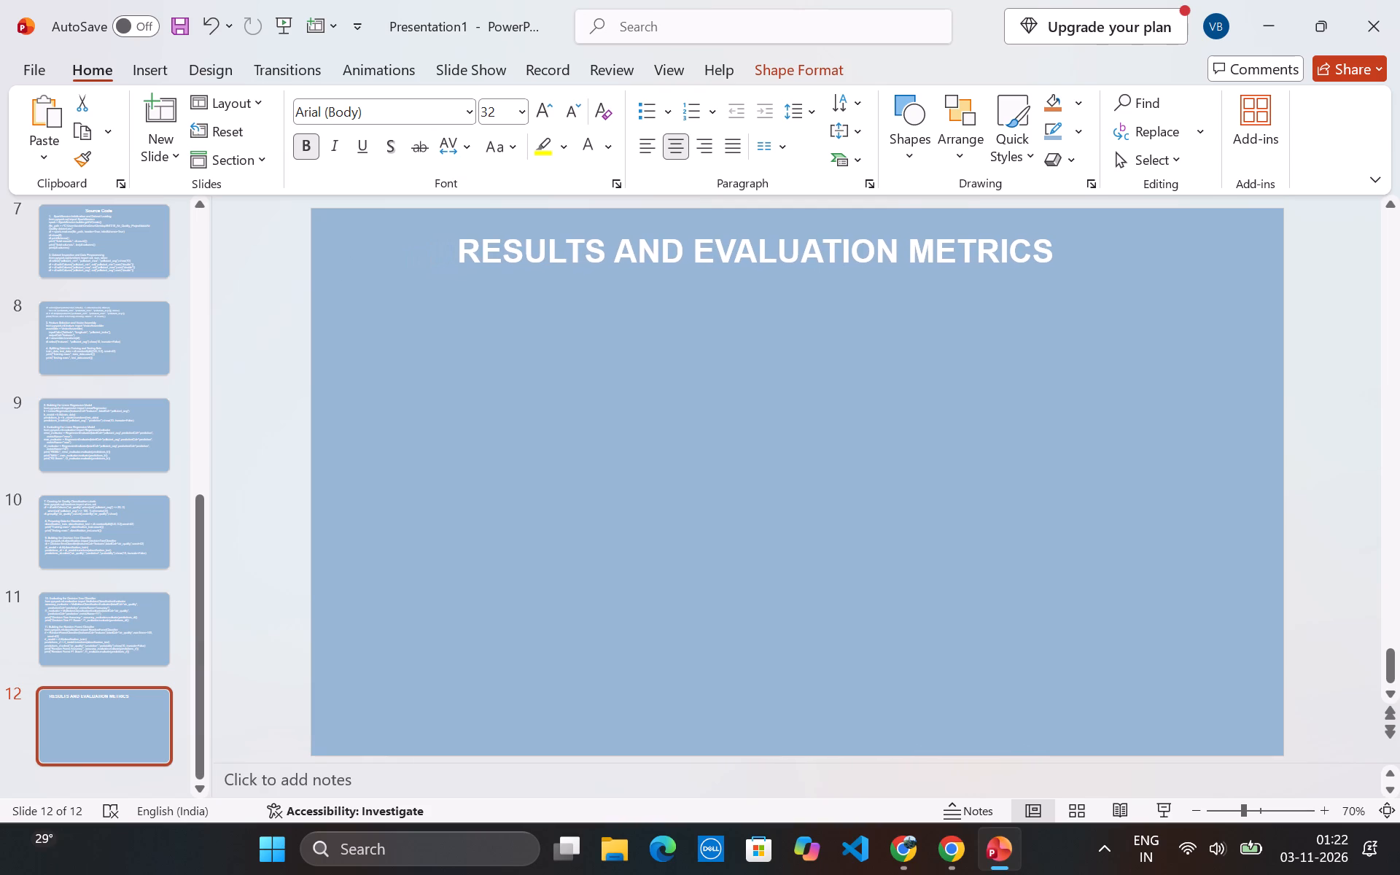
{"action": "left_click_drag", "start_coordinate": [1070, 242], "coordinate": [1140, 241]}
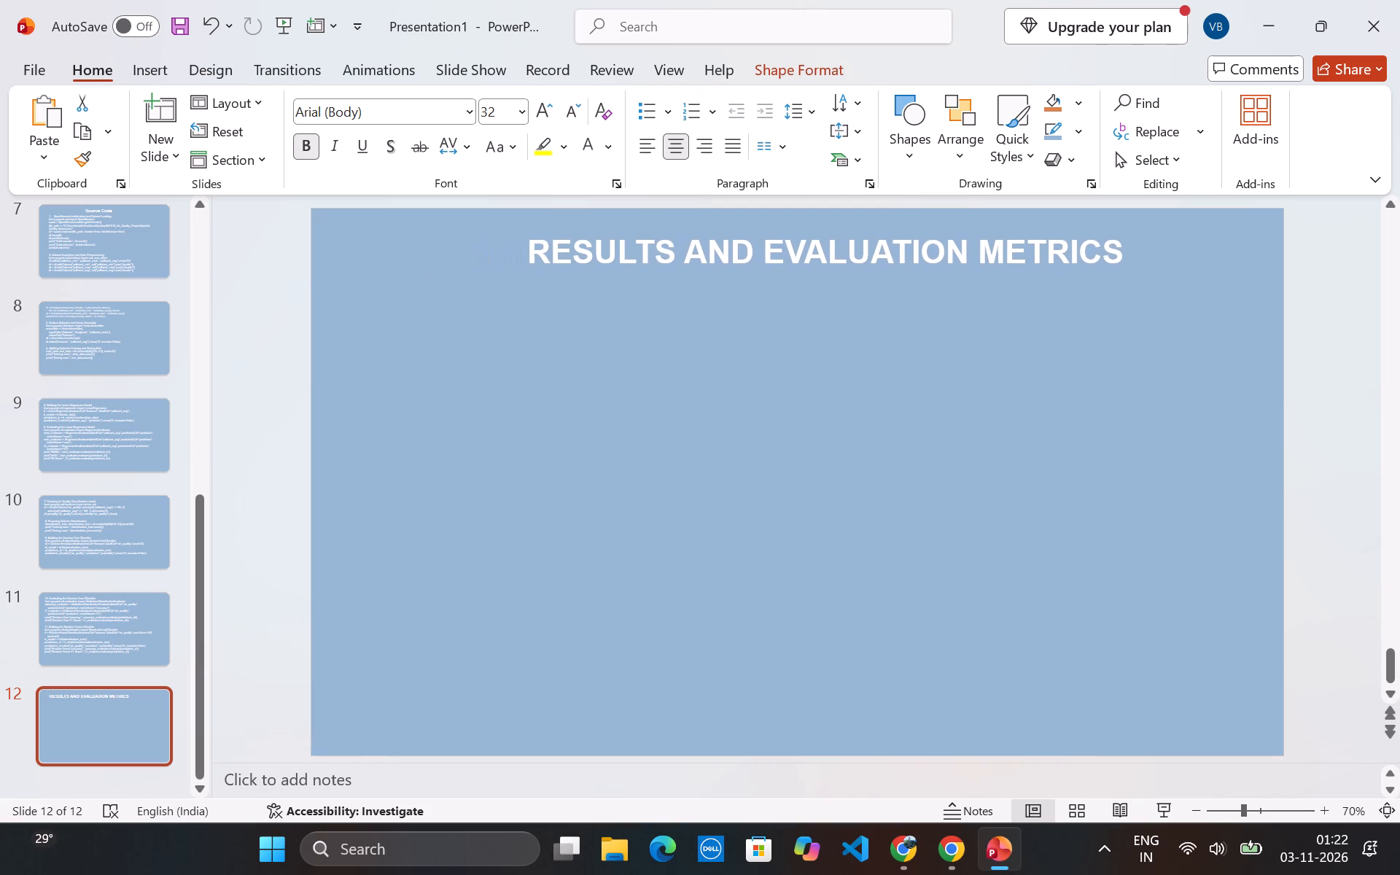
{"action": "left_click_drag", "start_coordinate": [1140, 241], "coordinate": [1119, 237]}
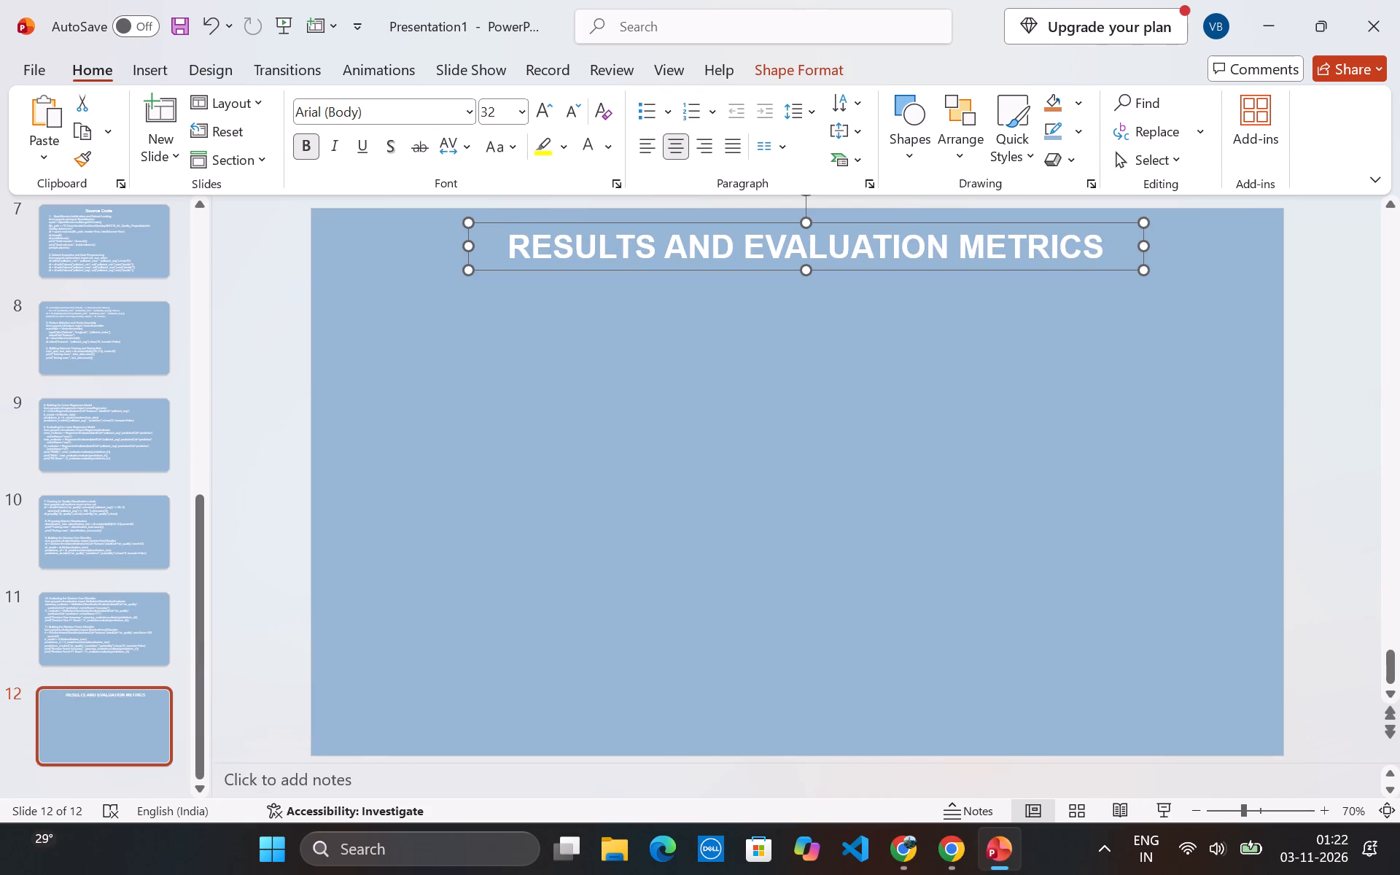
{"action": "left_click_drag", "start_coordinate": [1119, 237], "coordinate": [1141, 238]}
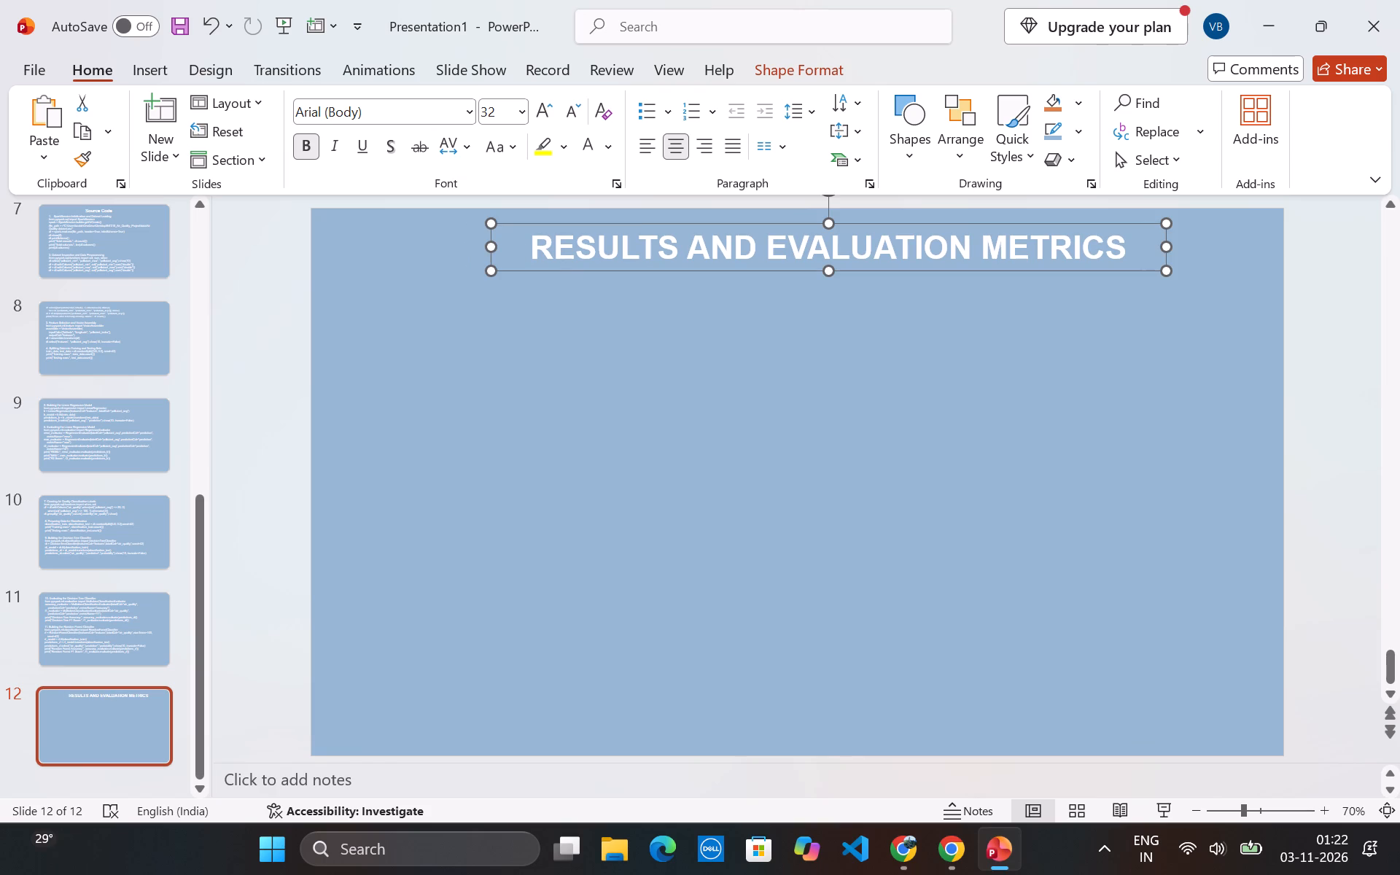
Shorten the slide 12 heading to RESULTS METRICS, keep it centre-aligned, and centre its box horizontally on the slide.
{"action": "left_click", "coordinate": [973, 250]}
{"action": "key", "text": "BackSpace"}
{"action": "key", "text": "BackSpace"}
{"action": "key", "text": "BackSpace"}
{"action": "key", "text": "BackSpace"}
{"action": "key", "text": "BackSpace"}
{"action": "key", "text": "BackSpace"}
{"action": "key", "text": "BackSpace"}
{"action": "key", "text": "BackSpace"}
{"action": "key", "text": "BackSpace"}
{"action": "key", "text": "BackSpace"}
{"action": "key", "text": "BackSpace"}
{"action": "key", "text": "BackSpace"}
{"action": "key", "text": "BackSpace"}
{"action": "key", "text": "BackSpace"}
{"action": "key", "text": "BackSpace"}
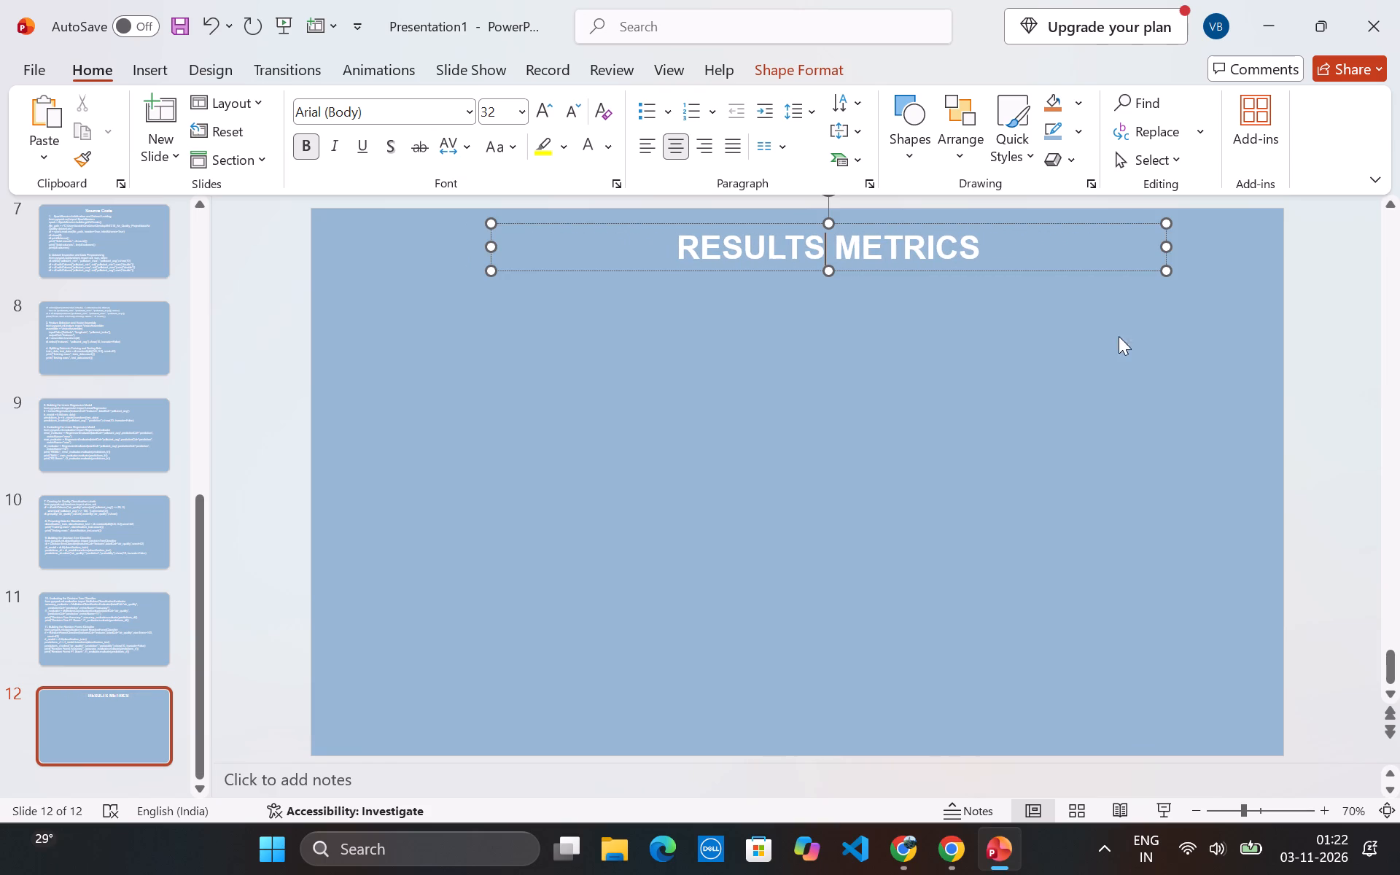
{"action": "left_click", "coordinate": [646, 141]}
{"action": "left_click", "coordinate": [671, 152]}
{"action": "left_click_drag", "start_coordinate": [613, 241], "coordinate": [581, 243]}
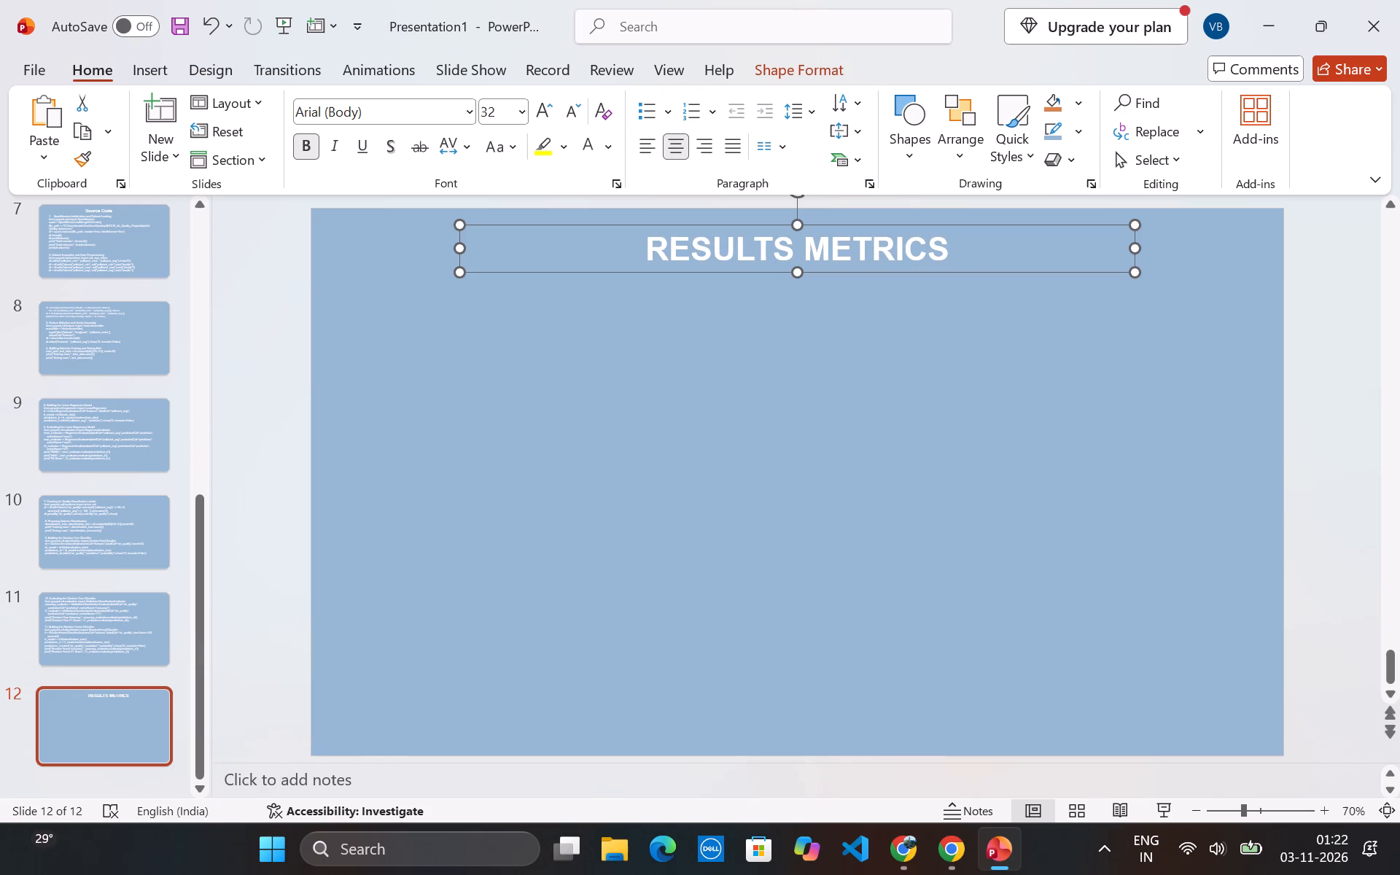
{"action": "left_click", "coordinate": [877, 354]}
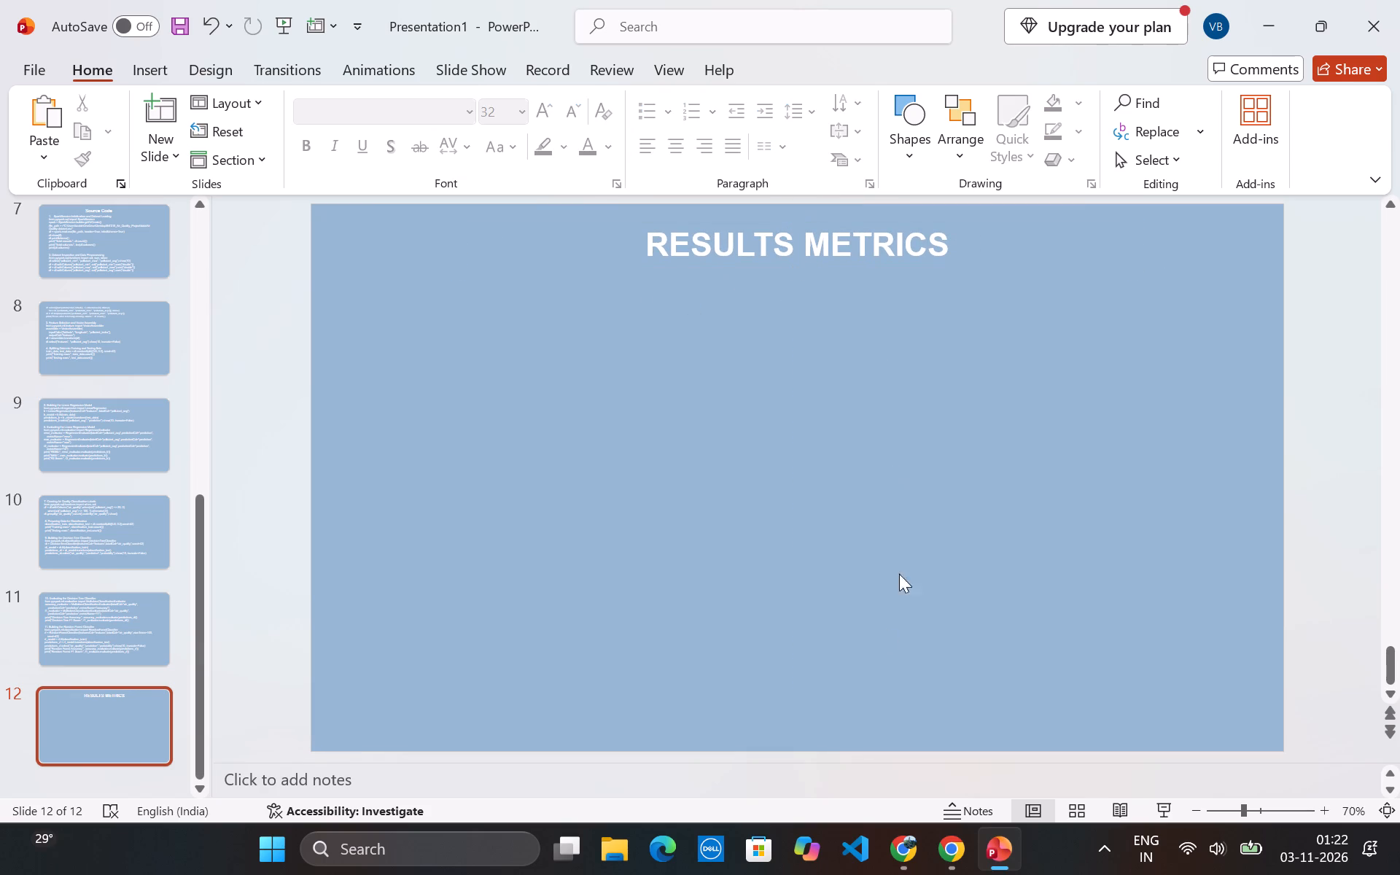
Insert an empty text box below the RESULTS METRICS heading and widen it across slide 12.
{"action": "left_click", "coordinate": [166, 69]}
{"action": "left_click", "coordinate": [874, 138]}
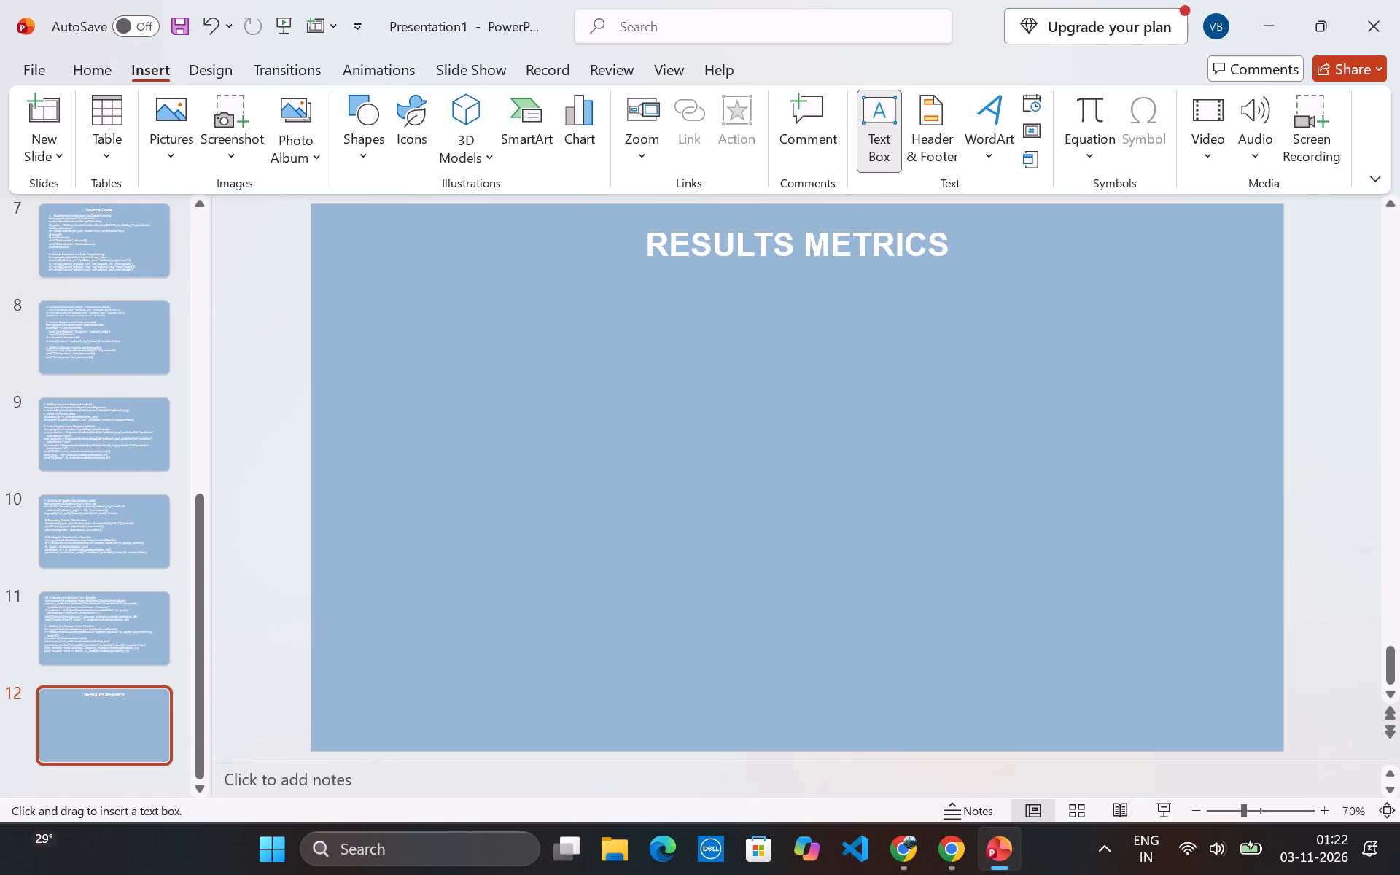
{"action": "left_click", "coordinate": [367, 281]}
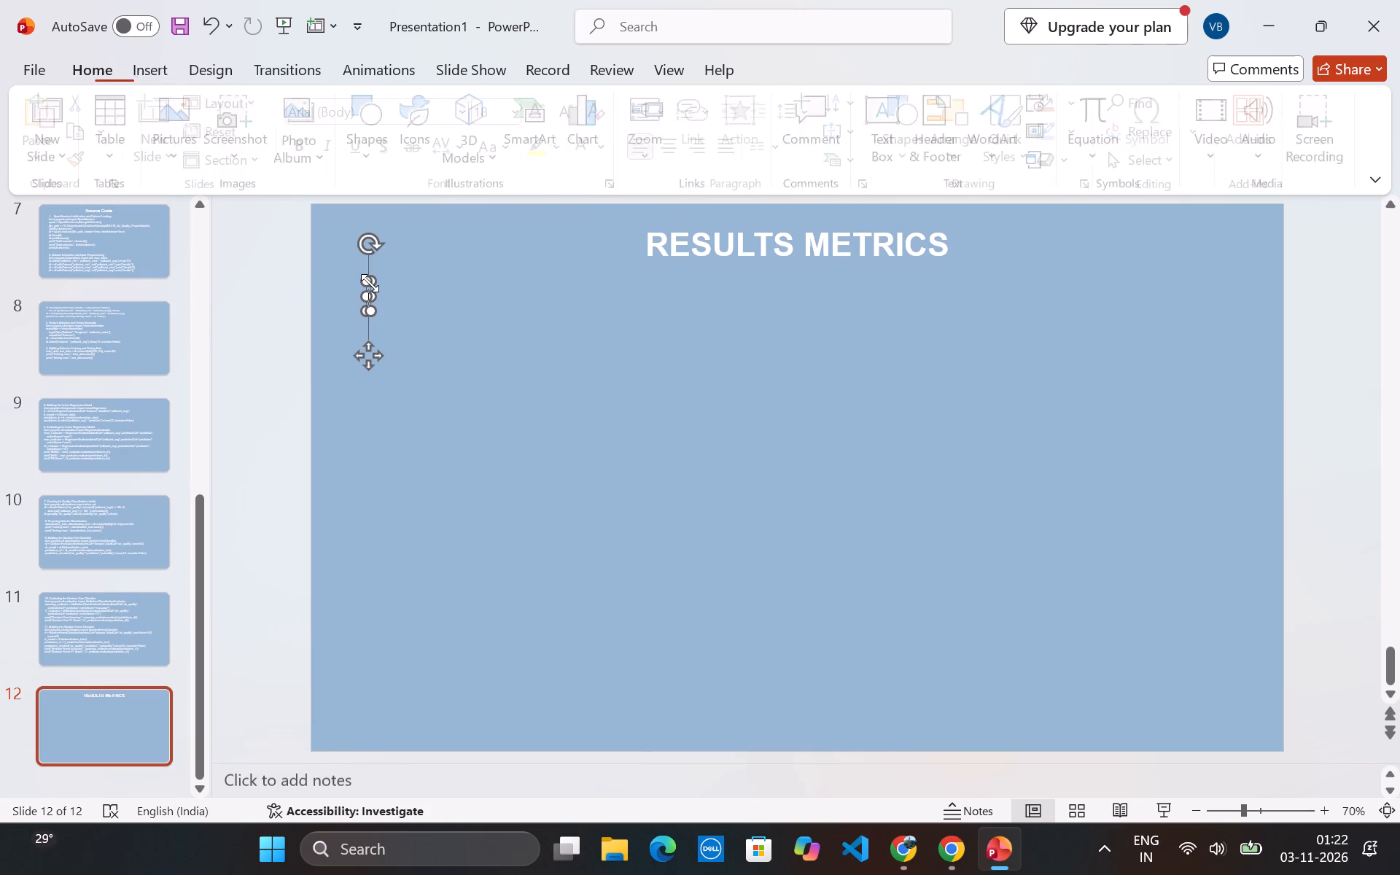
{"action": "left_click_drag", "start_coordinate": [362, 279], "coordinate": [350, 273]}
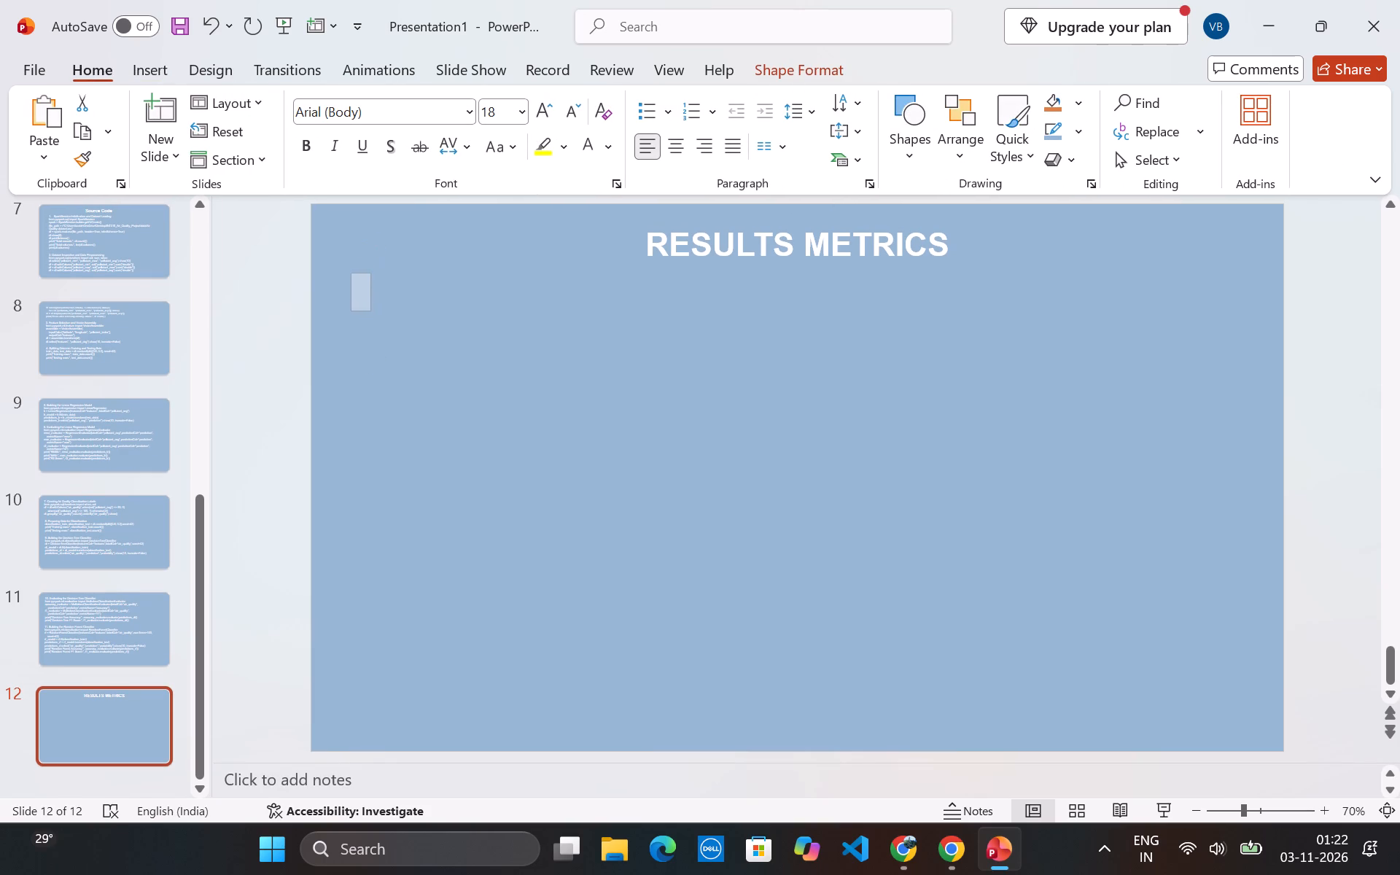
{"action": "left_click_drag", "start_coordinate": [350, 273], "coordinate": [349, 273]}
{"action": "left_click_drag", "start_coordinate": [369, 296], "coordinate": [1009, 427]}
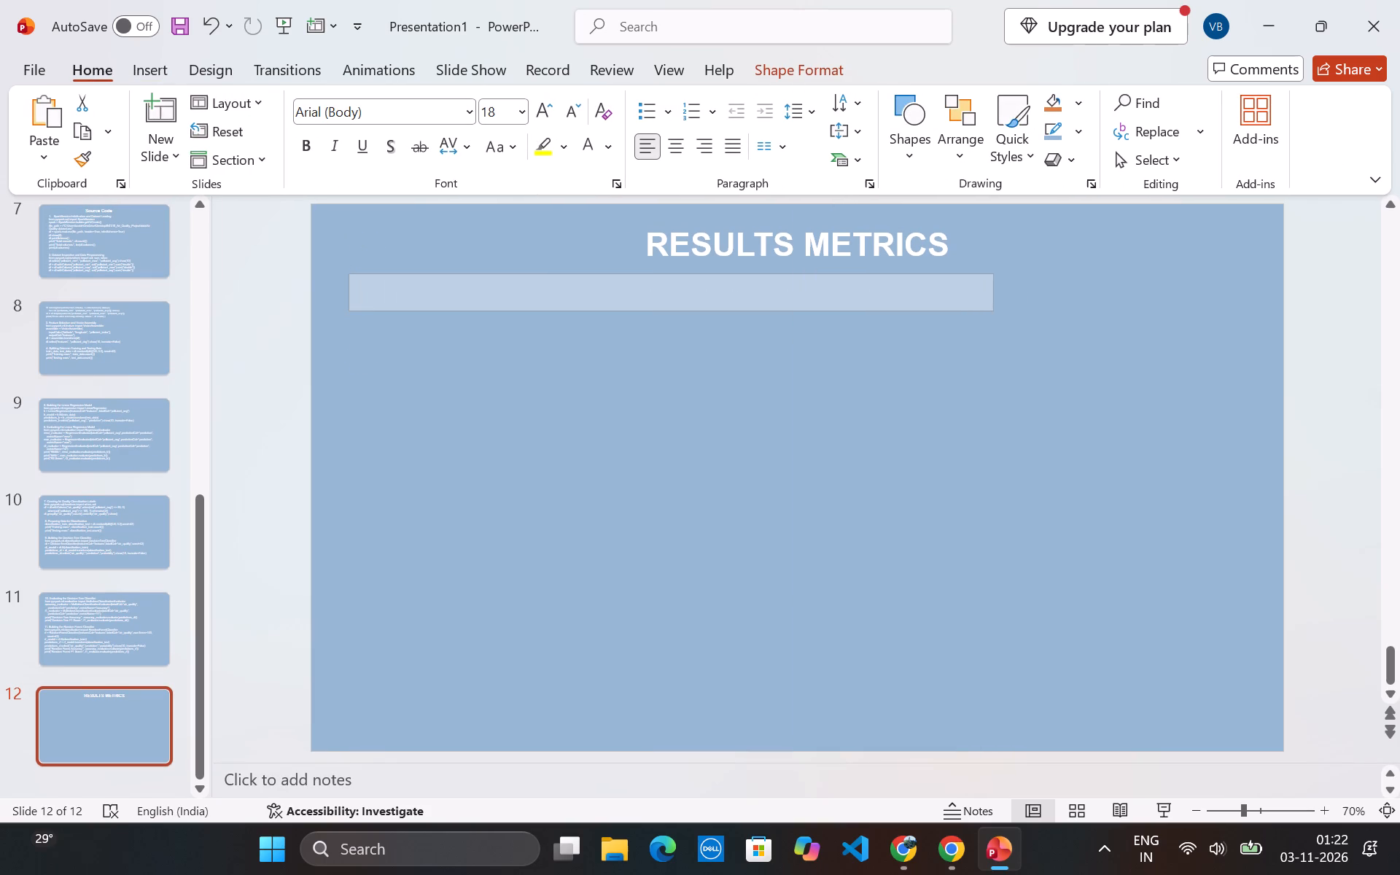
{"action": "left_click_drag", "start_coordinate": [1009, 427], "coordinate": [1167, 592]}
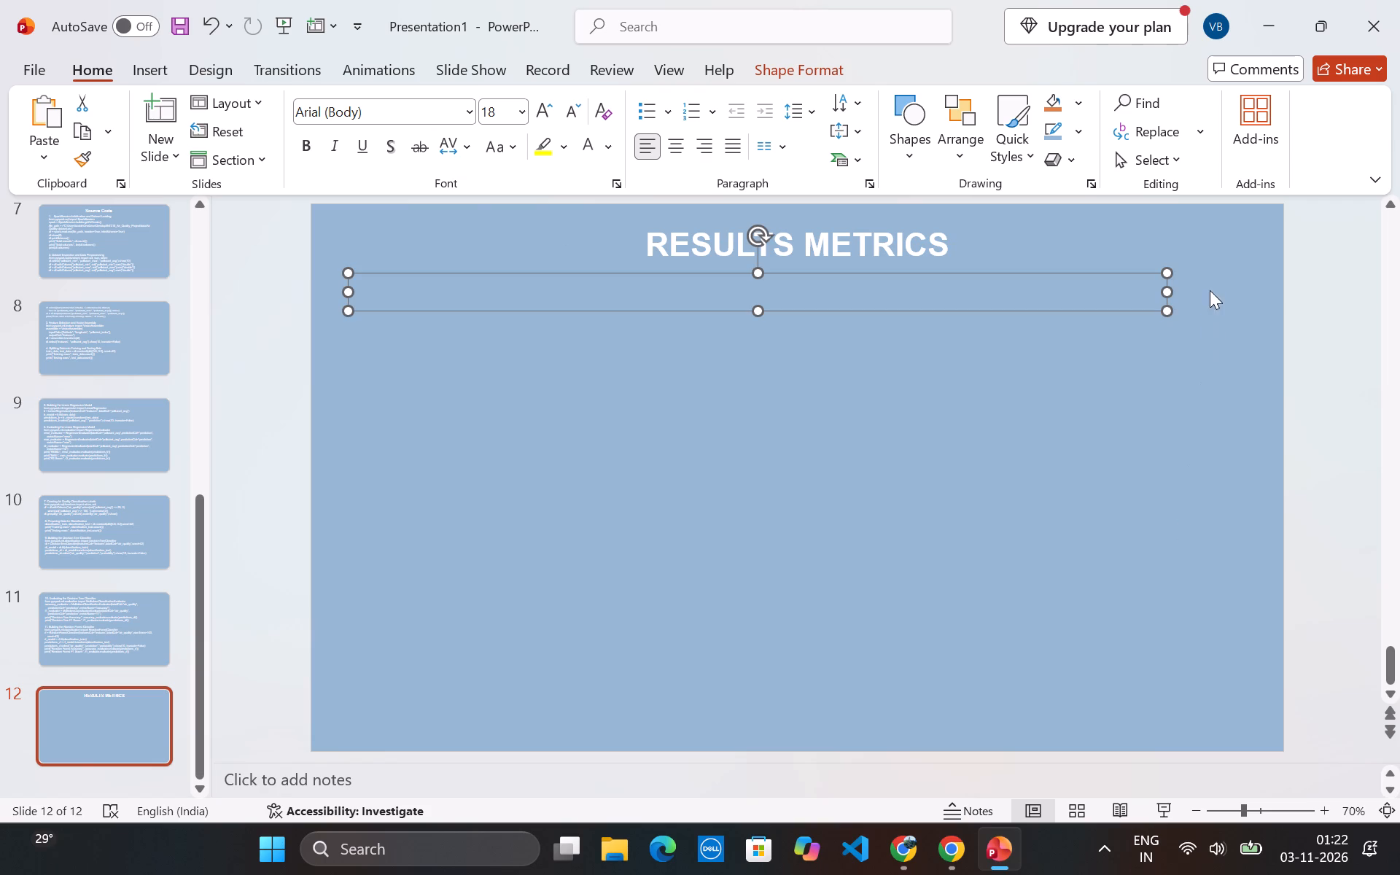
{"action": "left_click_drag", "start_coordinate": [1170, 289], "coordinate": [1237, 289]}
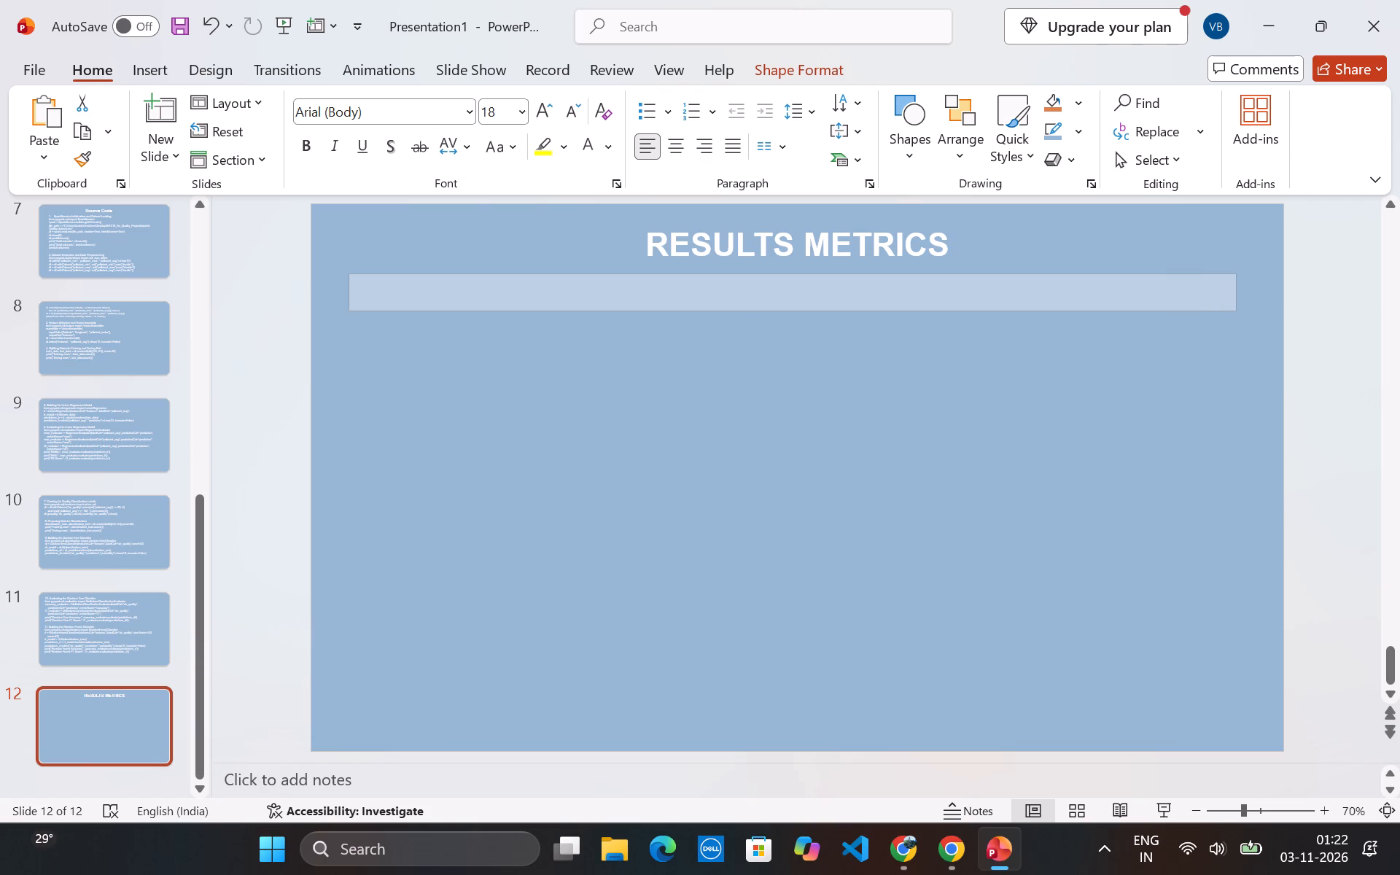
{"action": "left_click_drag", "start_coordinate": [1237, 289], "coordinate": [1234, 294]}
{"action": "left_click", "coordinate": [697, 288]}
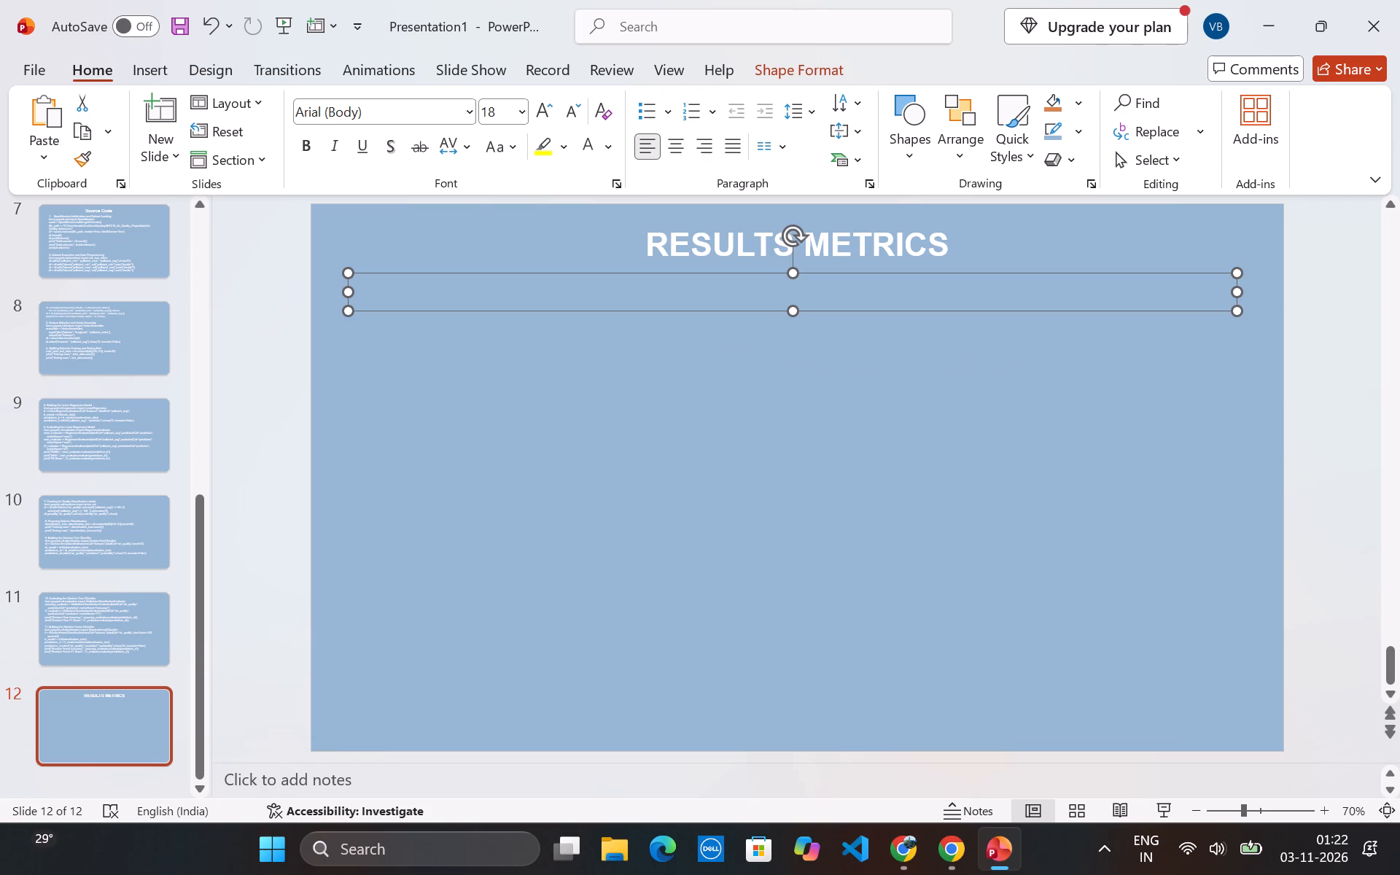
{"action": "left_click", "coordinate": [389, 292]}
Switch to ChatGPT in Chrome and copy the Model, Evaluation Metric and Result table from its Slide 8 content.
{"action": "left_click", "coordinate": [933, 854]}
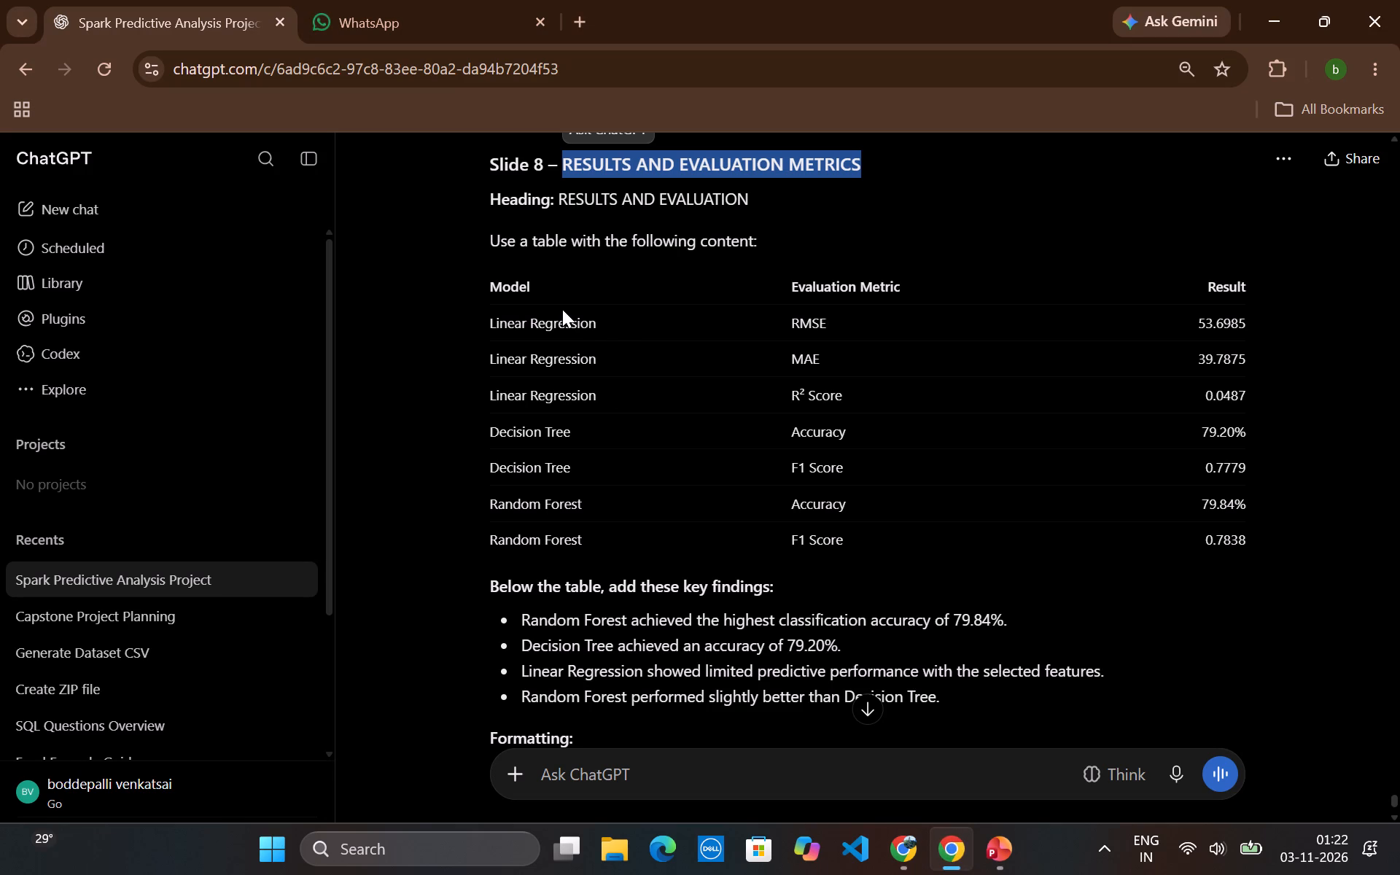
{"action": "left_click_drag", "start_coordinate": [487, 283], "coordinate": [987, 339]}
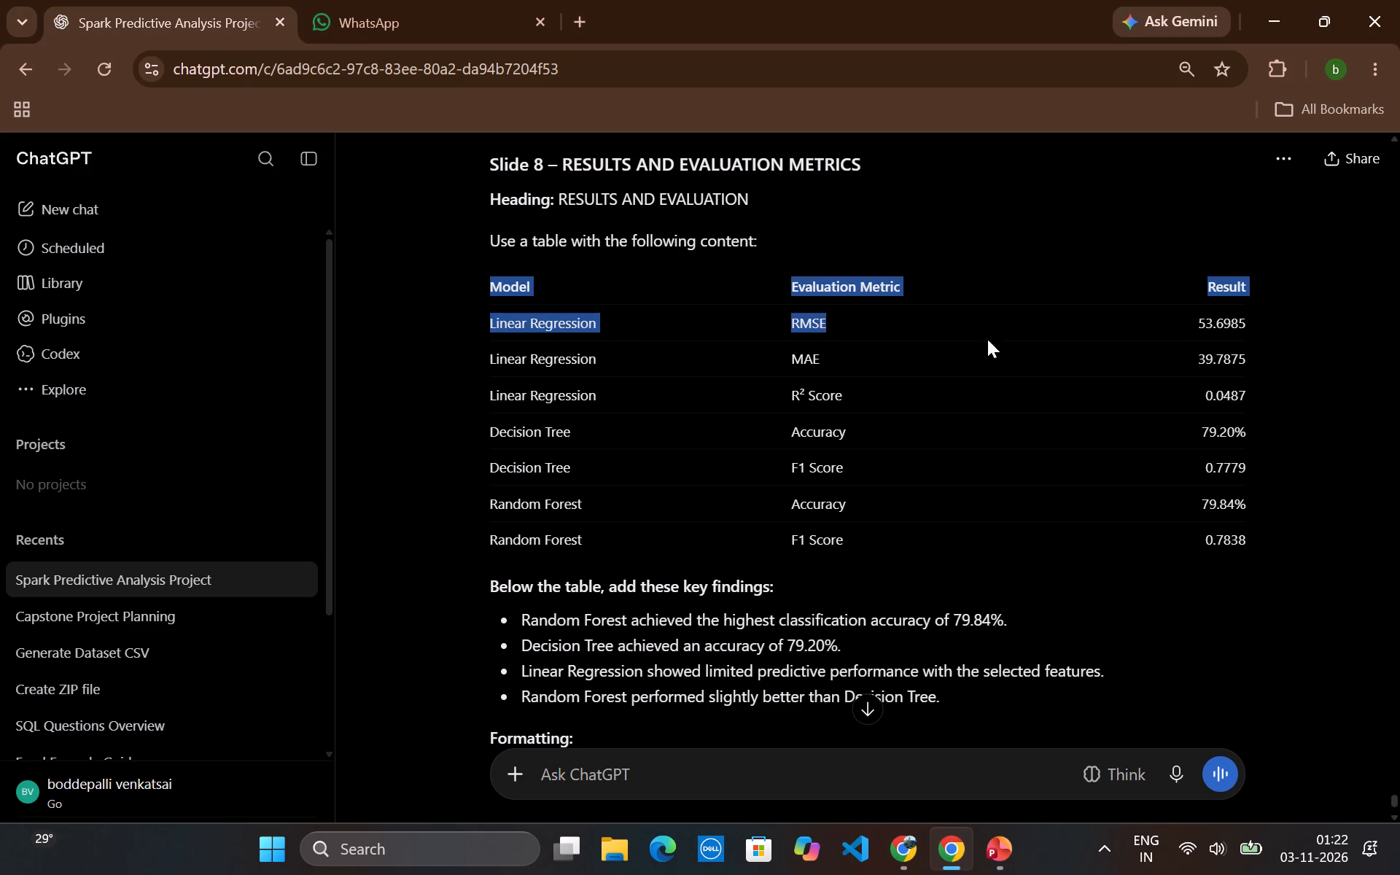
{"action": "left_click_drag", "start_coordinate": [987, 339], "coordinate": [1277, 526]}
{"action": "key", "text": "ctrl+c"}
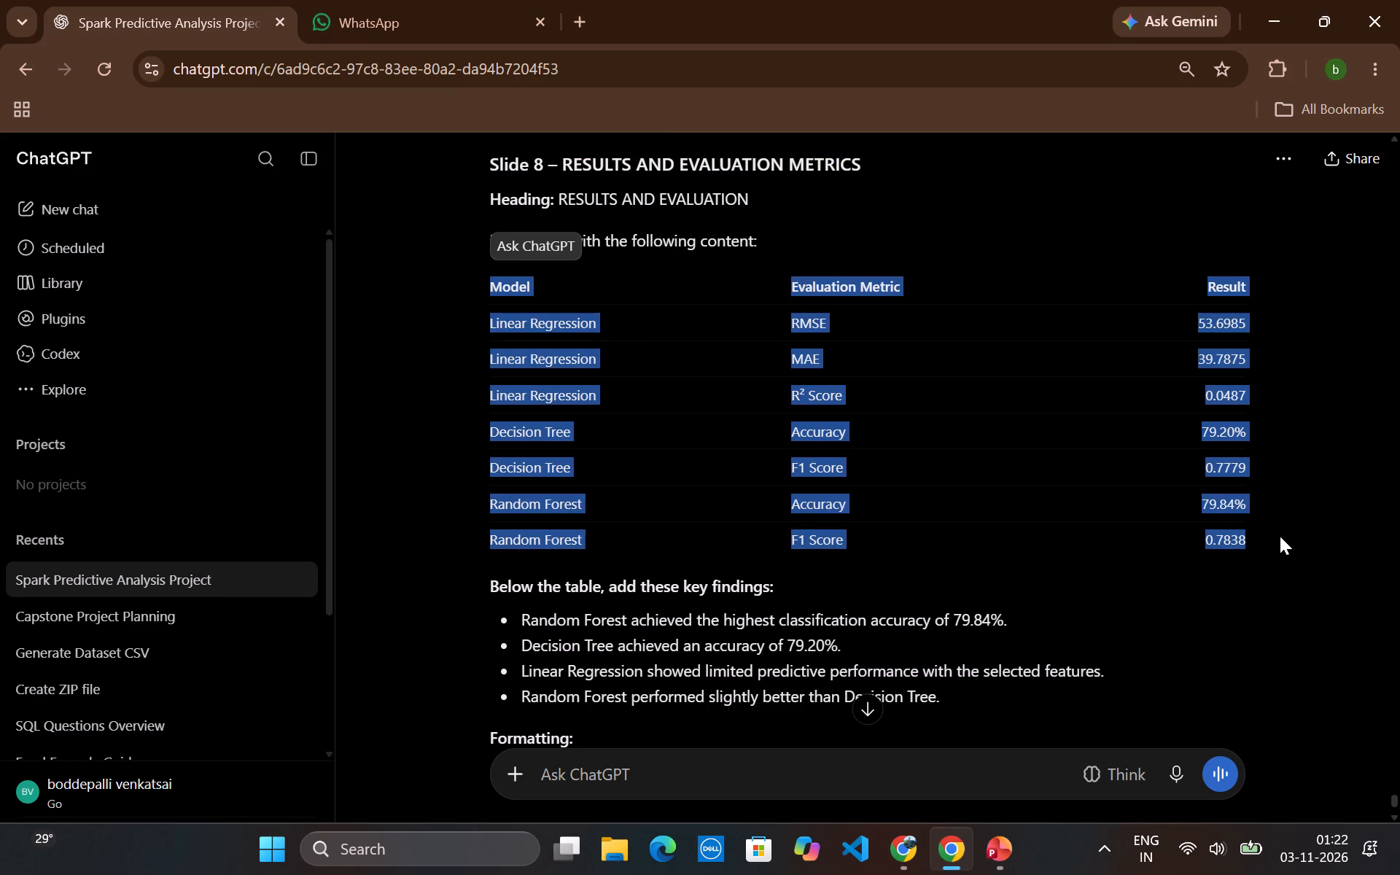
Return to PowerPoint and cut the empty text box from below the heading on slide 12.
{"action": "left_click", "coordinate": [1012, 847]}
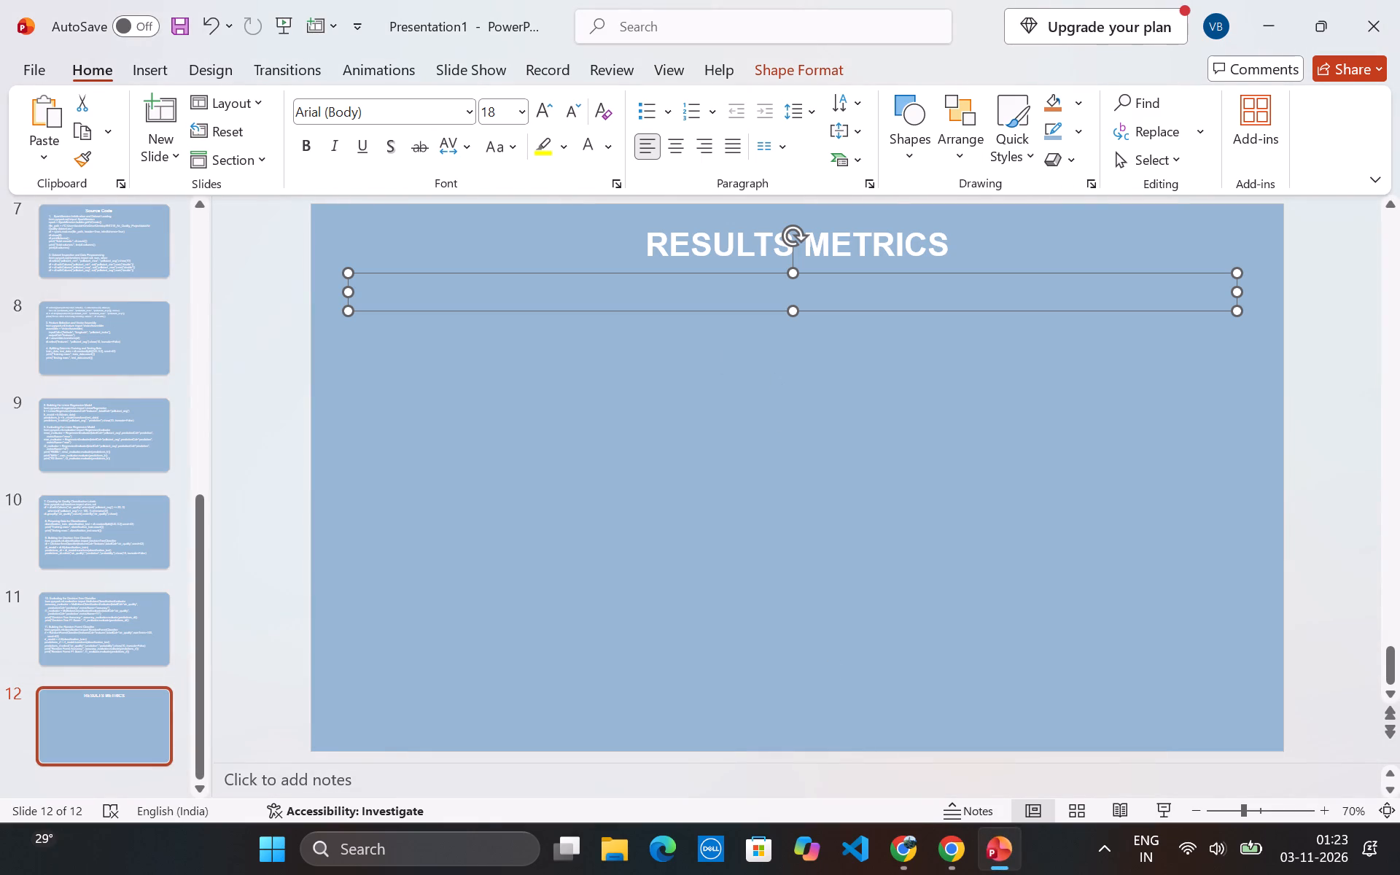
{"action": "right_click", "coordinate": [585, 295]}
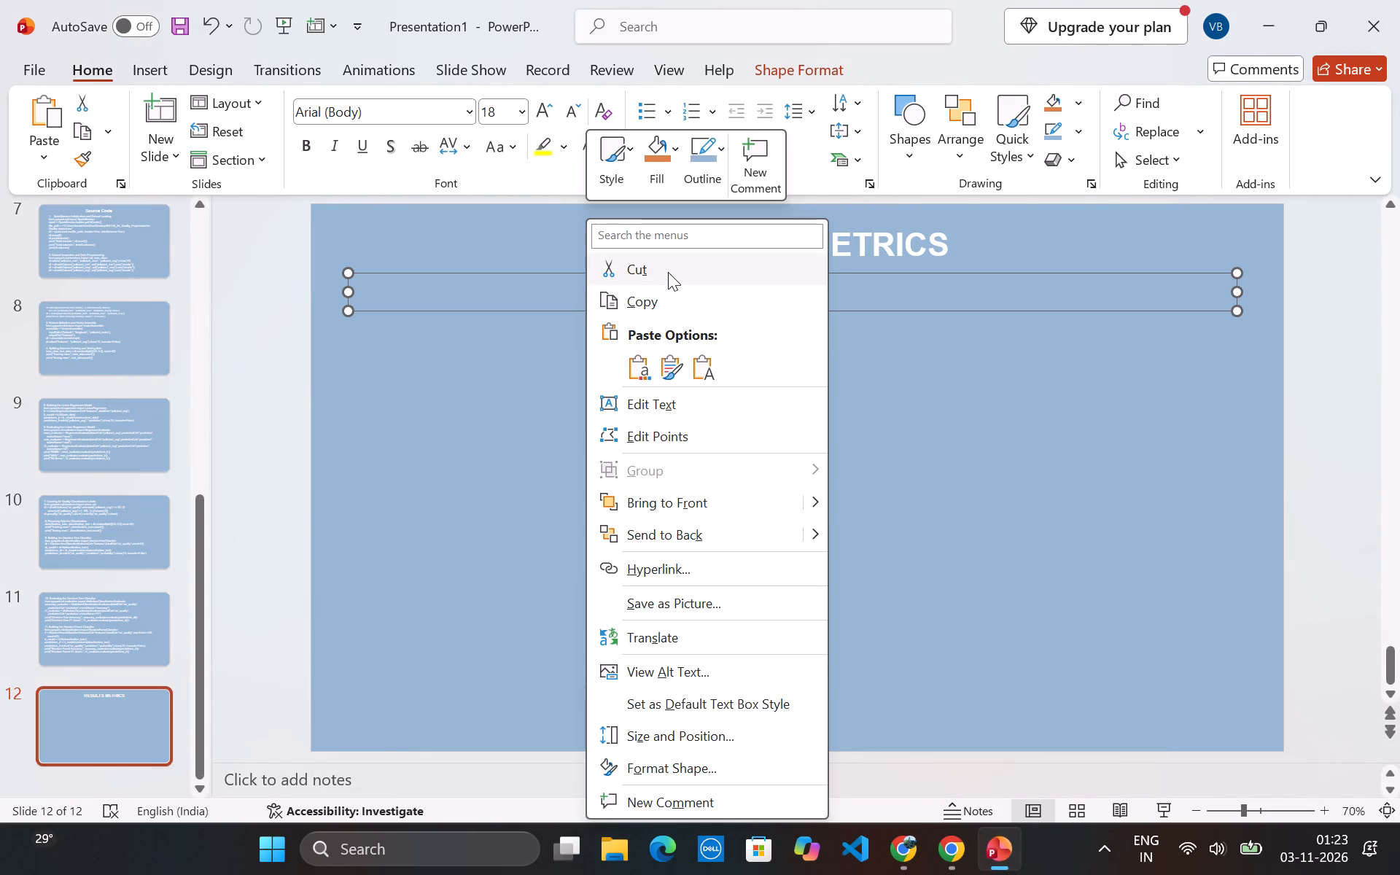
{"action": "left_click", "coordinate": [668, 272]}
Insert a two-column, four-row table below the slide 12 heading and enlarge it to about 30 cm wide and 9.3 cm high.
{"action": "left_click", "coordinate": [175, 69]}
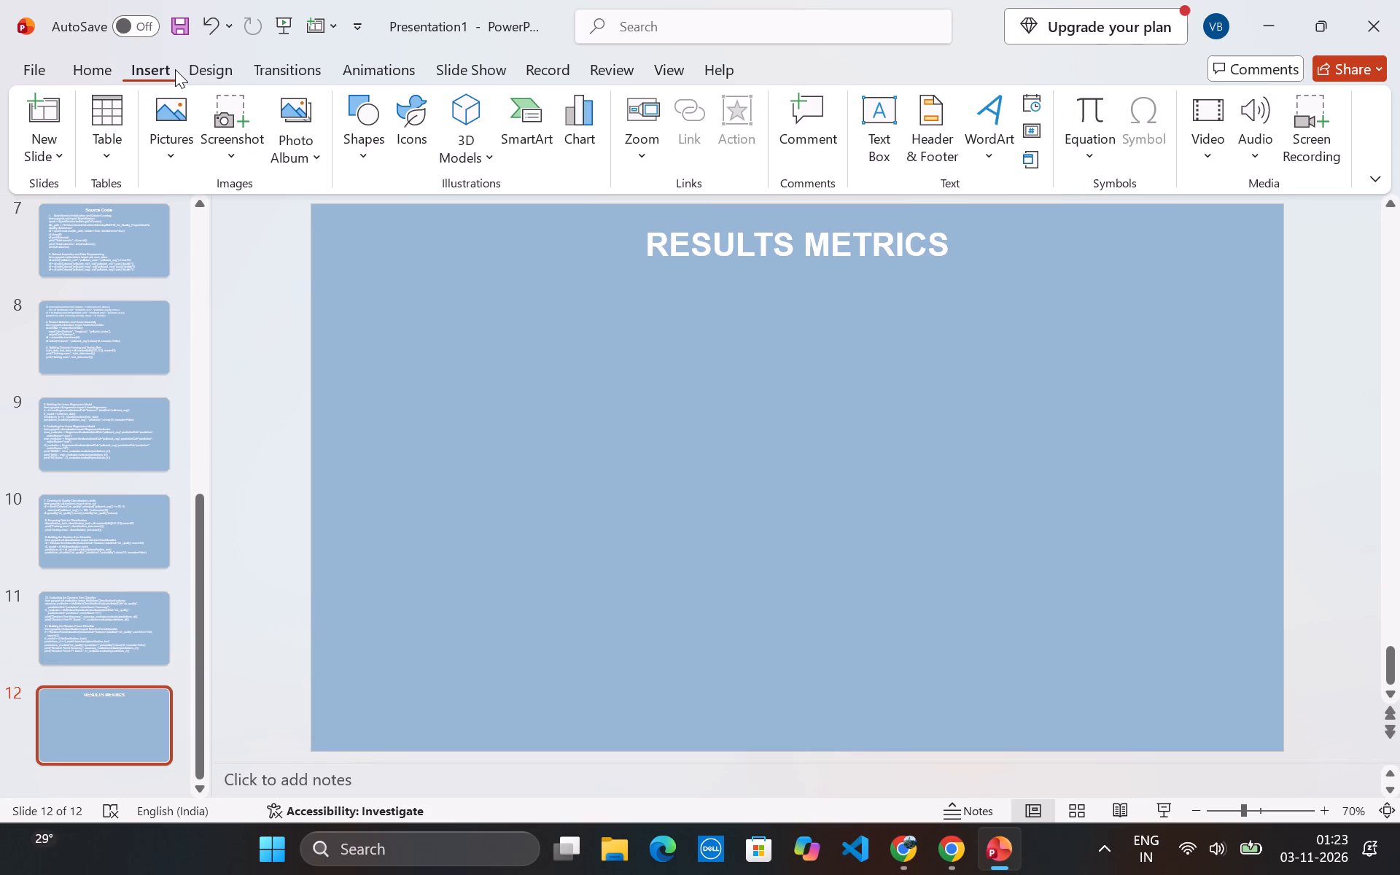
{"action": "left_click", "coordinate": [104, 125]}
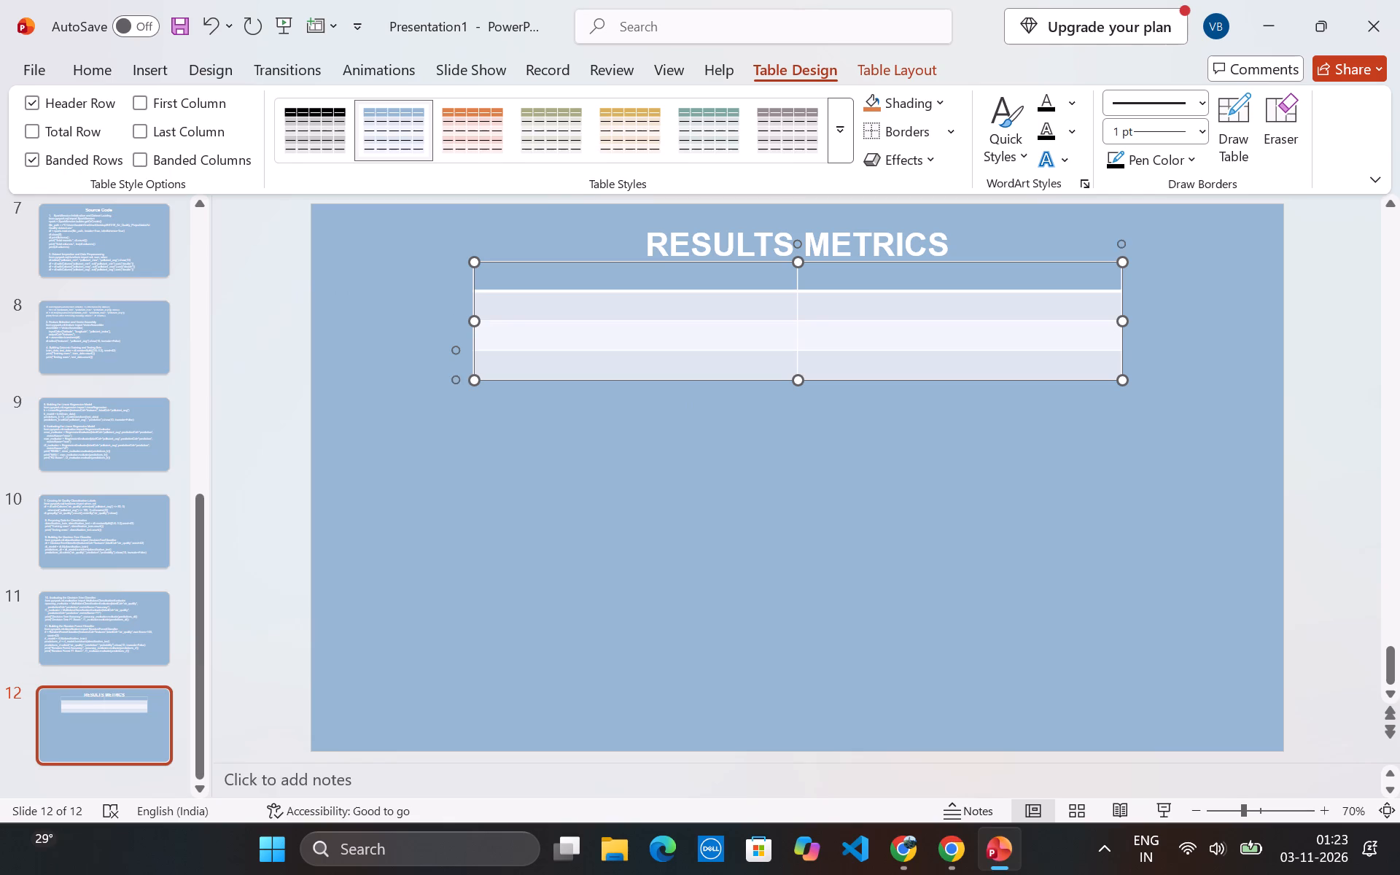
{"action": "left_click_drag", "start_coordinate": [799, 378], "coordinate": [798, 493]}
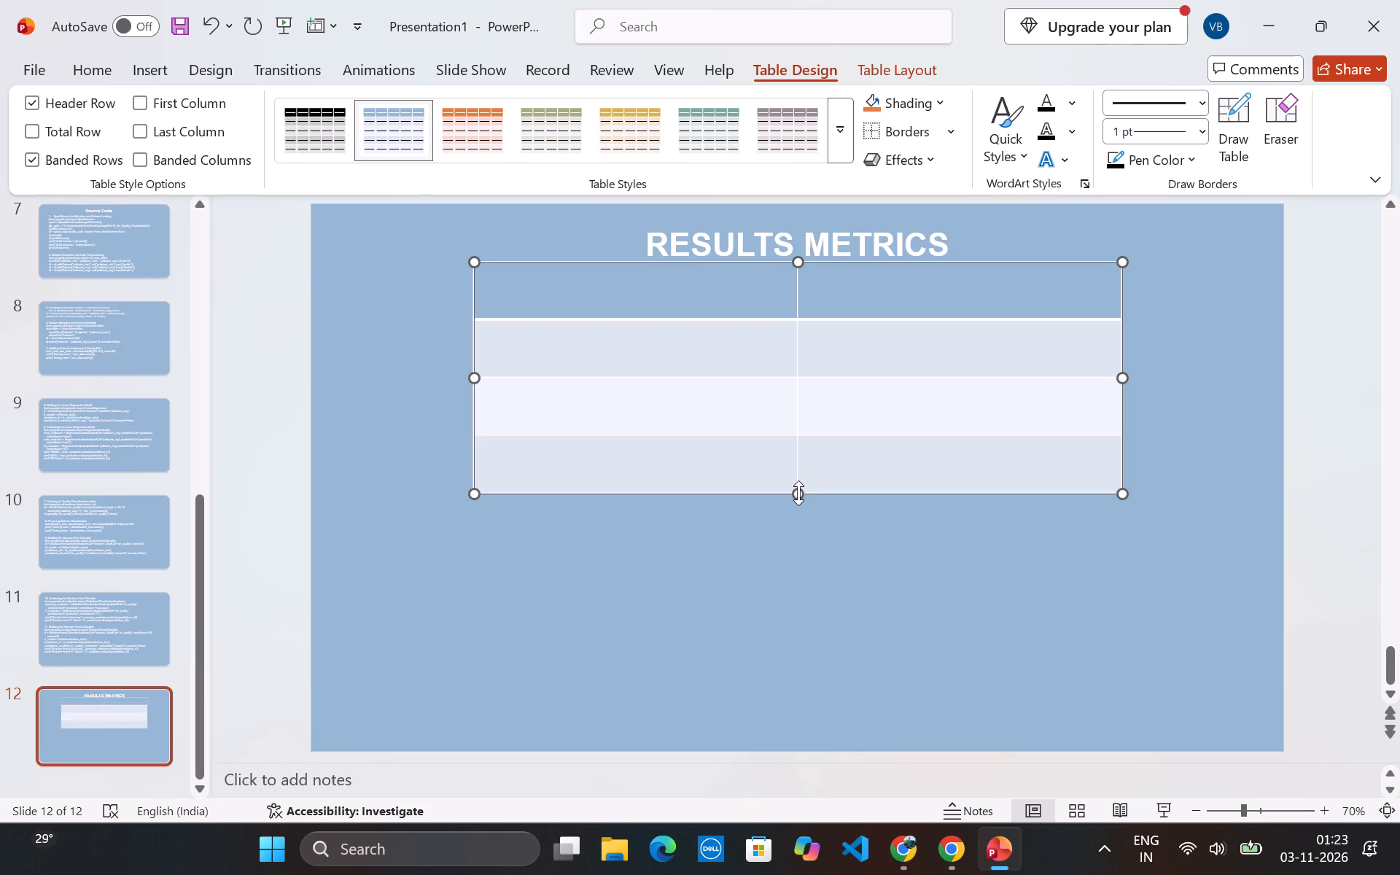
{"action": "left_click_drag", "start_coordinate": [472, 381], "coordinate": [412, 377]}
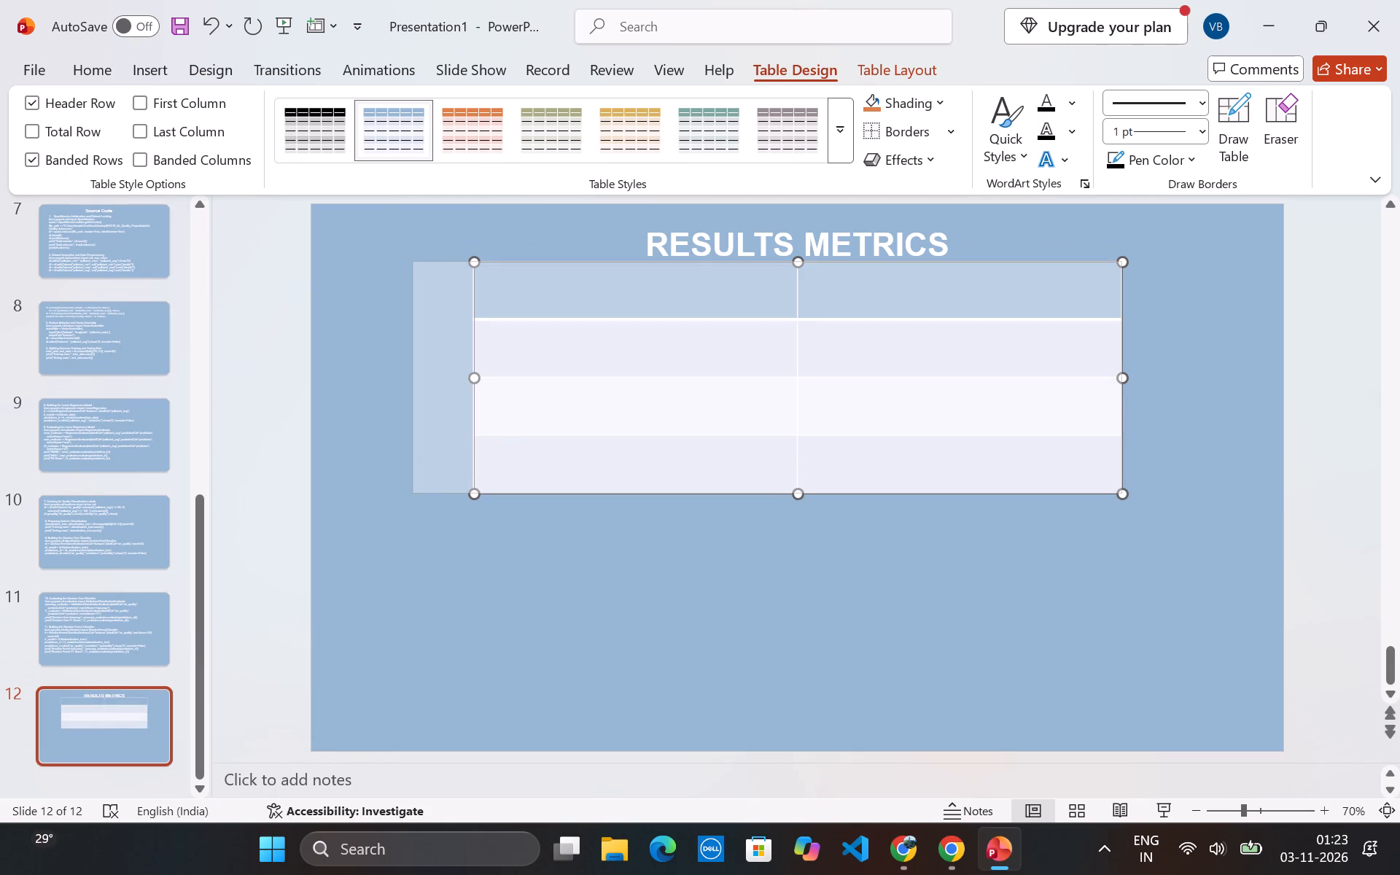
{"action": "left_click_drag", "start_coordinate": [412, 377], "coordinate": [384, 382]}
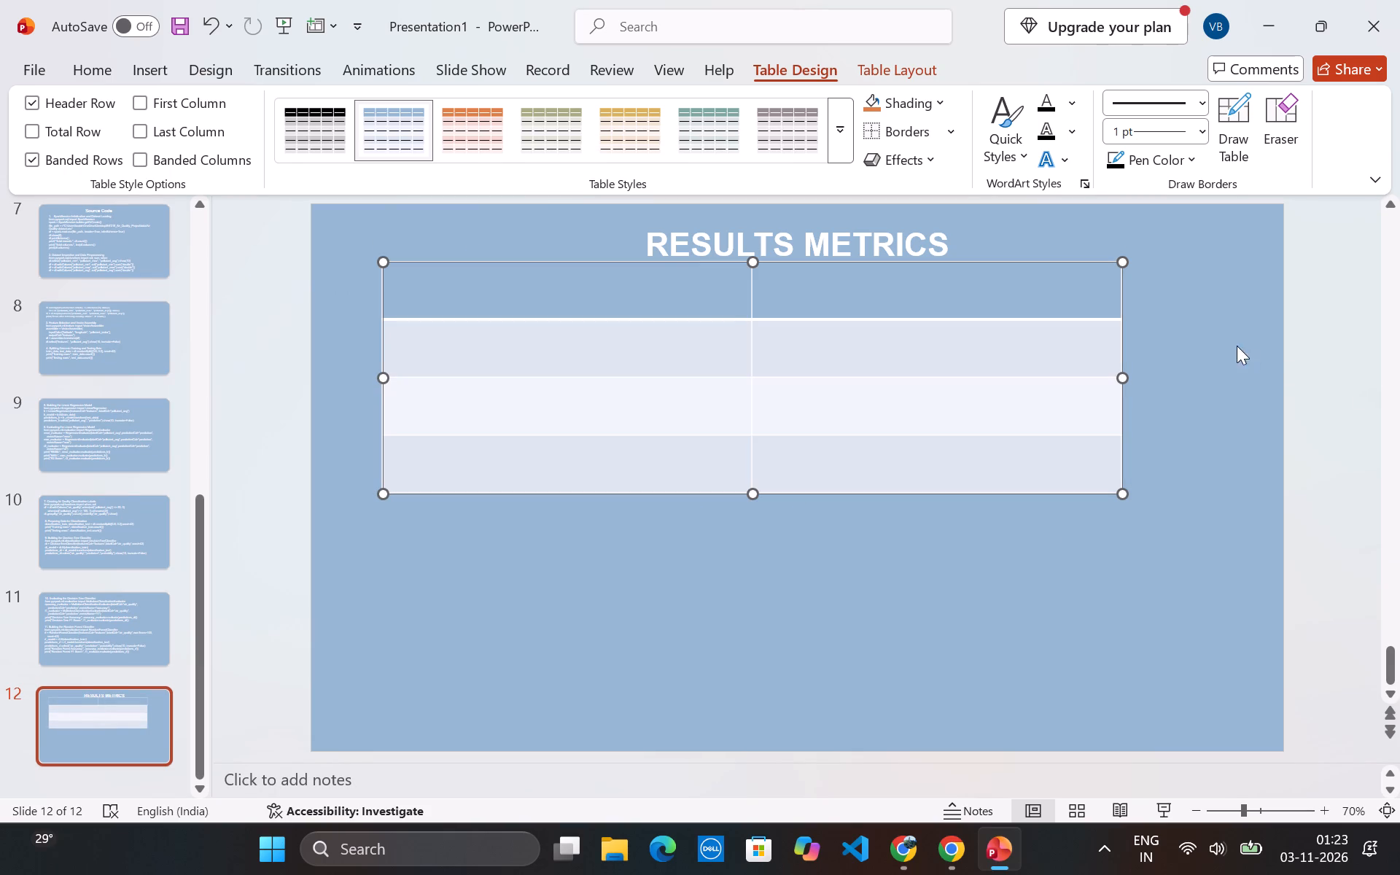
{"action": "left_click_drag", "start_coordinate": [1124, 378], "coordinate": [1239, 384]}
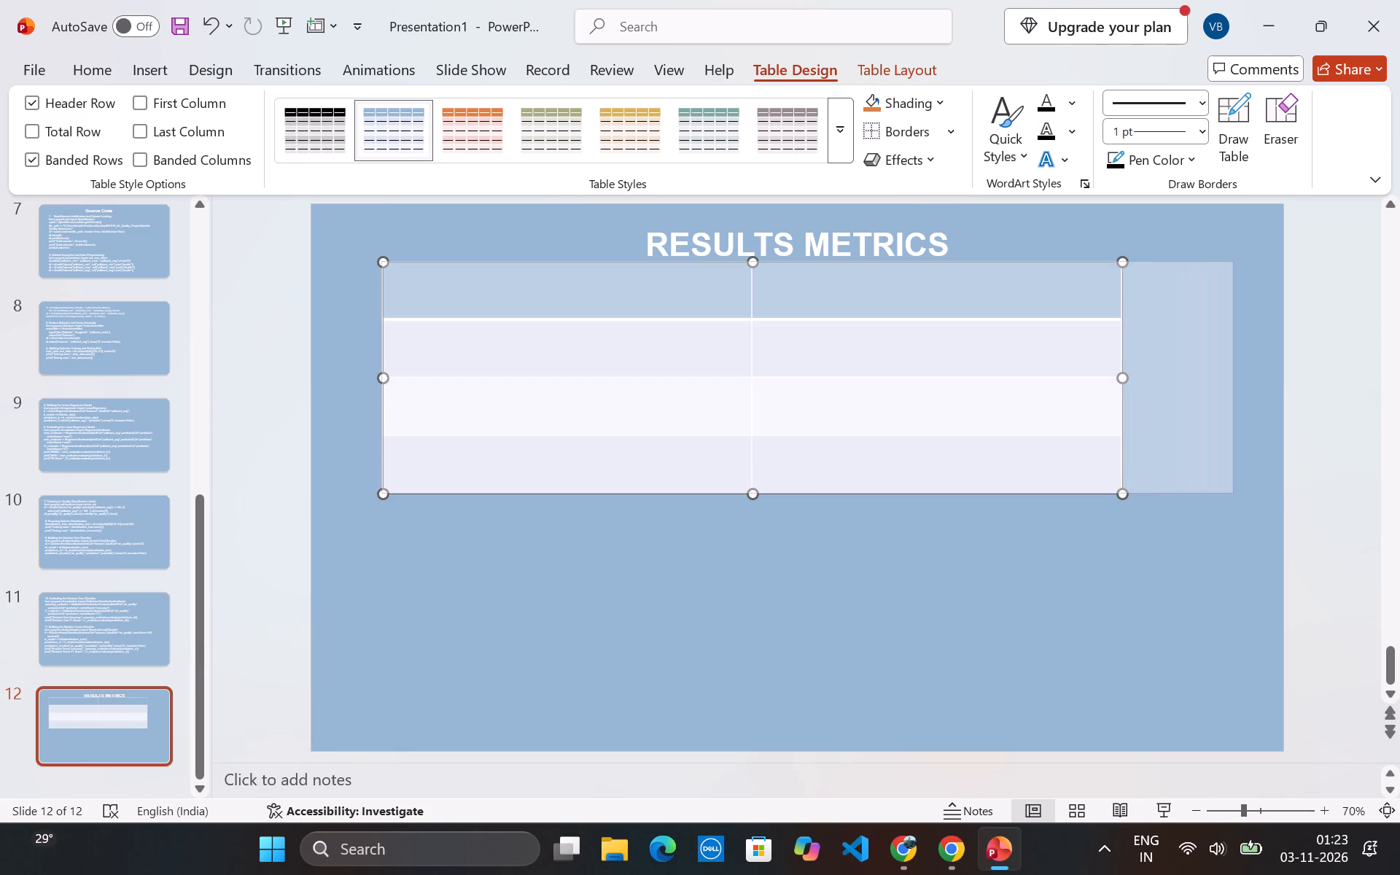
{"action": "left_click_drag", "start_coordinate": [1239, 384], "coordinate": [1244, 384]}
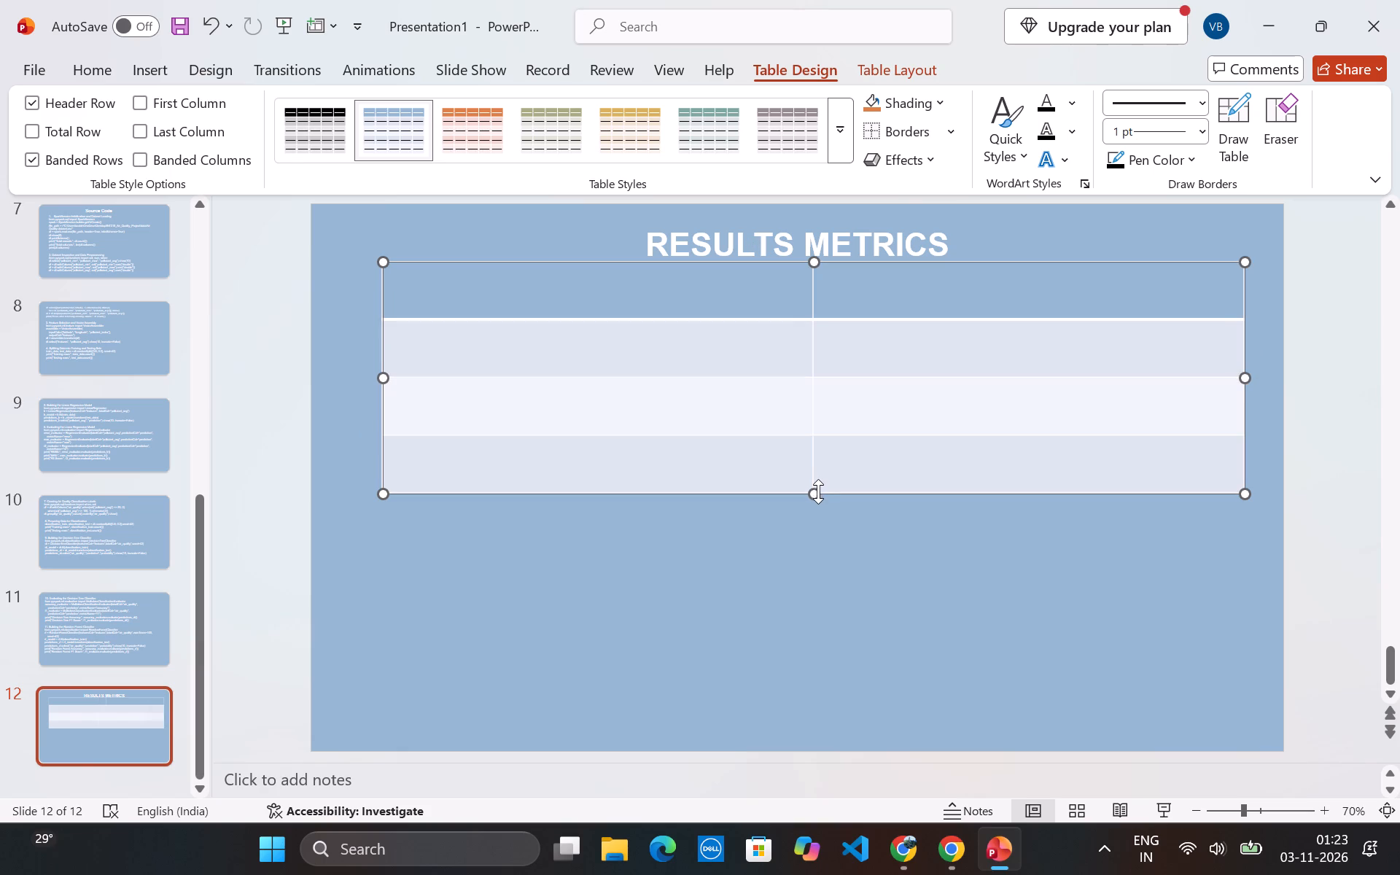
{"action": "left_click_drag", "start_coordinate": [817, 494], "coordinate": [819, 529]}
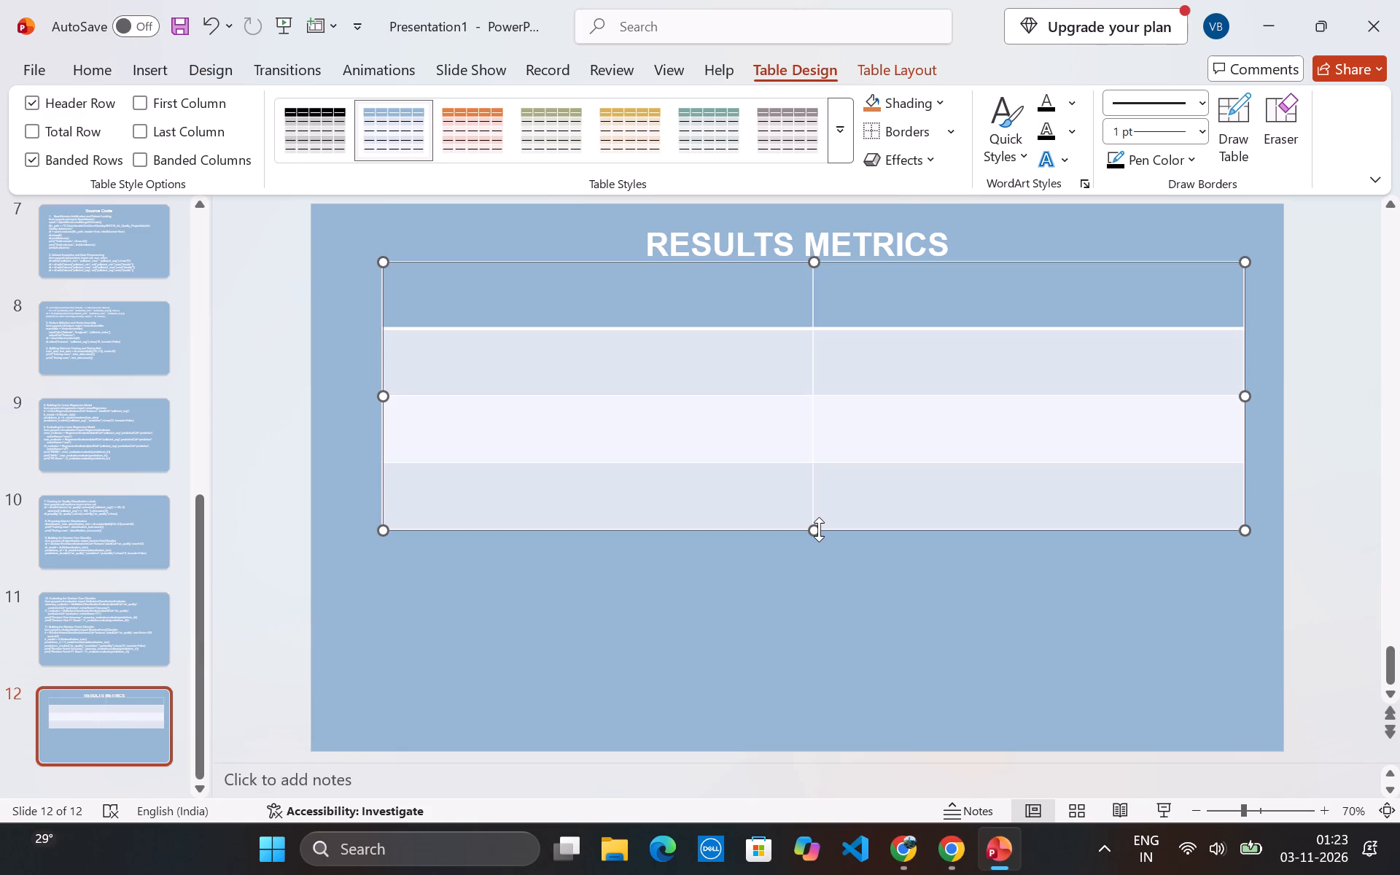
Apply the olive-green banded table style with a solid header row to the slide 12 table.
{"action": "left_click", "coordinate": [892, 69]}
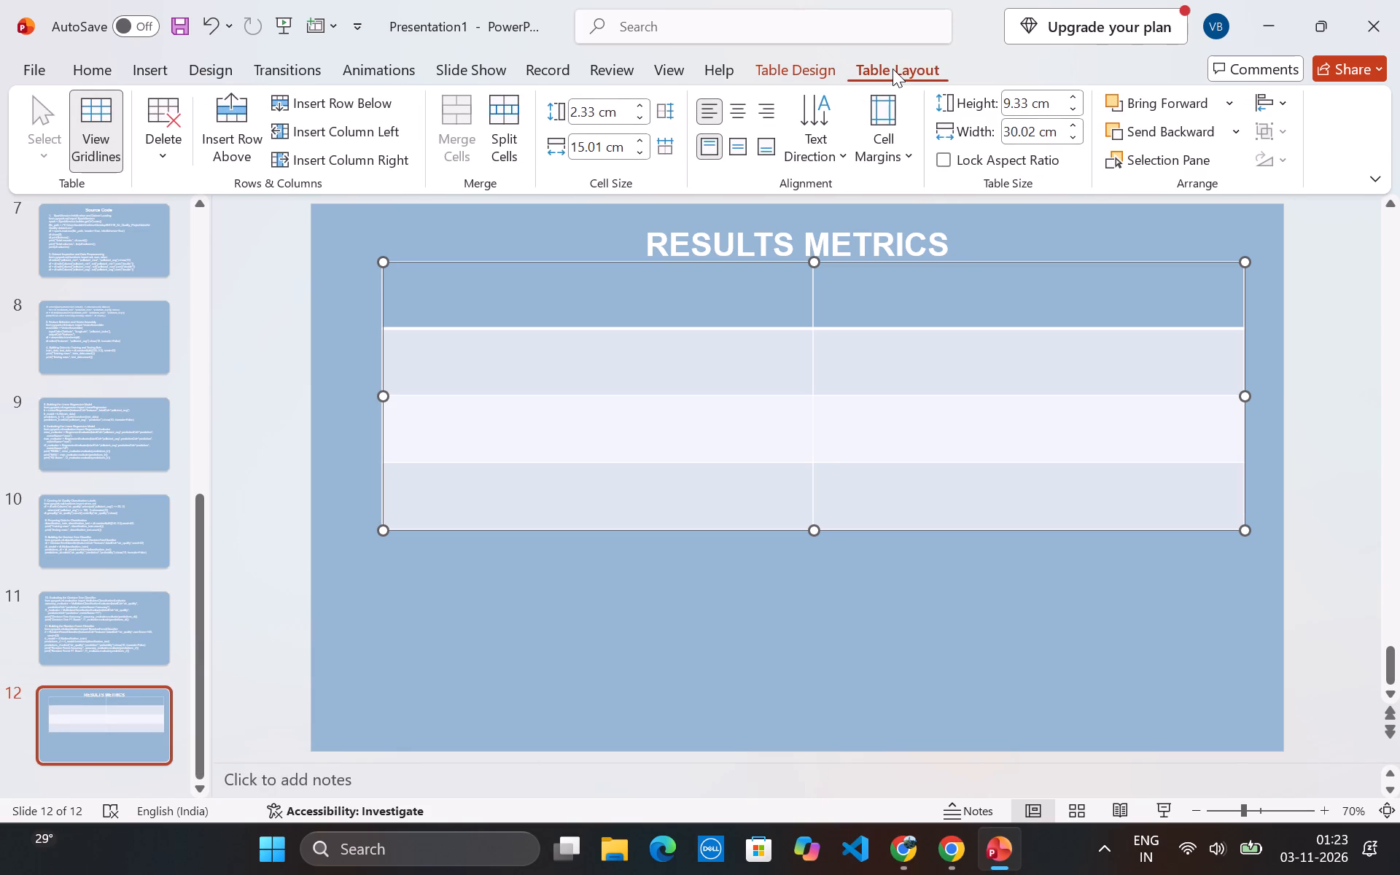
{"action": "left_click", "coordinate": [820, 61]}
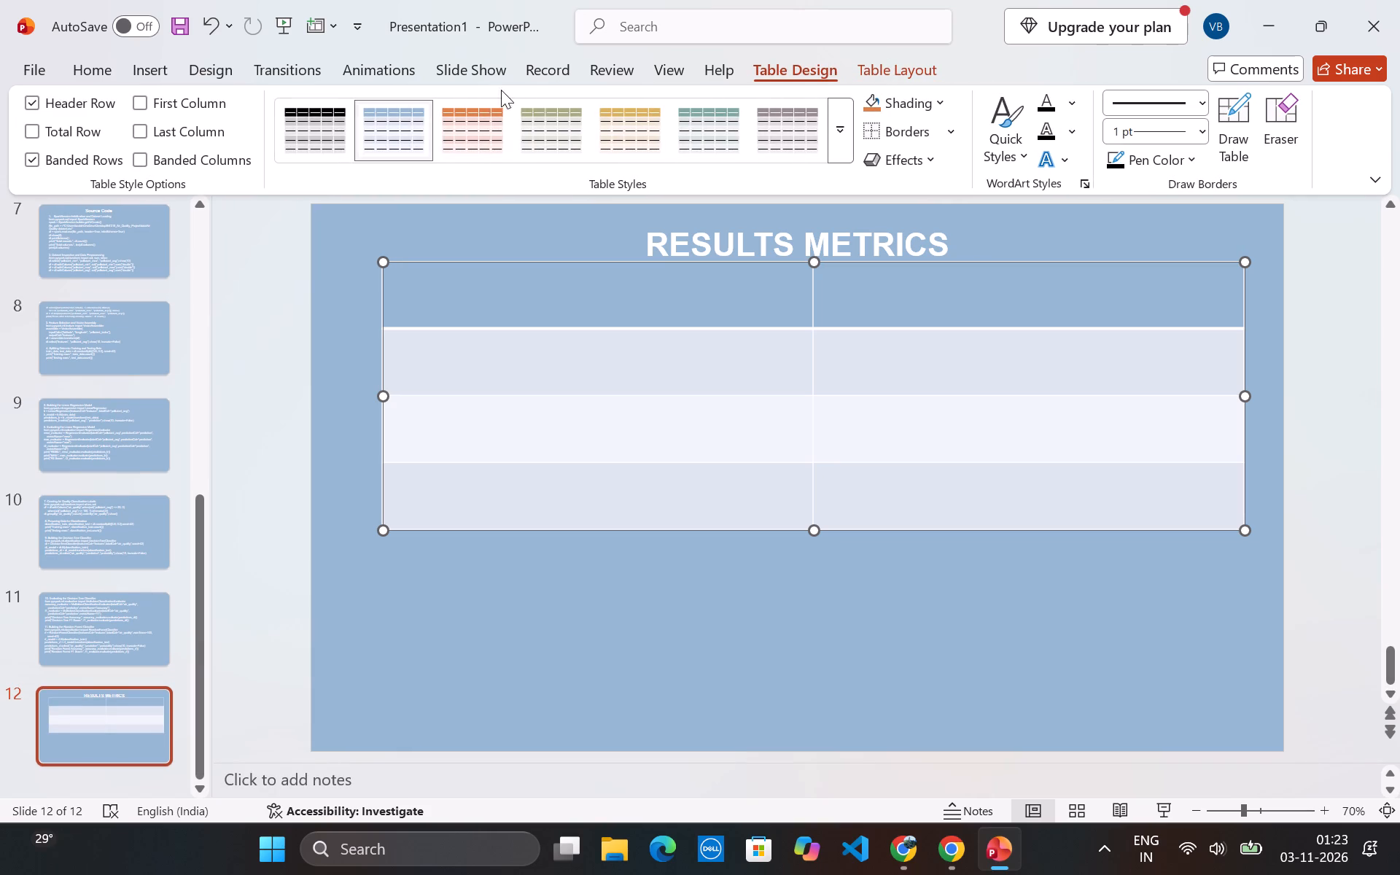
{"action": "left_click", "coordinate": [481, 105]}
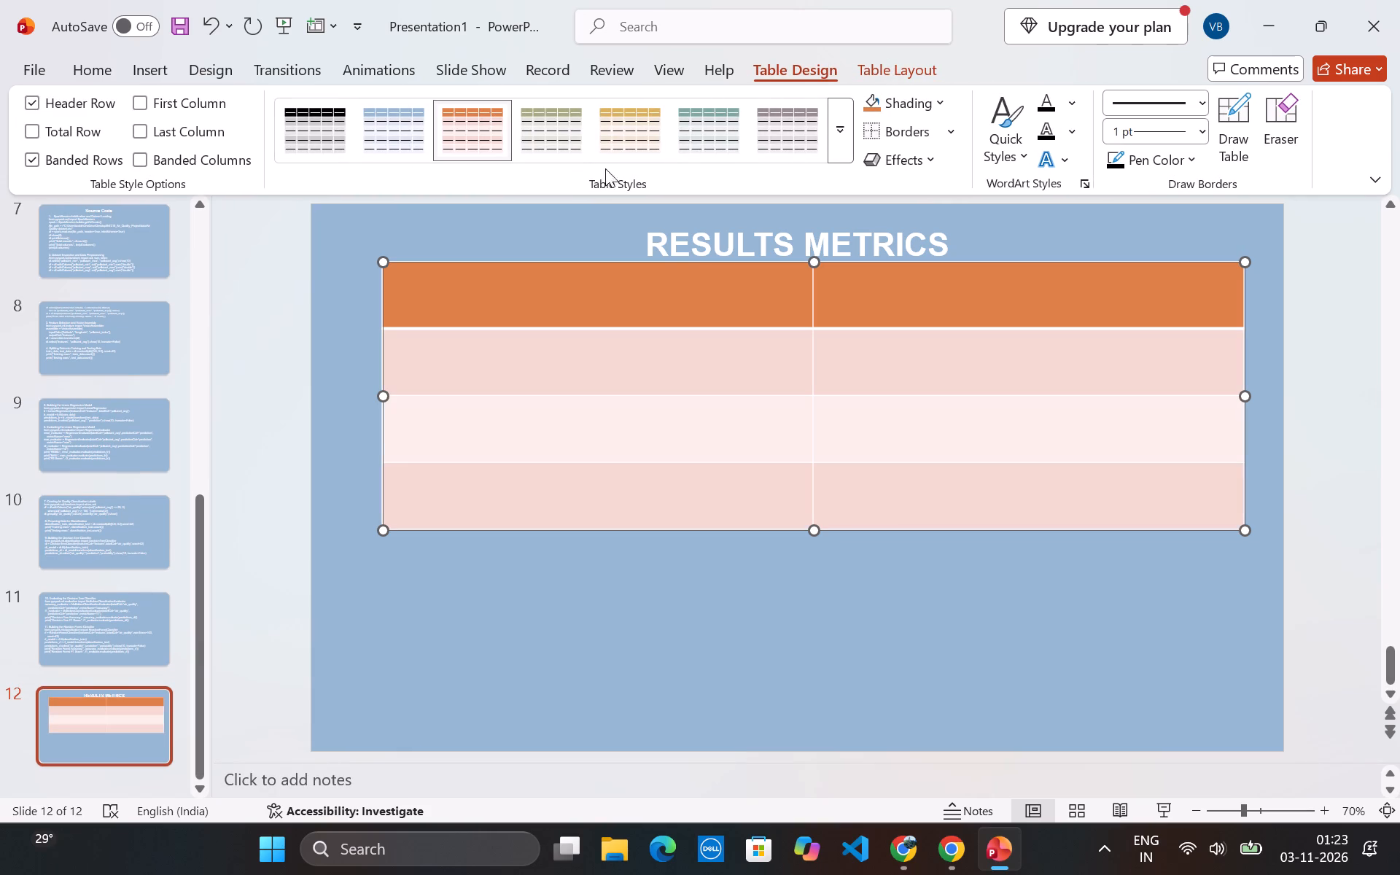
{"action": "left_click", "coordinate": [610, 148]}
{"action": "left_click", "coordinate": [579, 144]}
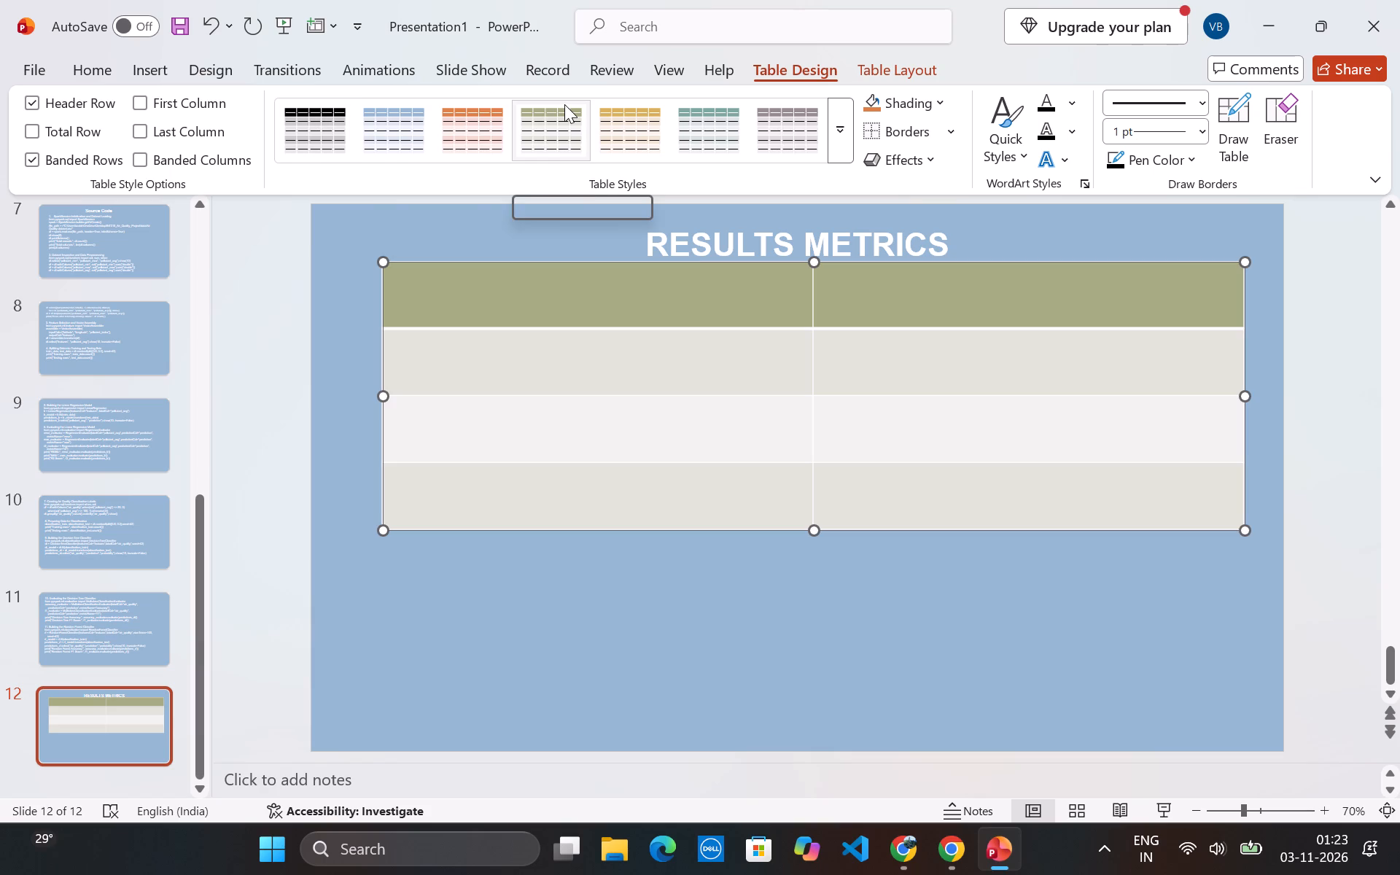
Set the row height of the slide 12 table to 2.3 cm.
{"action": "left_click", "coordinate": [900, 54]}
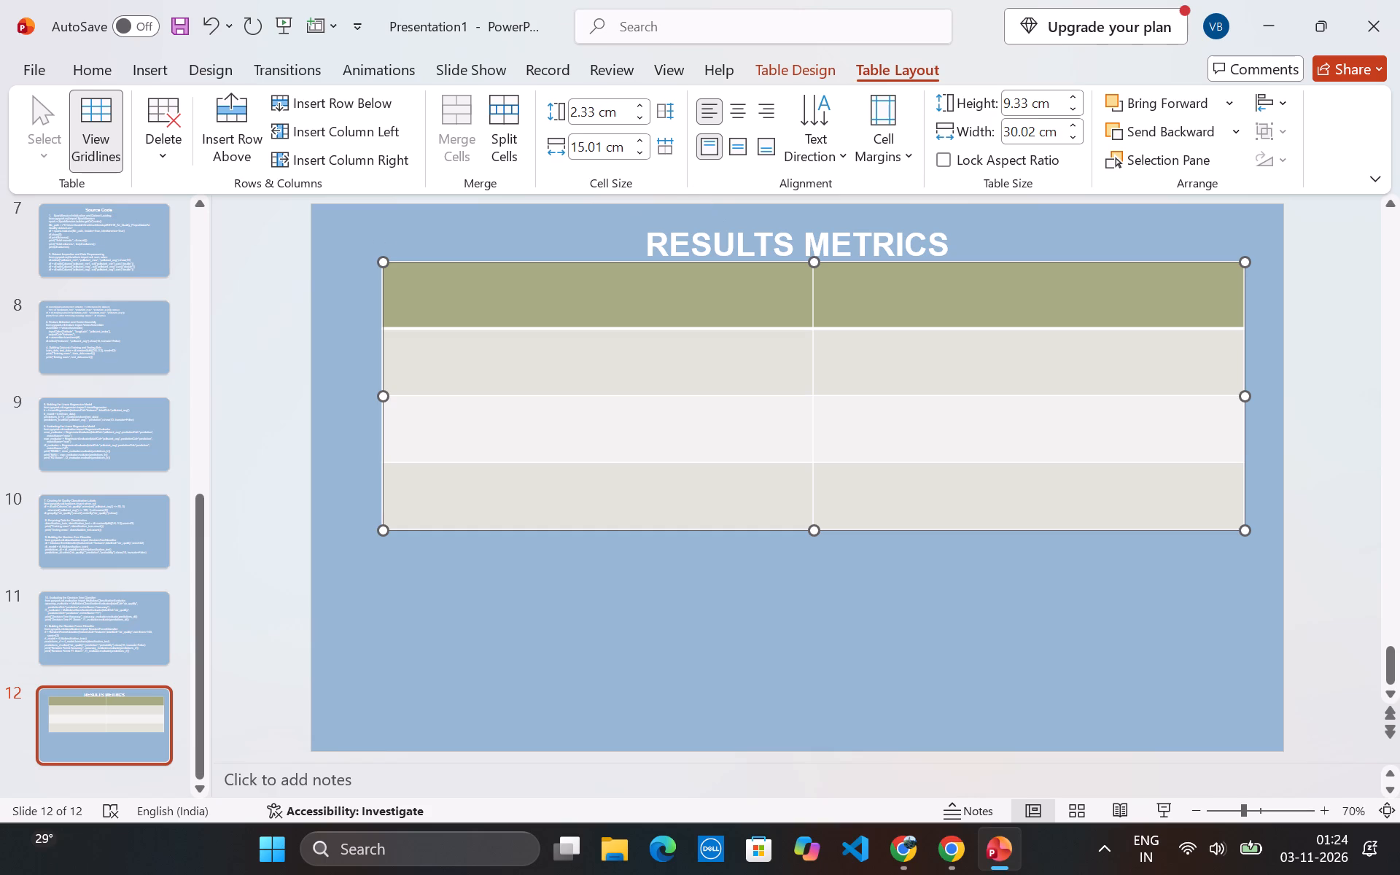
{"action": "left_click", "coordinate": [1070, 96]}
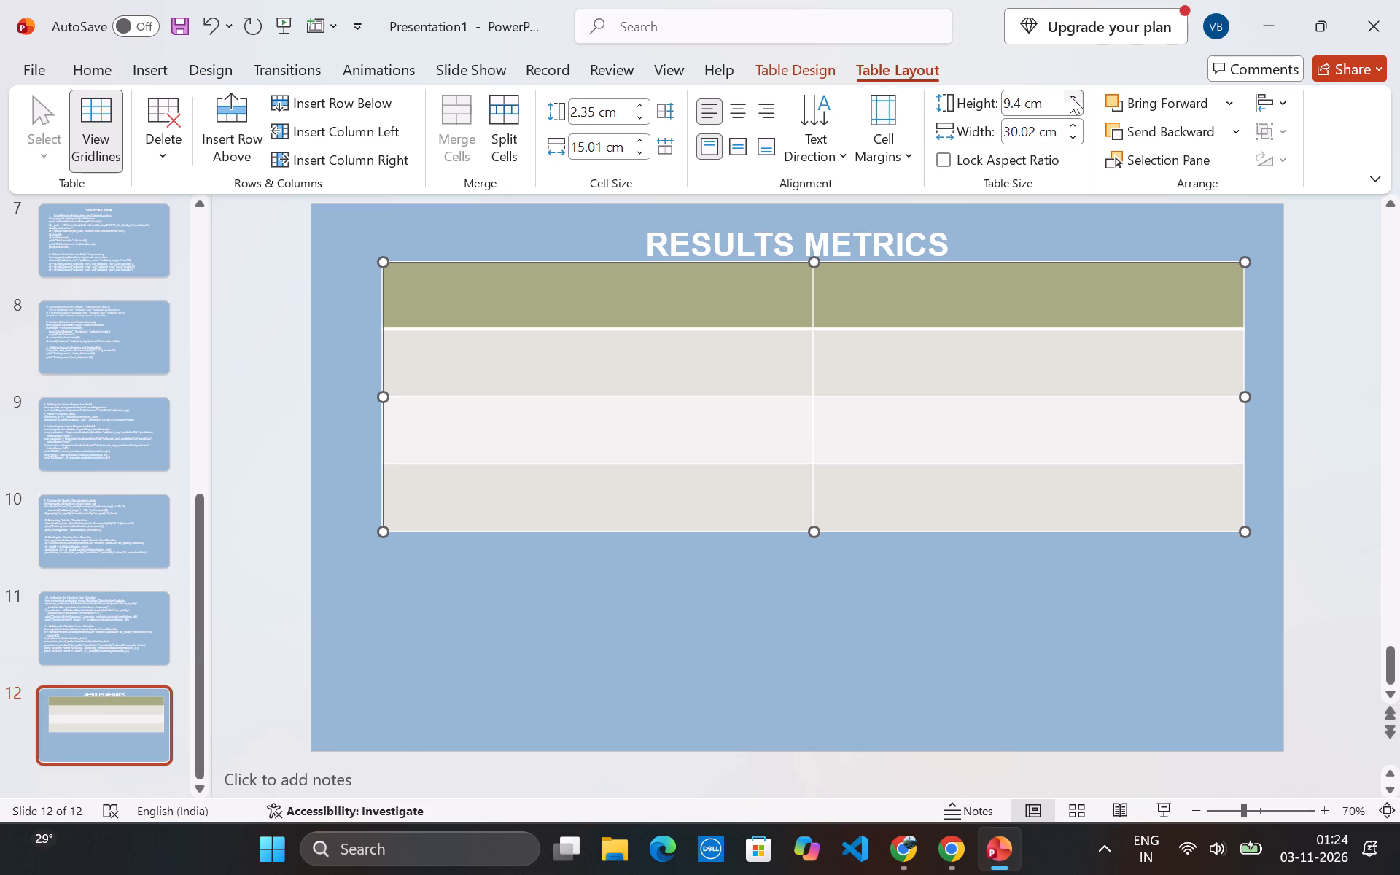
{"action": "left_click", "coordinate": [1070, 96]}
{"action": "left_click", "coordinate": [1070, 96]}
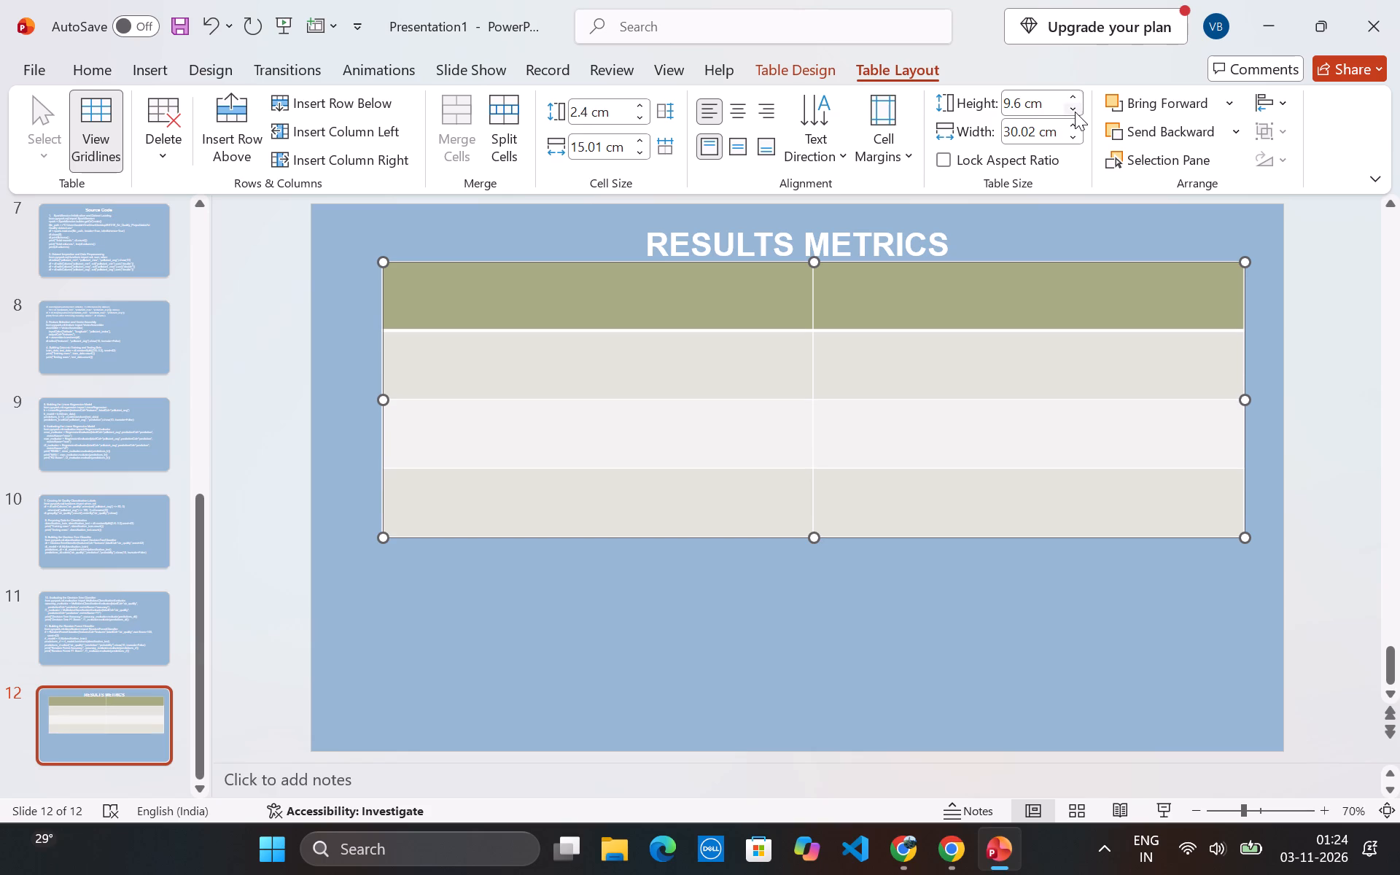
{"action": "double_click", "coordinate": [1075, 112]}
{"action": "left_click", "coordinate": [1075, 112]}
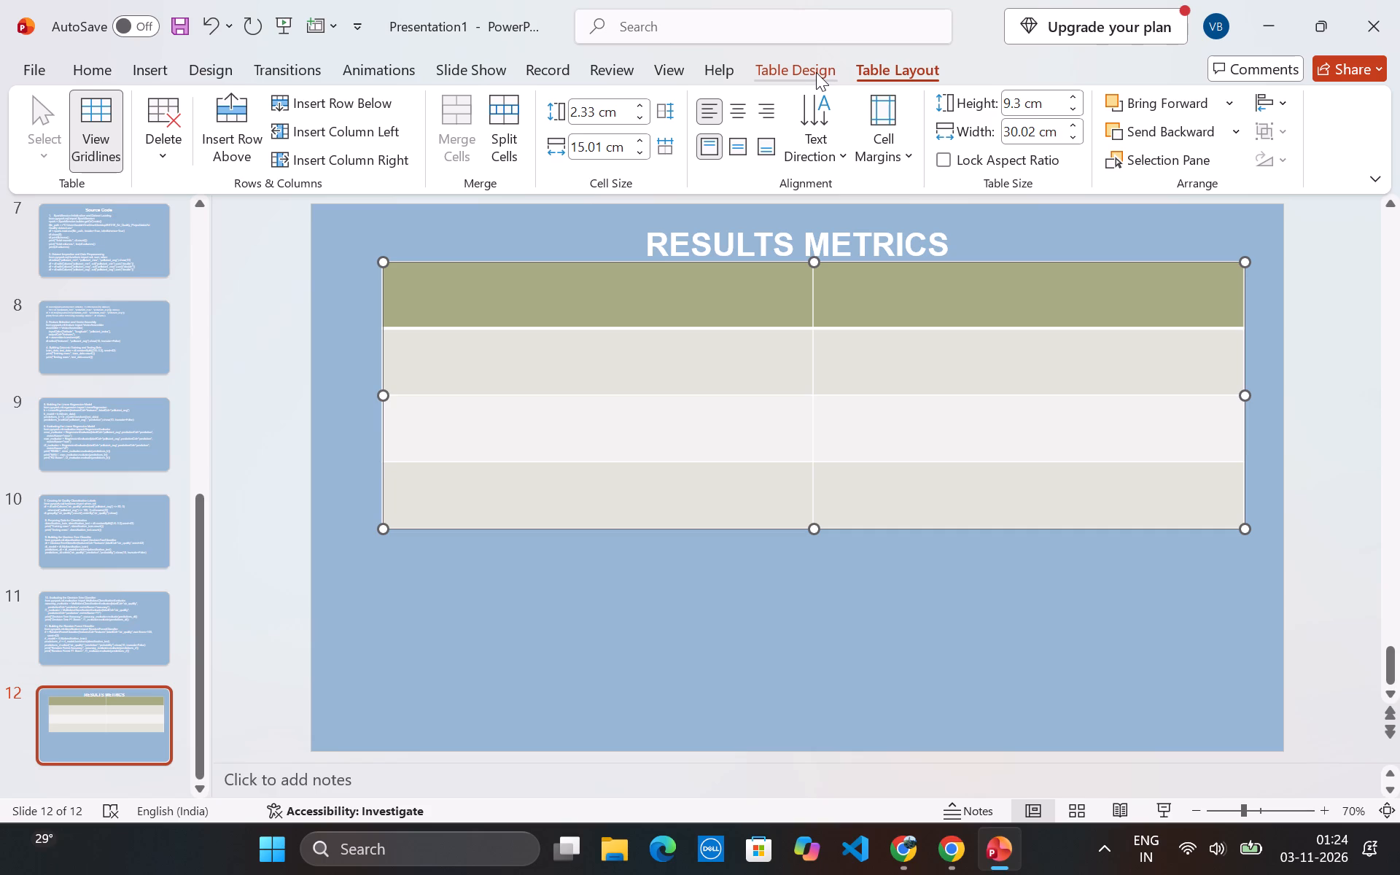
{"action": "left_click", "coordinate": [639, 107]}
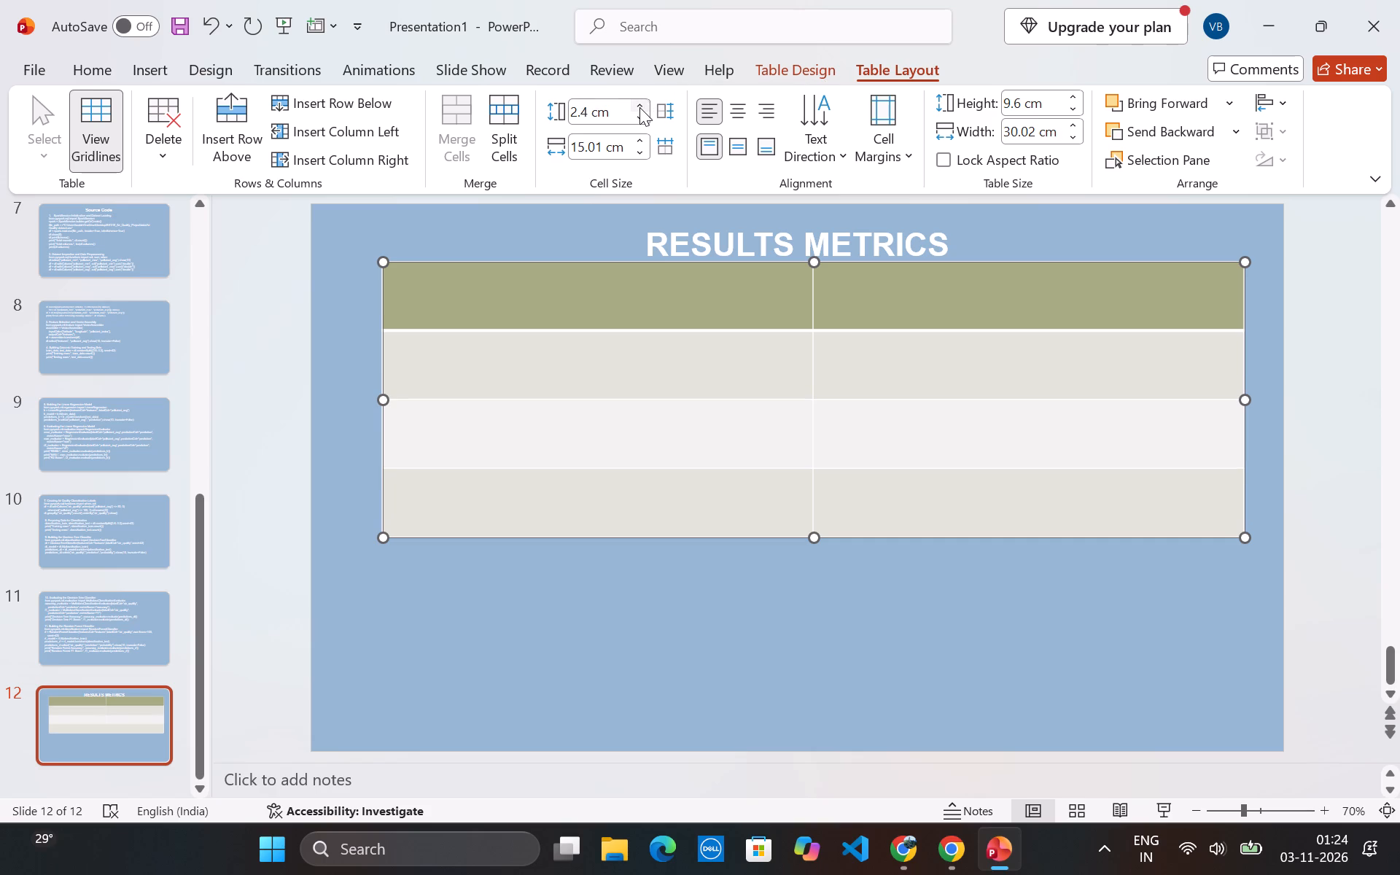
{"action": "left_click", "coordinate": [639, 114]}
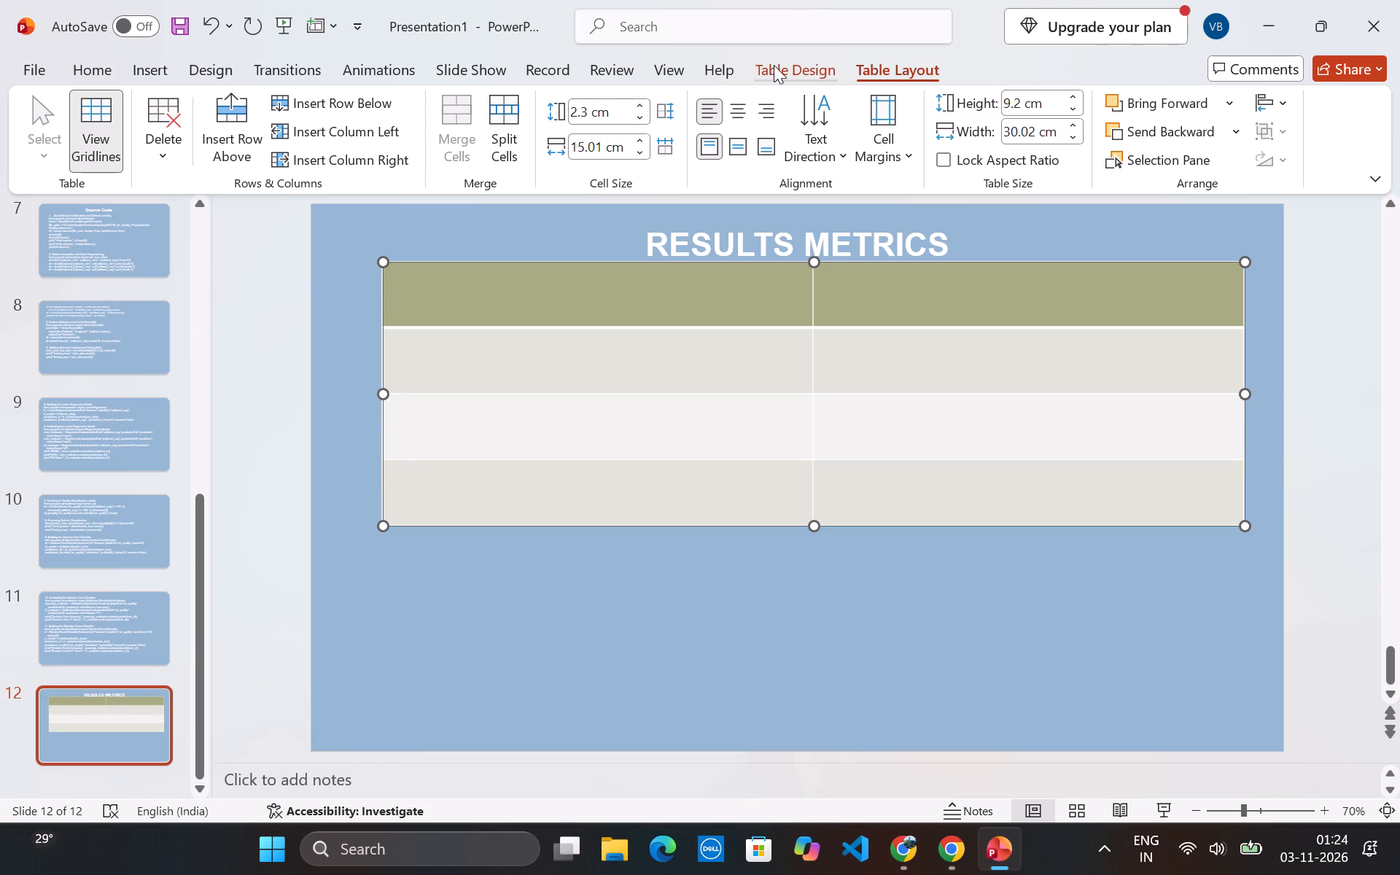
{"action": "left_click", "coordinate": [774, 65]}
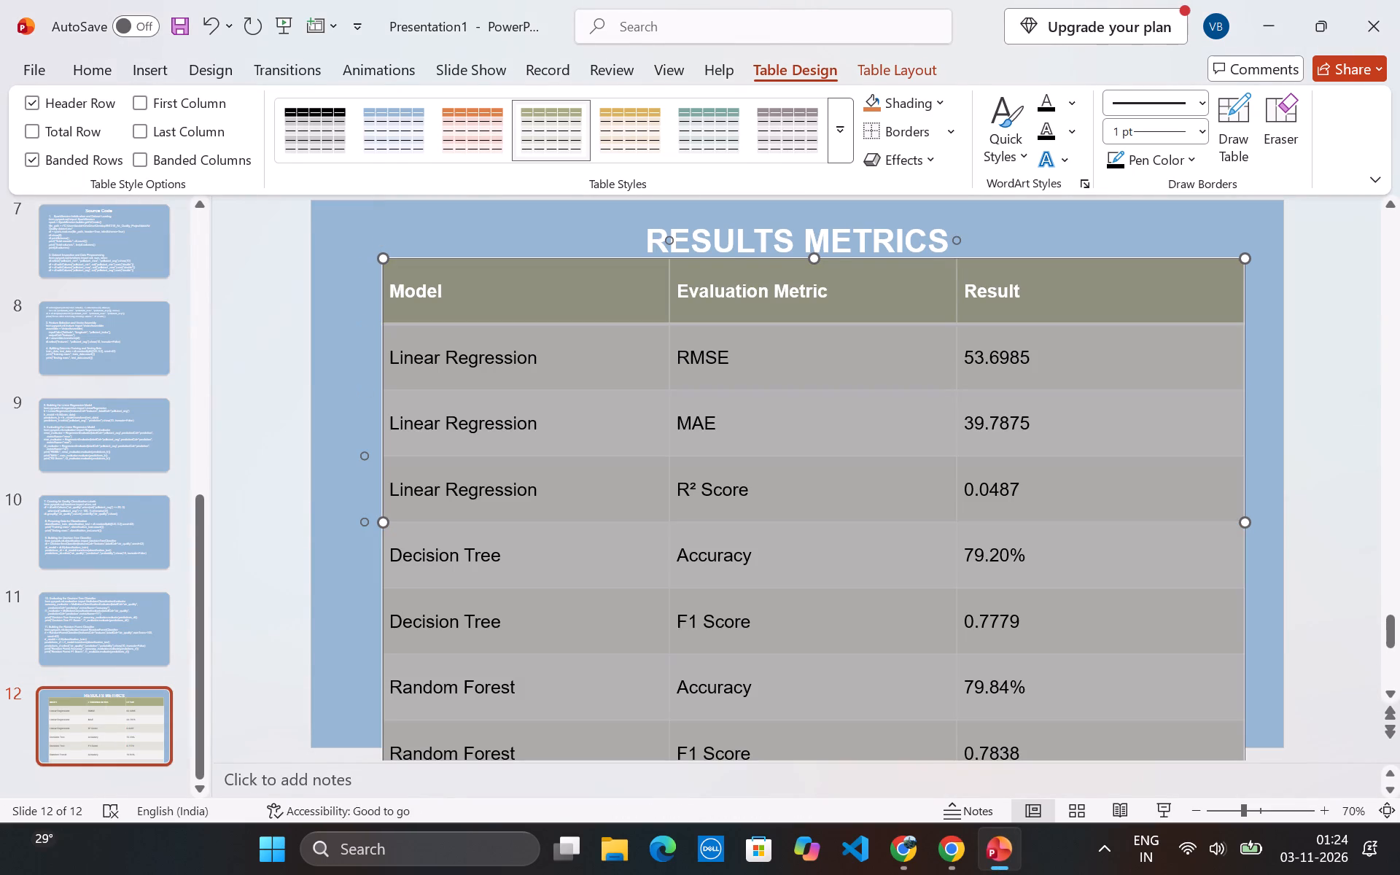
Shorten the results table to fit within slide 12 and move it slightly down, clear of the RESULTS METRICS heading.
{"action": "scroll", "coordinate": [847, 499], "scroll_direction": "down", "scroll_amount": 2}
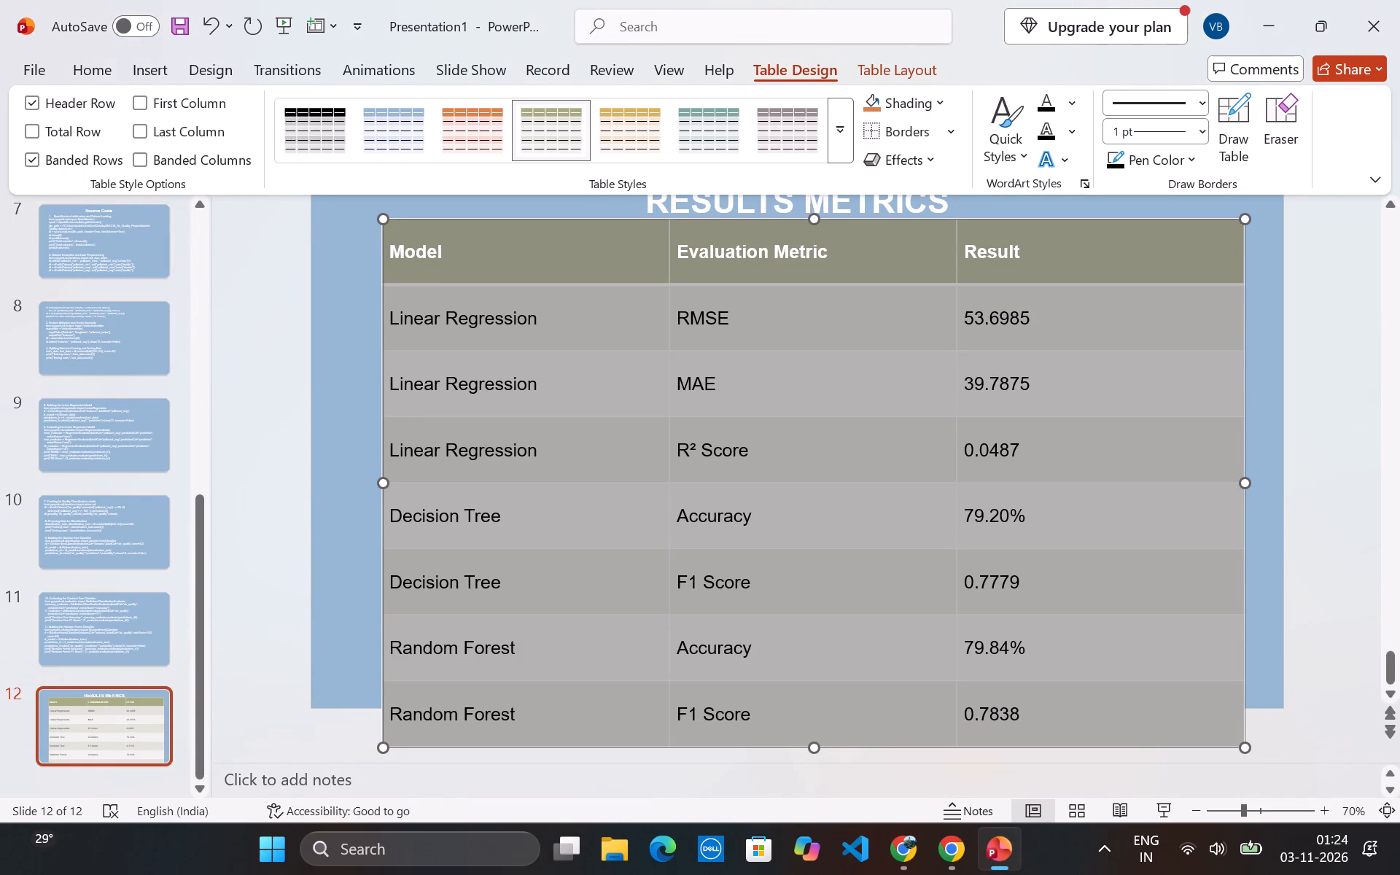
{"action": "left_click_drag", "start_coordinate": [817, 745], "coordinate": [809, 655]}
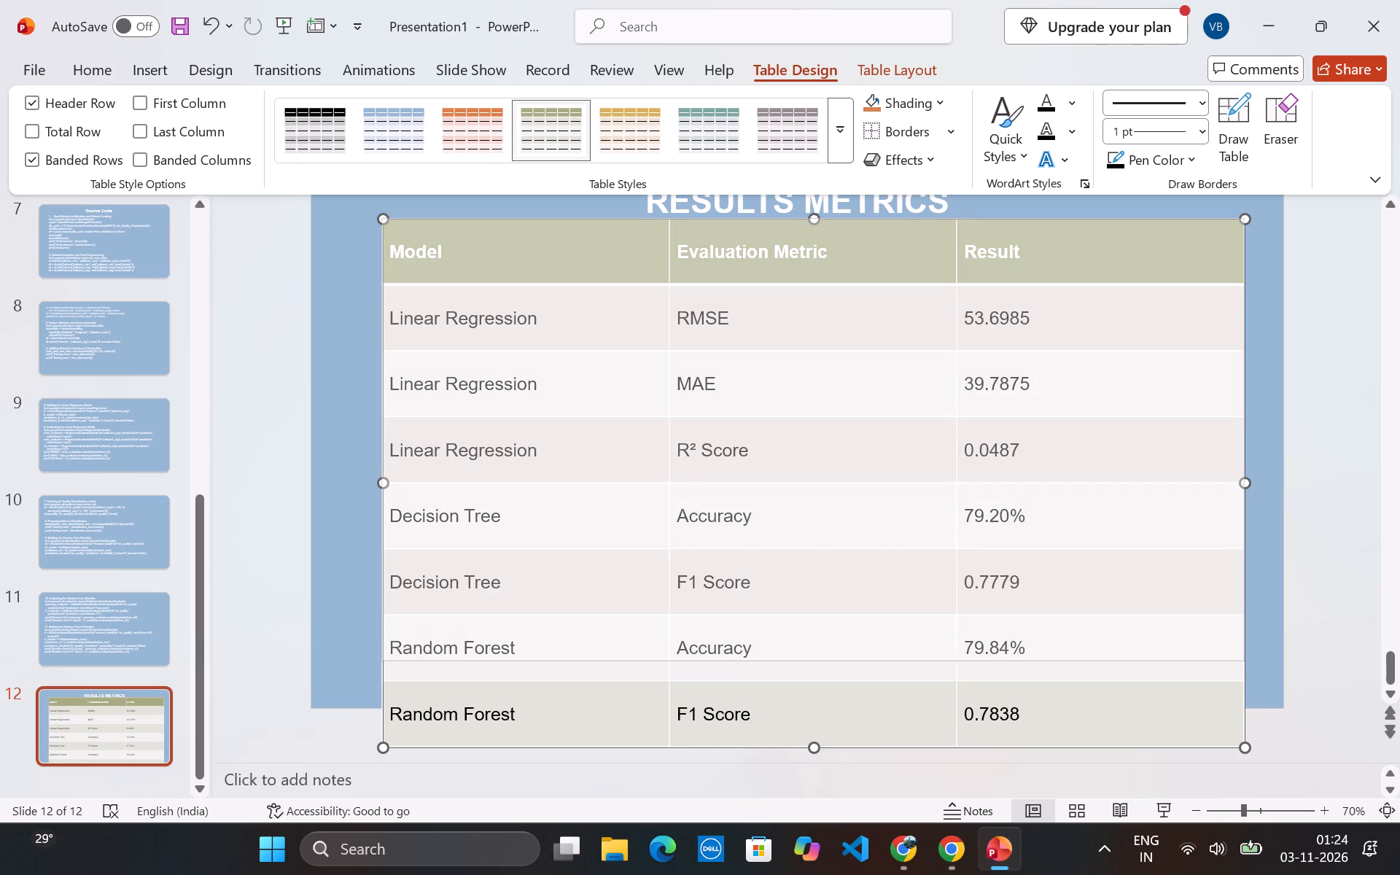
{"action": "left_click_drag", "start_coordinate": [809, 655], "coordinate": [808, 653]}
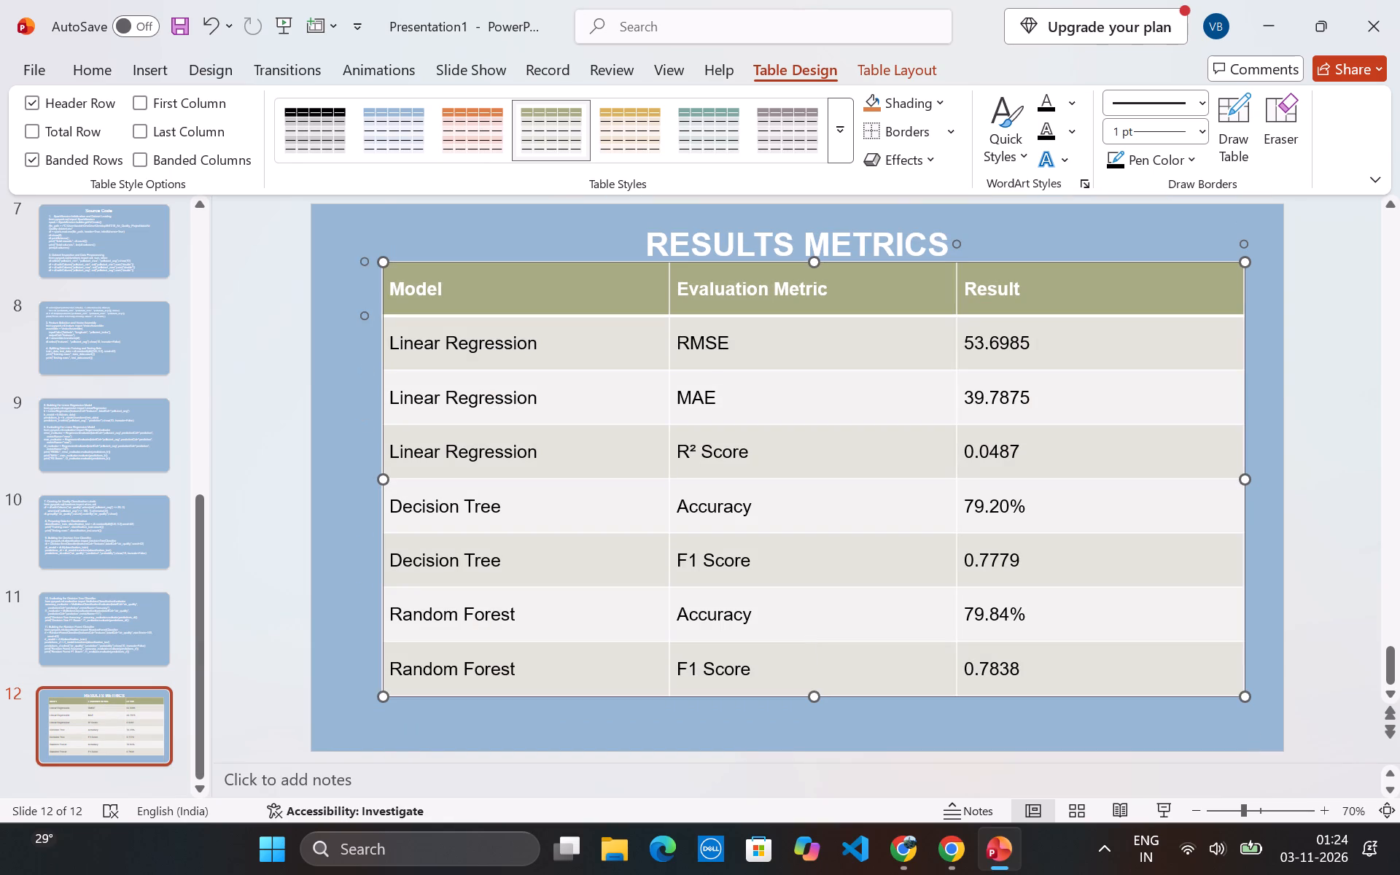
{"action": "left_click", "coordinate": [1100, 265]}
{"action": "left_click_drag", "start_coordinate": [1100, 262], "coordinate": [1100, 275]}
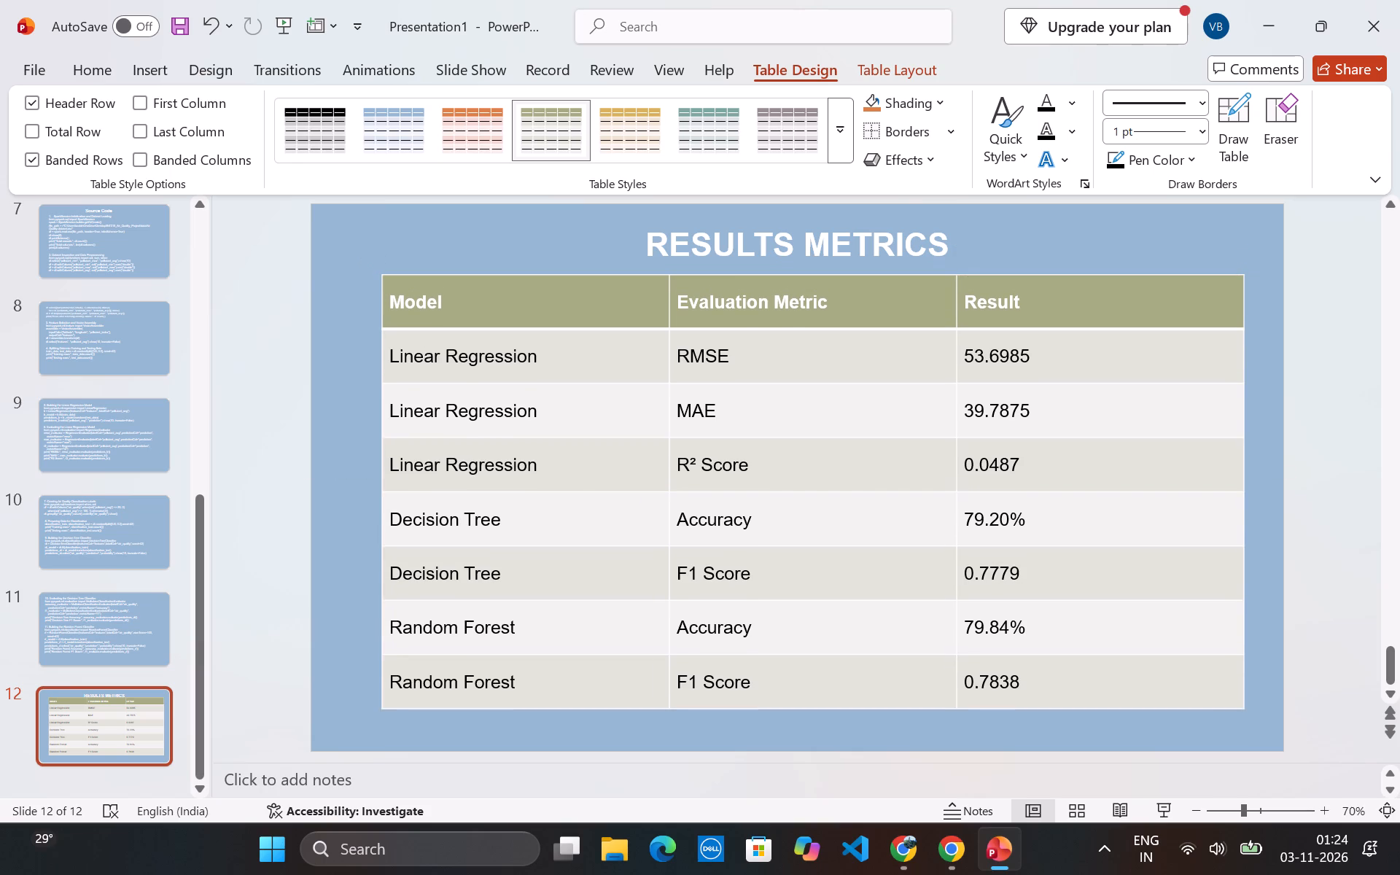
{"action": "left_click_drag", "start_coordinate": [1100, 275], "coordinate": [1098, 281]}
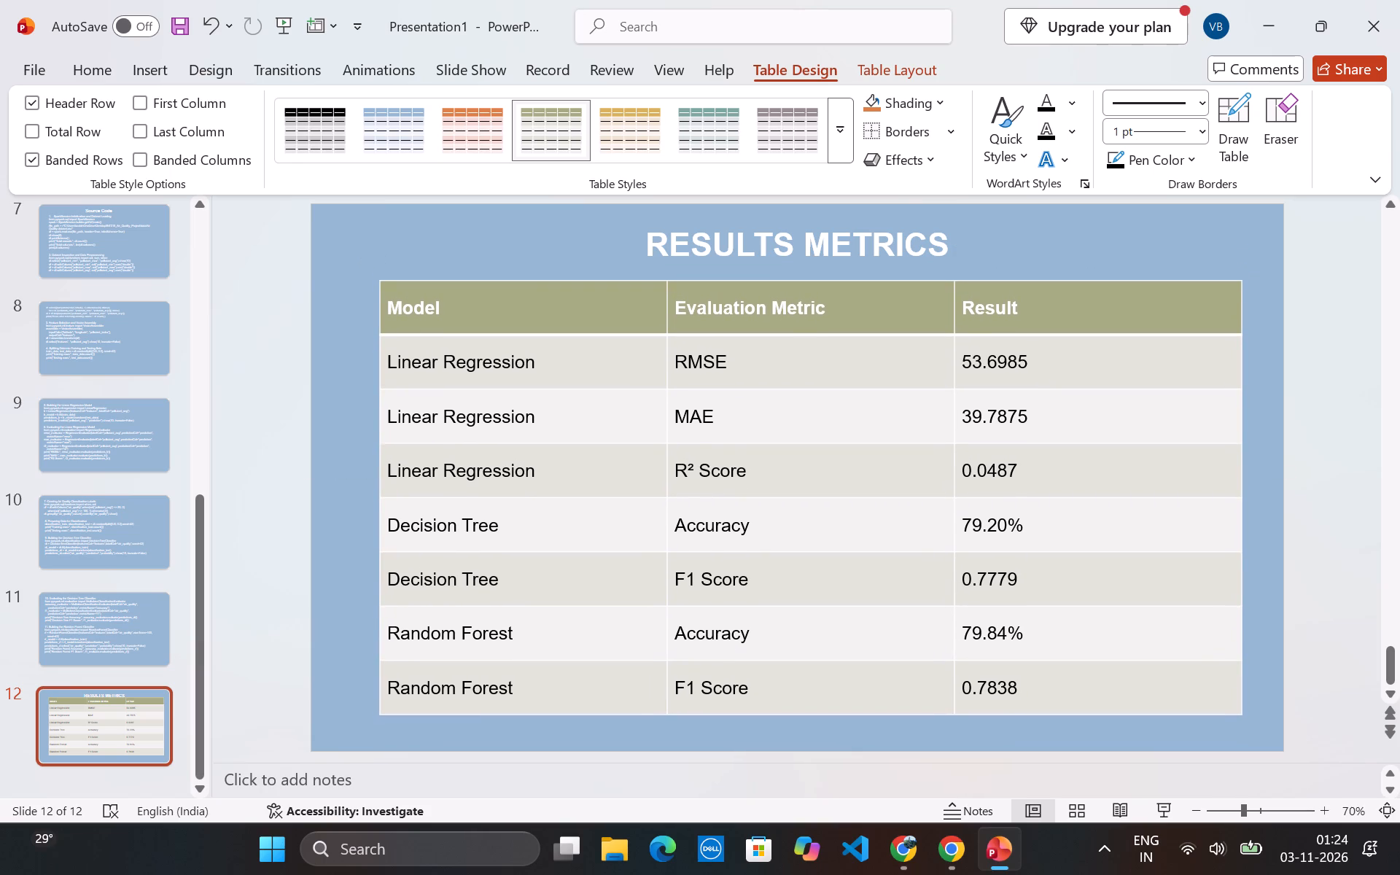
{"action": "left_click_drag", "start_coordinate": [1098, 281], "coordinate": [1097, 279]}
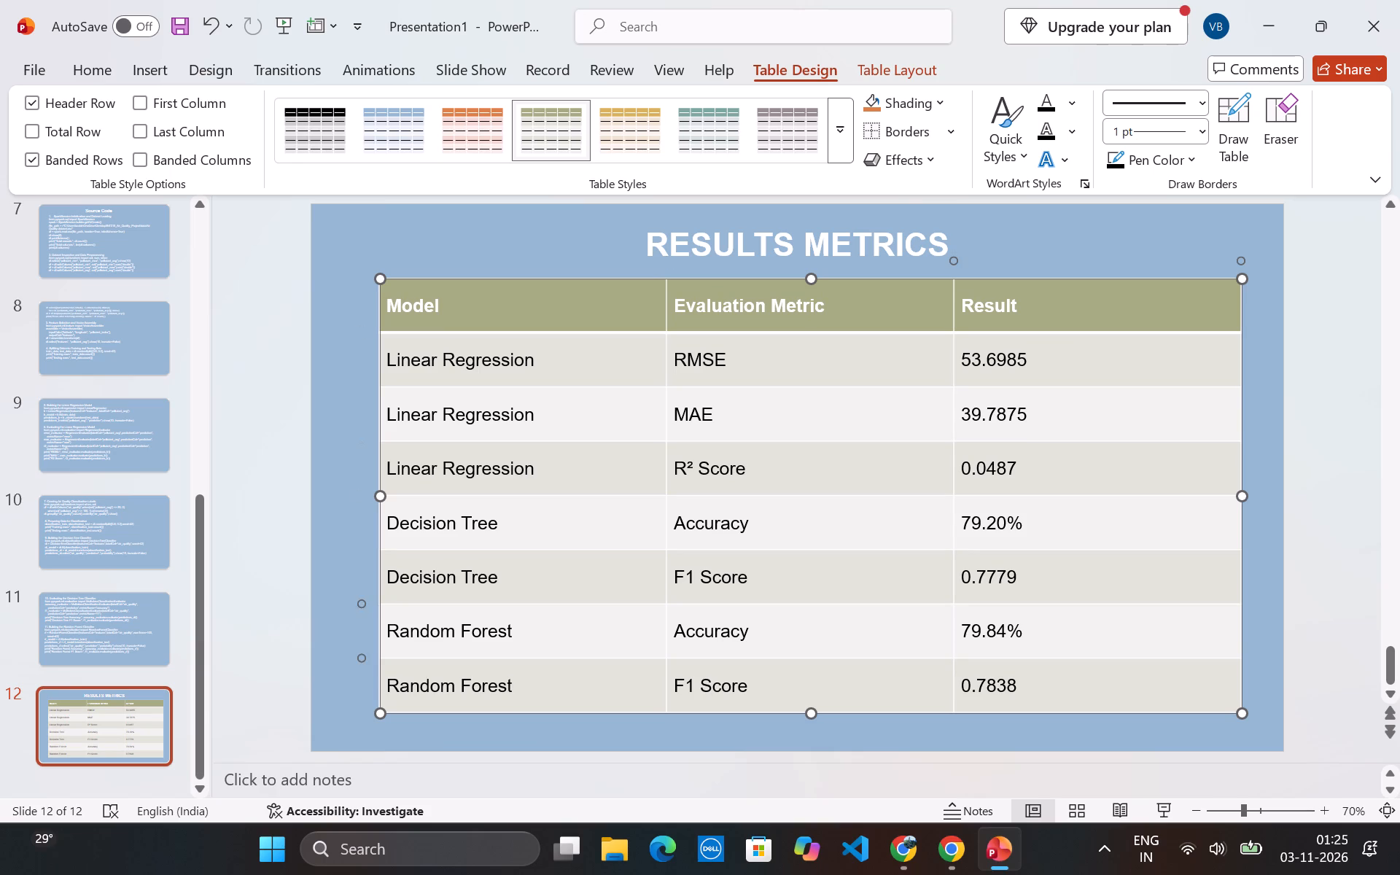
Reduce the results table's height and width further to leave free space beneath it on slide 12.
{"action": "left_click_drag", "start_coordinate": [812, 715], "coordinate": [815, 685]}
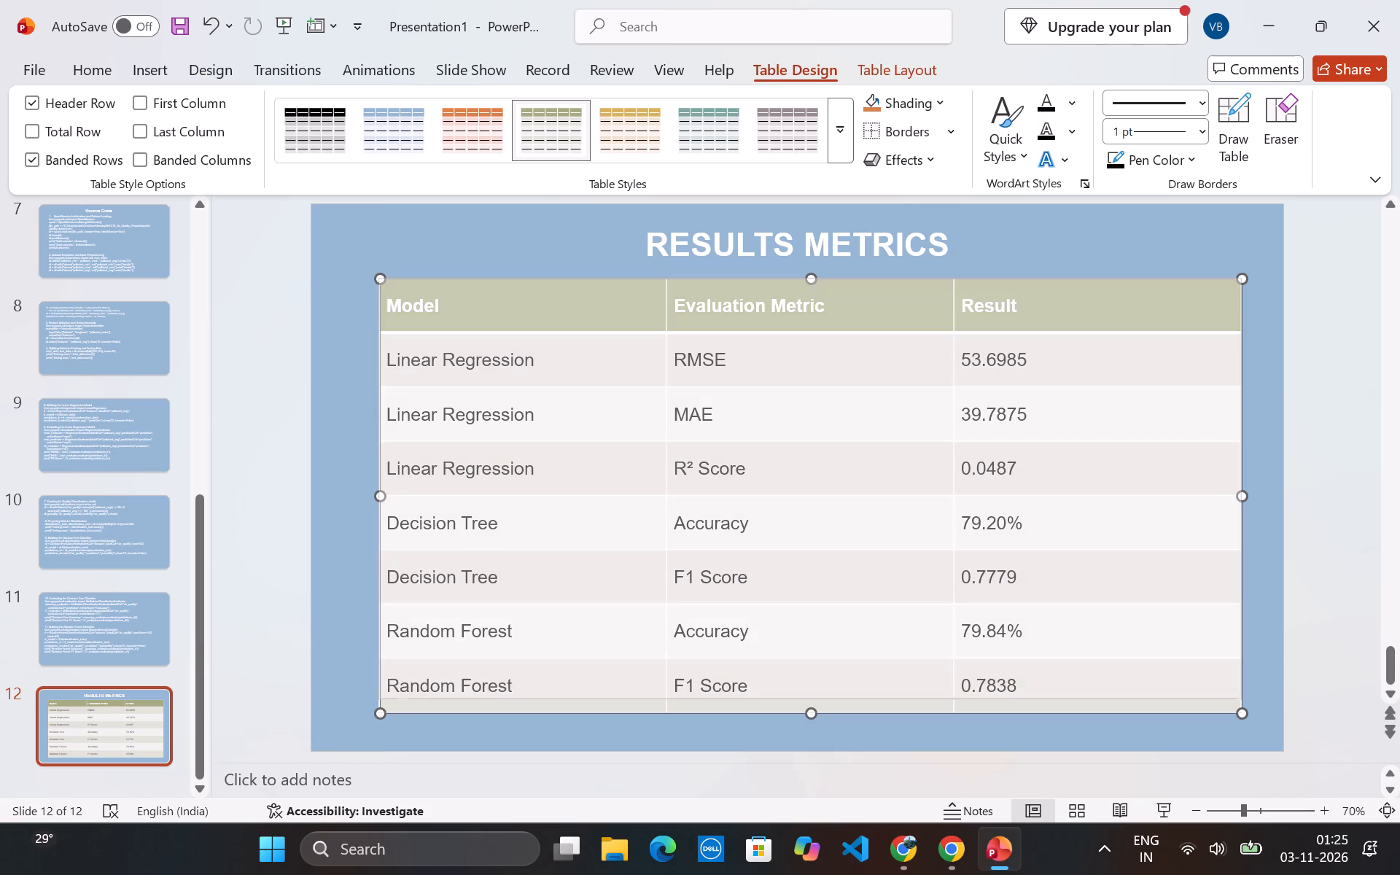
{"action": "left_click_drag", "start_coordinate": [815, 685], "coordinate": [825, 623]}
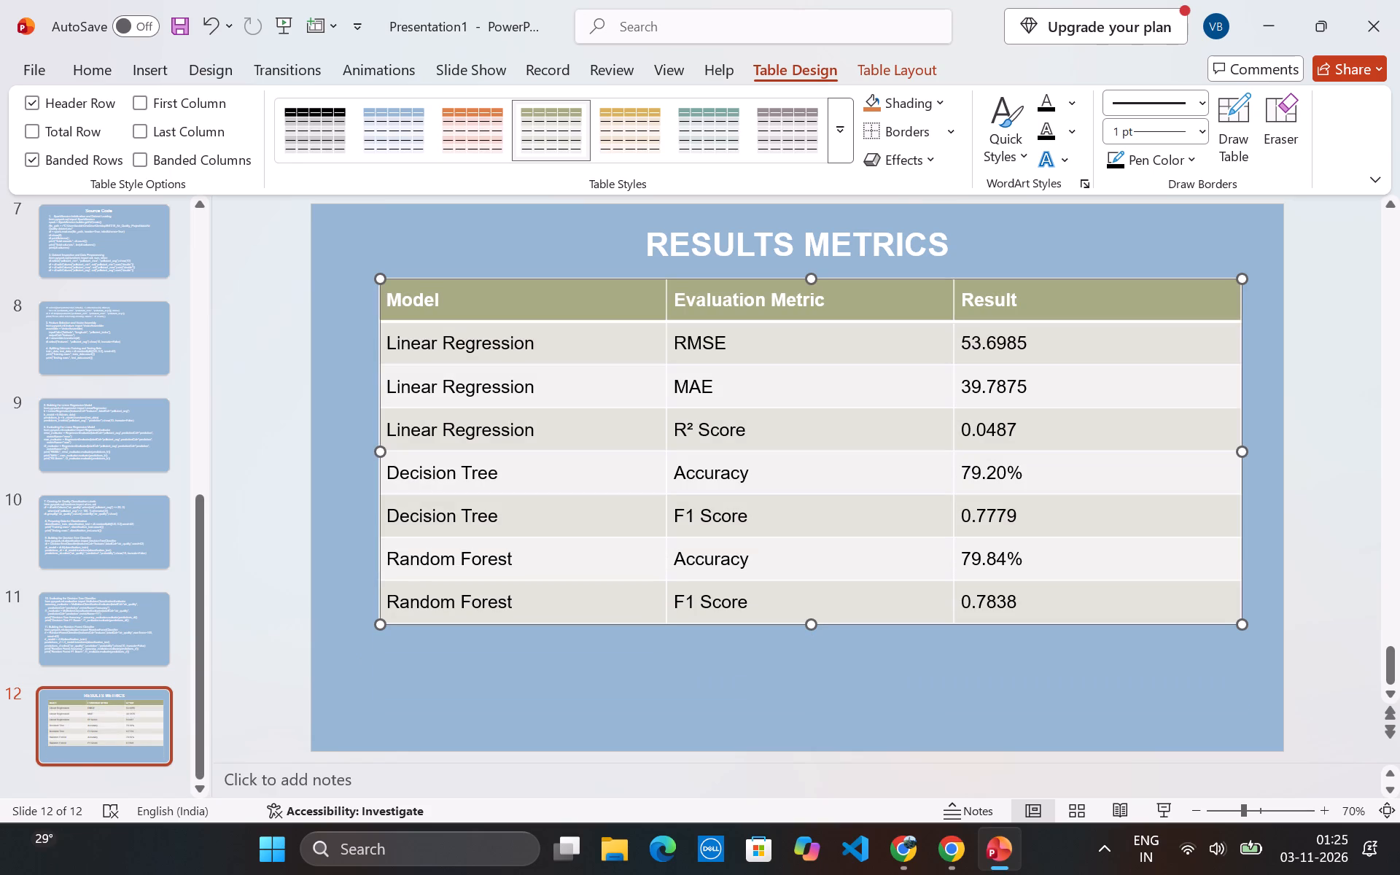
{"action": "left_click_drag", "start_coordinate": [807, 623], "coordinate": [814, 561]}
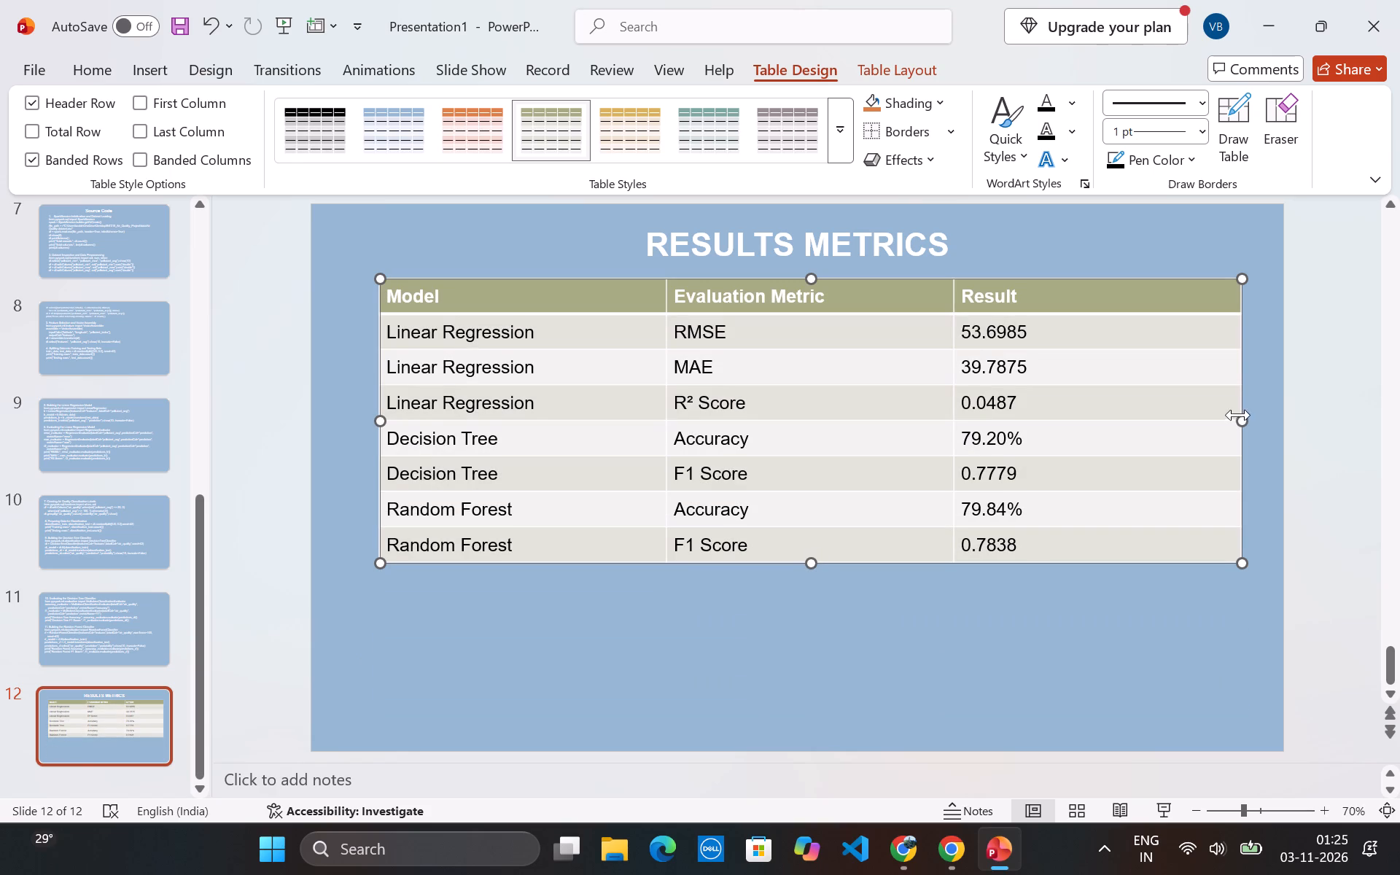
{"action": "left_click_drag", "start_coordinate": [1241, 423], "coordinate": [1224, 424]}
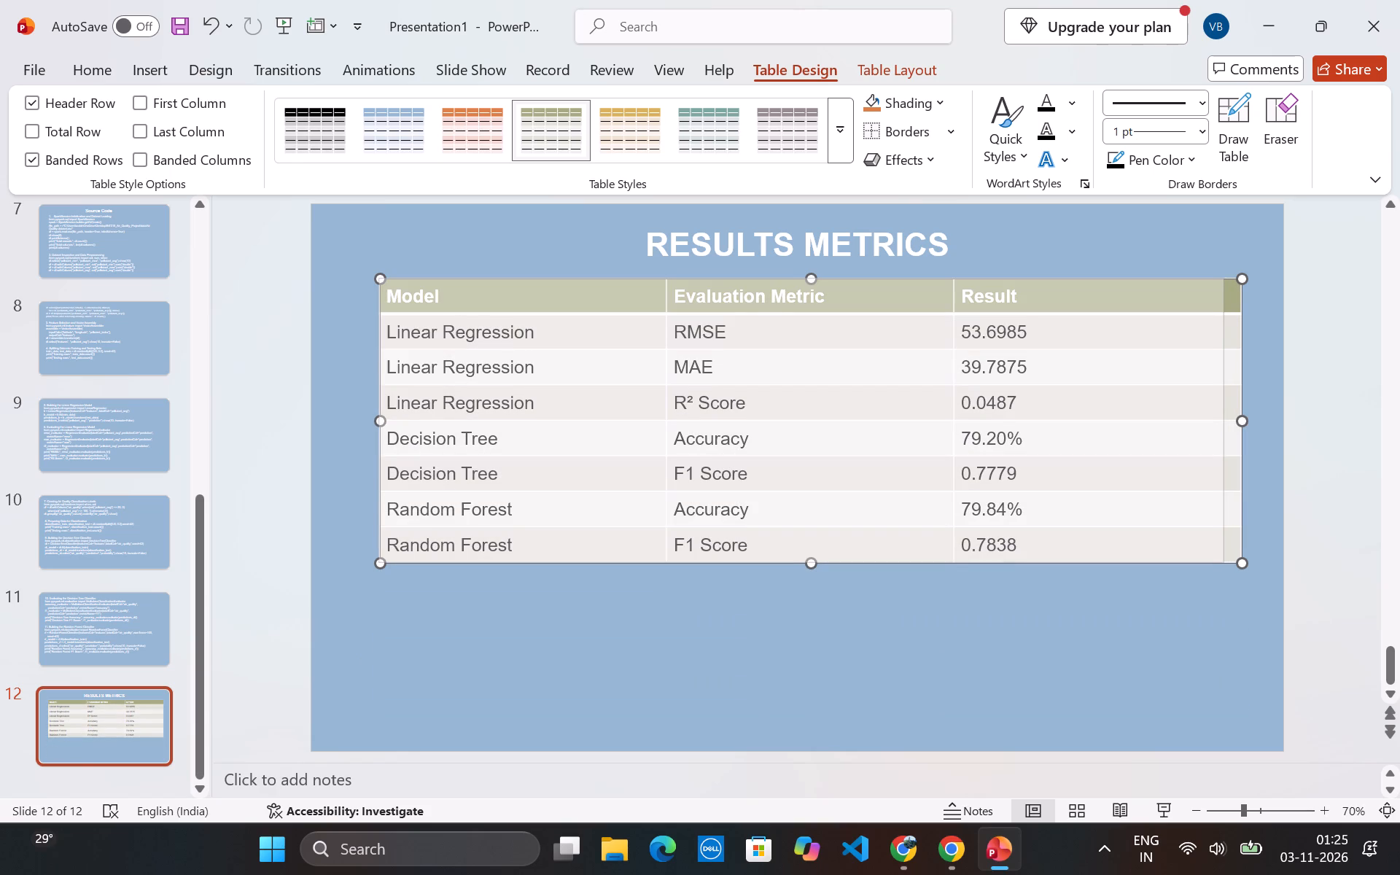
{"action": "left_click_drag", "start_coordinate": [1224, 424], "coordinate": [1224, 424]}
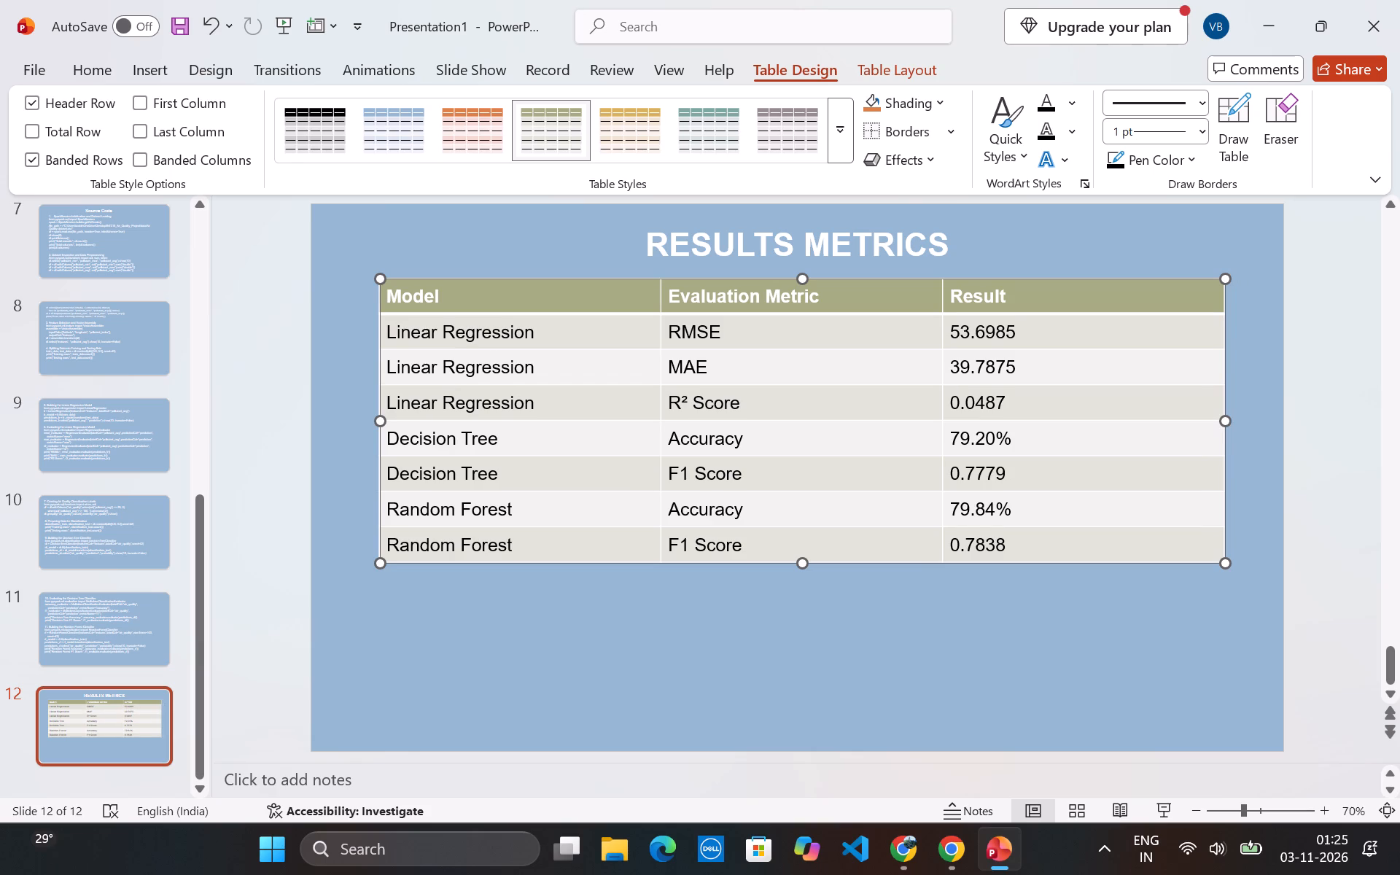
{"action": "left_click", "coordinate": [1223, 421]}
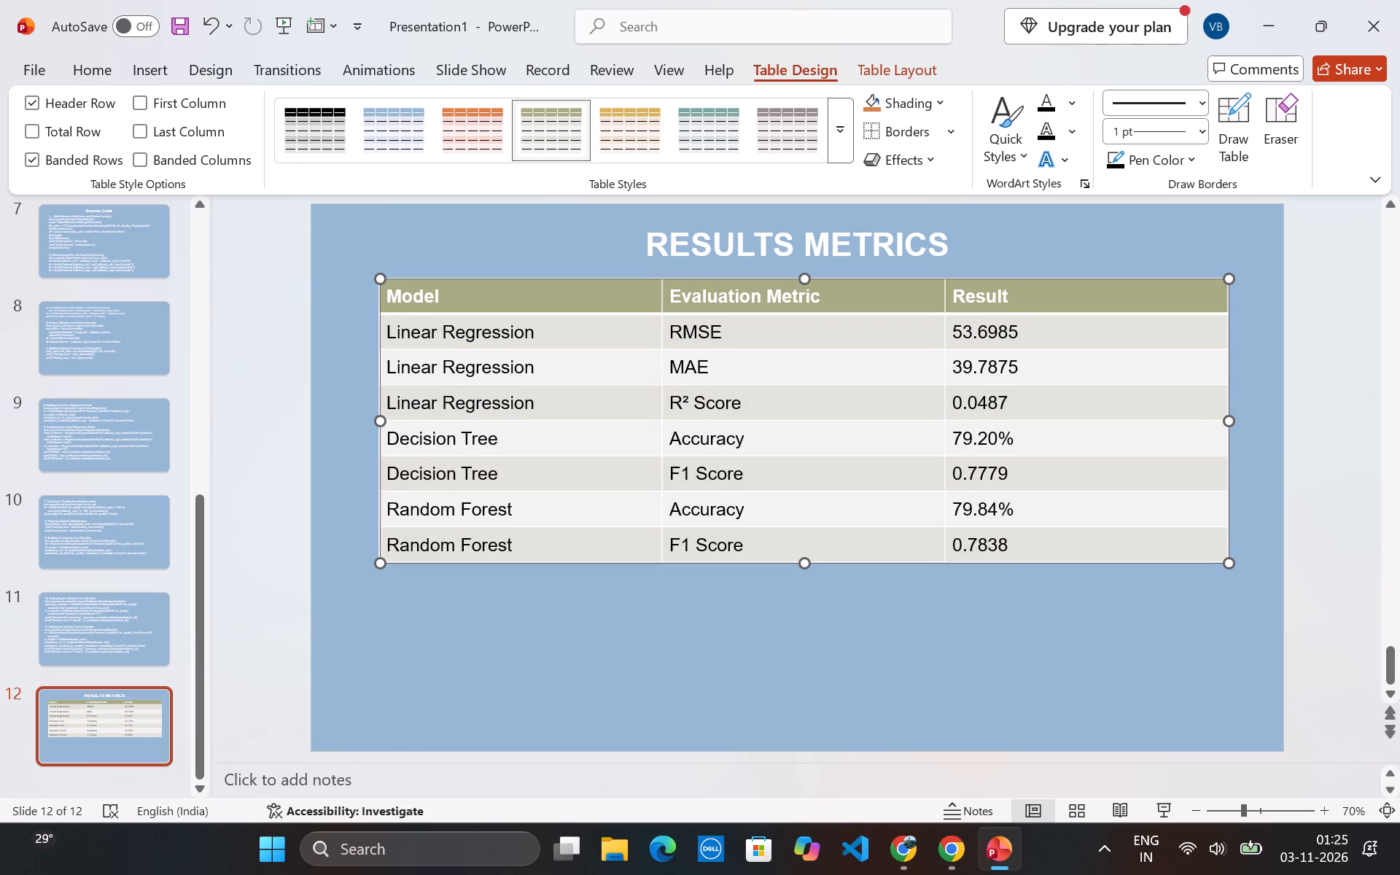
{"action": "left_click_drag", "start_coordinate": [1226, 422], "coordinate": [1199, 424]}
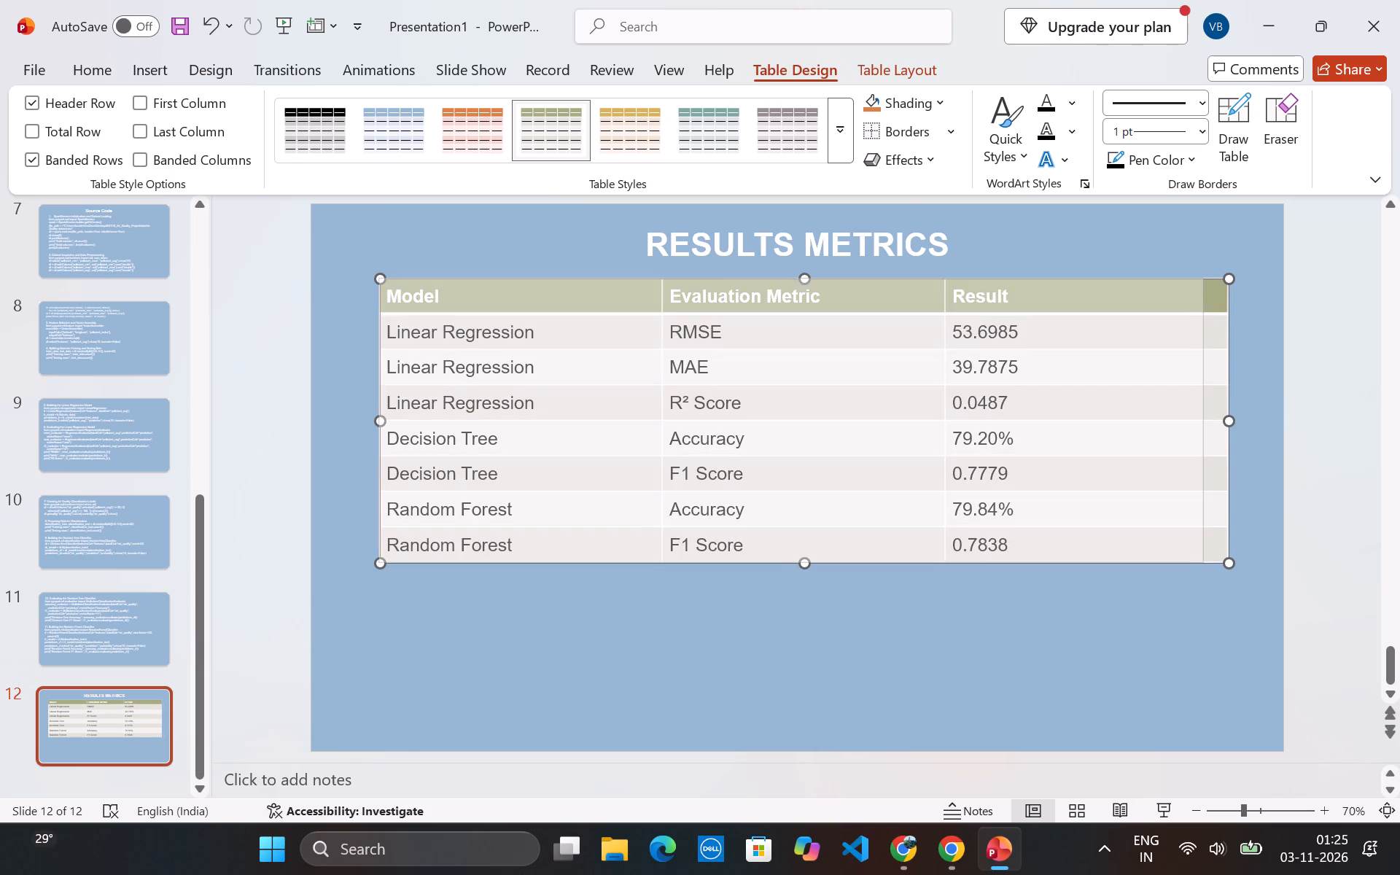
{"action": "left_click_drag", "start_coordinate": [1199, 424], "coordinate": [1199, 424]}
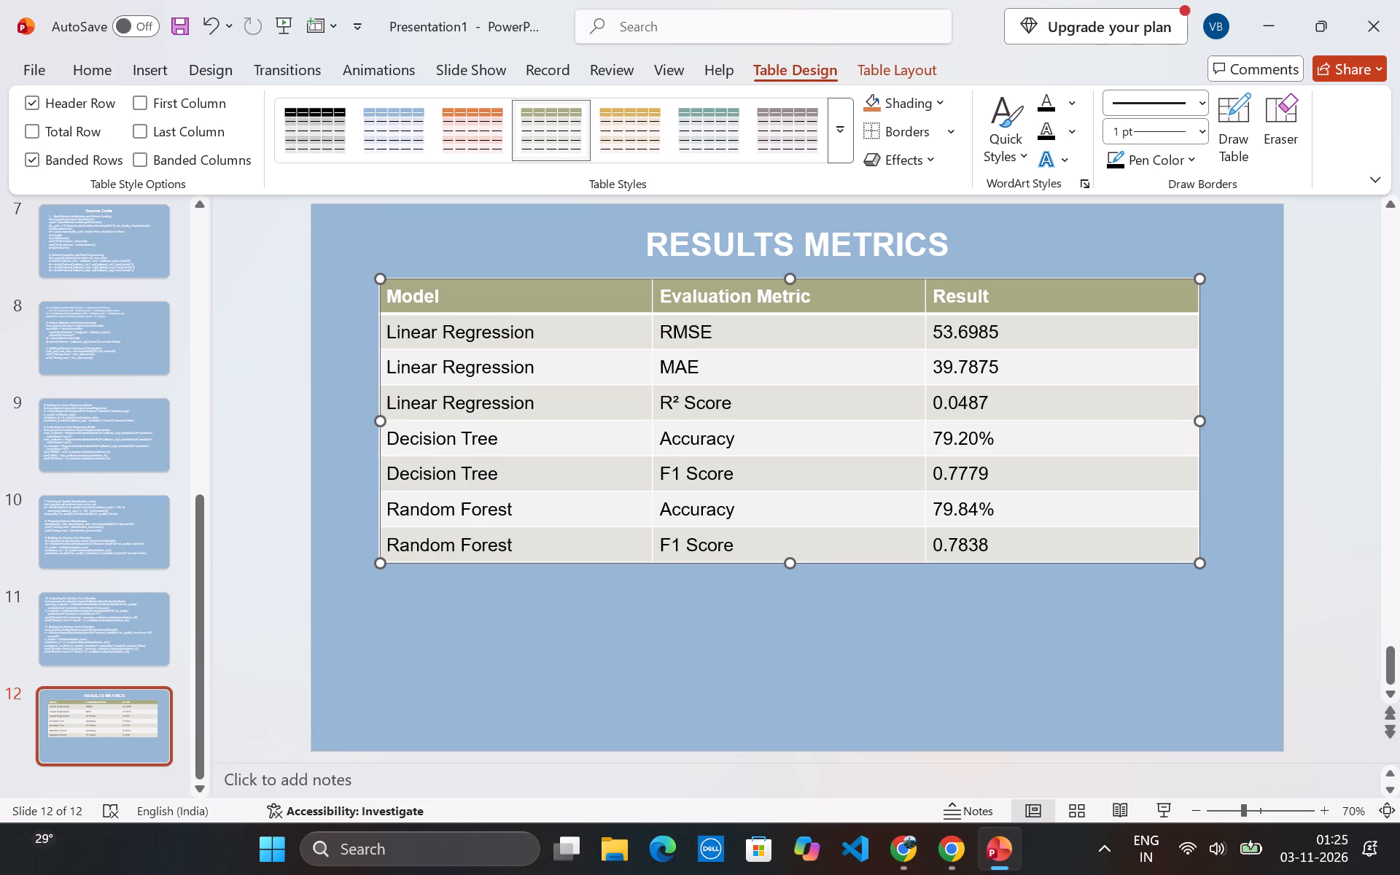
Centre the results table just under the RESULTS METRICS heading and tighten its row heights a little more.
{"action": "left_click_drag", "start_coordinate": [1143, 279], "coordinate": [1148, 273]}
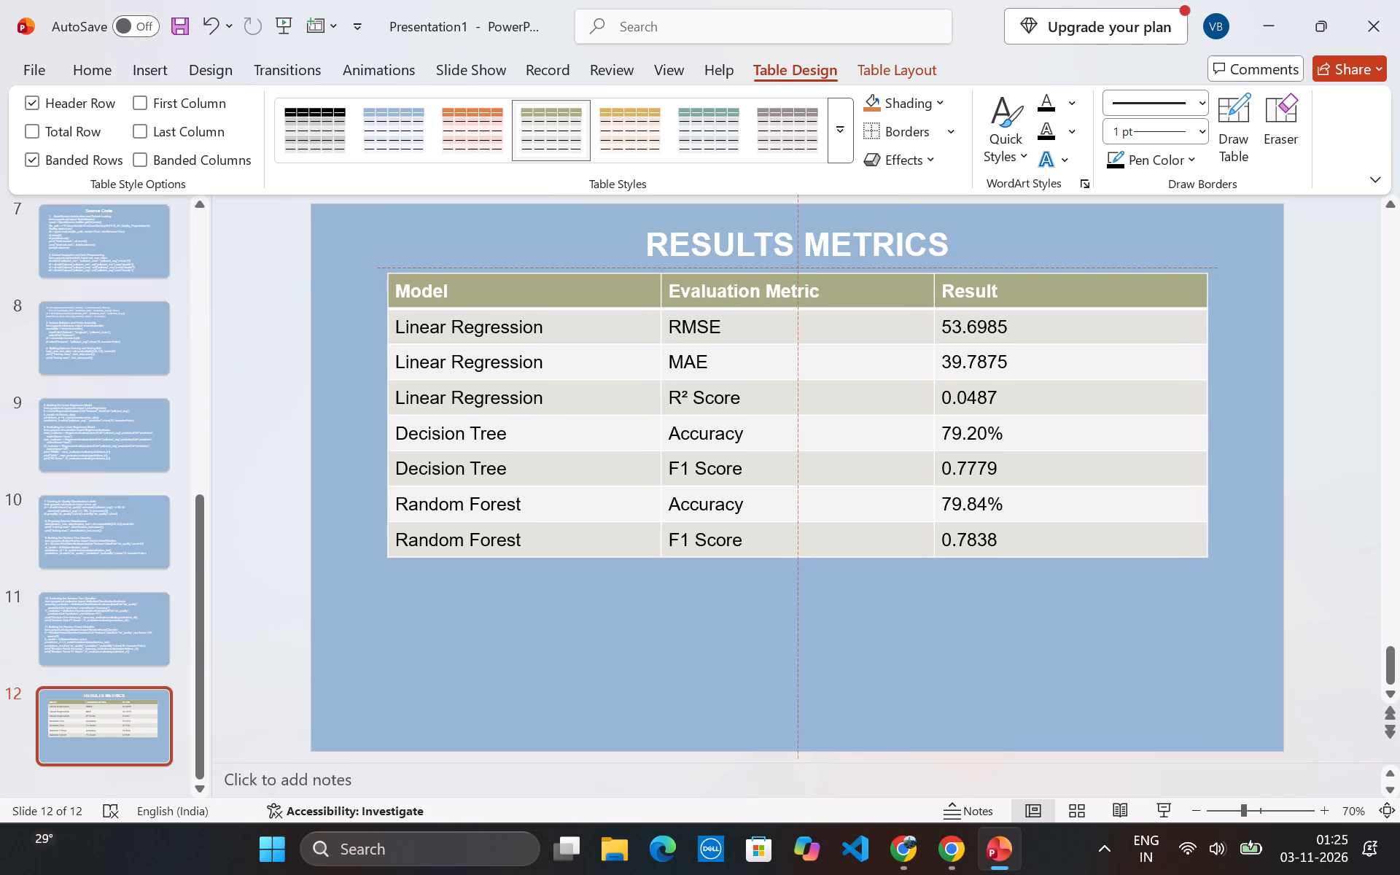
{"action": "left_click_drag", "start_coordinate": [1148, 273], "coordinate": [1148, 272]}
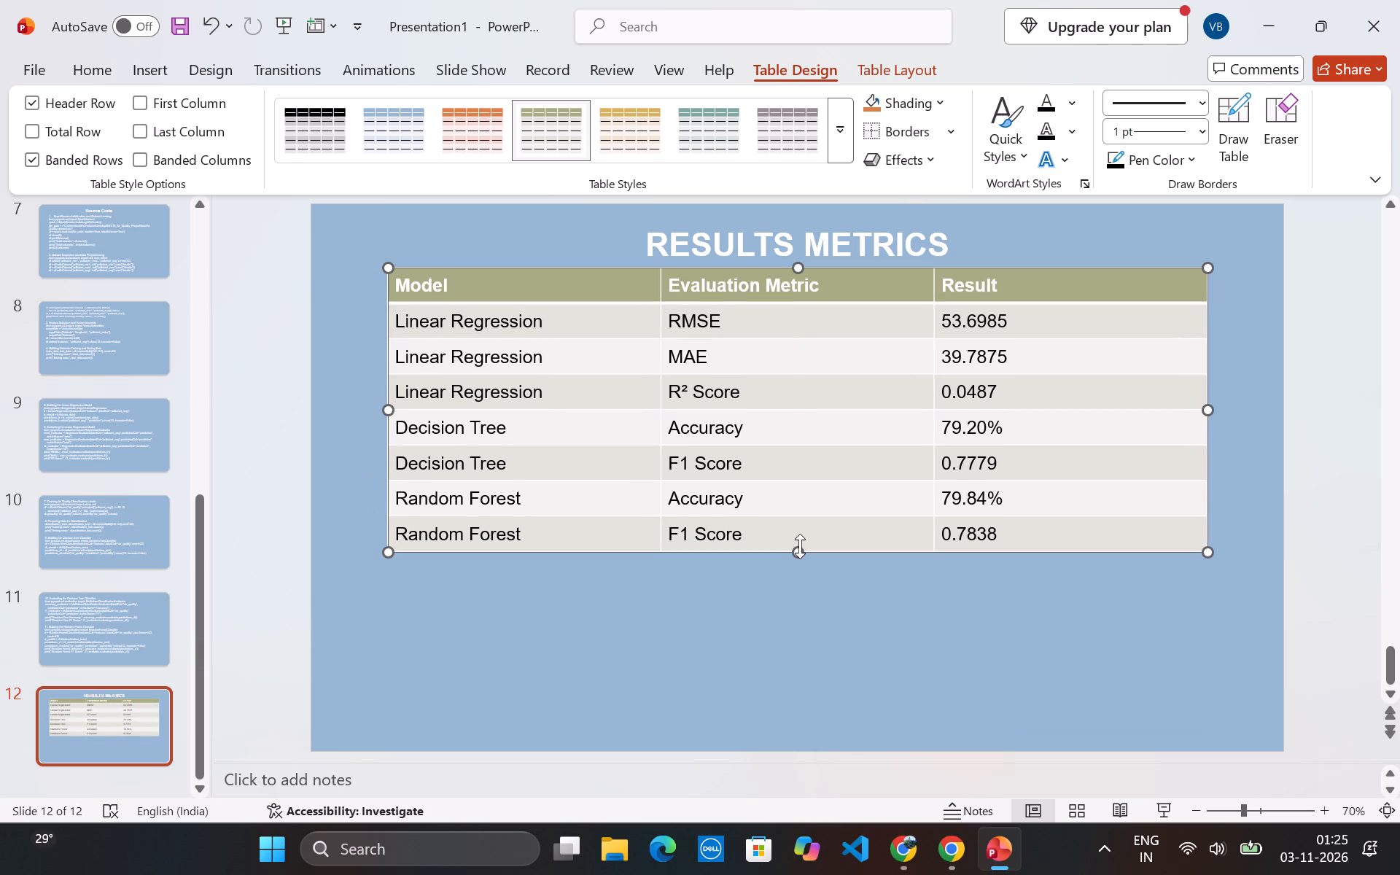
{"action": "left_click_drag", "start_coordinate": [800, 553], "coordinate": [804, 520]}
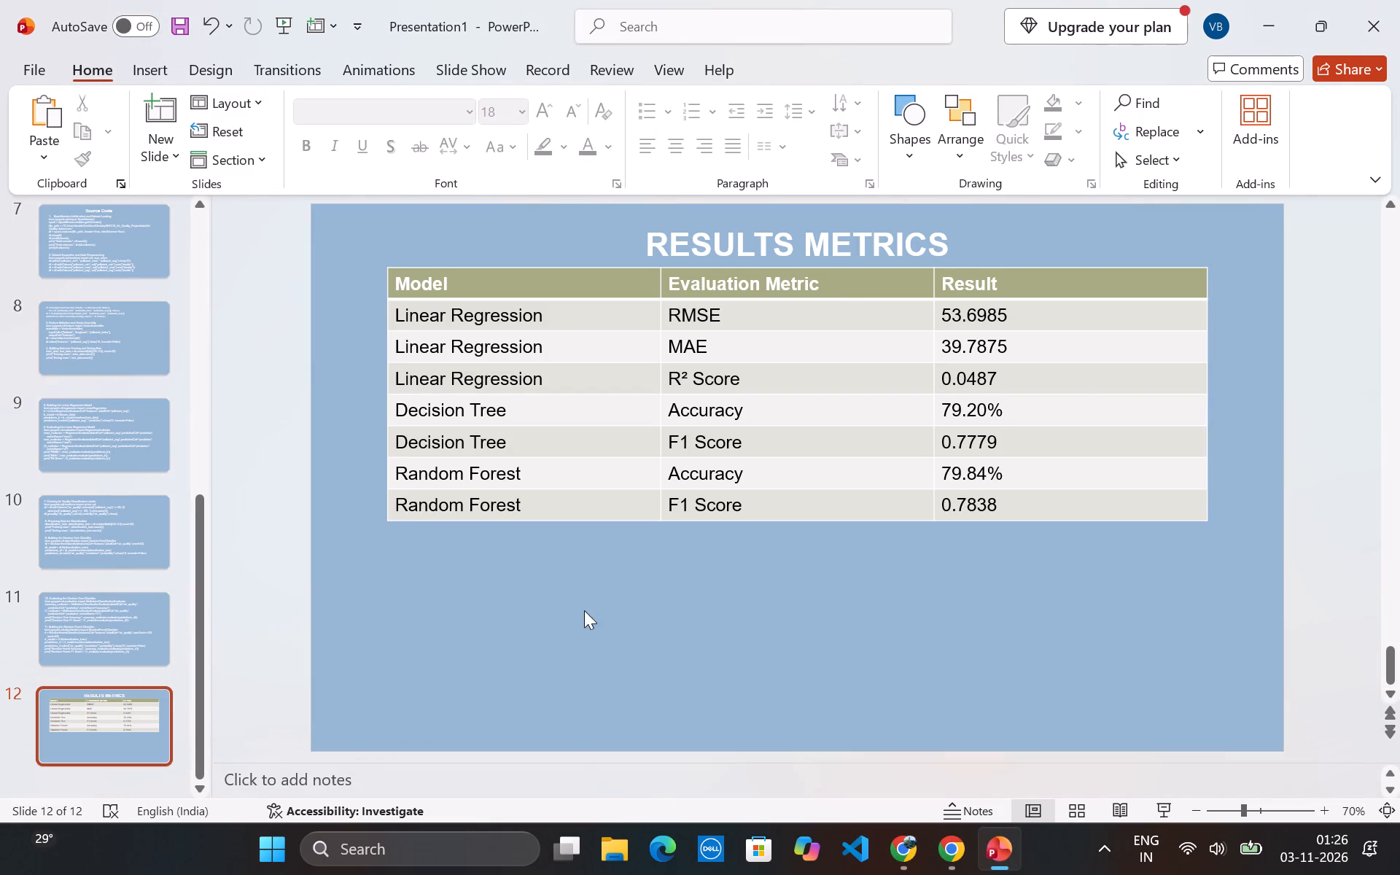
{"action": "left_click", "coordinate": [146, 74]}
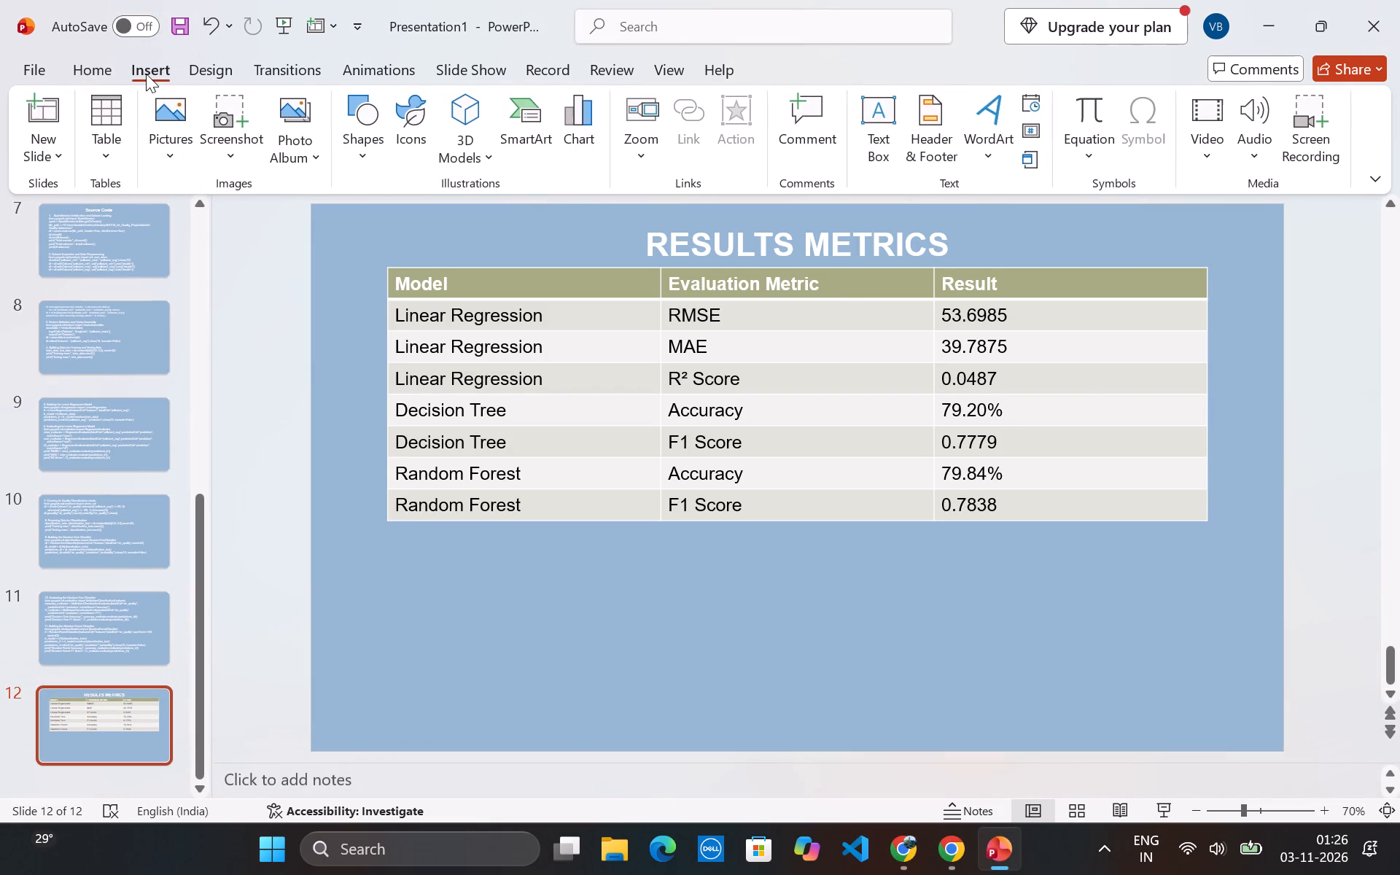
{"action": "left_click", "coordinate": [886, 128]}
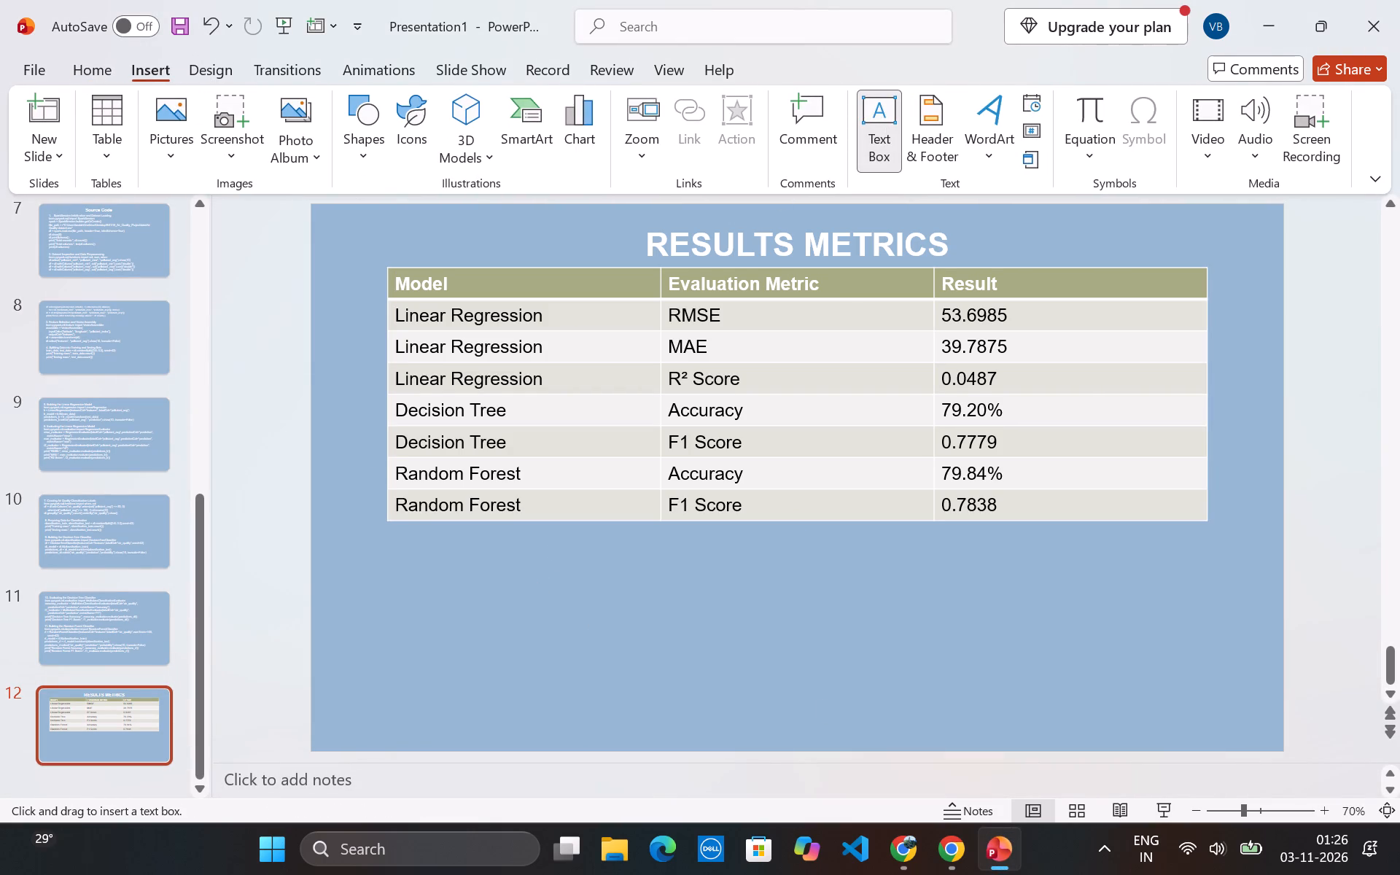
{"action": "left_click_drag", "start_coordinate": [381, 548], "coordinate": [1207, 709]}
{"action": "key", "text": "ctrl+v"}
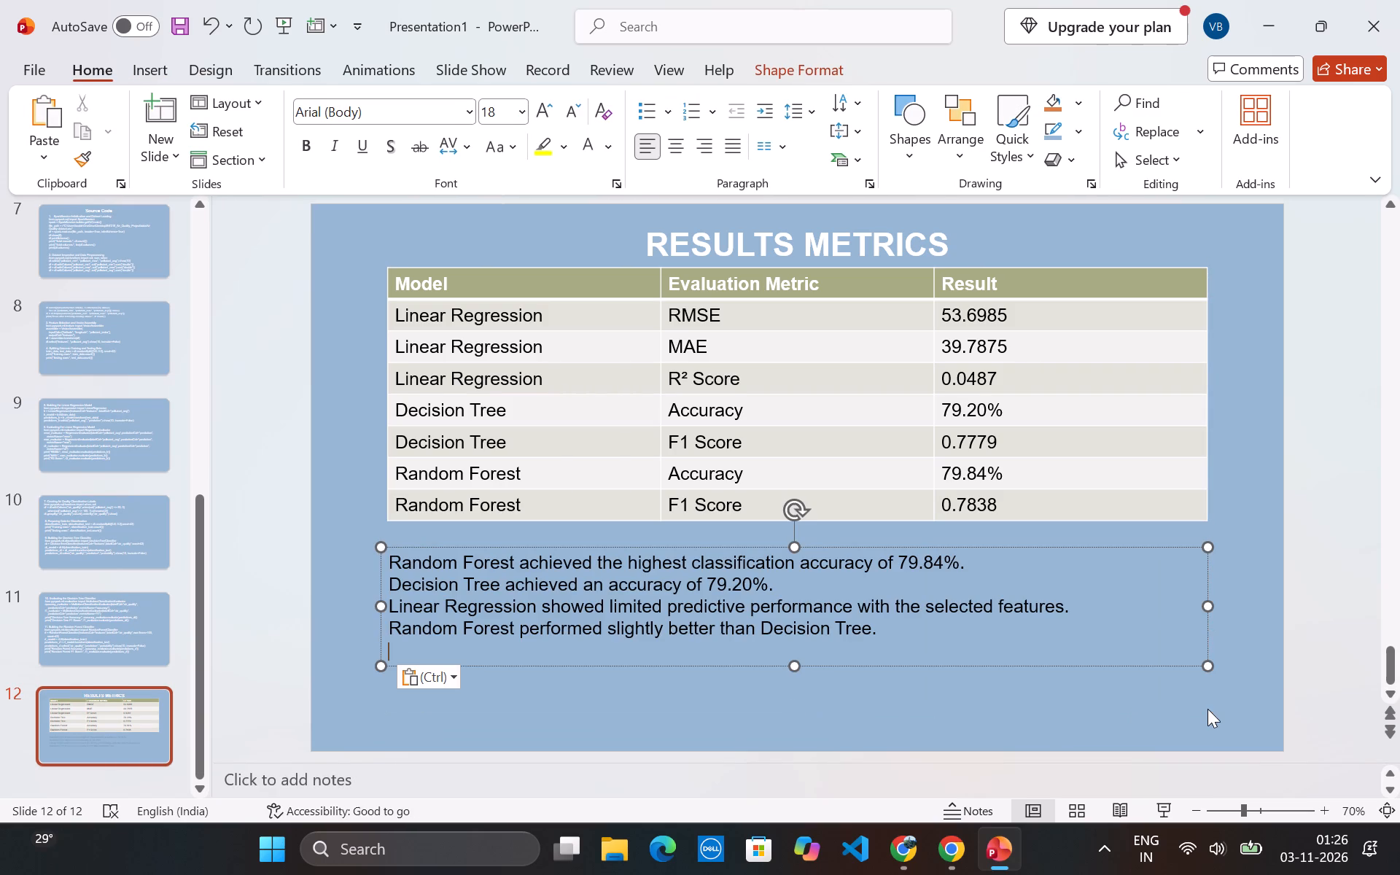
Set all the key findings text on slide 12 to white.
{"action": "key", "text": "ctrl+a"}
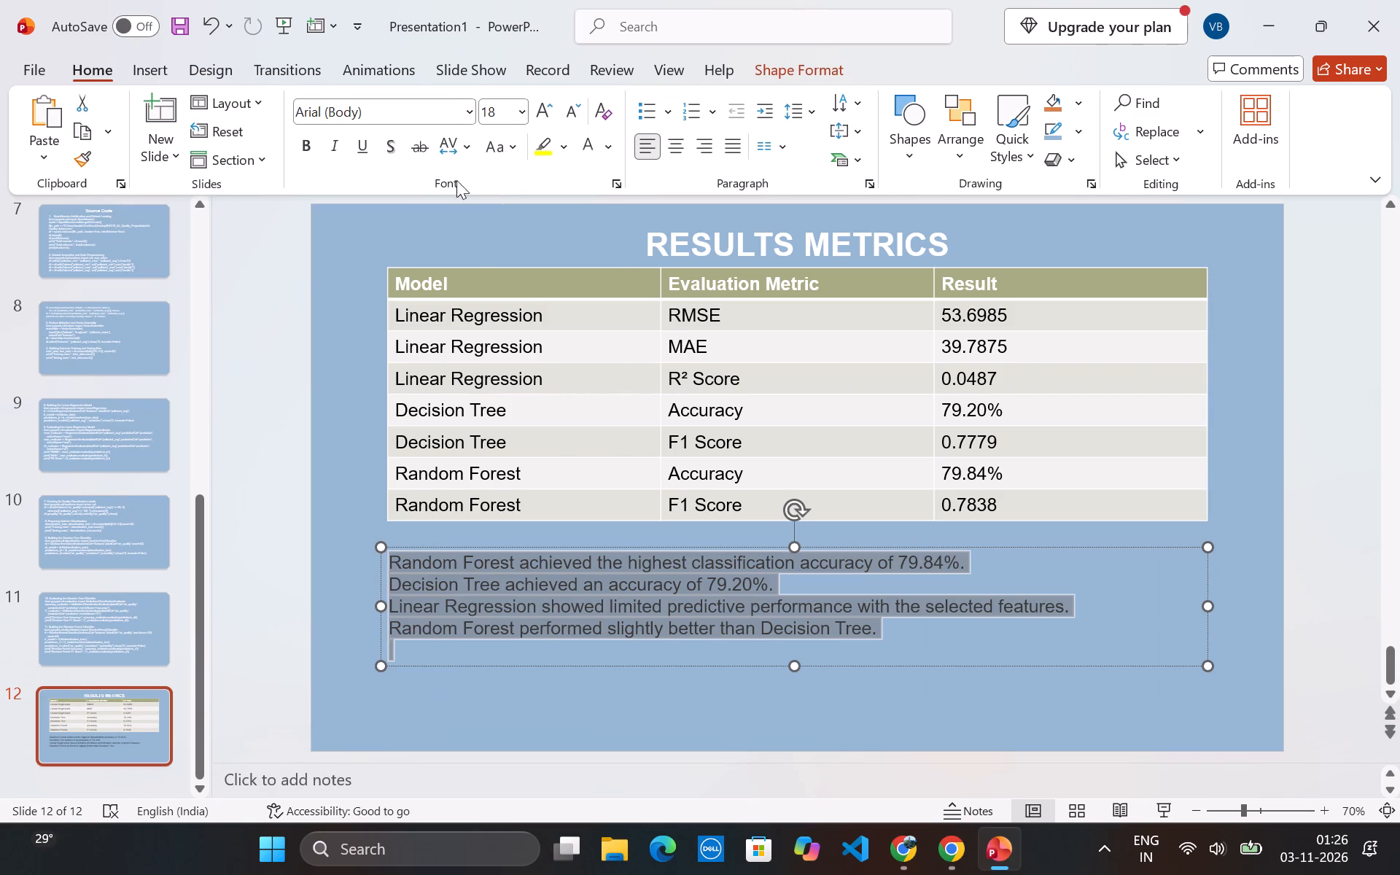
{"action": "left_click", "coordinate": [588, 149]}
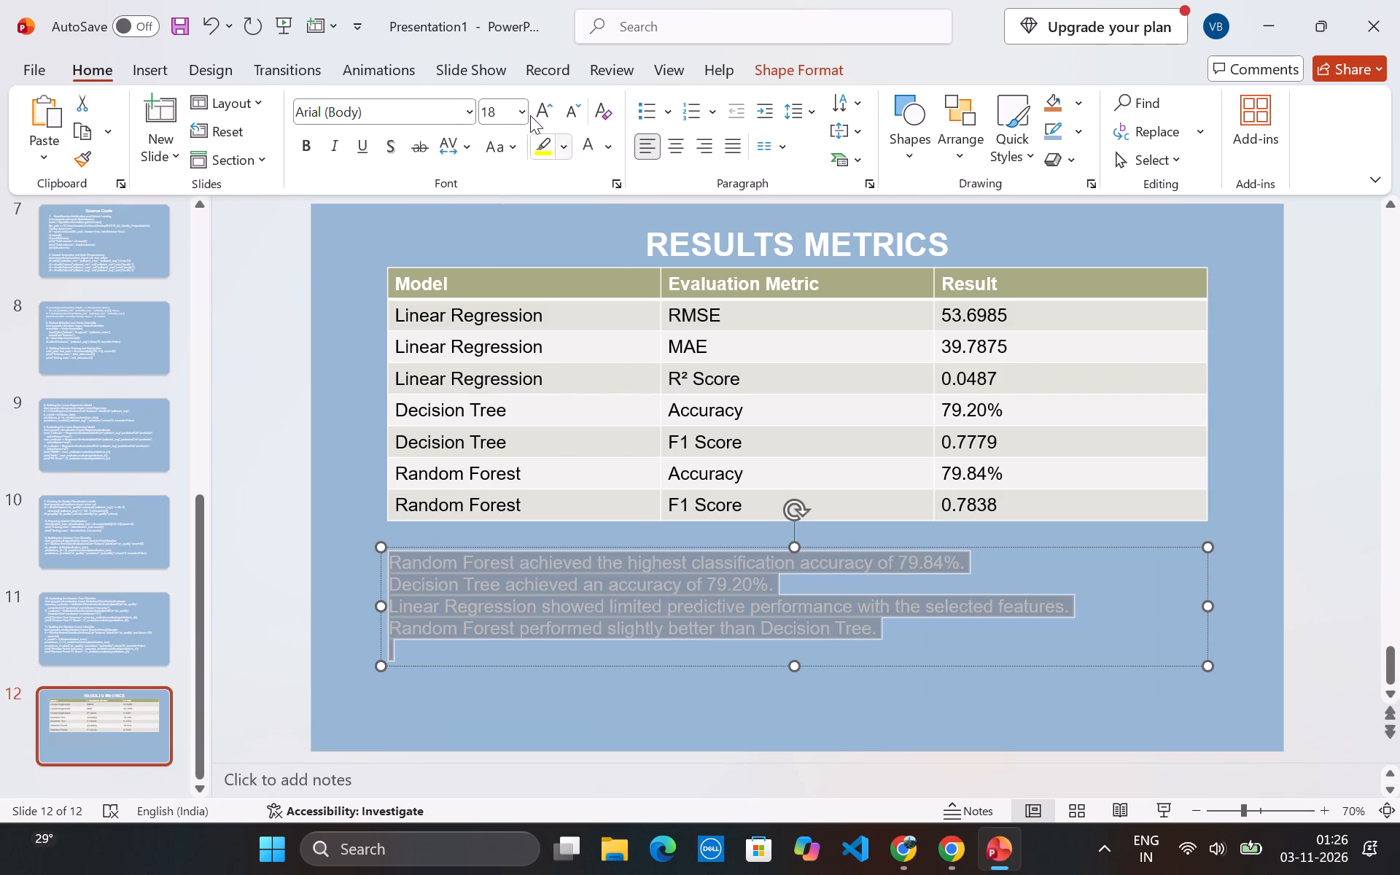
Set the key findings text on slide 12 to size 20 and remove the blank line at its end.
{"action": "left_click", "coordinate": [529, 109]}
{"action": "left_click", "coordinate": [526, 112]}
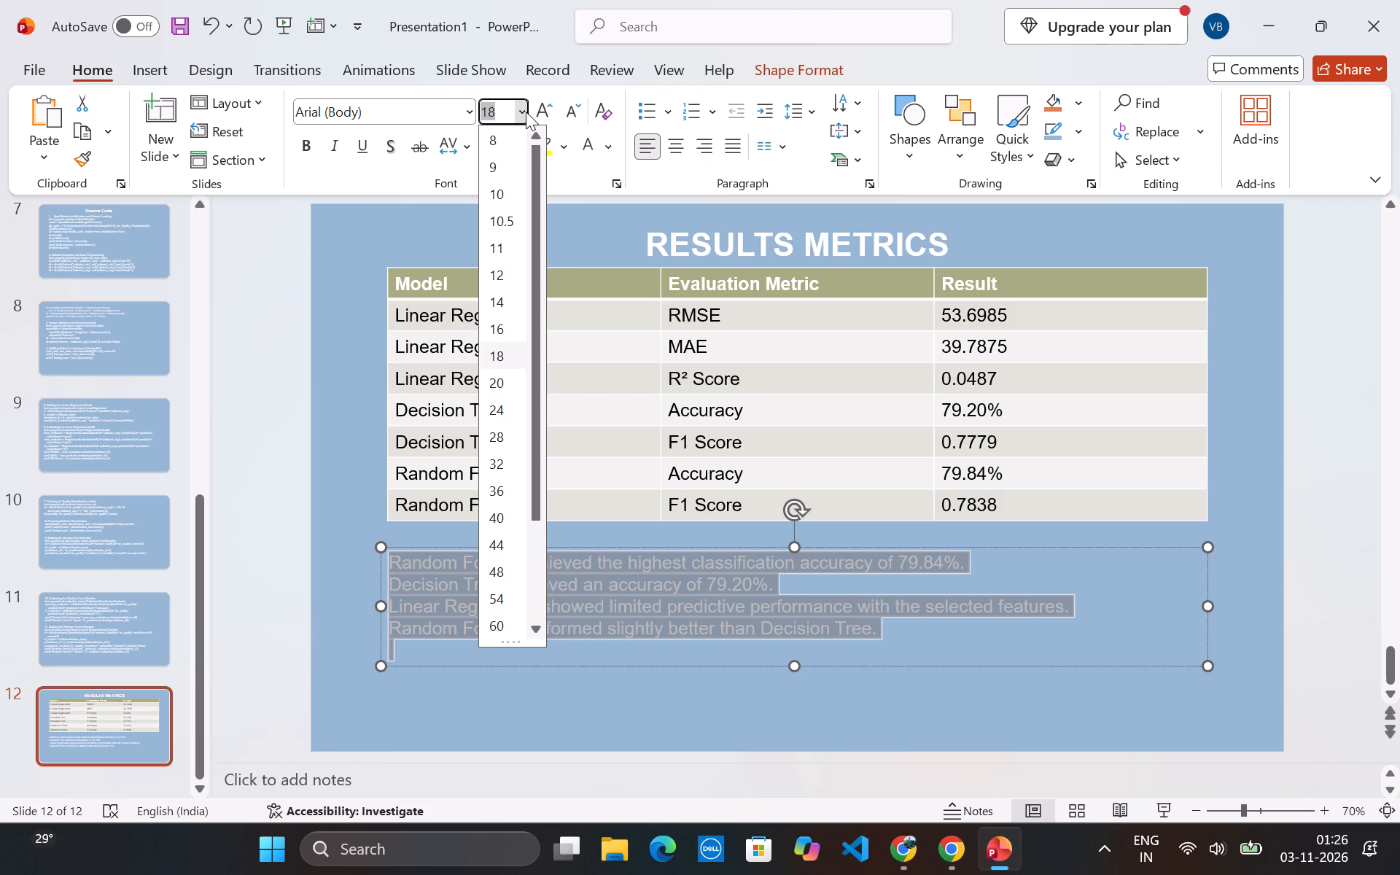
{"action": "left_click", "coordinate": [506, 381]}
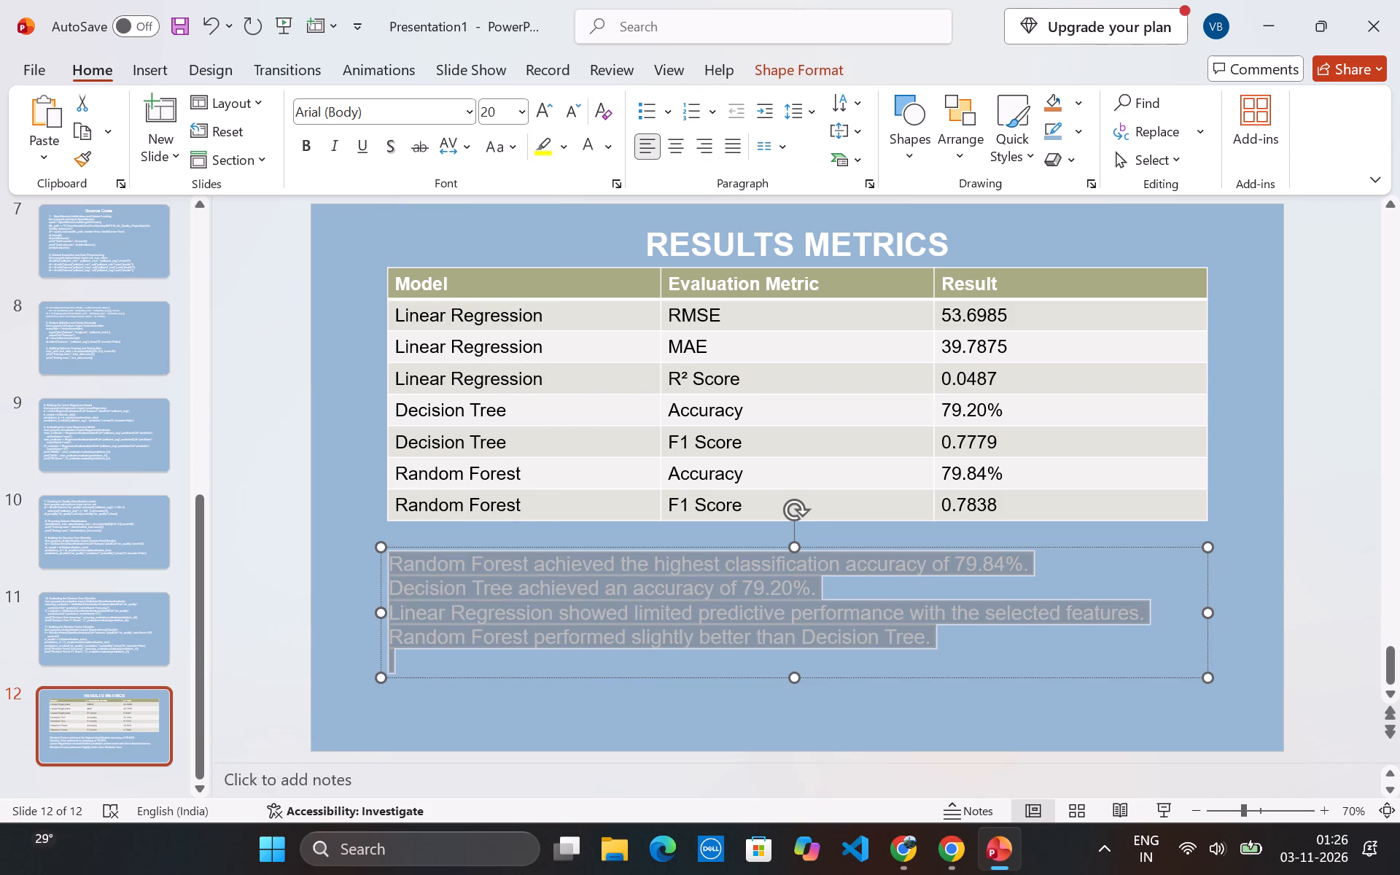
{"action": "left_click", "coordinate": [450, 665]}
{"action": "key", "text": "BackSpace"}
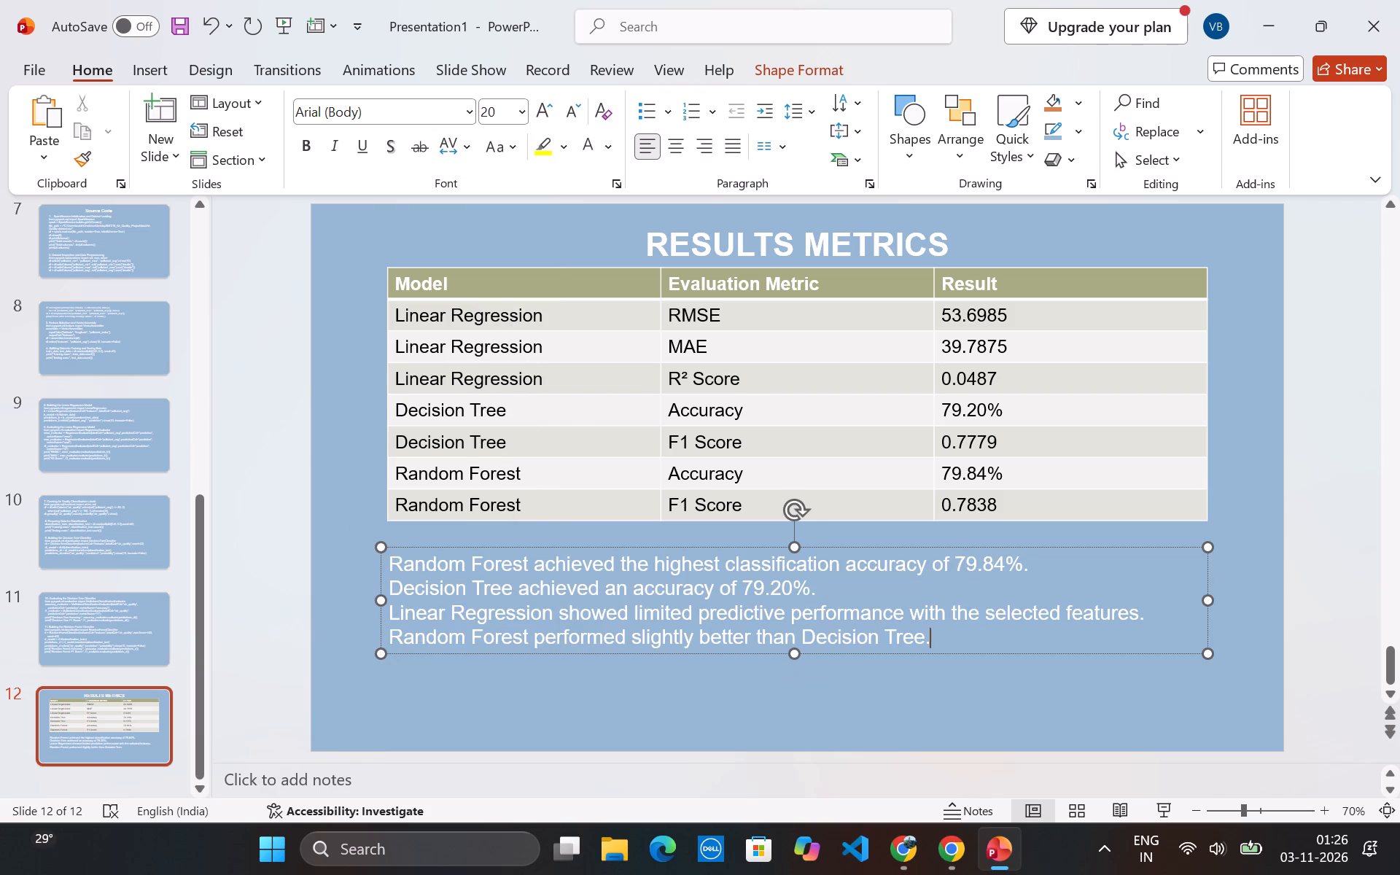
Add a bold "Key findings:" heading line above the four findings in the text box.
{"action": "left_click", "coordinate": [390, 563]}
{"action": "key", "text": "Return"}
{"action": "key", "text": "Up"}
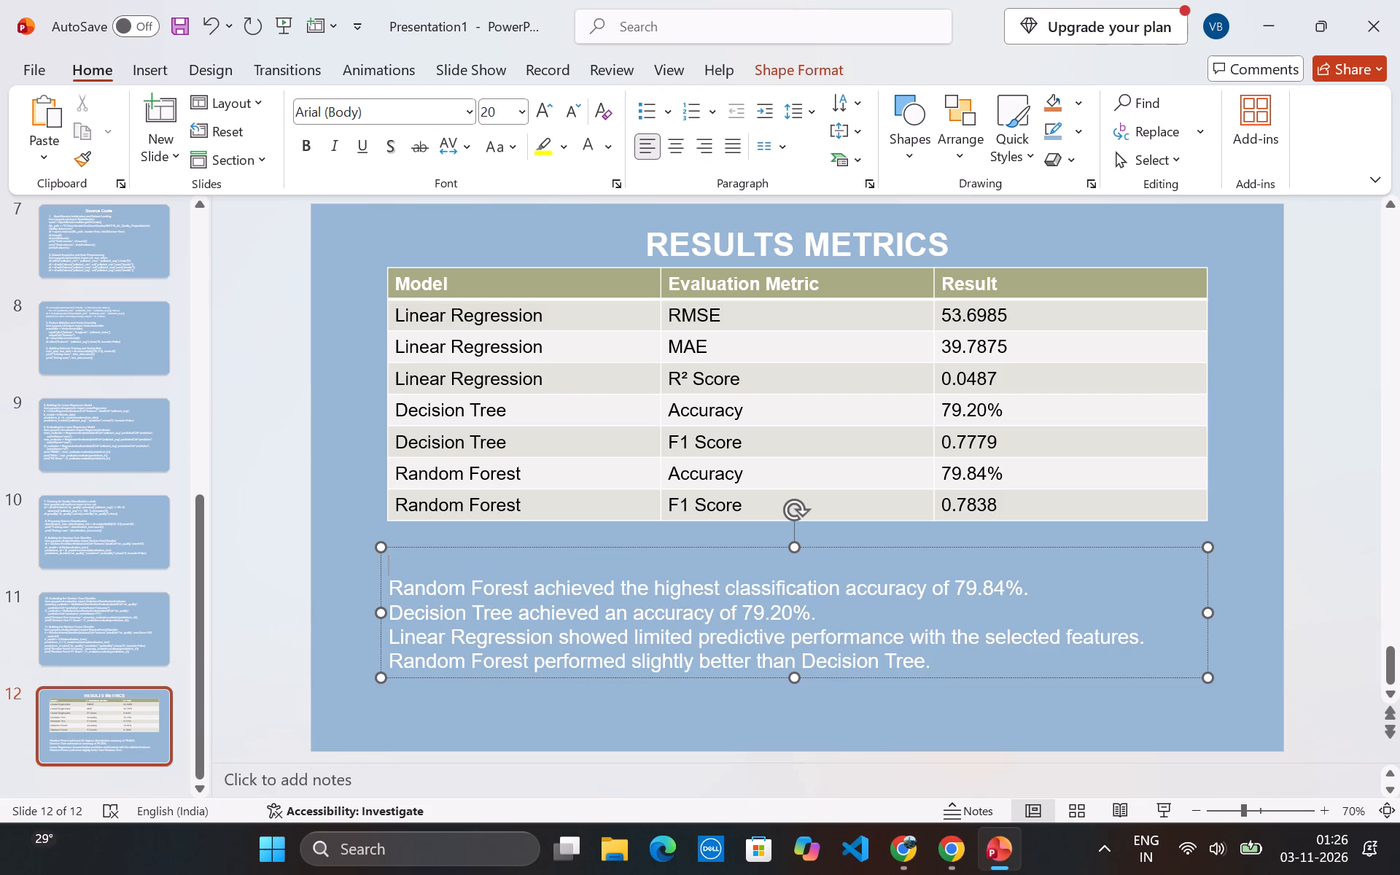
{"action": "key", "text": "k"}
{"action": "type", "text": "findings"}
{"action": "key", "text": "shift+colon"}
{"action": "left_click_drag", "start_coordinate": [516, 567], "coordinate": [442, 561]}
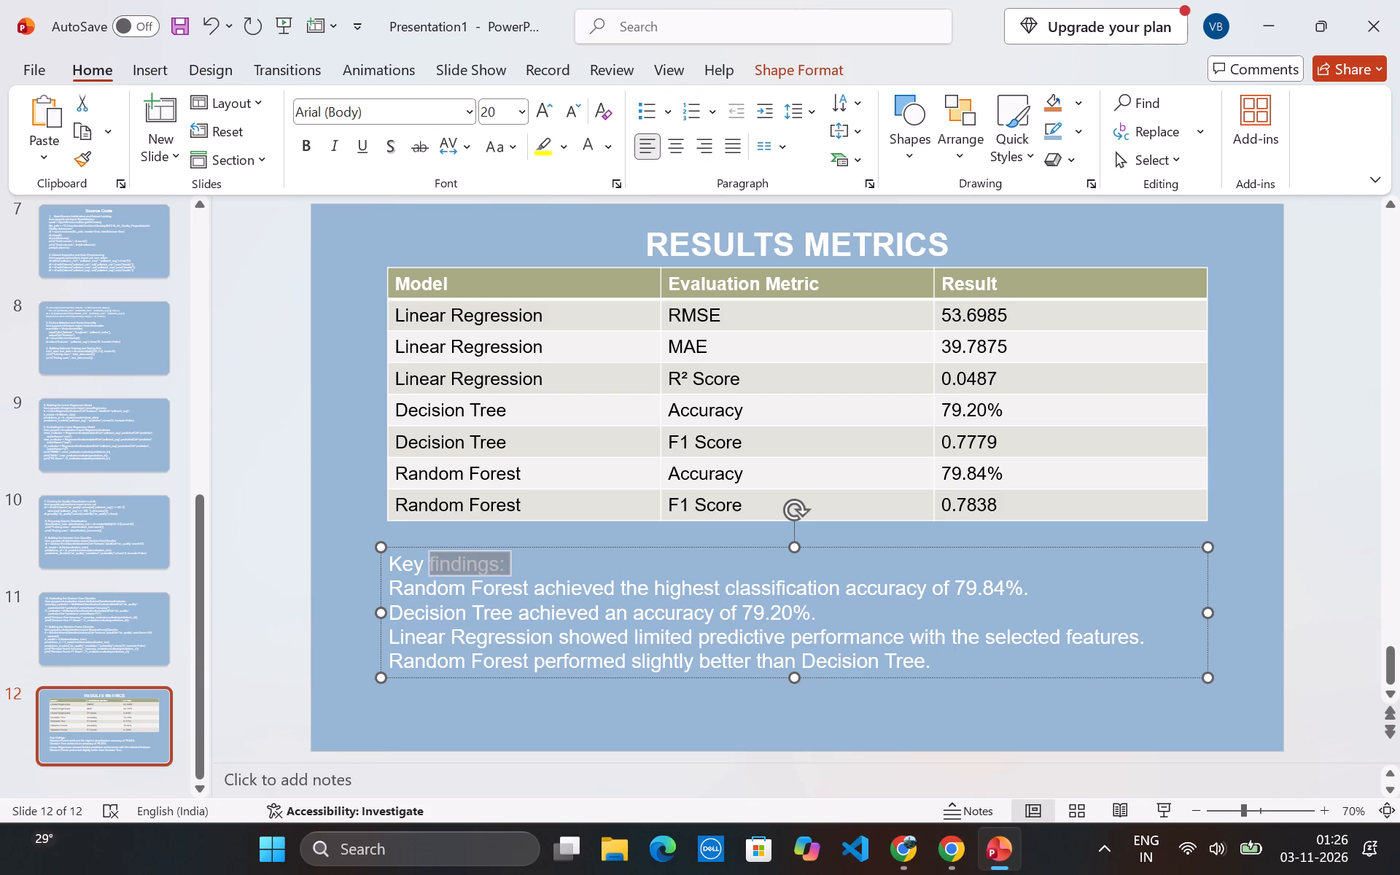
{"action": "left_click_drag", "start_coordinate": [442, 561], "coordinate": [413, 561]}
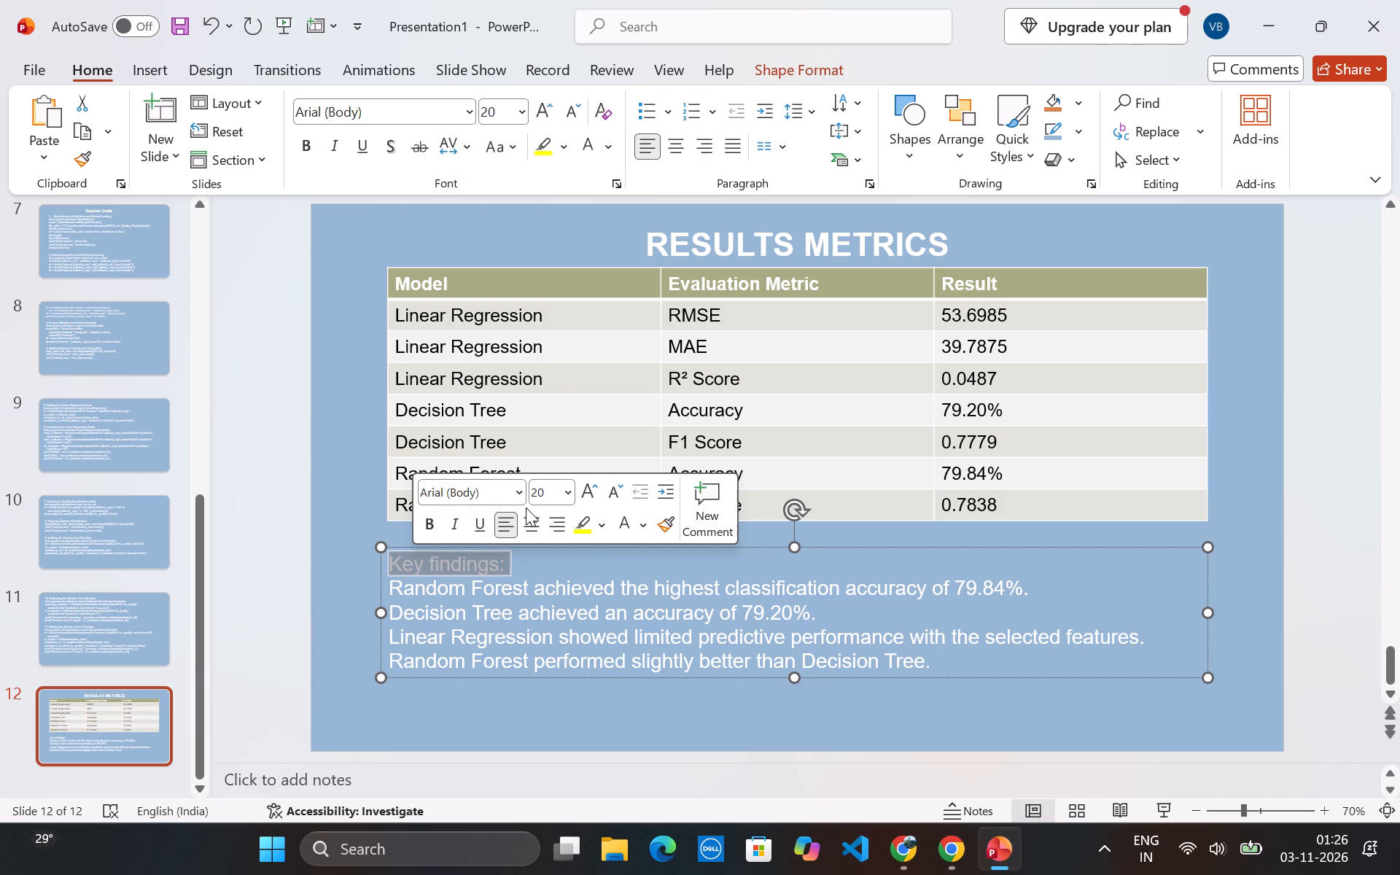
{"action": "left_click", "coordinate": [435, 527]}
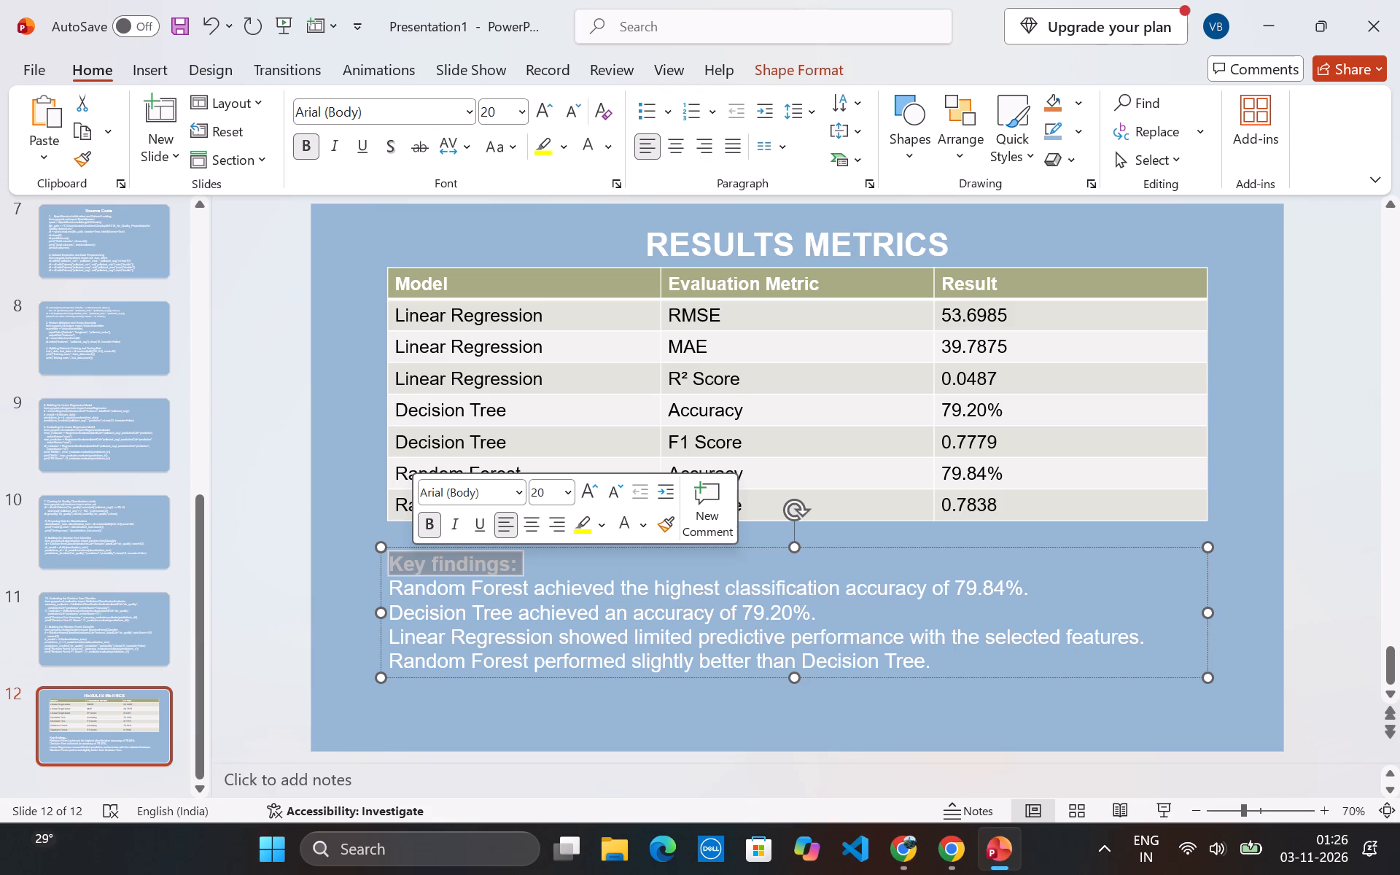
{"action": "left_click", "coordinate": [585, 562]}
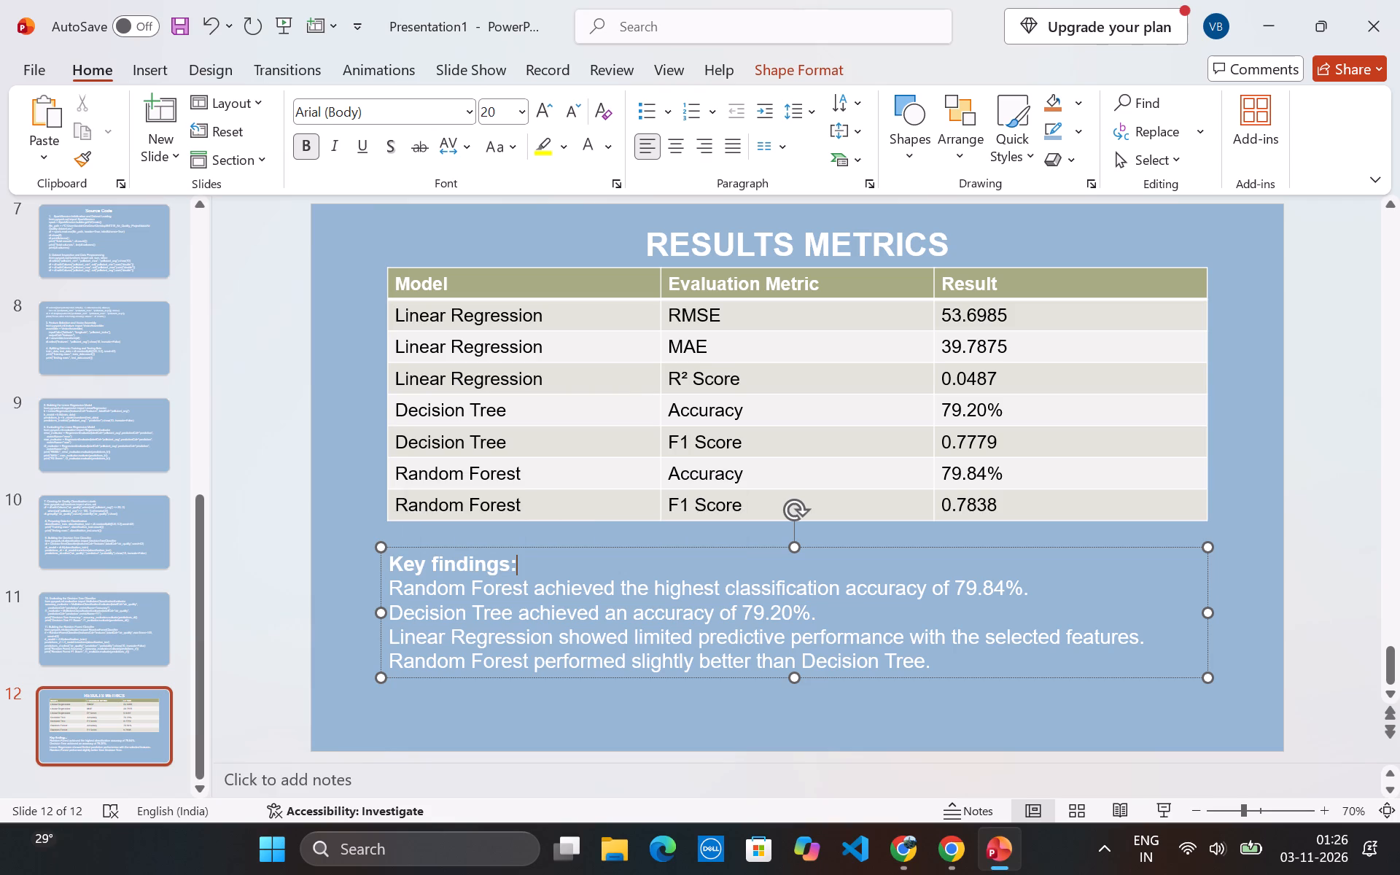
Turn each of the four findings below the "Key findings:" line into a round-bulleted item.
{"action": "left_click", "coordinate": [392, 588]}
{"action": "key", "text": "period"}
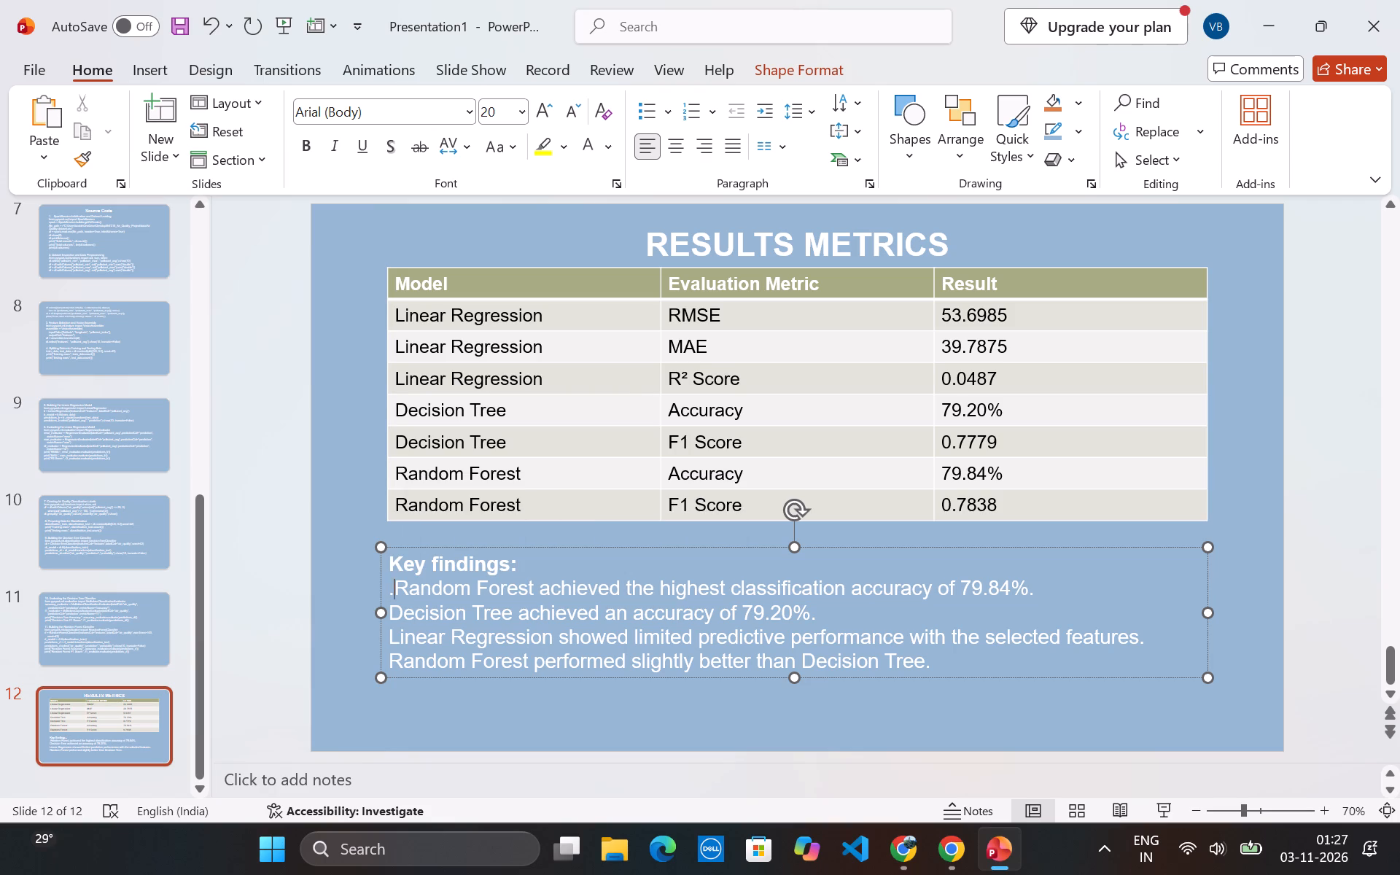
{"action": "key", "text": "BackSpace"}
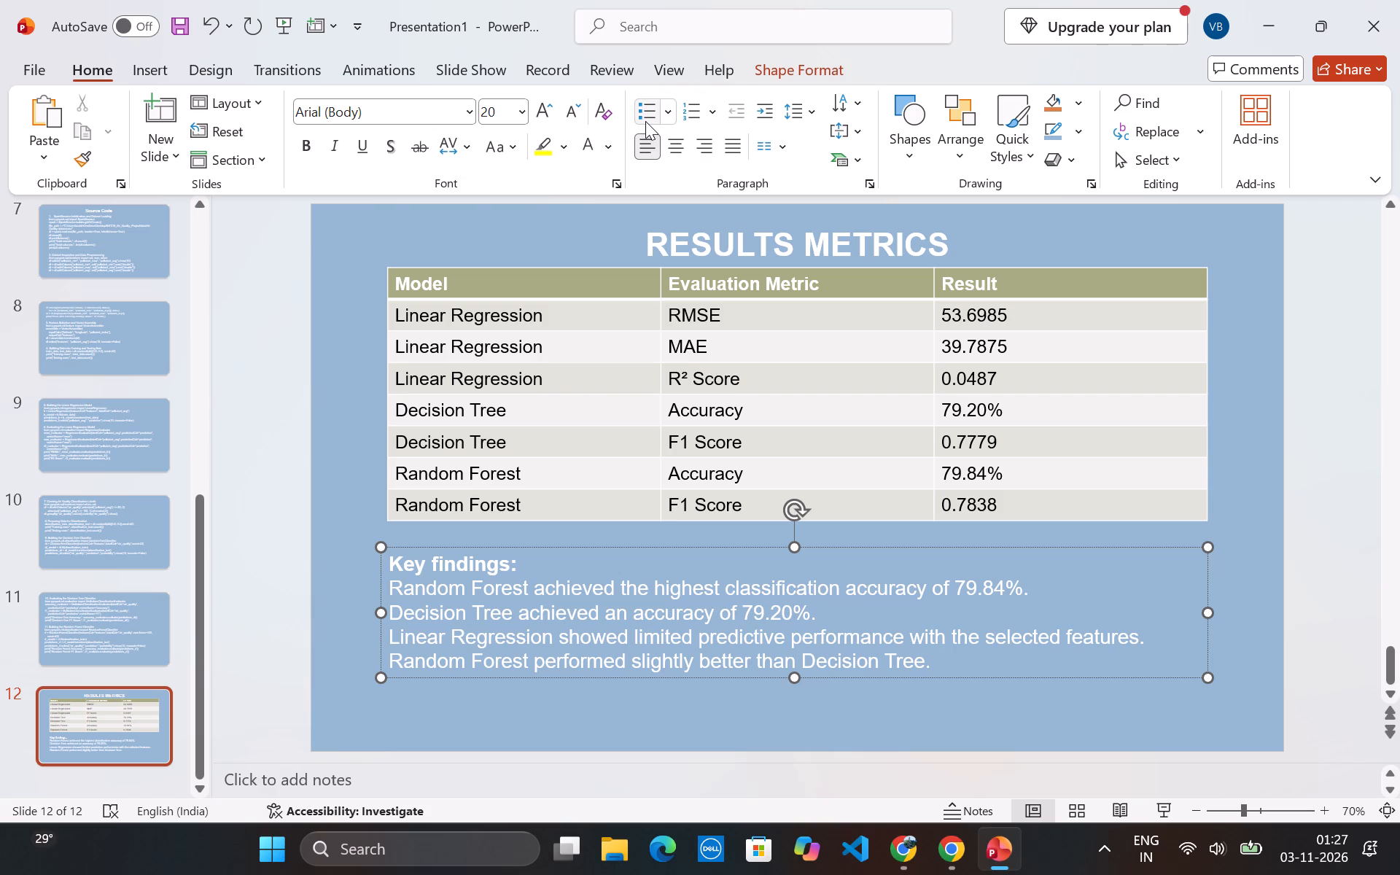
{"action": "left_click", "coordinate": [645, 121]}
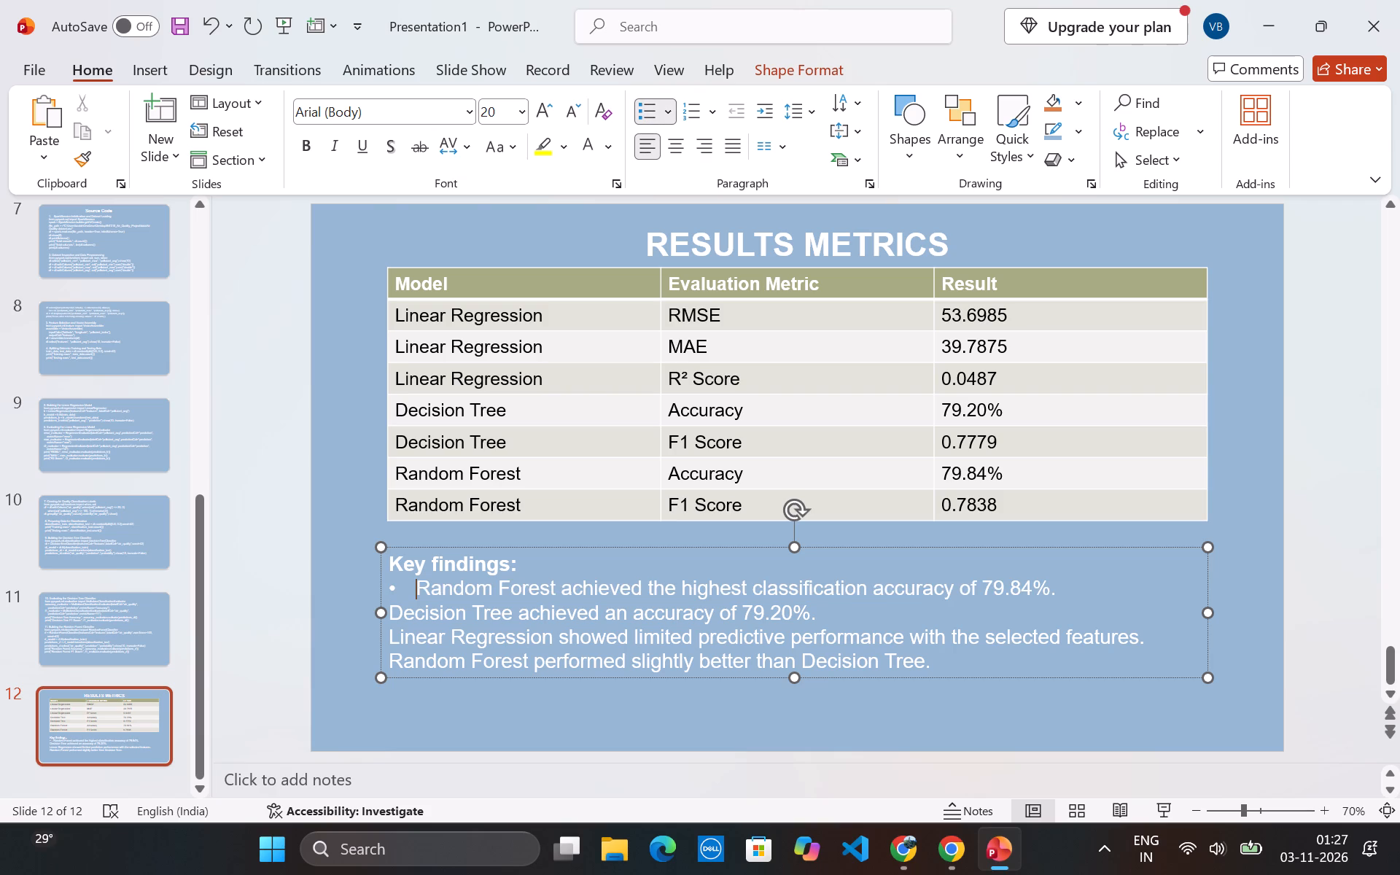
{"action": "left_click", "coordinate": [390, 609]}
{"action": "left_click", "coordinate": [646, 117]}
{"action": "left_click", "coordinate": [389, 642]}
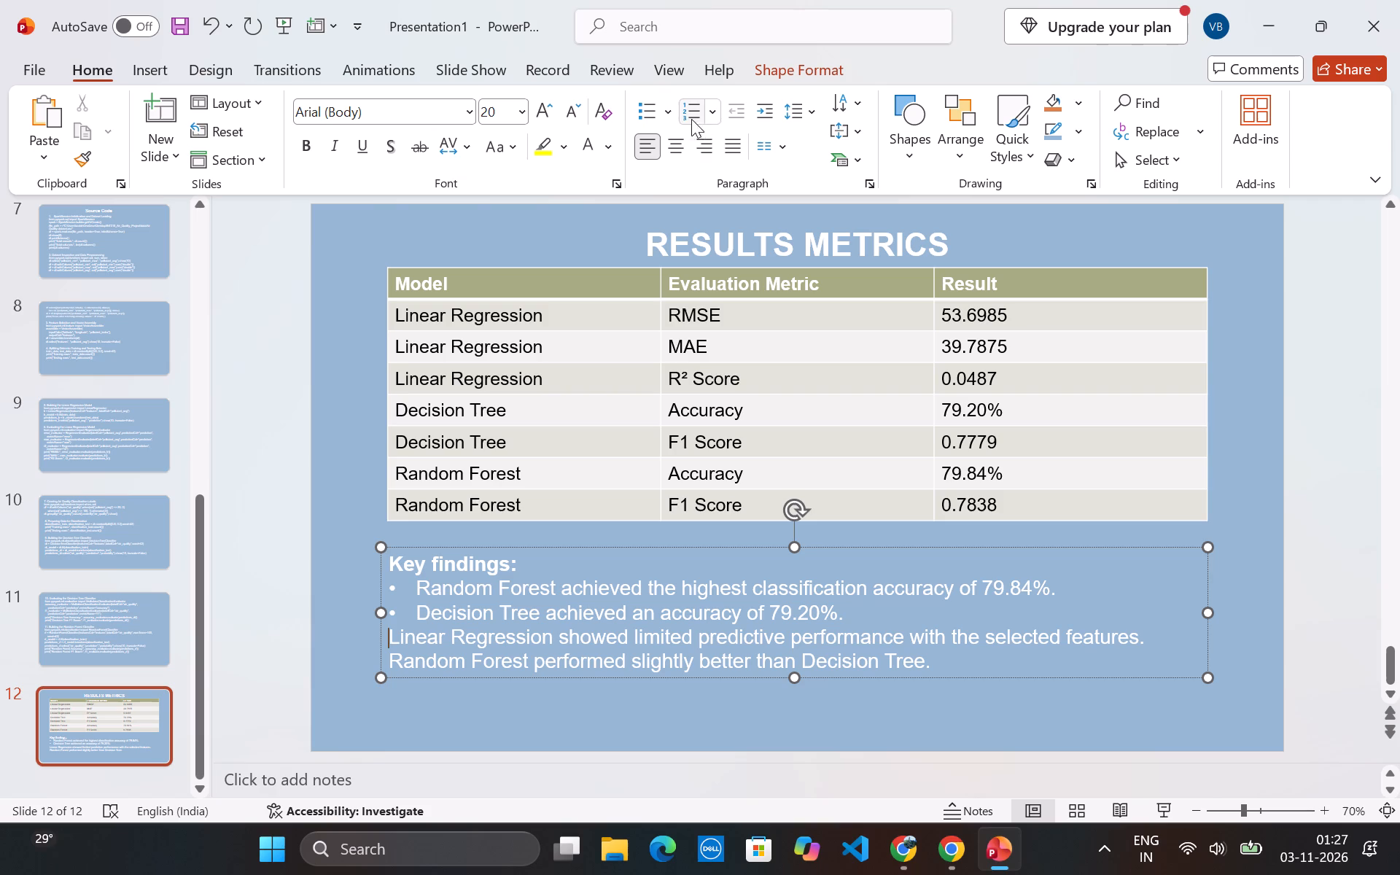
{"action": "left_click", "coordinate": [654, 117]}
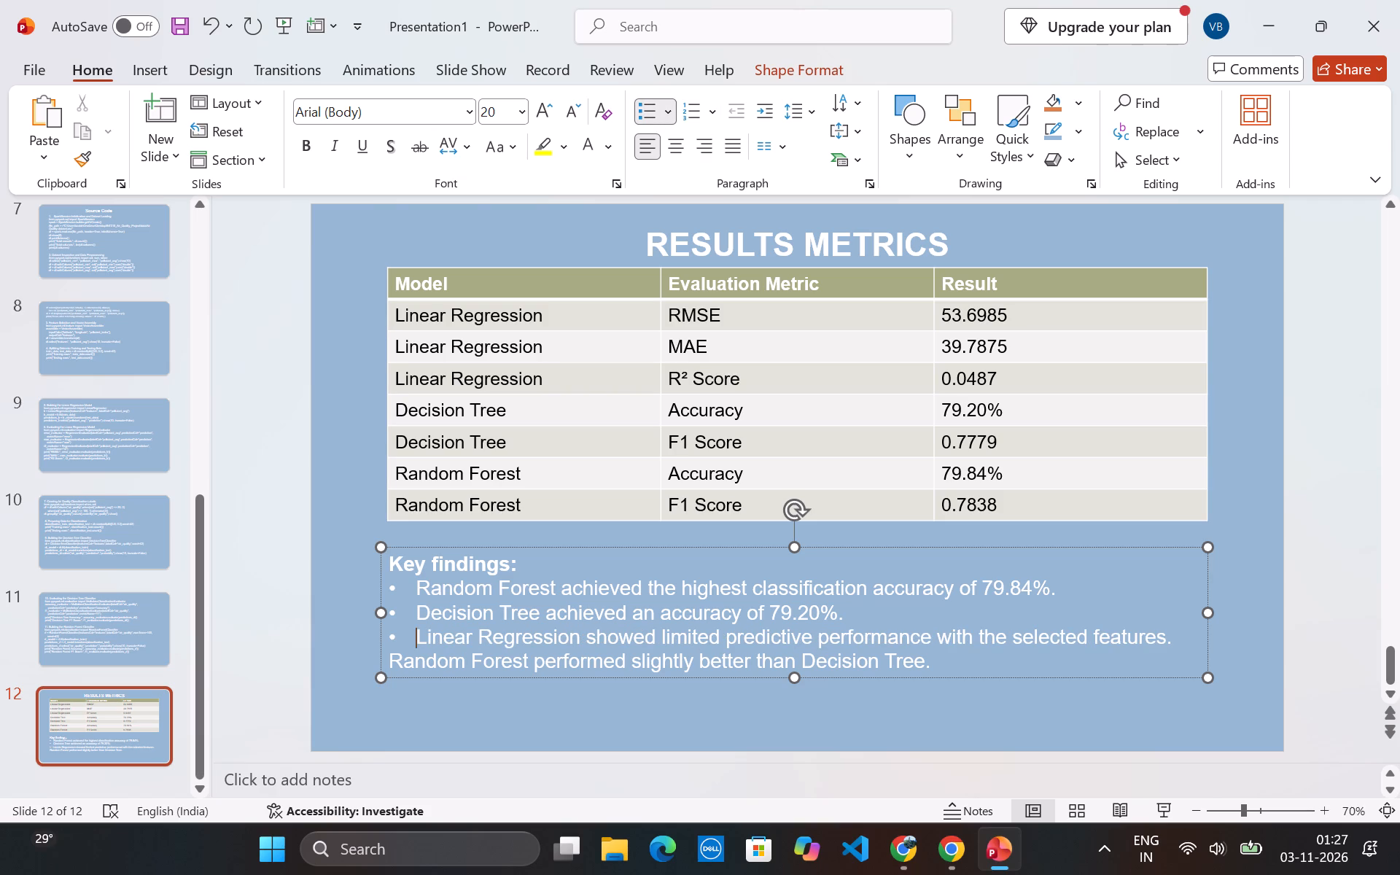
{"action": "left_click", "coordinate": [393, 657]}
{"action": "left_click", "coordinate": [652, 109]}
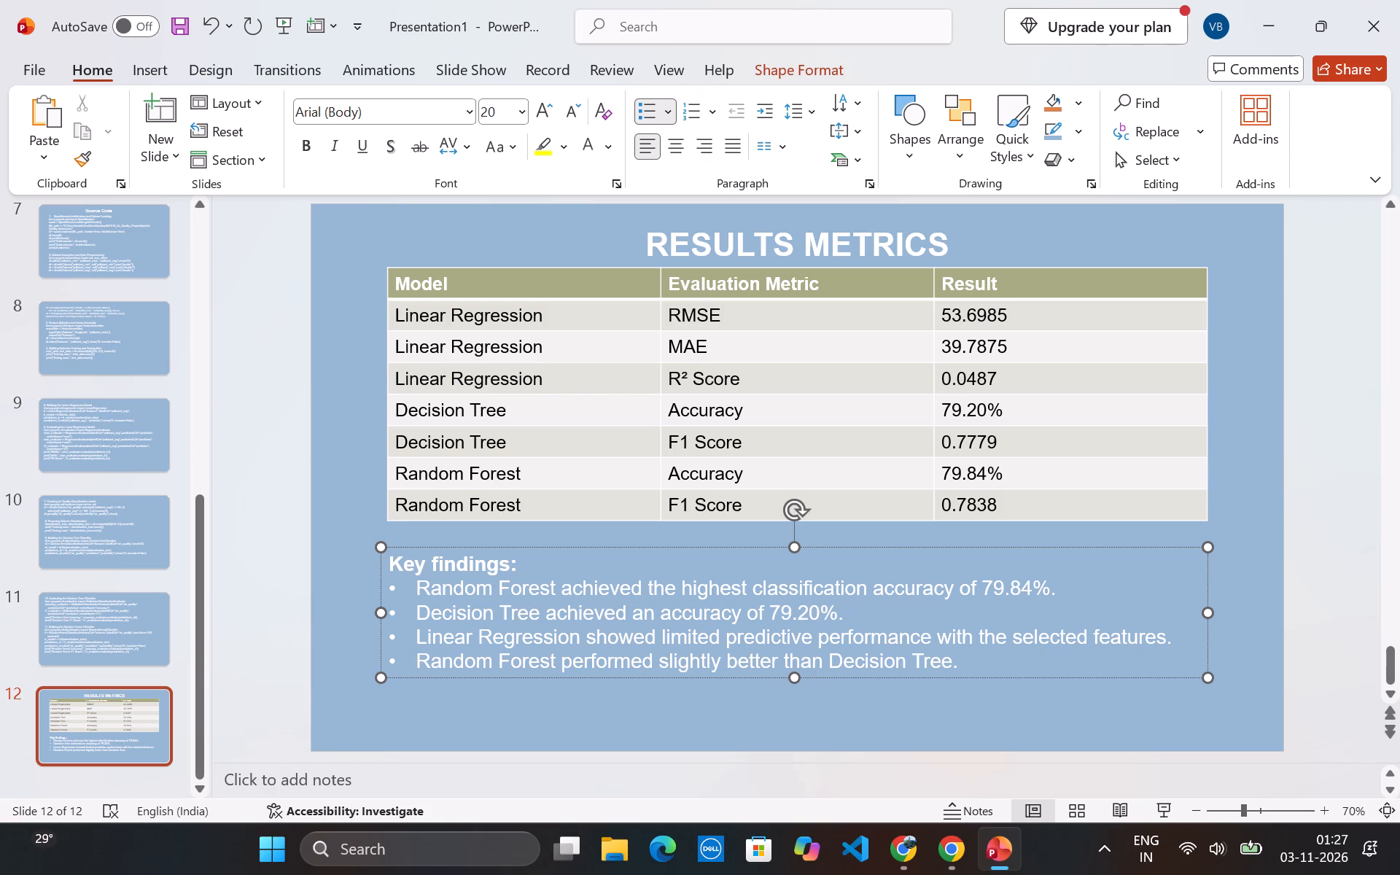
Switch to ChatGPT and ask it to reword the second key finding in "highly achieved" or "lowest recorded" style.
{"action": "left_click", "coordinate": [945, 839]}
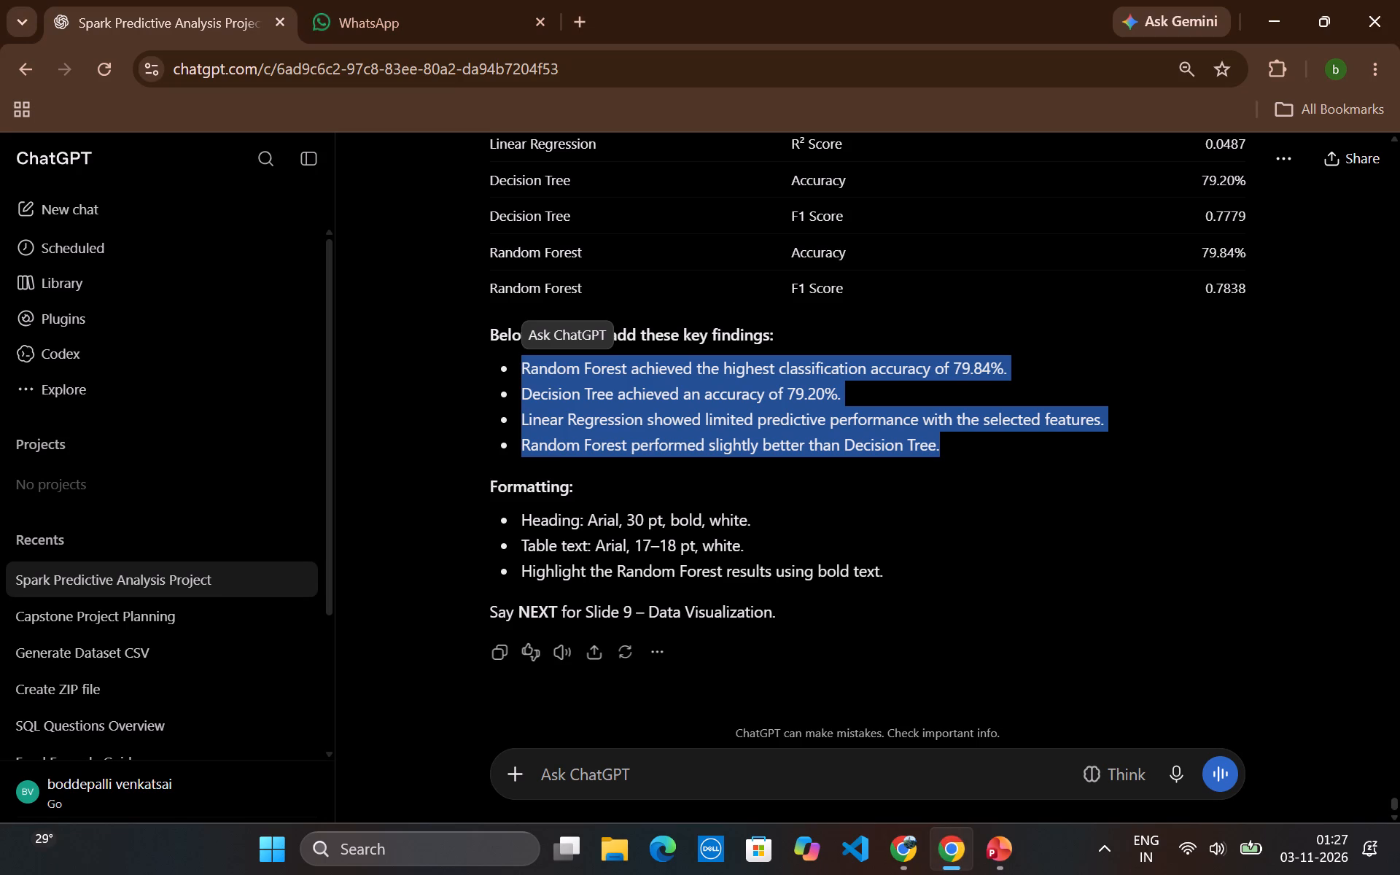
{"action": "left_click", "coordinate": [737, 770]}
{"action": "type", "text": "in the key findings give me the"}
{"action": "key", "text": "space"}
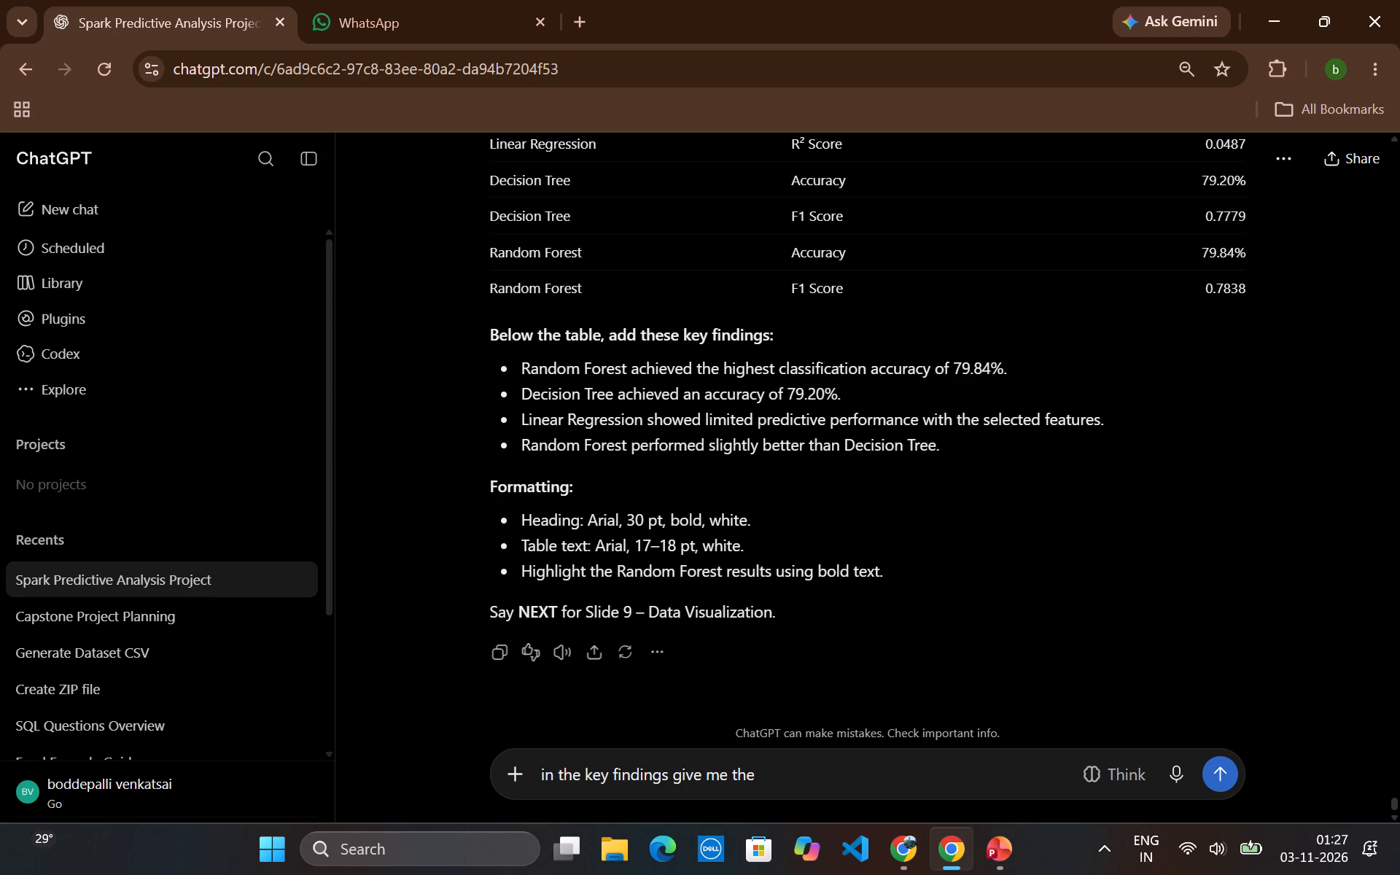
{"action": "type", "text": "second point"}
{"action": "key", "text": "space"}
{"action": "type", "text": "like v"}
{"action": "key", "text": "BackSpace"}
{"action": "type", "text": "high"}
{"action": "type", "text": "ly cheived or lowes"}
{"action": "key", "text": "t"}
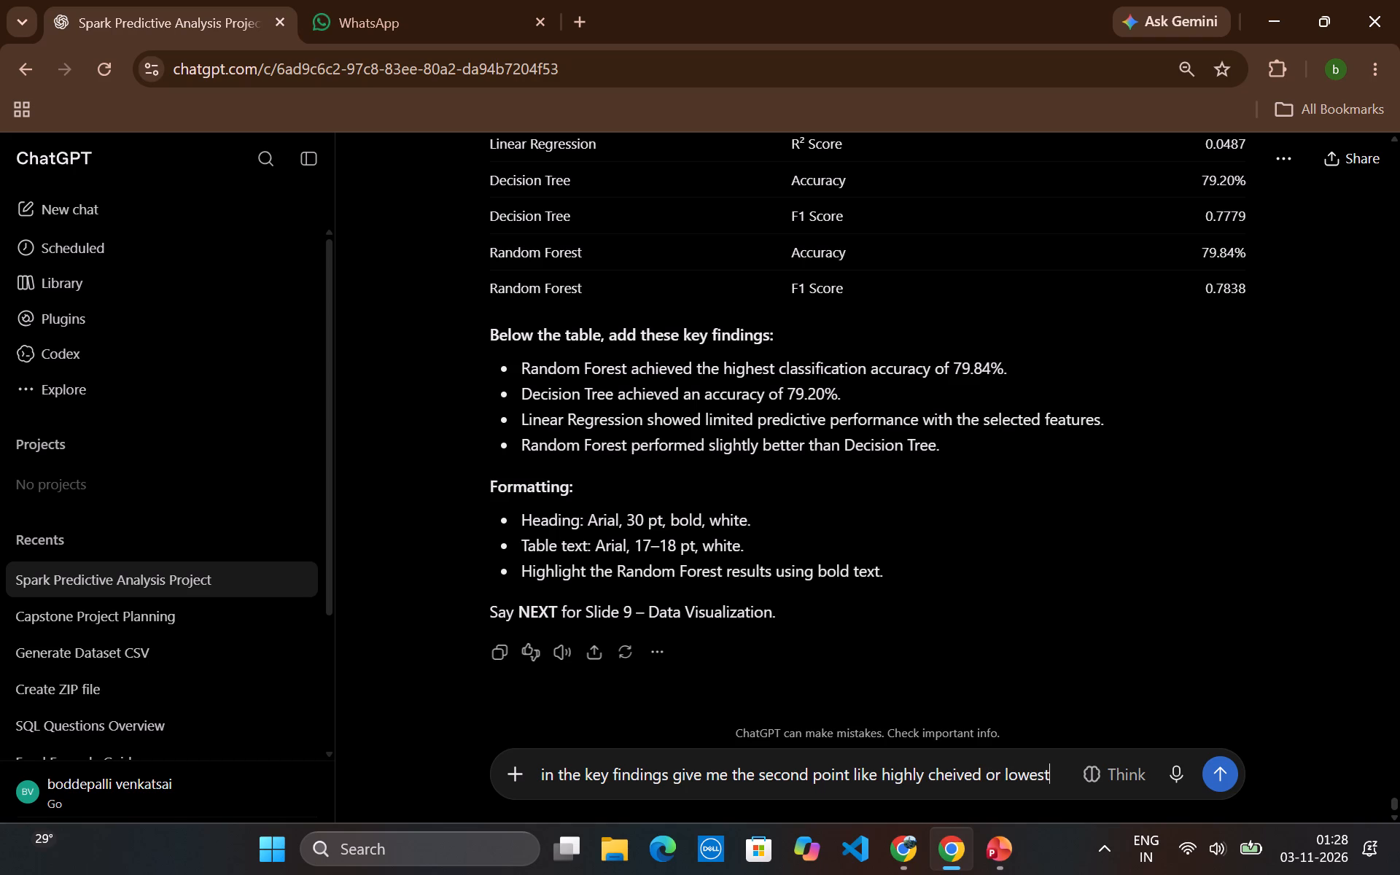
{"action": "key", "text": "space"}
{"action": "type", "text": "recordered"}
{"action": "key", "text": "Return"}
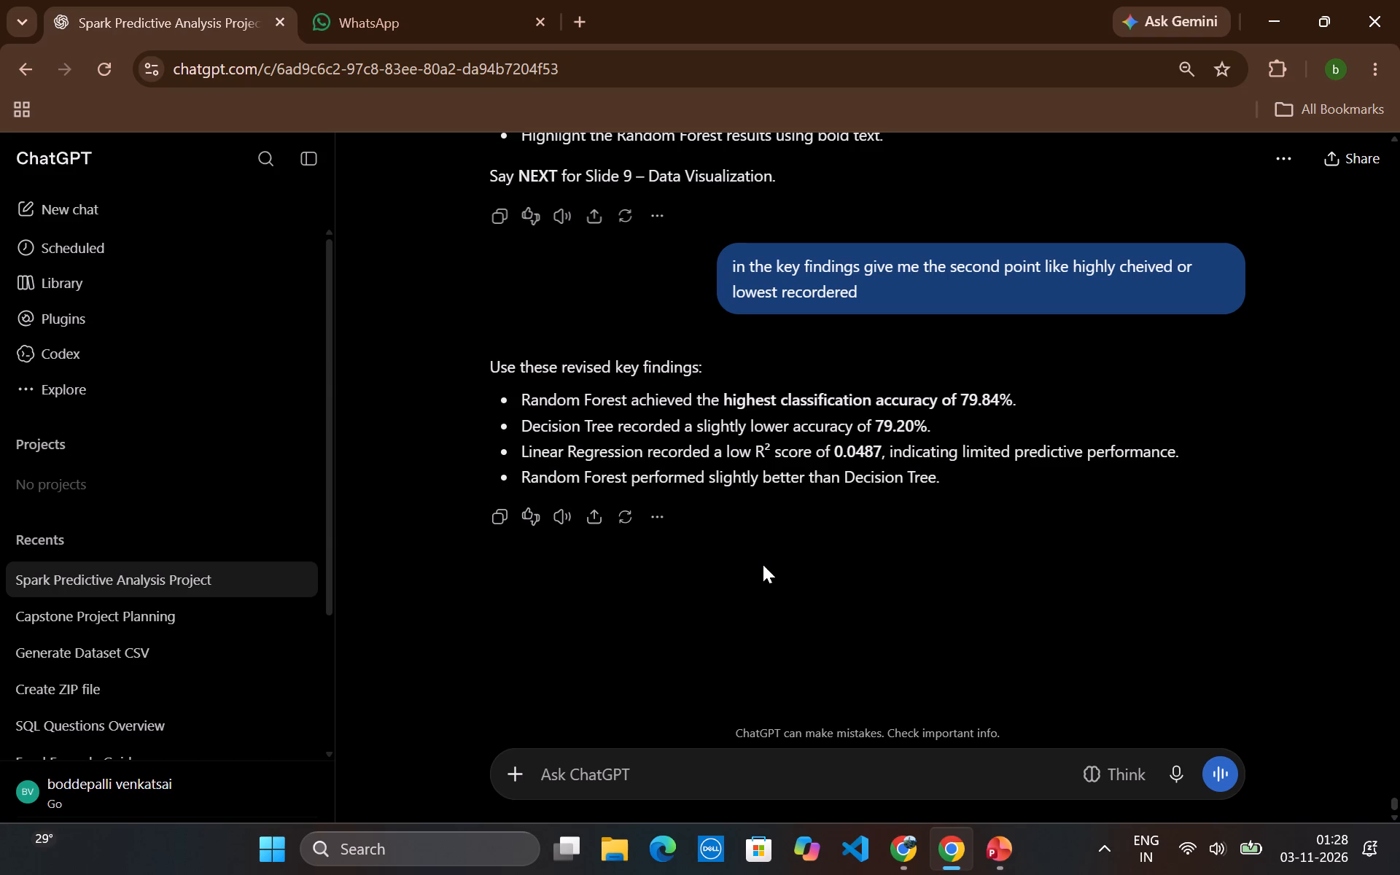
Replace the Decision Tree and Linear Regression findings on slide 12 with ChatGPT's revised versions of those two points.
{"action": "scroll", "coordinate": [763, 564], "scroll_direction": "up", "scroll_amount": 4}
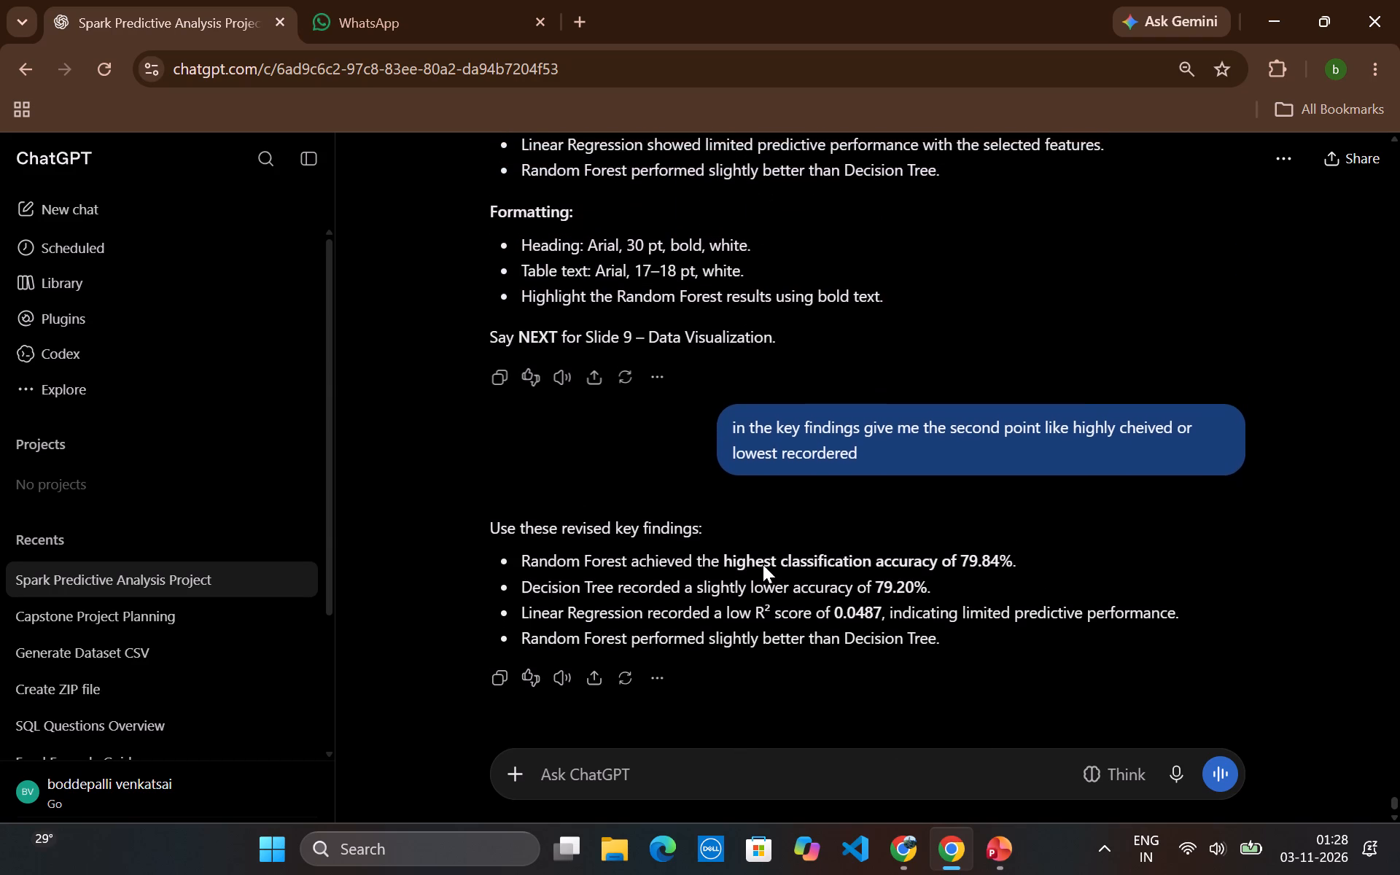
{"action": "scroll", "coordinate": [763, 564], "scroll_direction": "up", "scroll_amount": 1}
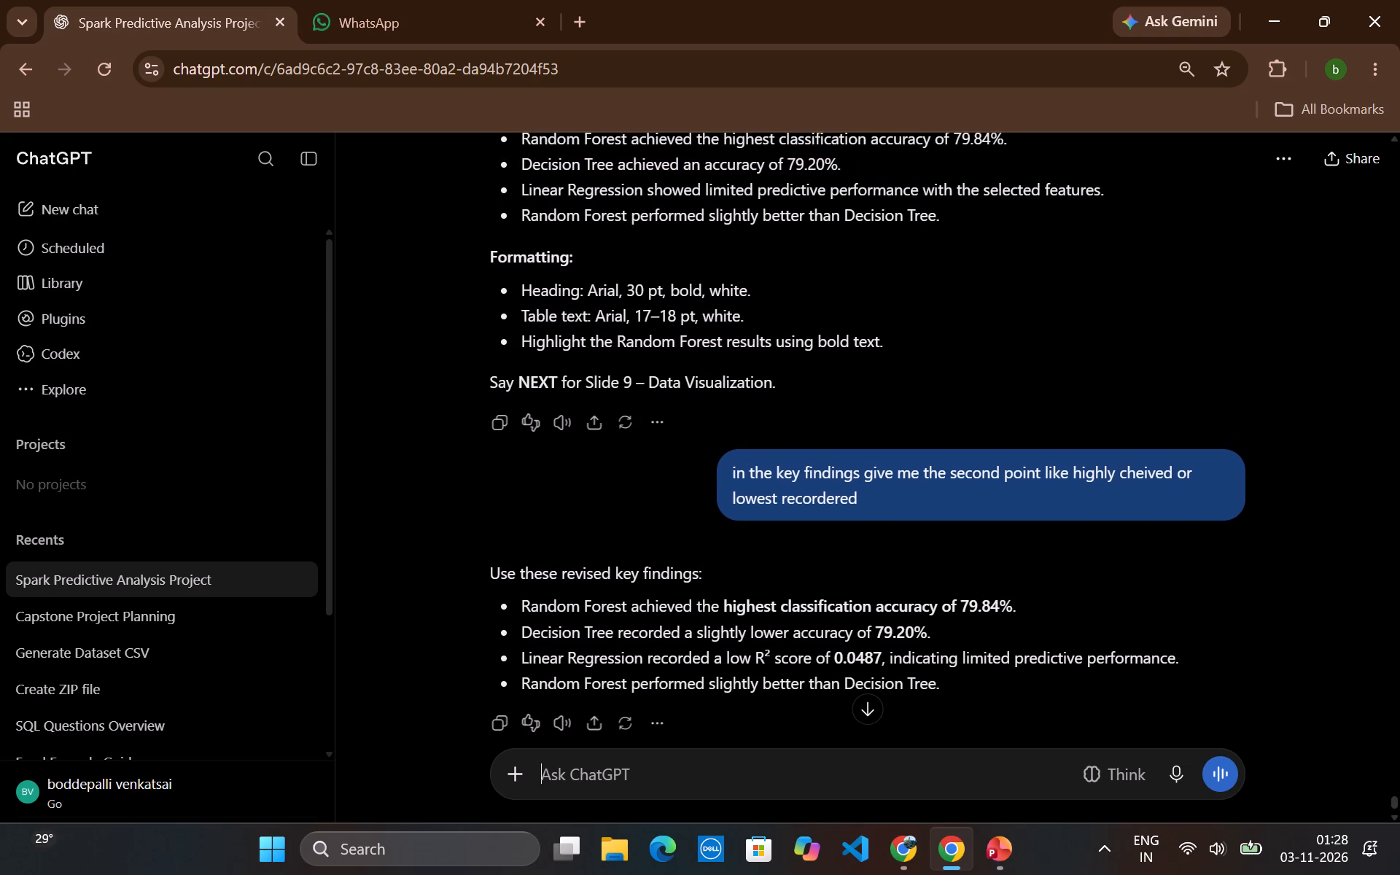
{"action": "left_click_drag", "start_coordinate": [518, 612], "coordinate": [677, 618]}
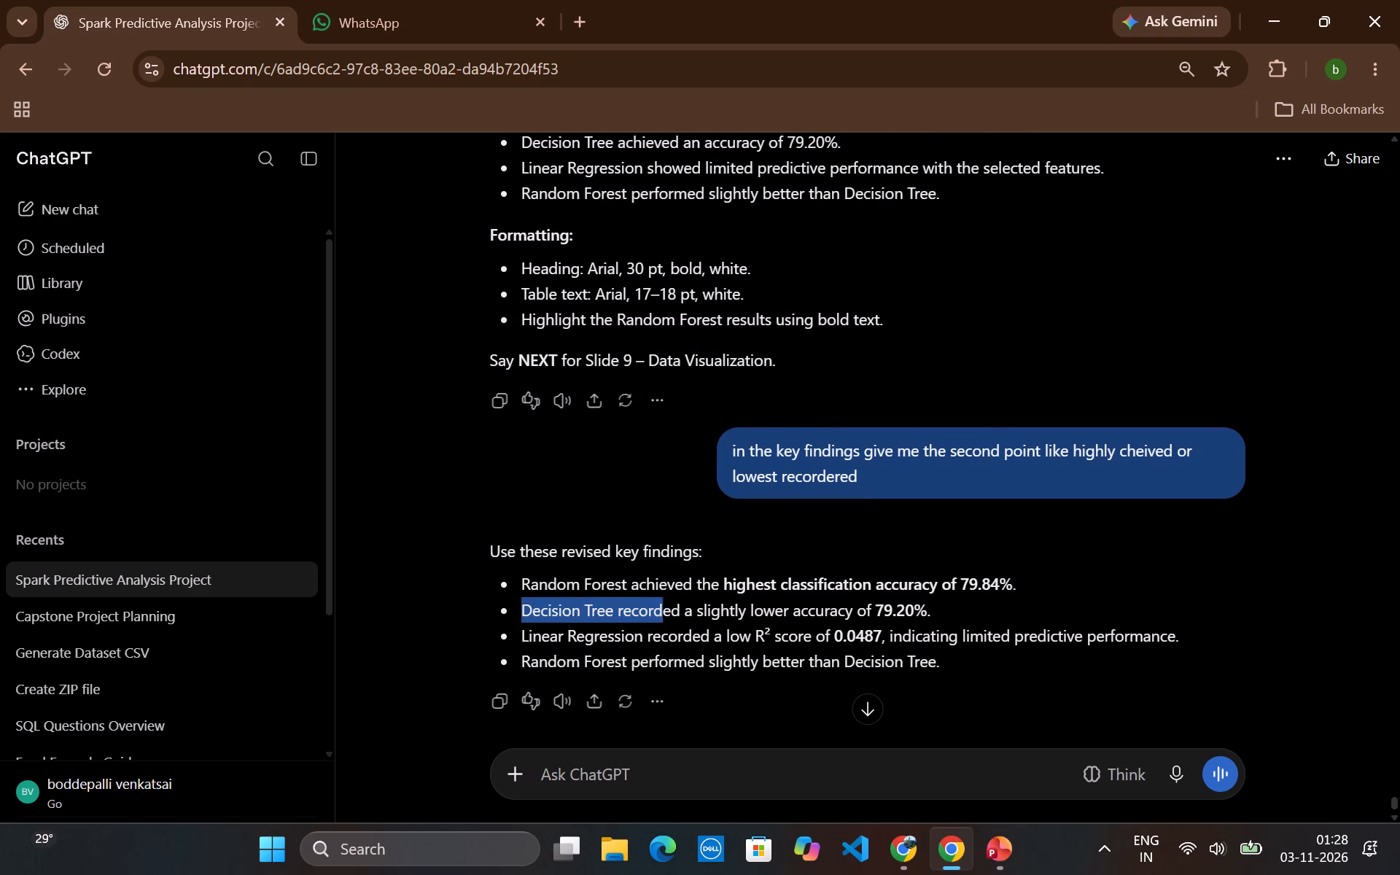
{"action": "left_click_drag", "start_coordinate": [677, 618], "coordinate": [1198, 637]}
{"action": "key", "text": "ctrl+c"}
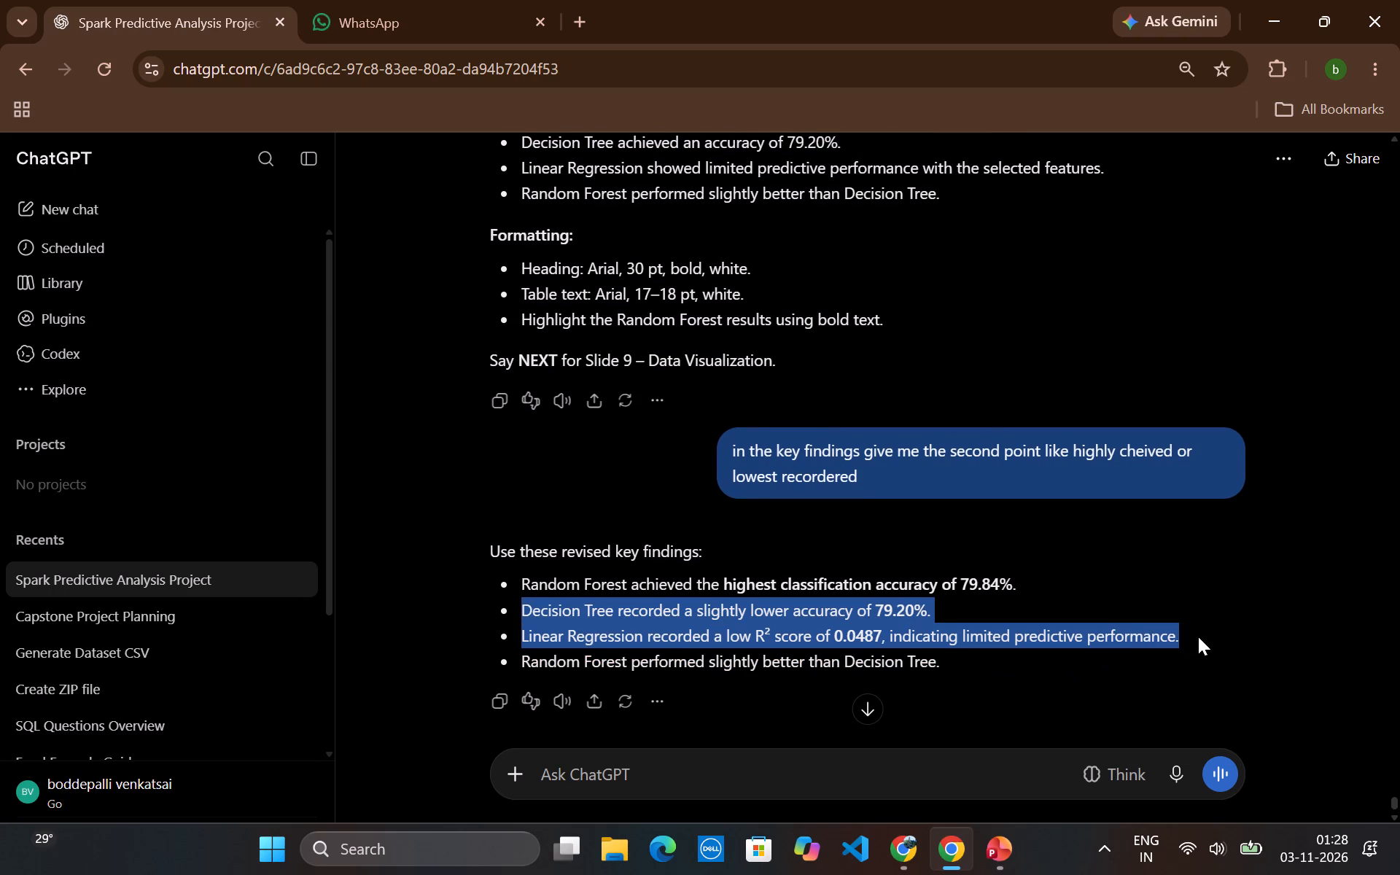
{"action": "left_click", "coordinate": [974, 855]}
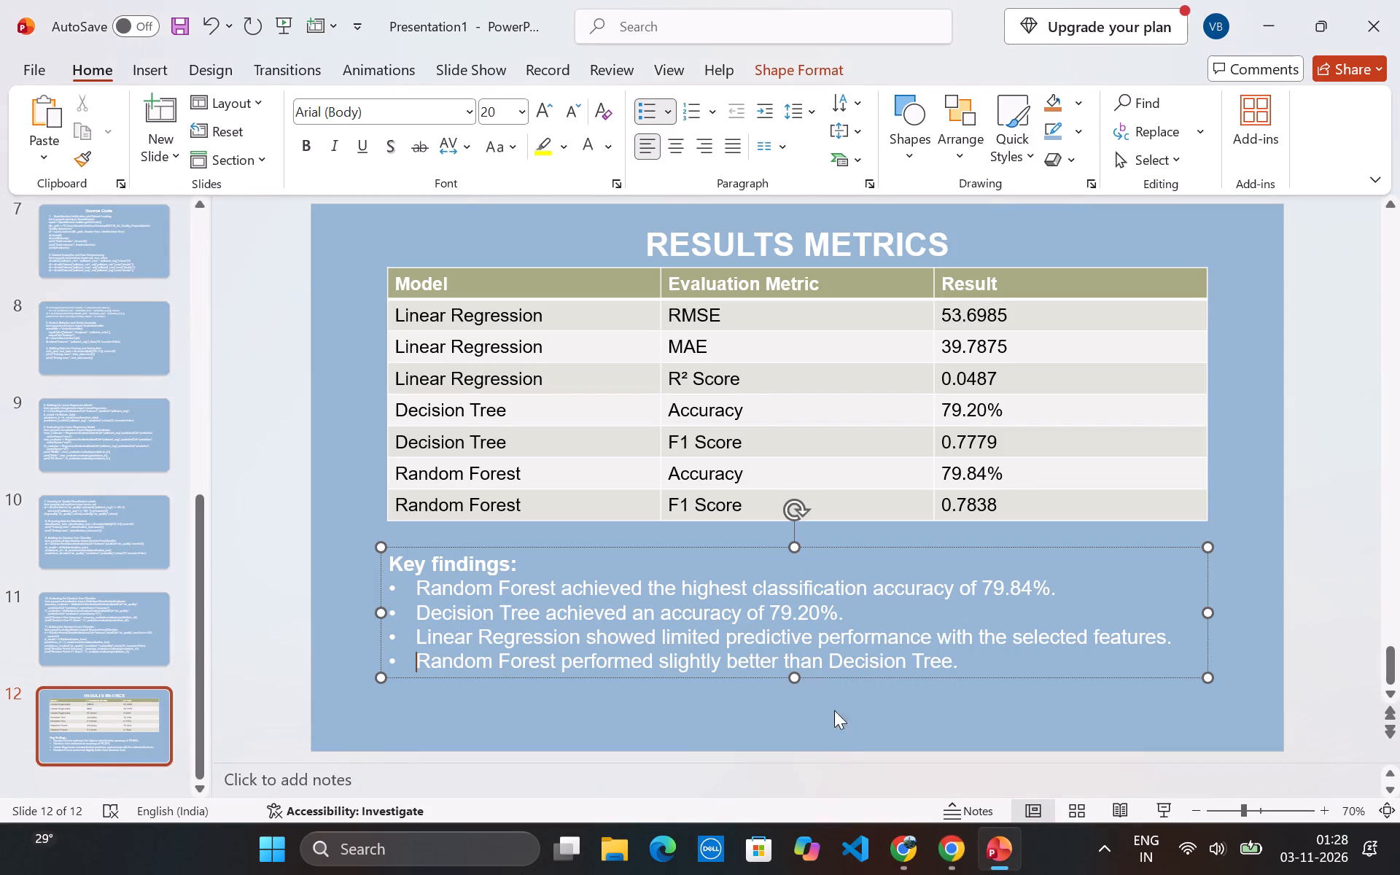
{"action": "left_click_drag", "start_coordinate": [417, 617], "coordinate": [758, 652]}
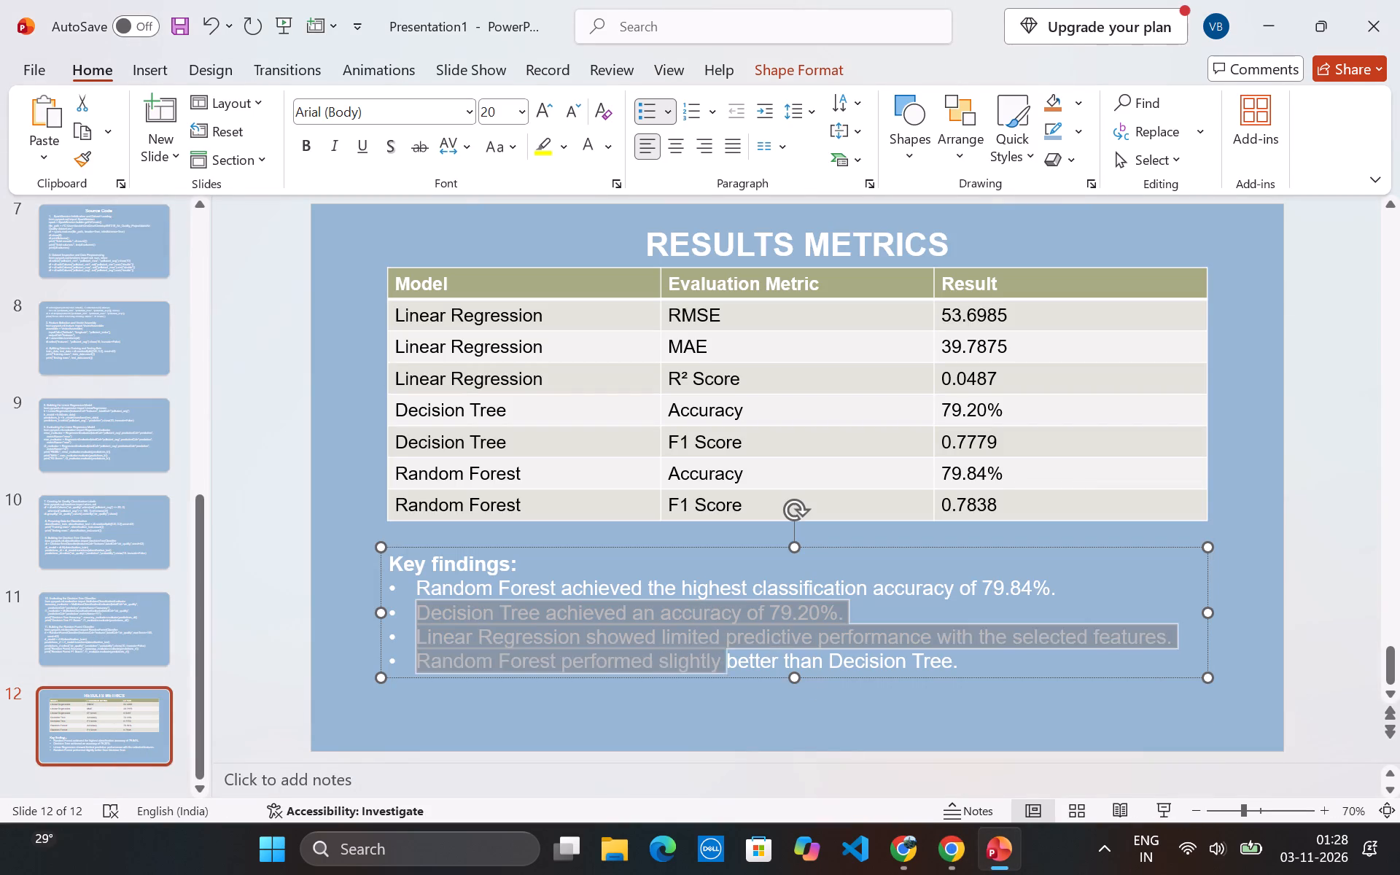
{"action": "left_click_drag", "start_coordinate": [758, 652], "coordinate": [1170, 642]}
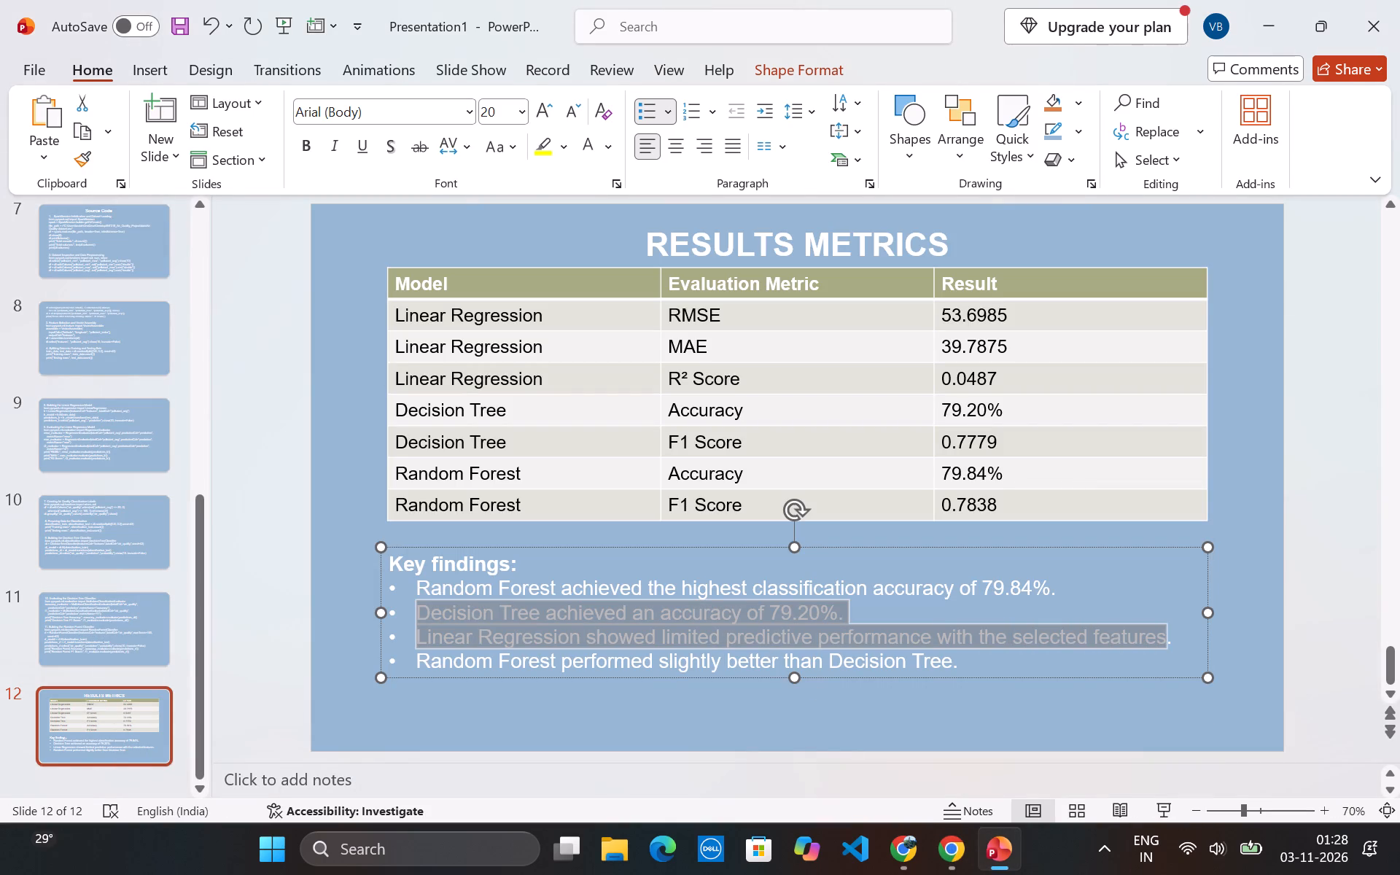
{"action": "left_click_drag", "start_coordinate": [1170, 642], "coordinate": [1176, 642]}
{"action": "key", "text": "ctrl+v"}
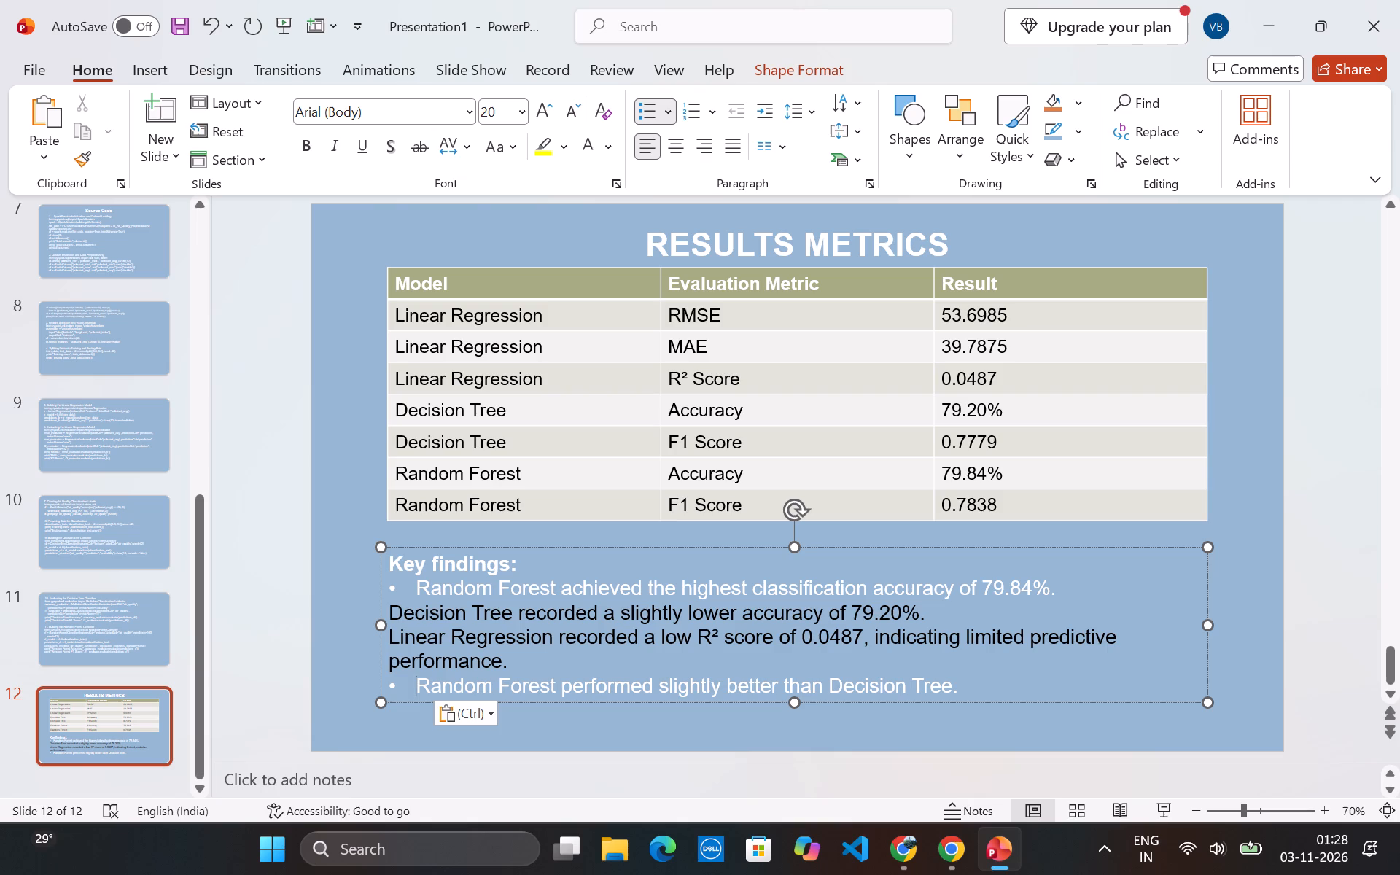
Make the Decision Tree and Linear Regression findings on slide 12 white, round-bulleted items like the other findings.
{"action": "left_click_drag", "start_coordinate": [513, 666], "coordinate": [394, 617]}
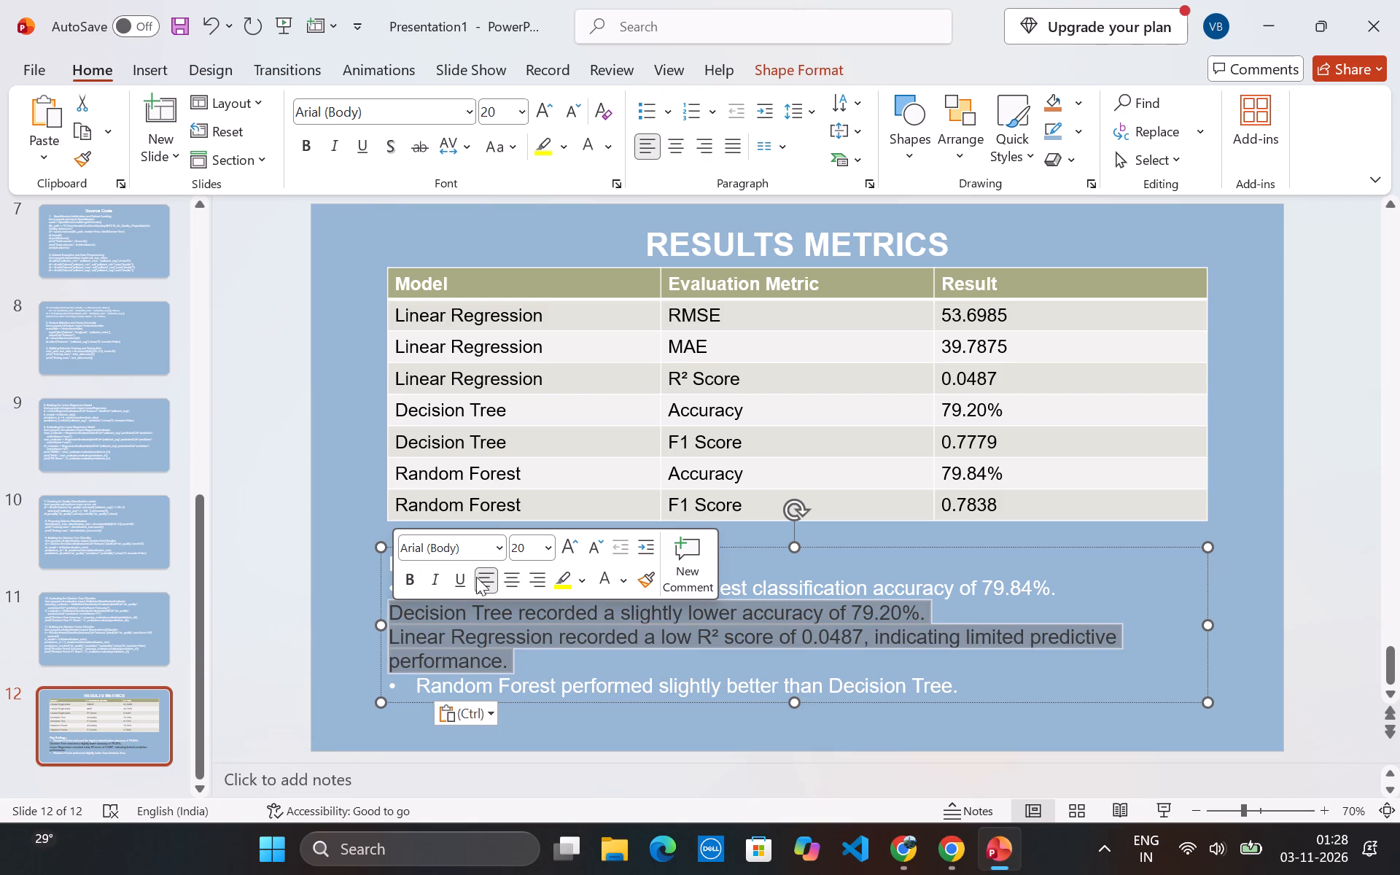
{"action": "left_click", "coordinate": [591, 144]}
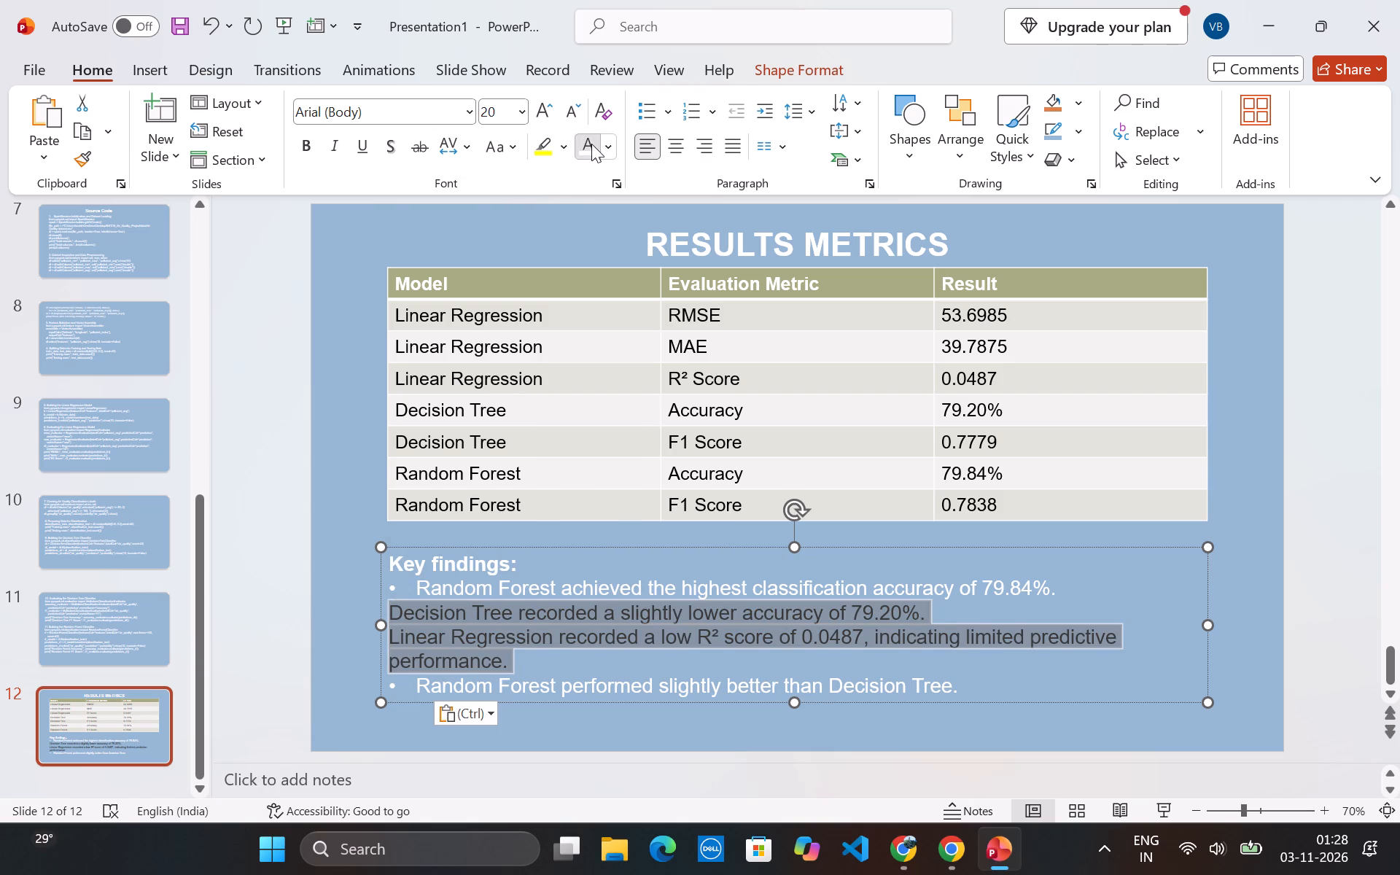
{"action": "left_click", "coordinate": [653, 120]}
{"action": "left_click", "coordinate": [583, 660]}
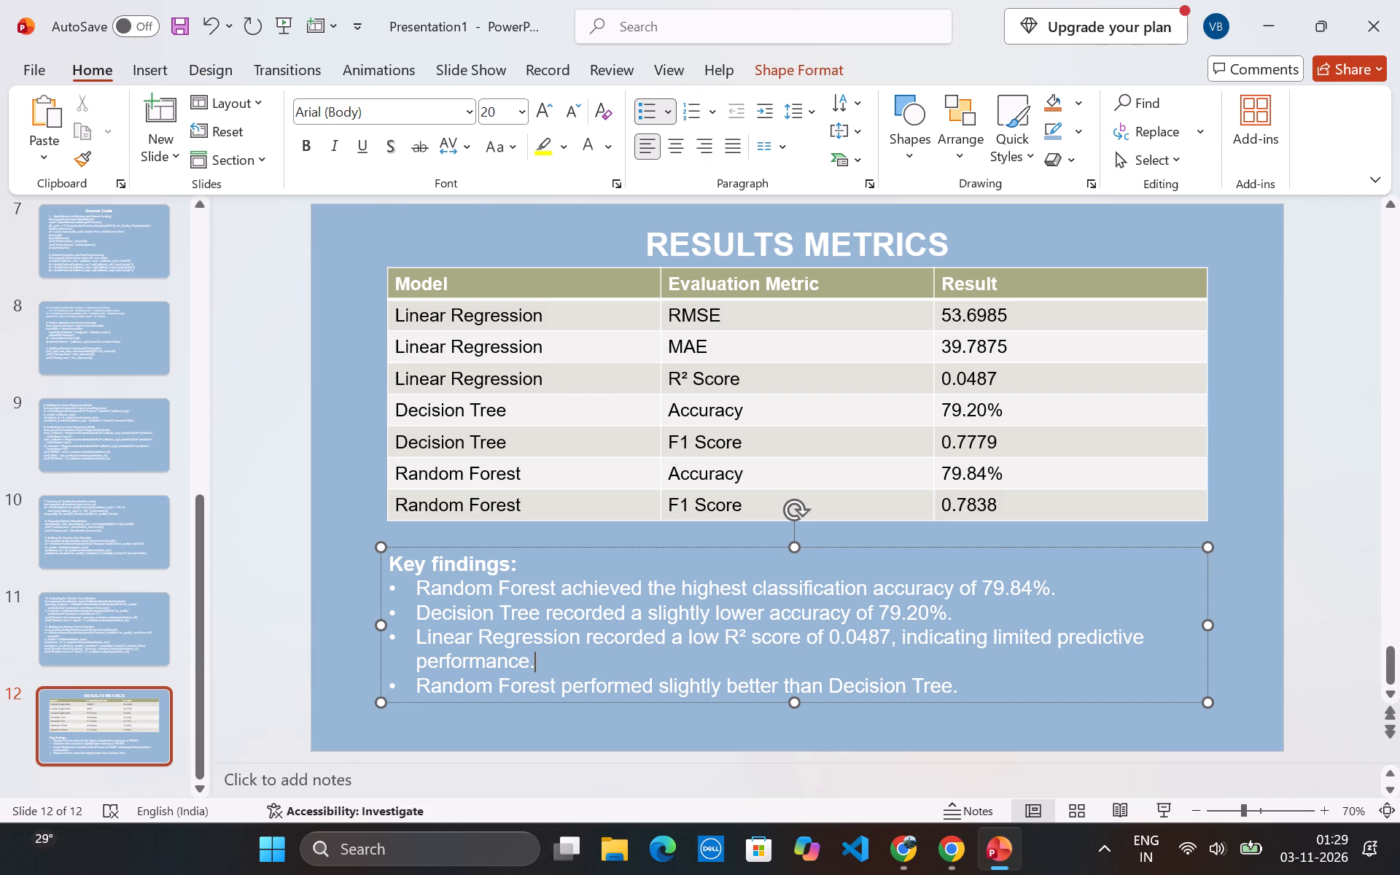
Add a section starting at slide 12 without giving it a custom name.
{"action": "left_click", "coordinate": [155, 77]}
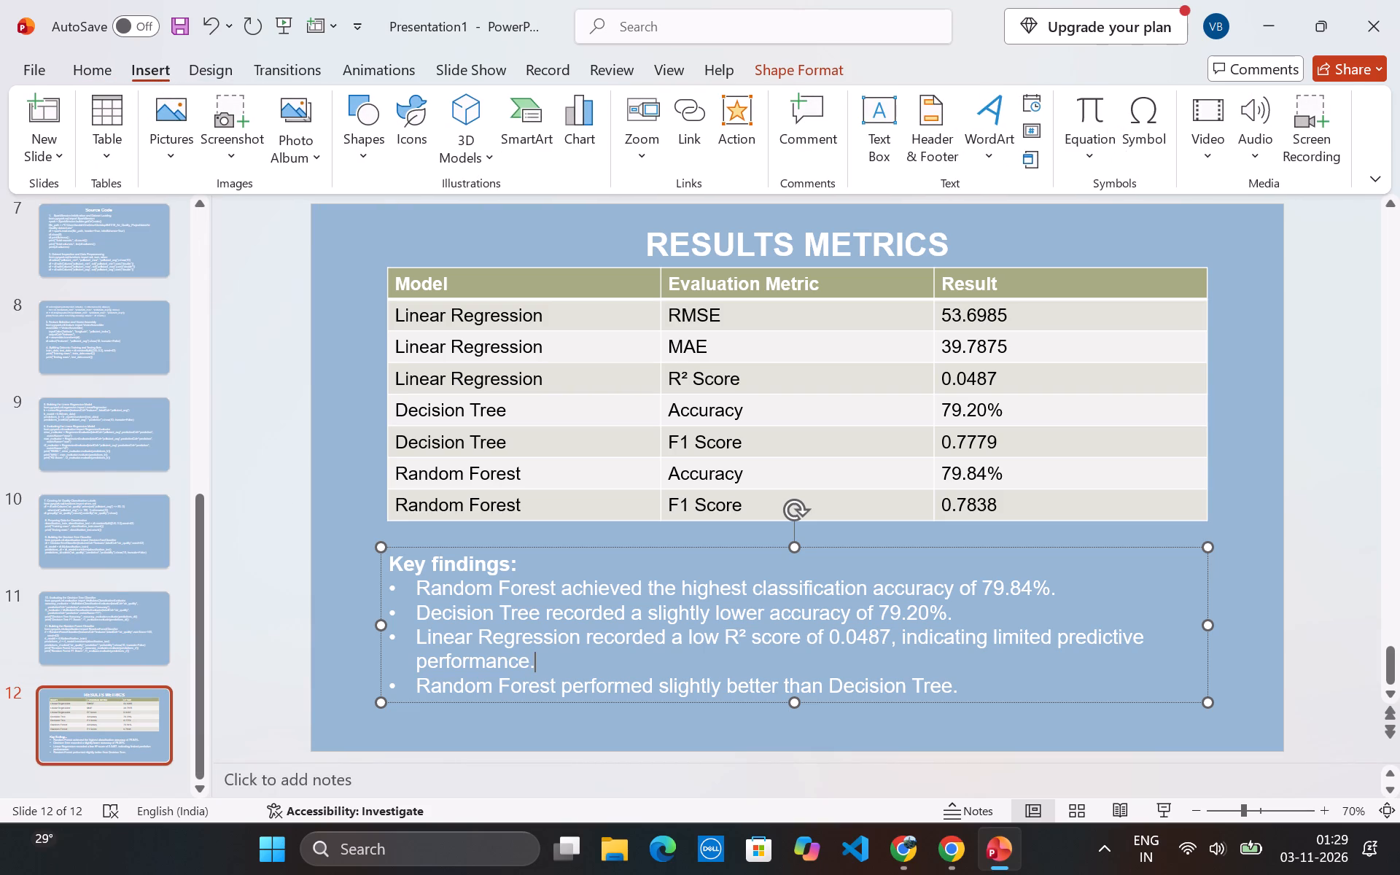
{"action": "key", "text": "ctrl+comma"}
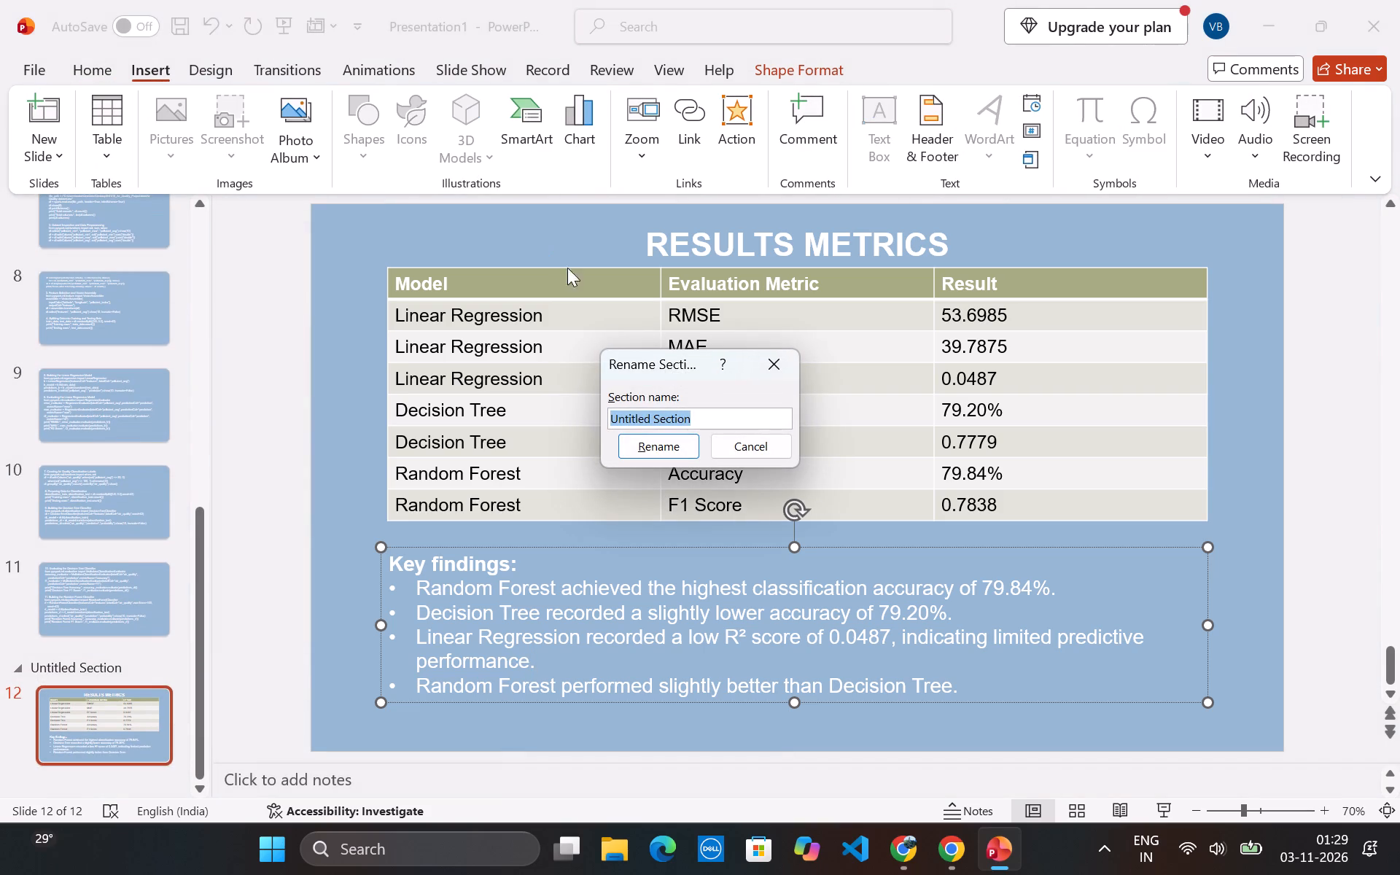
{"action": "left_click", "coordinate": [783, 362]}
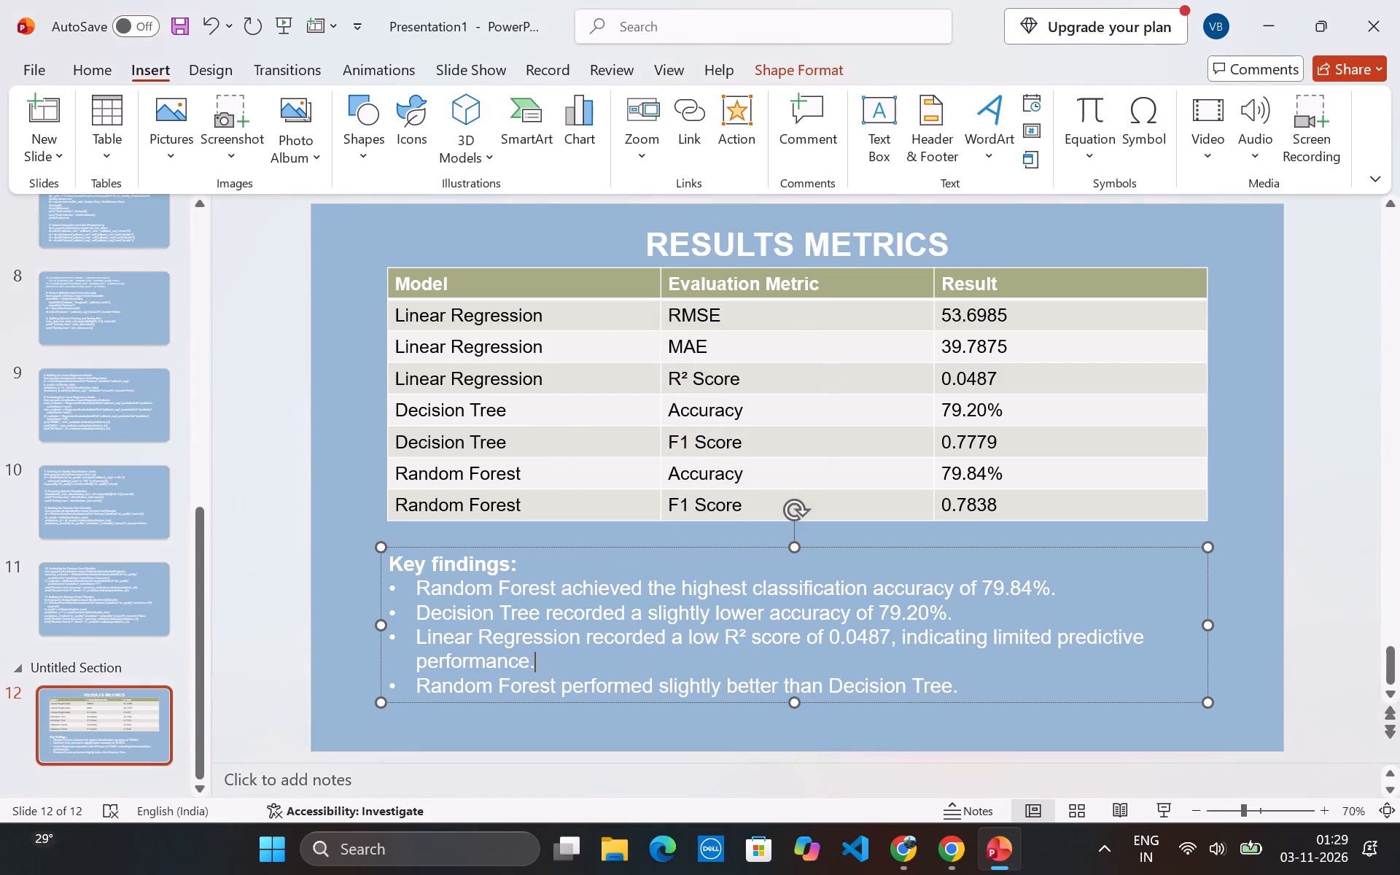
{"action": "left_click", "coordinate": [564, 338]}
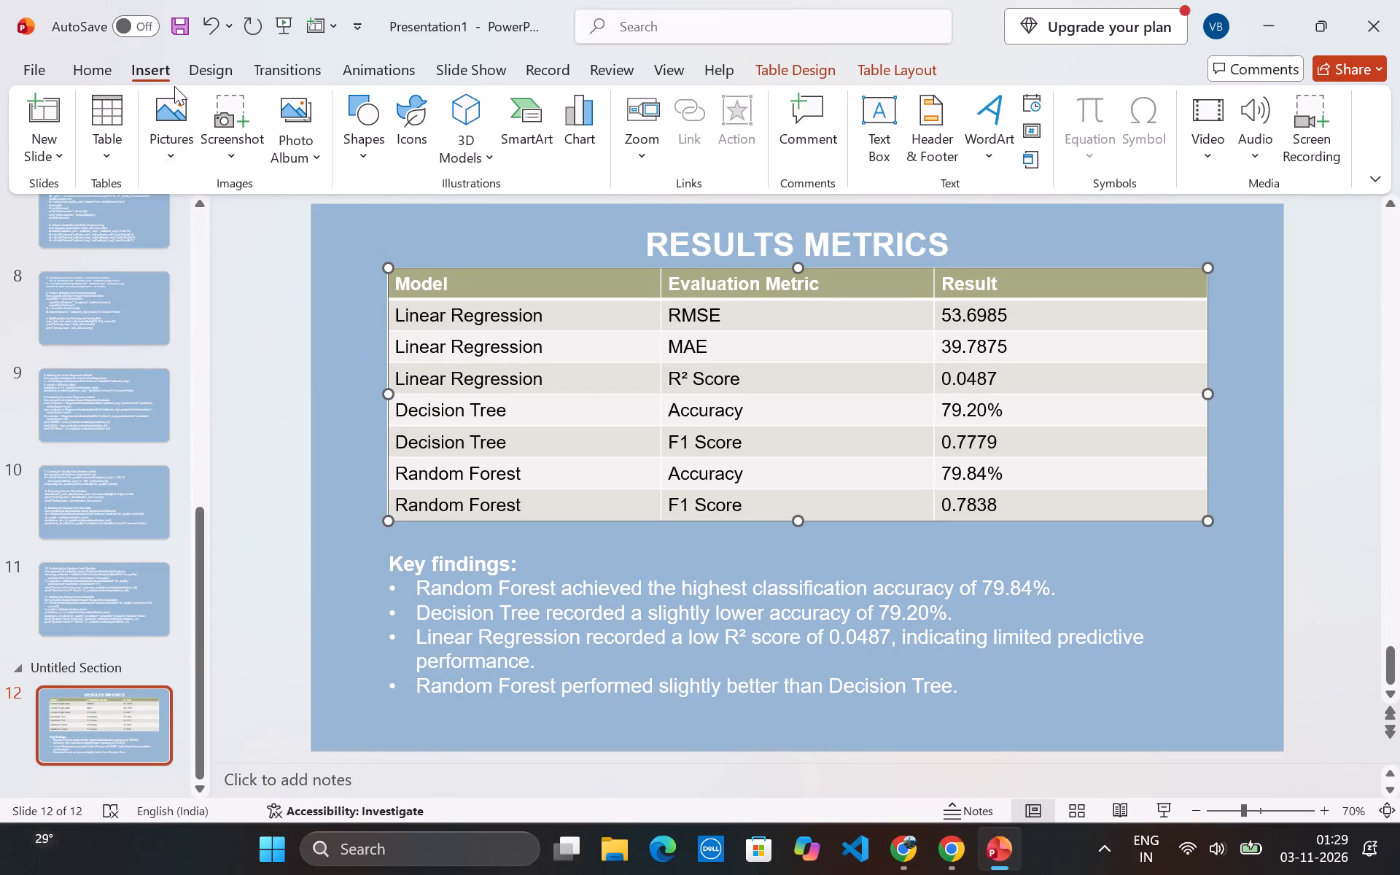
Add a blank slide after RESULTS METRICS and give it a solid background in the recently used light blue.
{"action": "left_click", "coordinate": [96, 78]}
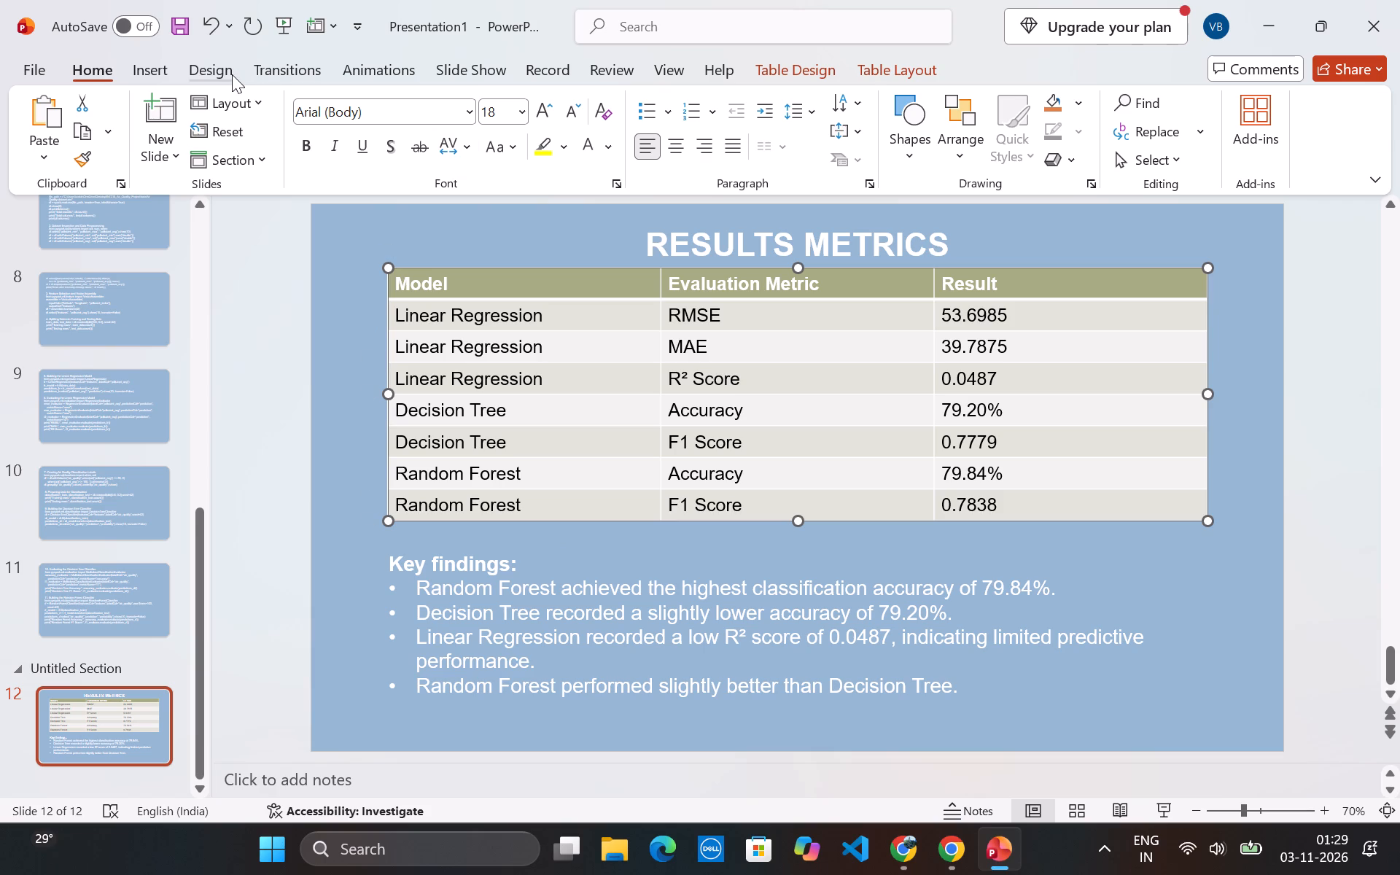
{"action": "key", "text": "ctrl+m"}
{"action": "left_click", "coordinate": [203, 85]}
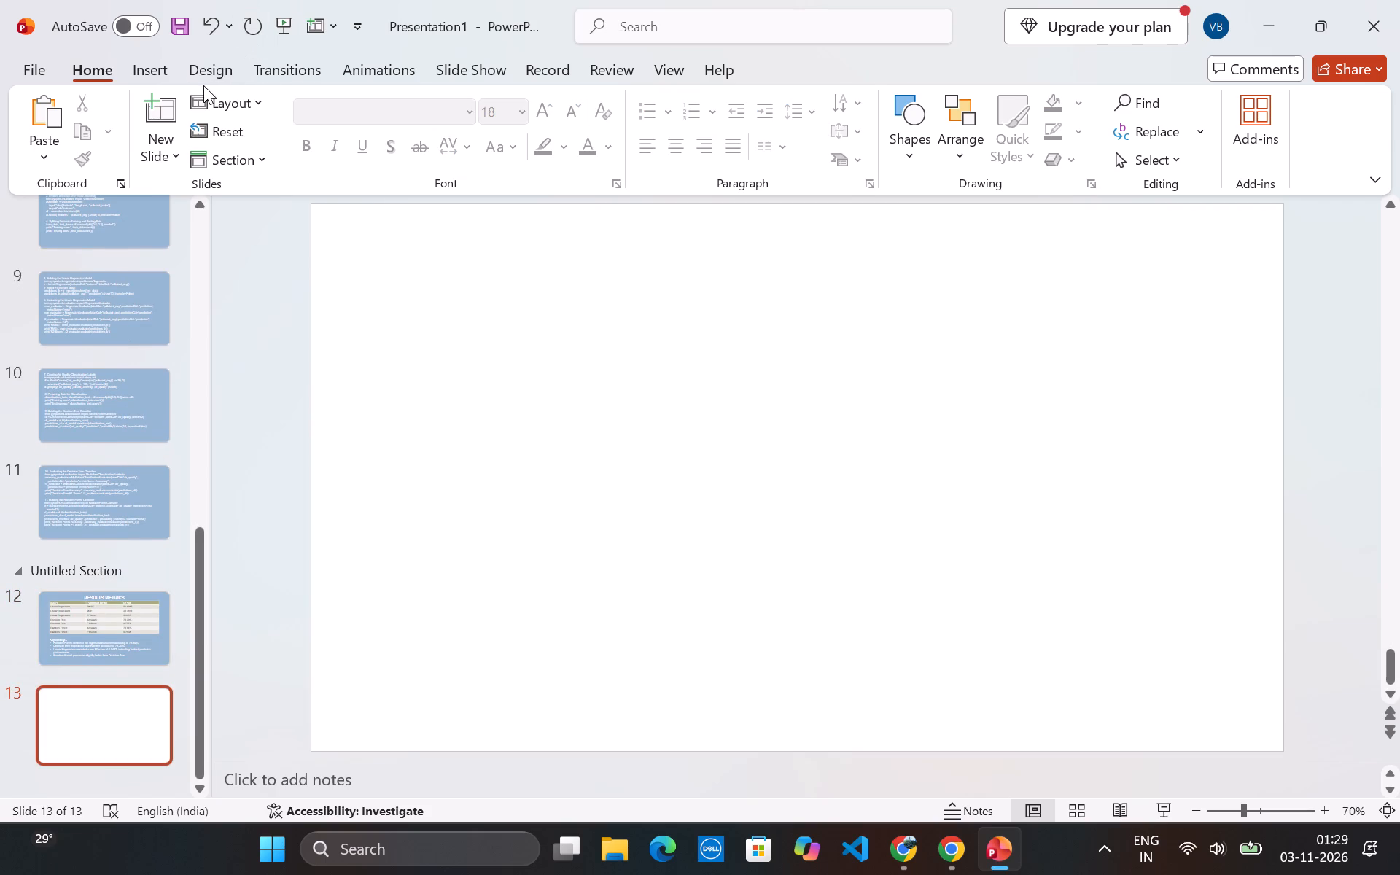
{"action": "left_click", "coordinate": [217, 73]}
{"action": "left_click", "coordinate": [1137, 135]}
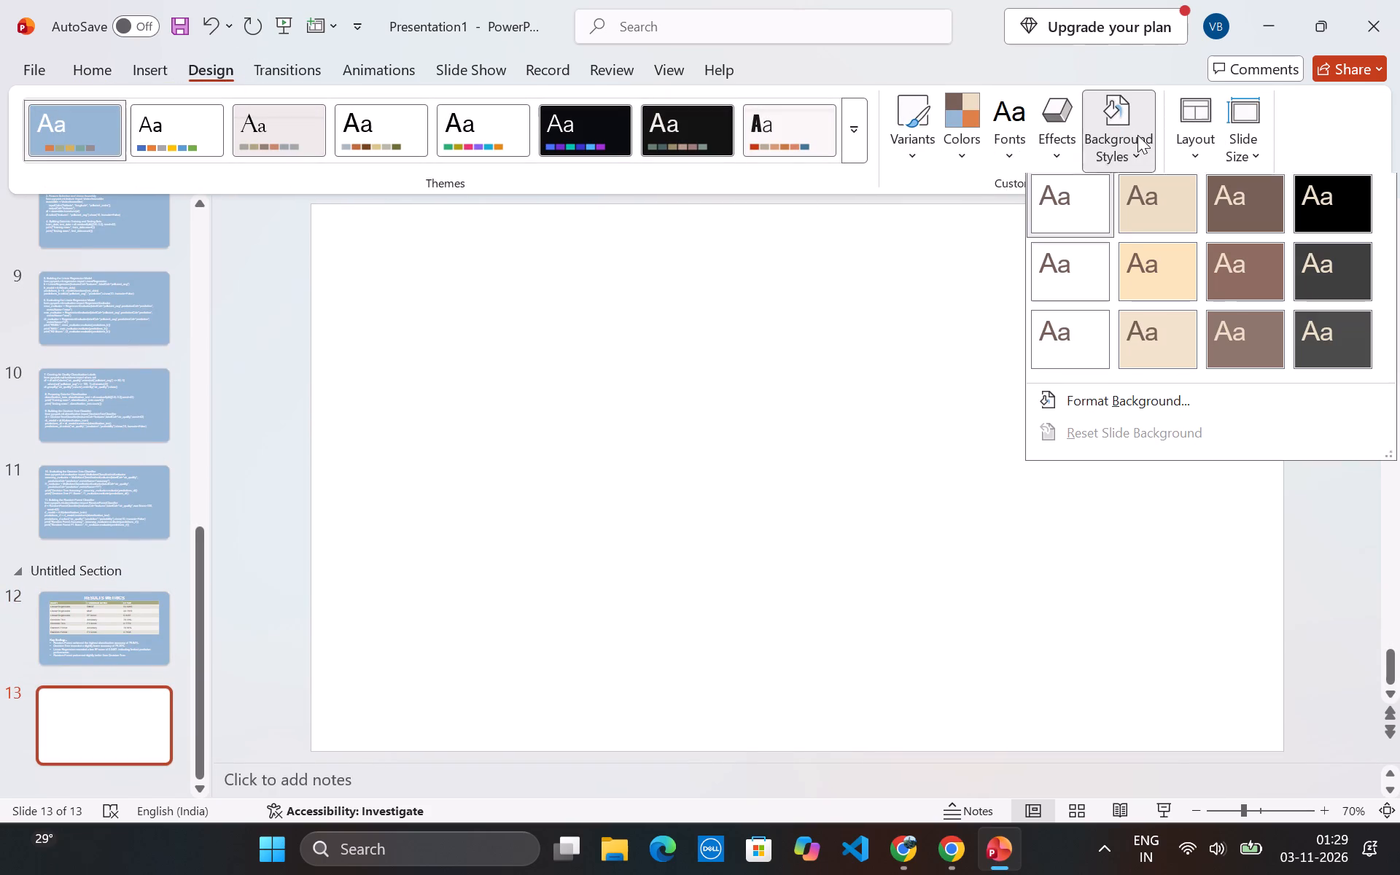
{"action": "left_click", "coordinate": [1210, 409]}
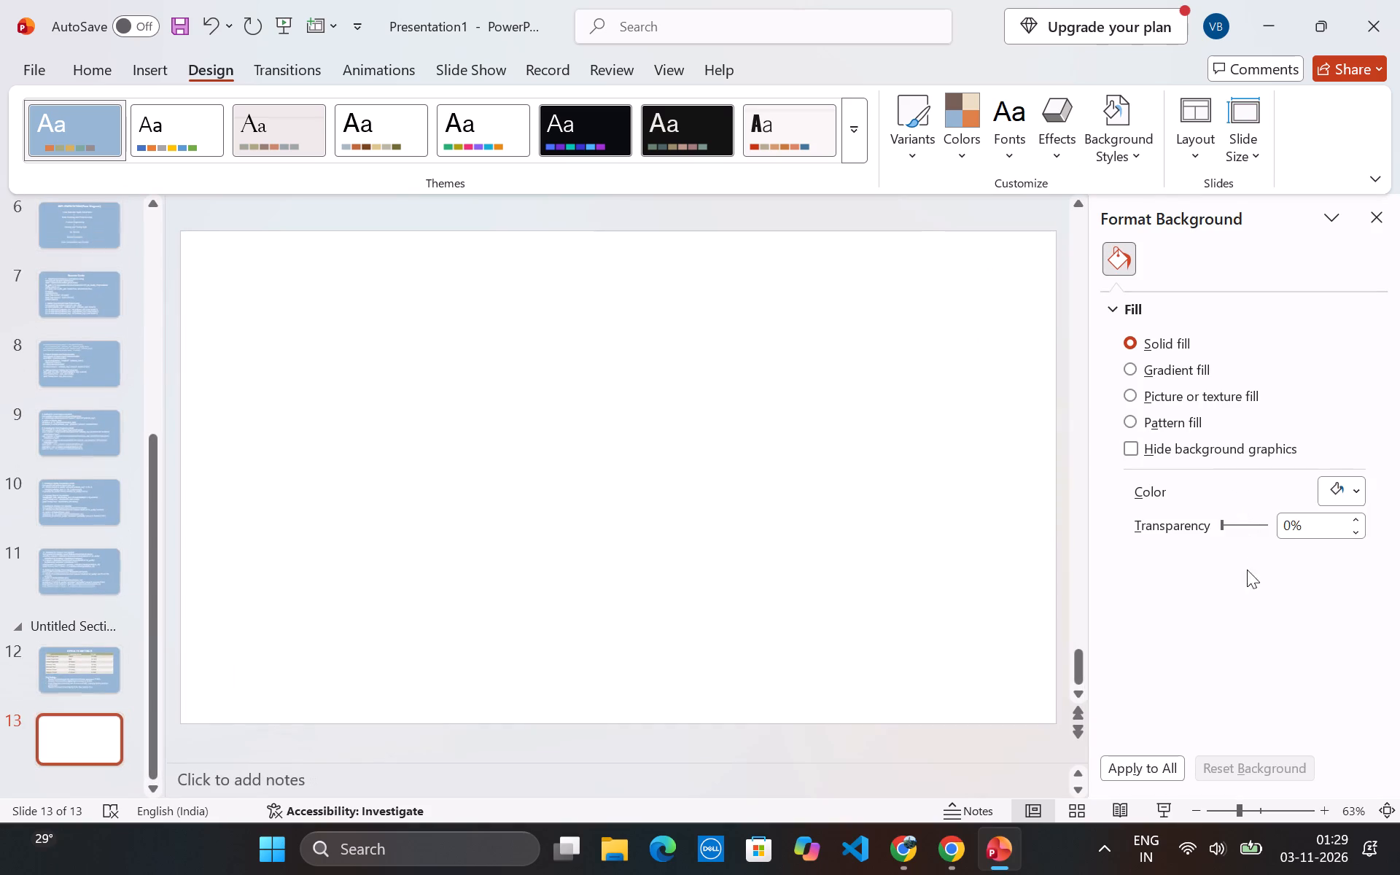
{"action": "left_click", "coordinate": [1334, 497]}
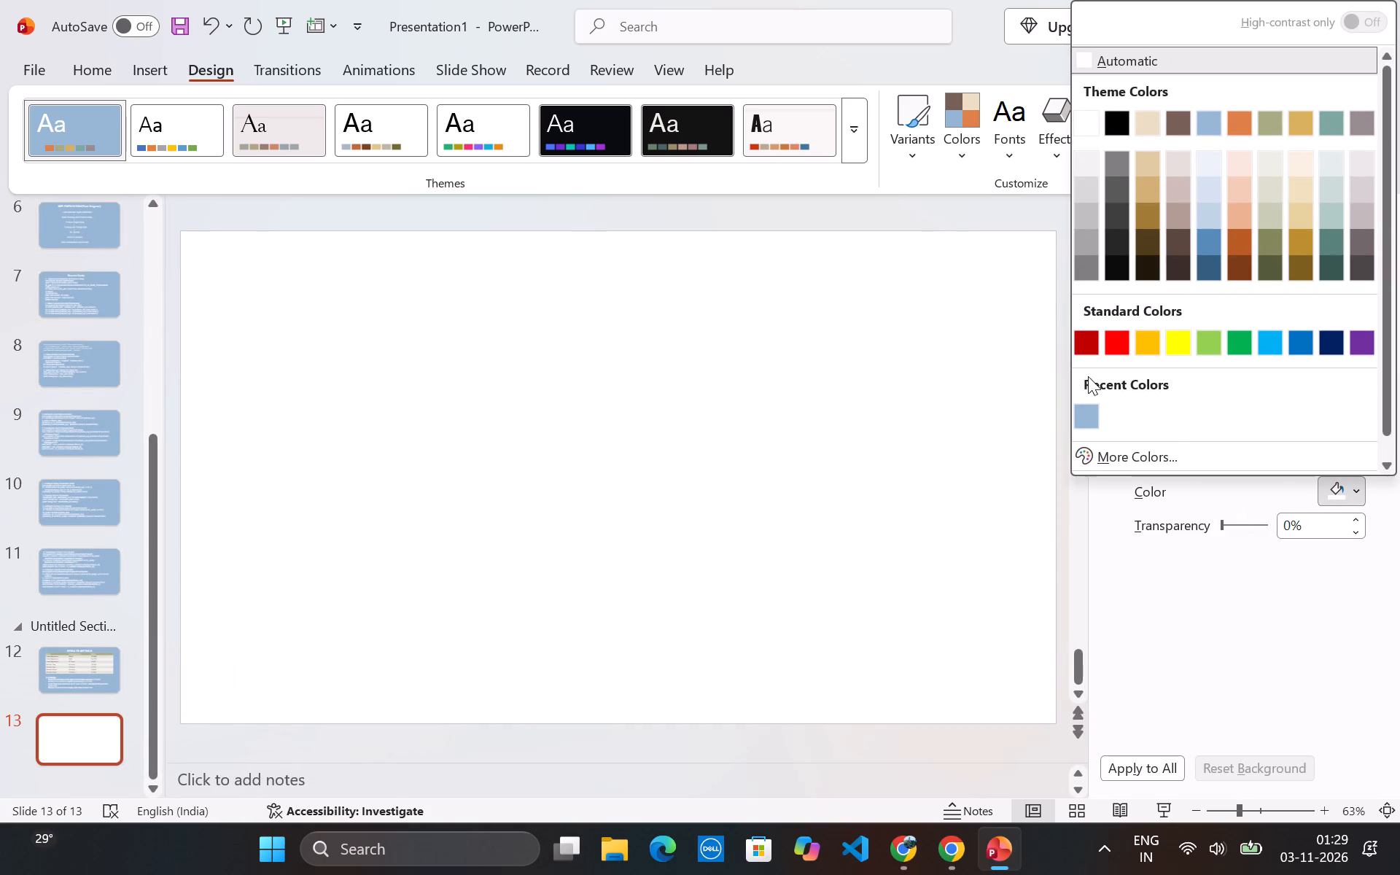
{"action": "left_click", "coordinate": [1085, 415]}
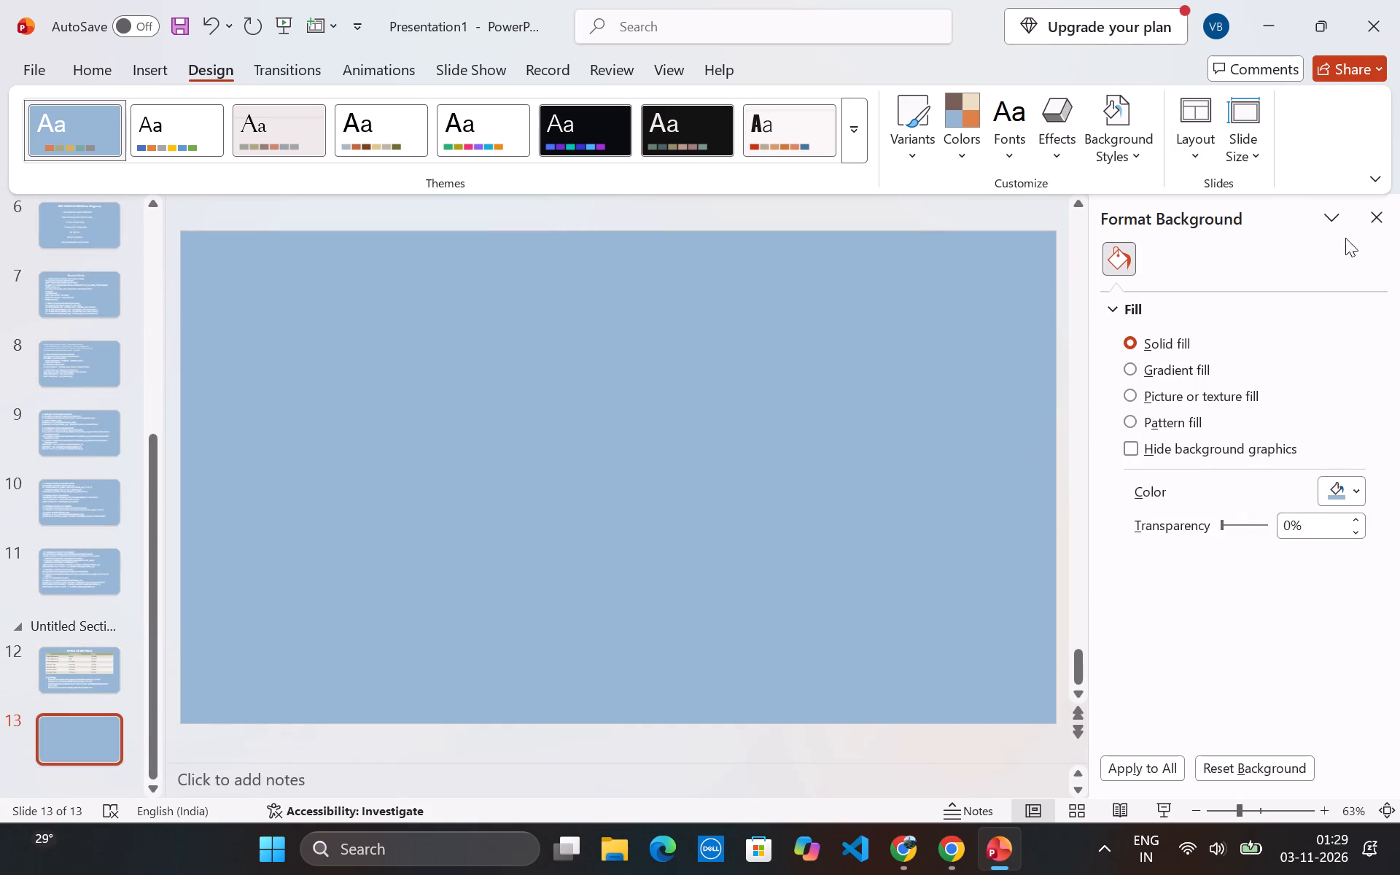
{"action": "left_click", "coordinate": [1376, 221]}
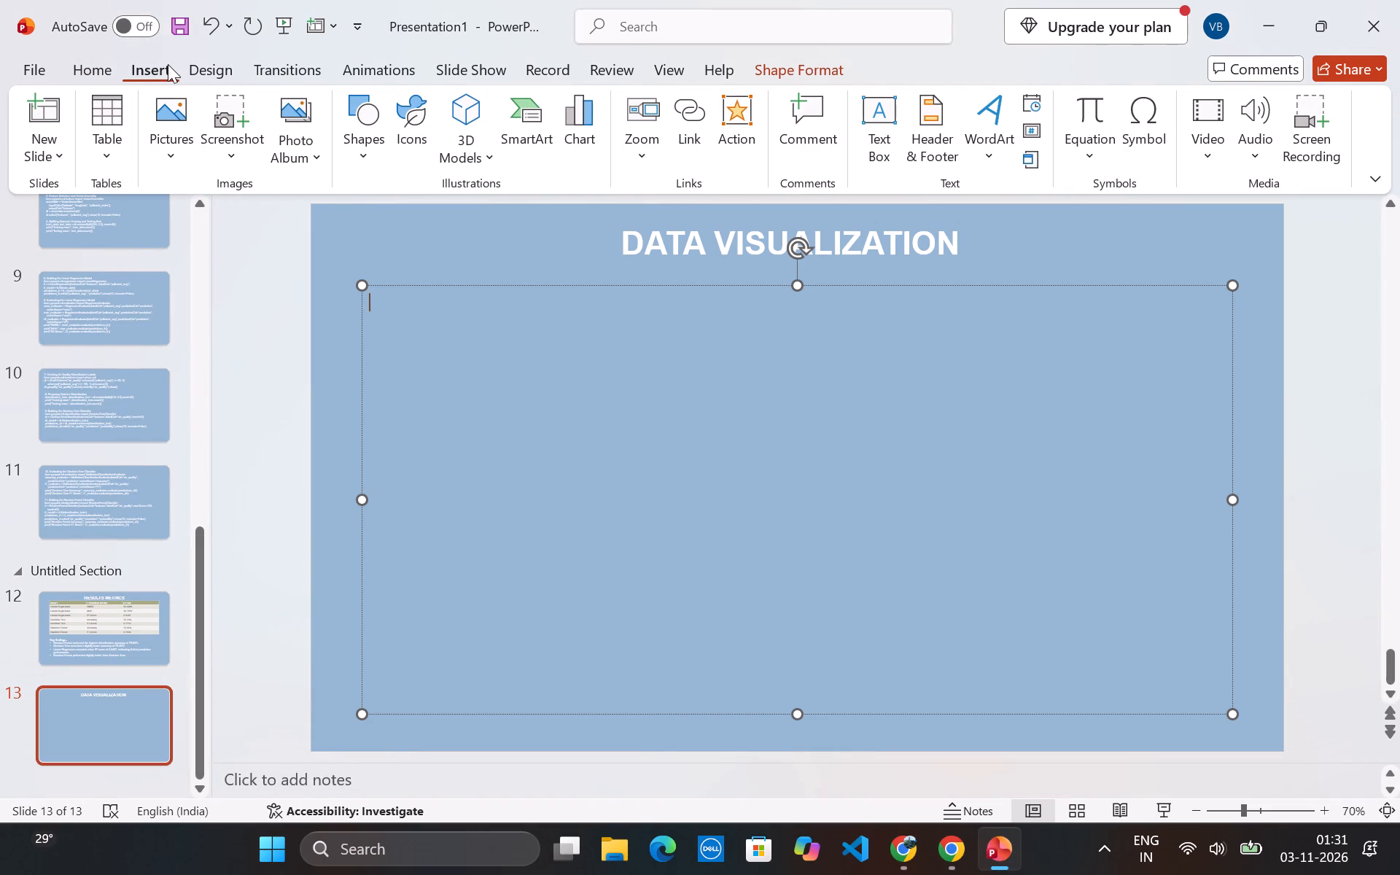
{"action": "left_click", "coordinate": [626, 827]}
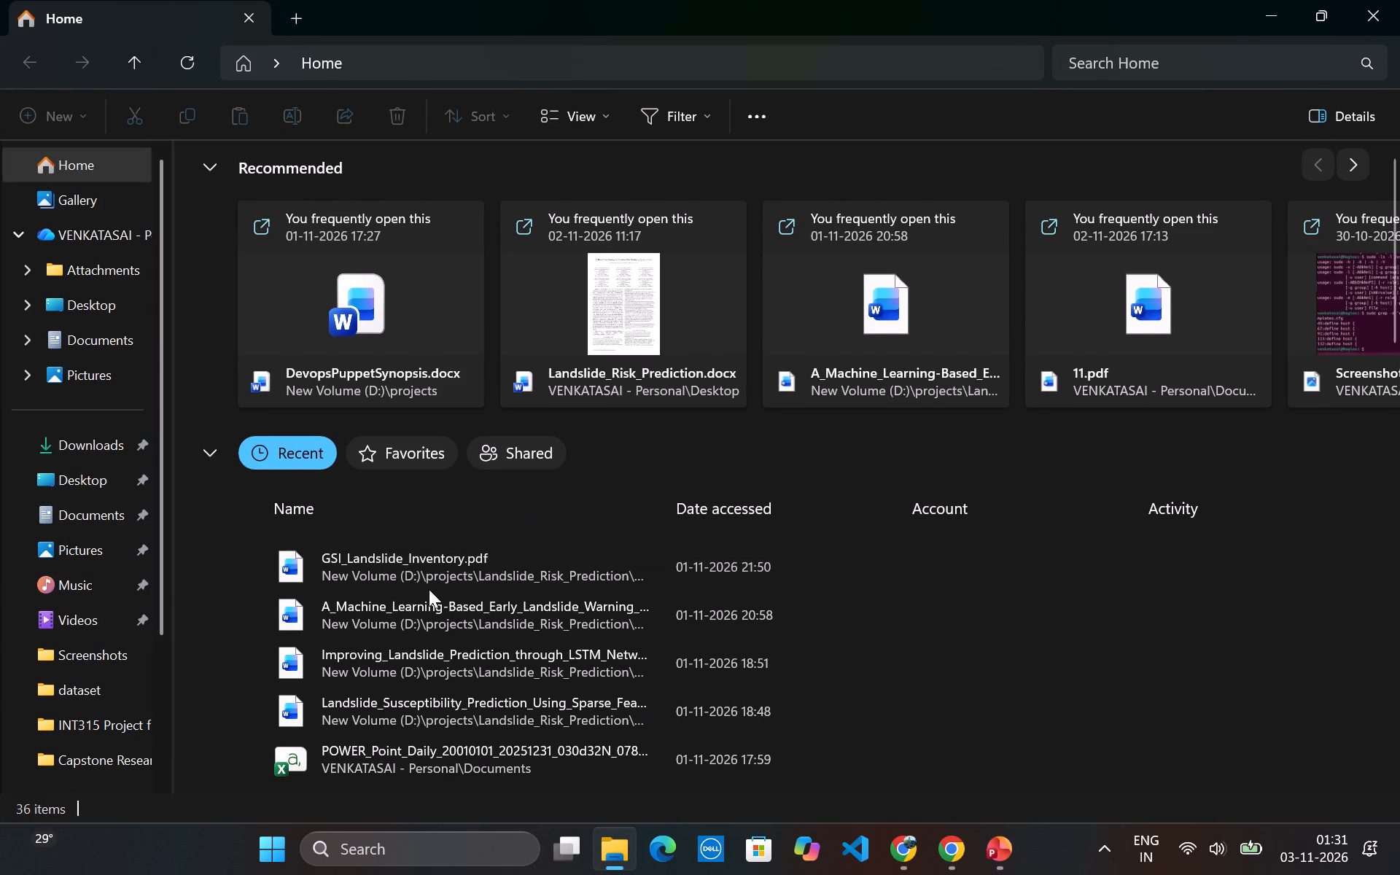
{"action": "scroll", "coordinate": [429, 589], "scroll_direction": "down", "scroll_amount": 3}
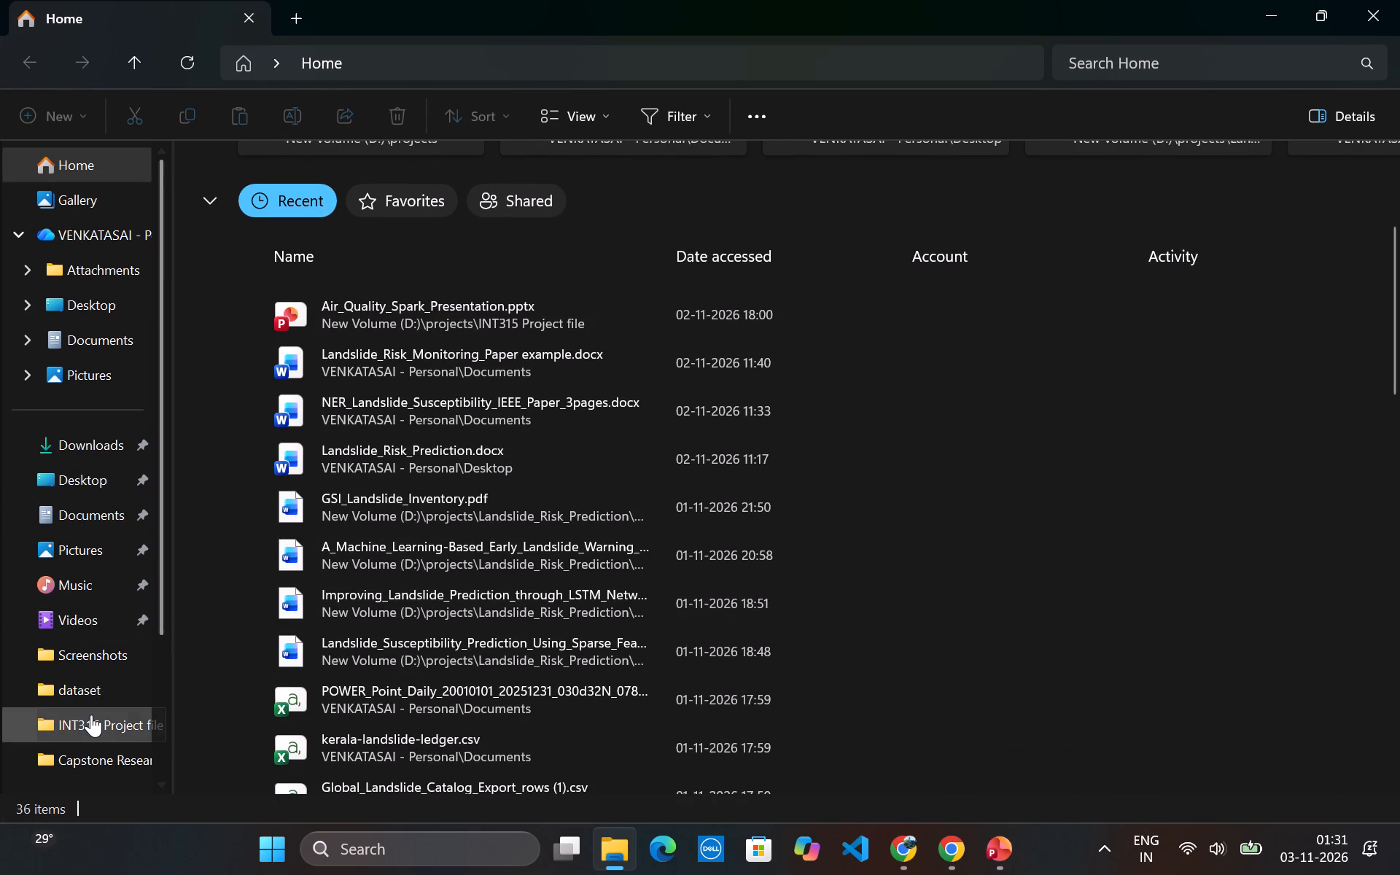
{"action": "scroll", "coordinate": [91, 715], "scroll_direction": "down", "scroll_amount": 2}
{"action": "left_click", "coordinate": [95, 658]}
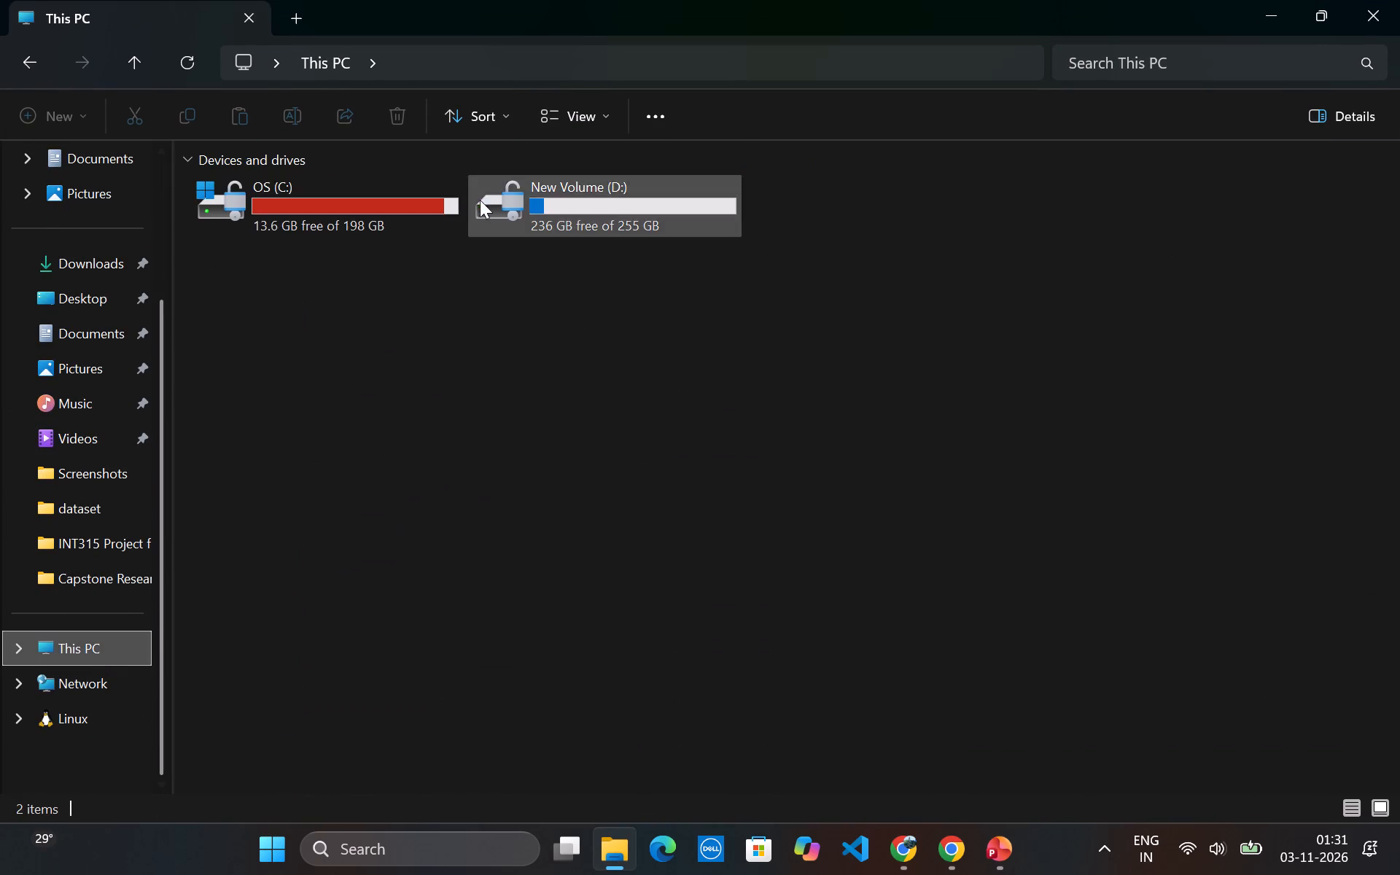
{"action": "double_click", "coordinate": [559, 225]}
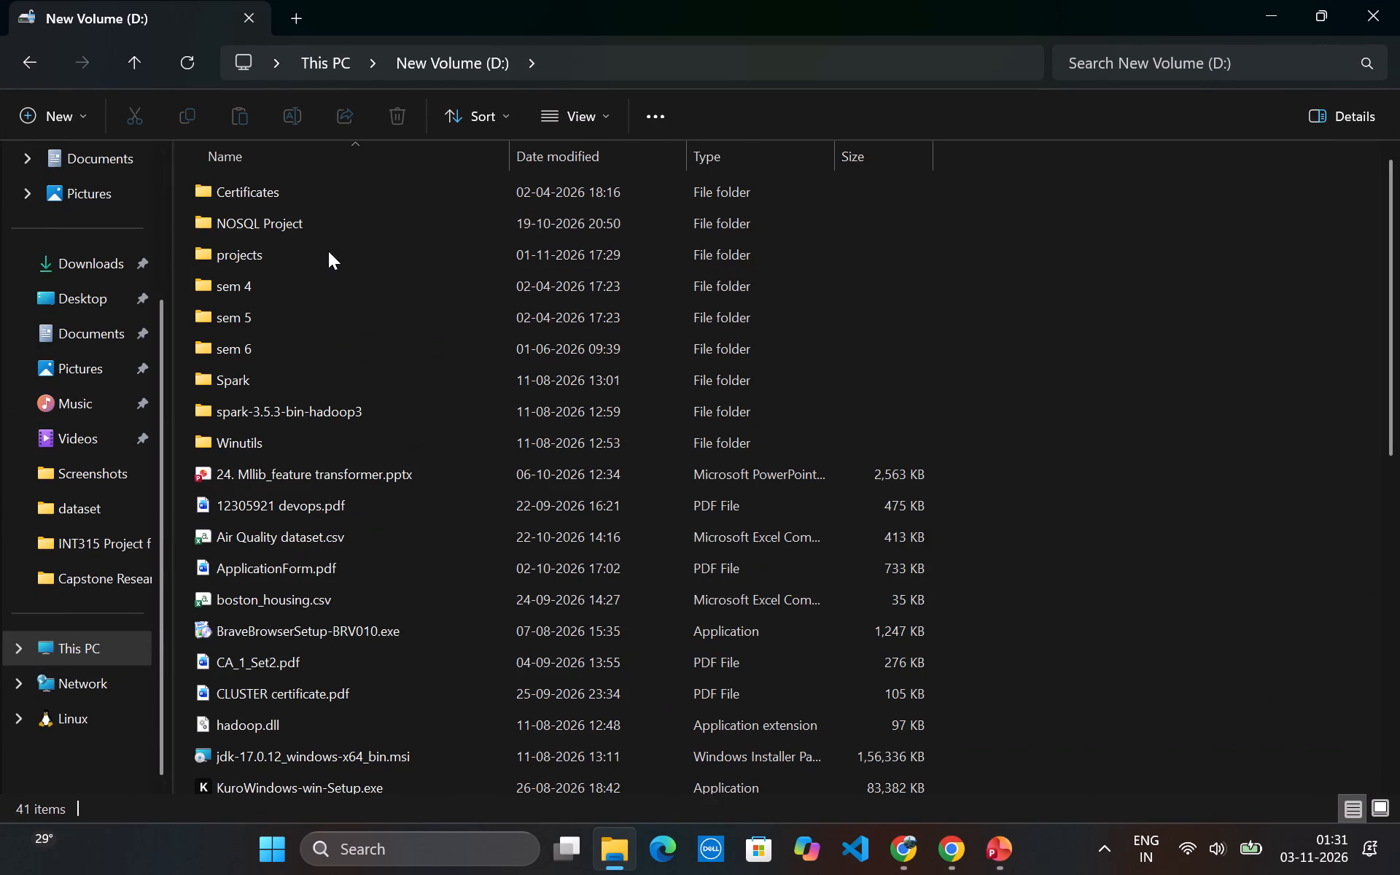
{"action": "double_click", "coordinate": [328, 251]}
{"action": "double_click", "coordinate": [324, 287]}
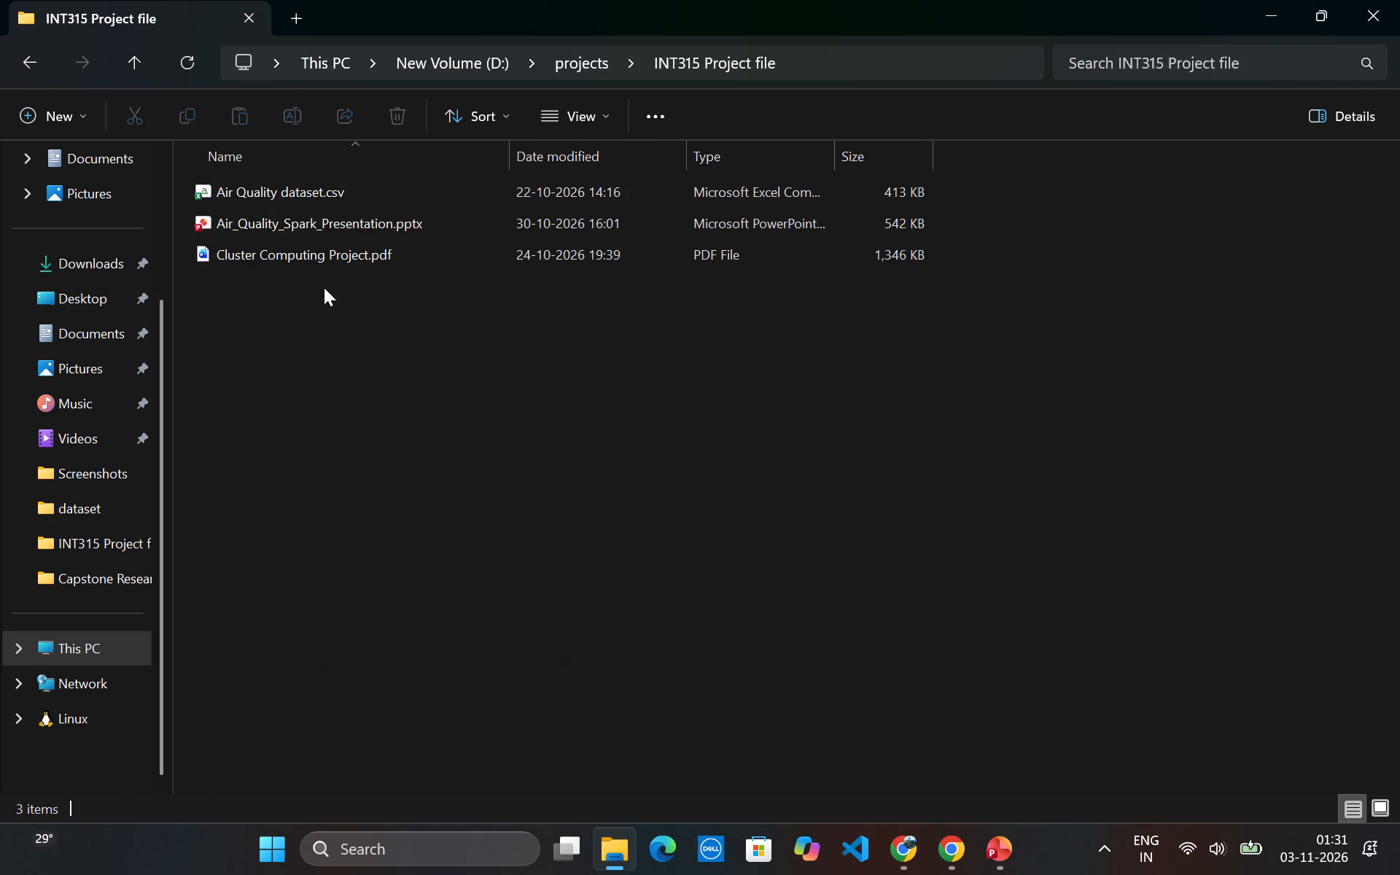
{"action": "double_click", "coordinate": [369, 257]}
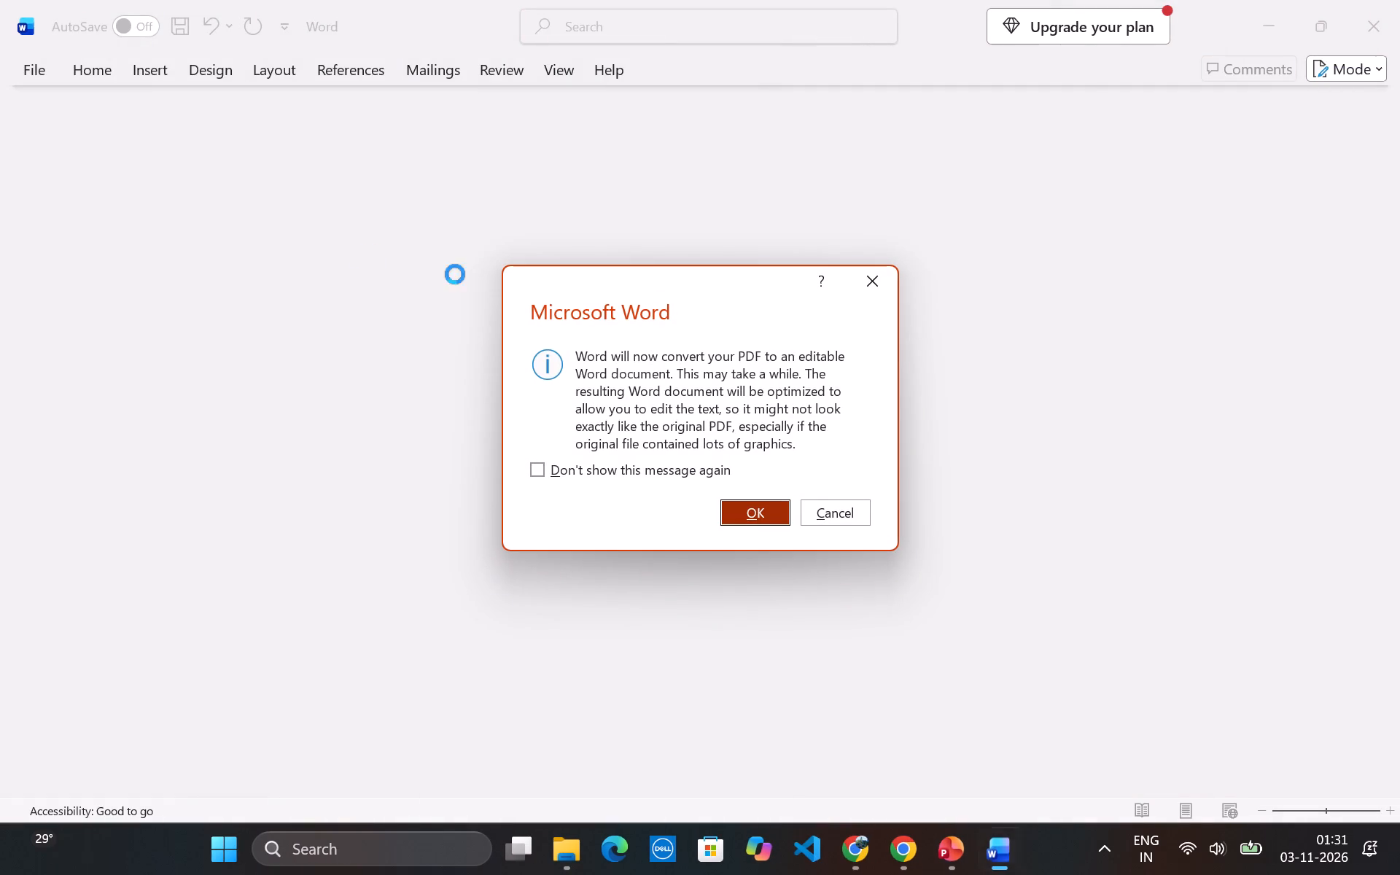
{"action": "left_click", "coordinate": [745, 513]}
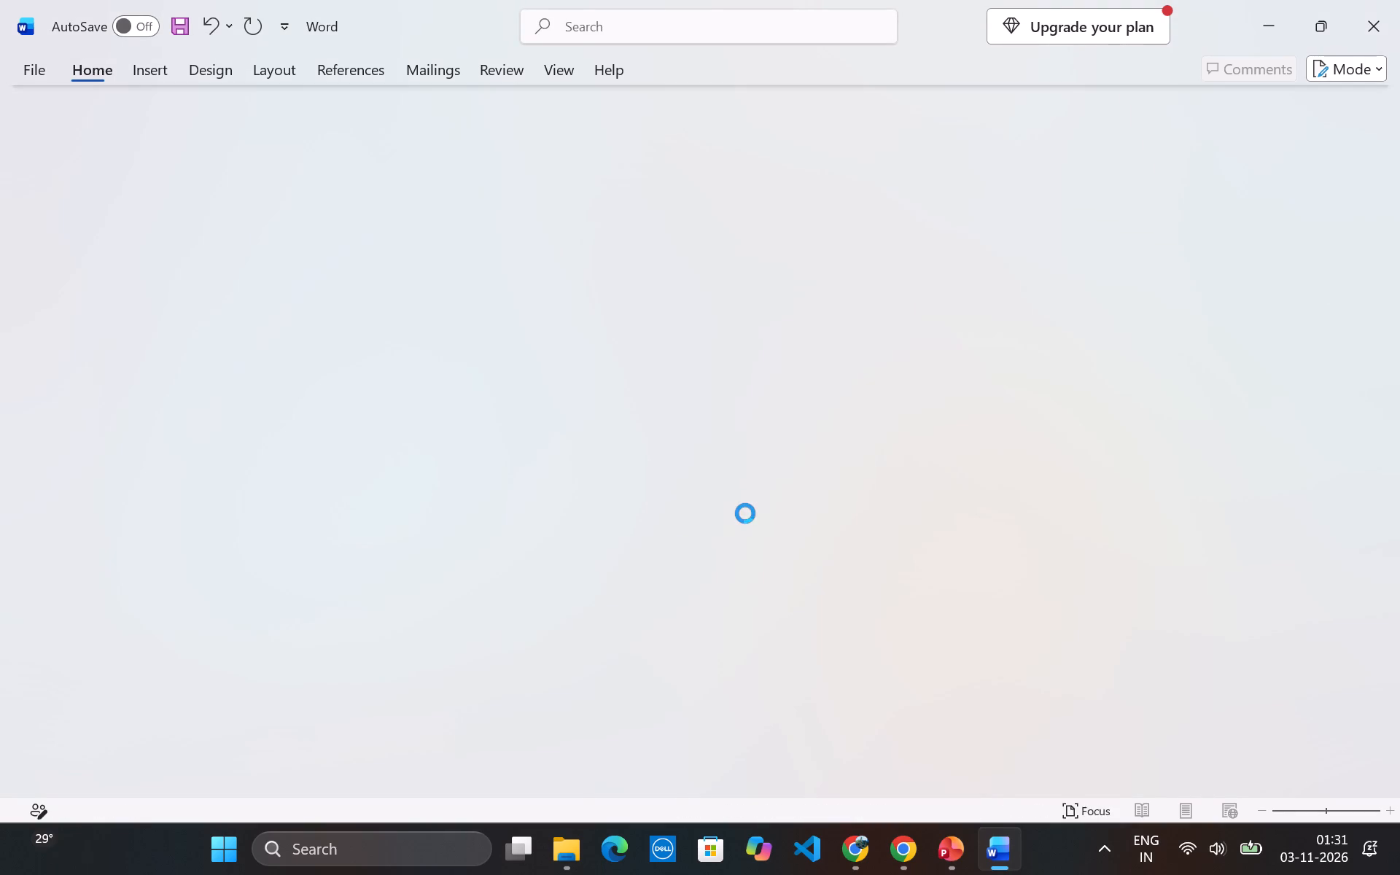
Examine the report's output section for the bar chart, scatter plot, box plot and correlation heatmap.
{"action": "scroll", "coordinate": [863, 621], "scroll_direction": "down", "scroll_amount": 6}
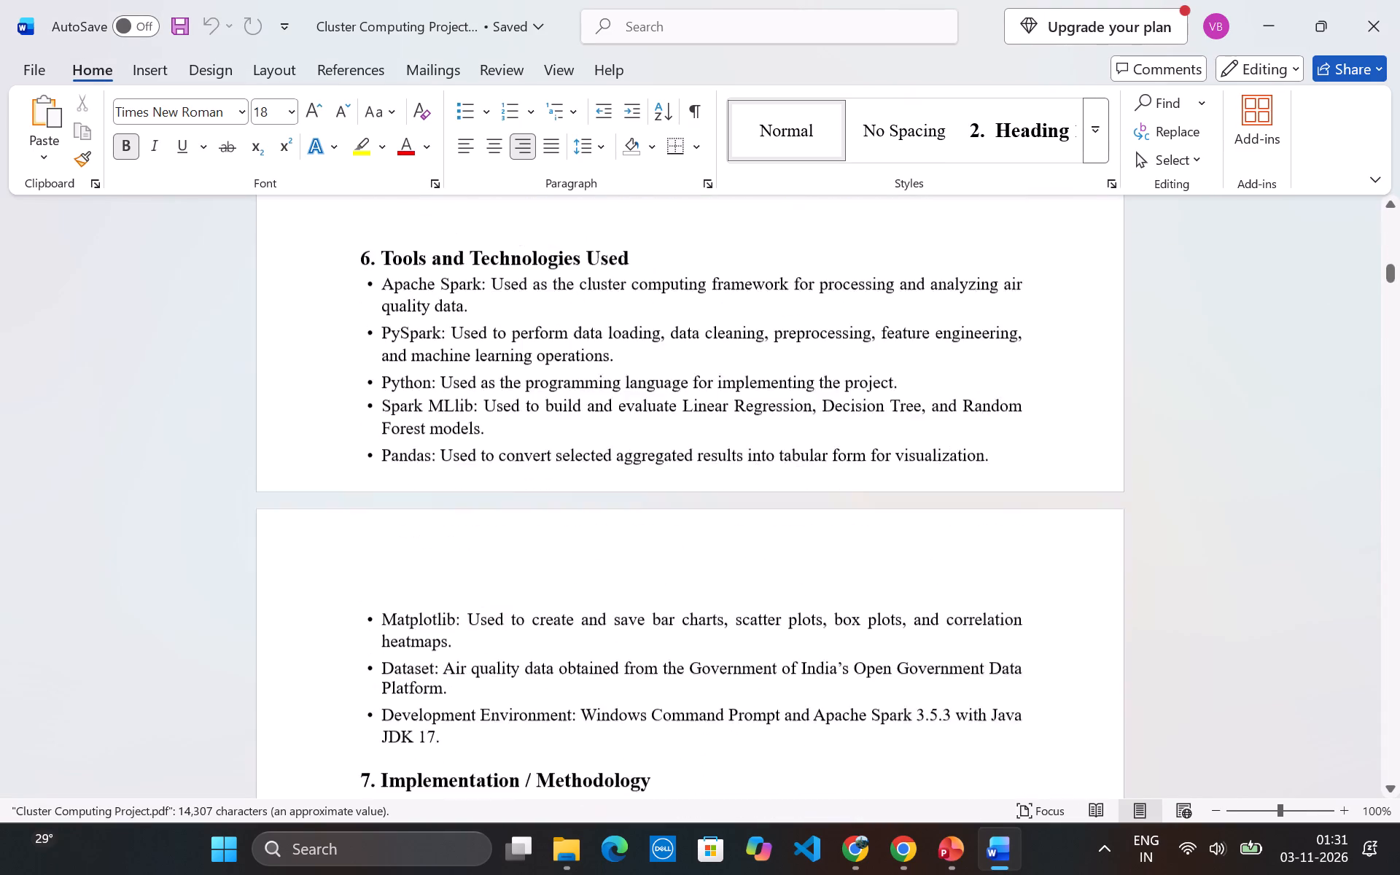
{"action": "scroll", "coordinate": [863, 621], "scroll_direction": "down", "scroll_amount": 20}
{"action": "scroll", "coordinate": [863, 621], "scroll_direction": "down", "scroll_amount": 3}
{"action": "scroll", "coordinate": [863, 621], "scroll_direction": "up", "scroll_amount": 4}
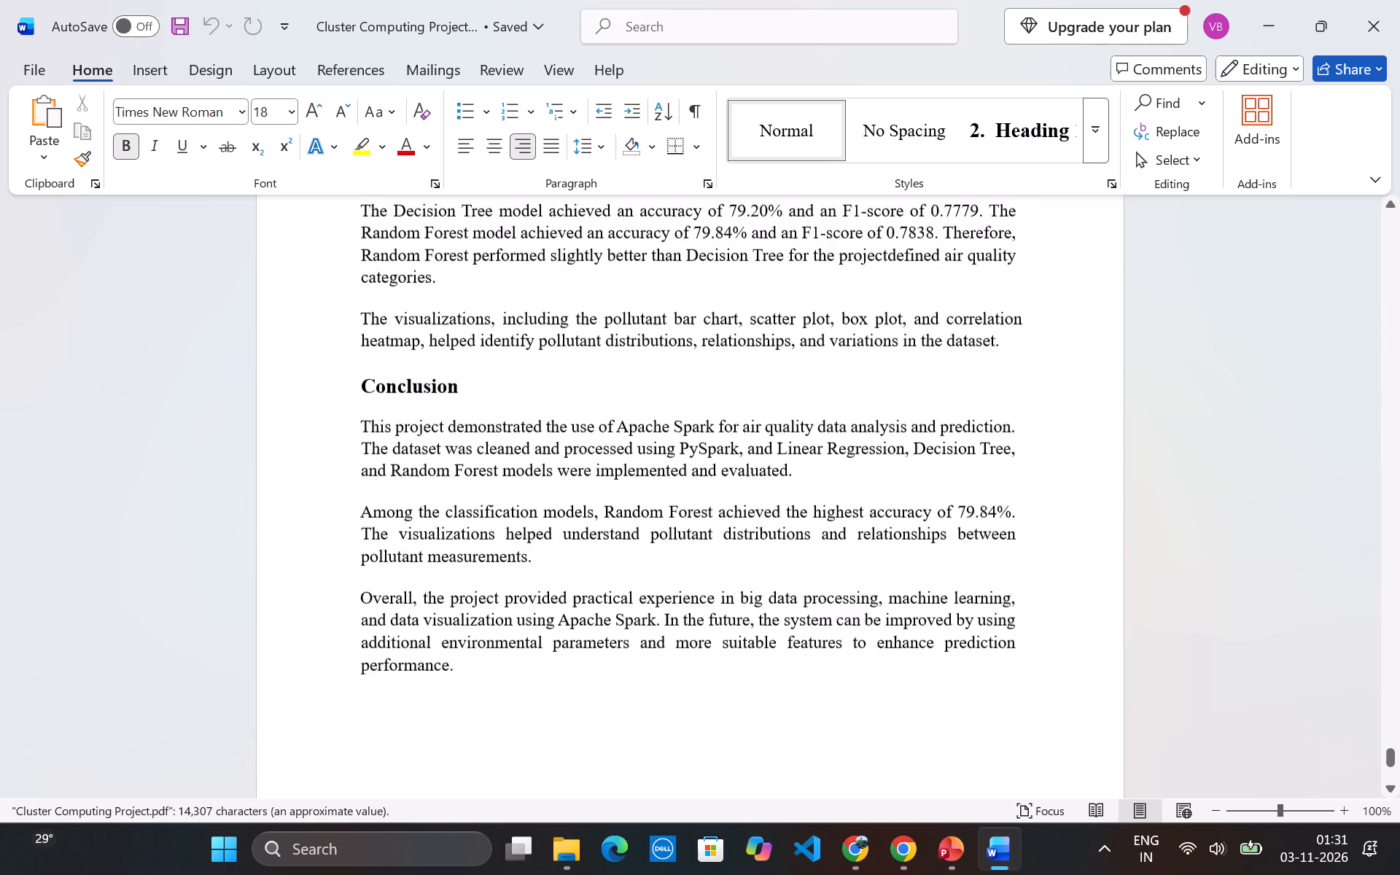
{"action": "scroll", "coordinate": [863, 621], "scroll_direction": "up", "scroll_amount": 4}
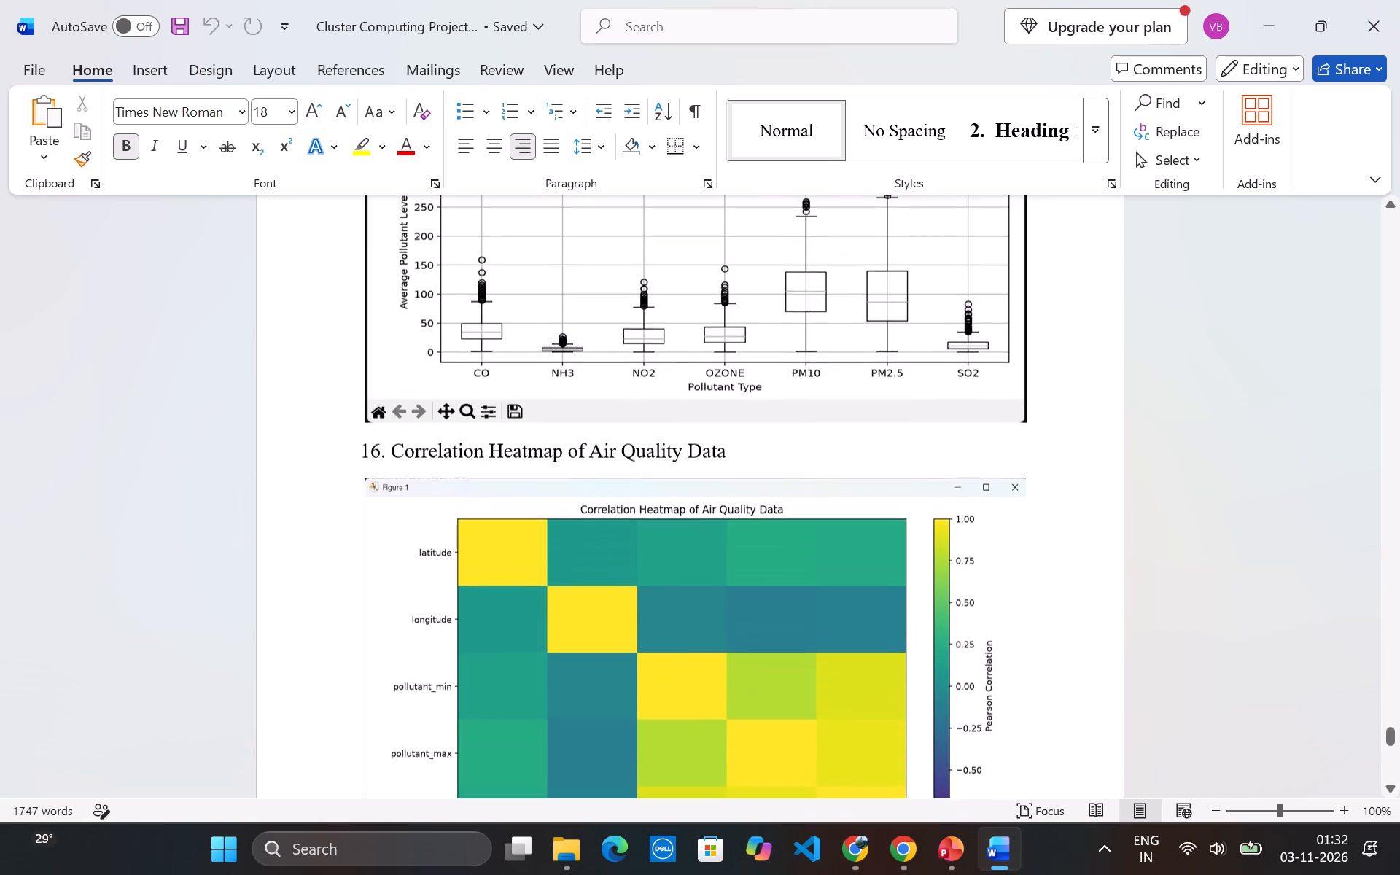
{"action": "scroll", "coordinate": [863, 621], "scroll_direction": "up", "scroll_amount": 3}
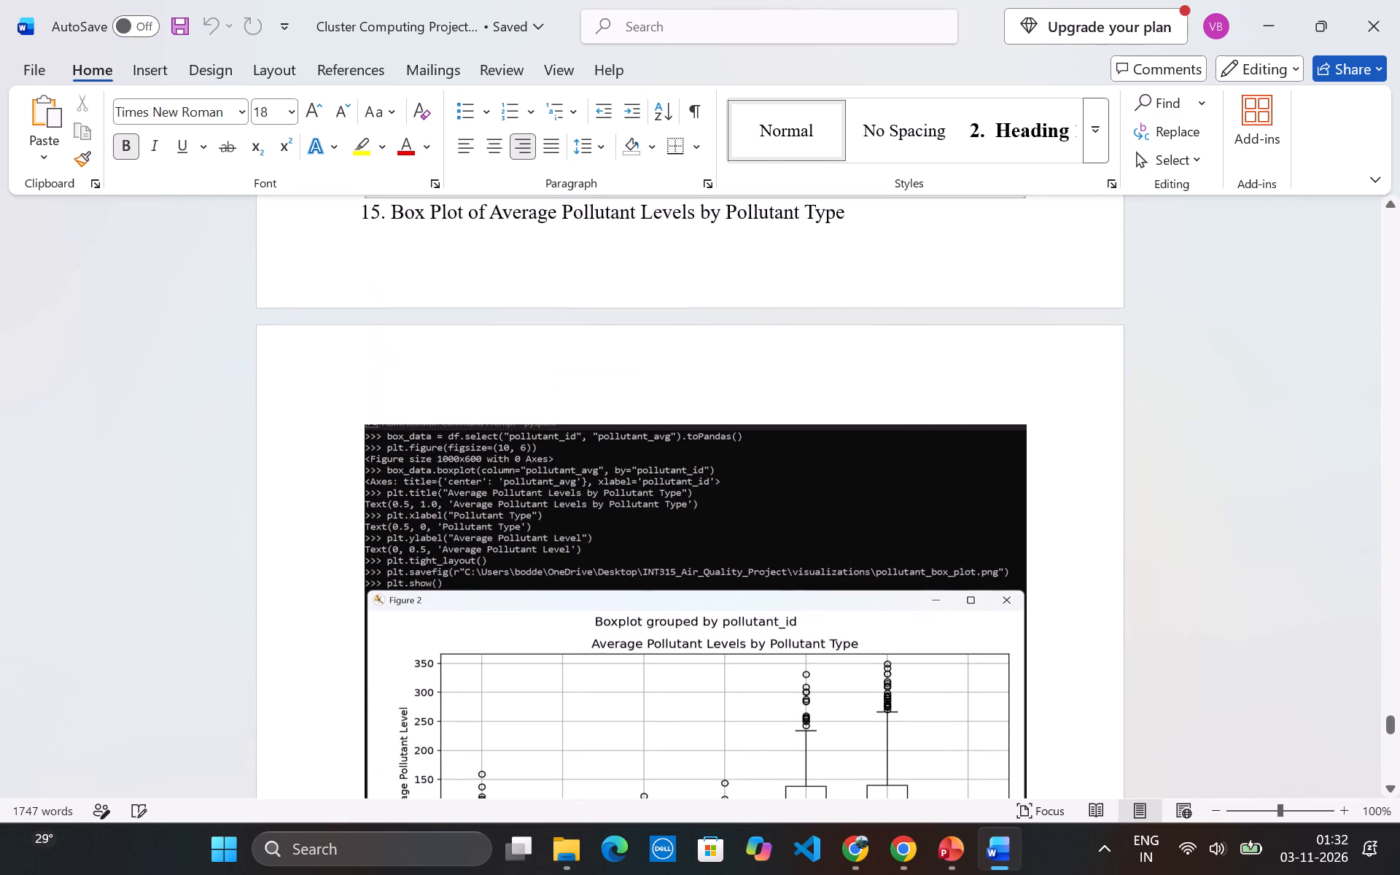
{"action": "scroll", "coordinate": [863, 621], "scroll_direction": "up", "scroll_amount": 3}
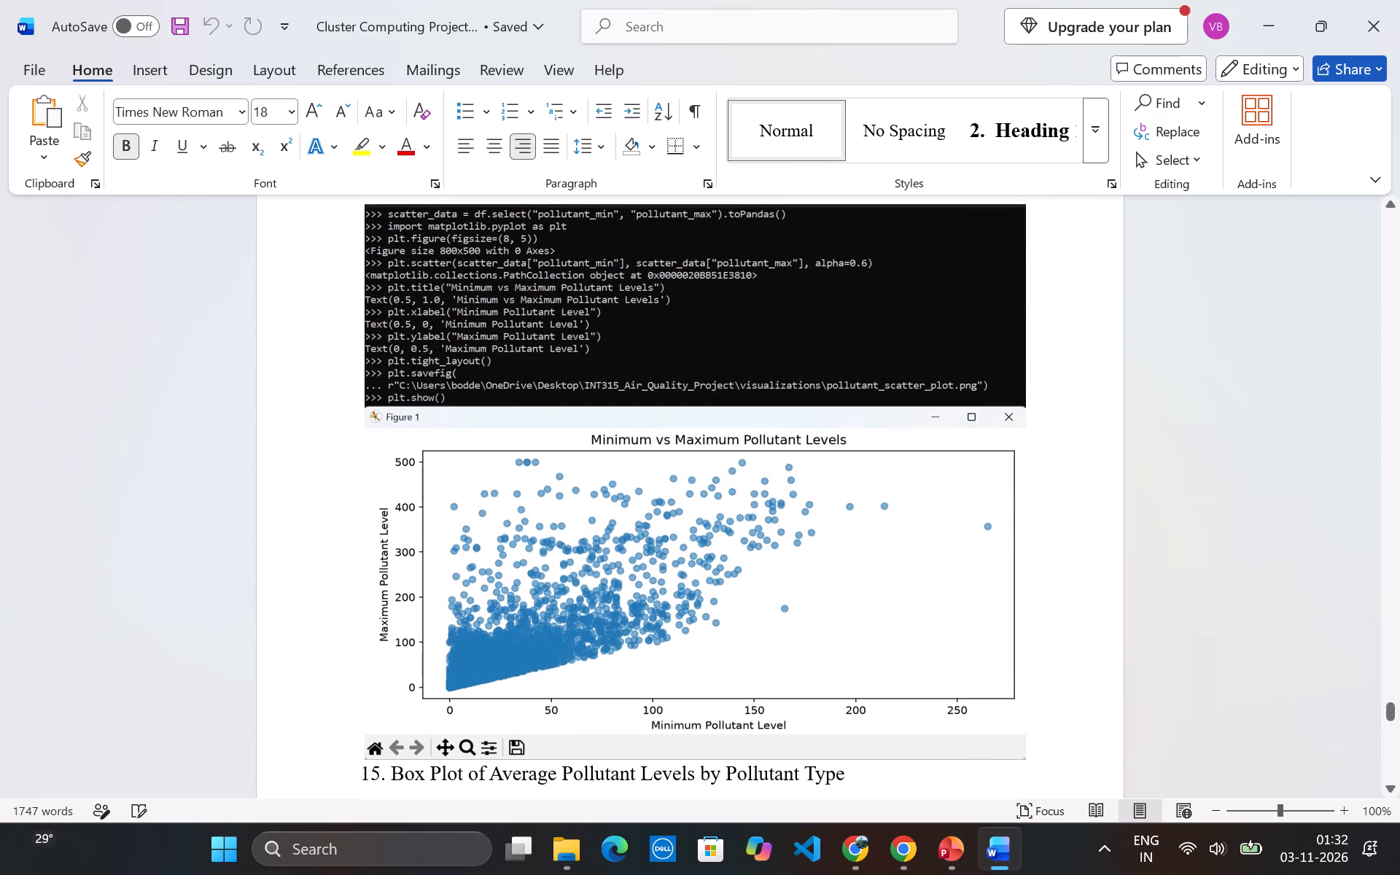
{"action": "scroll", "coordinate": [863, 621], "scroll_direction": "down", "scroll_amount": 1}
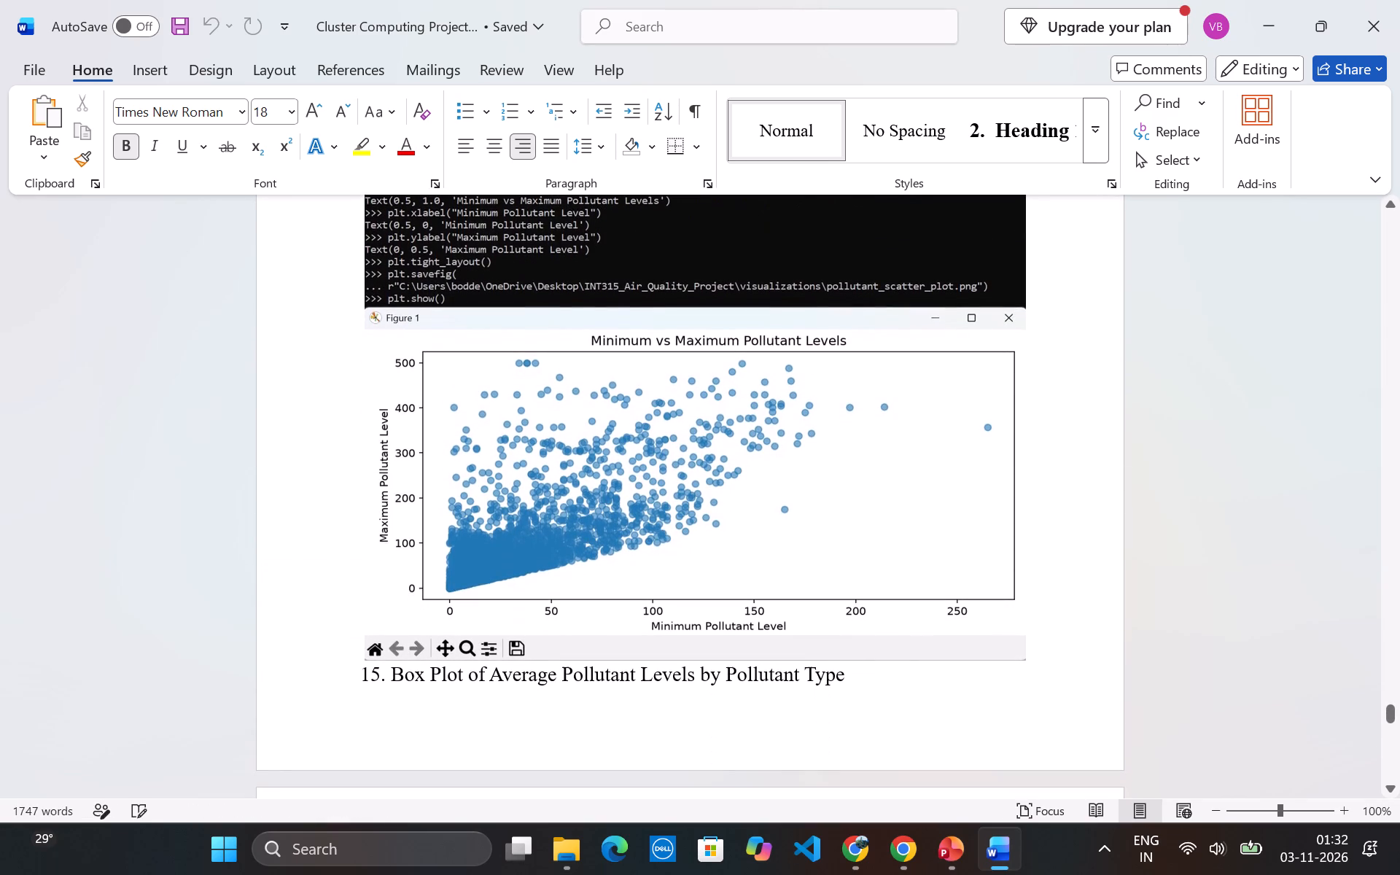
{"action": "scroll", "coordinate": [1082, 647], "scroll_direction": "up", "scroll_amount": 3}
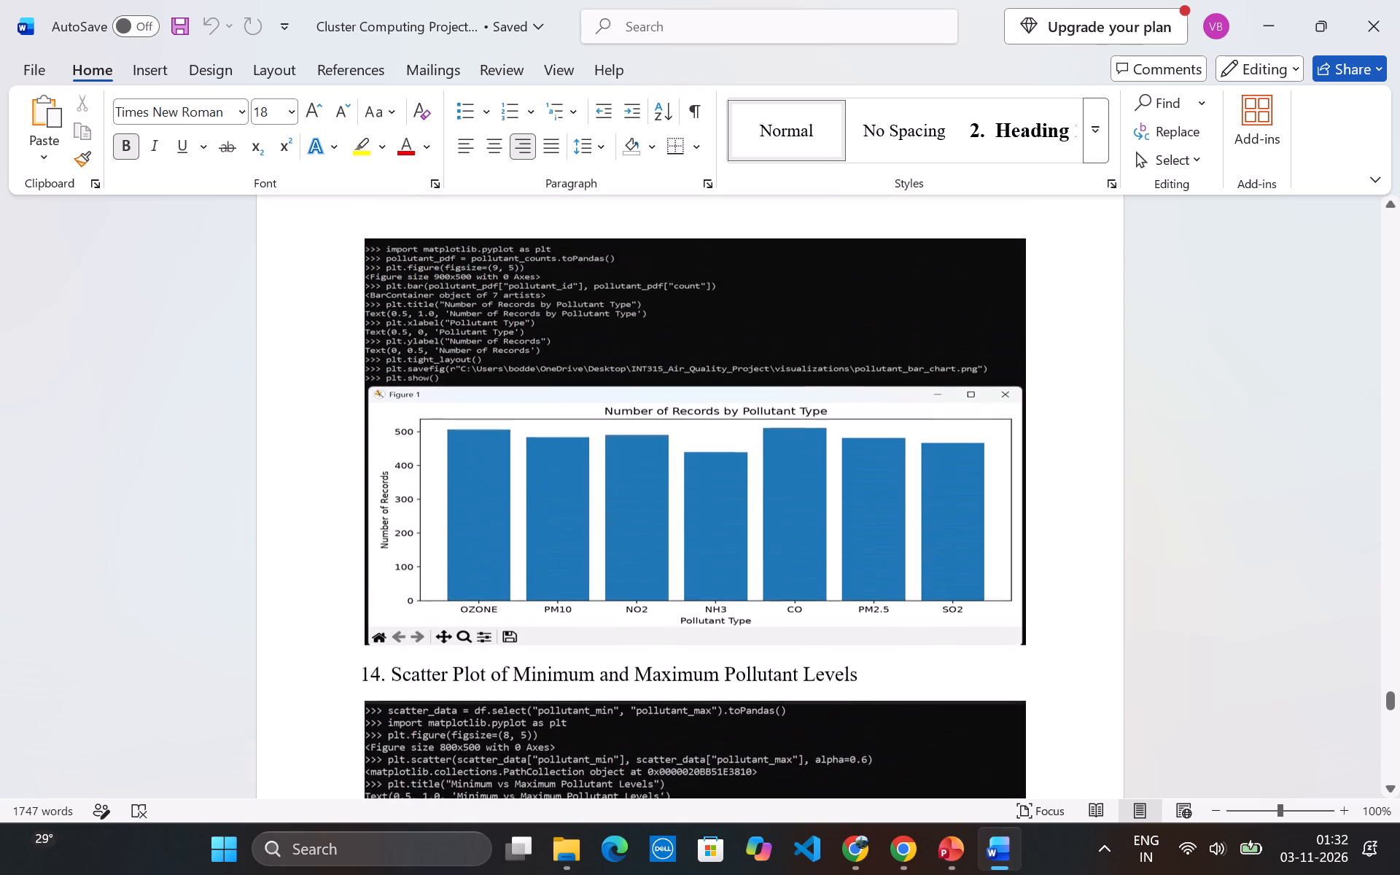
Review the report's numbered output screenshots that come before the graphs, from the dataset schema to the pollutant record counts.
{"action": "scroll", "coordinate": [1082, 647], "scroll_direction": "up", "scroll_amount": 5}
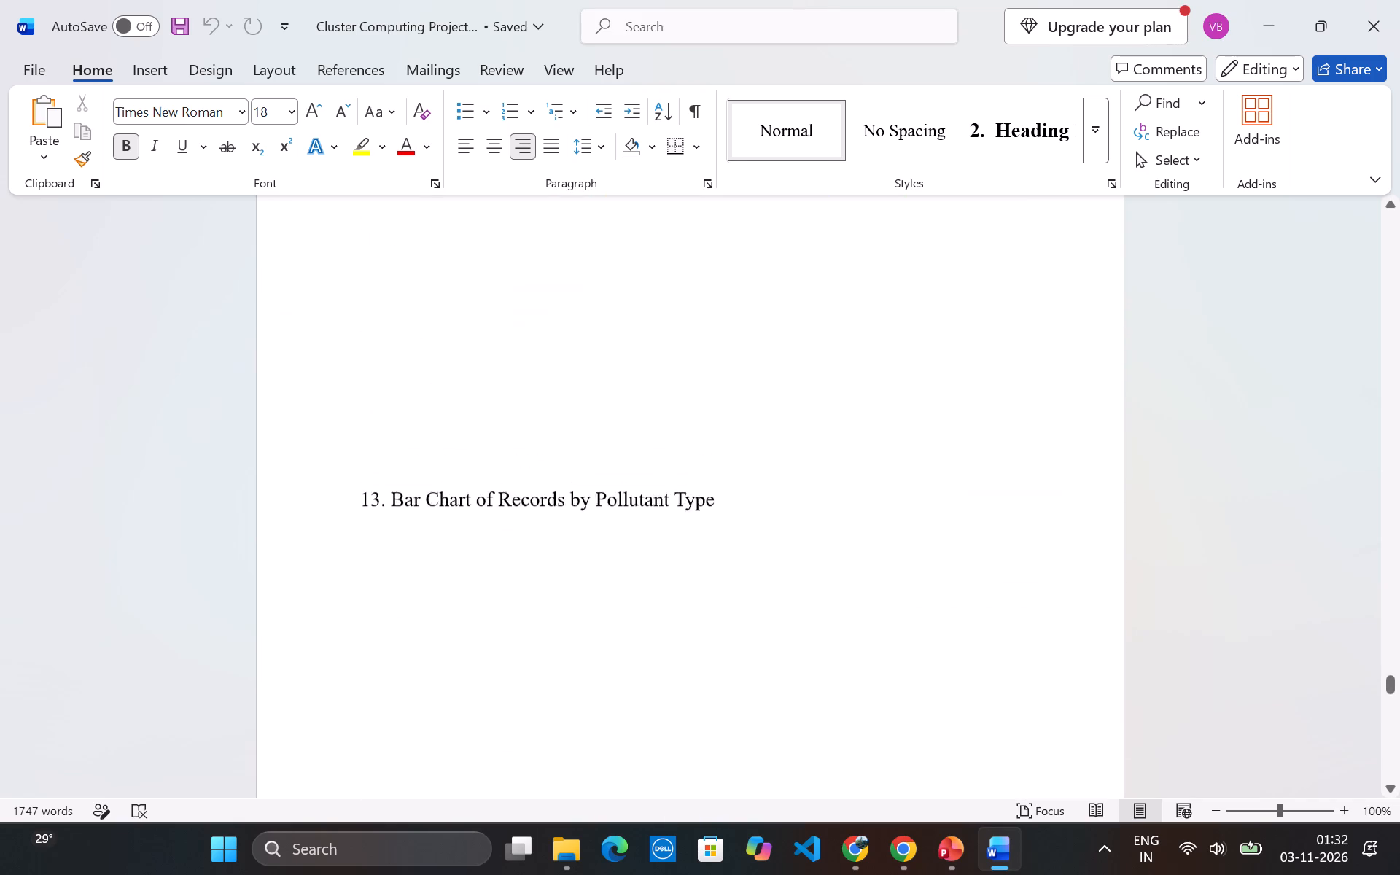
{"action": "scroll", "coordinate": [1082, 647], "scroll_direction": "up", "scroll_amount": 5}
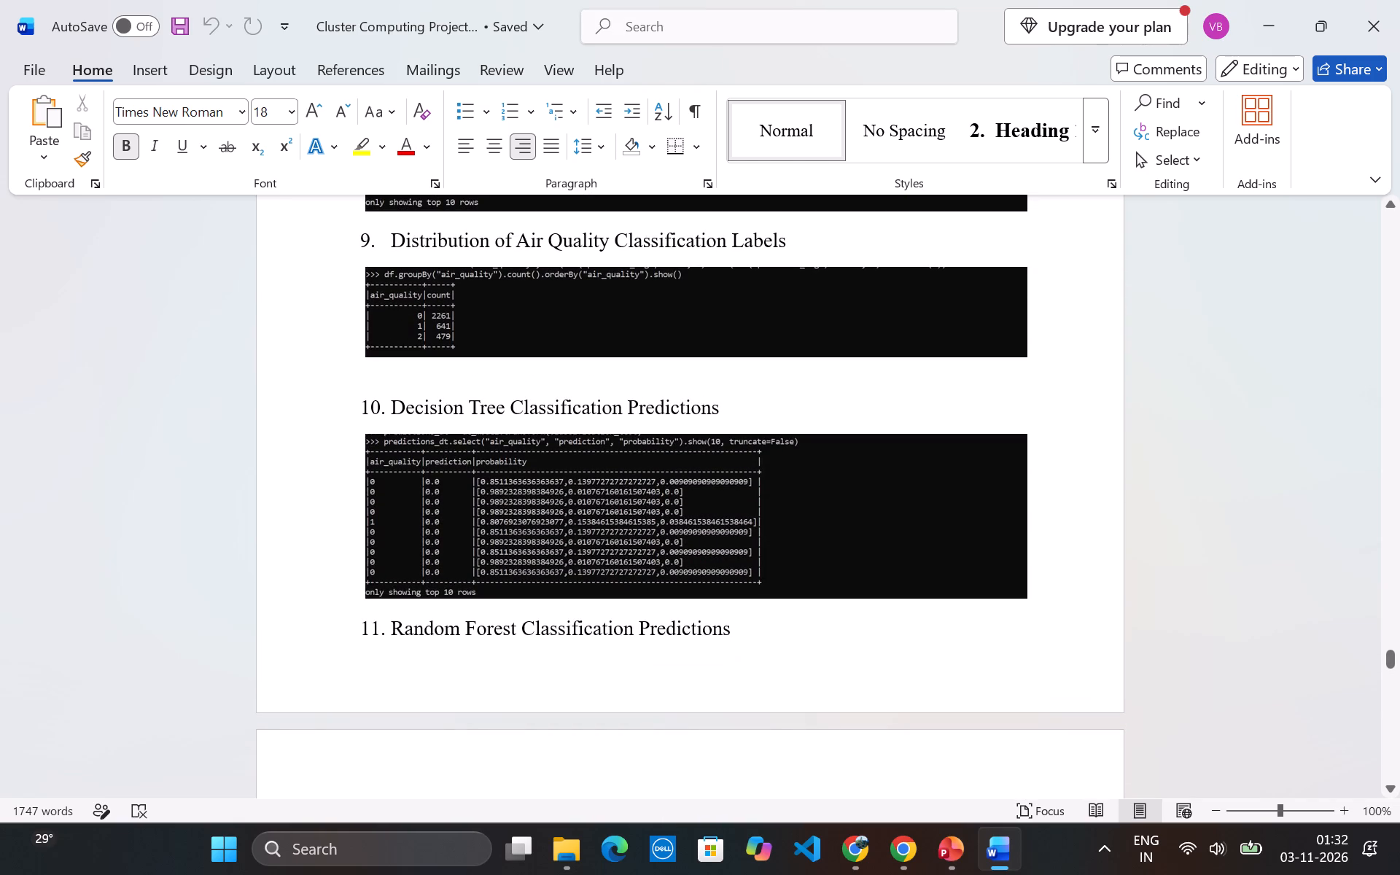
{"action": "scroll", "coordinate": [1082, 647], "scroll_direction": "up", "scroll_amount": 4}
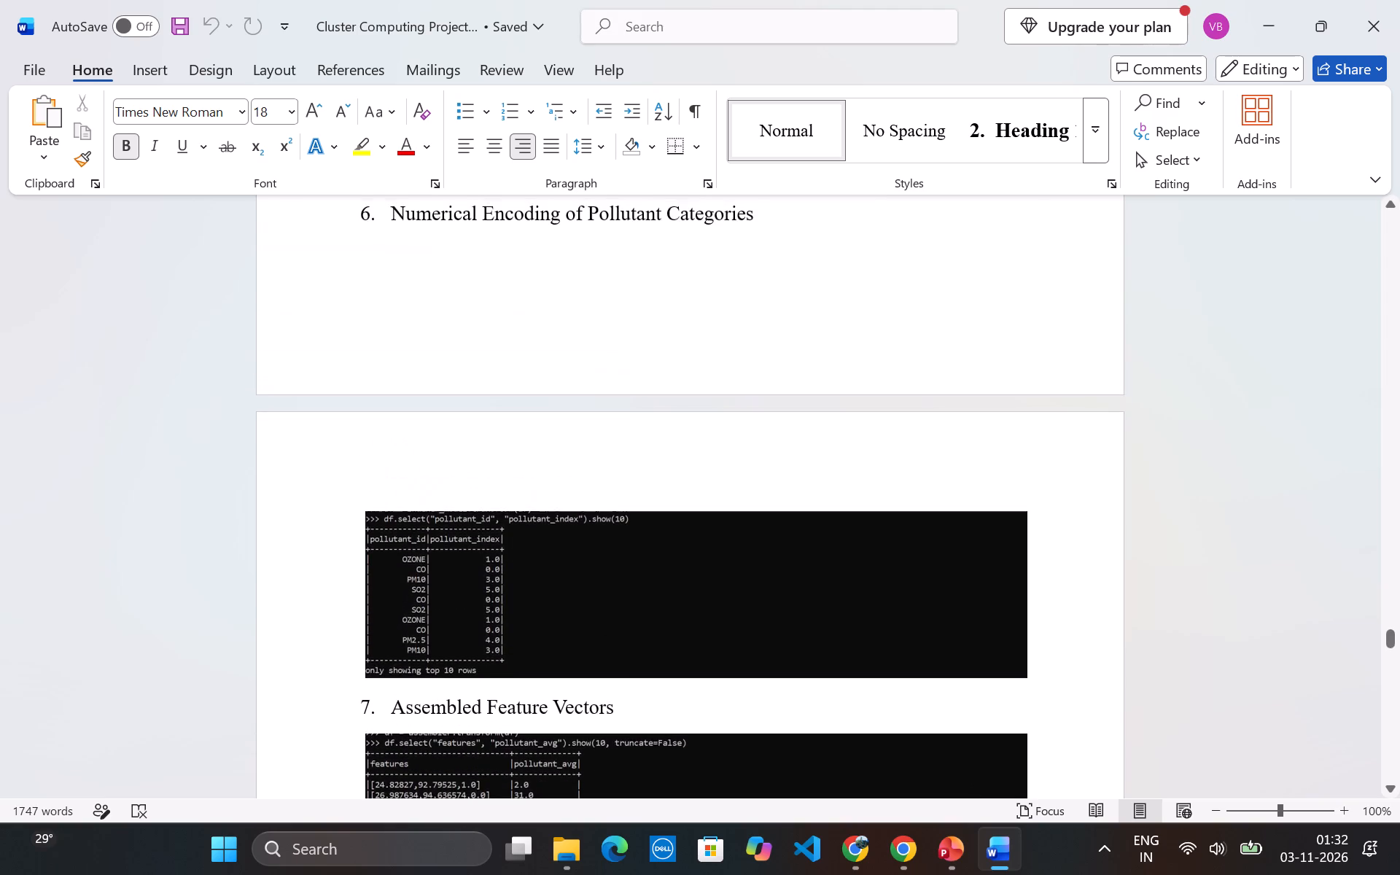
{"action": "scroll", "coordinate": [1082, 647], "scroll_direction": "up", "scroll_amount": 2}
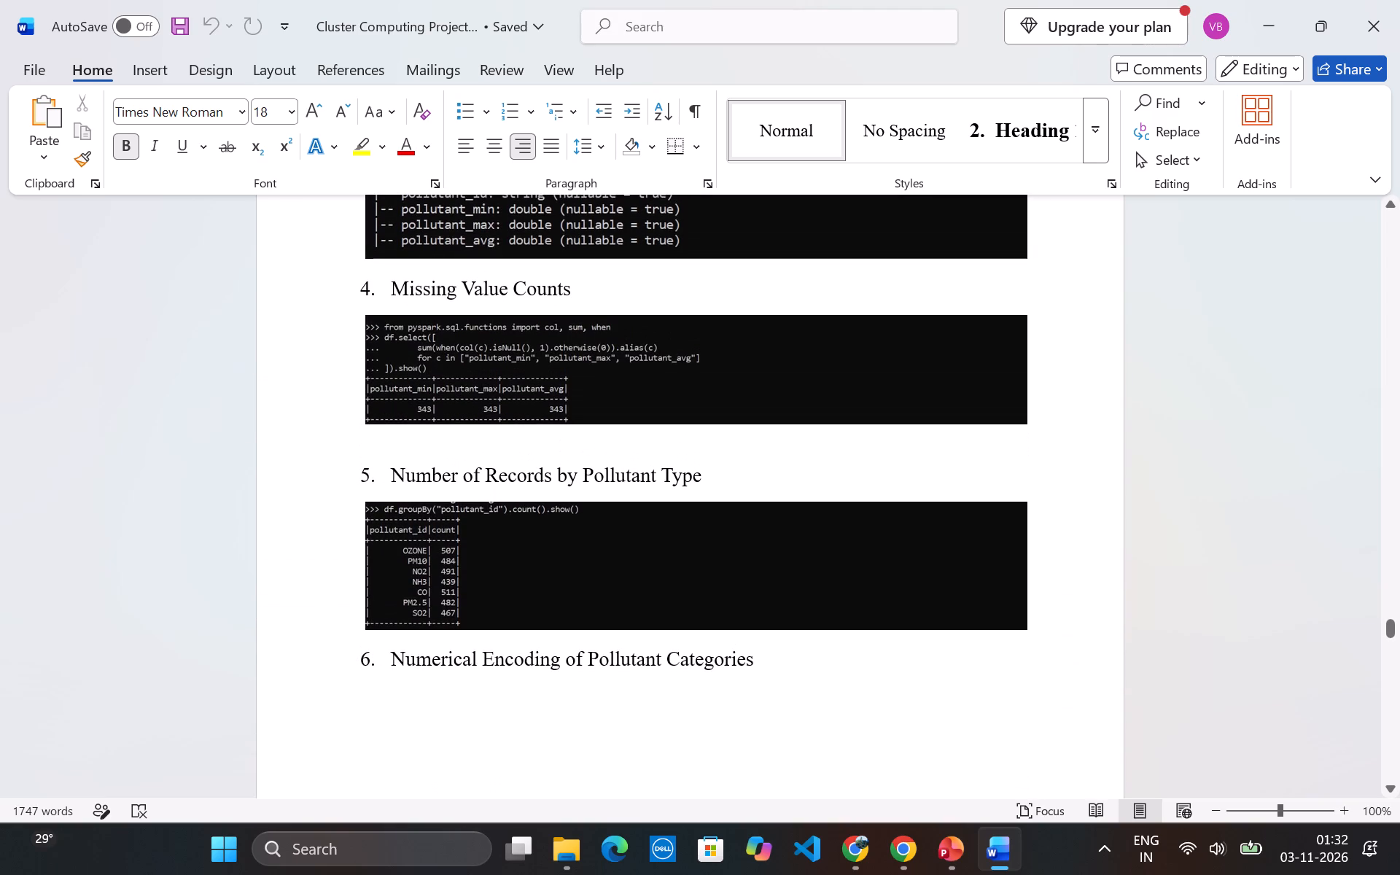
{"action": "scroll", "coordinate": [1082, 647], "scroll_direction": "up", "scroll_amount": 3}
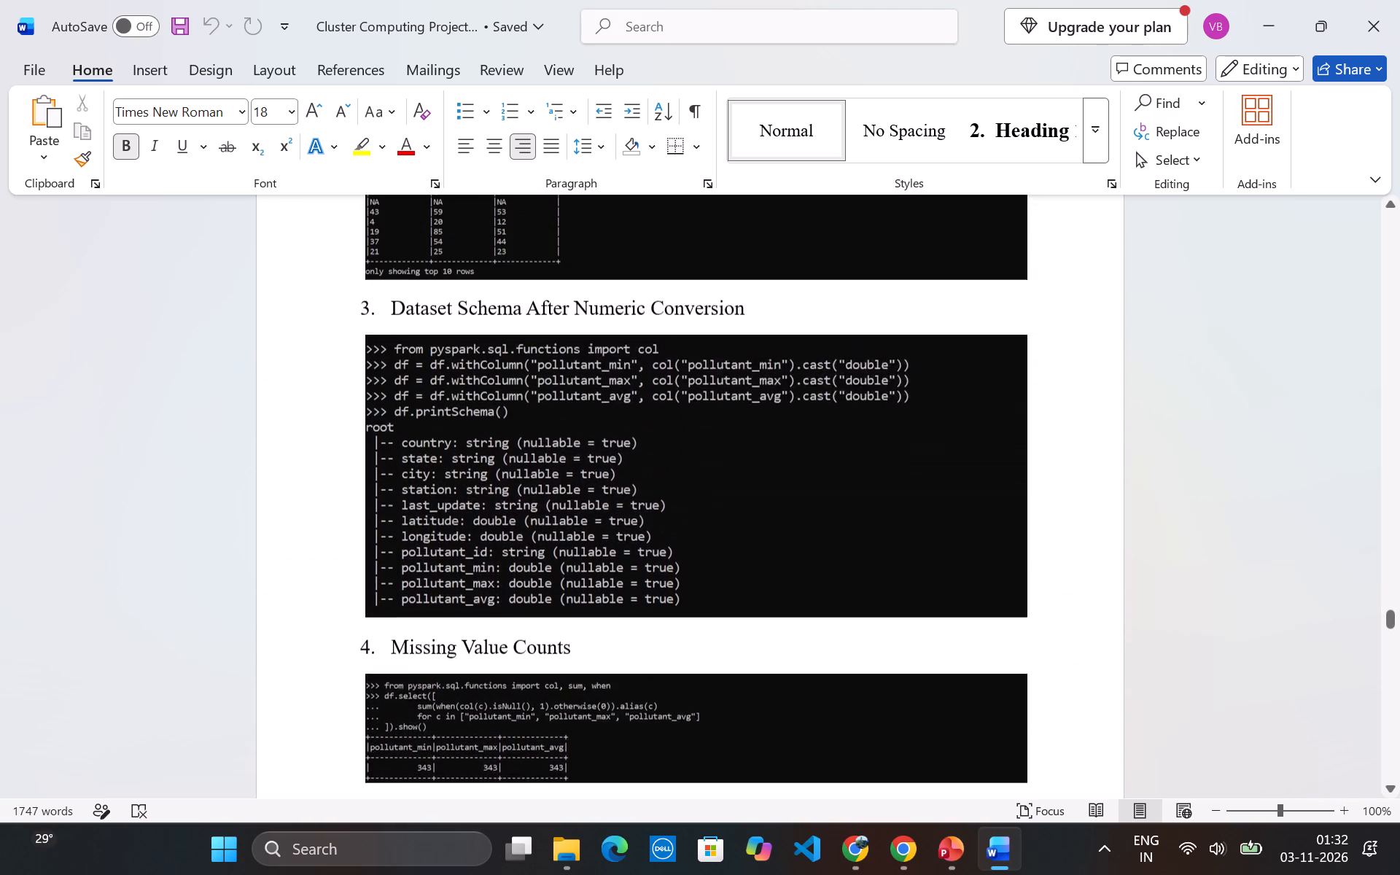
{"action": "scroll", "coordinate": [1082, 647], "scroll_direction": "up", "scroll_amount": 1}
{"action": "scroll", "coordinate": [1082, 647], "scroll_direction": "down", "scroll_amount": 5}
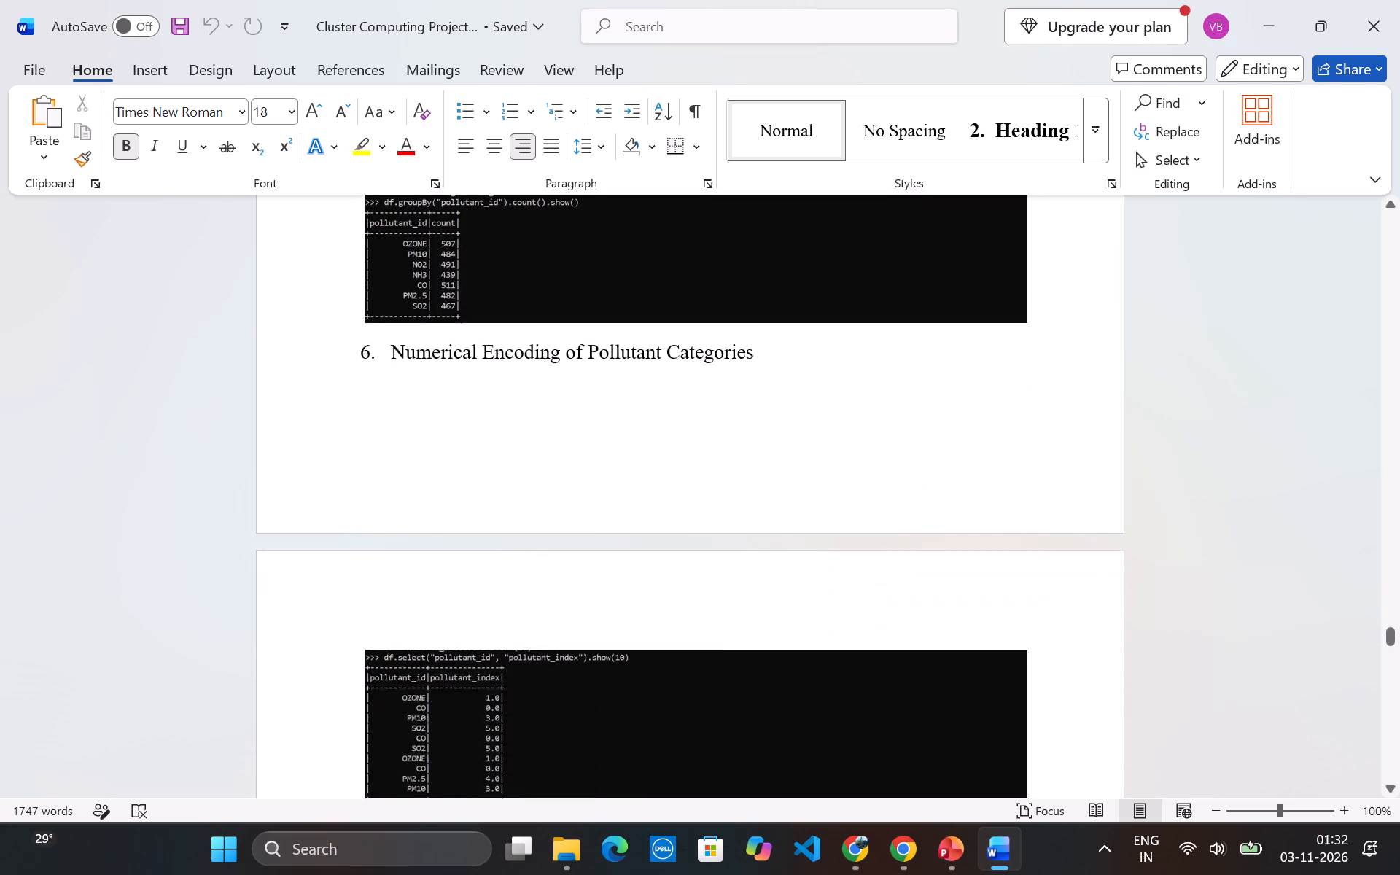
{"action": "scroll", "coordinate": [1082, 647], "scroll_direction": "down", "scroll_amount": 2}
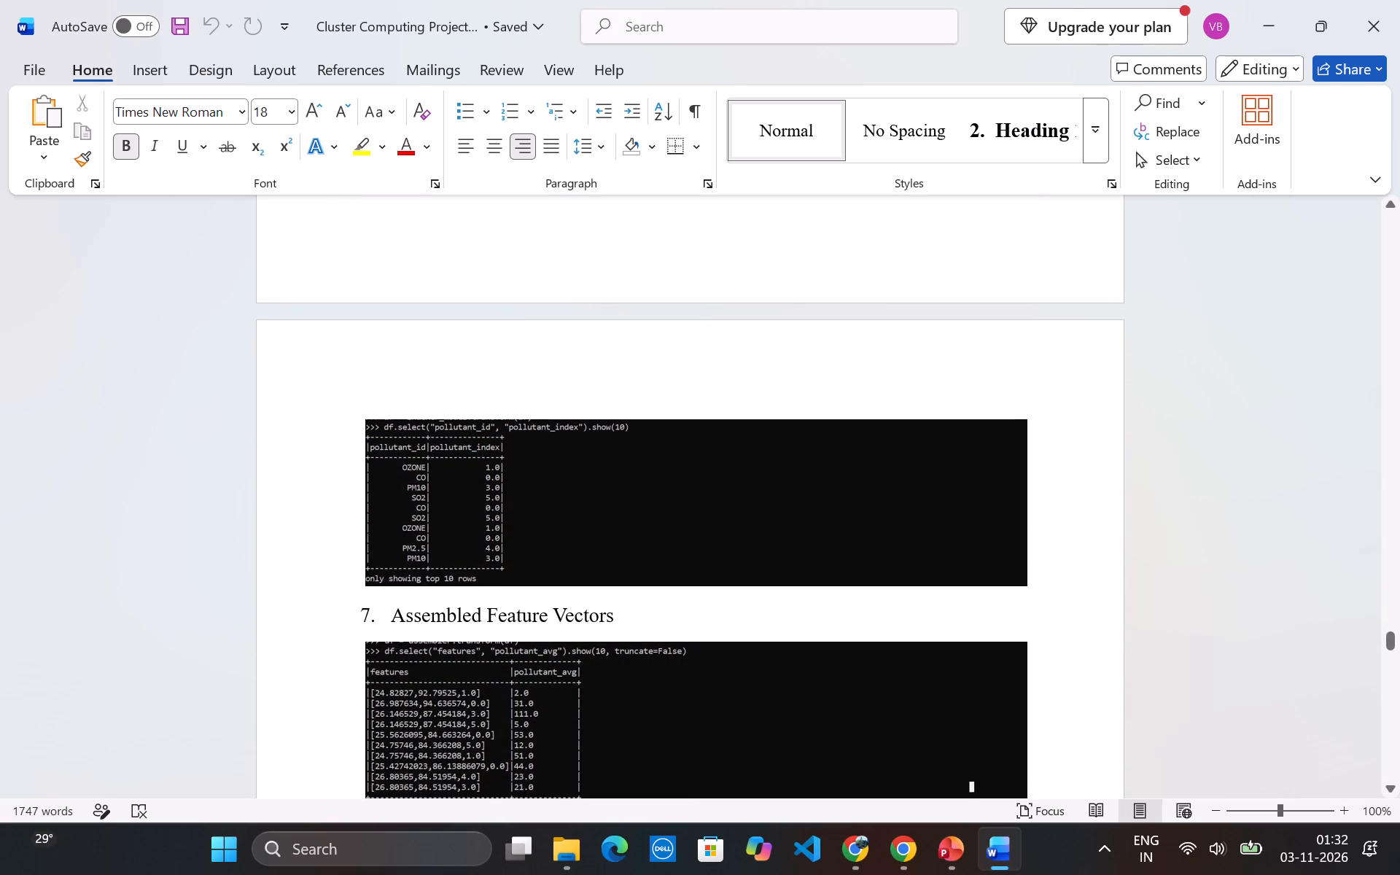
{"action": "left_click", "coordinate": [1084, 598]}
{"action": "scroll", "coordinate": [1055, 621], "scroll_direction": "down", "scroll_amount": 2}
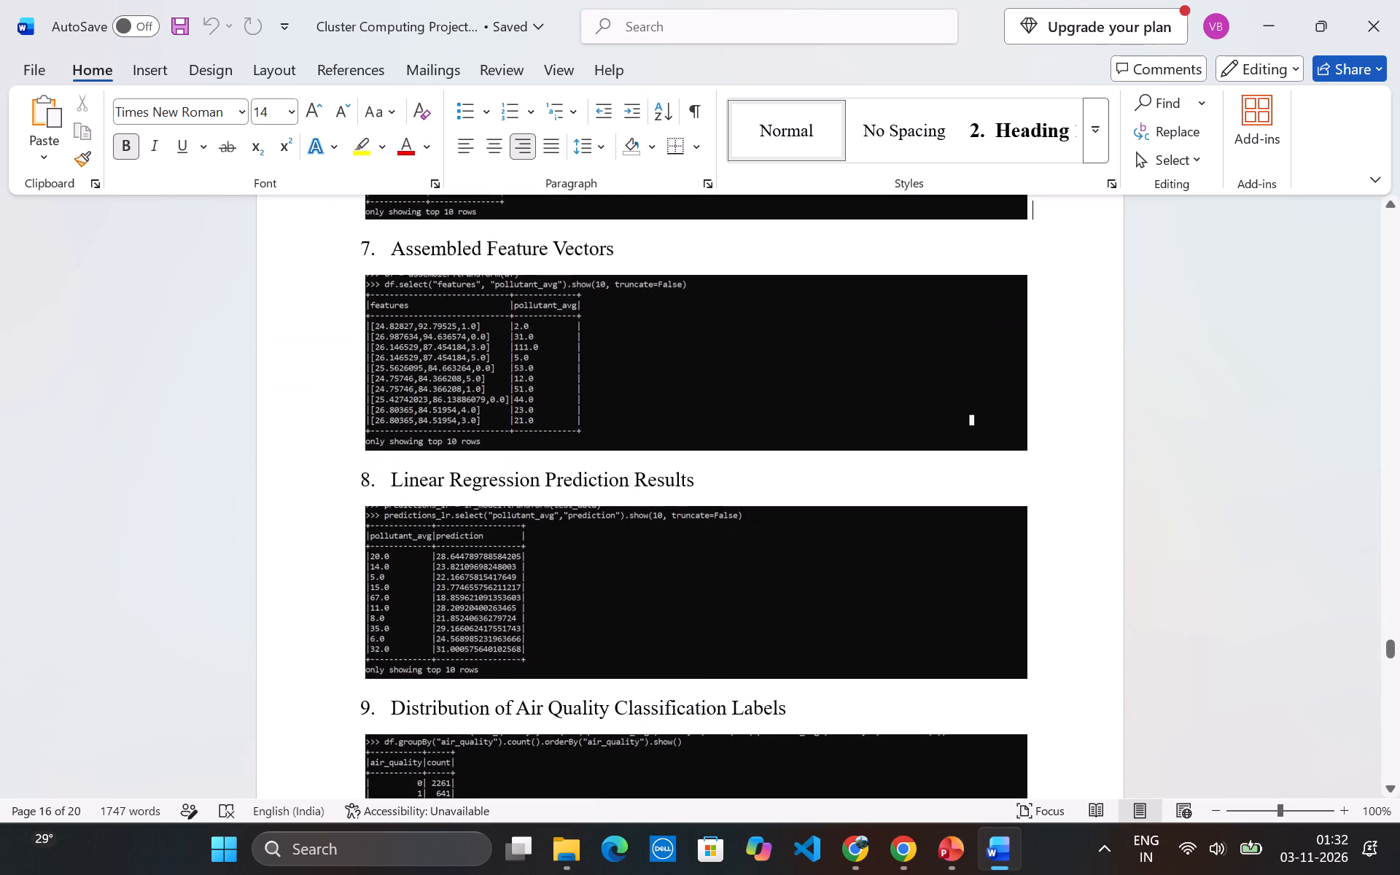
{"action": "scroll", "coordinate": [1055, 621], "scroll_direction": "down", "scroll_amount": 3}
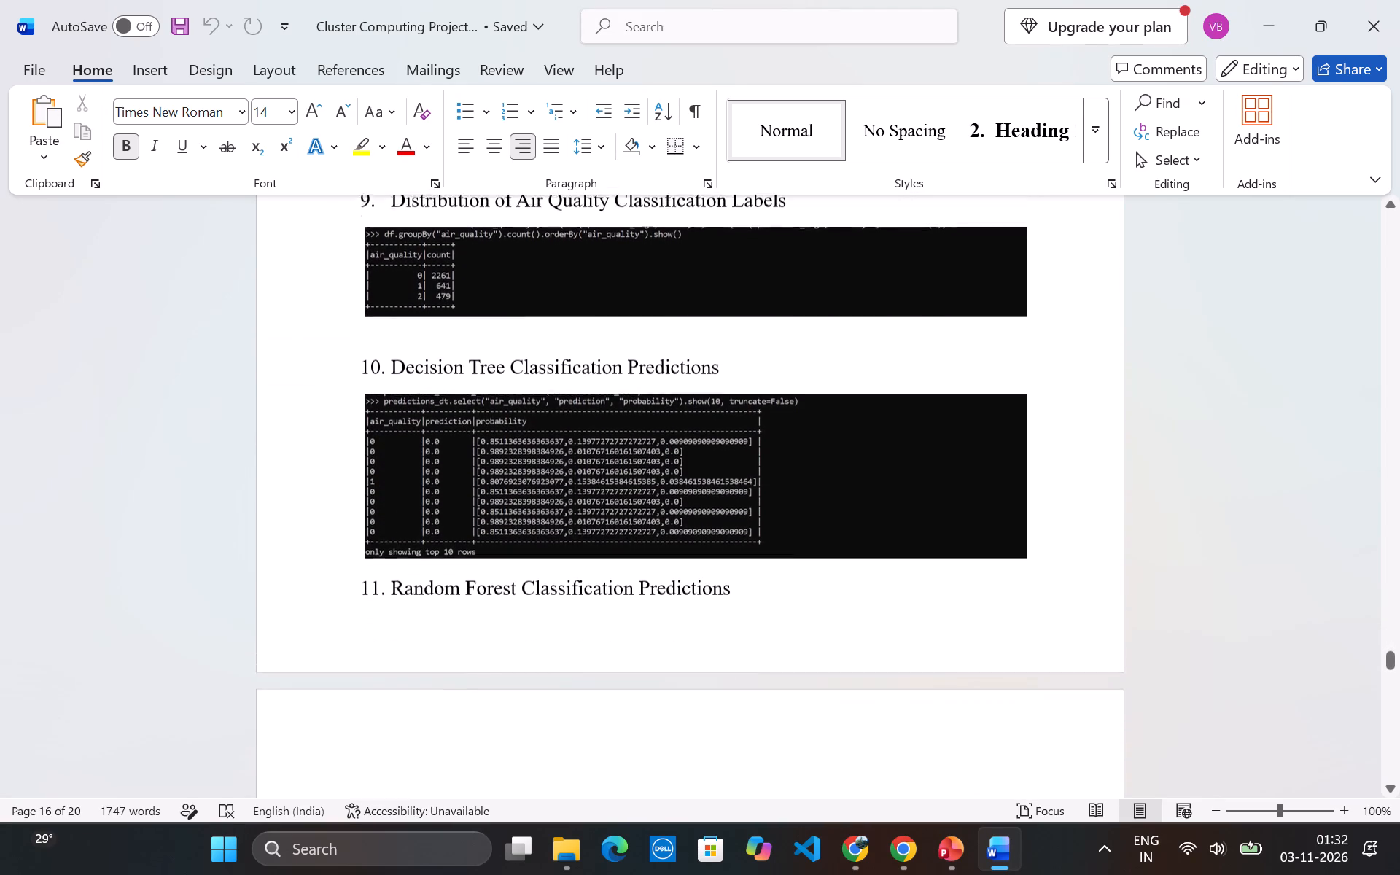
{"action": "scroll", "coordinate": [1055, 621], "scroll_direction": "down", "scroll_amount": 2}
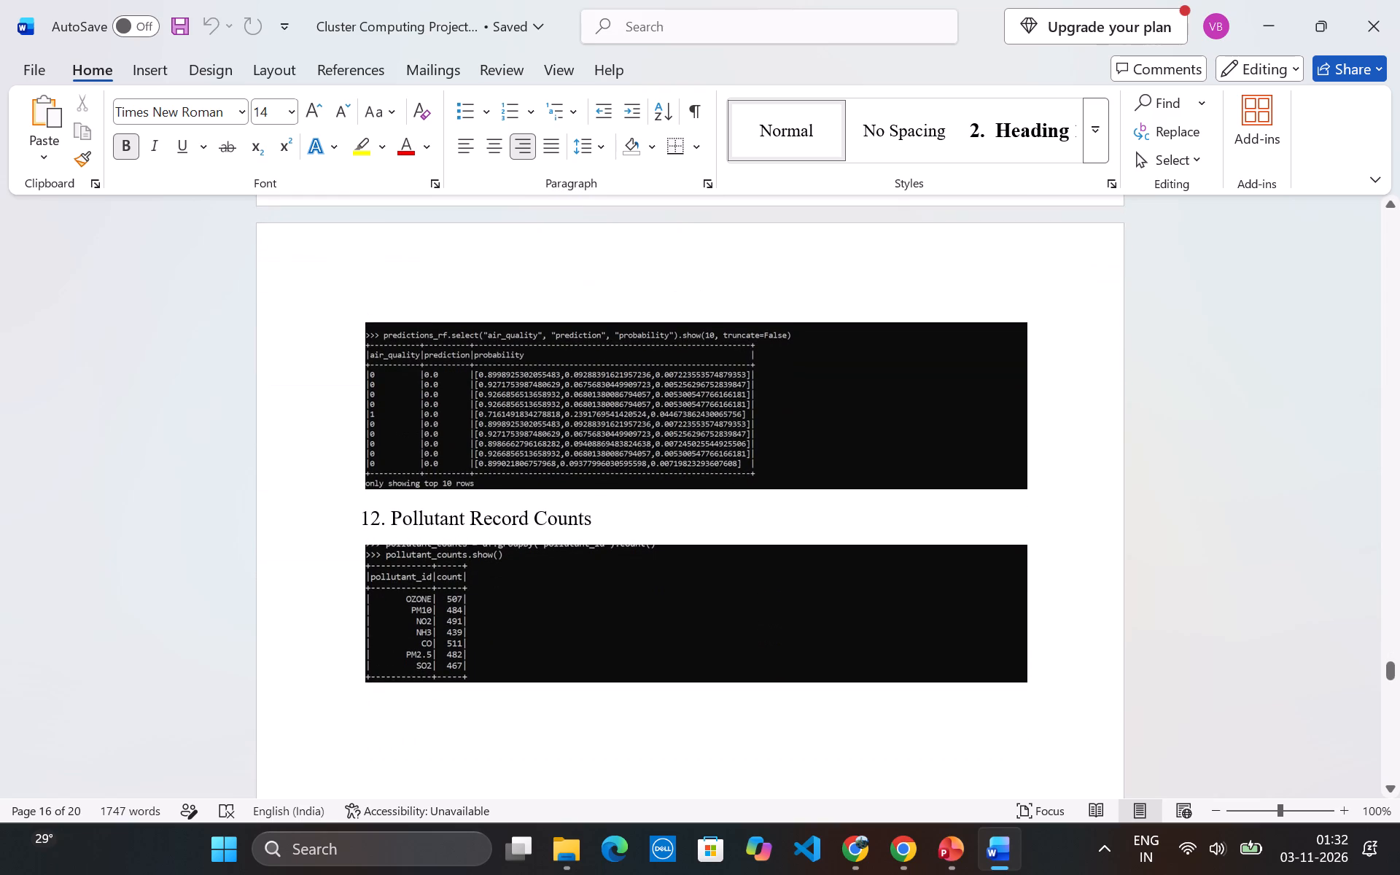
Examine the report's source code section, including the pollutant distribution, category conversion and feature selection code.
{"action": "scroll", "coordinate": [1055, 621], "scroll_direction": "up", "scroll_amount": 9}
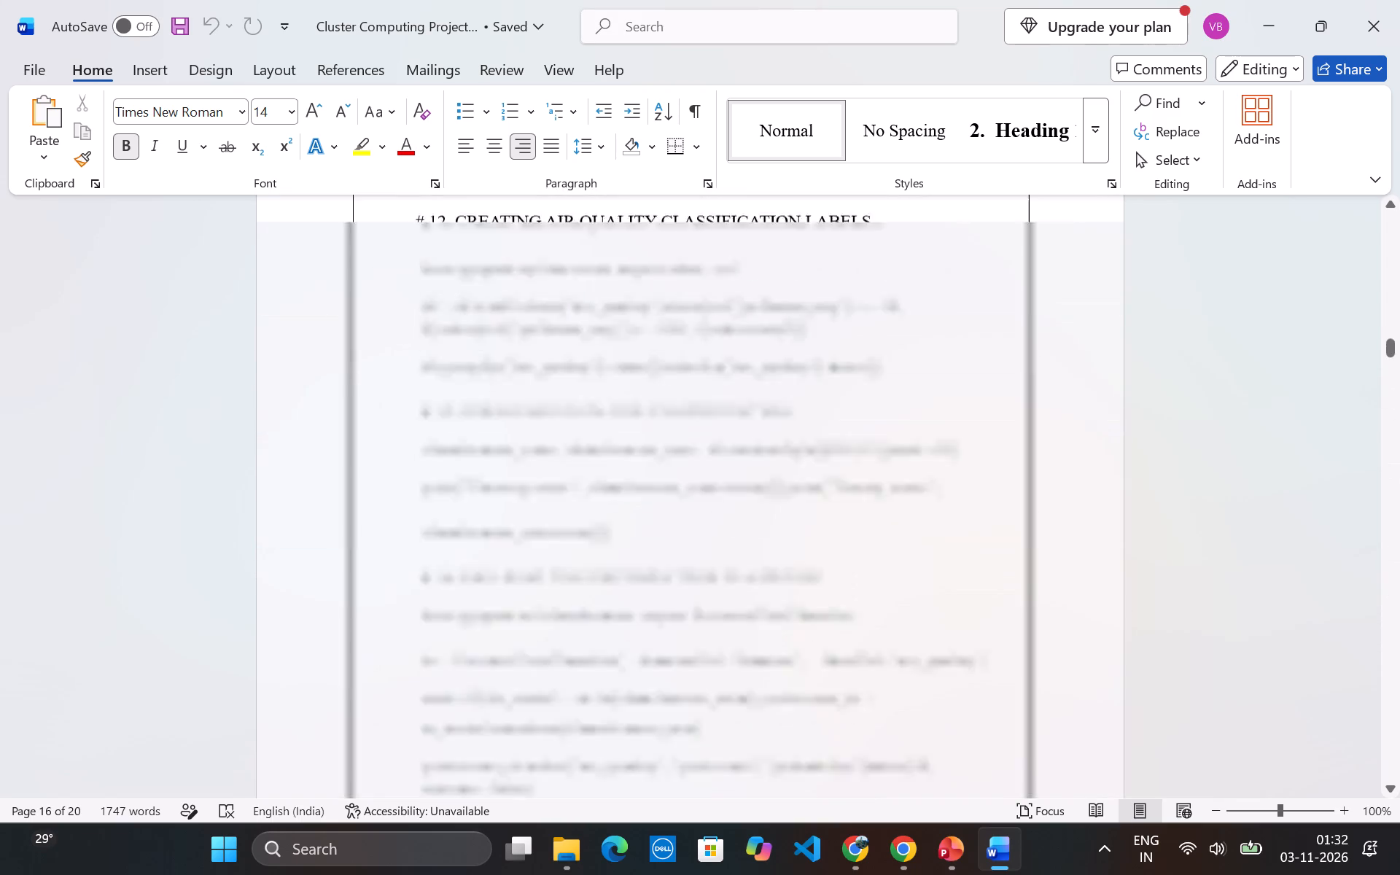
{"action": "scroll", "coordinate": [1055, 621], "scroll_direction": "up", "scroll_amount": 4}
{"action": "scroll", "coordinate": [914, 537], "scroll_direction": "down", "scroll_amount": 3}
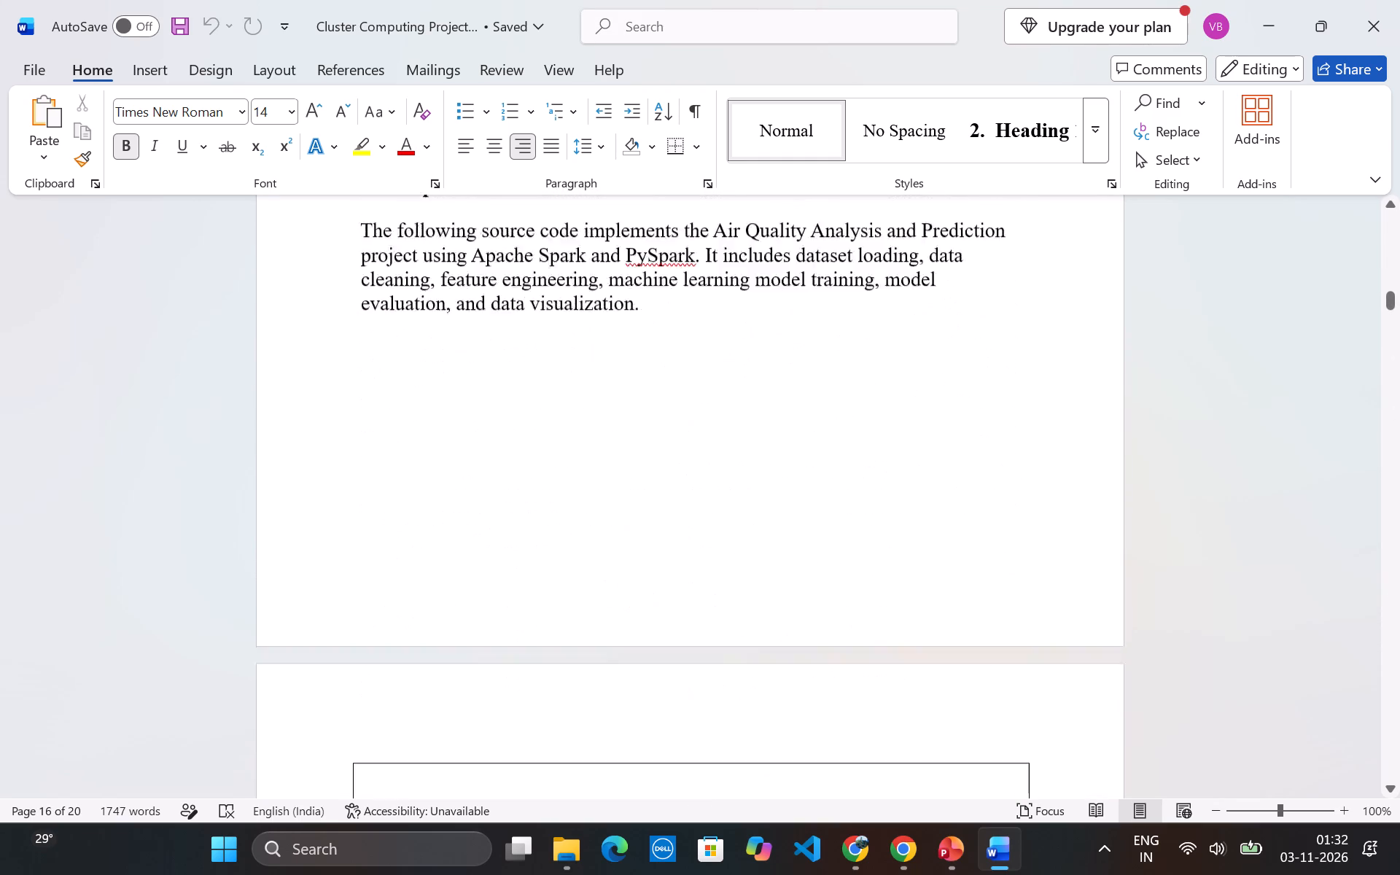
{"action": "scroll", "coordinate": [914, 537], "scroll_direction": "down", "scroll_amount": 5}
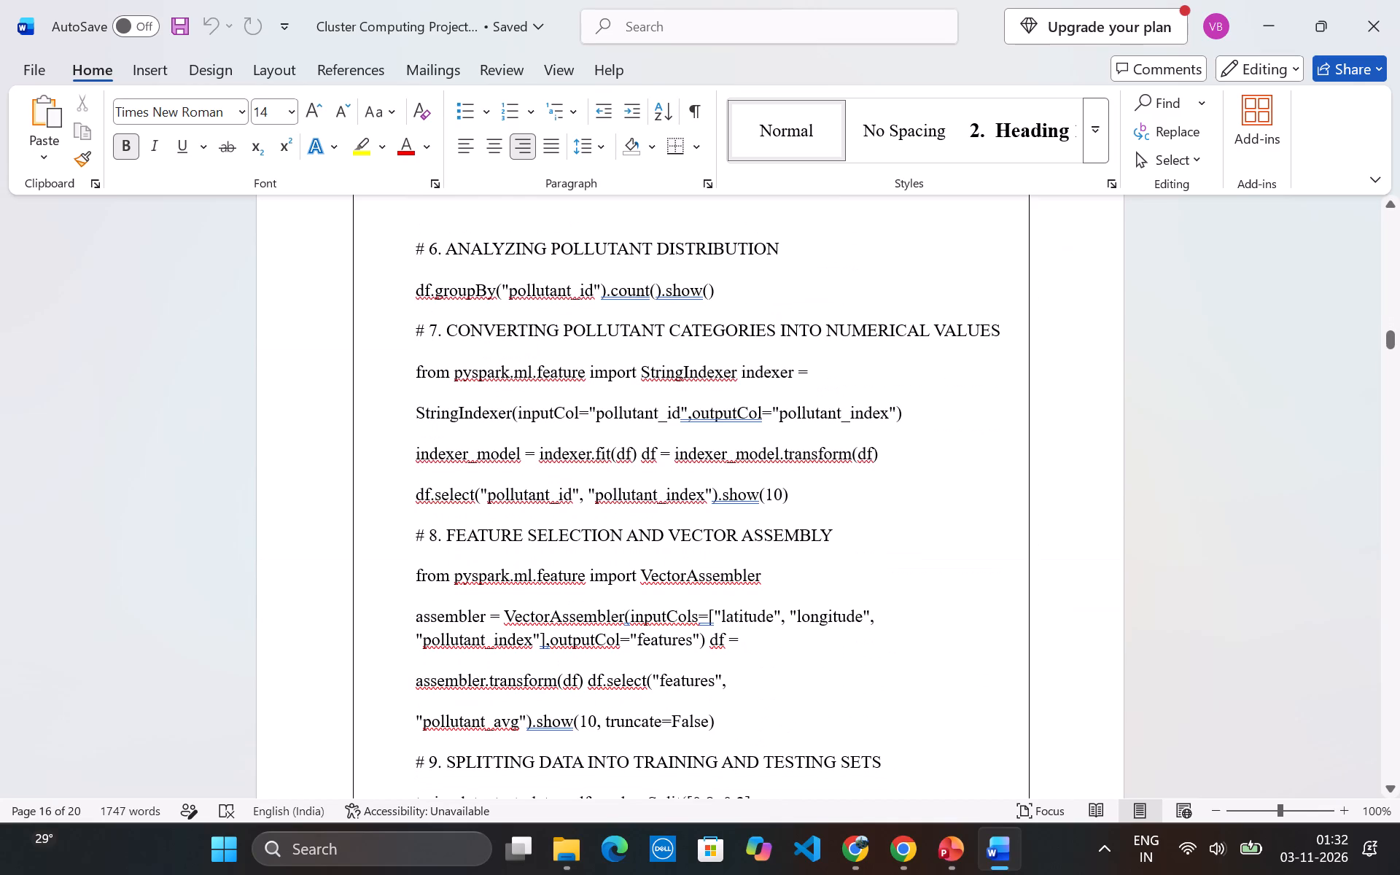
{"action": "scroll", "coordinate": [914, 537], "scroll_direction": "down", "scroll_amount": 1}
{"action": "scroll", "coordinate": [914, 537], "scroll_direction": "up", "scroll_amount": 1}
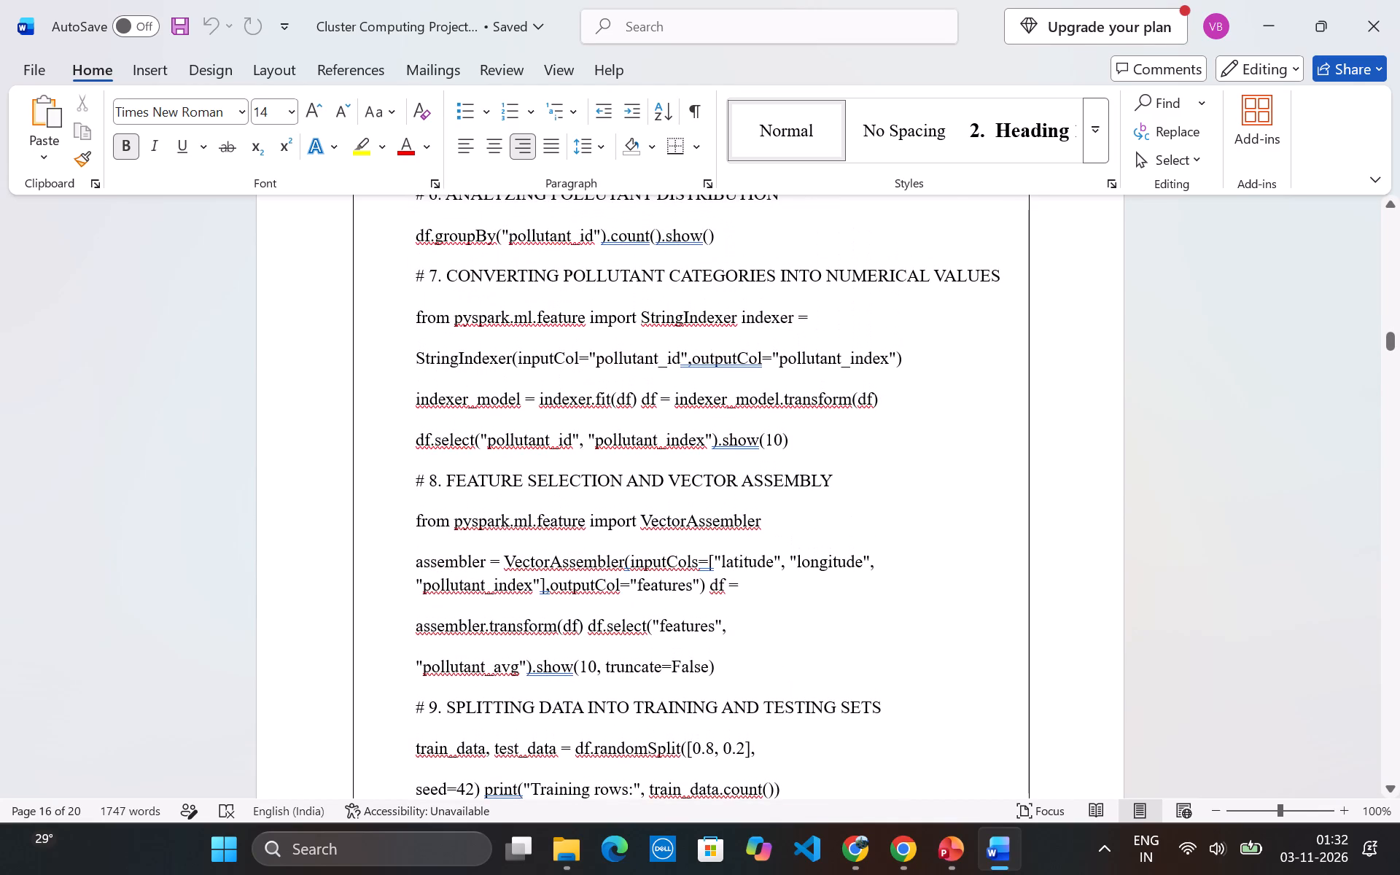
{"action": "scroll", "coordinate": [914, 537], "scroll_direction": "up", "scroll_amount": 1}
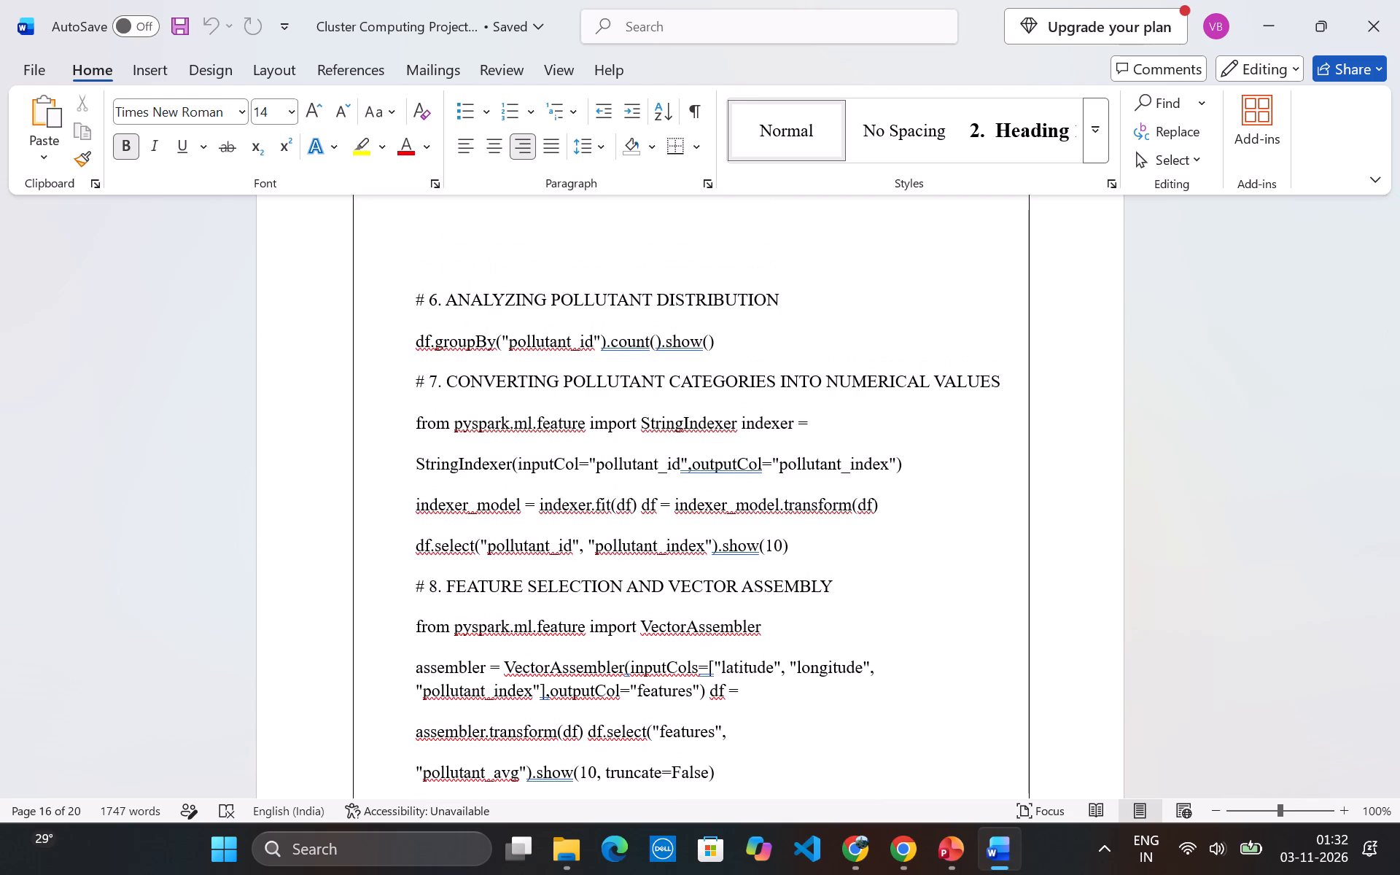
Examine the report's source code from the missing value check through the linear regression evaluation to the classification evaluator import.
{"action": "scroll", "coordinate": [914, 537], "scroll_direction": "up", "scroll_amount": 4}
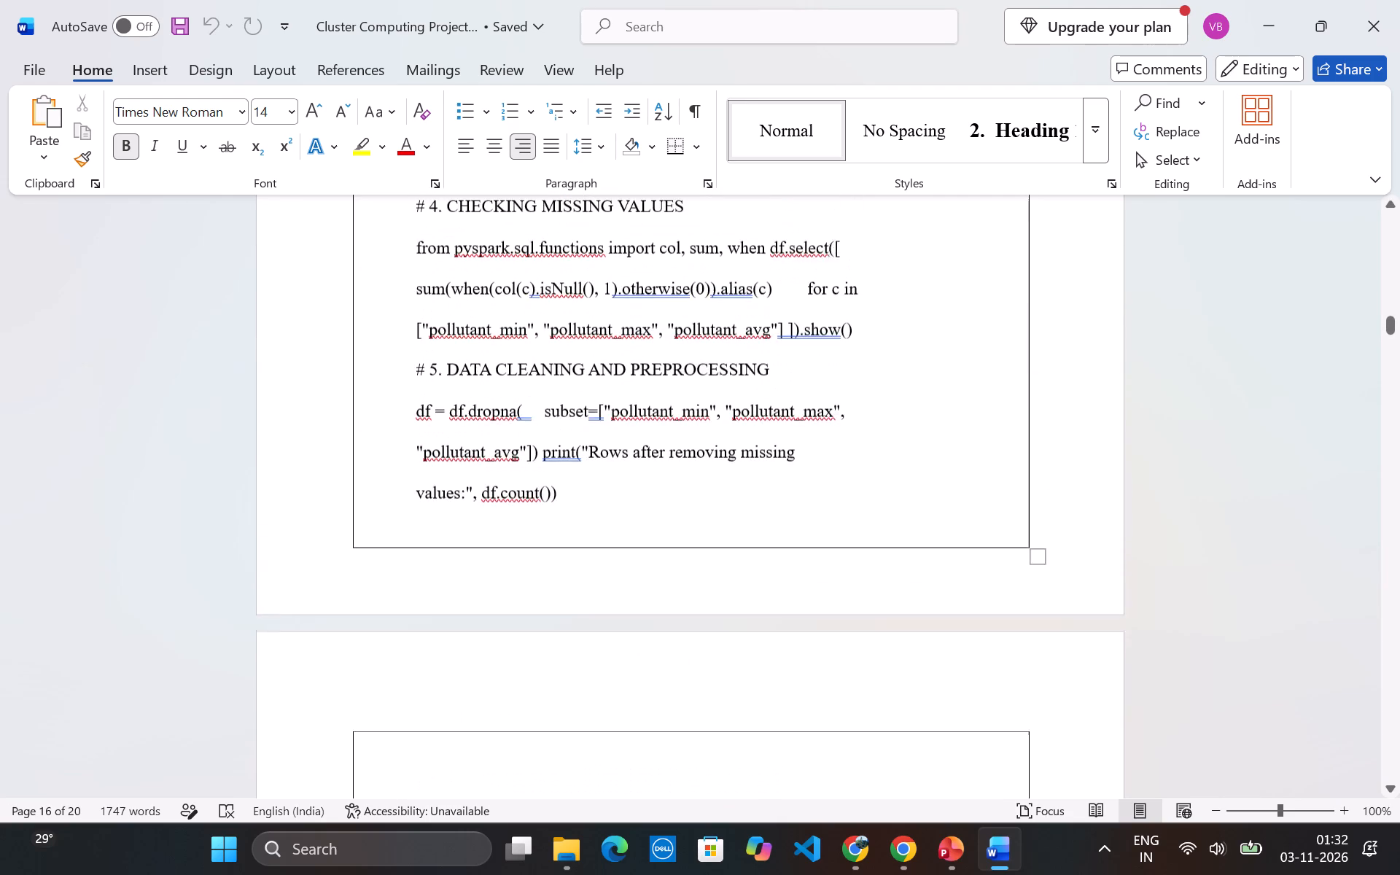
{"action": "scroll", "coordinate": [914, 537], "scroll_direction": "down", "scroll_amount": 1}
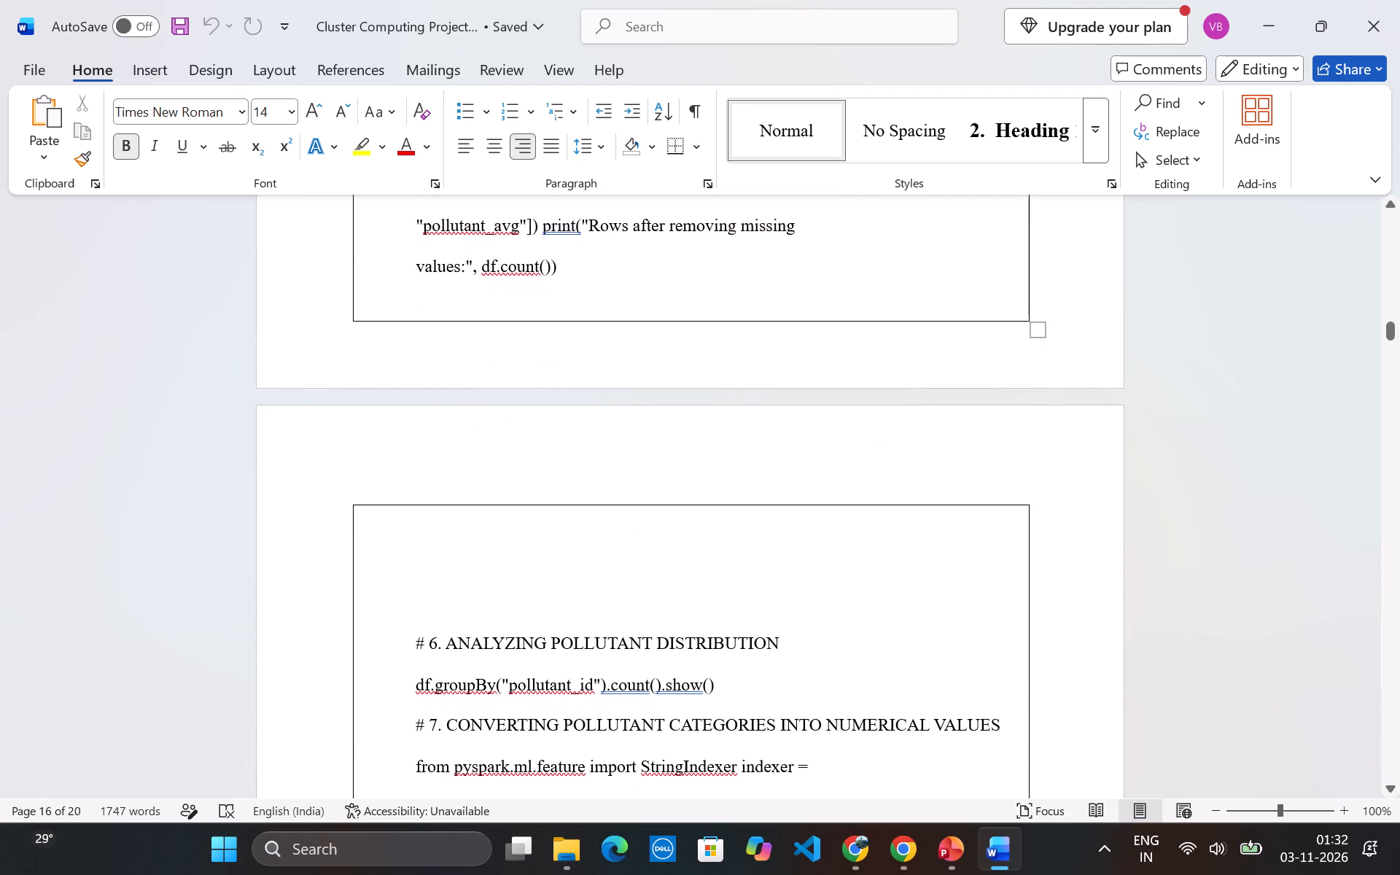
{"action": "scroll", "coordinate": [914, 537], "scroll_direction": "down", "scroll_amount": 4}
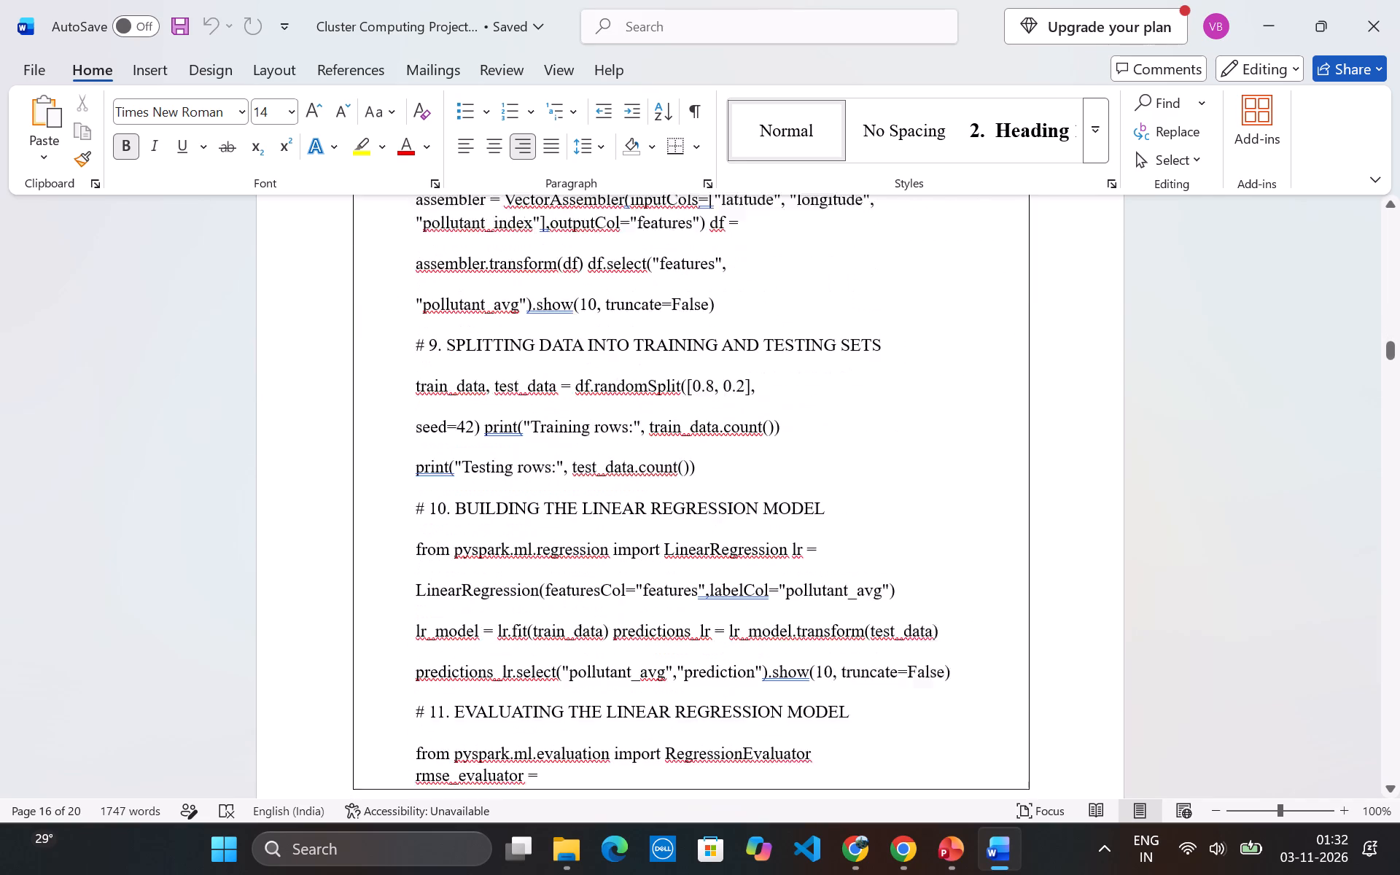
{"action": "scroll", "coordinate": [914, 537], "scroll_direction": "down", "scroll_amount": 8}
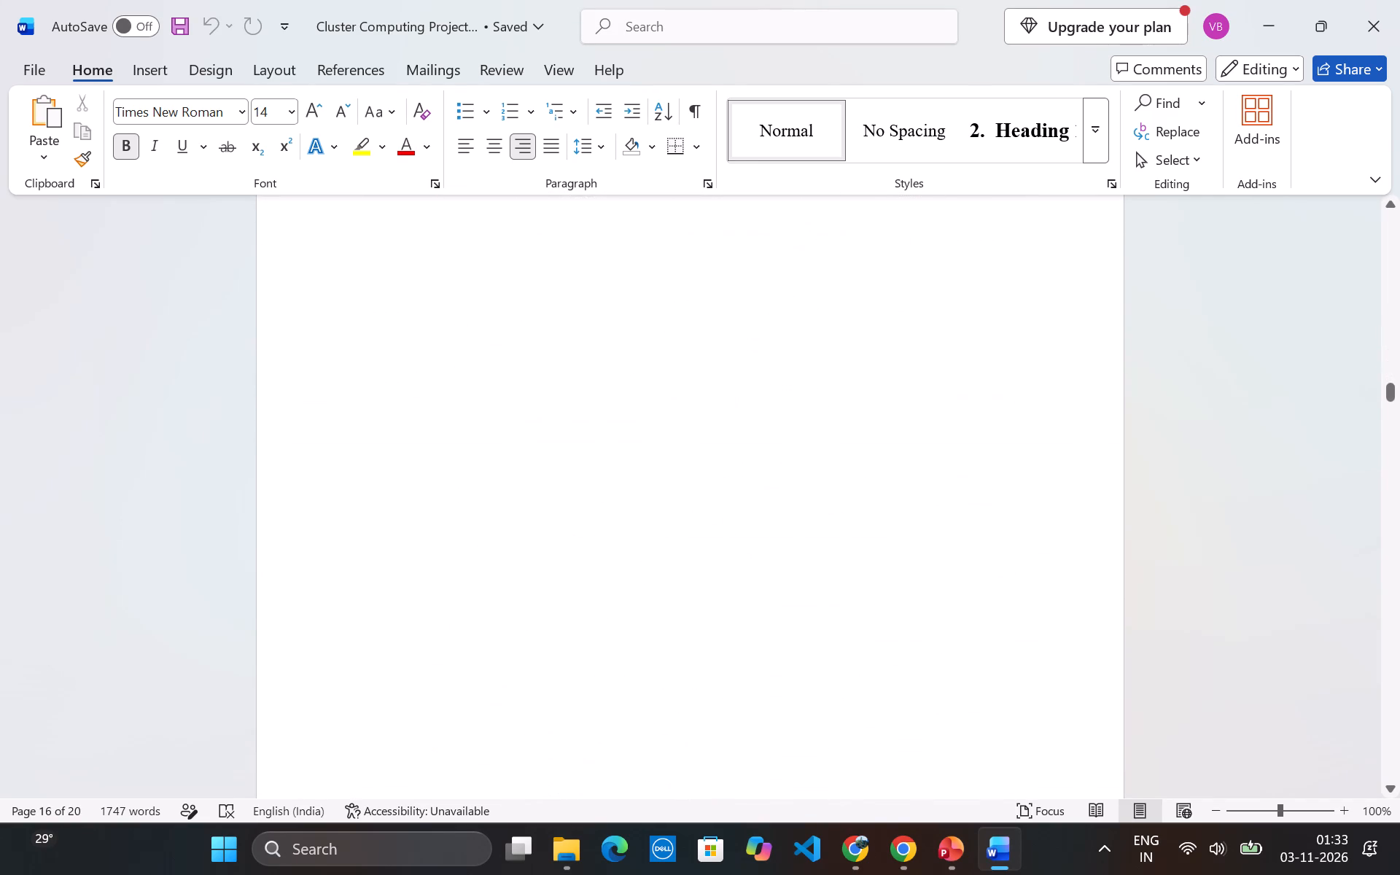
{"action": "scroll", "coordinate": [914, 537], "scroll_direction": "down", "scroll_amount": 1}
{"action": "scroll", "coordinate": [914, 537], "scroll_direction": "up", "scroll_amount": 4}
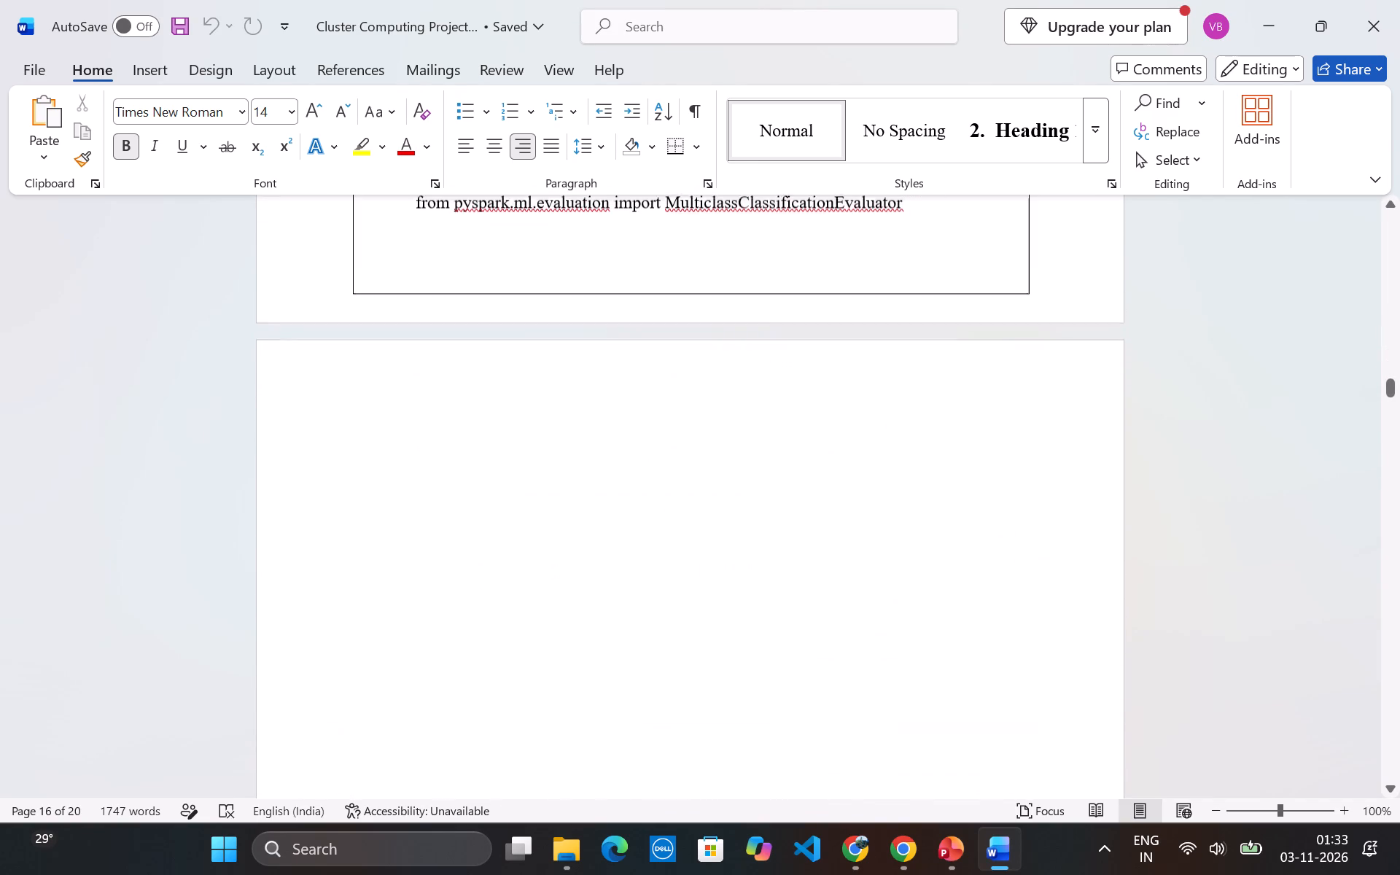
Try to remove the blank page that follows the MulticlassClassificationEvaluator import in the report's source code.
{"action": "left_click", "coordinate": [914, 537]}
{"action": "key", "text": "BackSpace"}
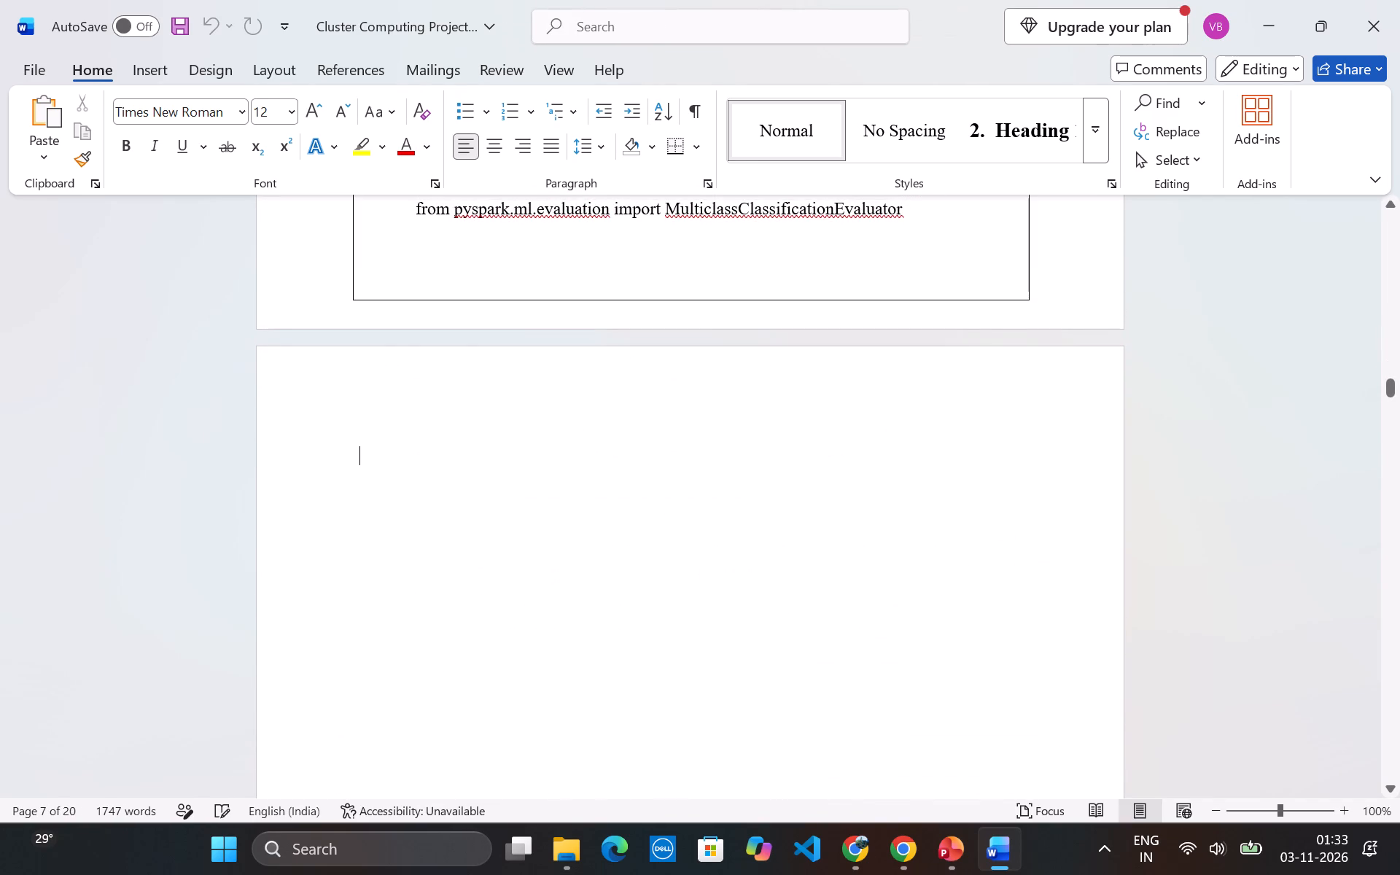
{"action": "key", "text": "BackSpace"}
{"action": "key", "text": "BackSpace"}
{"action": "key", "text": "BackSpace"}
{"action": "key", "text": "BackSpace"}
{"action": "key", "text": "BackSpace"}
{"action": "key", "text": "BackSpace"}
{"action": "key", "text": "BackSpace"}
{"action": "key", "text": "BackSpace"}
Examine the remaining source code, from the Random Forest classifier to the correlation heatmap, and the code execution screenshots after it.
{"action": "scroll", "coordinate": [796, 541], "scroll_direction": "down", "scroll_amount": 8}
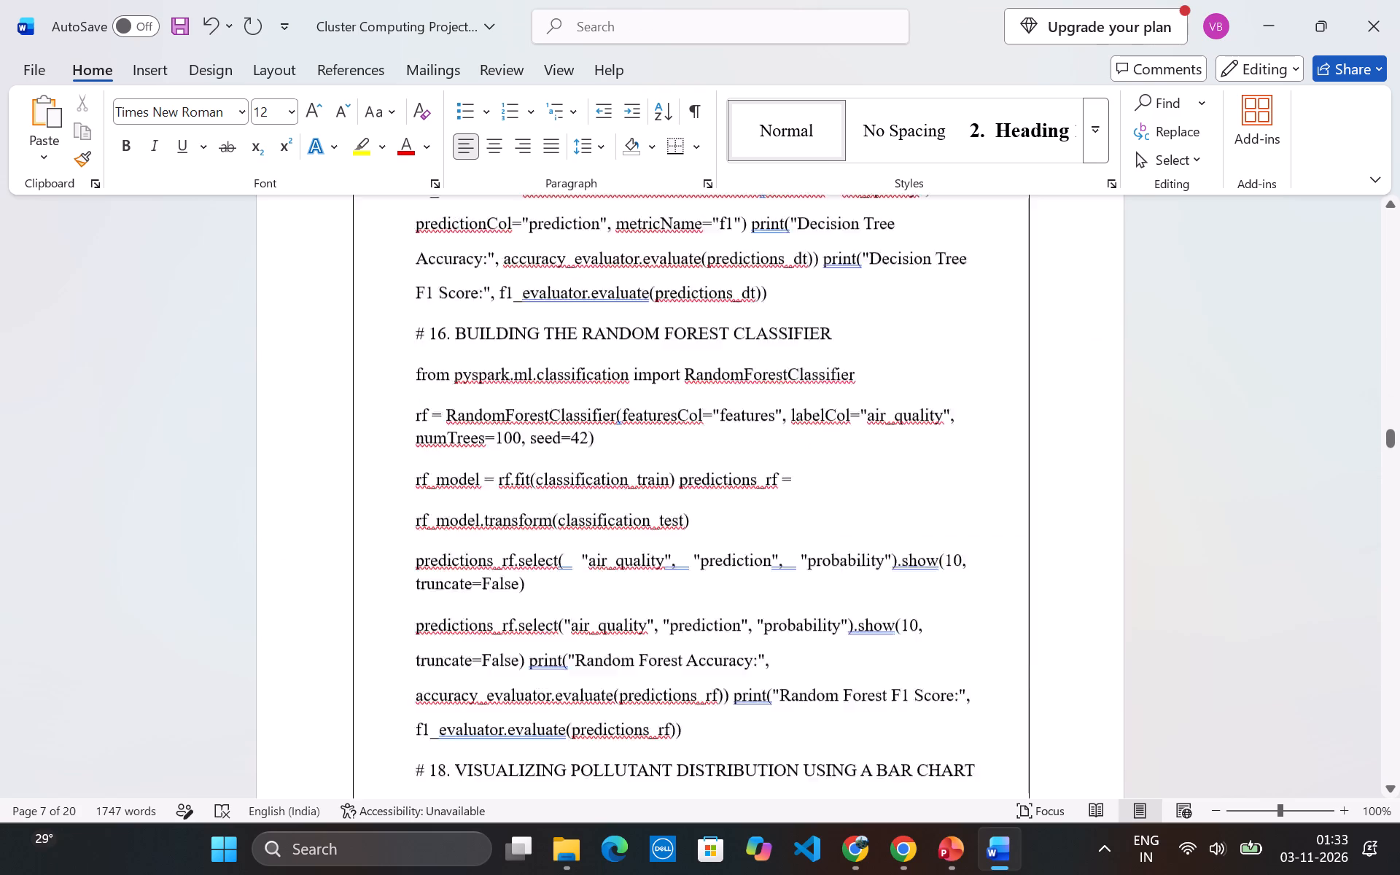
{"action": "scroll", "coordinate": [796, 541], "scroll_direction": "down", "scroll_amount": 4}
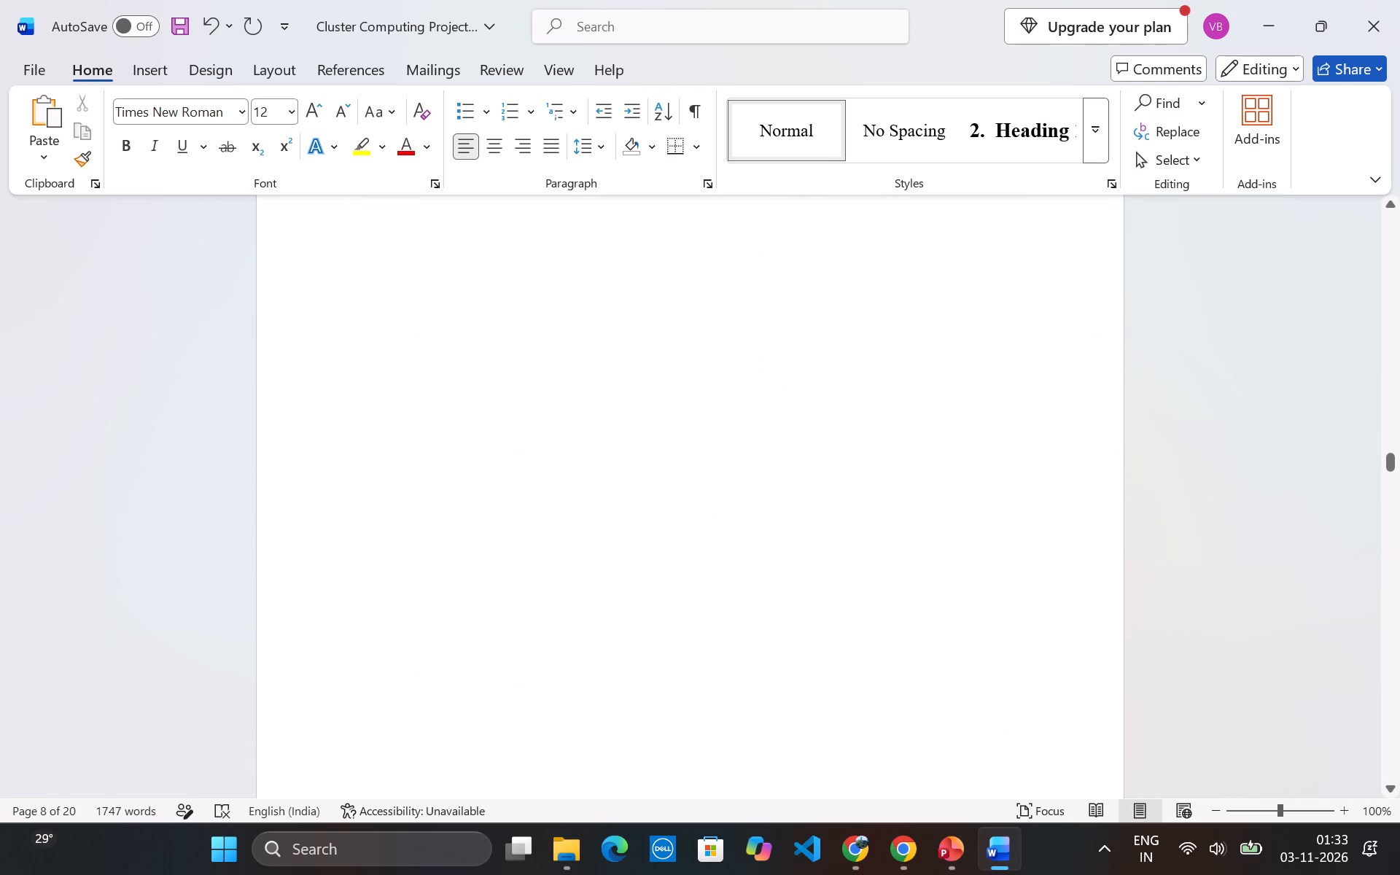
{"action": "scroll", "coordinate": [796, 541], "scroll_direction": "down", "scroll_amount": 7}
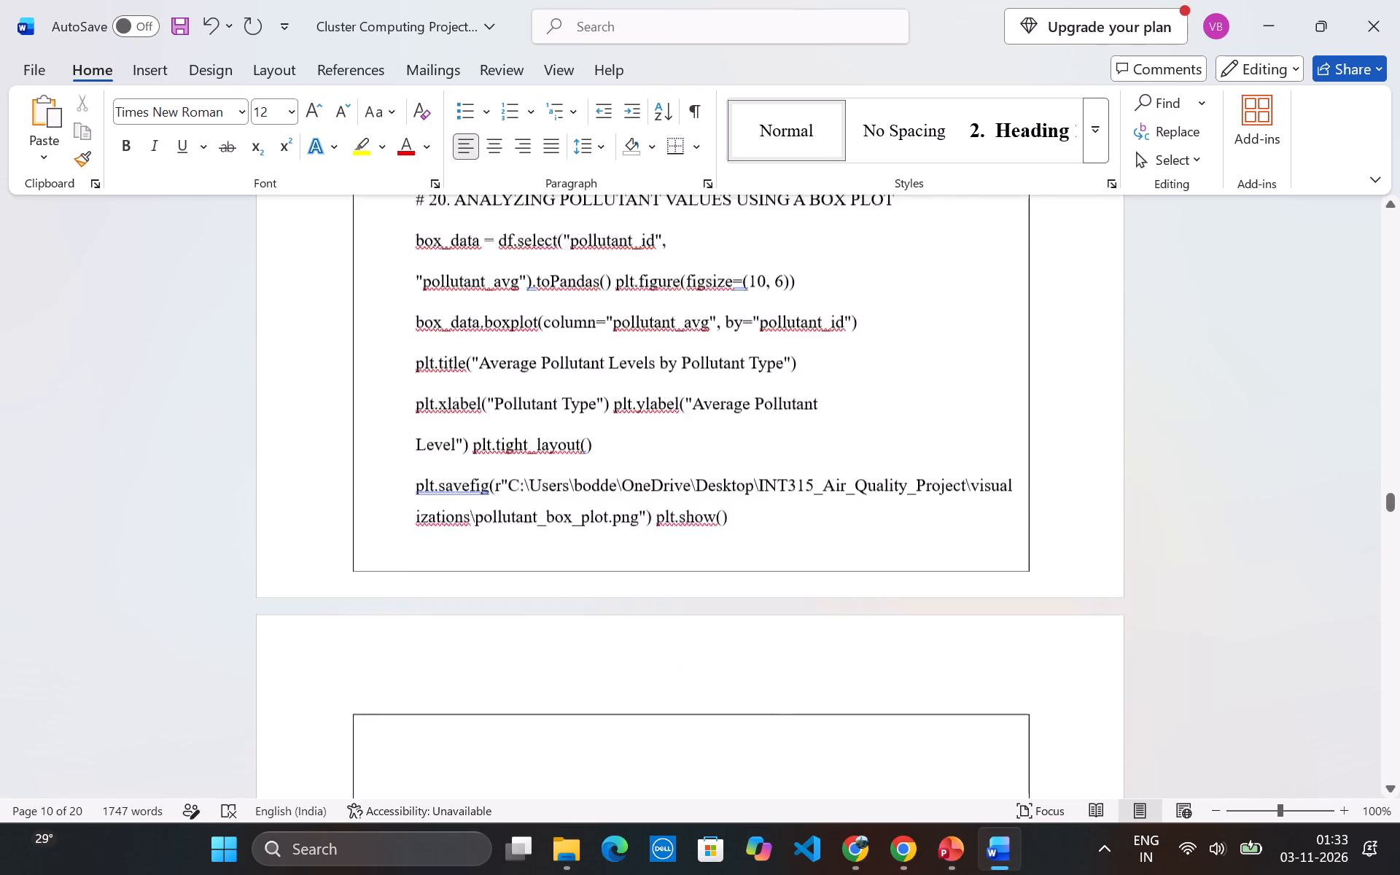
{"action": "scroll", "coordinate": [796, 541], "scroll_direction": "down", "scroll_amount": 1}
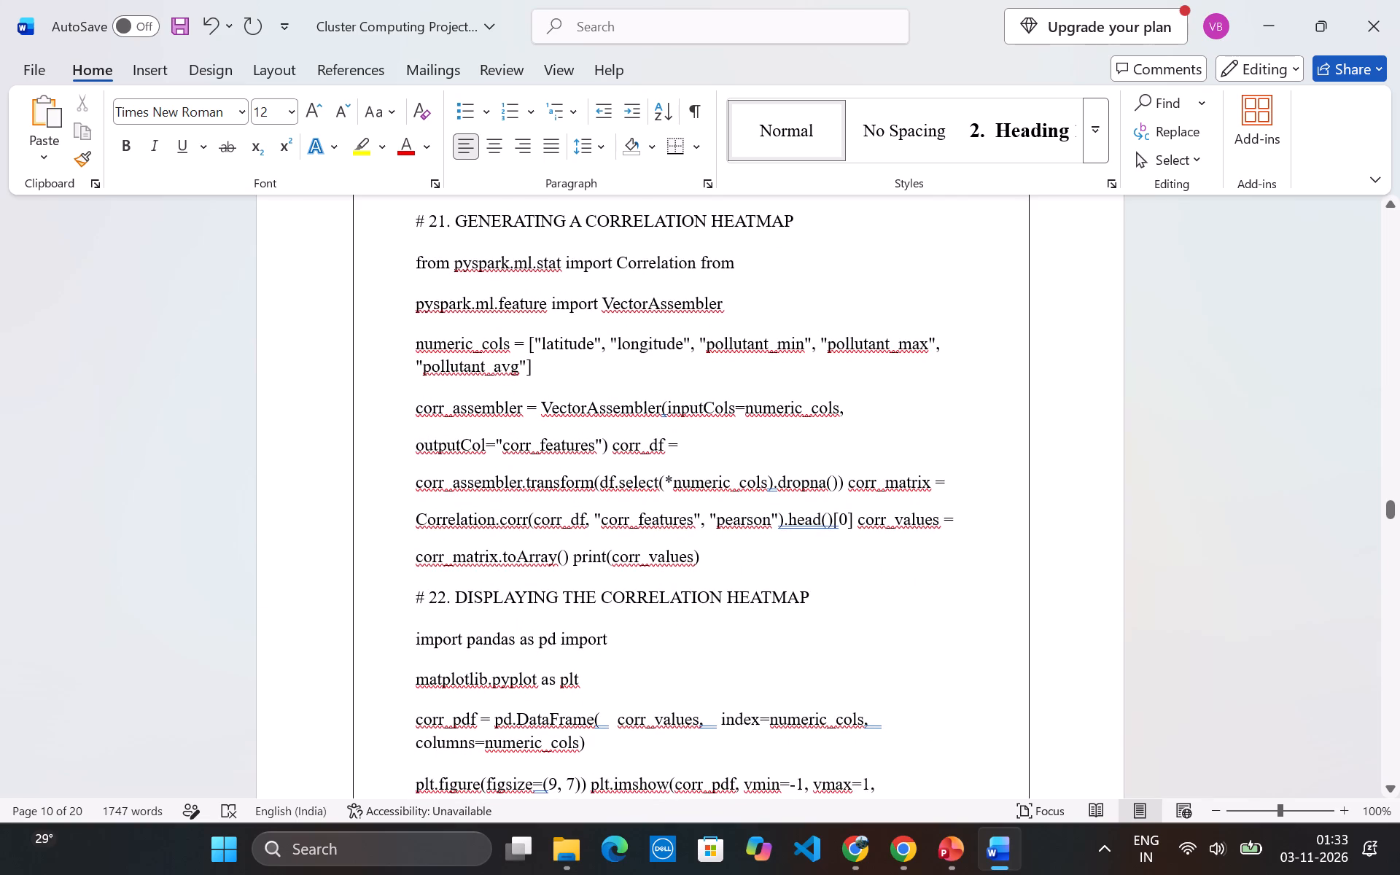
{"action": "scroll", "coordinate": [796, 541], "scroll_direction": "down", "scroll_amount": 14}
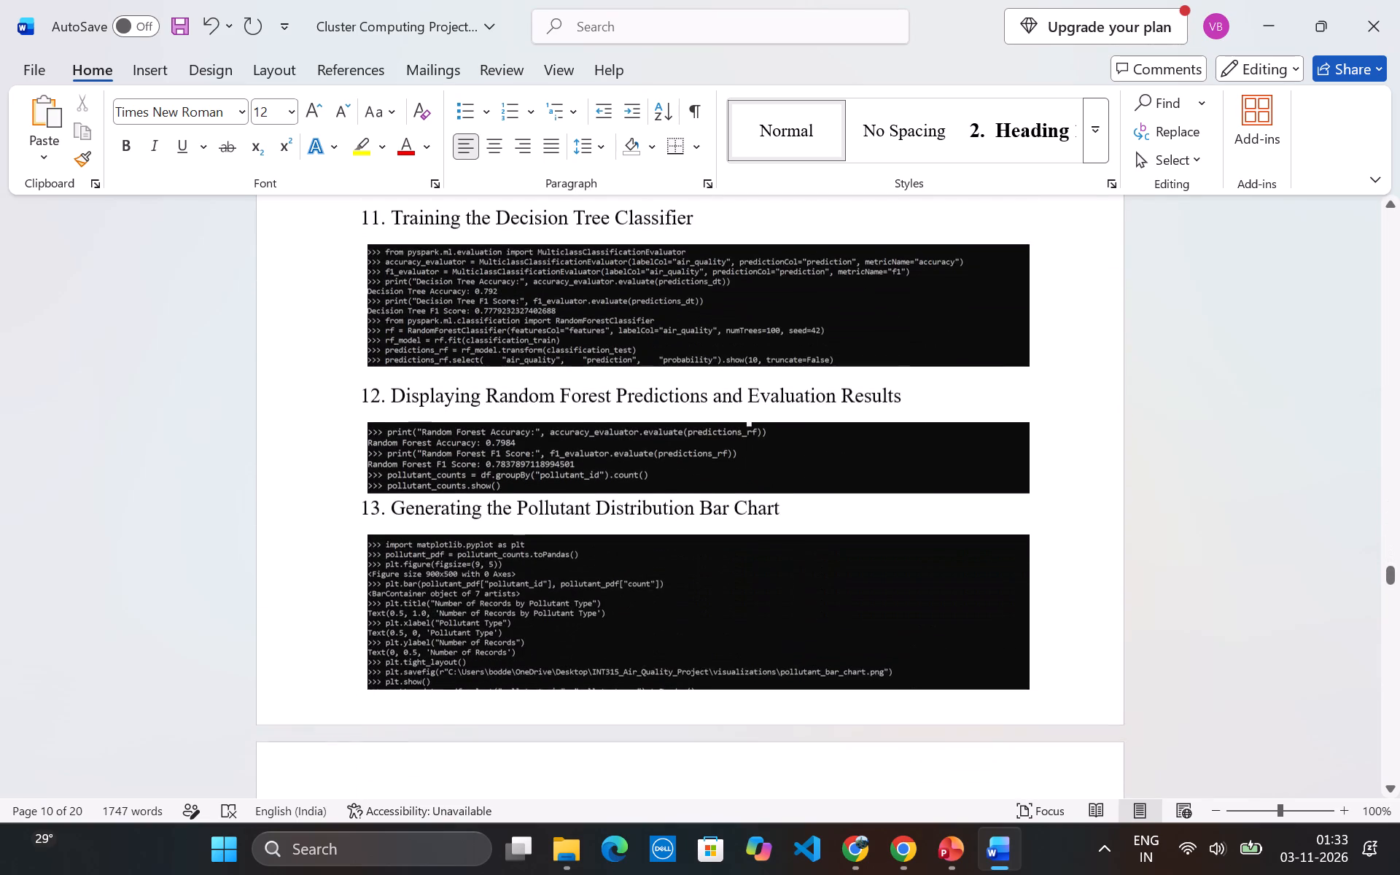
{"action": "scroll", "coordinate": [796, 541], "scroll_direction": "down", "scroll_amount": 9}
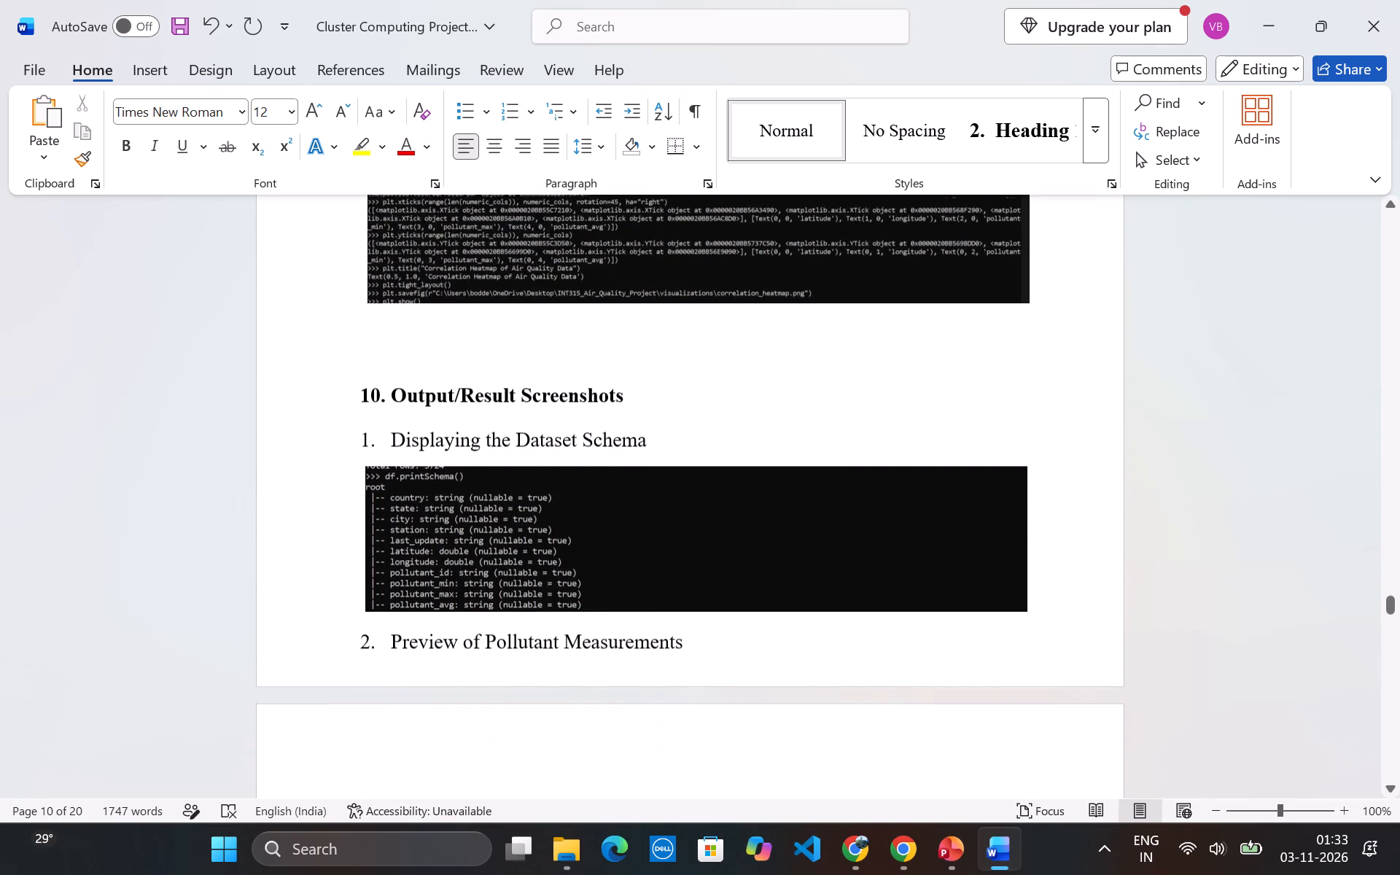
Review the report's Output/Result Screenshots section from the dataset schema to the pollutant record counts to reach the graphs.
{"action": "scroll", "coordinate": [796, 541], "scroll_direction": "down", "scroll_amount": 1}
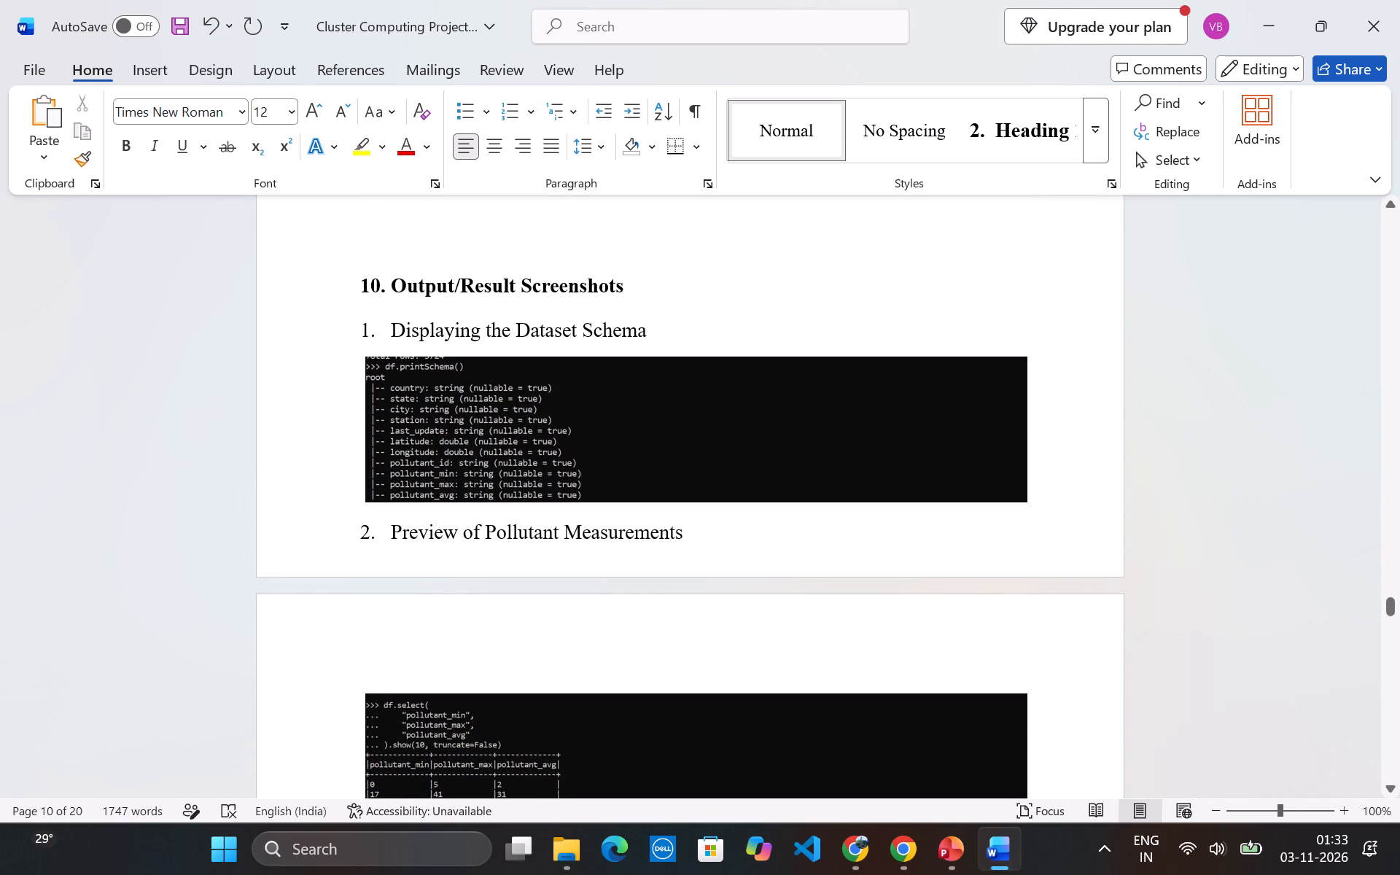
{"action": "scroll", "coordinate": [796, 541], "scroll_direction": "down", "scroll_amount": 2}
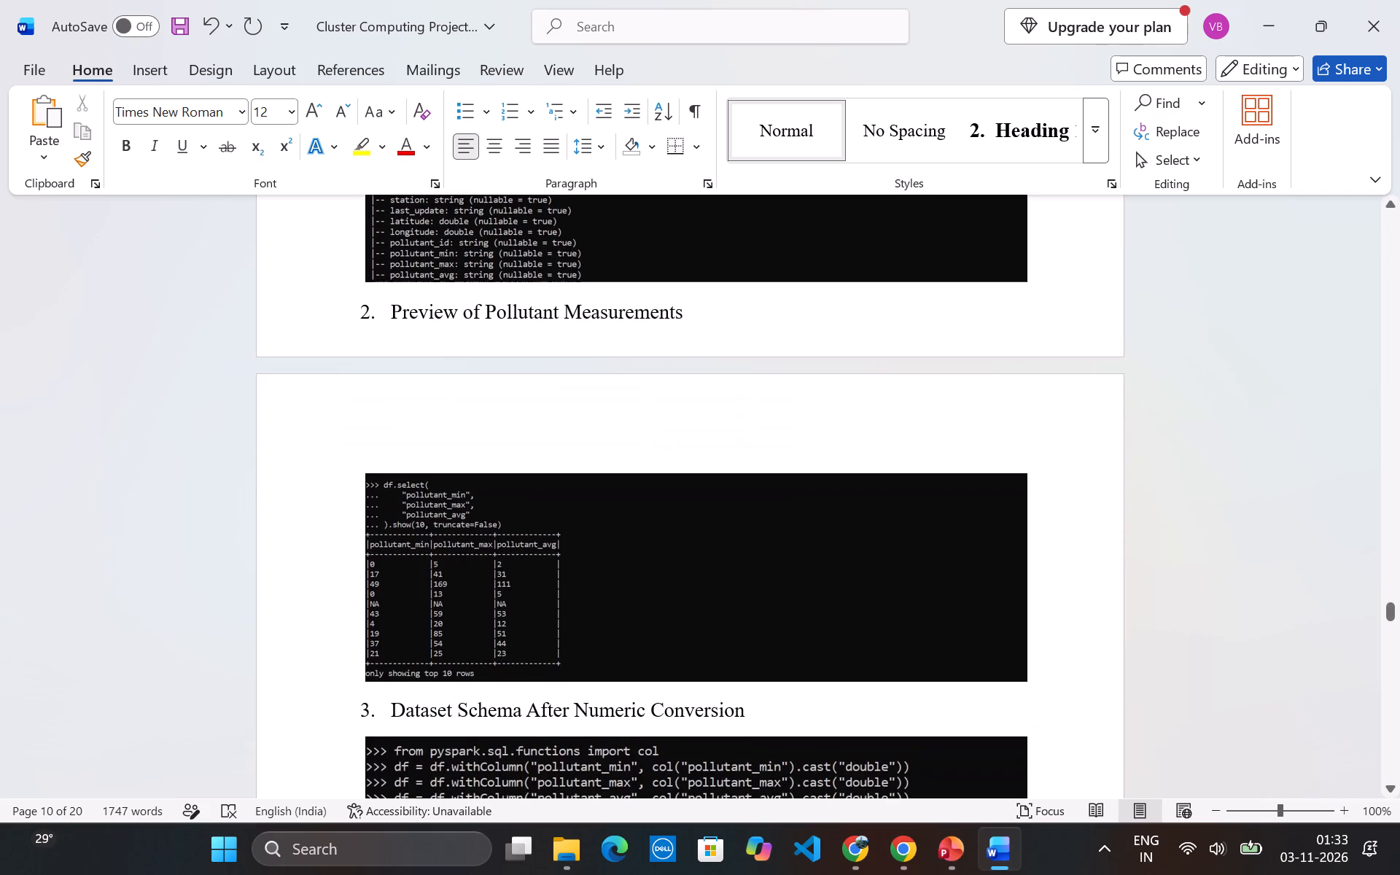
{"action": "scroll", "coordinate": [796, 541], "scroll_direction": "down", "scroll_amount": 5}
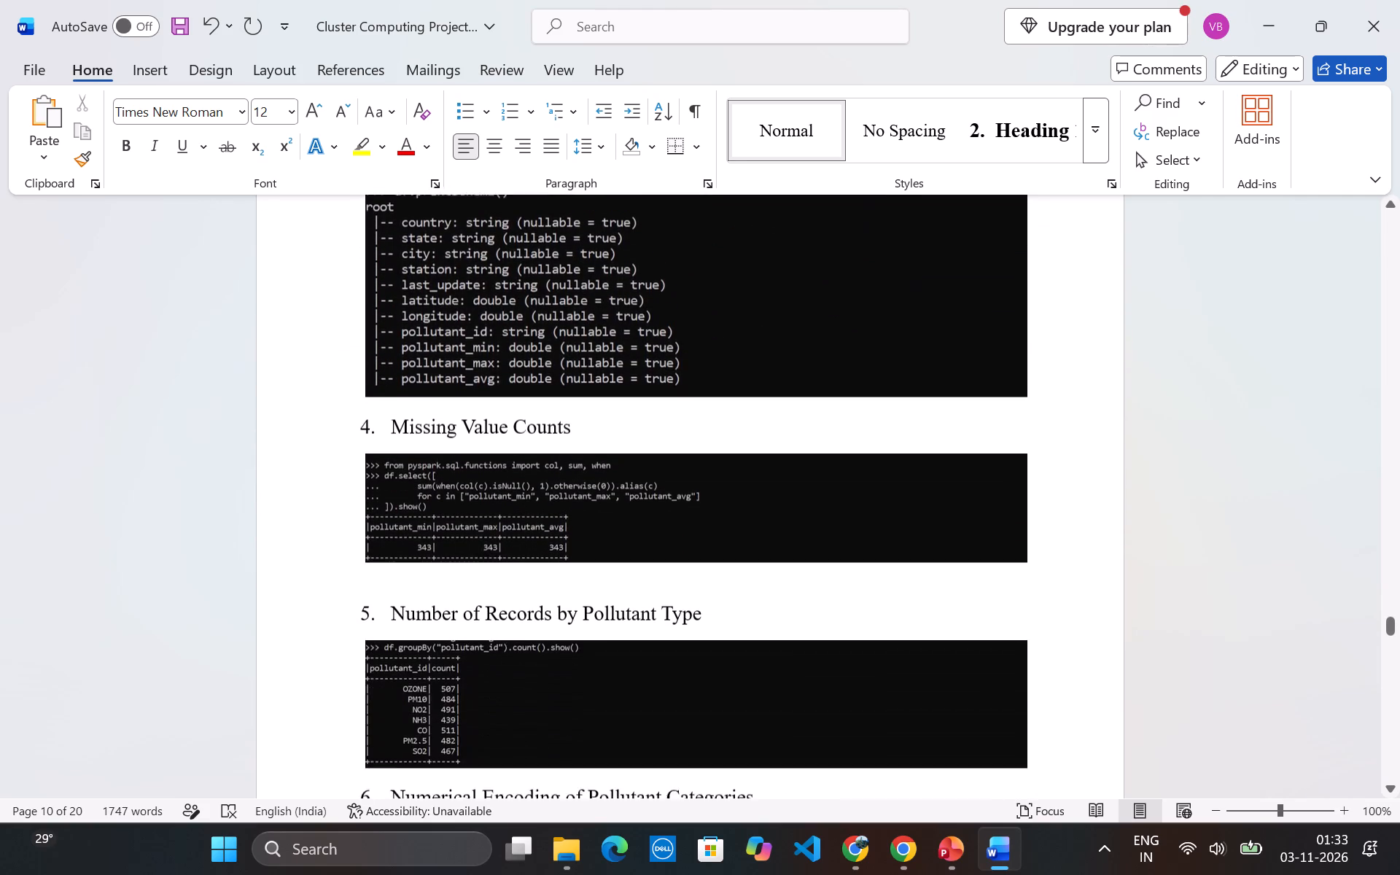
{"action": "scroll", "coordinate": [796, 541], "scroll_direction": "down", "scroll_amount": 7}
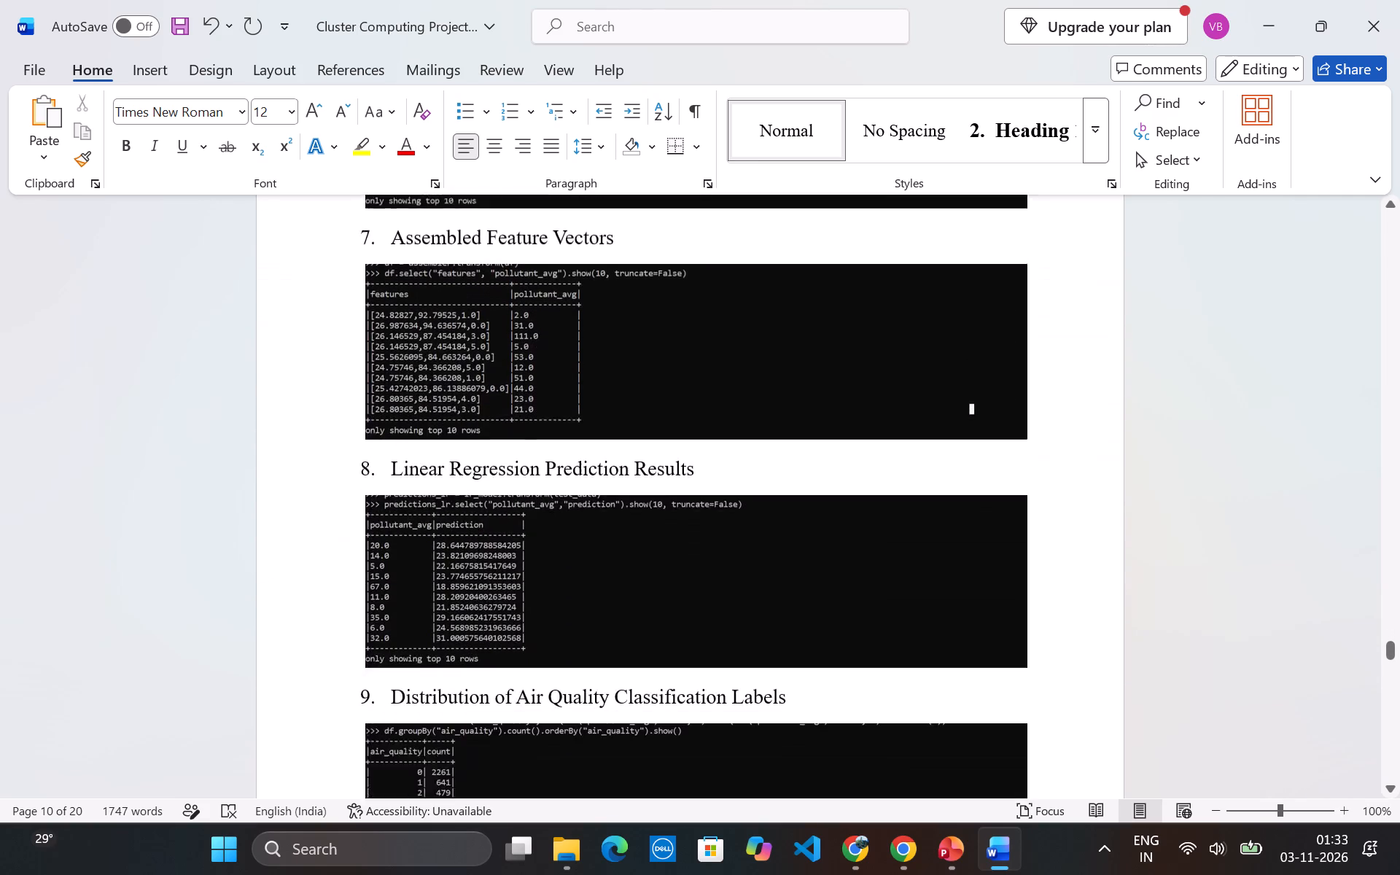
{"action": "scroll", "coordinate": [796, 541], "scroll_direction": "down", "scroll_amount": 5}
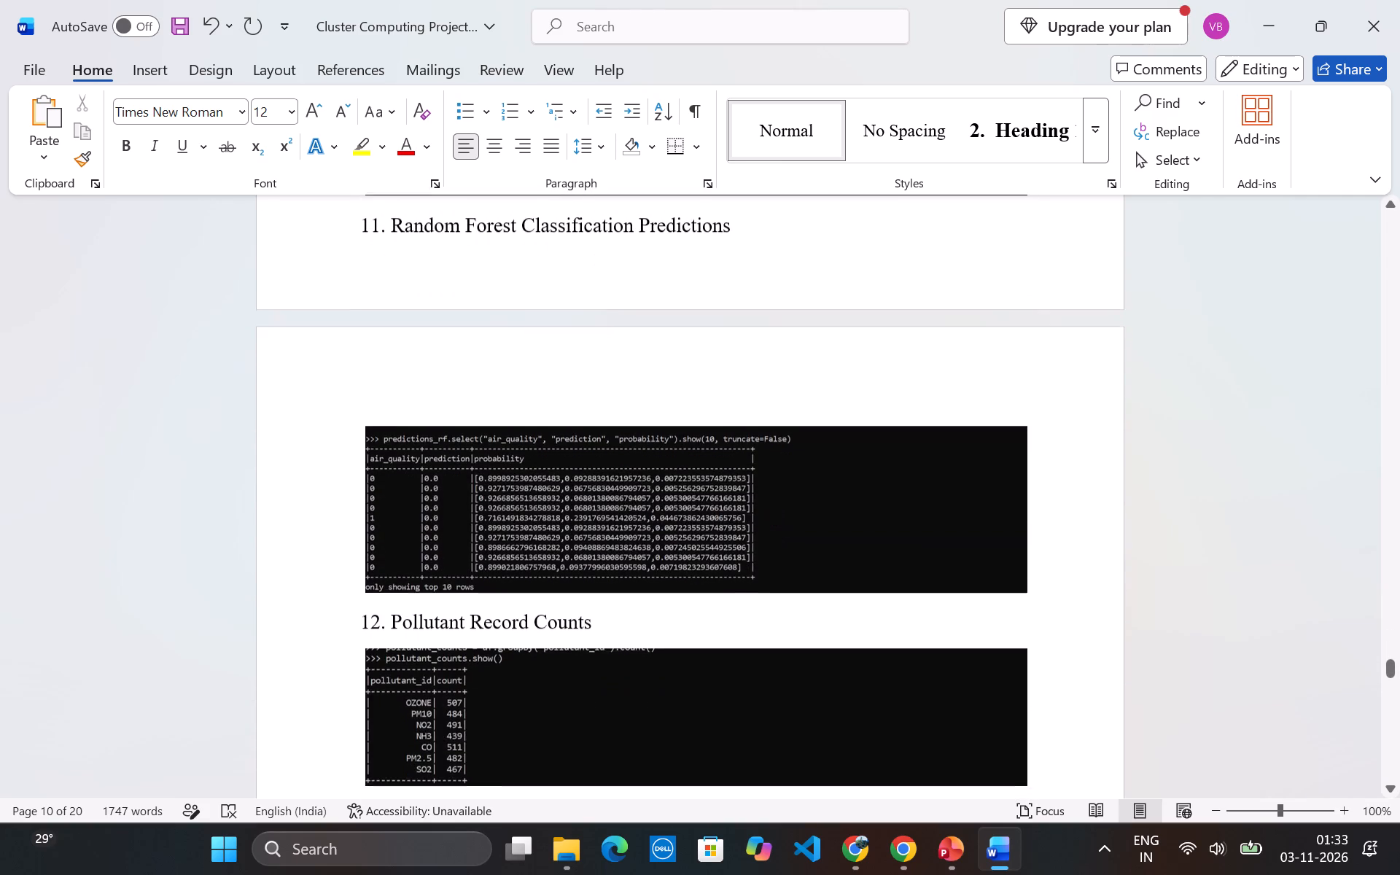
{"action": "scroll", "coordinate": [796, 541], "scroll_direction": "down", "scroll_amount": 8}
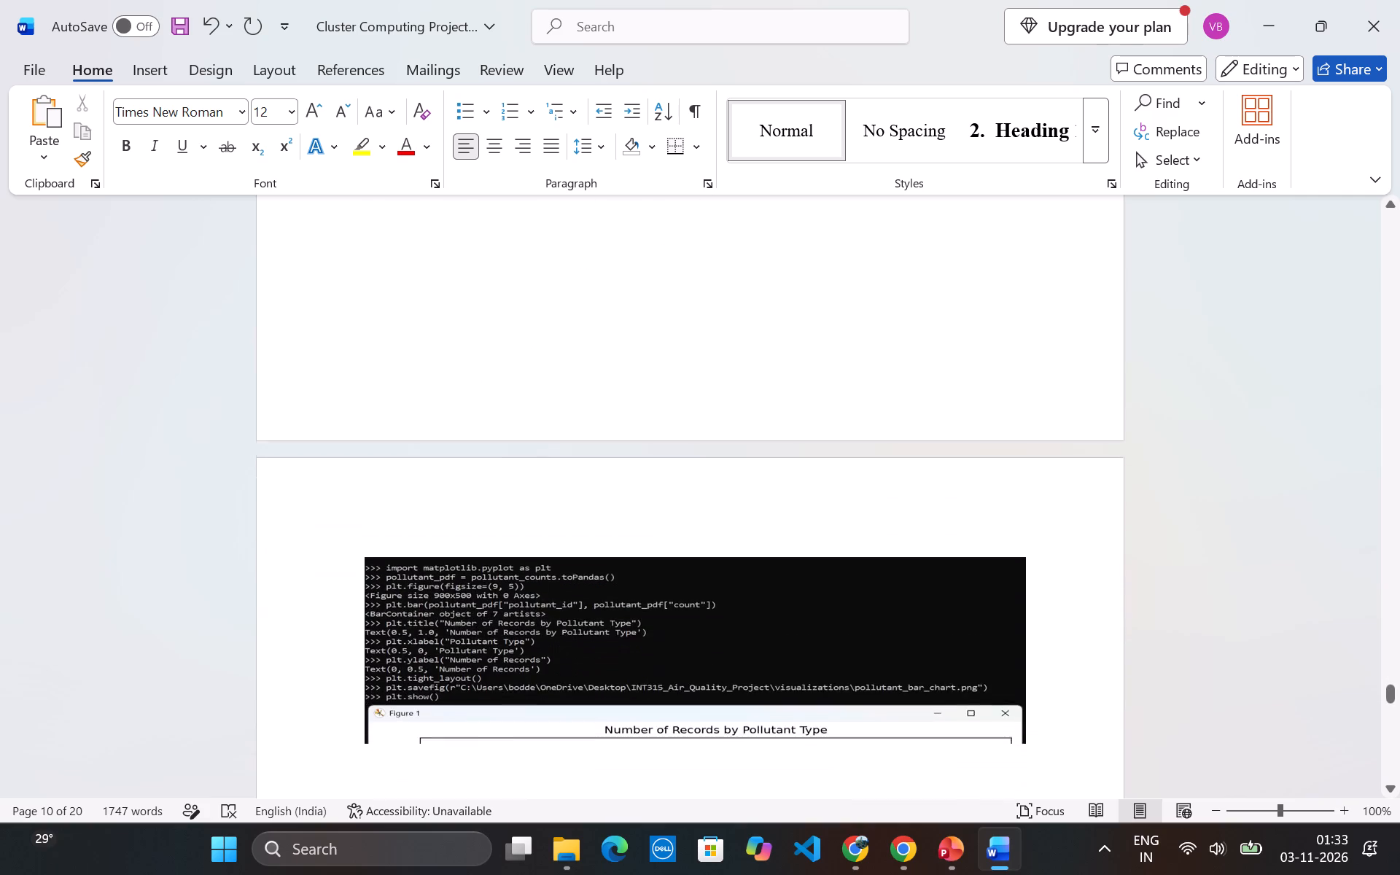
Snip the Number of Records by Pollutant Type bar chart from the report and paste it onto slide 13 in PowerPoint.
{"action": "scroll", "coordinate": [796, 541], "scroll_direction": "down", "scroll_amount": 2}
{"action": "scroll", "coordinate": [796, 541], "scroll_direction": "up", "scroll_amount": 3}
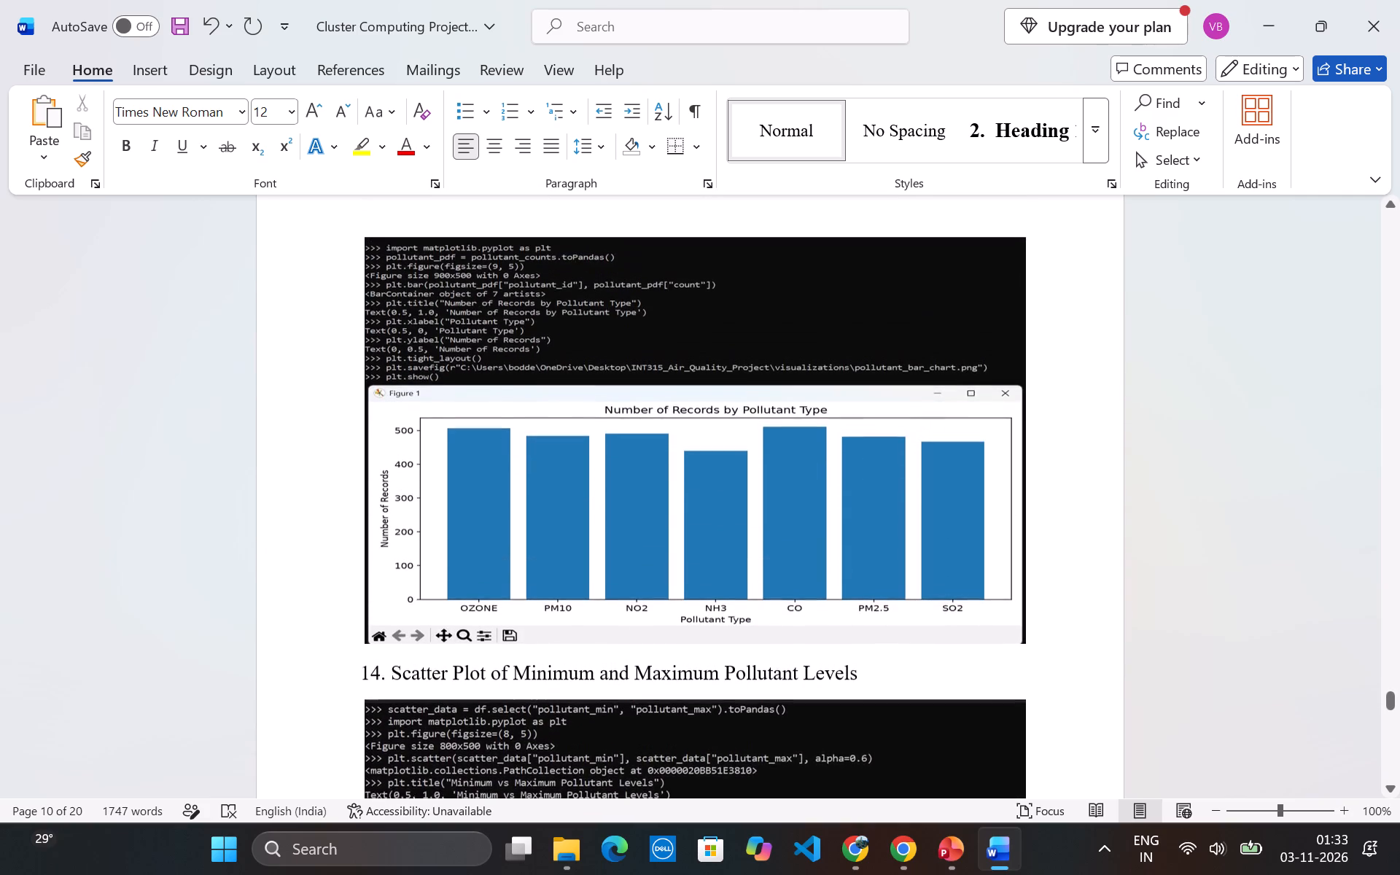
{"action": "scroll", "coordinate": [796, 541], "scroll_direction": "down", "scroll_amount": 2}
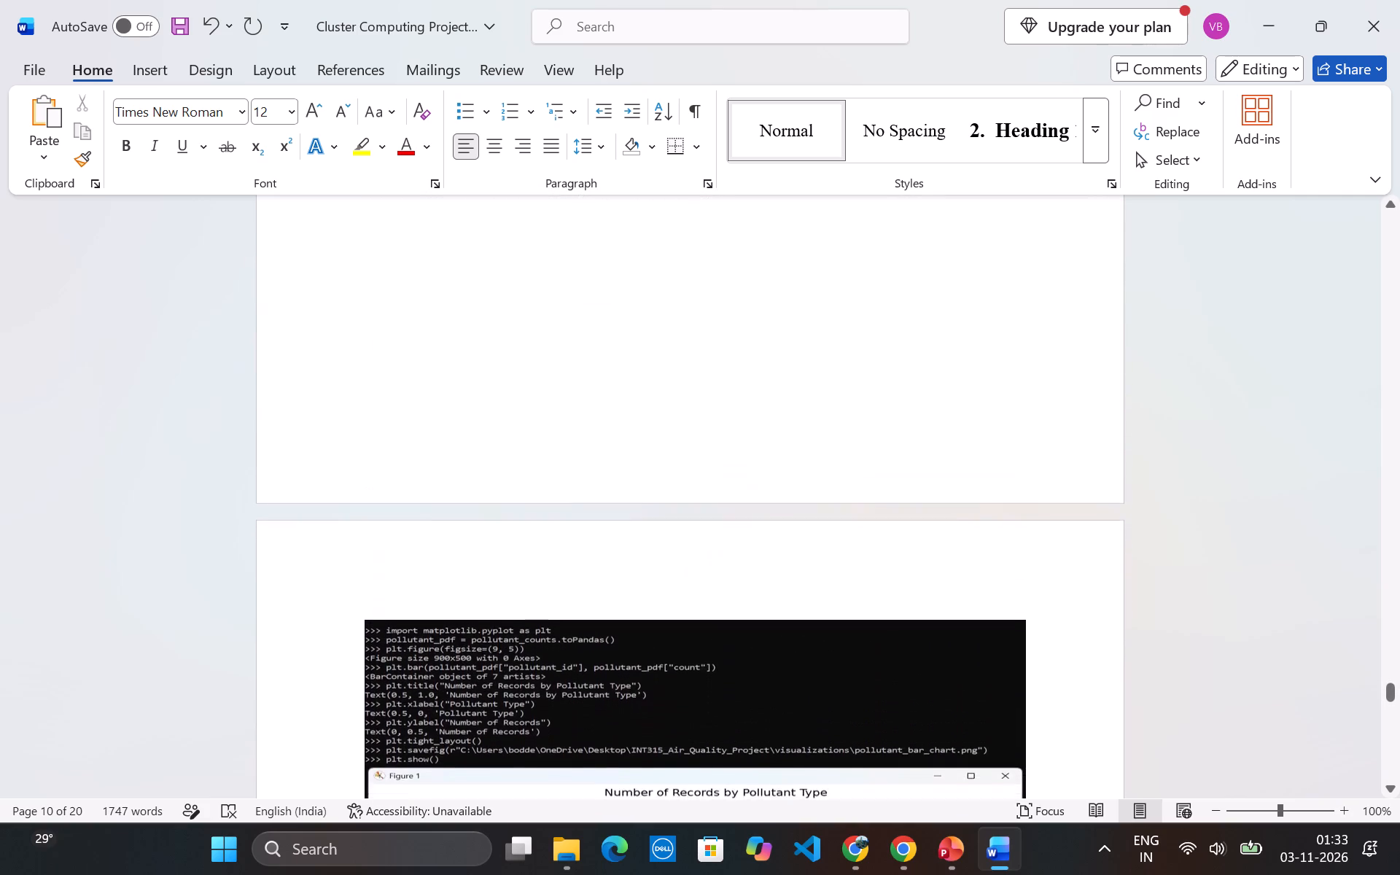
{"action": "scroll", "coordinate": [796, 541], "scroll_direction": "down", "scroll_amount": 3}
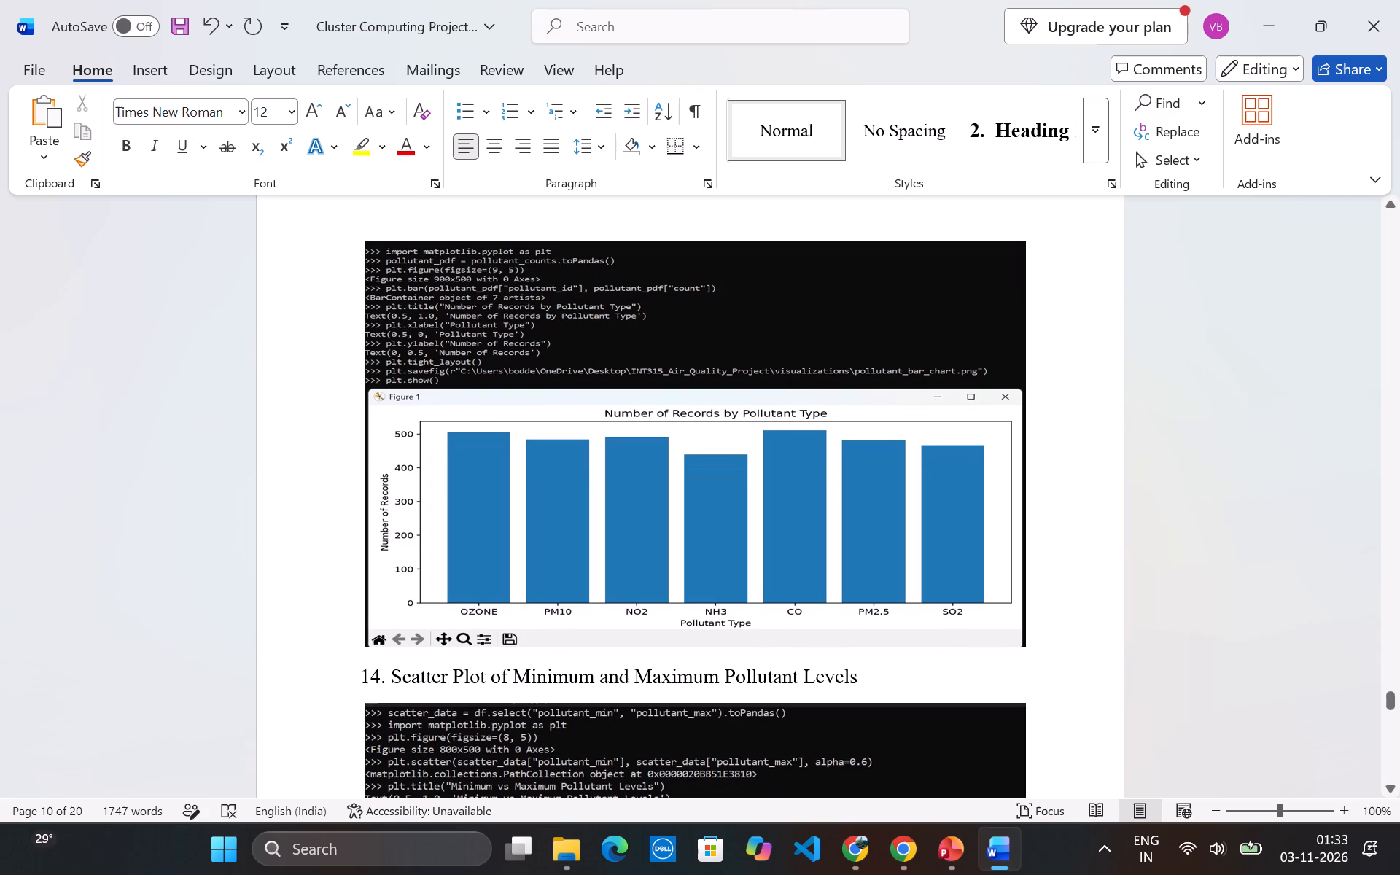
{"action": "key", "text": "Print"}
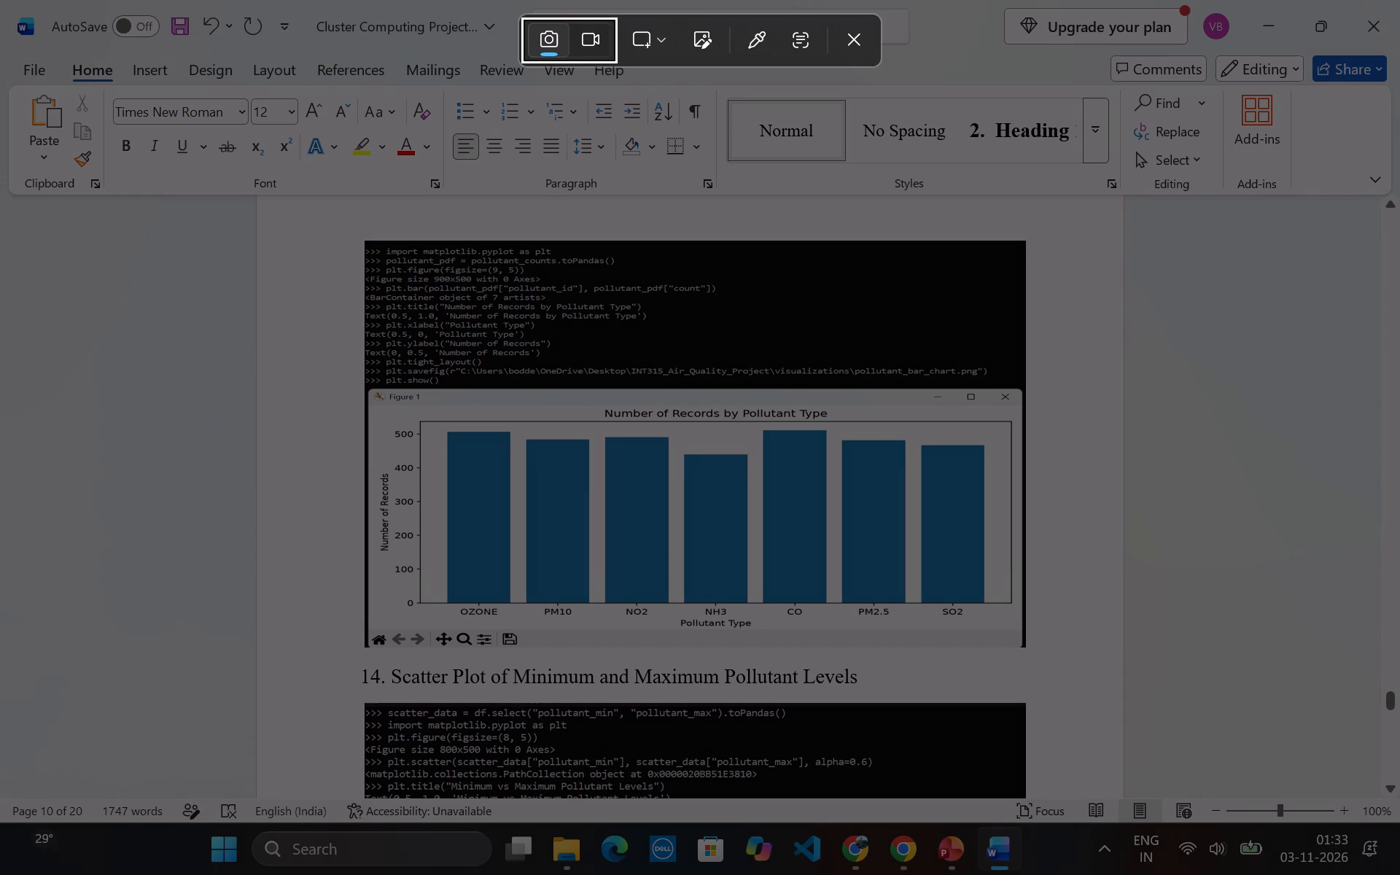
{"action": "left_click_drag", "start_coordinate": [367, 389], "coordinate": [1027, 653]}
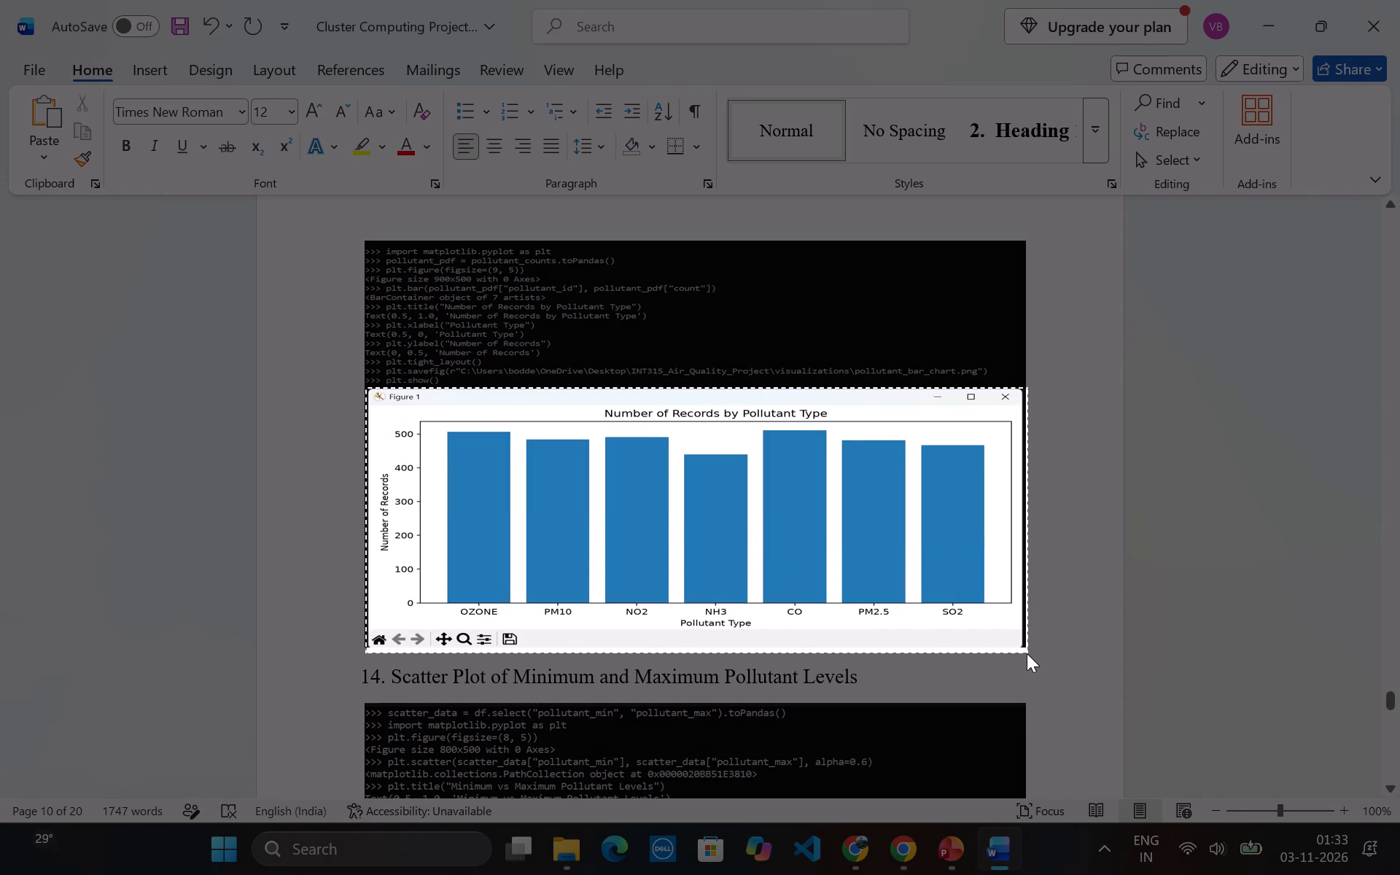
{"action": "left_click_drag", "start_coordinate": [1027, 653], "coordinate": [1023, 648]}
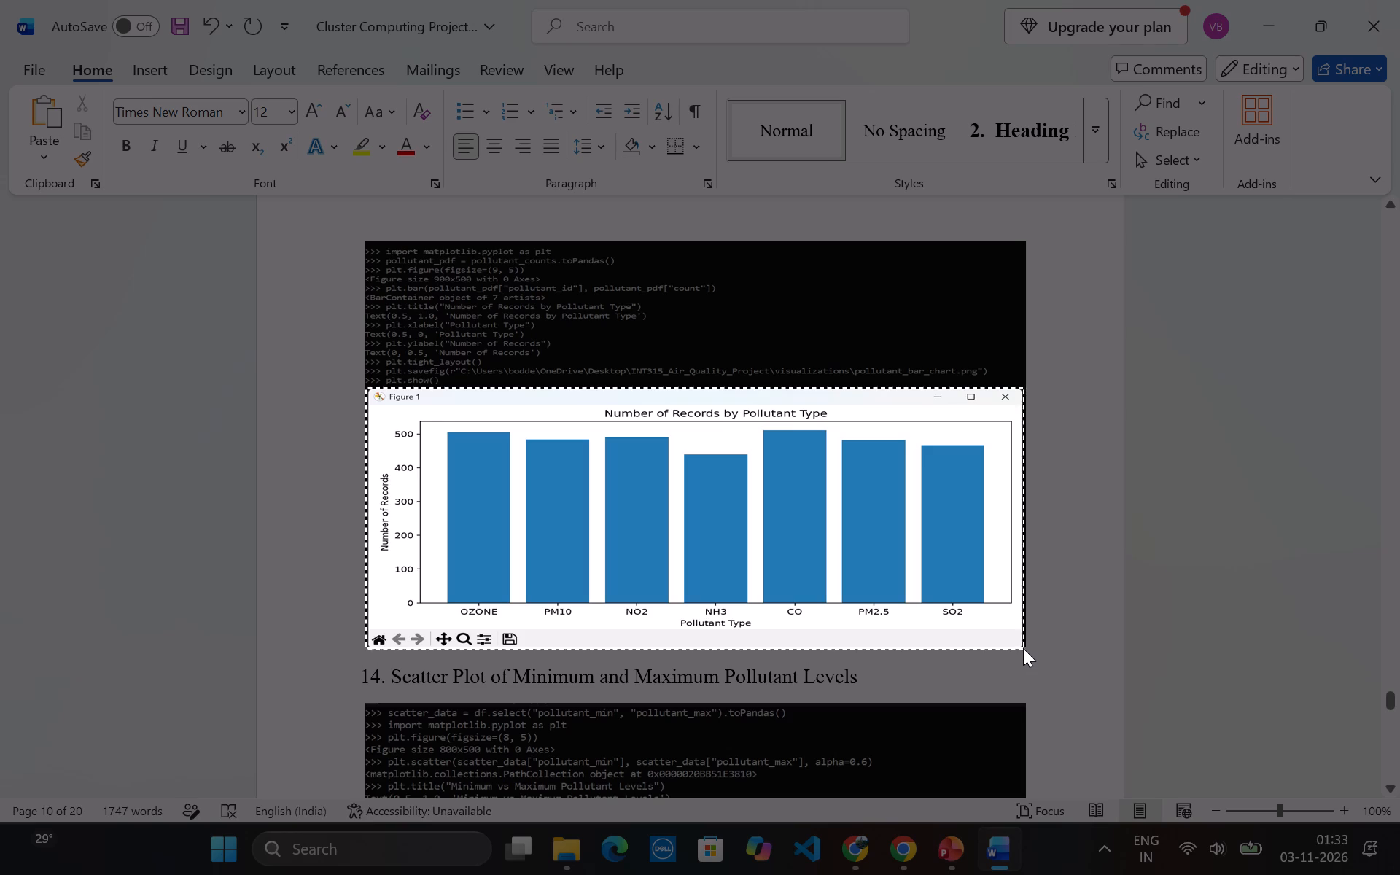
{"action": "left_click_drag", "start_coordinate": [1023, 648], "coordinate": [1018, 648]}
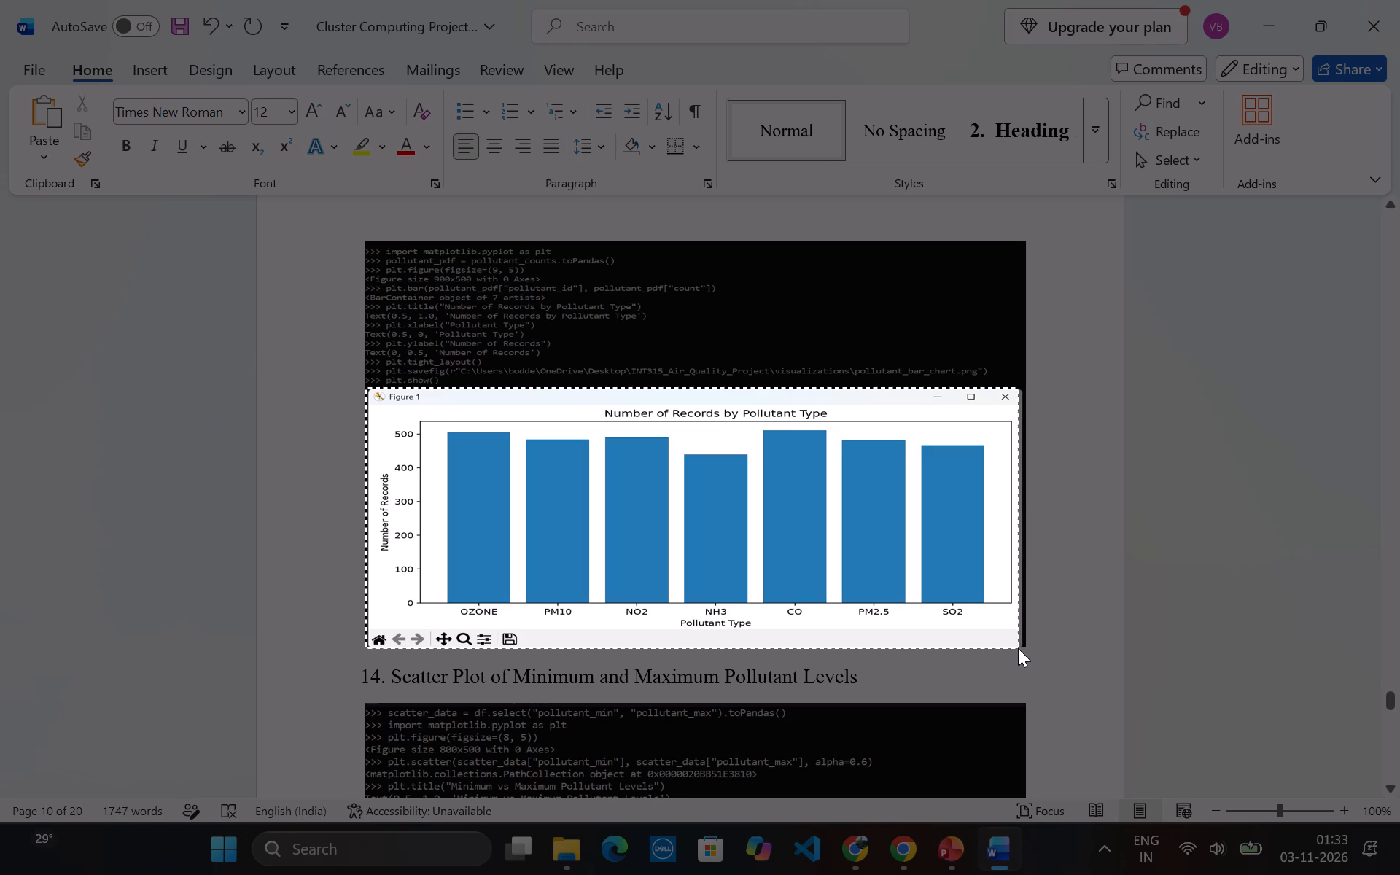
{"action": "left_click_drag", "start_coordinate": [1018, 648], "coordinate": [1019, 648]}
{"action": "left_click", "coordinate": [960, 847]}
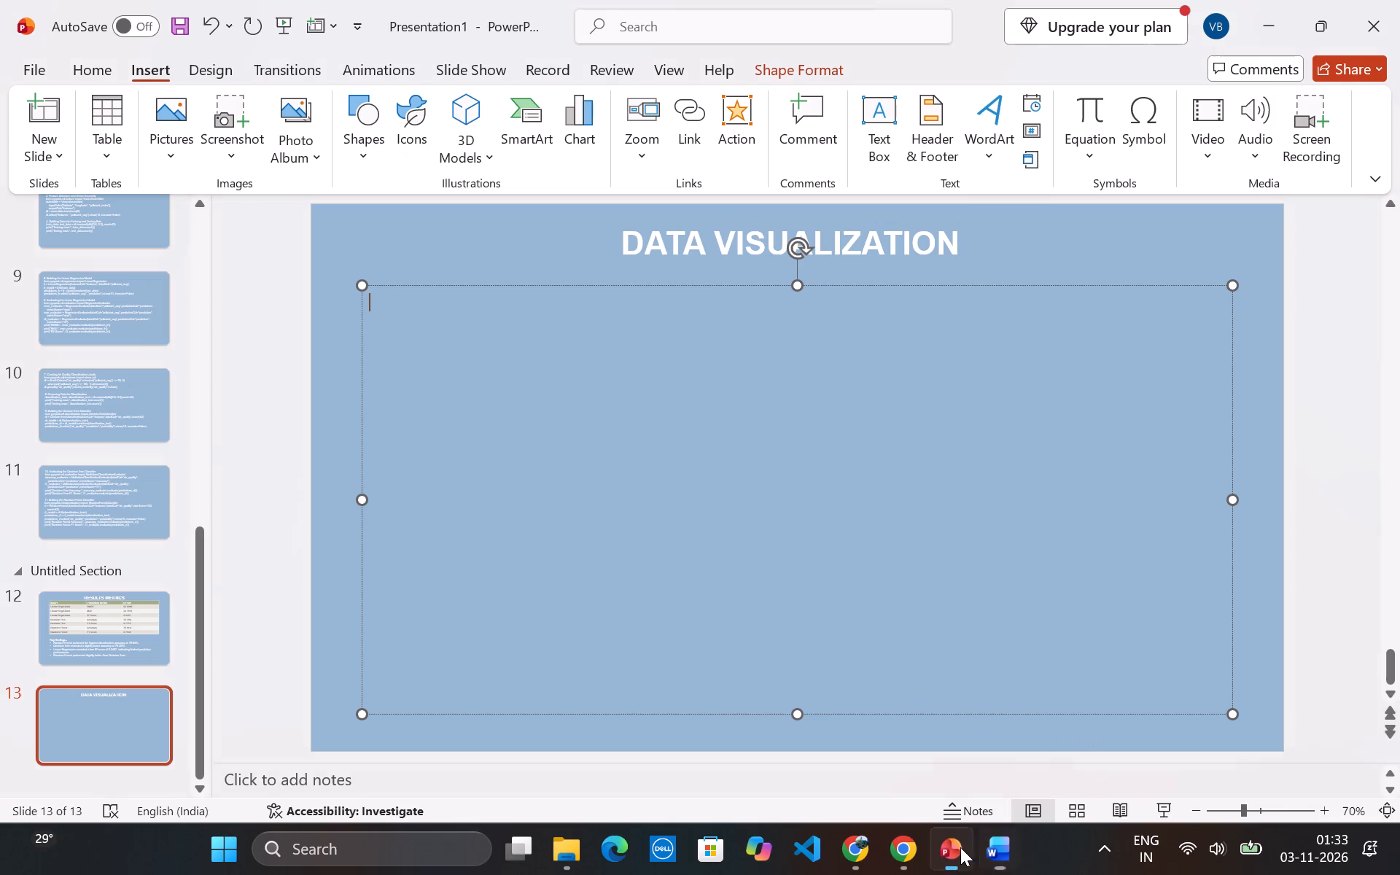
{"action": "key", "text": "ctrl+v"}
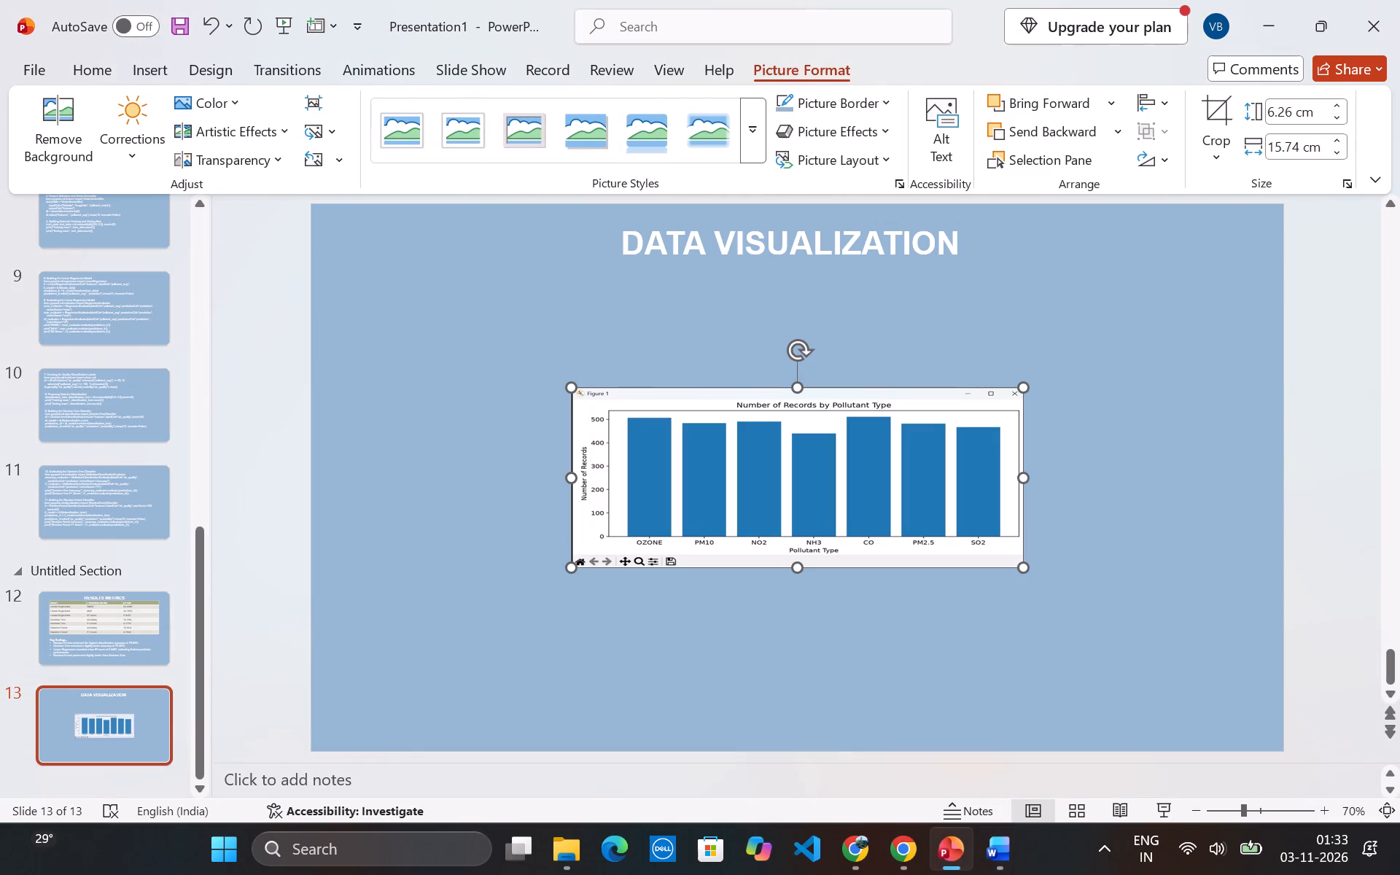
Resize the Number of Records by Pollutant Type chart on slide 13 to about 10.74 cm high and 14.73 cm wide.
{"action": "left_click", "coordinate": [740, 427]}
{"action": "left_click_drag", "start_coordinate": [1027, 477], "coordinate": [860, 478]}
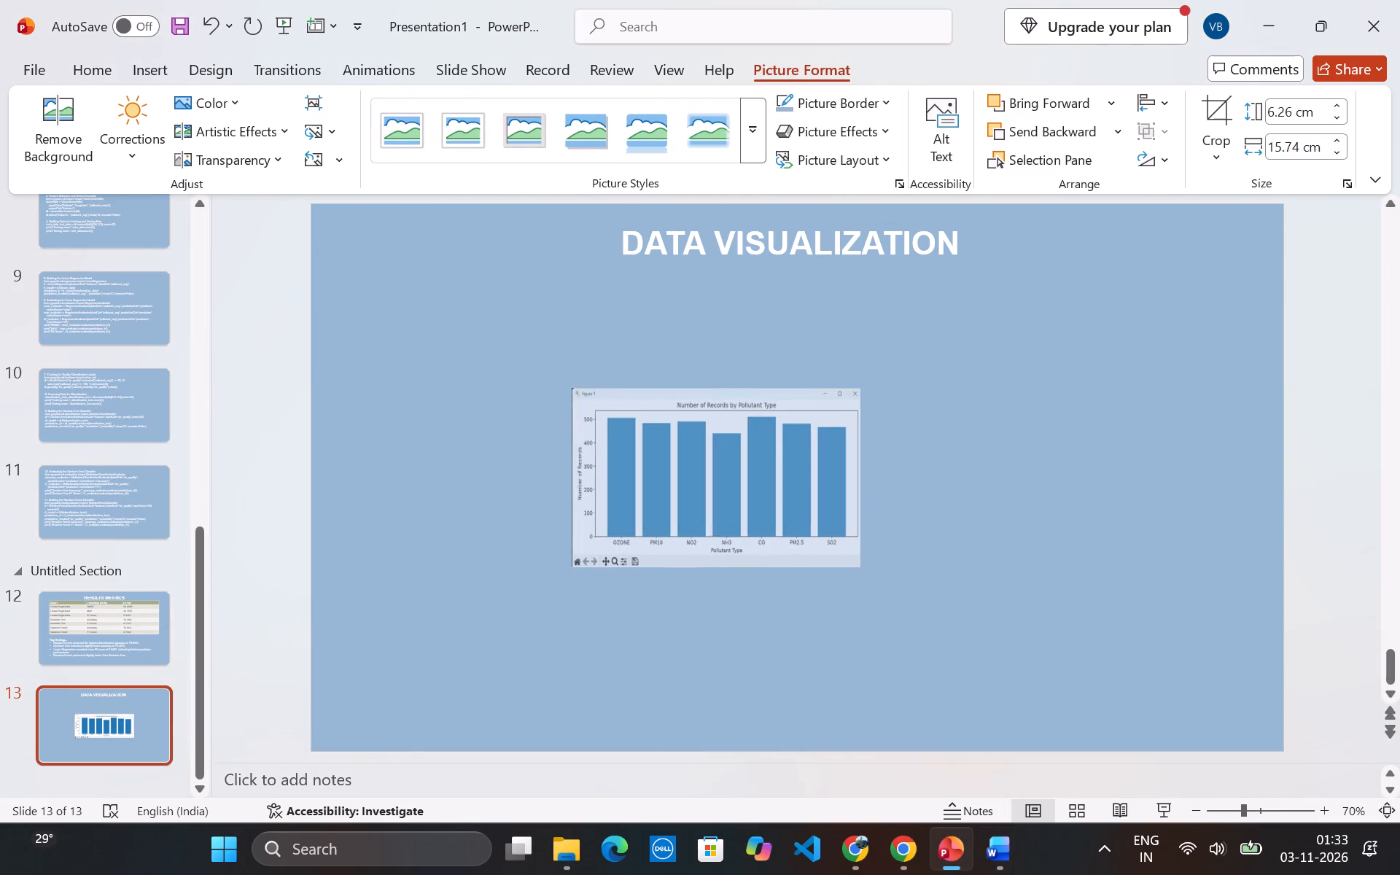
{"action": "left_click_drag", "start_coordinate": [860, 478], "coordinate": [857, 478]}
{"action": "left_click_drag", "start_coordinate": [569, 480], "coordinate": [534, 479]}
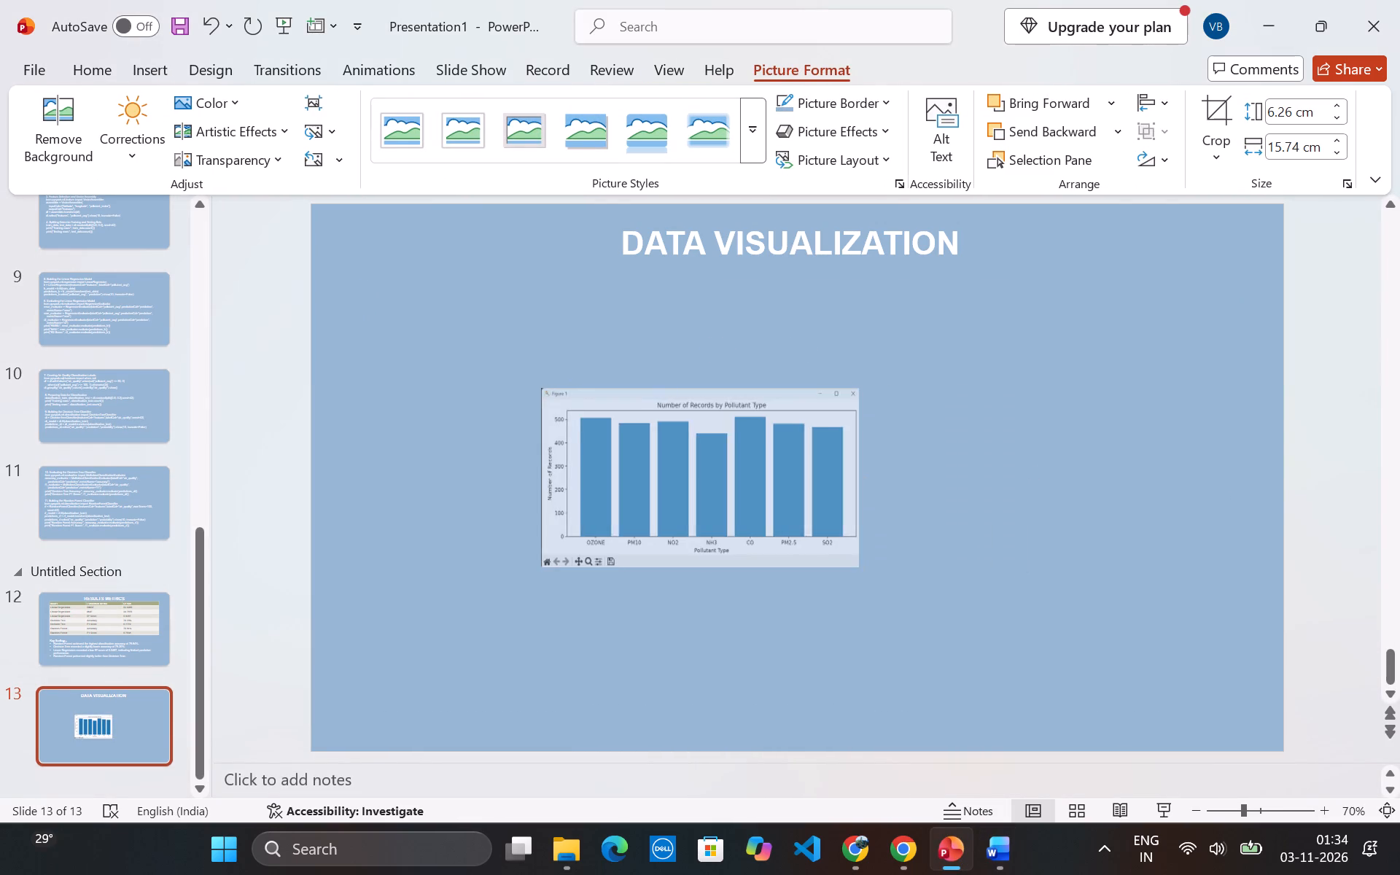
{"action": "left_click_drag", "start_coordinate": [534, 479], "coordinate": [499, 486]}
{"action": "left_click_drag", "start_coordinate": [682, 386], "coordinate": [679, 336]}
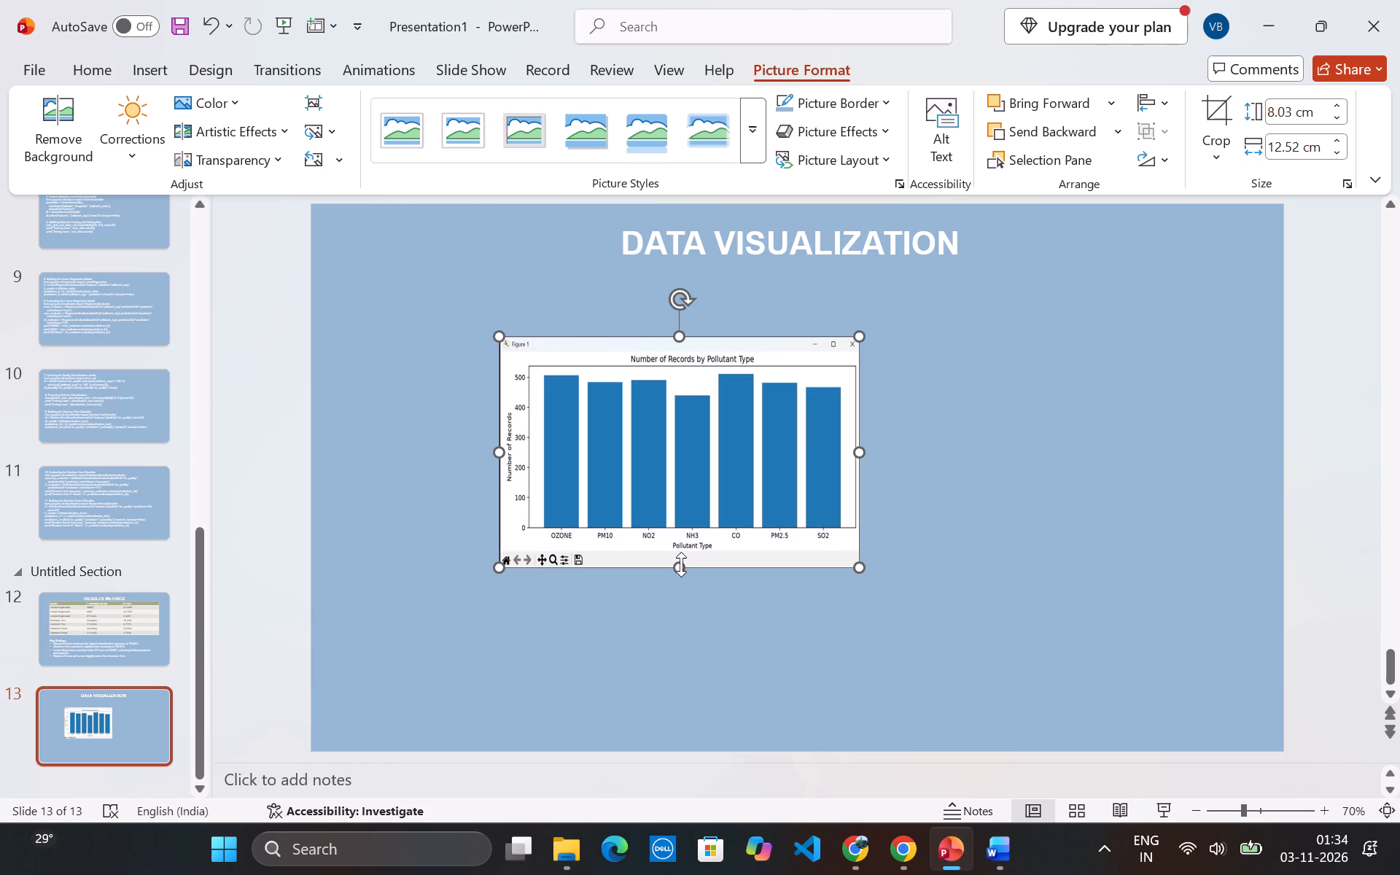
{"action": "left_click_drag", "start_coordinate": [679, 572], "coordinate": [674, 645]}
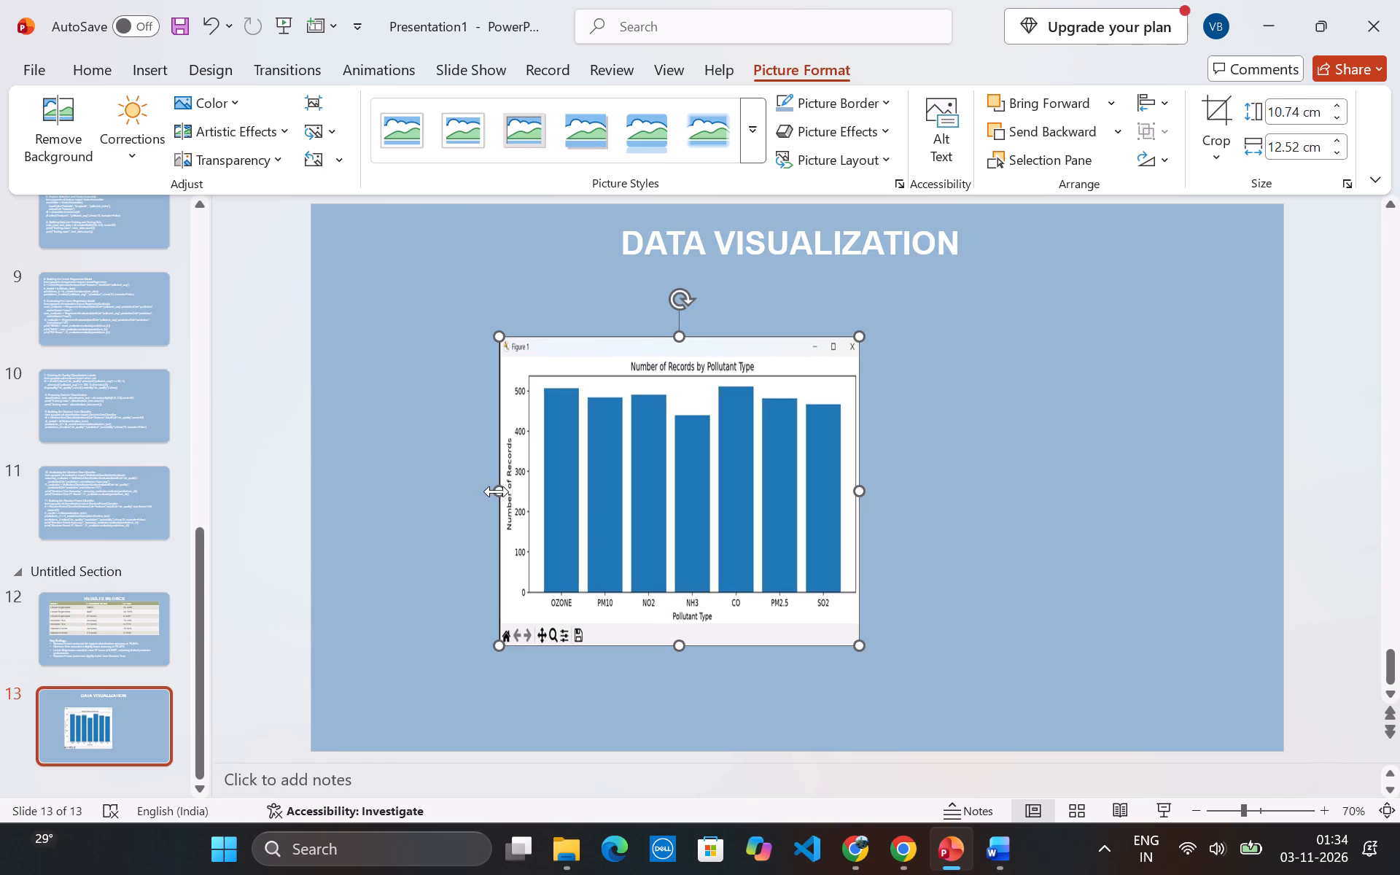
{"action": "left_click_drag", "start_coordinate": [497, 491], "coordinate": [436, 492]}
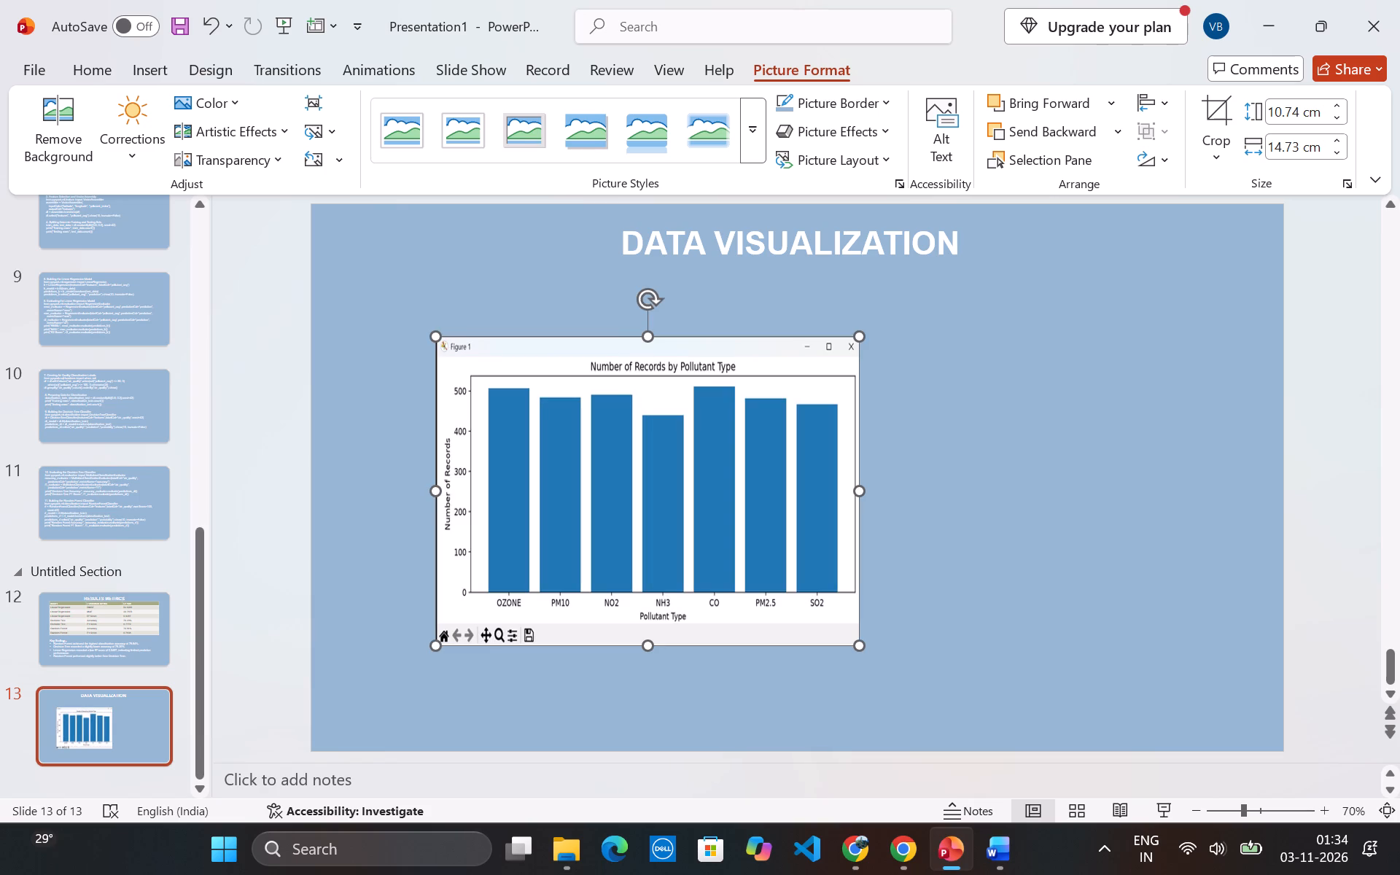
Move the chart into the left half of the slide, below the DATA VISUALIZATION title.
{"action": "left_click_drag", "start_coordinate": [745, 351], "coordinate": [681, 336]}
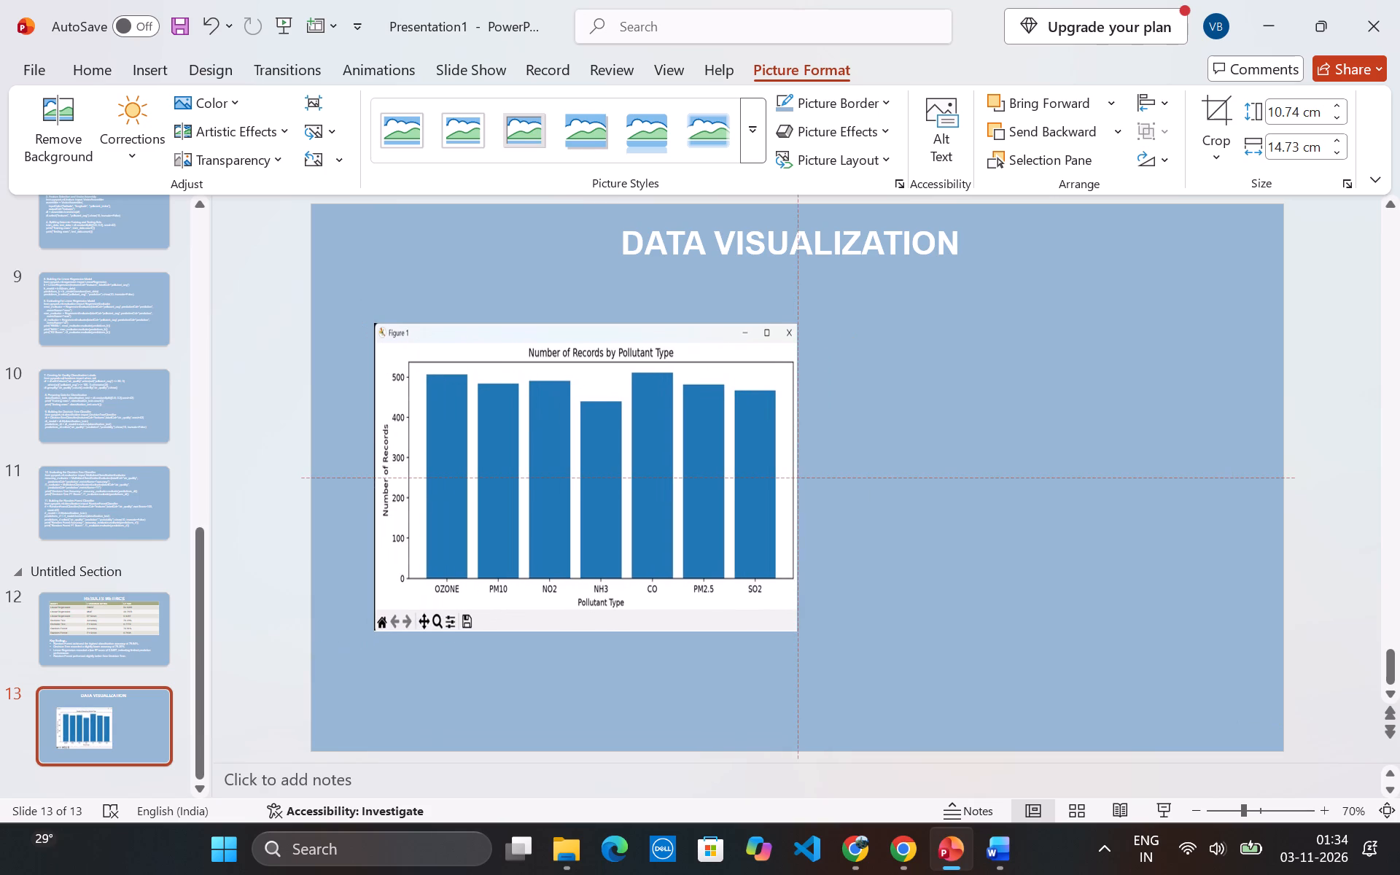
{"action": "left_click_drag", "start_coordinate": [681, 336], "coordinate": [682, 344]}
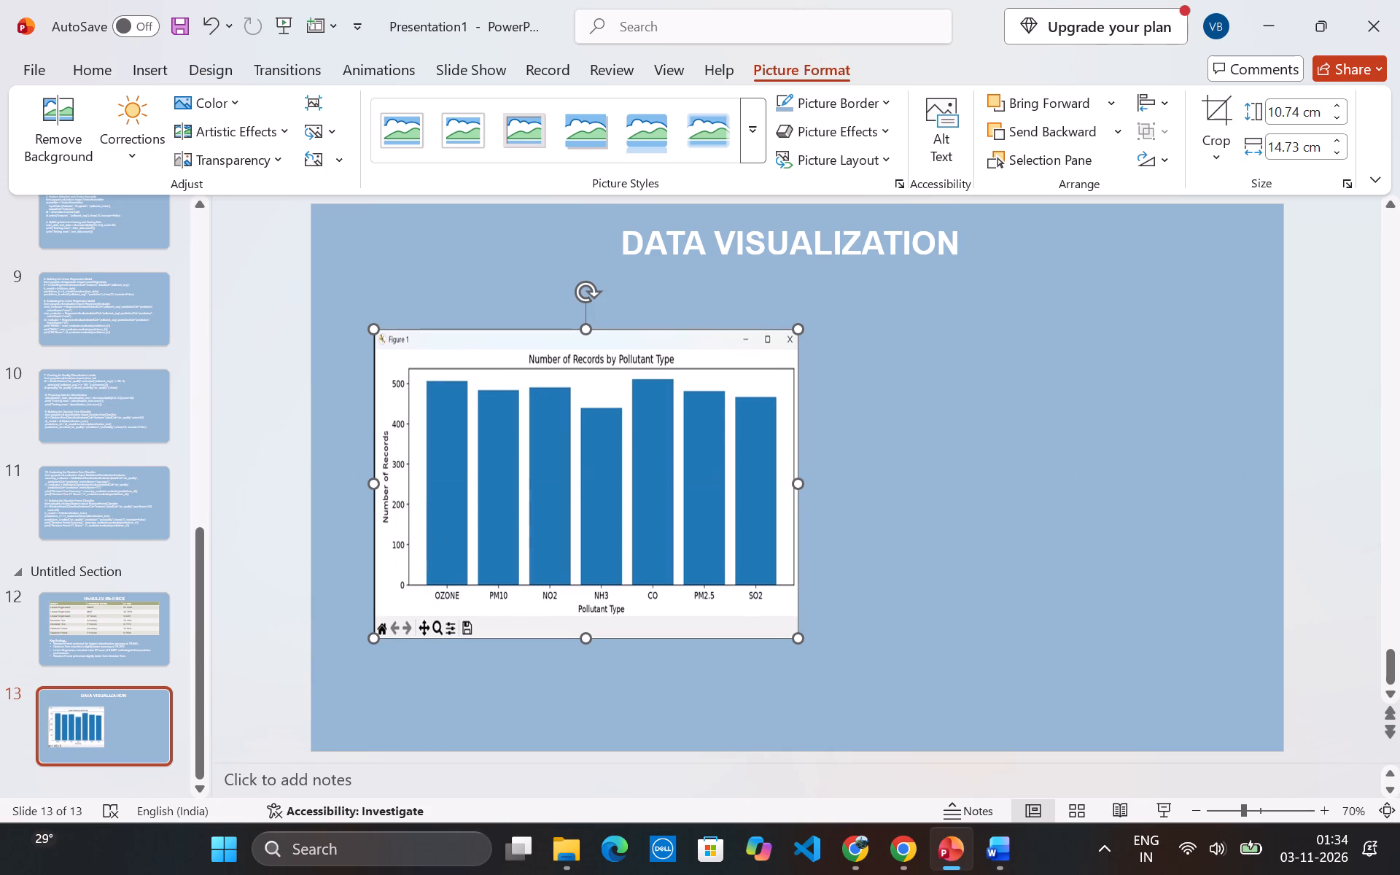
{"action": "left_click", "coordinate": [500, 285]}
{"action": "left_click", "coordinate": [483, 308]}
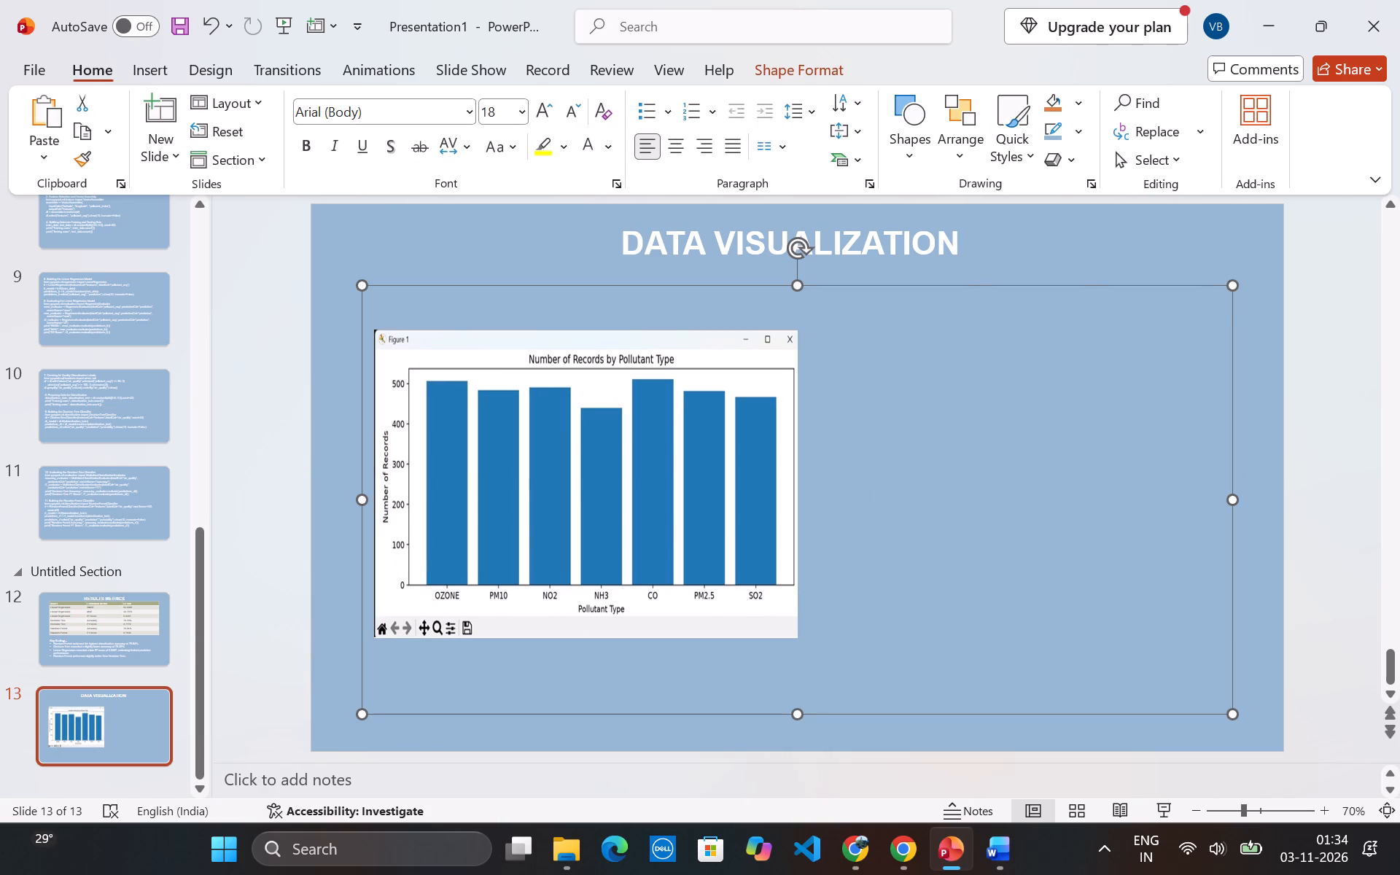
Stretch the chart down toward the slide's bottom edge and narrow it slightly from its right side.
{"action": "left_click", "coordinate": [743, 451]}
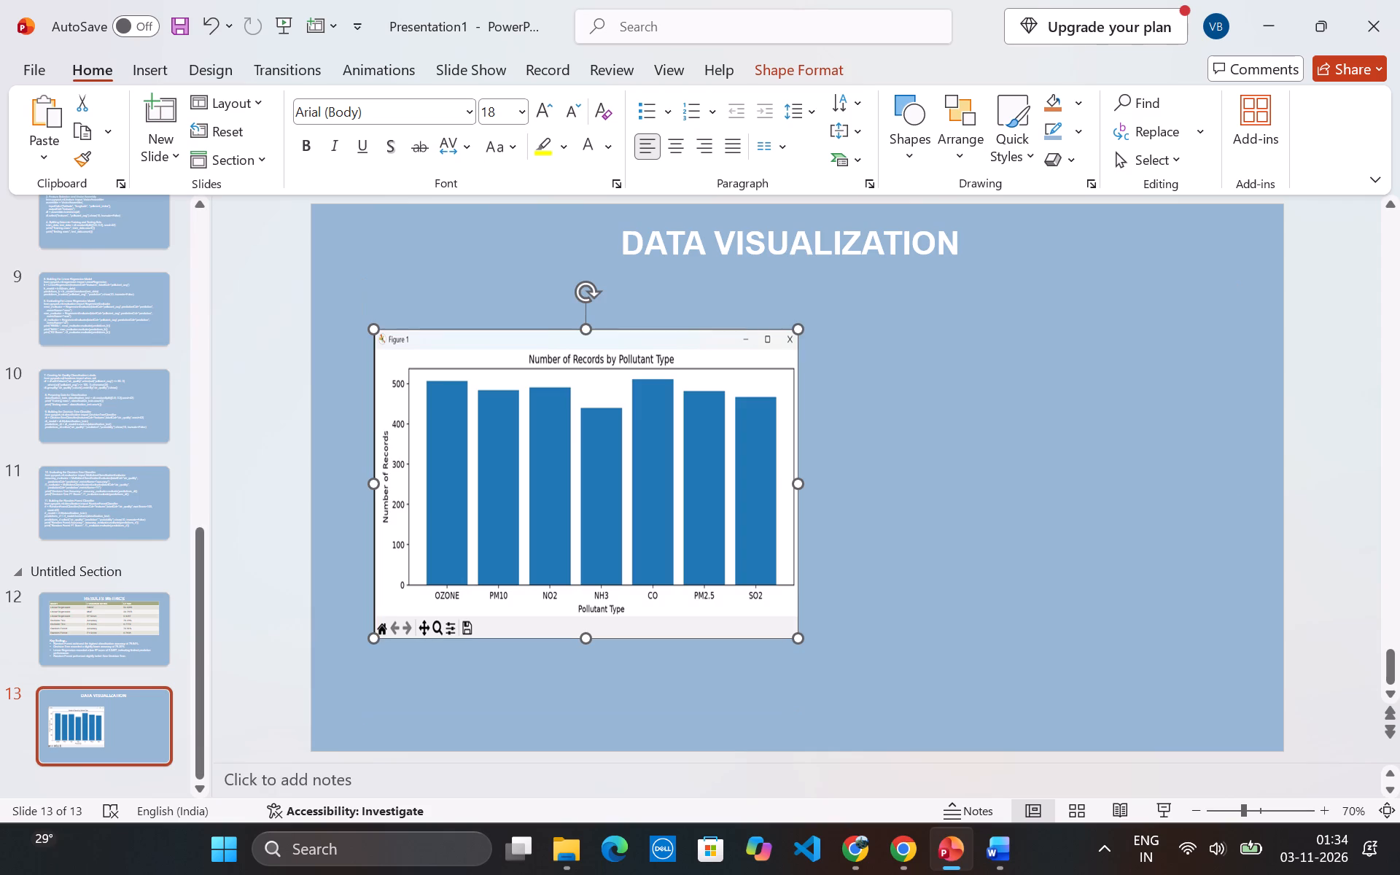
{"action": "left_click_drag", "start_coordinate": [798, 483], "coordinate": [817, 483]}
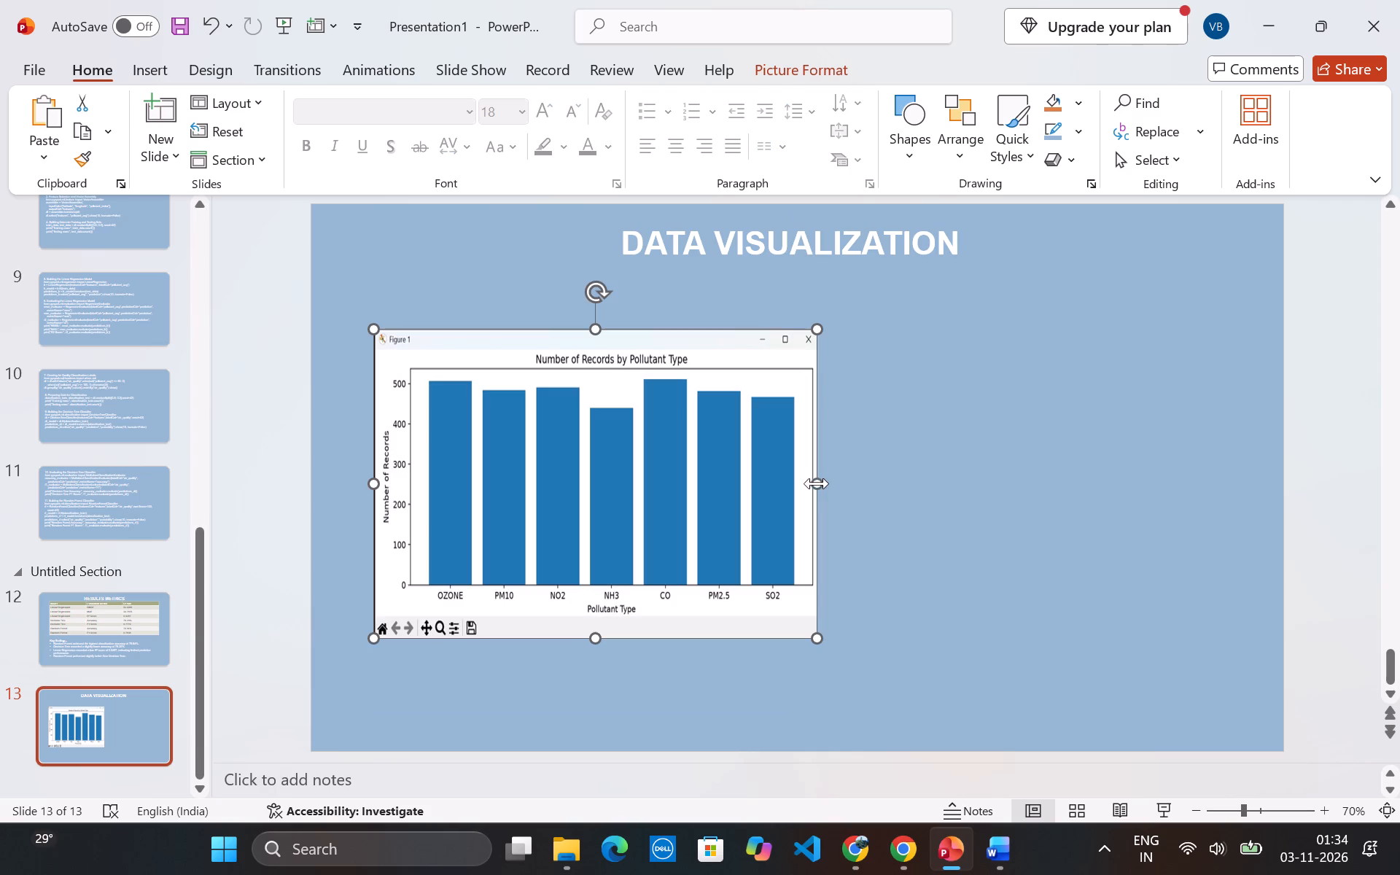
{"action": "left_click_drag", "start_coordinate": [594, 640], "coordinate": [585, 693]}
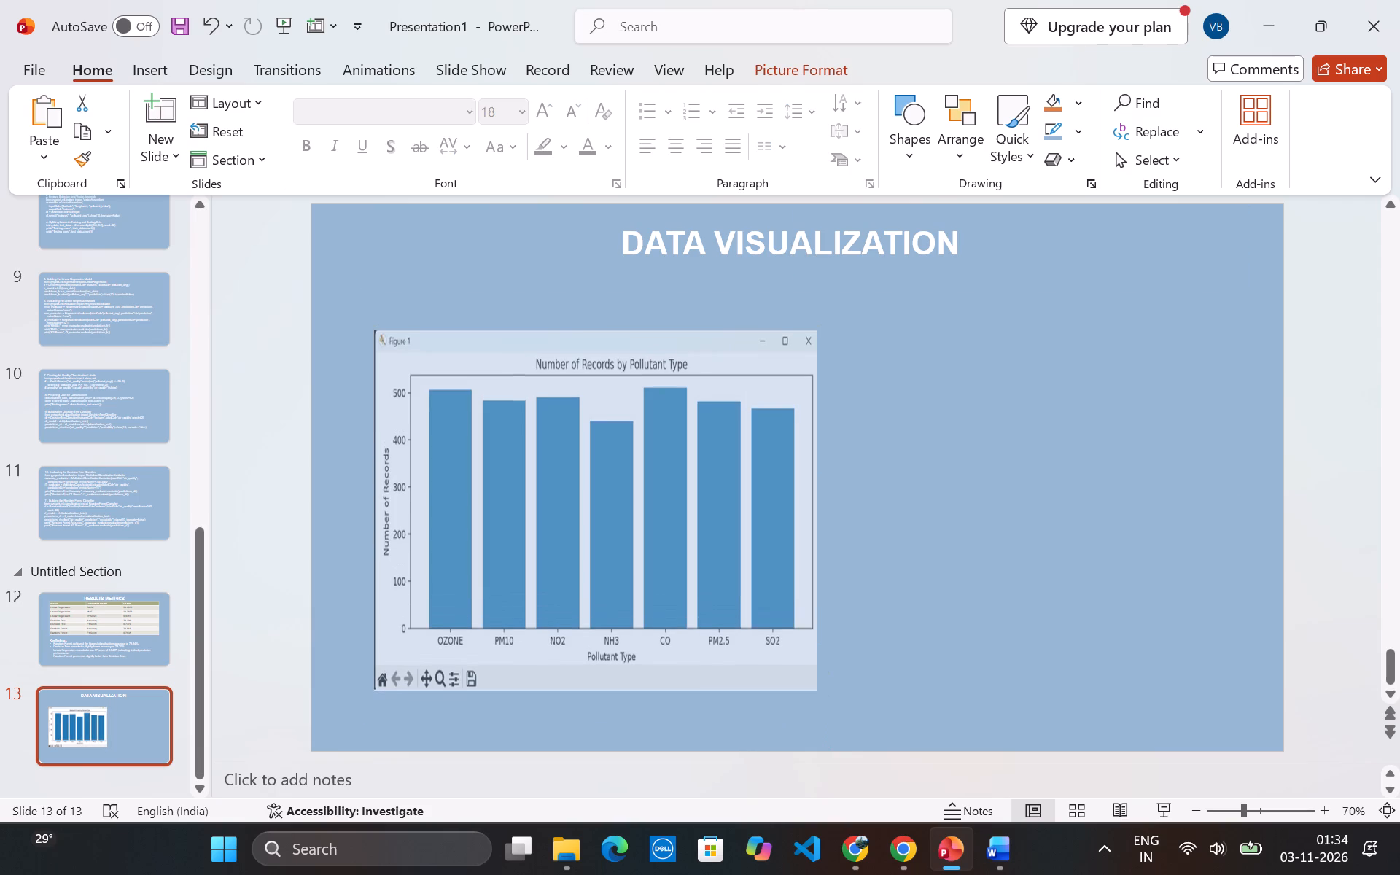
{"action": "left_click_drag", "start_coordinate": [585, 693], "coordinate": [584, 694]}
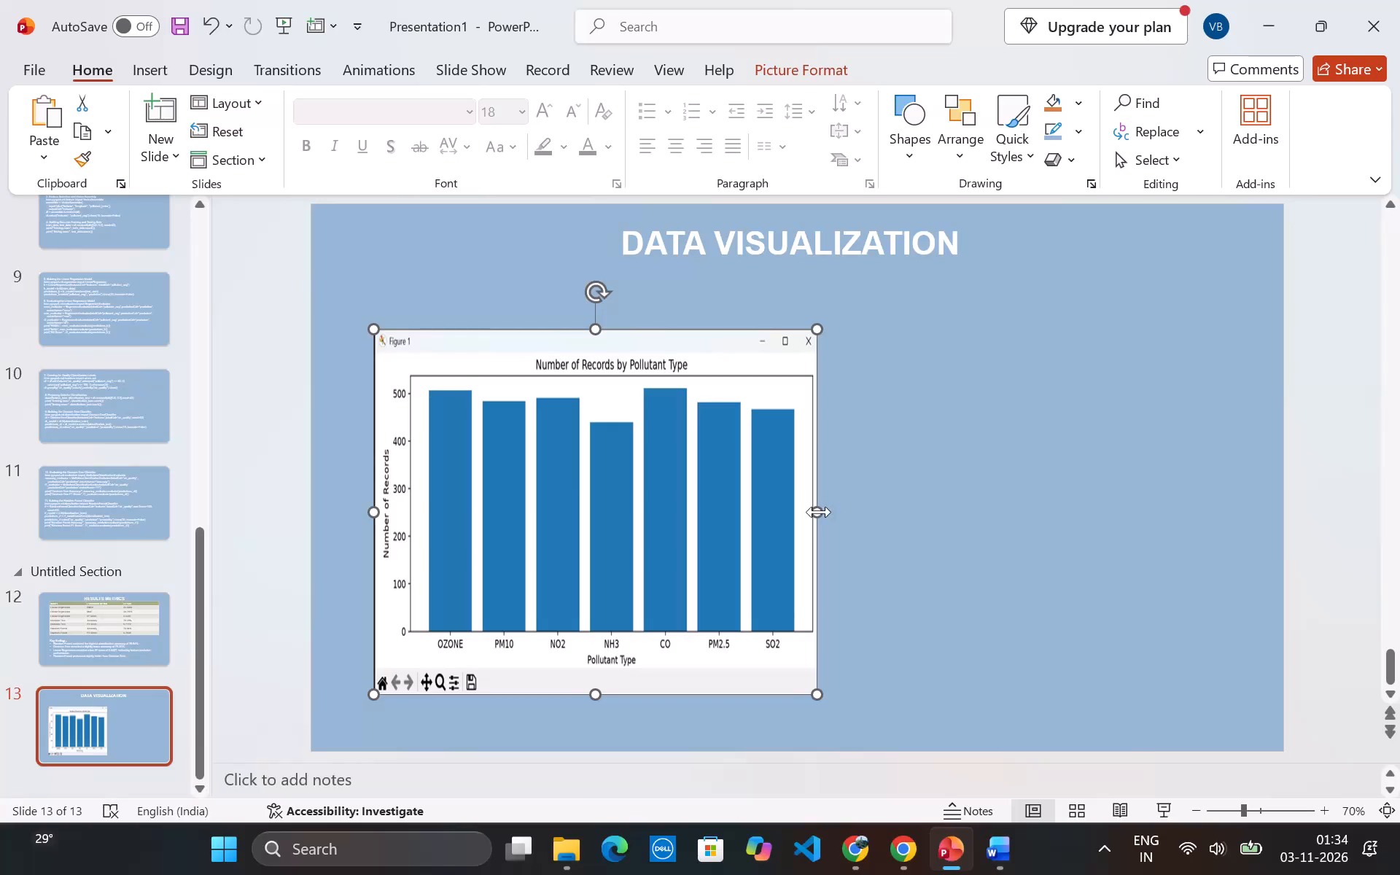
{"action": "left_click_drag", "start_coordinate": [819, 512], "coordinate": [755, 521]}
Narrow the empty text placeholder behind the chart so its right edge ends a little beyond the chart.
{"action": "left_click", "coordinate": [862, 486]}
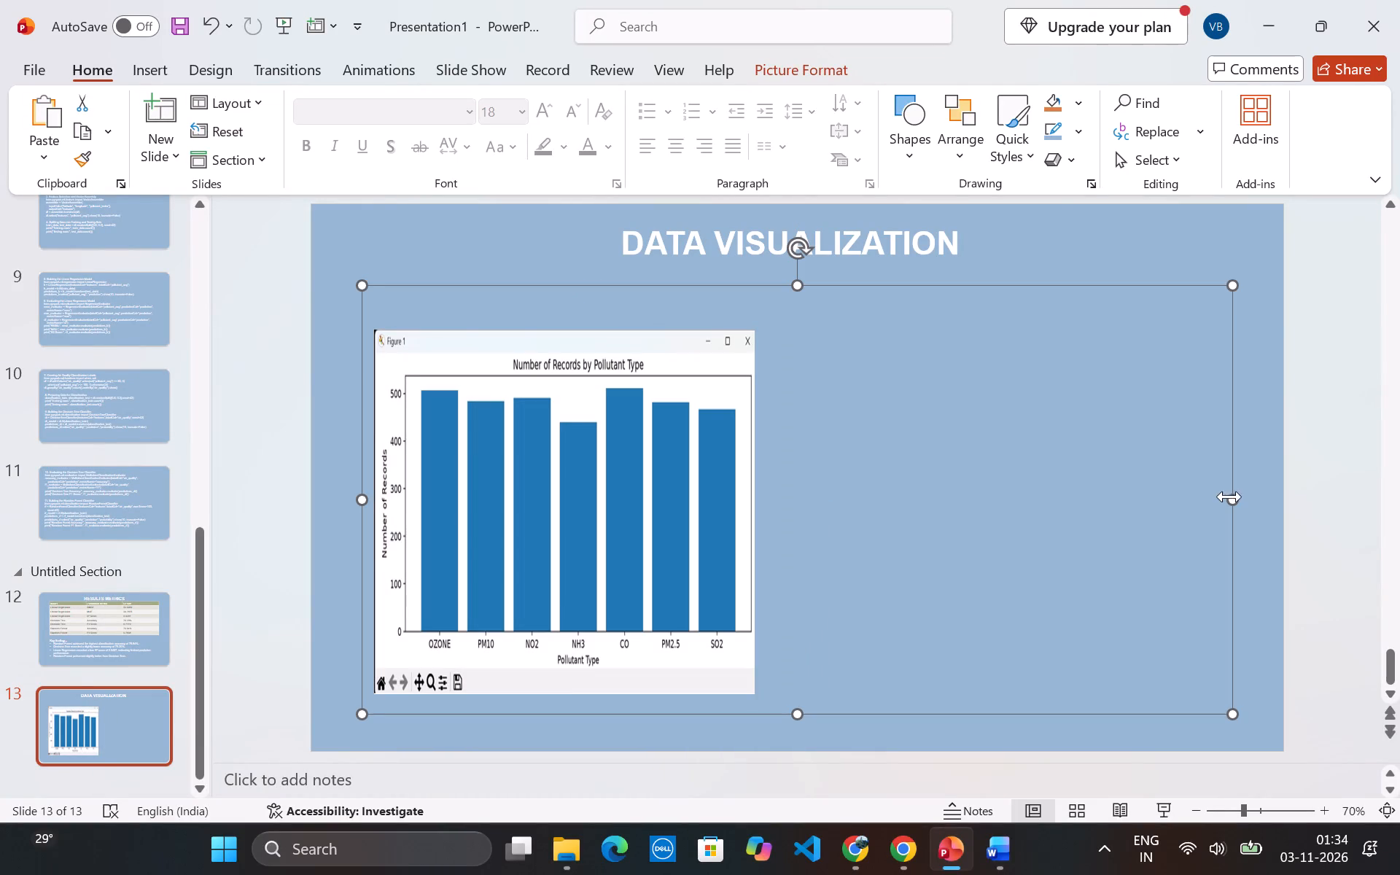
{"action": "left_click_drag", "start_coordinate": [1230, 499], "coordinate": [803, 497]}
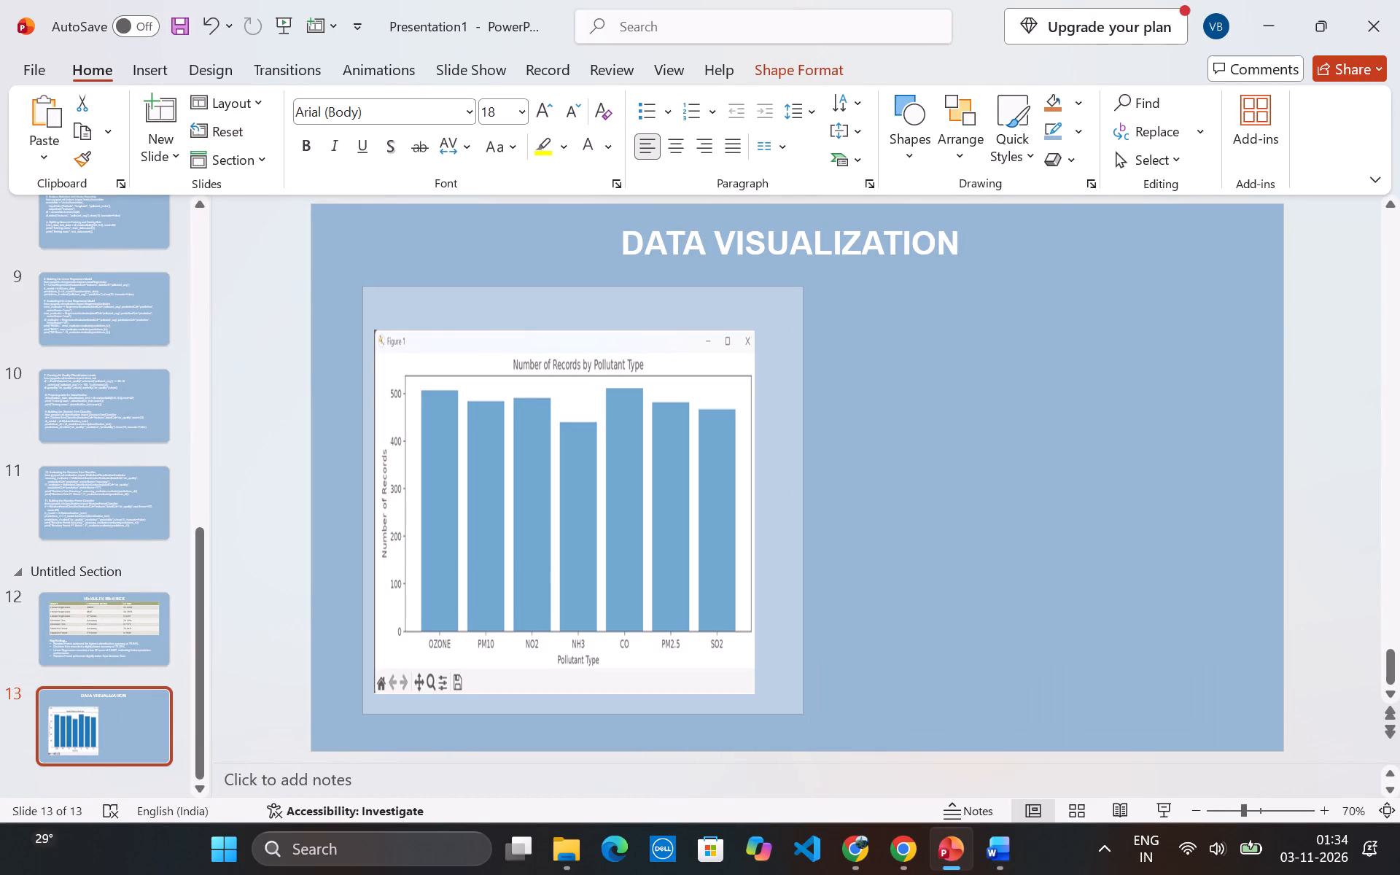
{"action": "left_click_drag", "start_coordinate": [803, 497], "coordinate": [799, 500]}
{"action": "left_click_drag", "start_coordinate": [799, 500], "coordinate": [785, 500]}
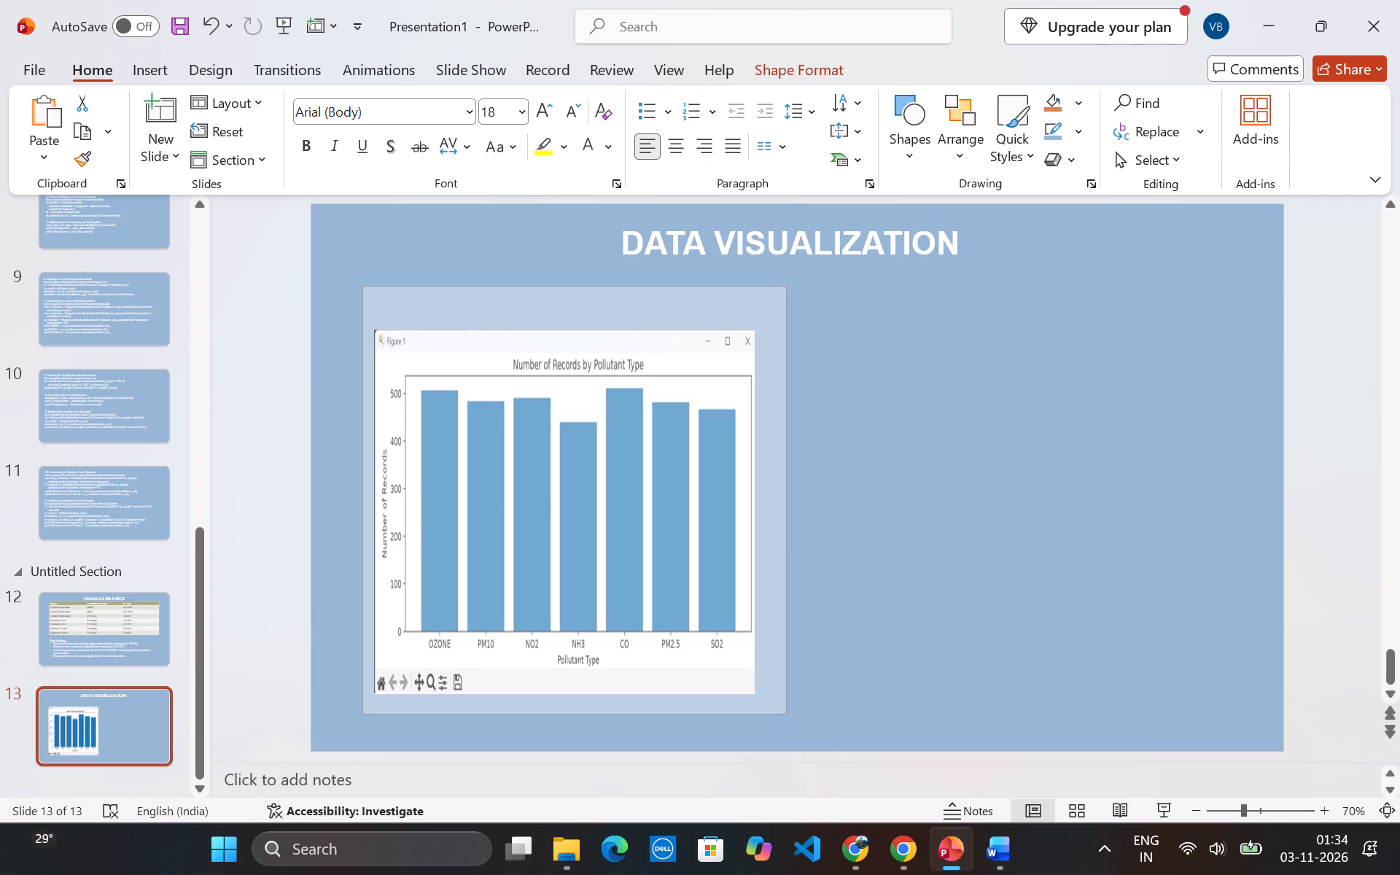
{"action": "left_click_drag", "start_coordinate": [785, 500], "coordinate": [777, 501]}
{"action": "left_click", "coordinate": [675, 474]}
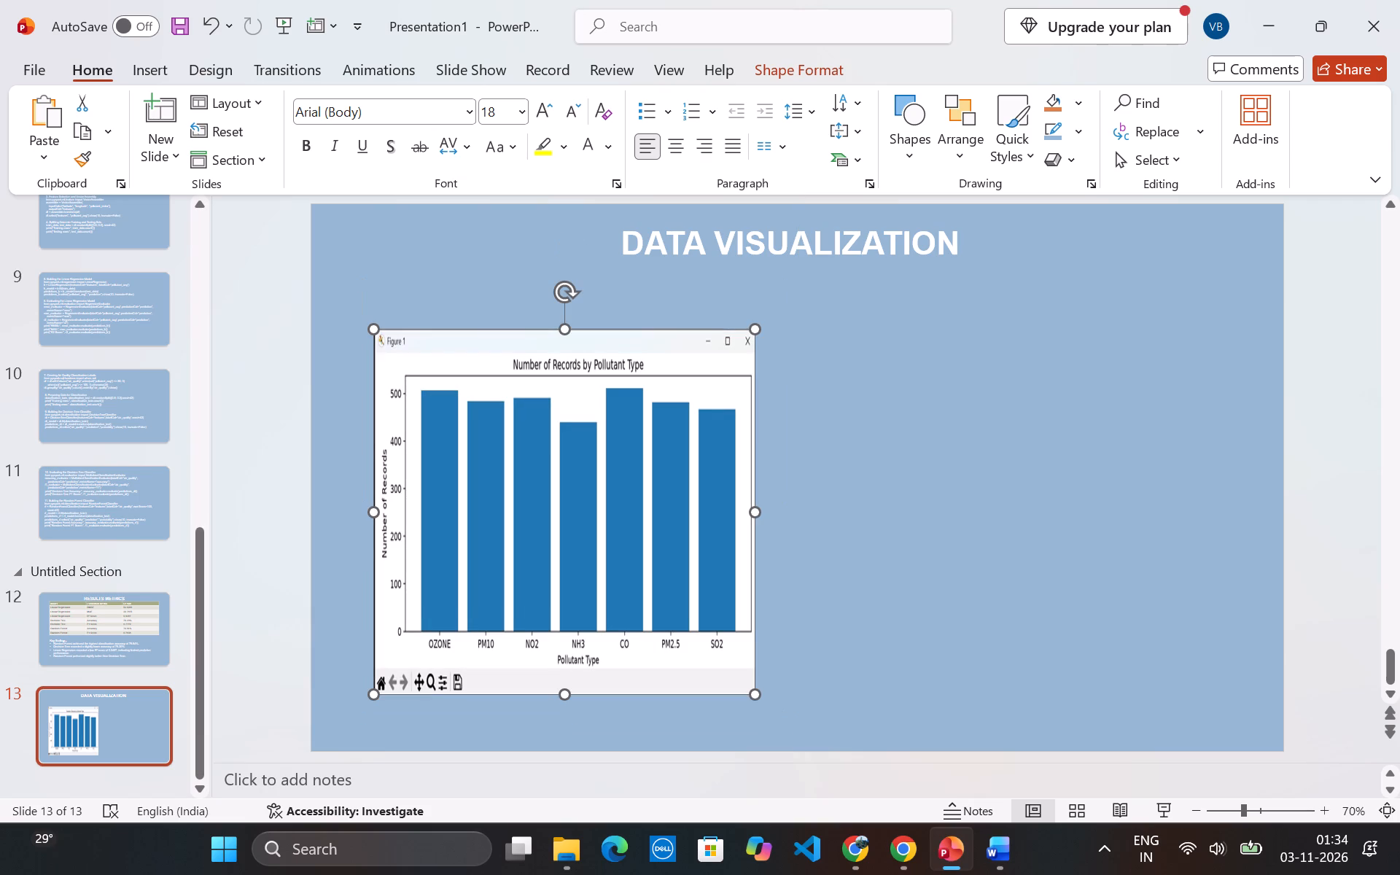
{"action": "left_click", "coordinate": [782, 434]}
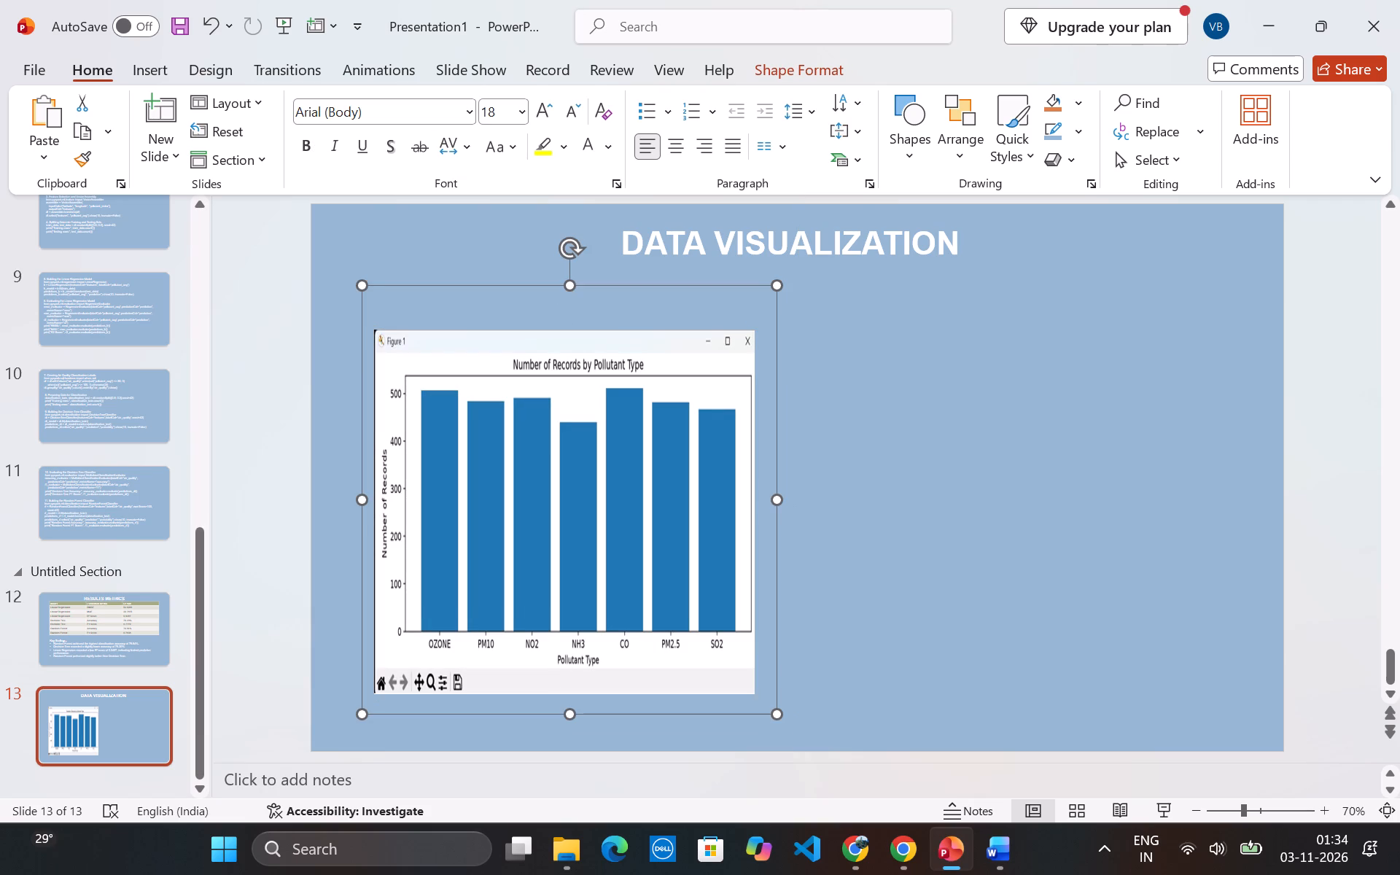
{"action": "left_click_drag", "start_coordinate": [778, 502], "coordinate": [836, 499]}
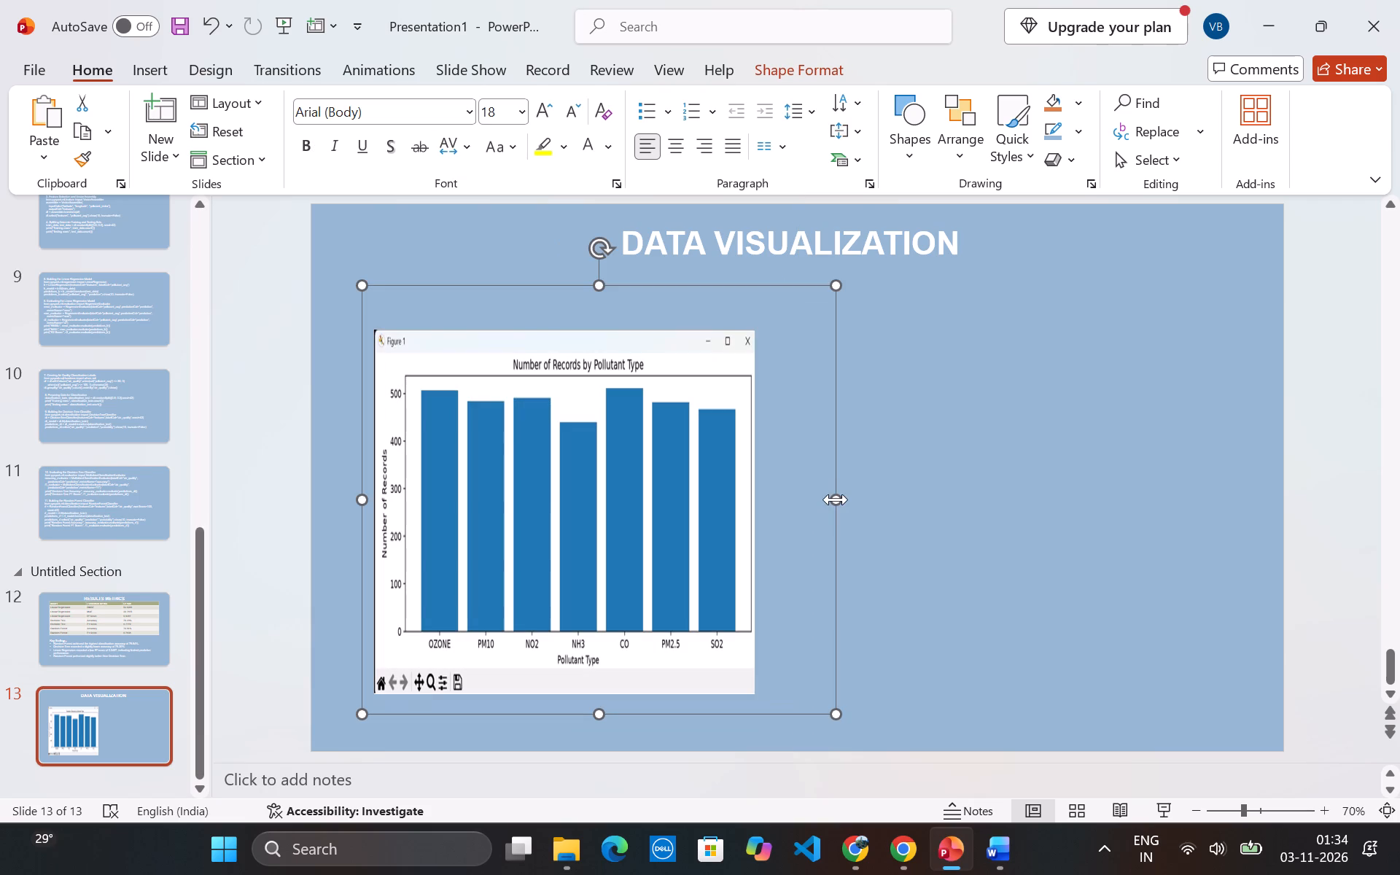
Widen the chart on both sides and extend the placeholder's left edge slightly outward to surround it.
{"action": "left_click", "coordinate": [731, 517]}
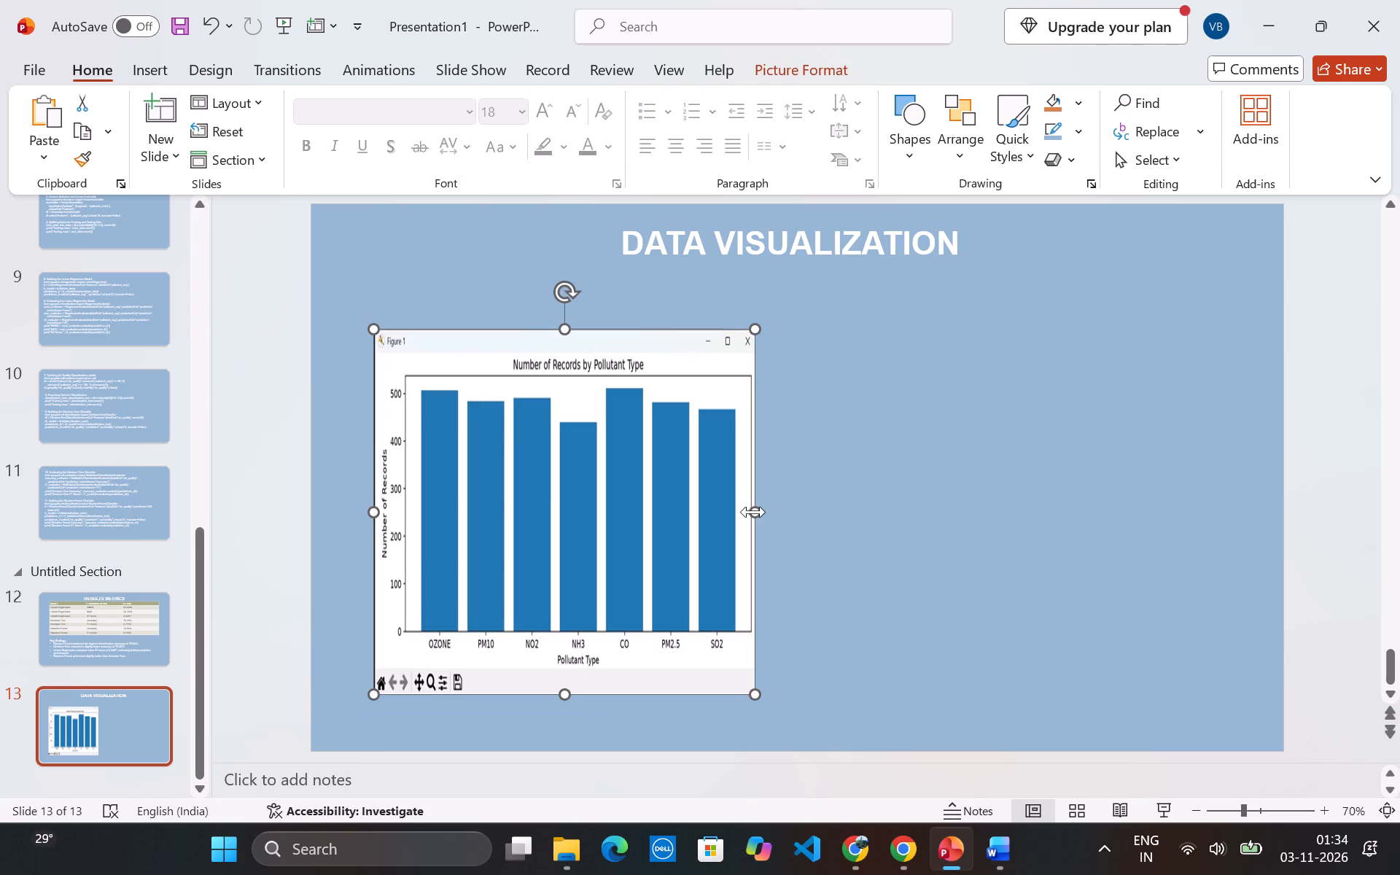
{"action": "left_click_drag", "start_coordinate": [753, 512], "coordinate": [804, 507]}
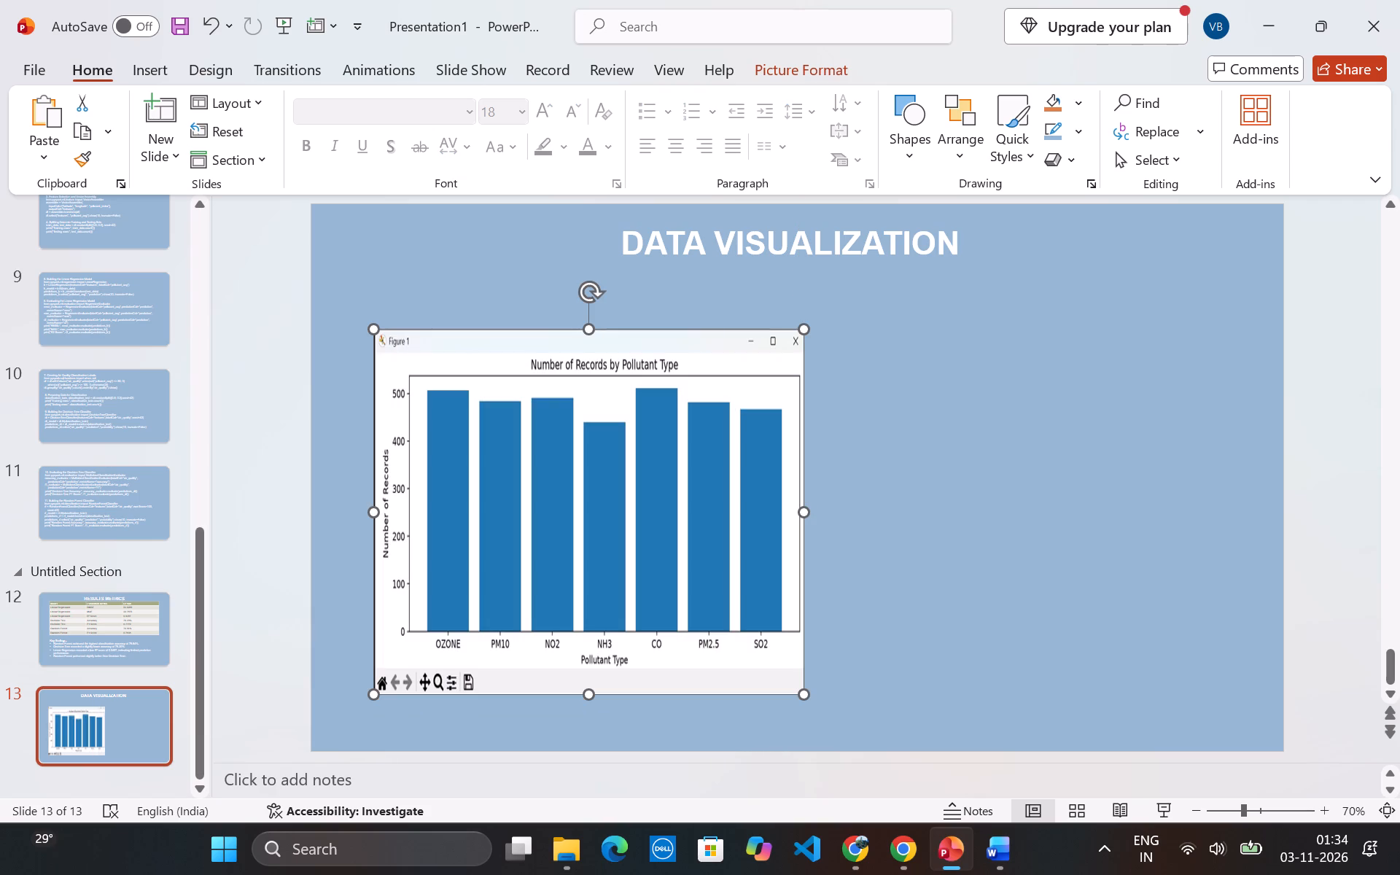
{"action": "left_click", "coordinate": [362, 393]}
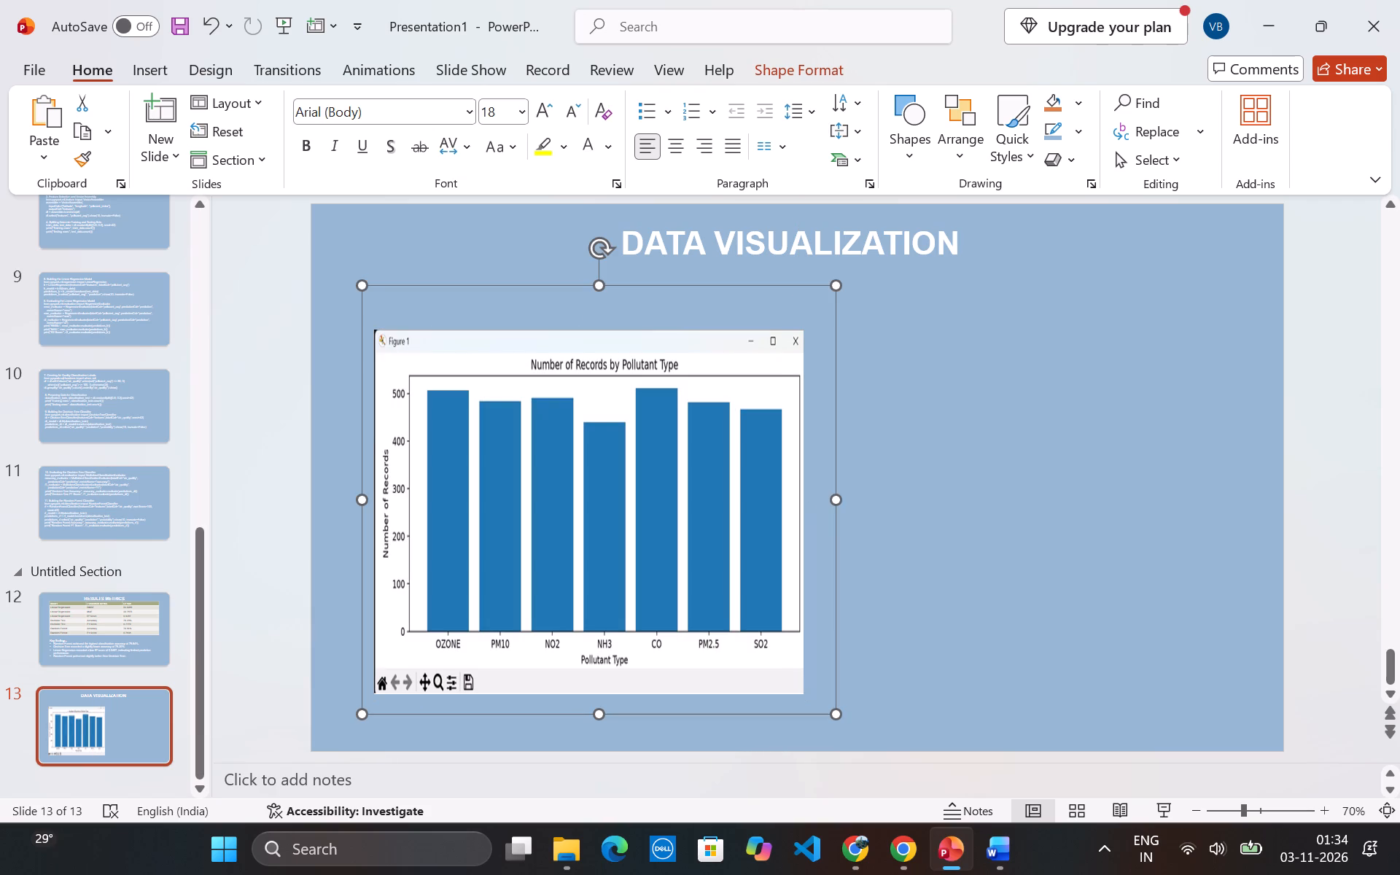
{"action": "left_click_drag", "start_coordinate": [365, 501], "coordinate": [341, 503]}
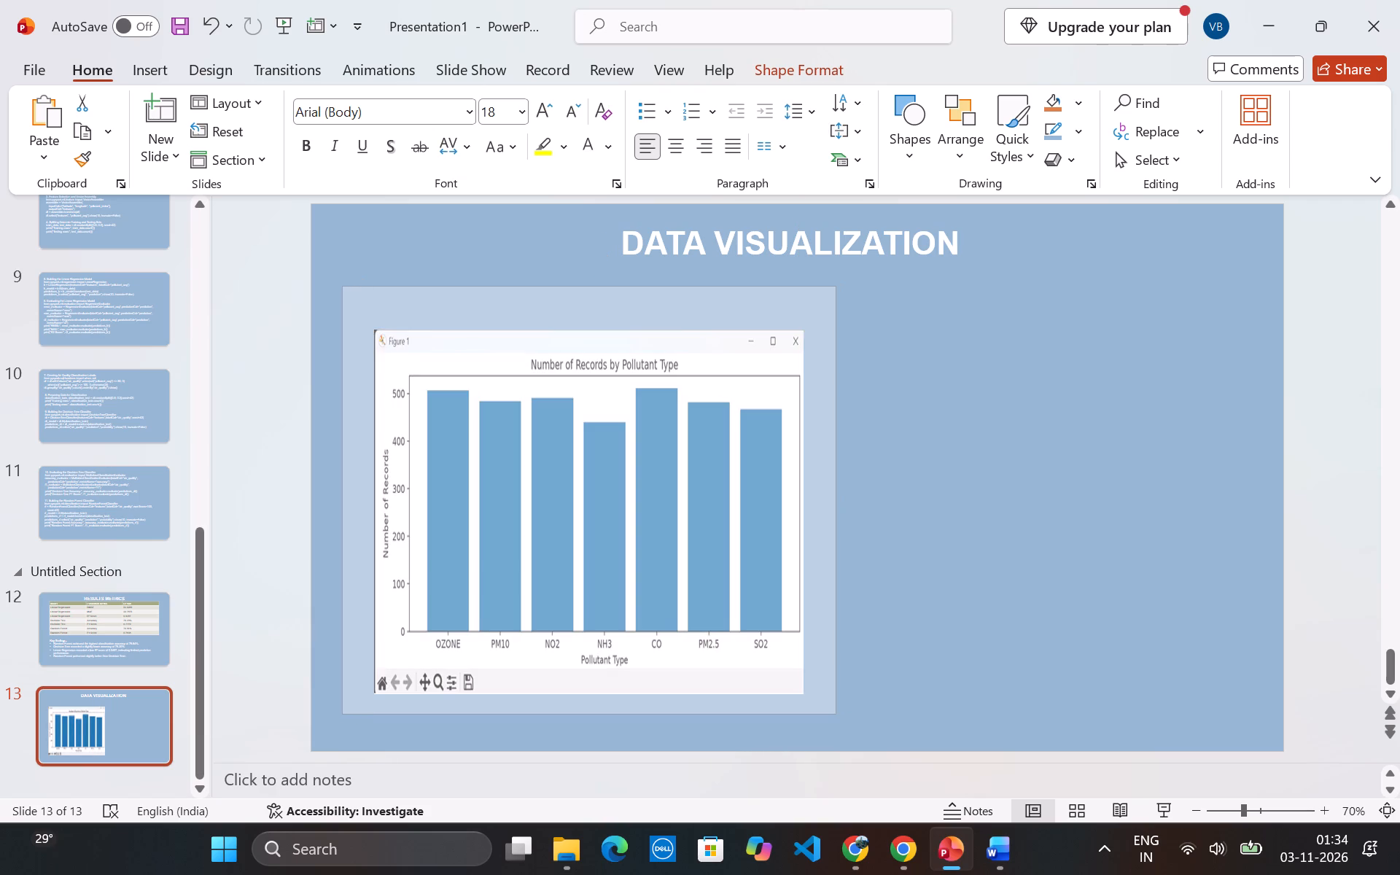
{"action": "left_click_drag", "start_coordinate": [341, 503], "coordinate": [339, 505]}
{"action": "left_click", "coordinate": [383, 497]}
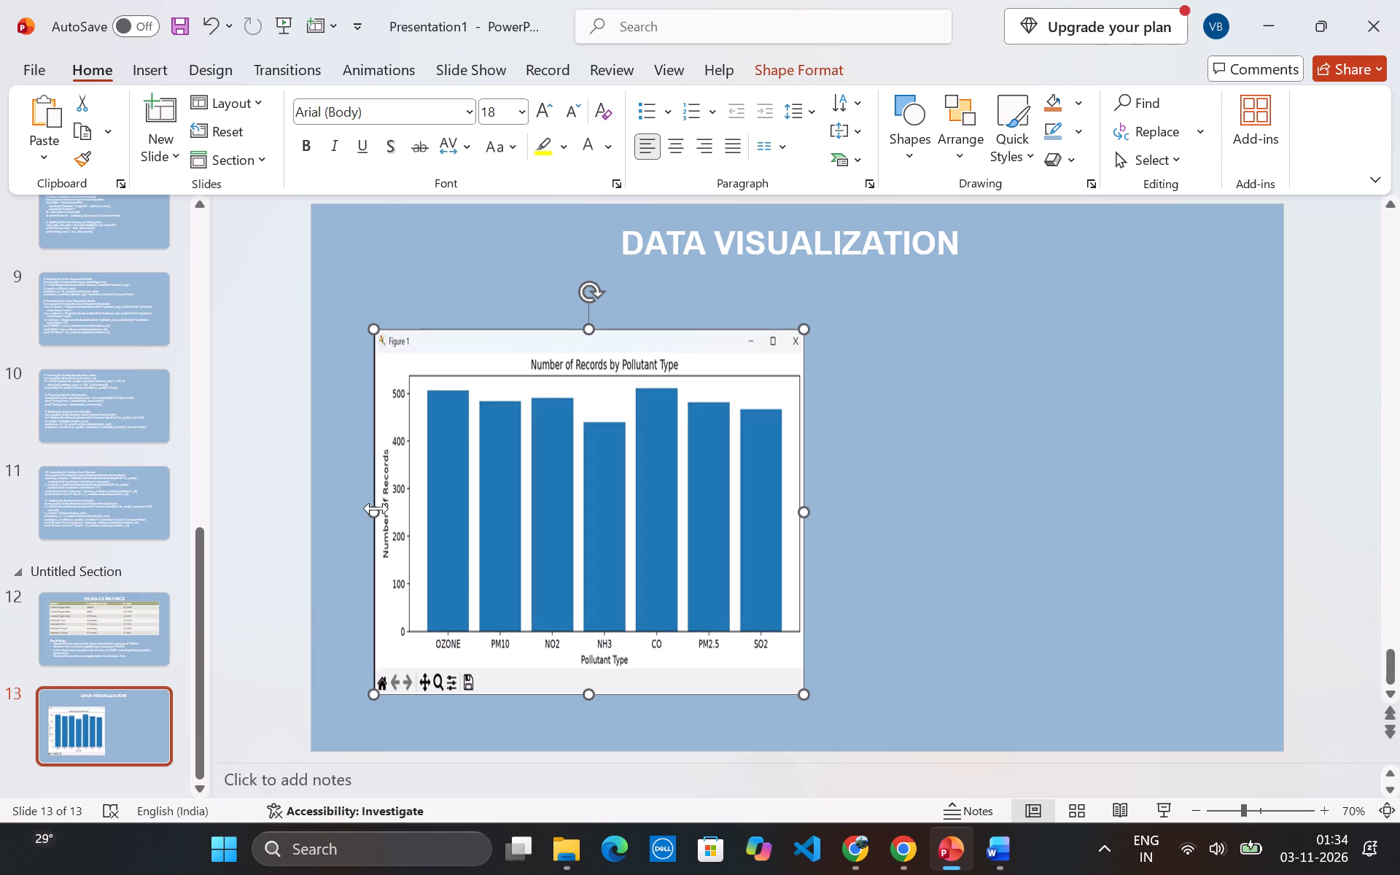
{"action": "left_click_drag", "start_coordinate": [375, 509], "coordinate": [360, 510]}
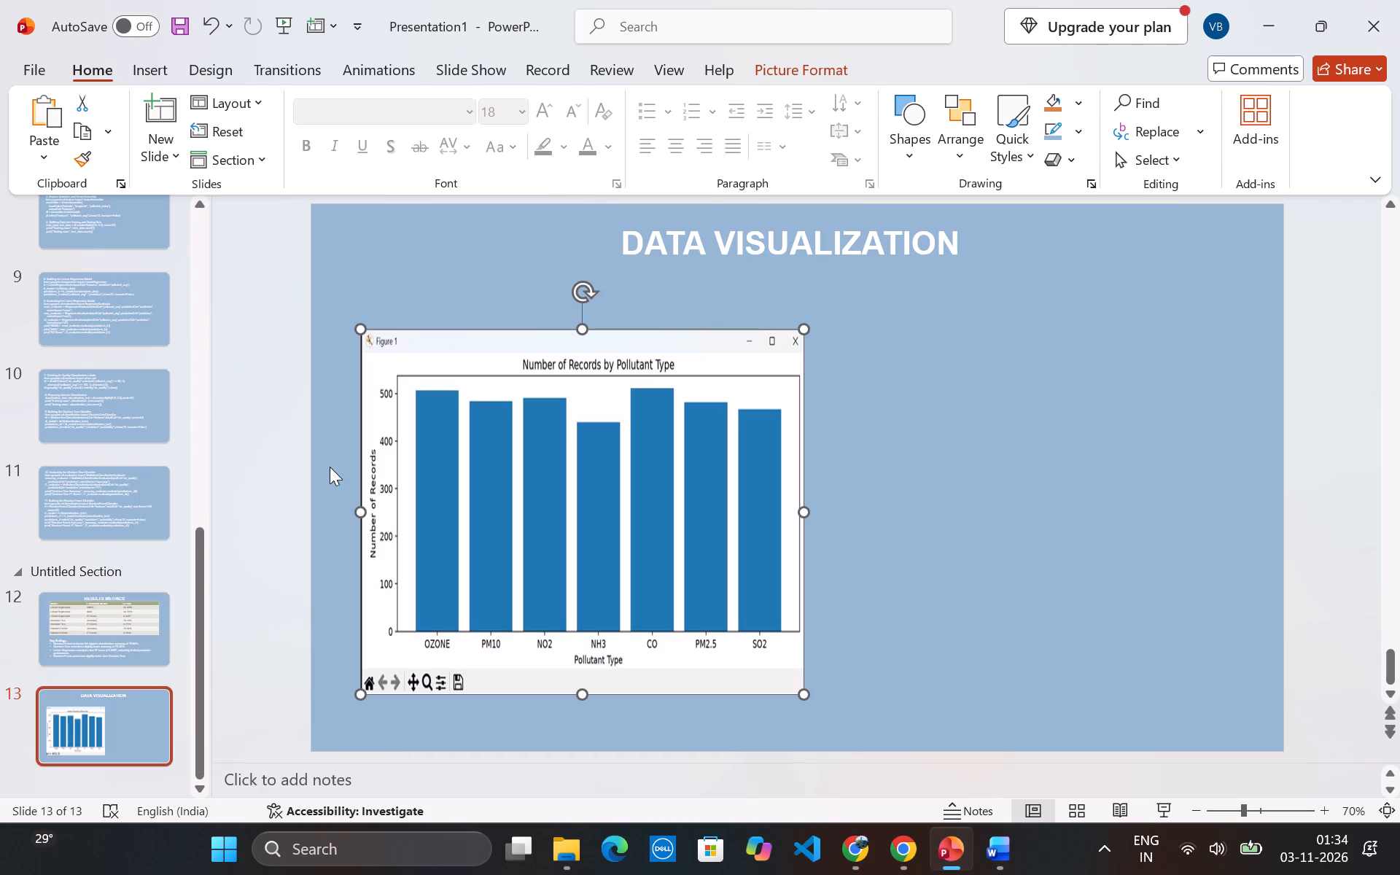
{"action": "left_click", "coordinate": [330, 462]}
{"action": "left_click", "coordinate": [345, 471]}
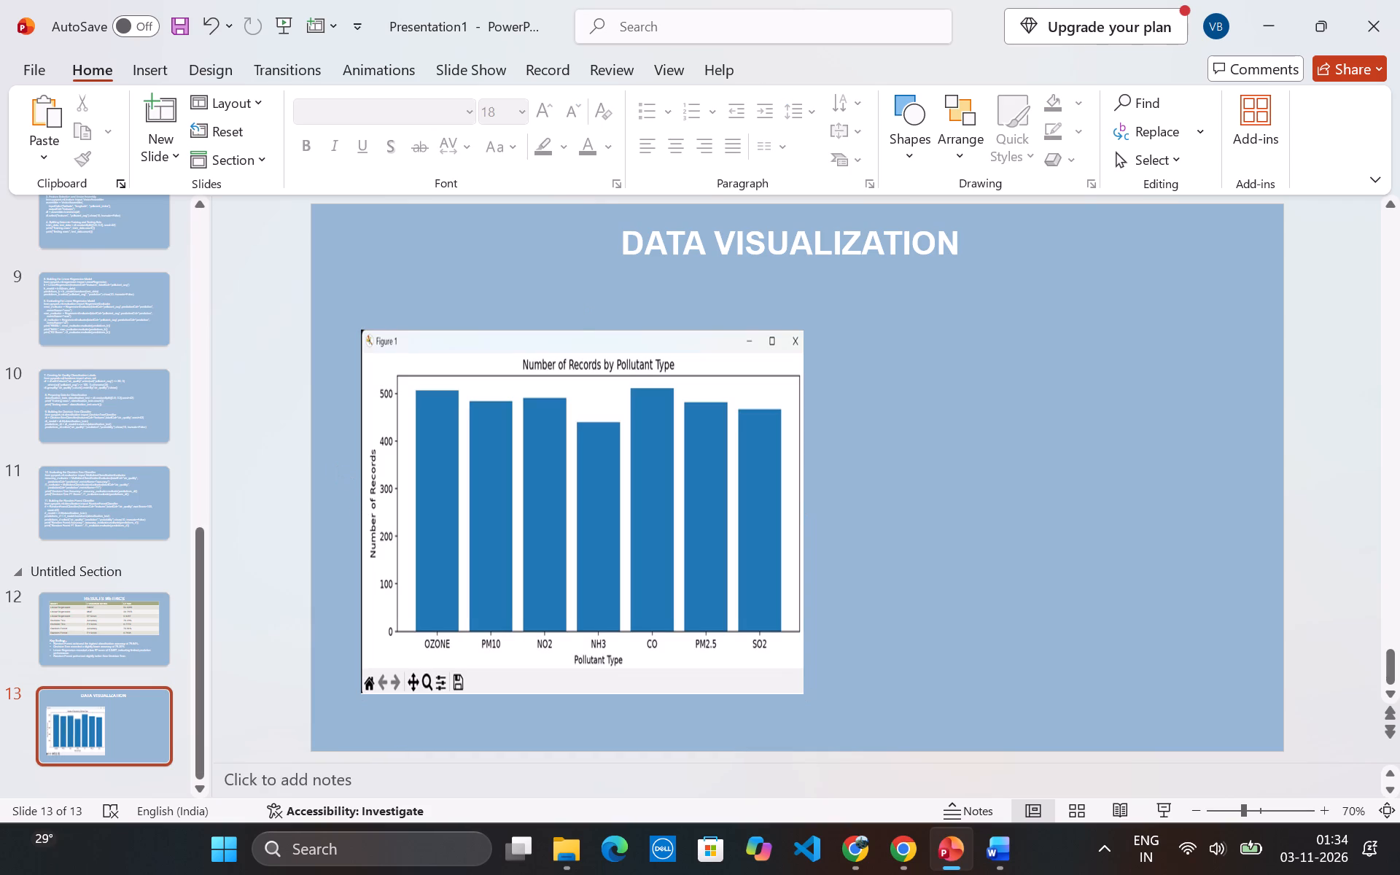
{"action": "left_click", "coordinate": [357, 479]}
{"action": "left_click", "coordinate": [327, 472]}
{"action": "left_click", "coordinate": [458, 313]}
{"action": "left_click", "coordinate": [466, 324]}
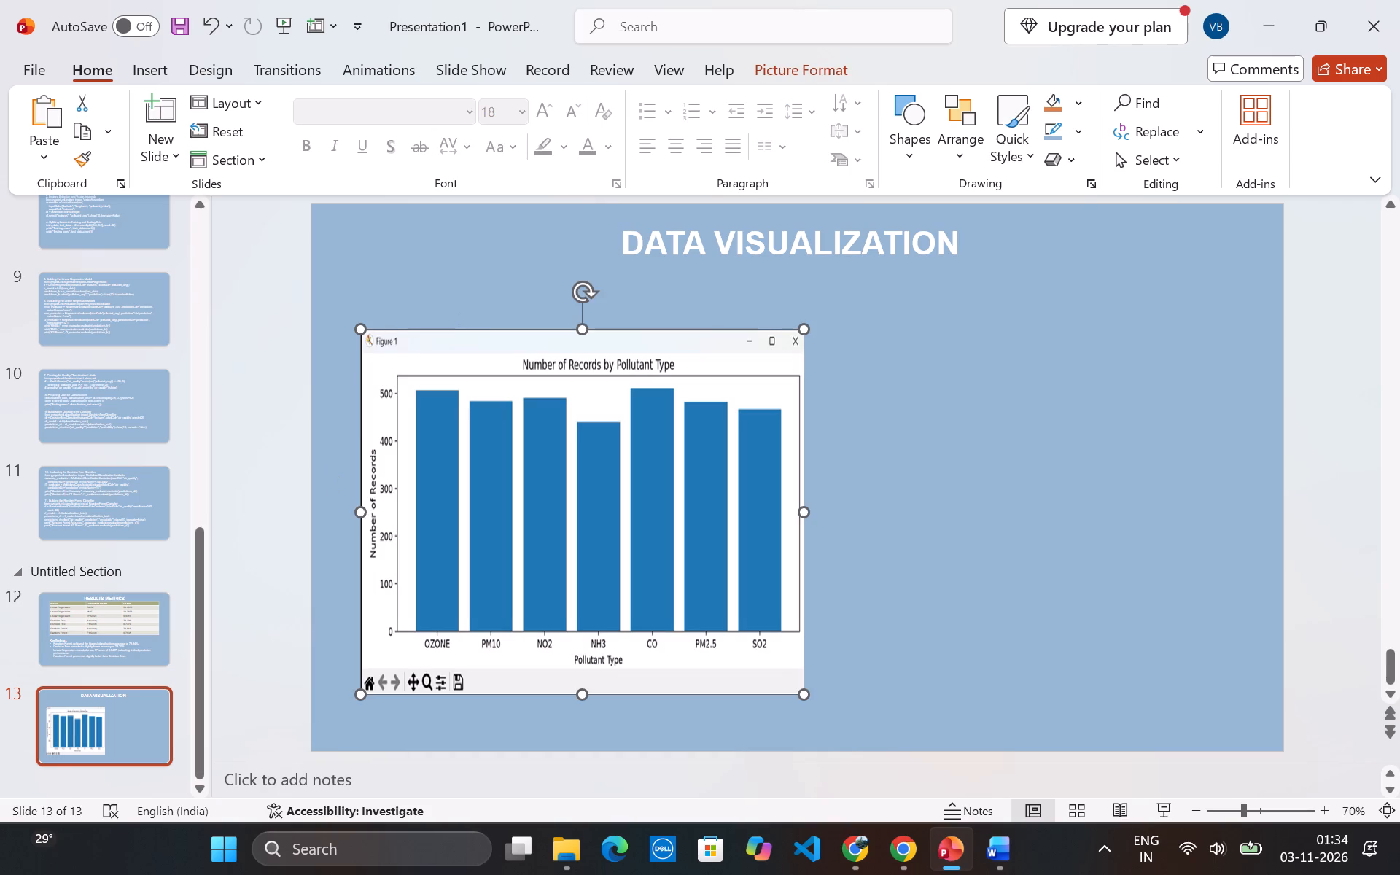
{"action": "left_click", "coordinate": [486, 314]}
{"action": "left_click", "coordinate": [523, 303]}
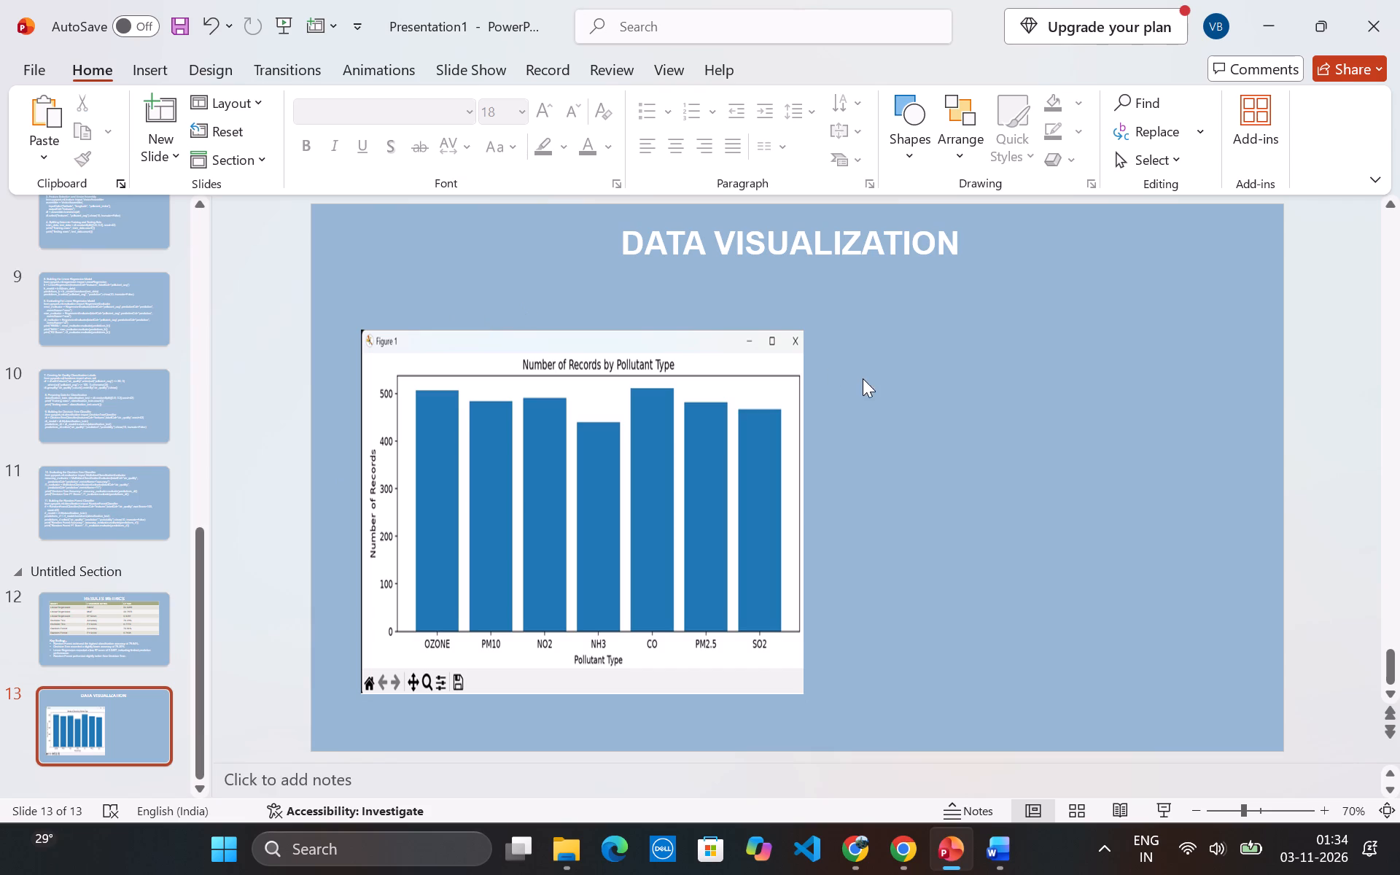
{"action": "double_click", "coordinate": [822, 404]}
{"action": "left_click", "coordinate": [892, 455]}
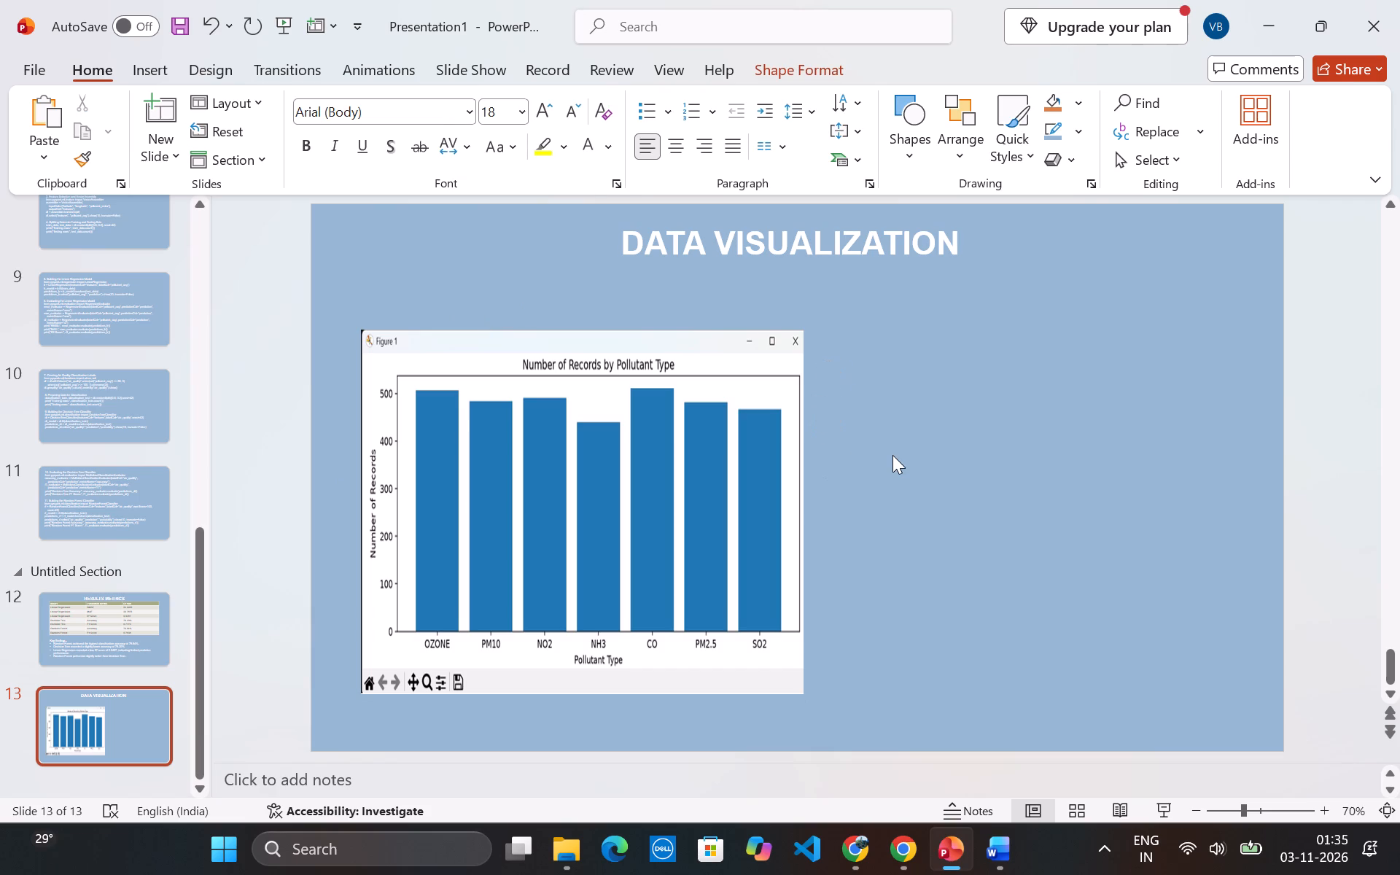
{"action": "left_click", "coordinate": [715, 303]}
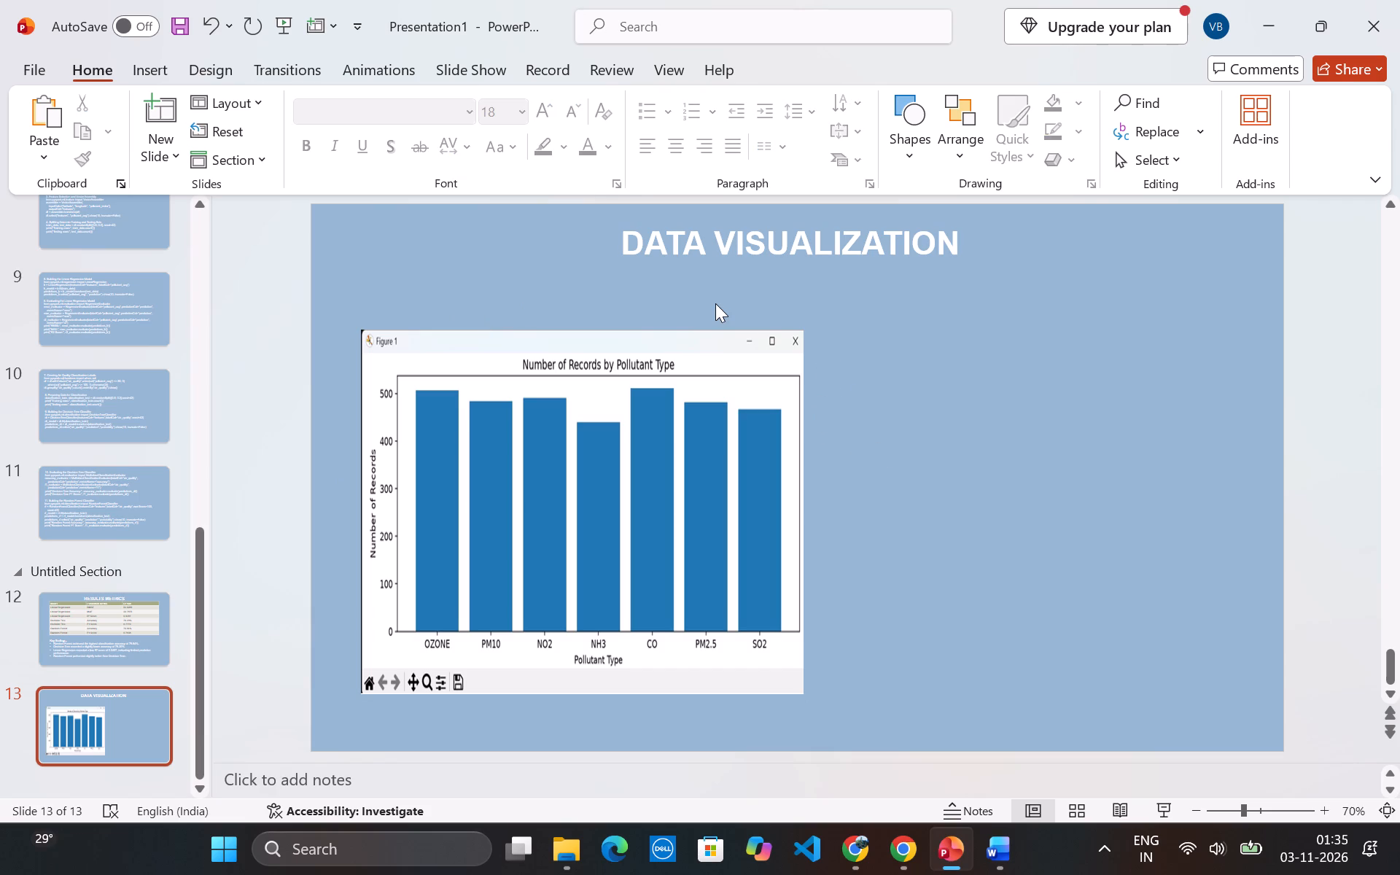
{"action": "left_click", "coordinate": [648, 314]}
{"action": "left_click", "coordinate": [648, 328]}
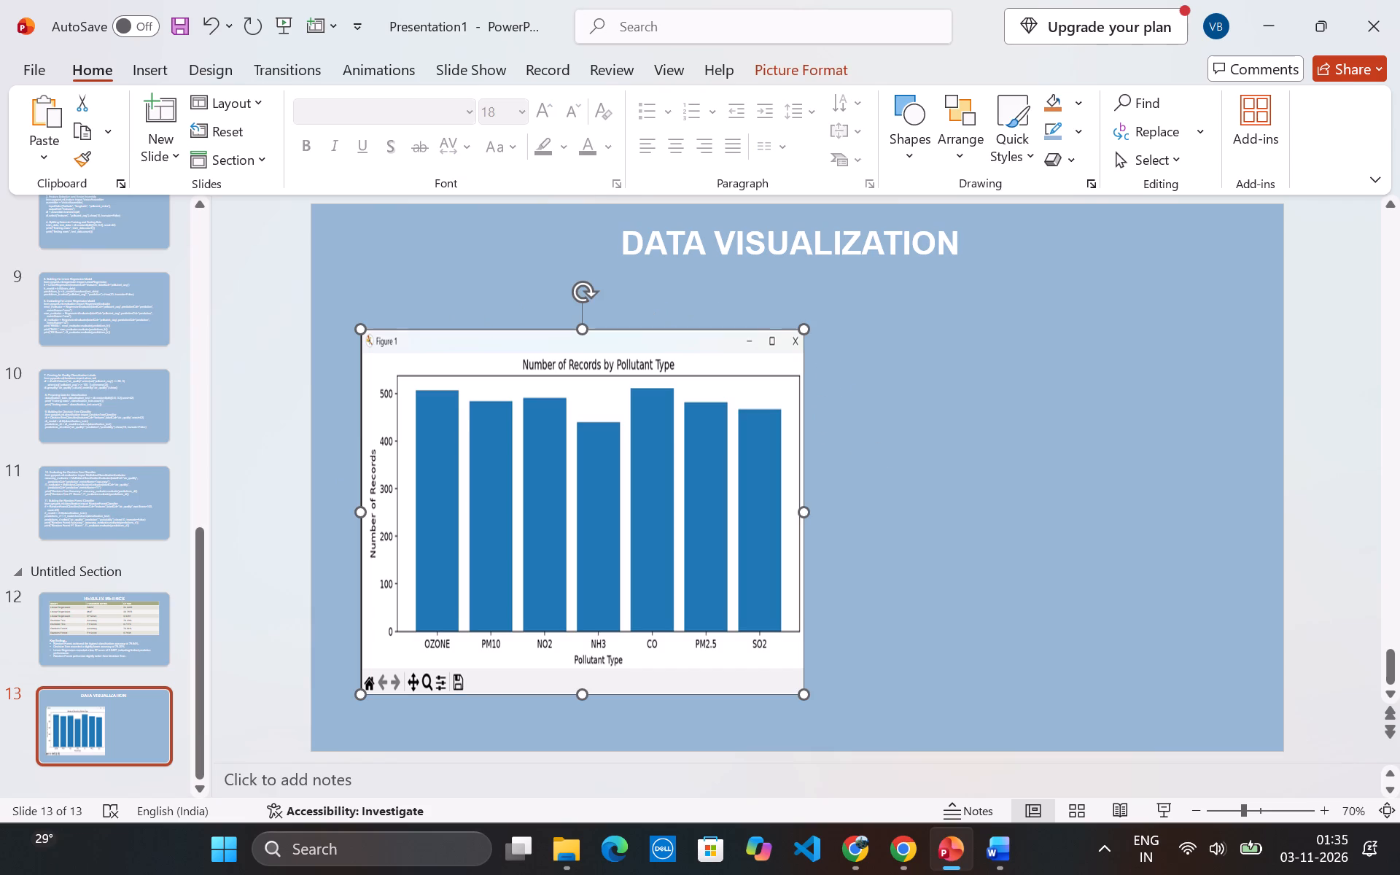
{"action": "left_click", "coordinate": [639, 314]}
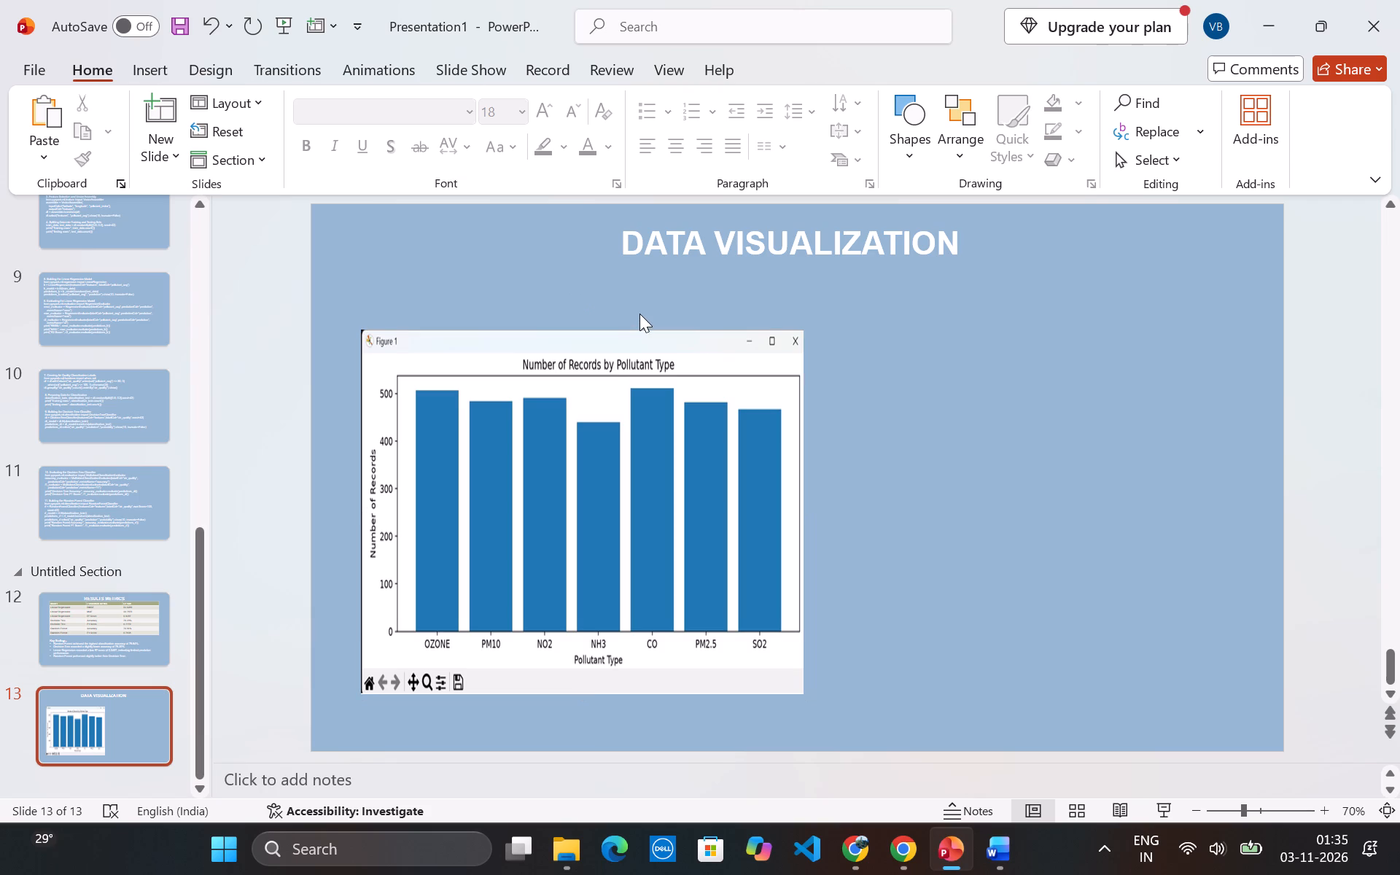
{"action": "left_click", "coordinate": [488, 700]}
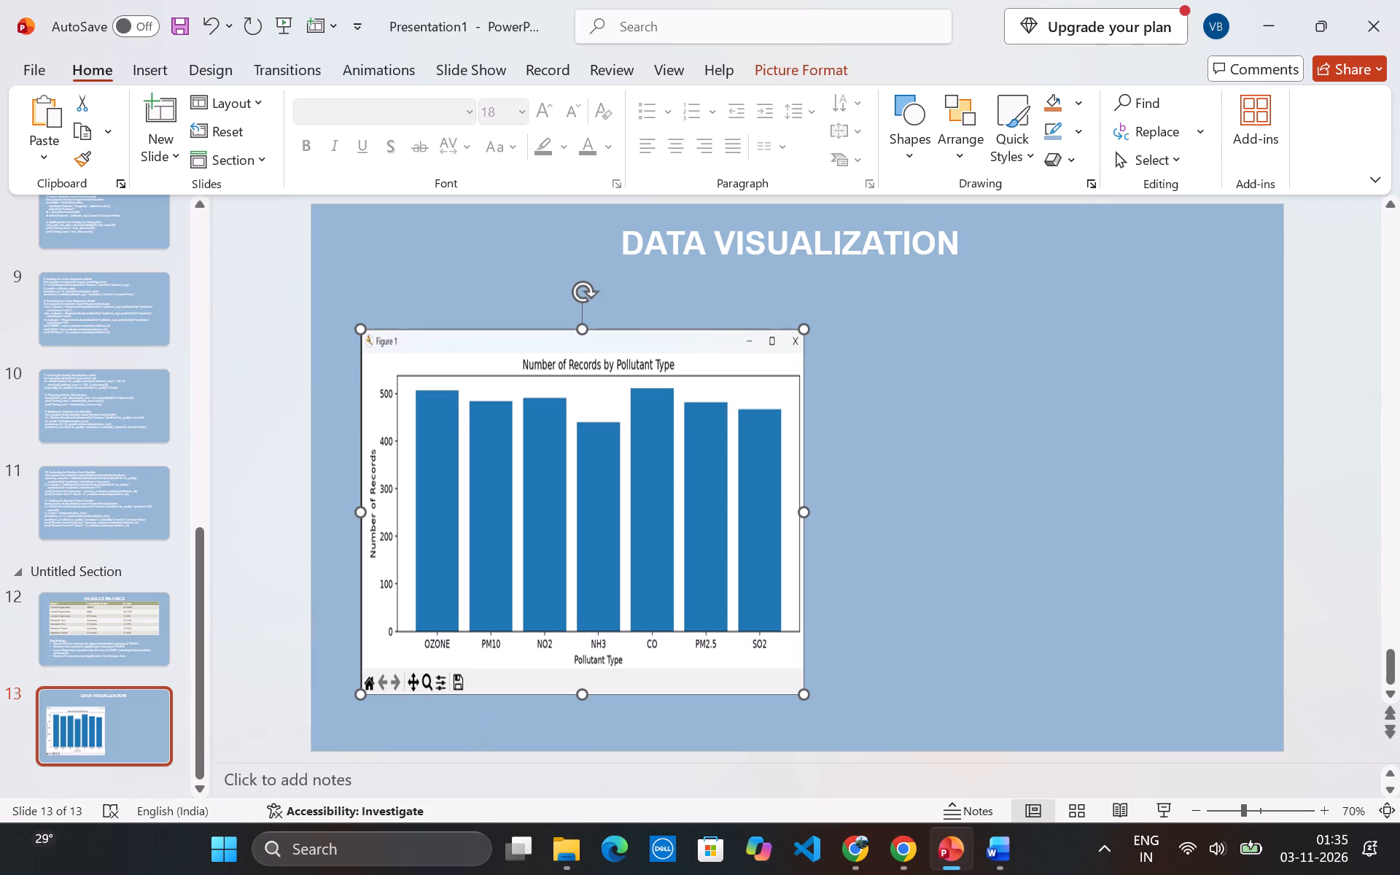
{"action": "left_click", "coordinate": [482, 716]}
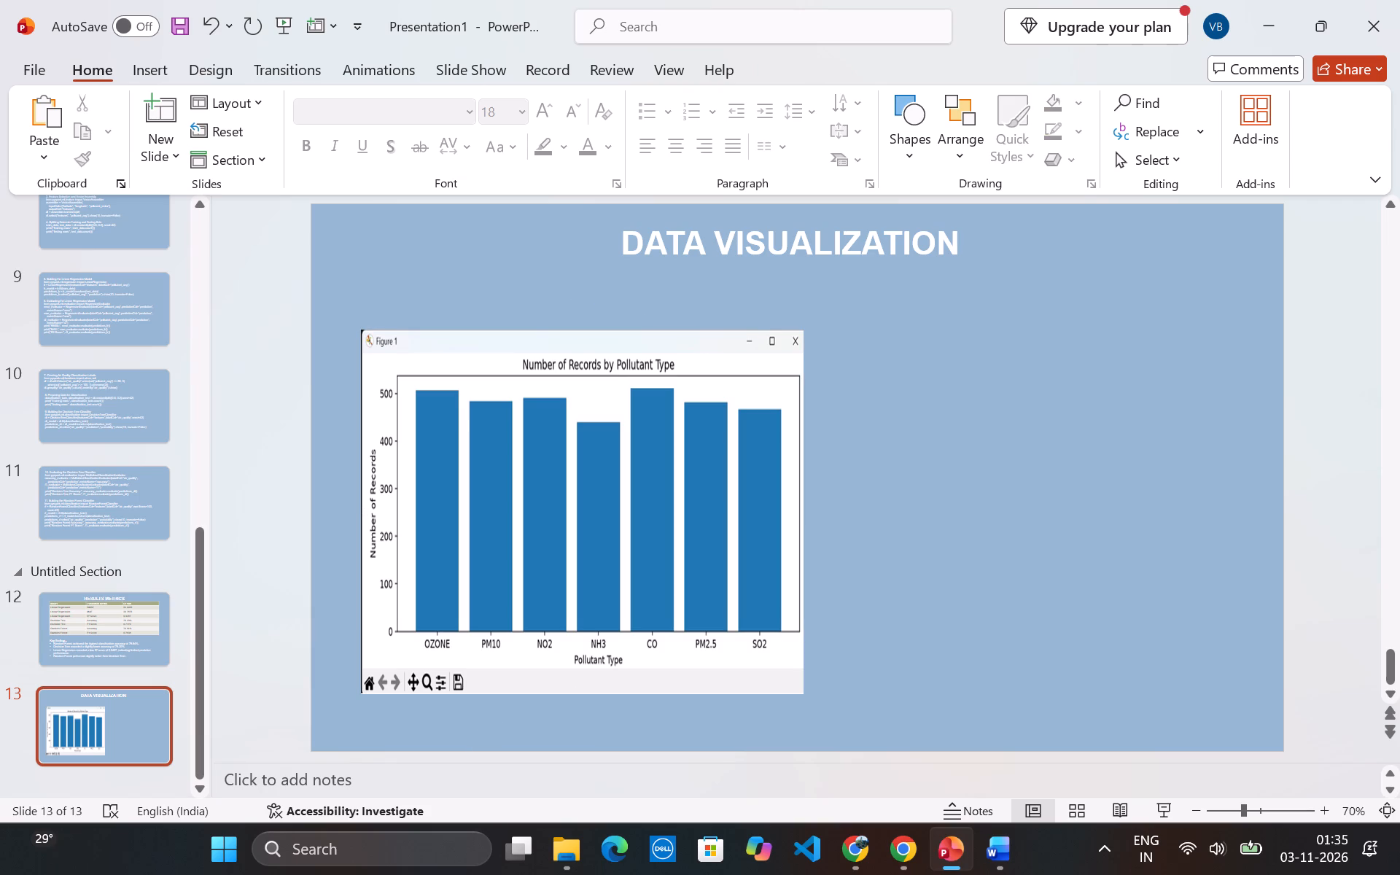
Extend the bar chart's top edge up to just below the DATA VISUALIZATION title and narrow it slightly from its right side.
{"action": "left_click", "coordinate": [660, 429]}
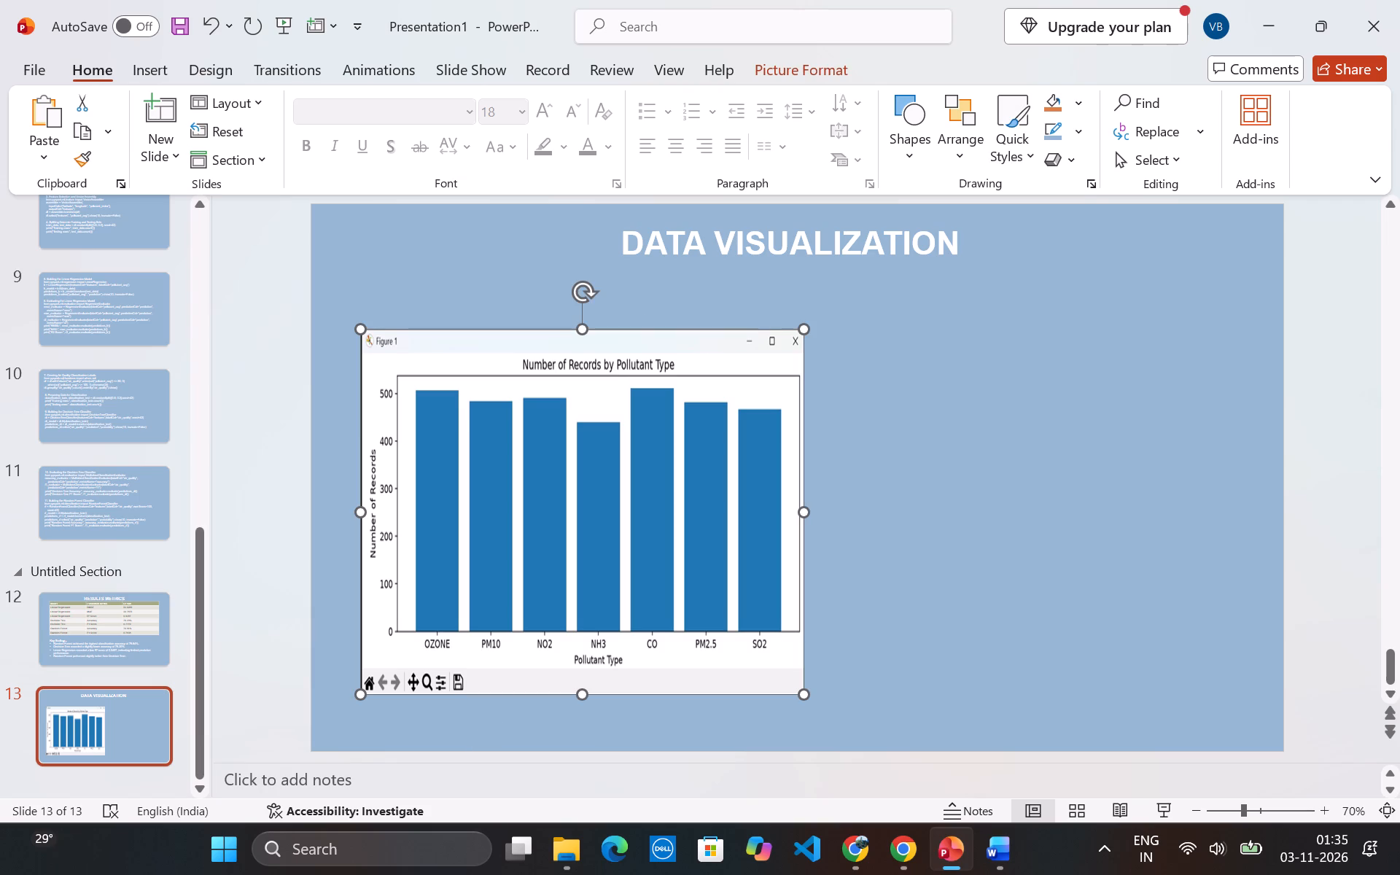
{"action": "left_click_drag", "start_coordinate": [578, 320], "coordinate": [585, 335]}
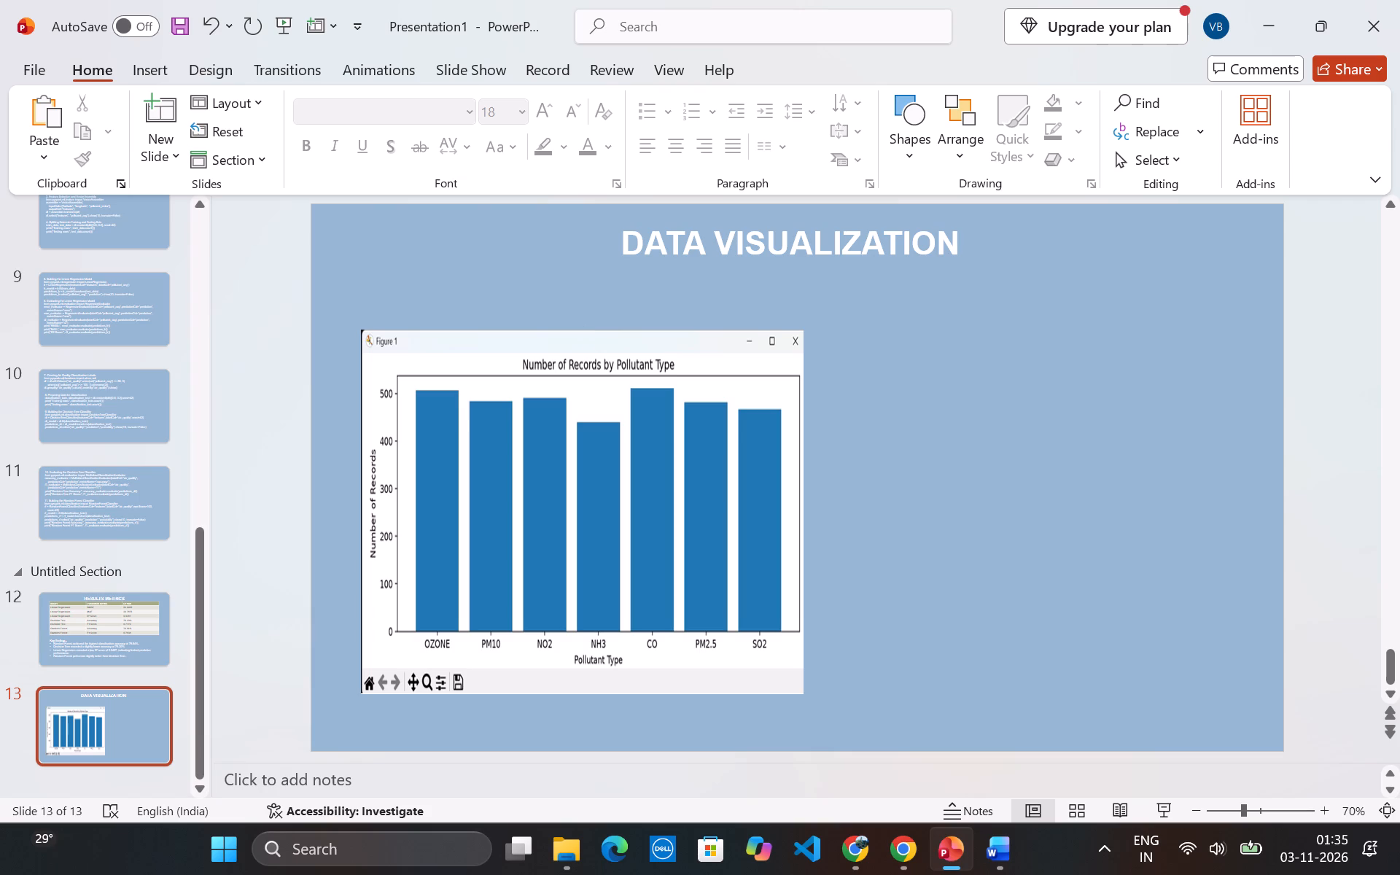
{"action": "left_click", "coordinate": [578, 338]}
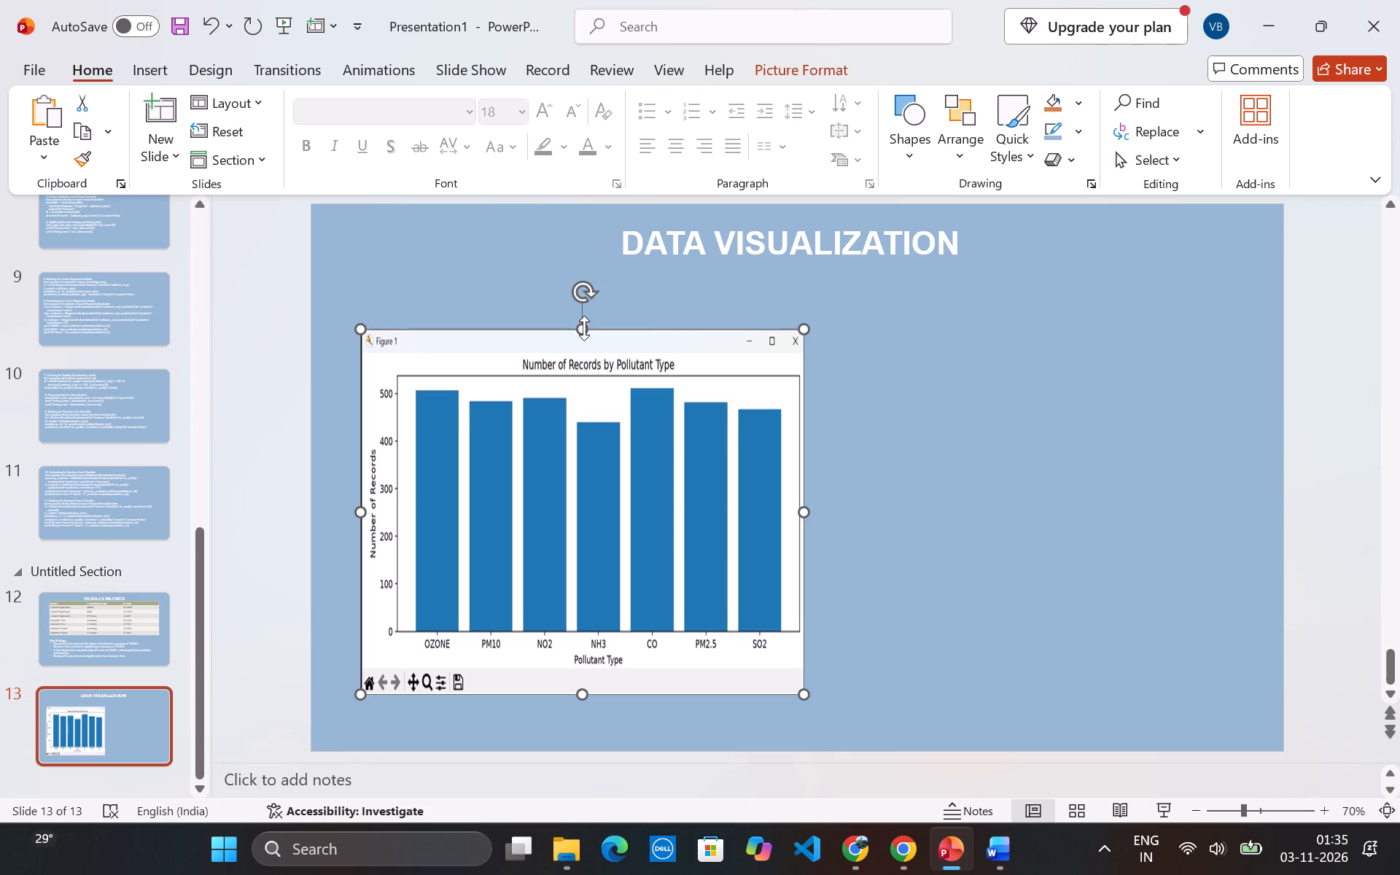
{"action": "left_click_drag", "start_coordinate": [584, 328], "coordinate": [576, 287]}
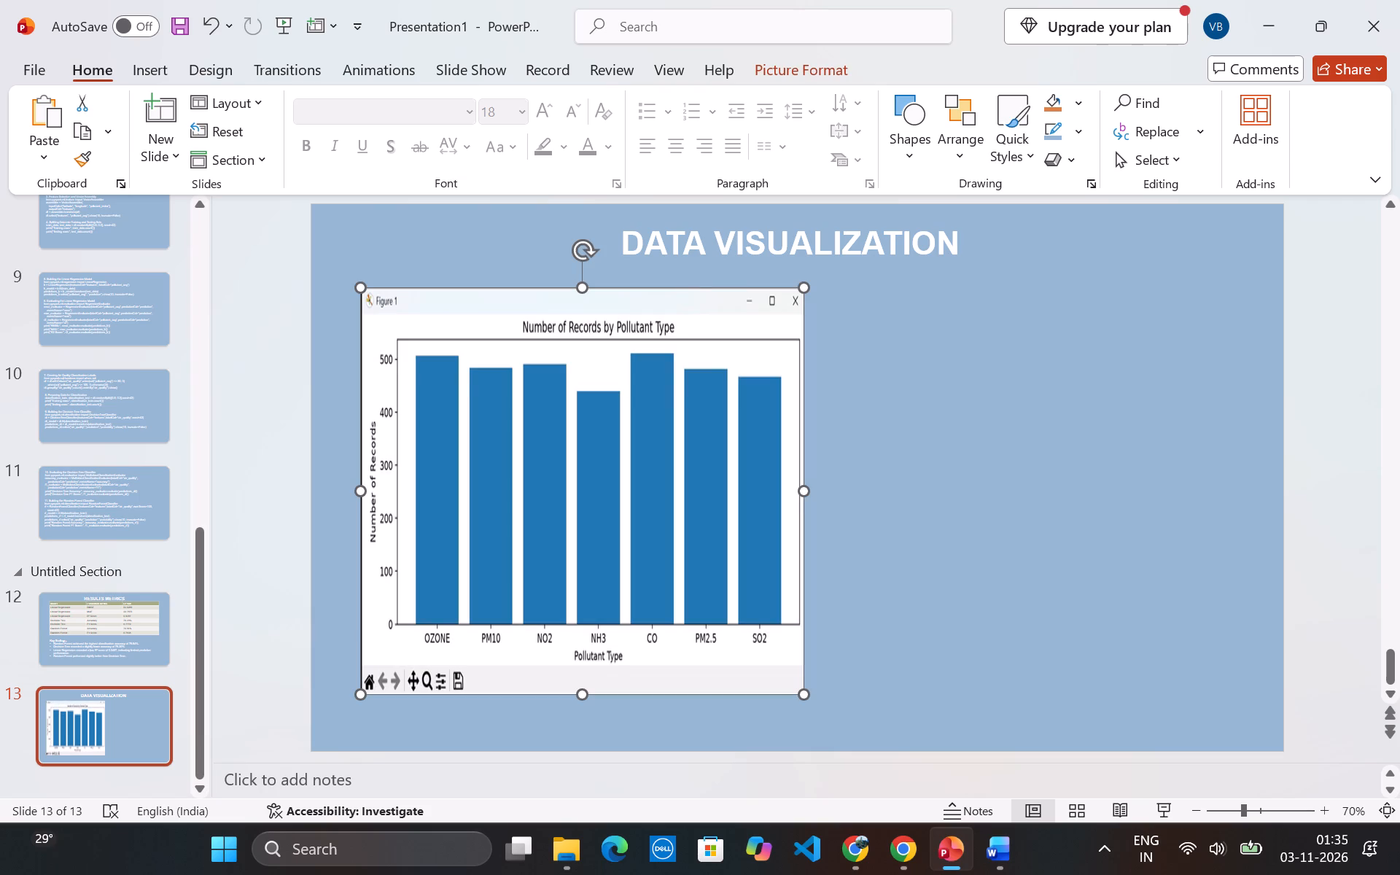
{"action": "left_click_drag", "start_coordinate": [804, 497], "coordinate": [791, 502]}
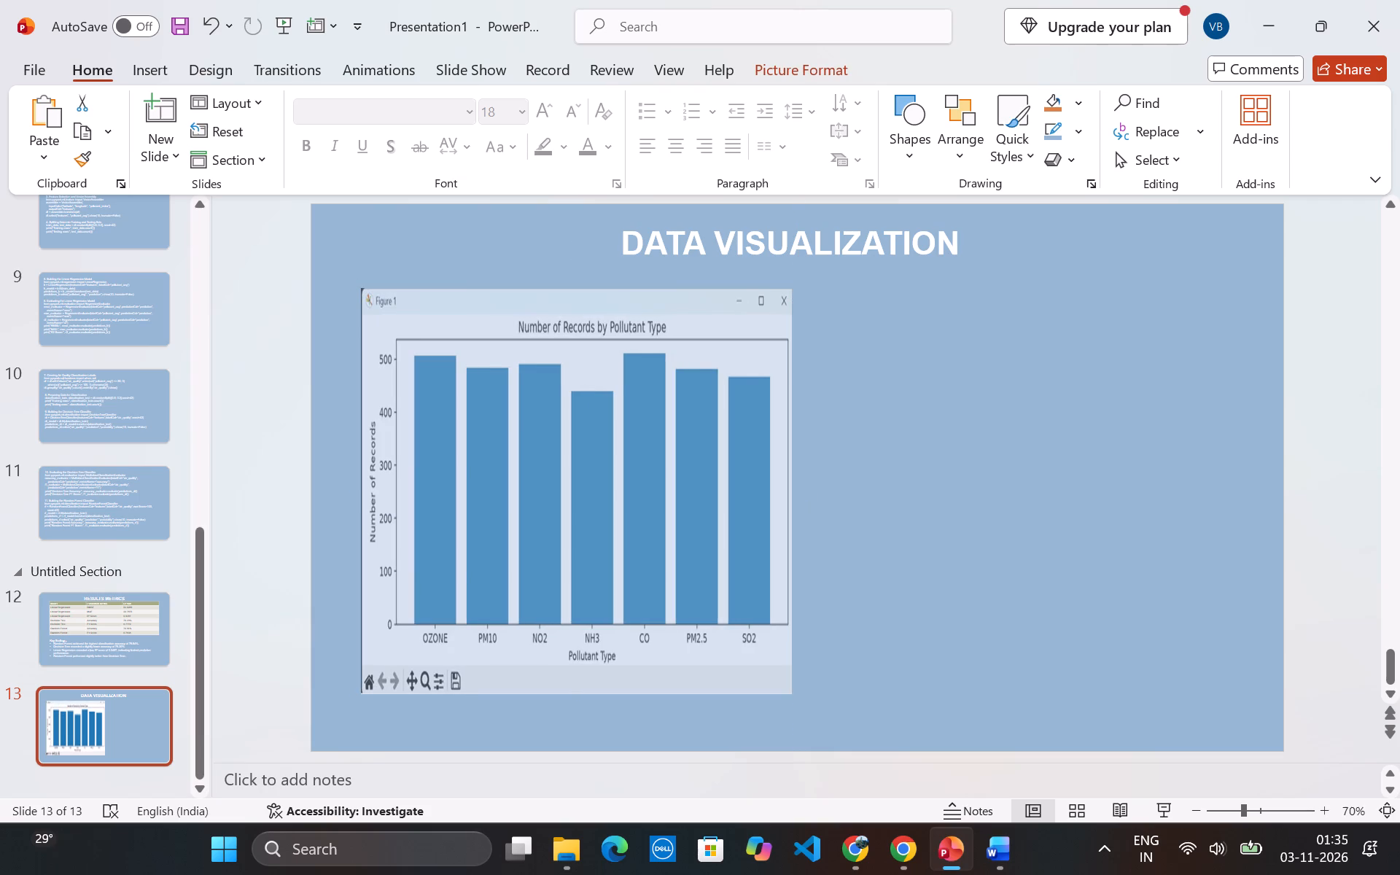
{"action": "left_click_drag", "start_coordinate": [791, 502], "coordinate": [790, 502]}
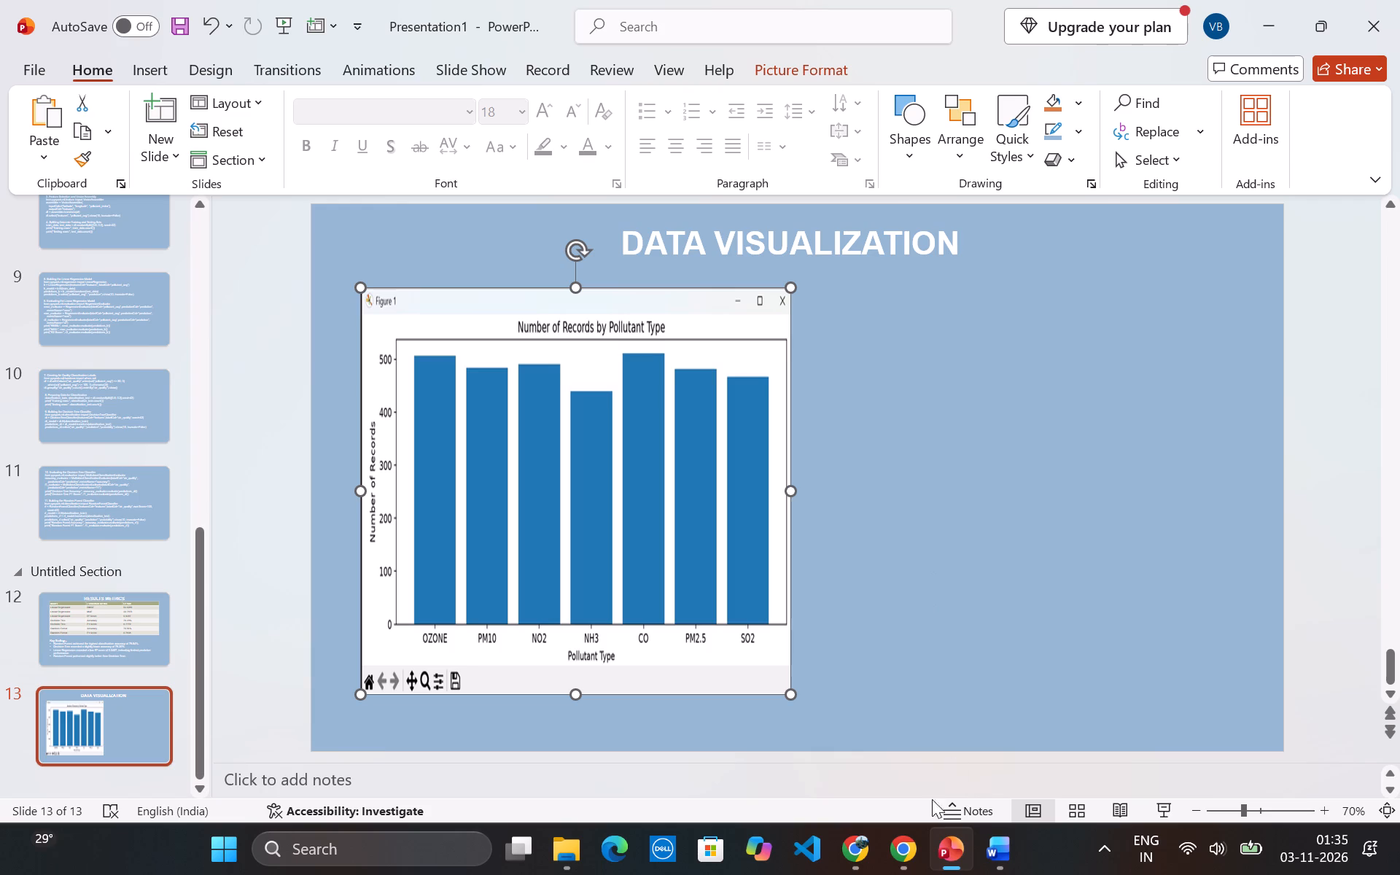
Switch to the Word report and capture a screenshot of only the Minimum vs Maximum Pollutant Levels scatter plot figure under heading 14.
{"action": "left_click", "coordinate": [911, 852]}
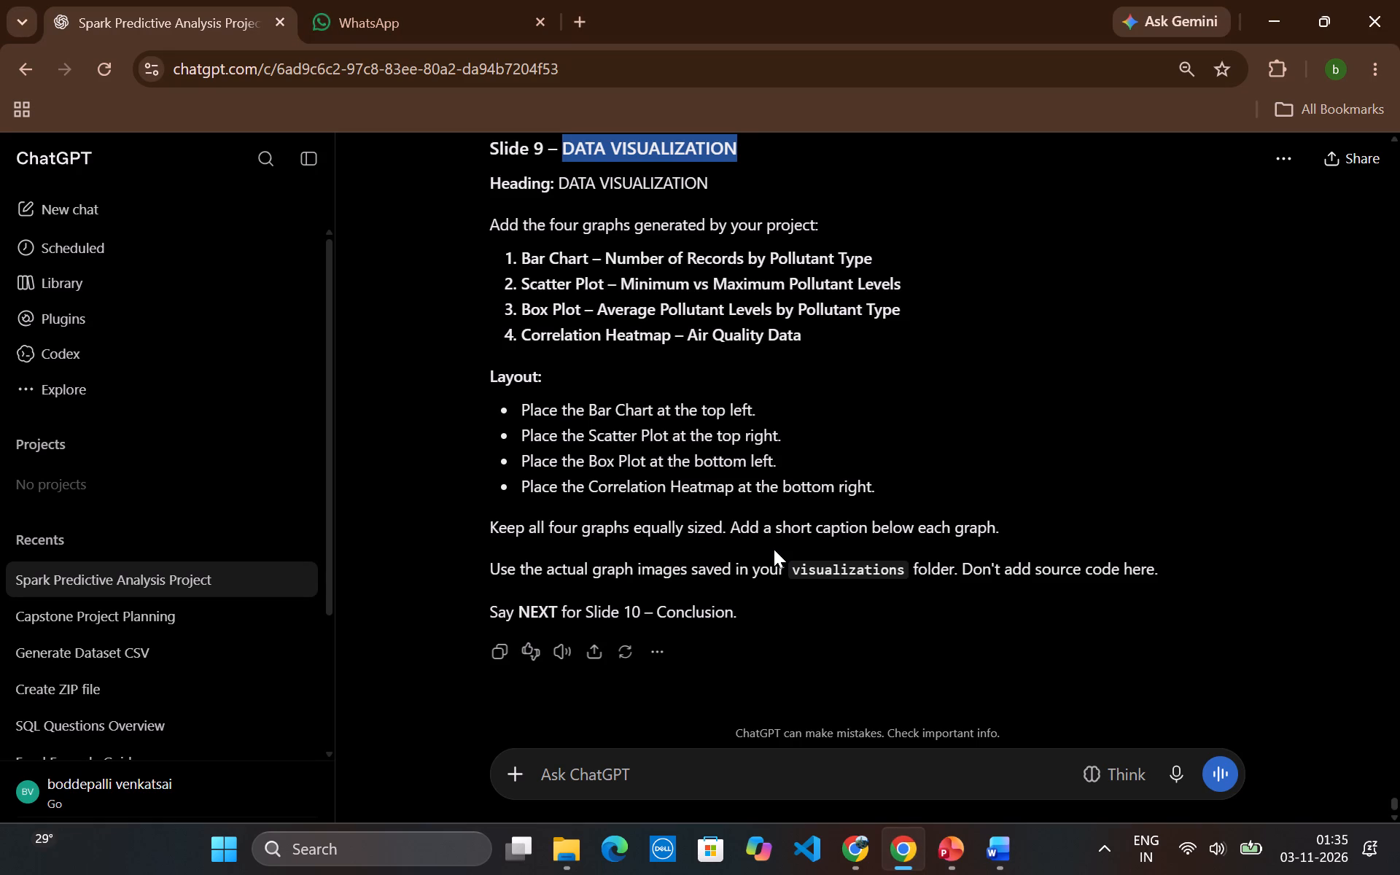
{"action": "left_click", "coordinate": [1002, 844]}
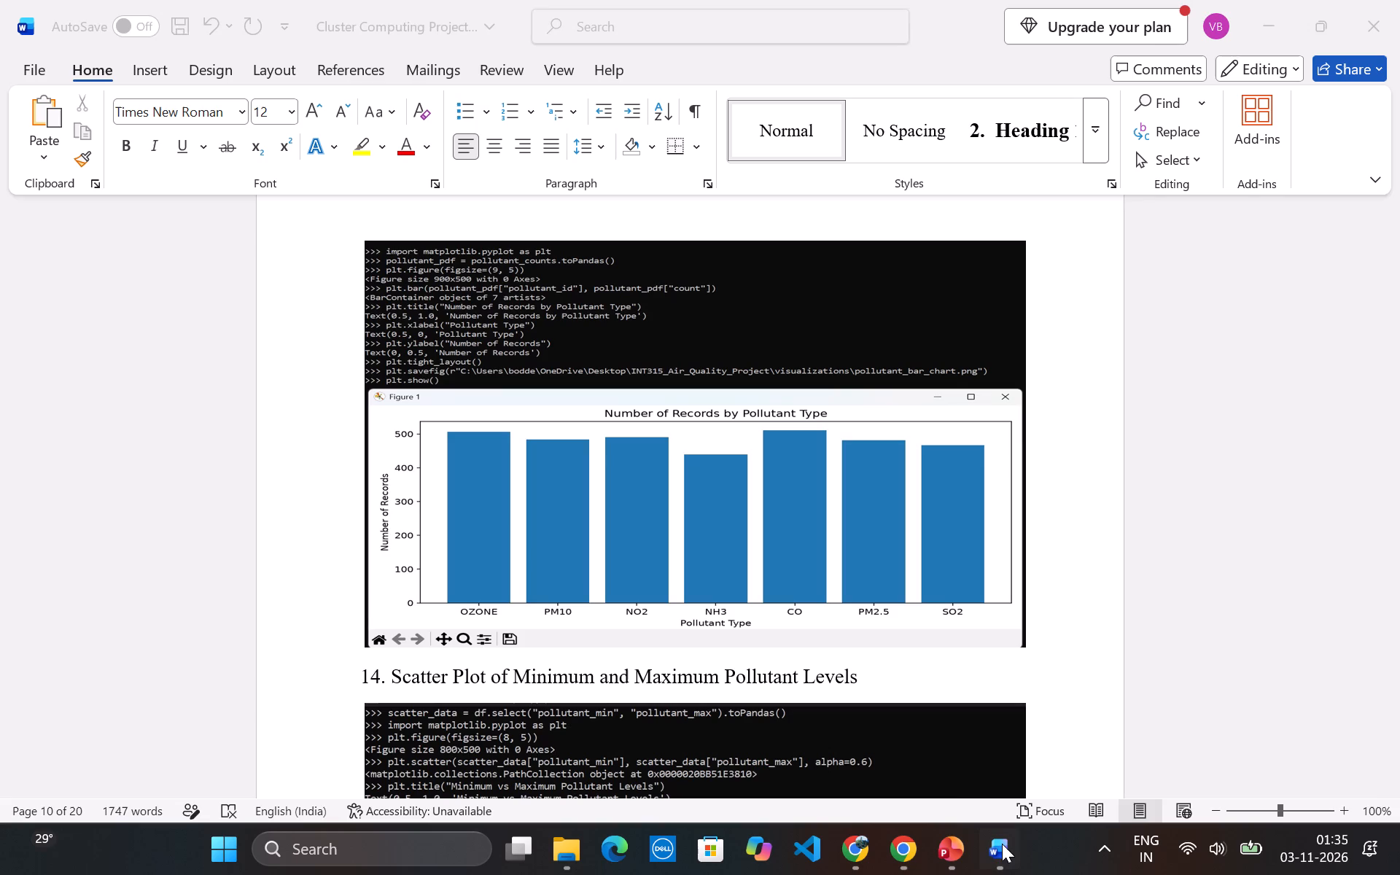
{"action": "scroll", "coordinate": [825, 574], "scroll_direction": "down", "scroll_amount": 2}
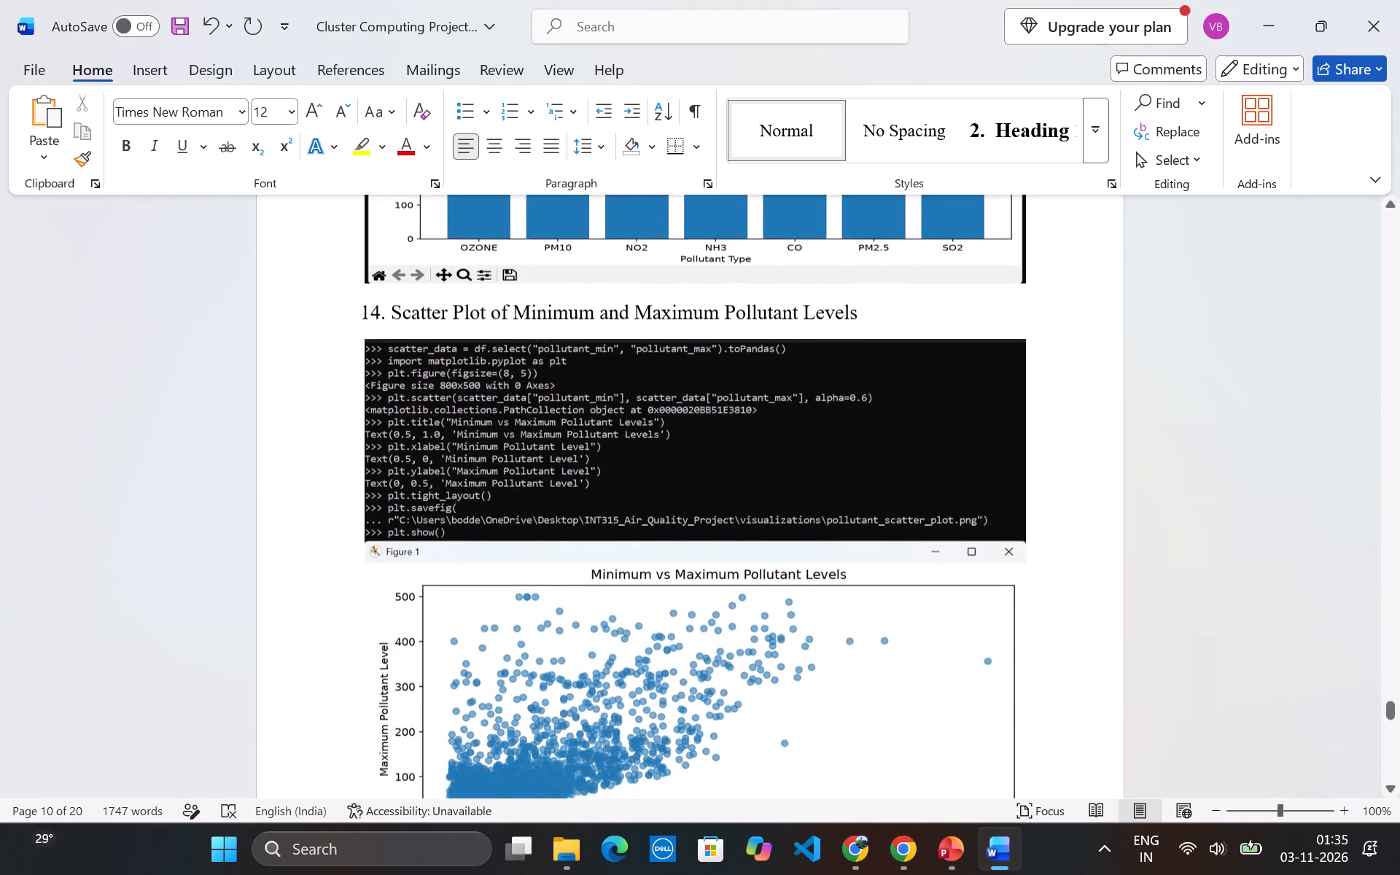
{"action": "scroll", "coordinate": [825, 574], "scroll_direction": "down", "scroll_amount": 2}
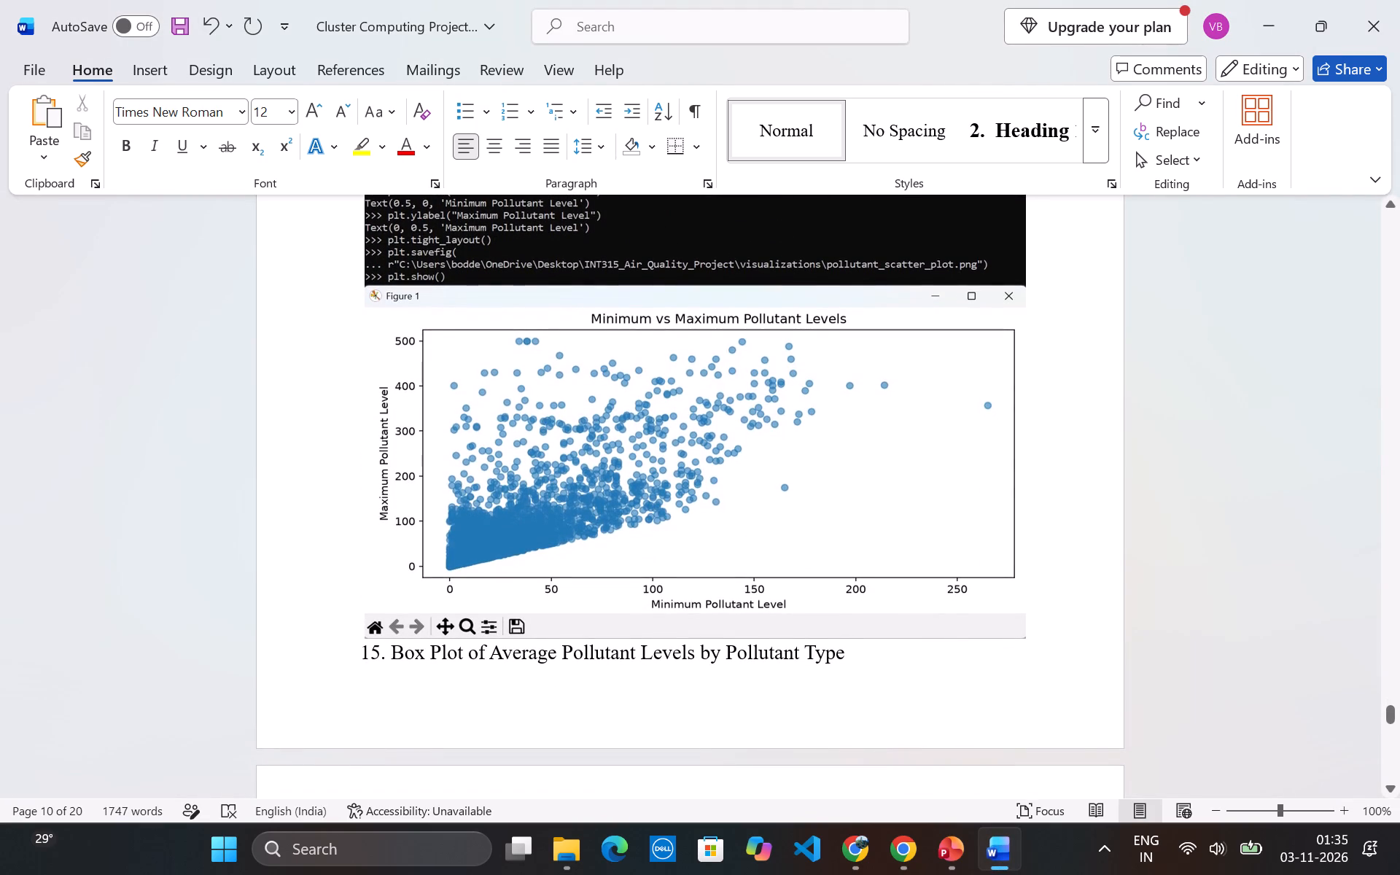
{"action": "key", "text": "Print"}
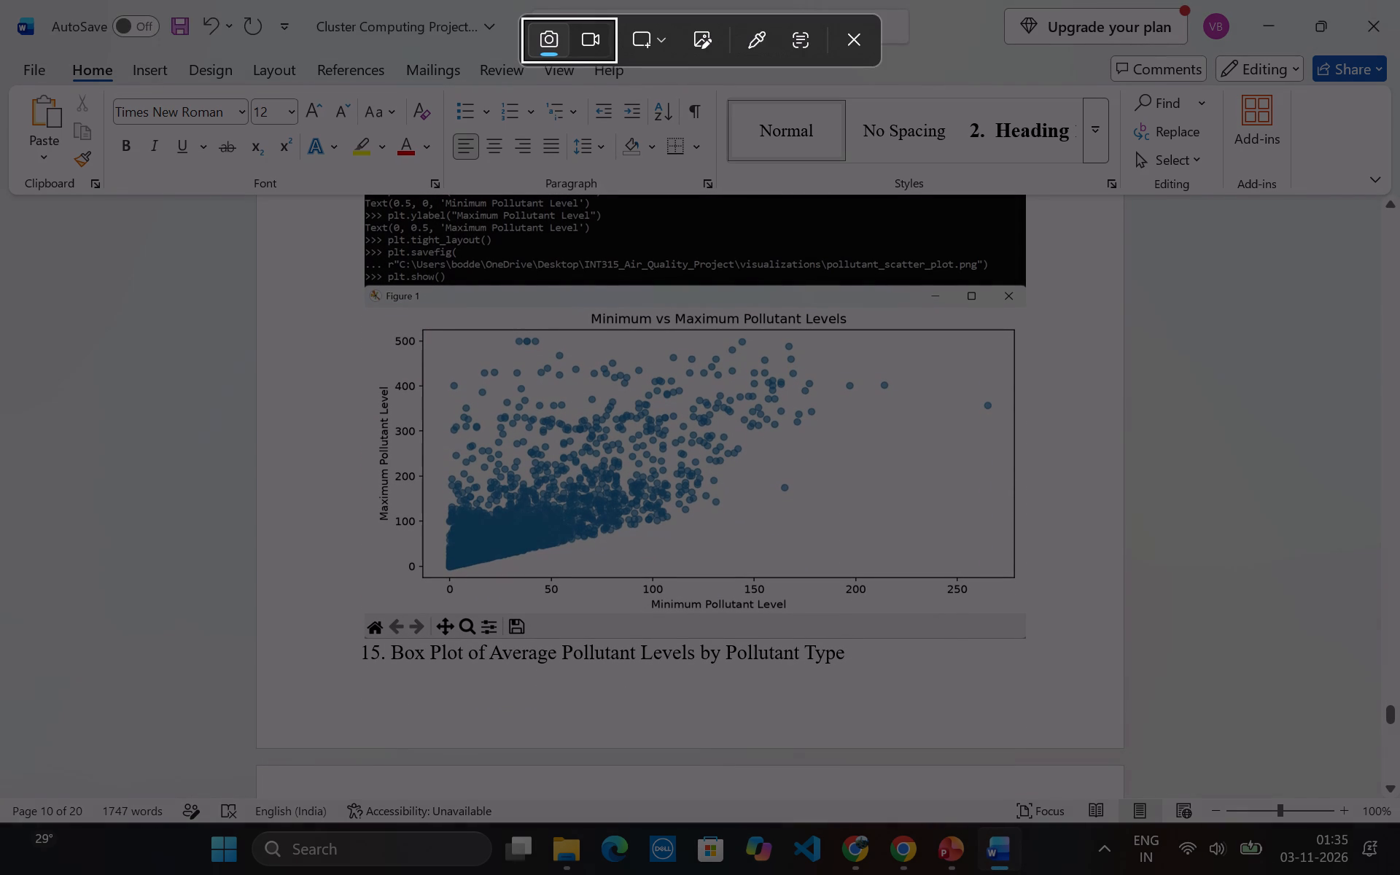
{"action": "left_click_drag", "start_coordinate": [364, 287], "coordinate": [423, 322]}
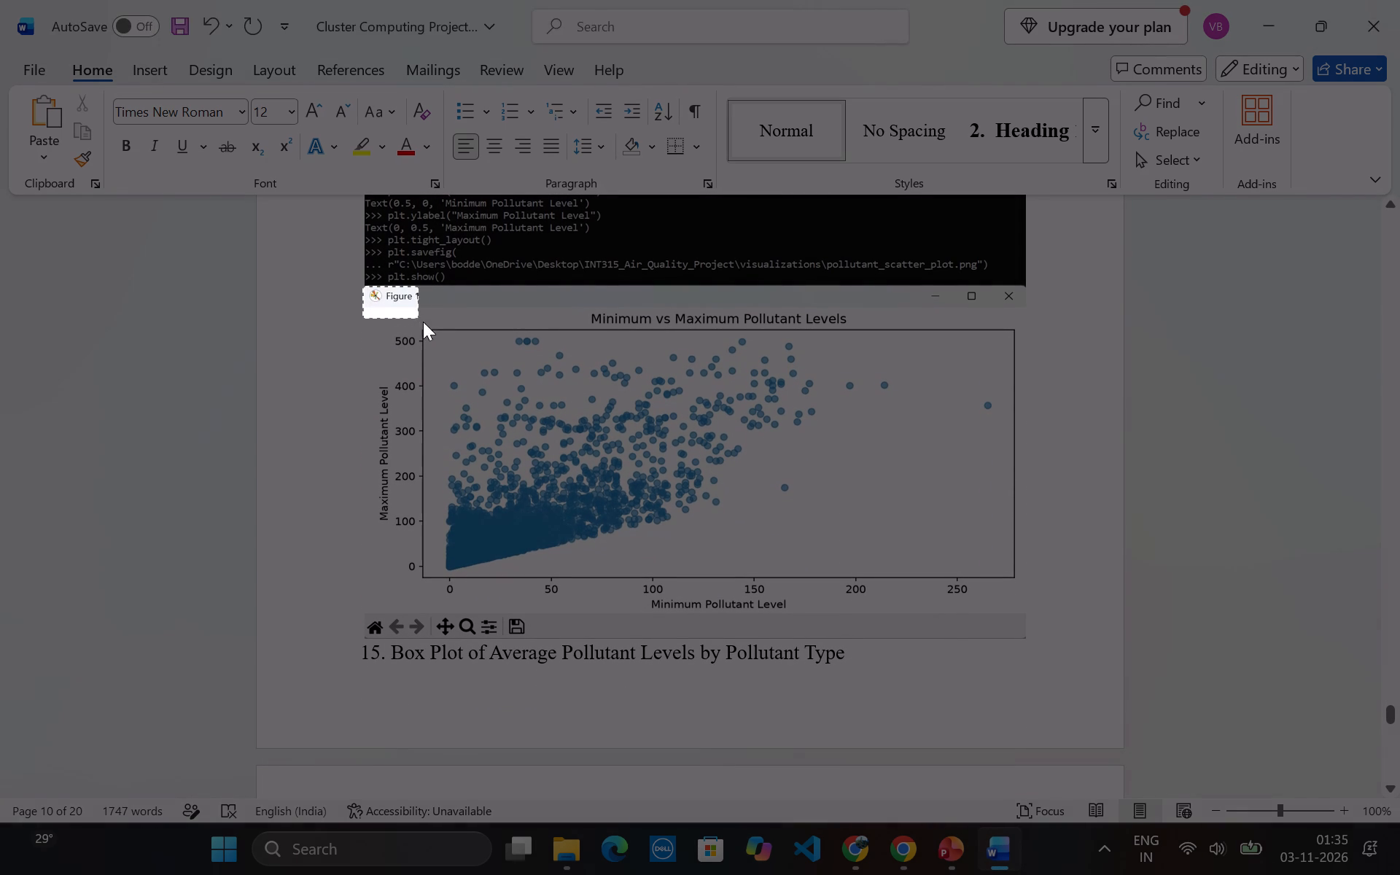
{"action": "left_click_drag", "start_coordinate": [423, 322], "coordinate": [1084, 641]}
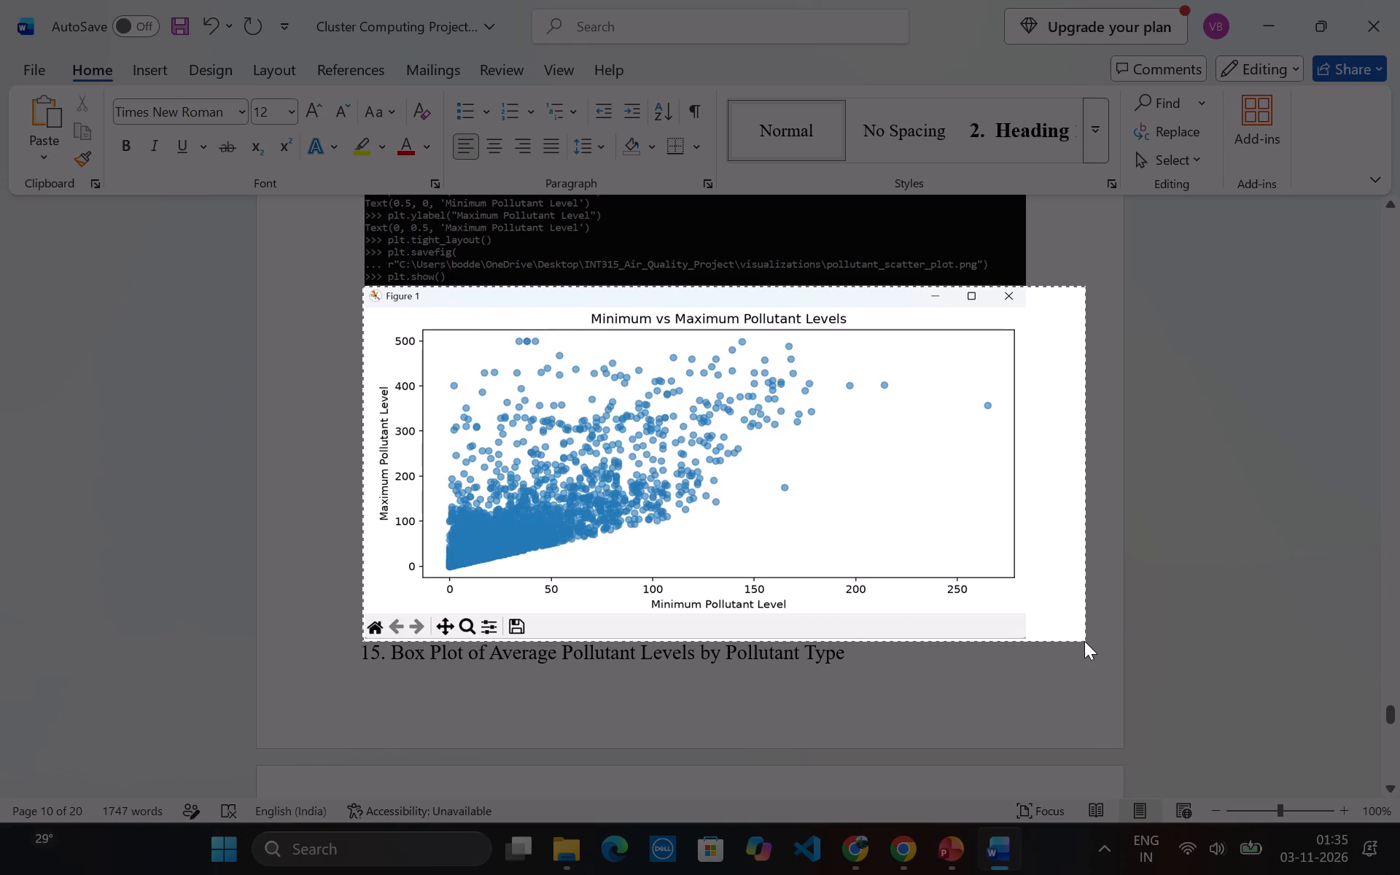
{"action": "left_click_drag", "start_coordinate": [1084, 641], "coordinate": [1023, 639]}
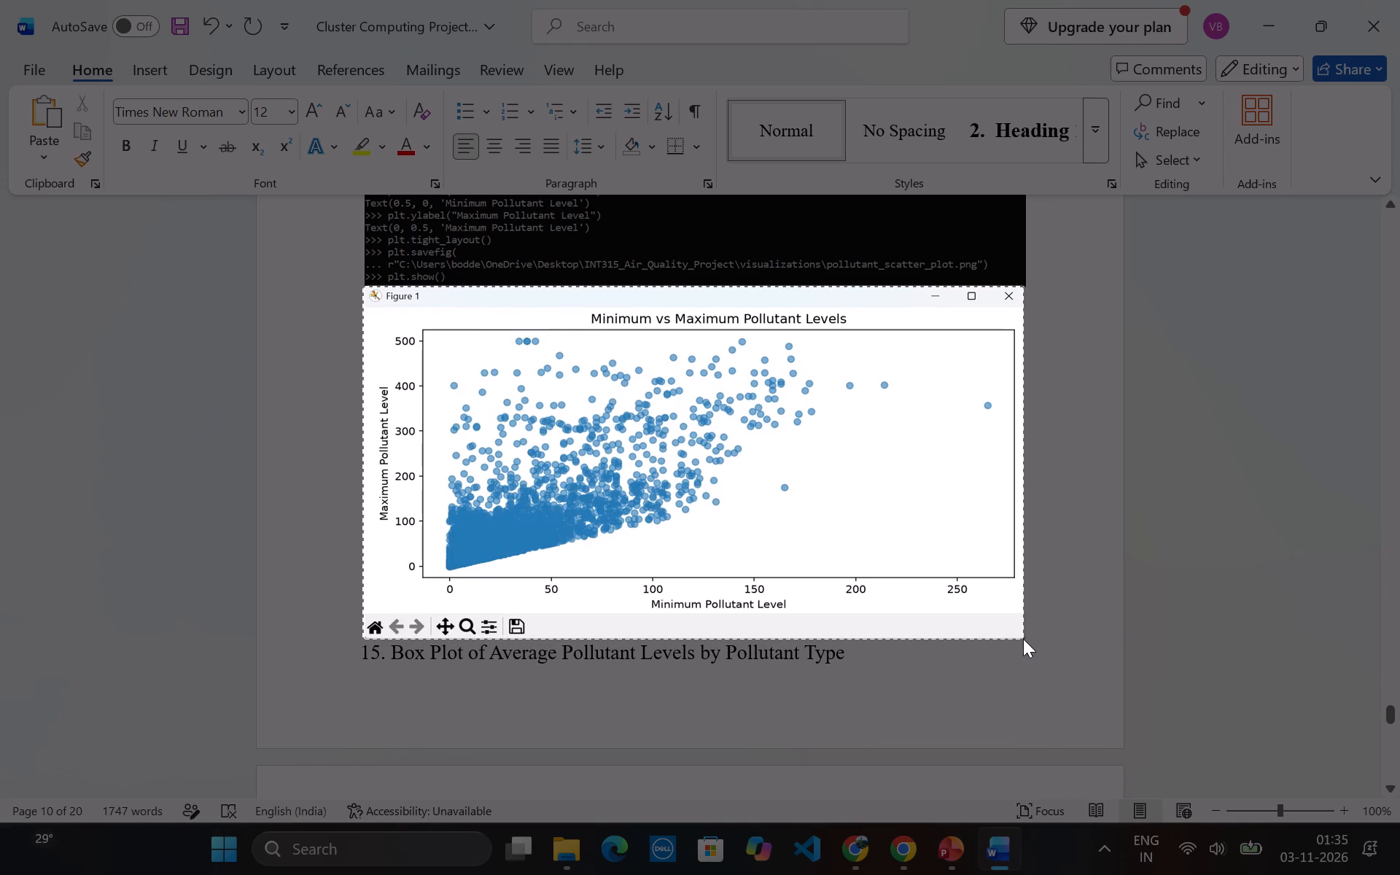
{"action": "left_click_drag", "start_coordinate": [1023, 639], "coordinate": [1023, 638]}
{"action": "left_click_drag", "start_coordinate": [1023, 638], "coordinate": [1019, 637]}
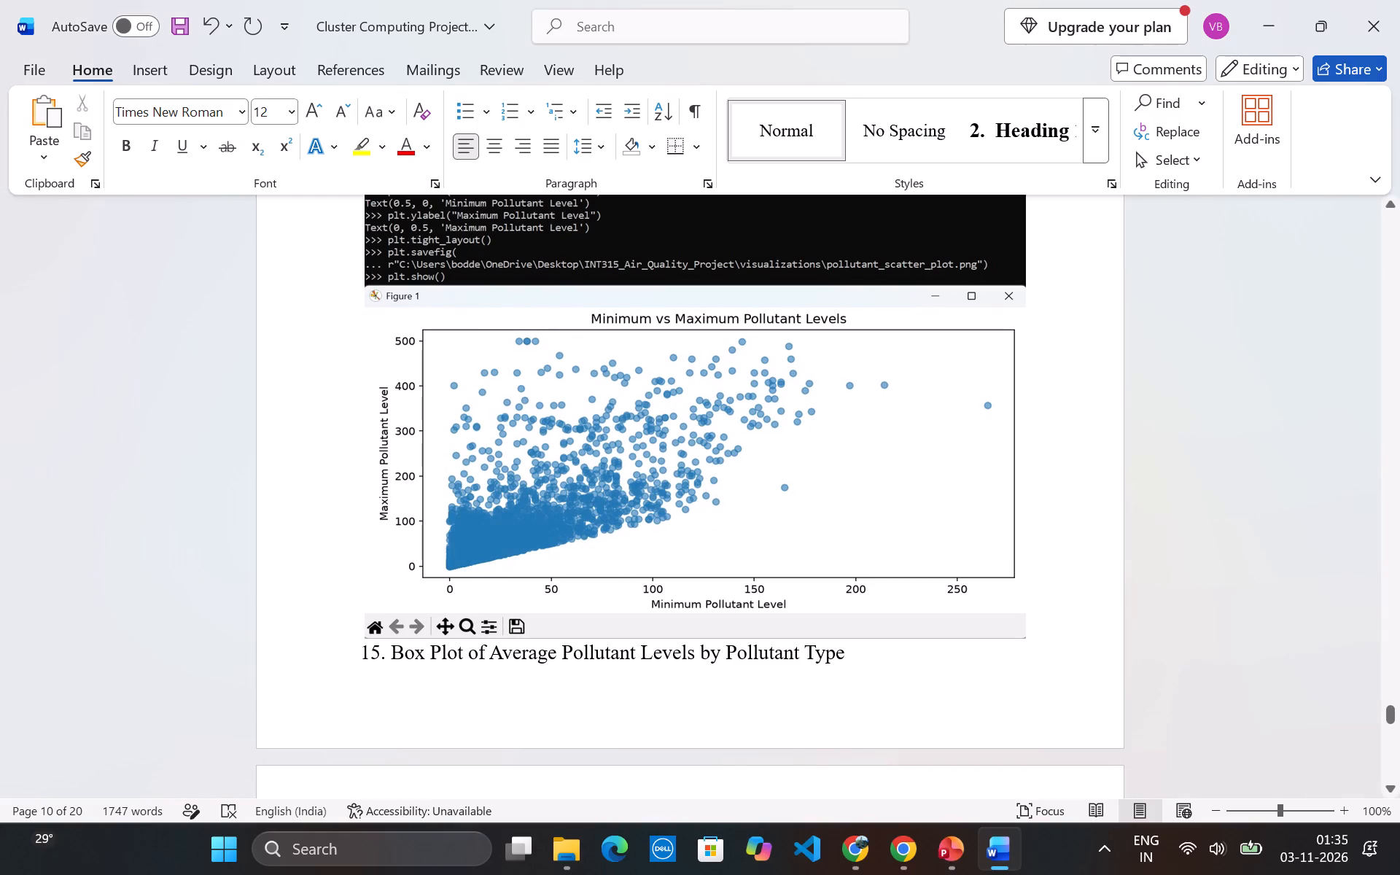
Return to PowerPoint and draw a text box filling the empty right half of slide 13, beside the bar chart.
{"action": "left_click", "coordinate": [965, 854]}
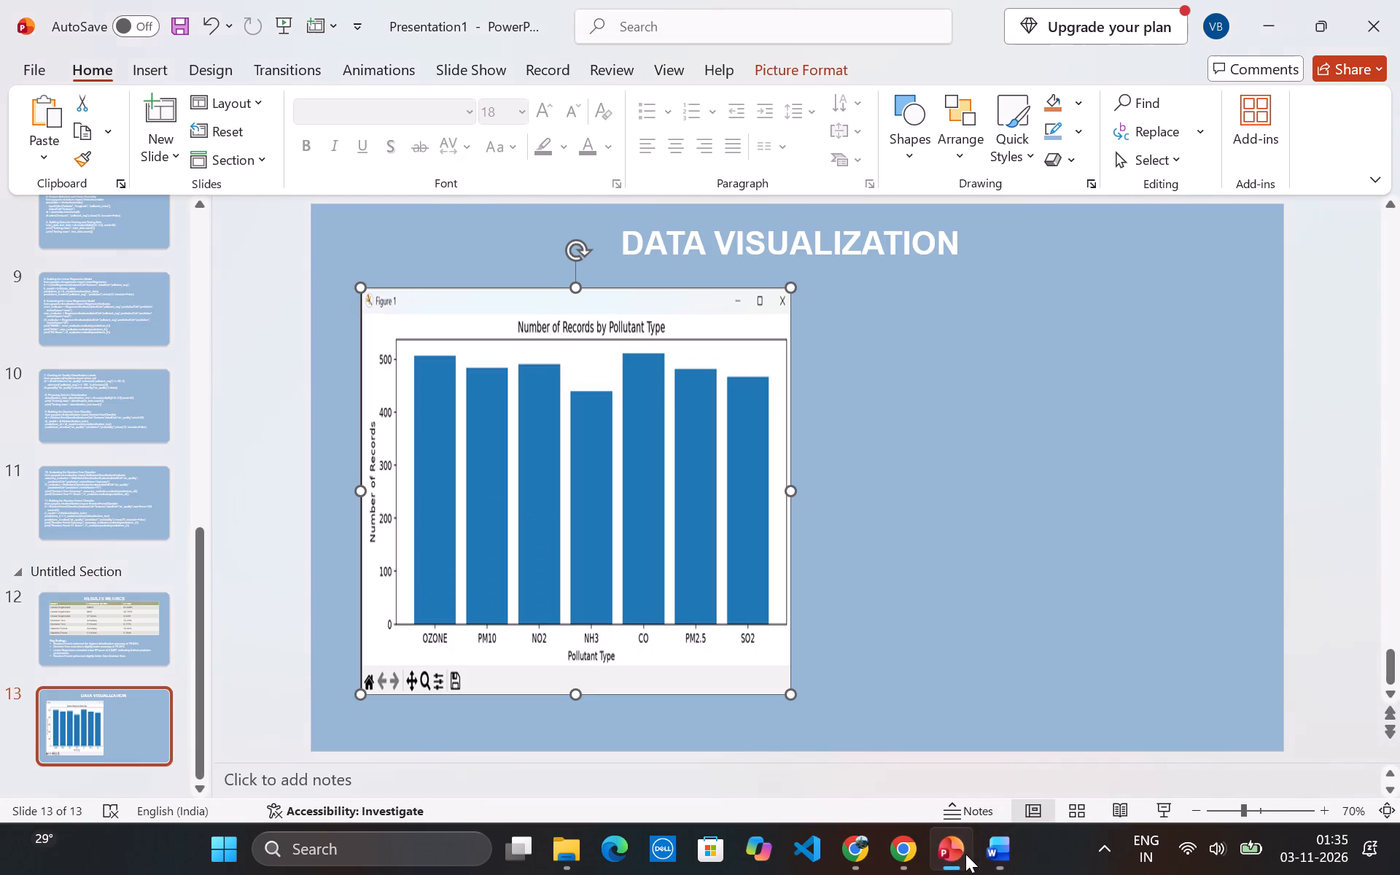
{"action": "left_click", "coordinate": [923, 303]}
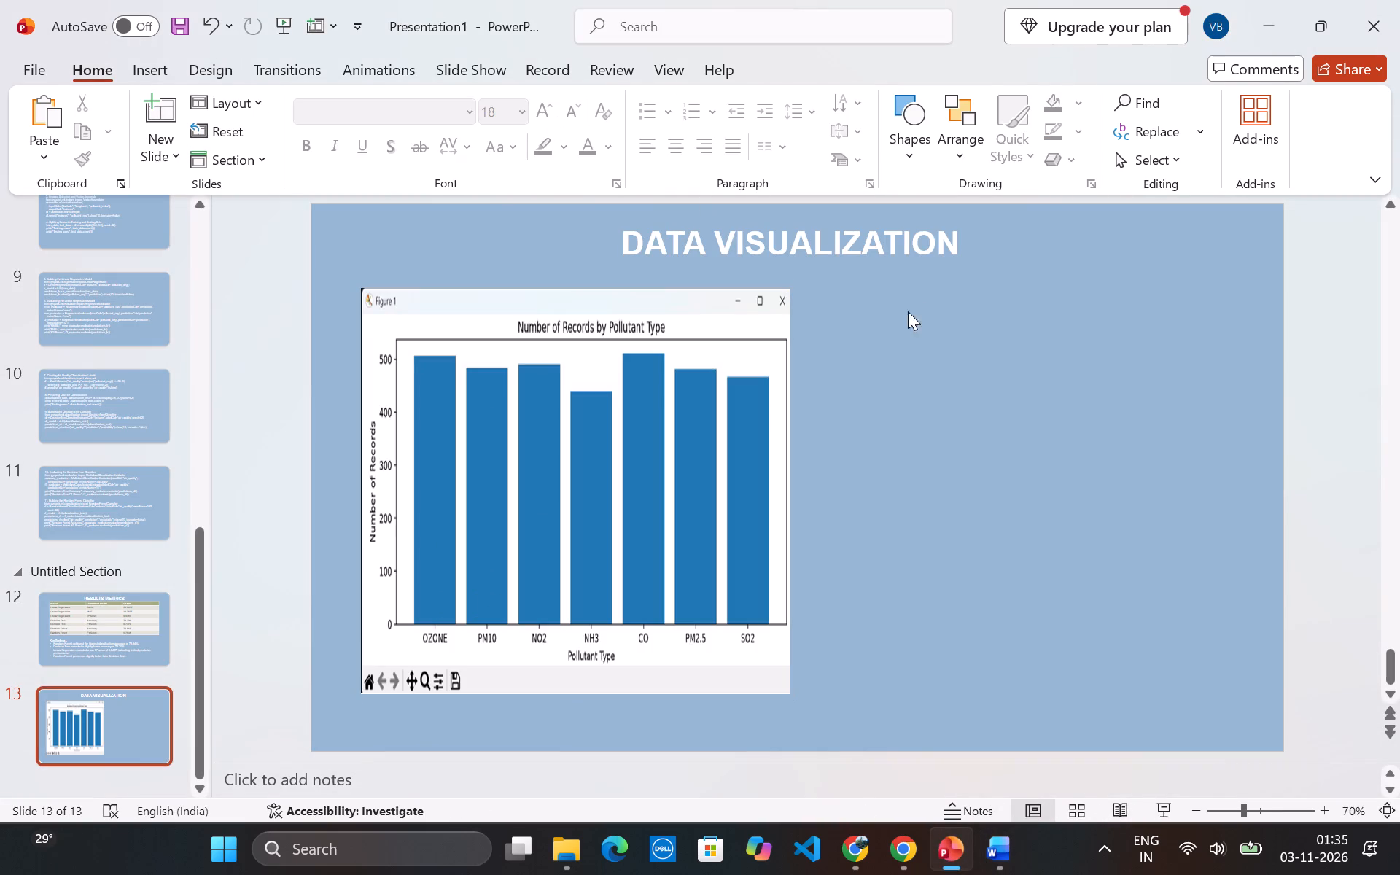
{"action": "left_click", "coordinate": [169, 75]}
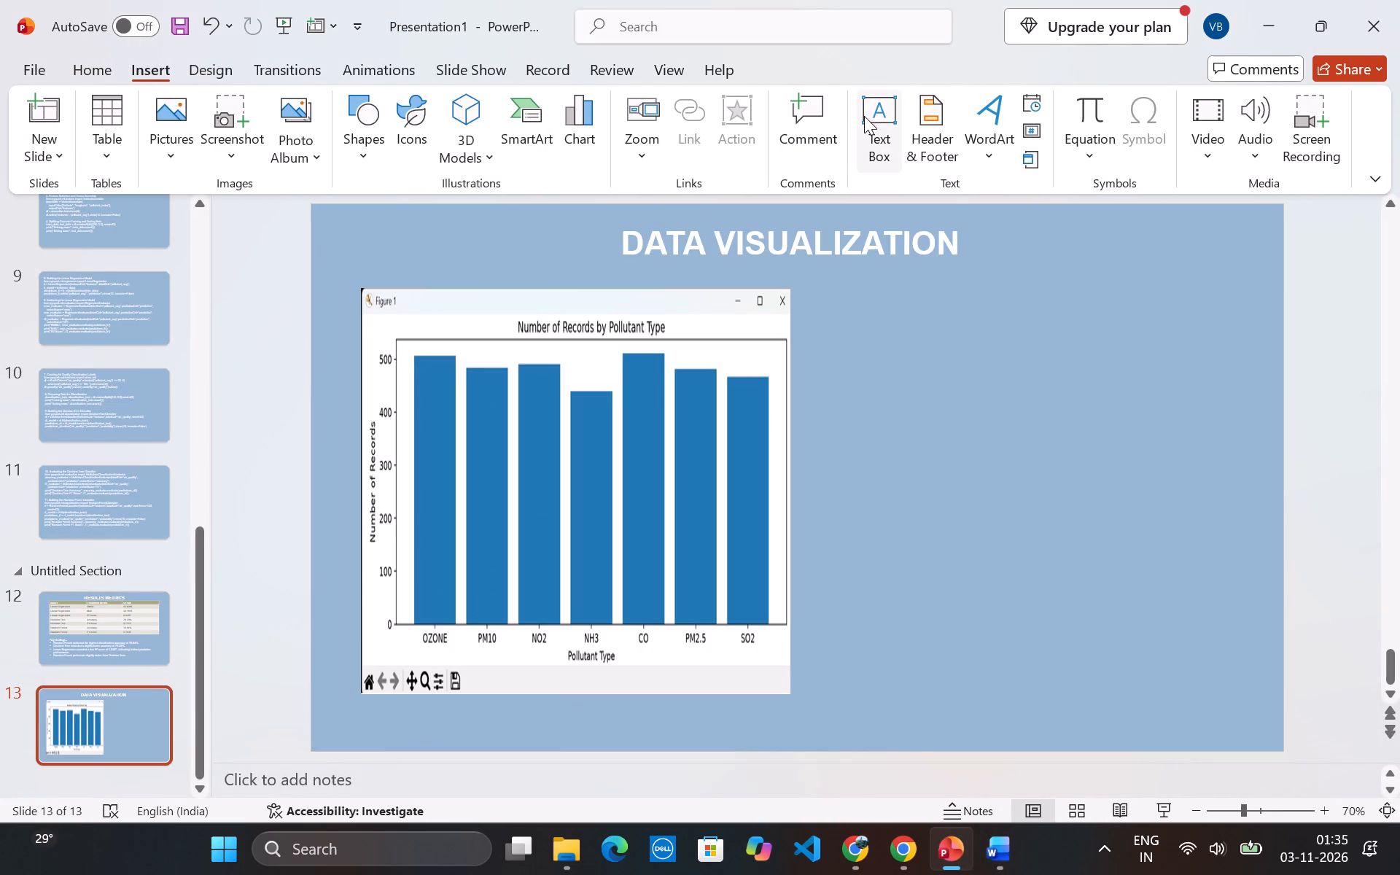
{"action": "left_click", "coordinate": [864, 116]}
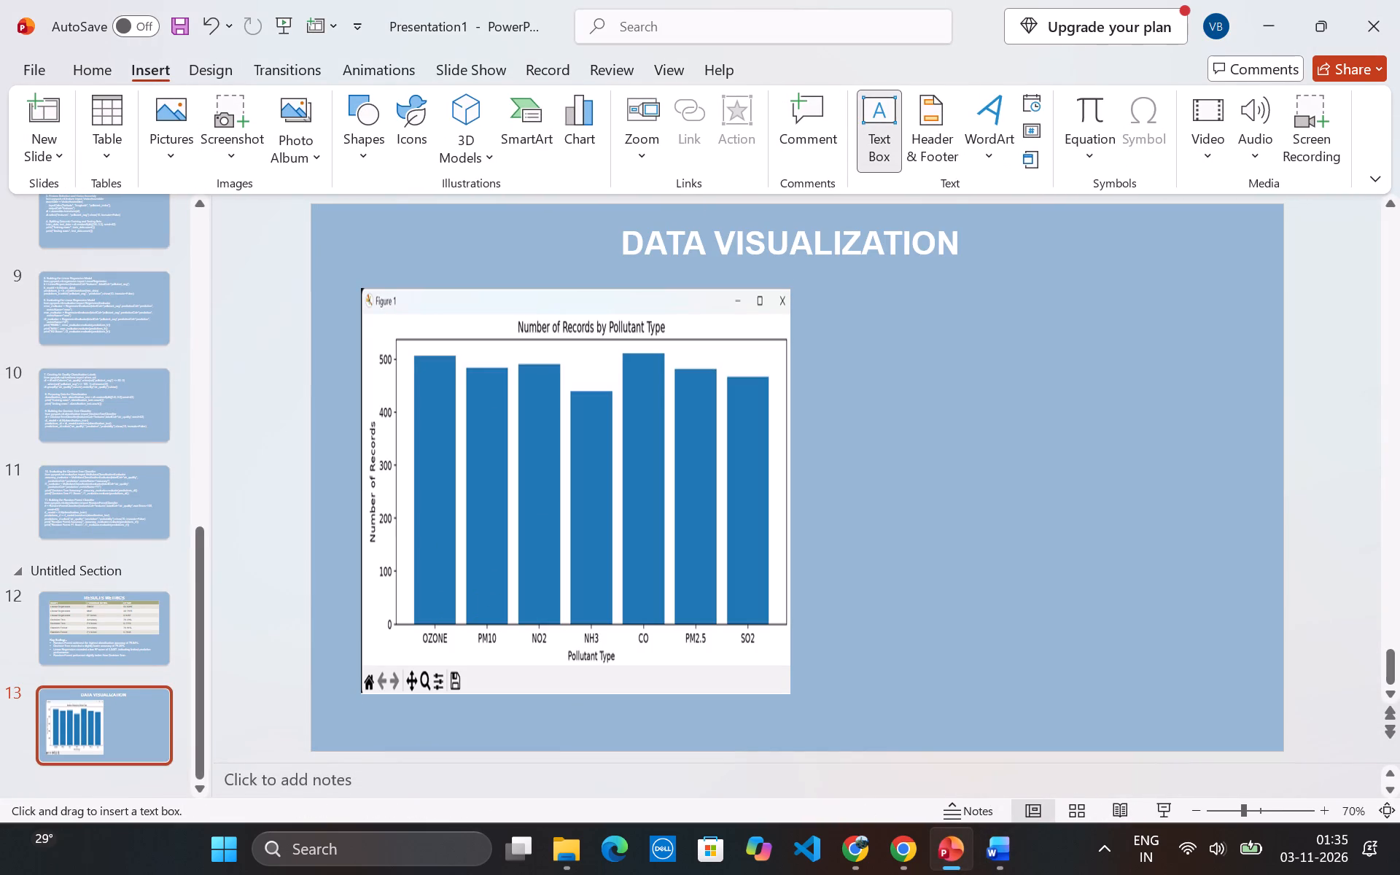
{"action": "left_click_drag", "start_coordinate": [858, 281], "coordinate": [1243, 623]}
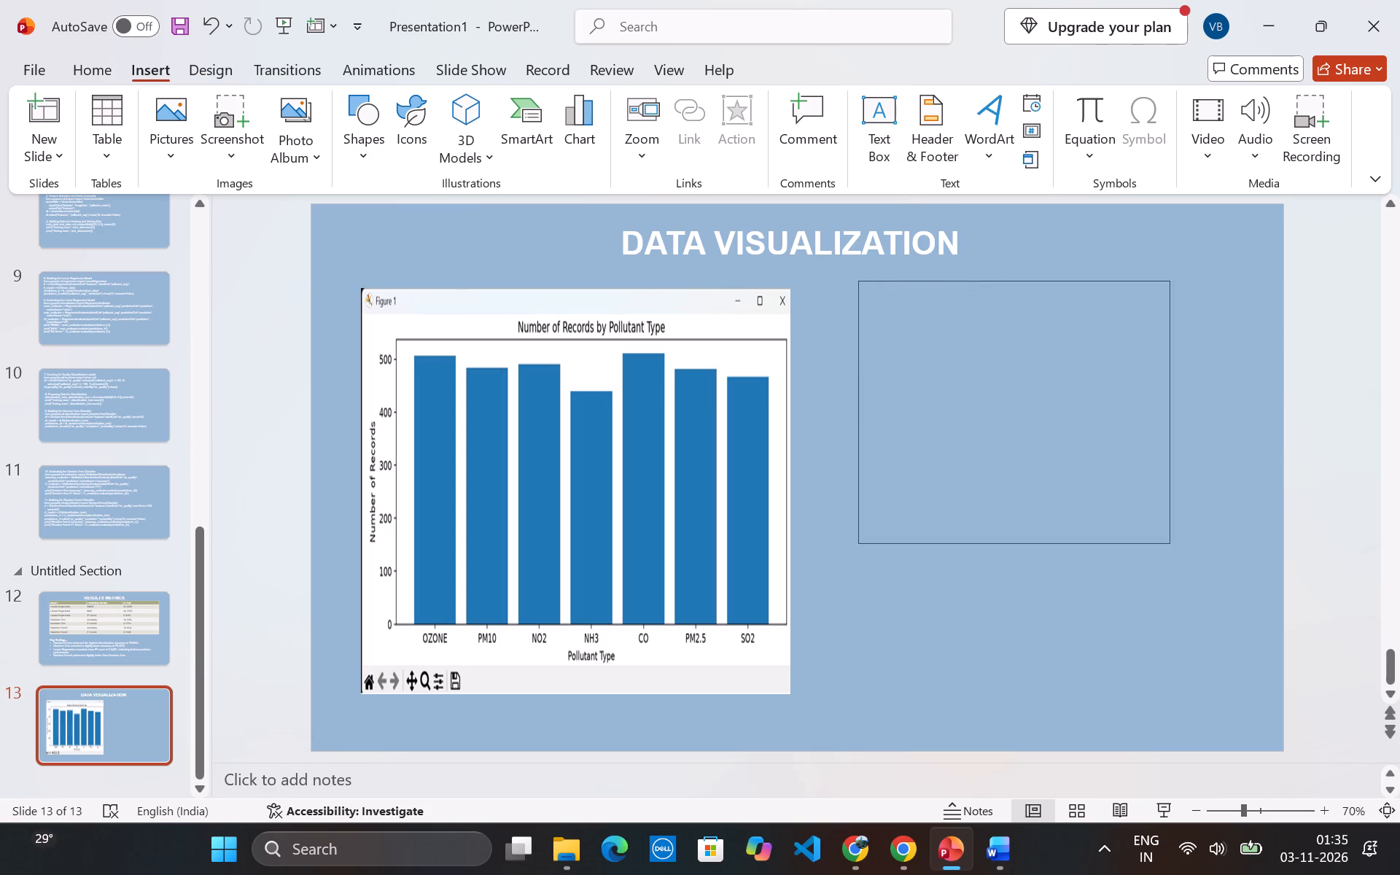
{"action": "left_click_drag", "start_coordinate": [1243, 623], "coordinate": [1256, 704]}
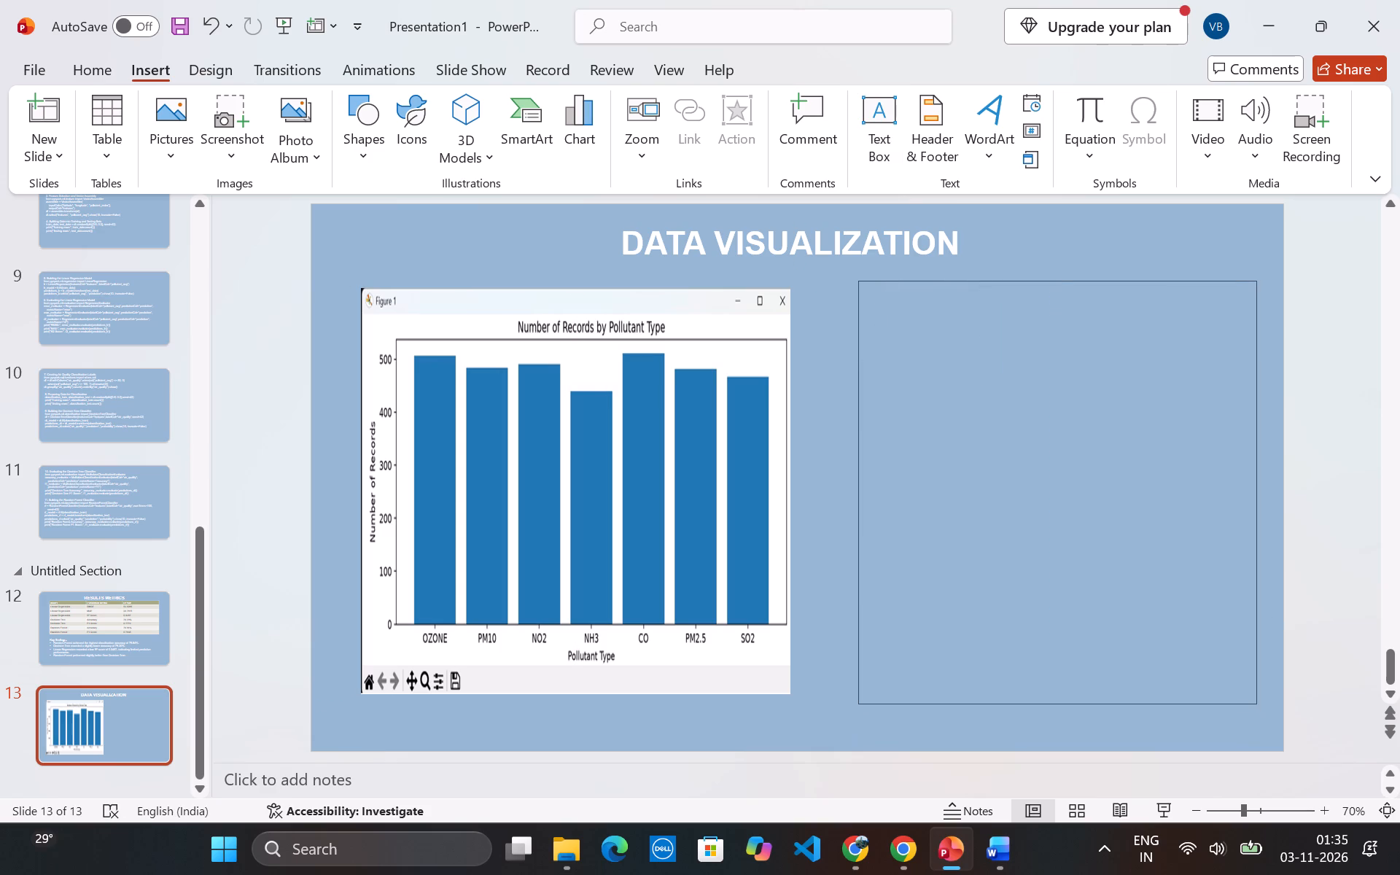
{"action": "left_click_drag", "start_coordinate": [1256, 704], "coordinate": [1253, 701]}
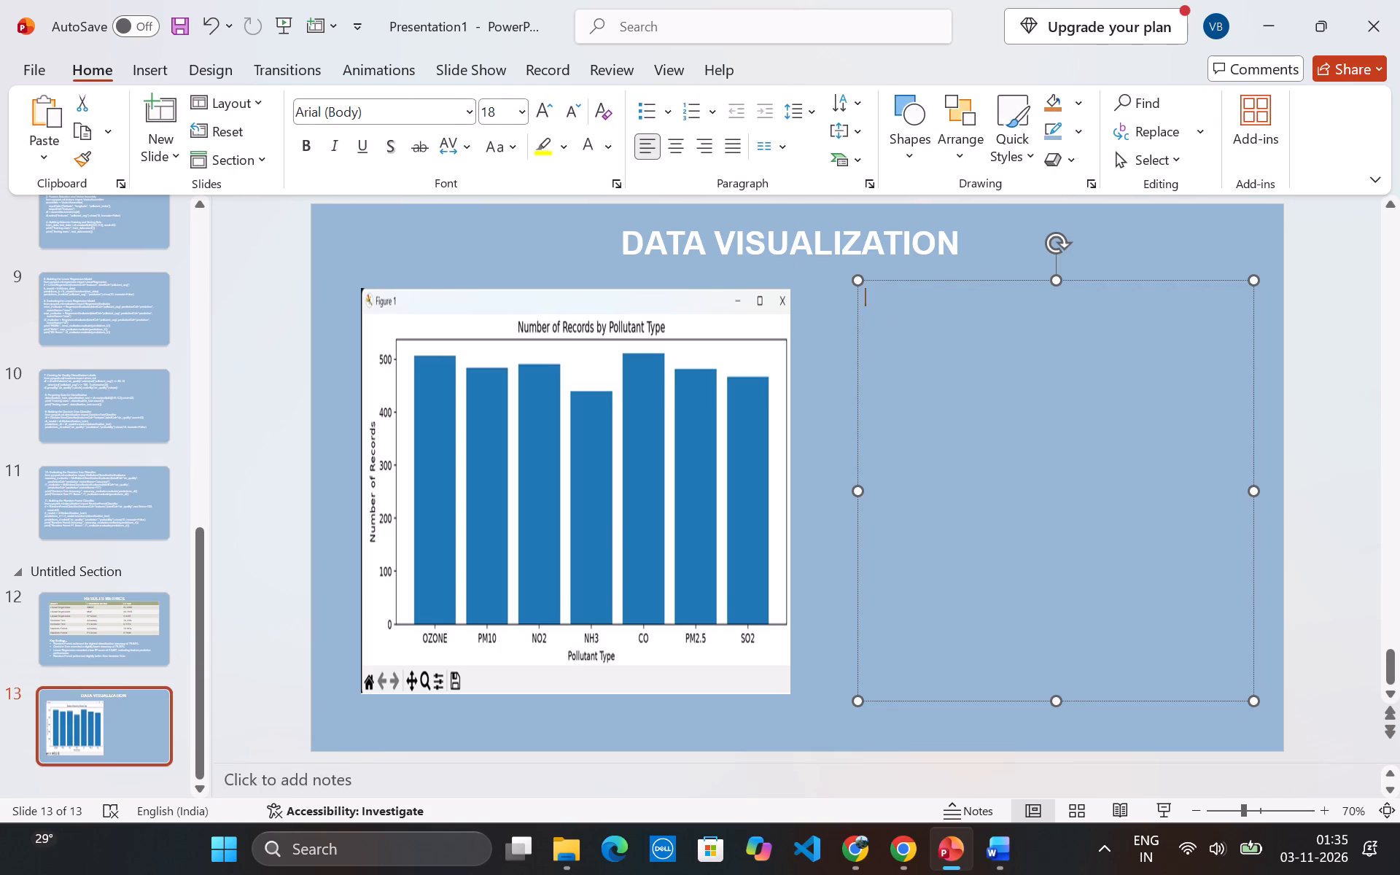
Paste the captured scatter plot, narrow it to about 11.84 cm and place it to the right of the bar chart.
{"action": "key", "text": "ctrl+v"}
{"action": "left_click", "coordinate": [970, 411]}
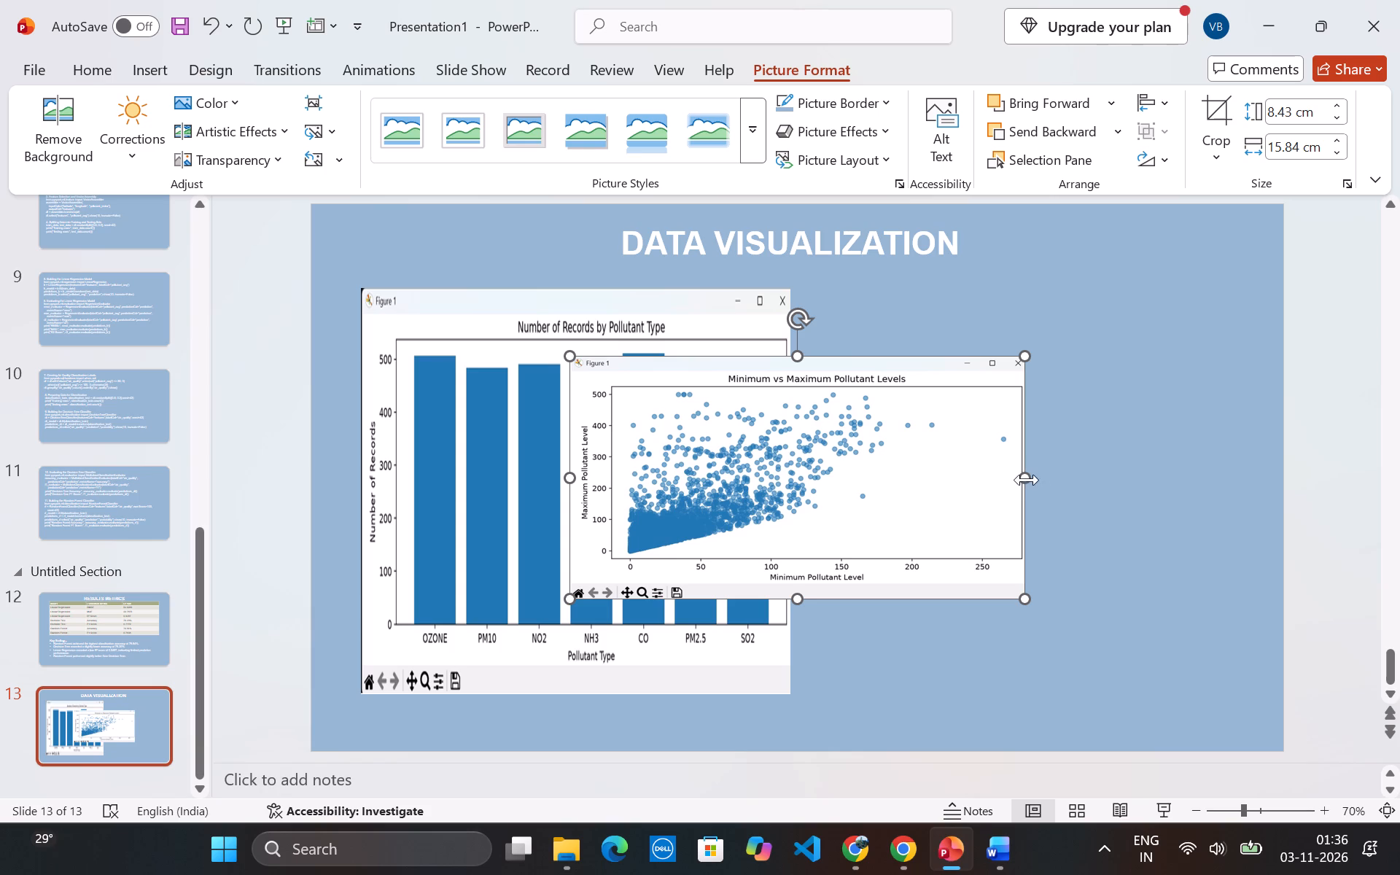
{"action": "left_click_drag", "start_coordinate": [1027, 480], "coordinate": [908, 510]}
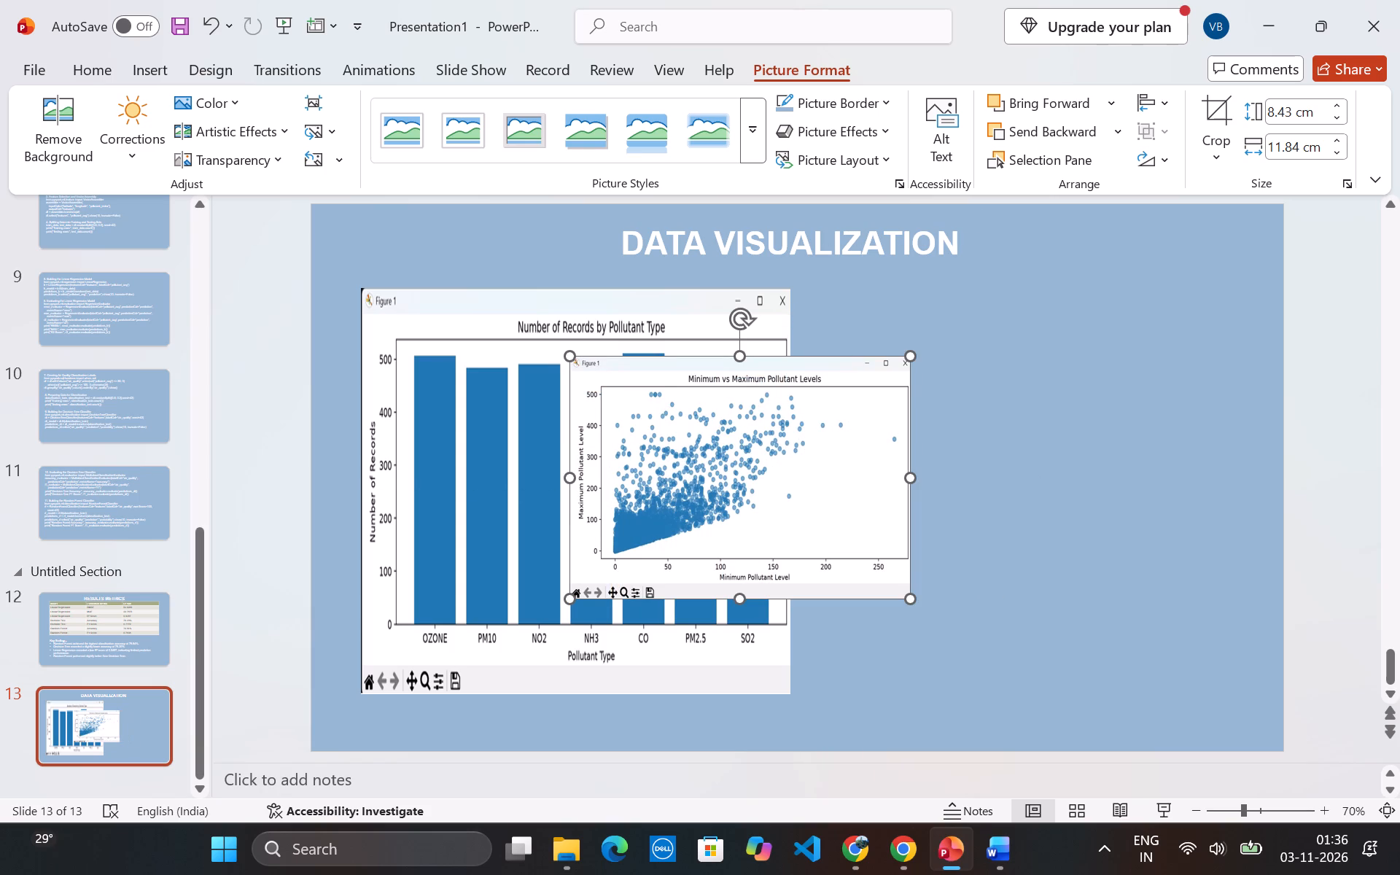
{"action": "left_click_drag", "start_coordinate": [850, 378], "coordinate": [1117, 381]}
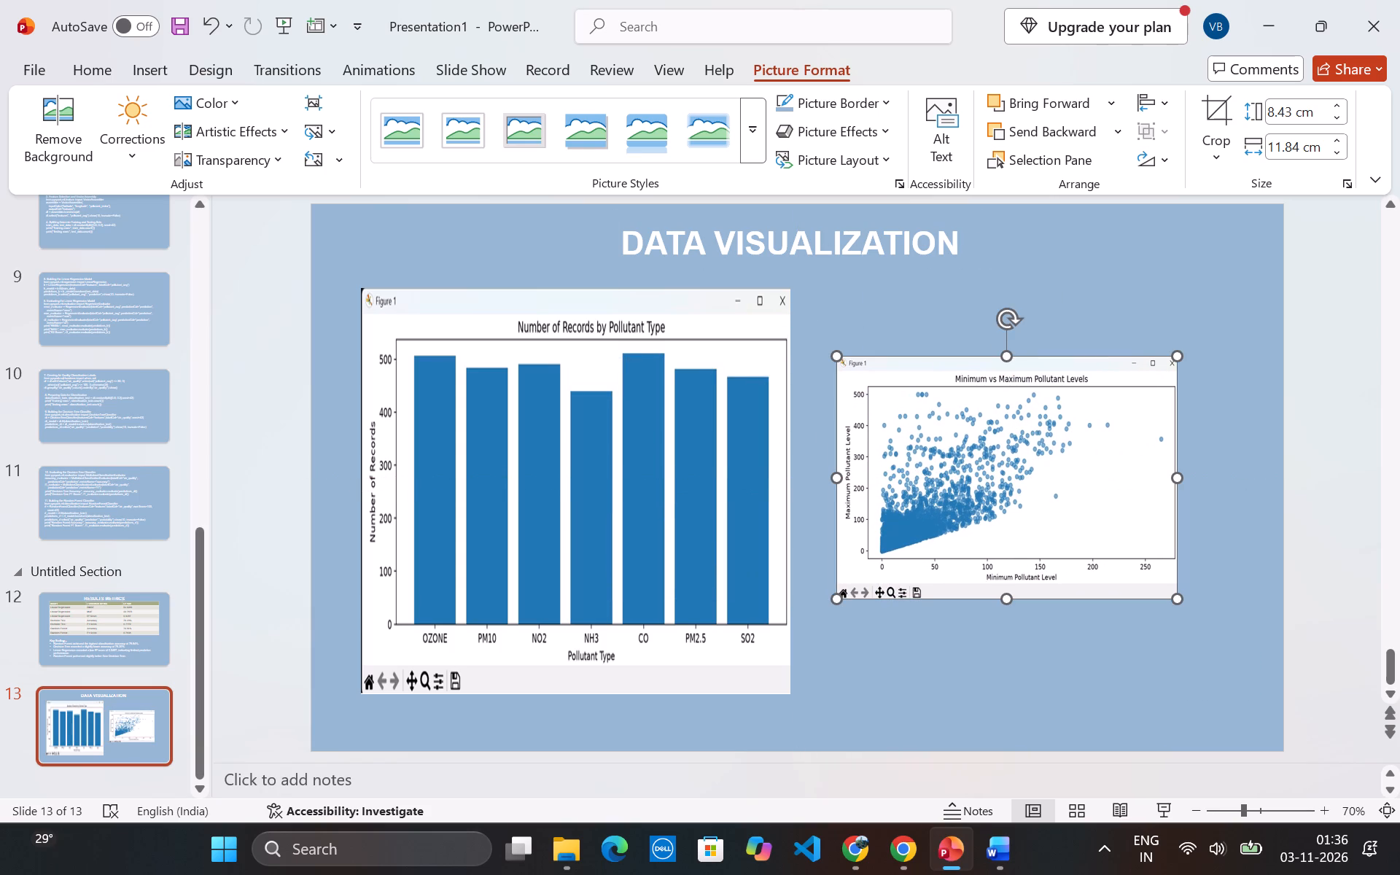
Enlarge the scatter plot to about 14.15 cm high and 14.96 cm wide, lining up its top and bottom with the bar chart.
{"action": "left_click_drag", "start_coordinate": [1006, 359], "coordinate": [1003, 315]}
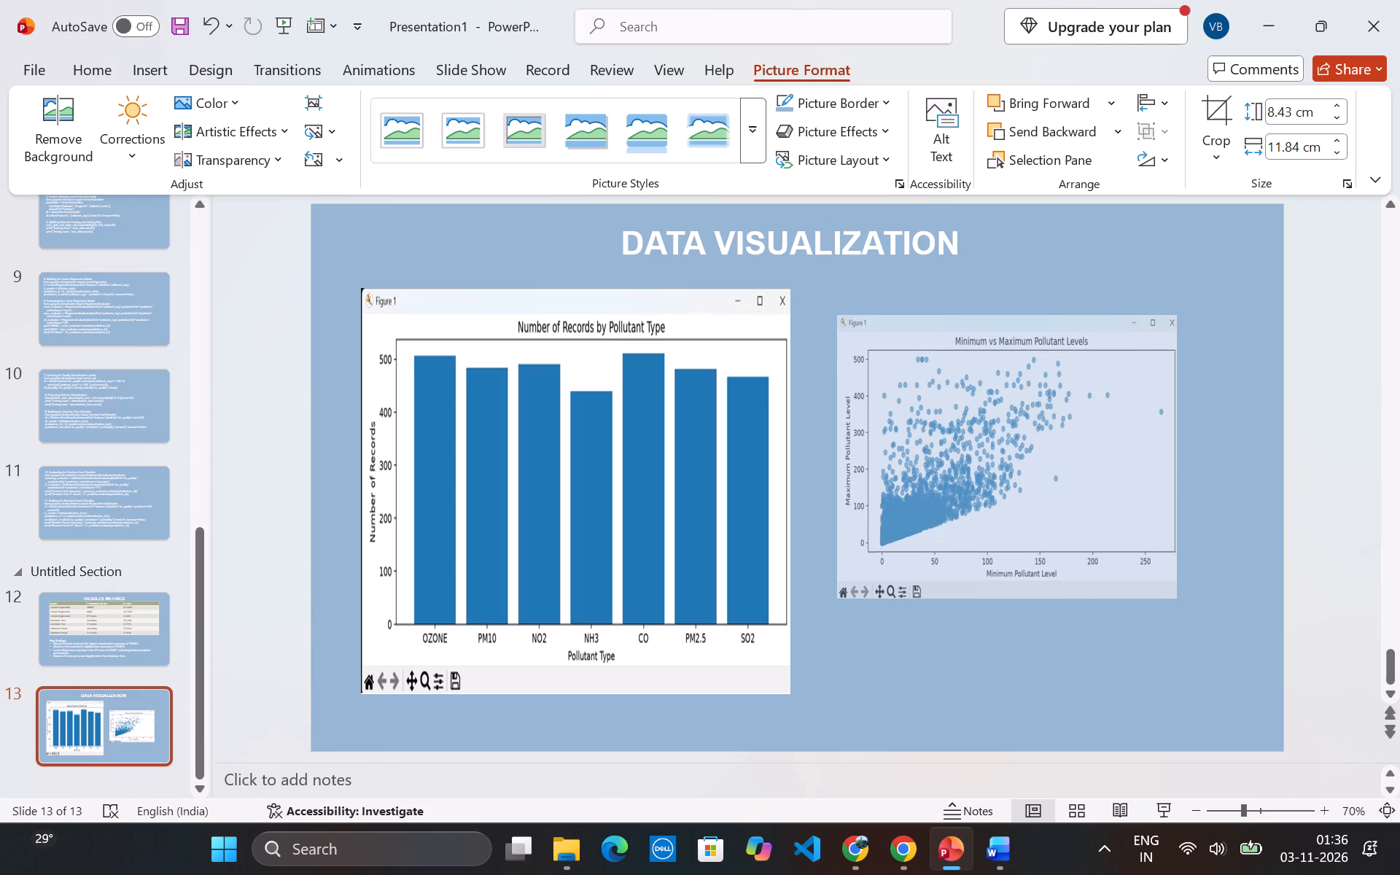
{"action": "left_click_drag", "start_coordinate": [1003, 315], "coordinate": [1000, 292]}
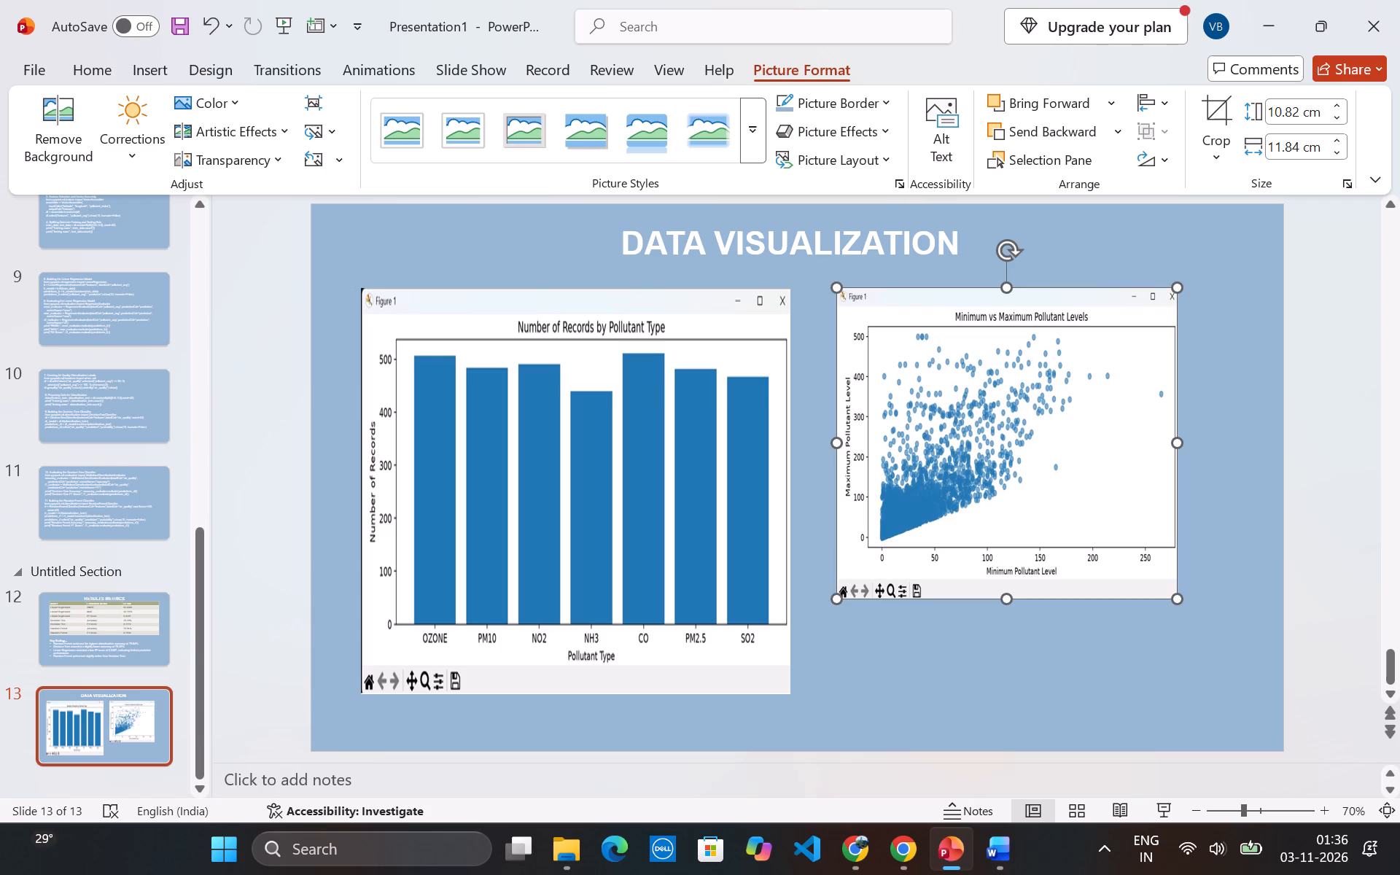
{"action": "left_click_drag", "start_coordinate": [1008, 598], "coordinate": [1042, 680]}
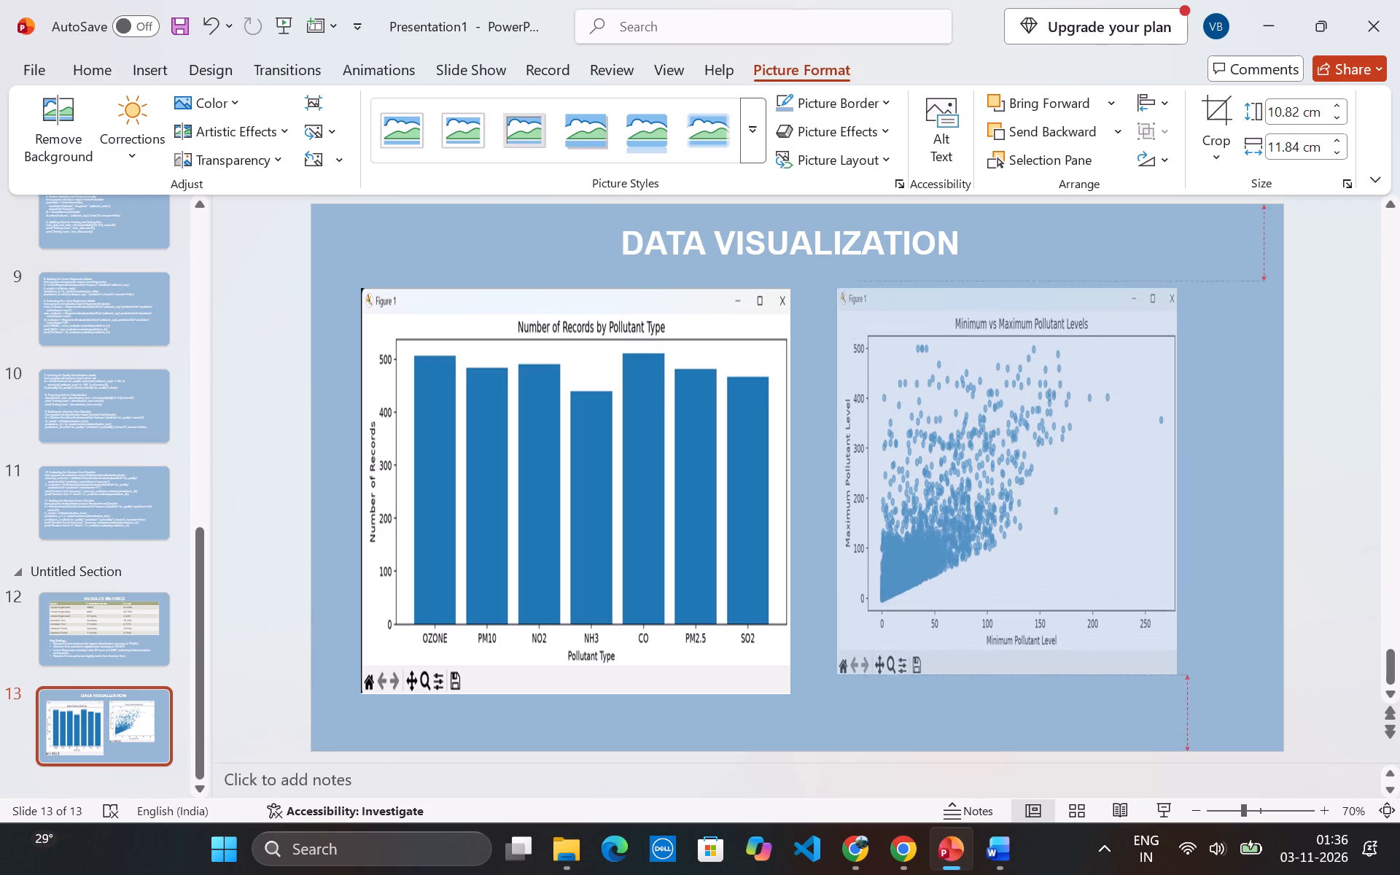
{"action": "left_click_drag", "start_coordinate": [1042, 680], "coordinate": [1040, 689]}
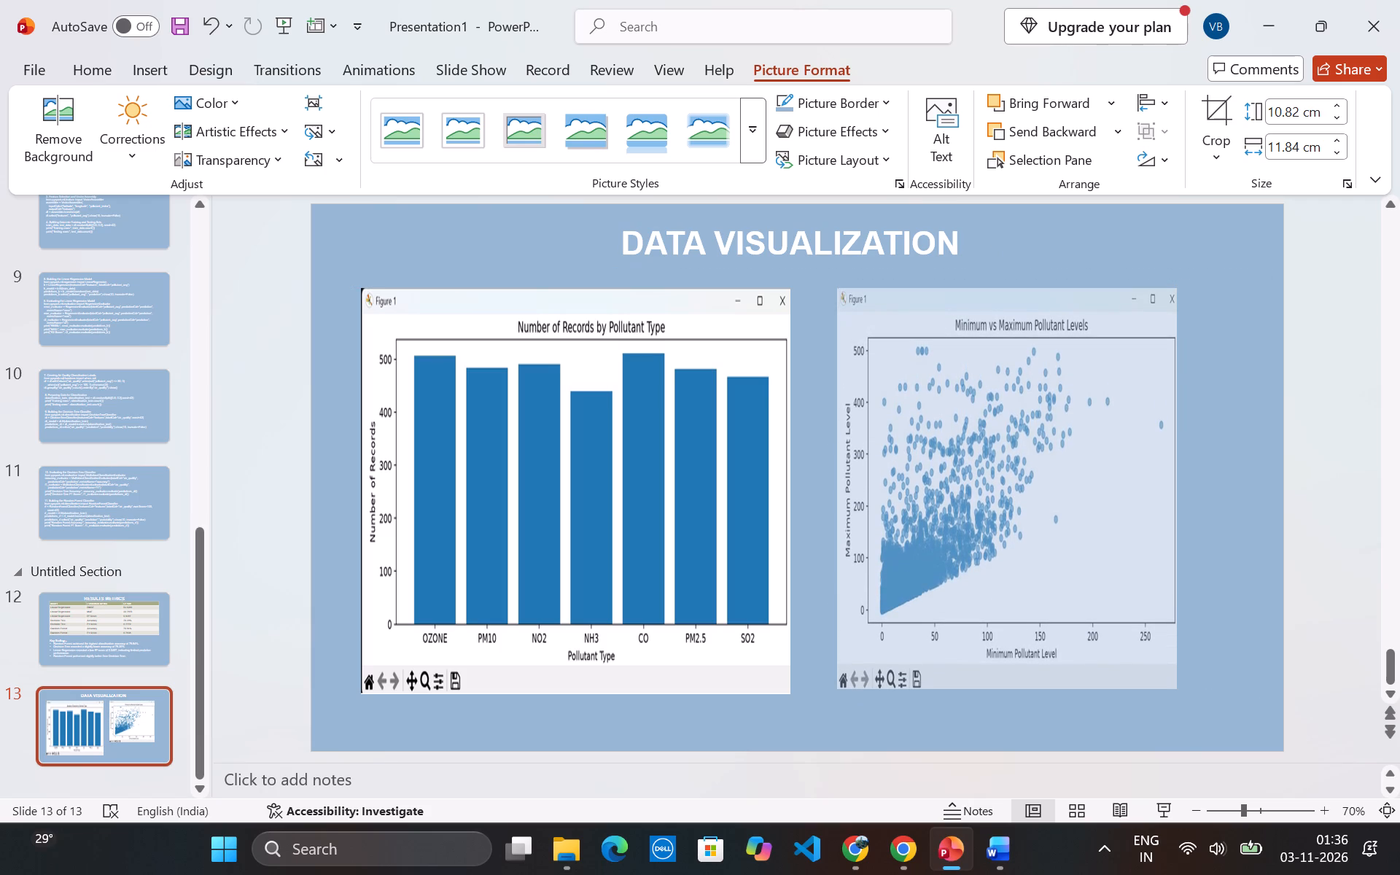
{"action": "left_click_drag", "start_coordinate": [1040, 689], "coordinate": [1041, 692]}
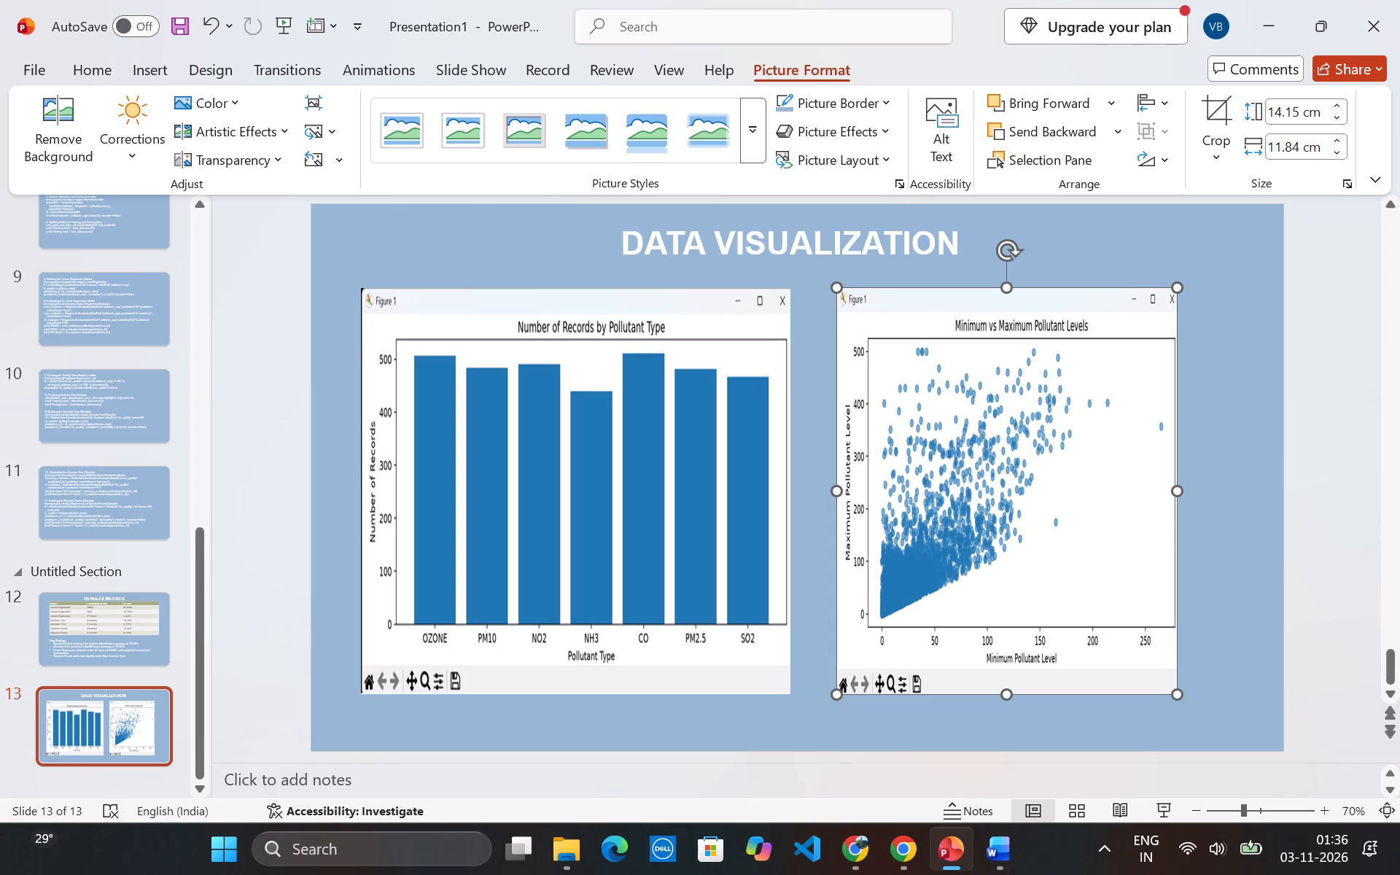
{"action": "left_click_drag", "start_coordinate": [1175, 489], "coordinate": [1247, 490]}
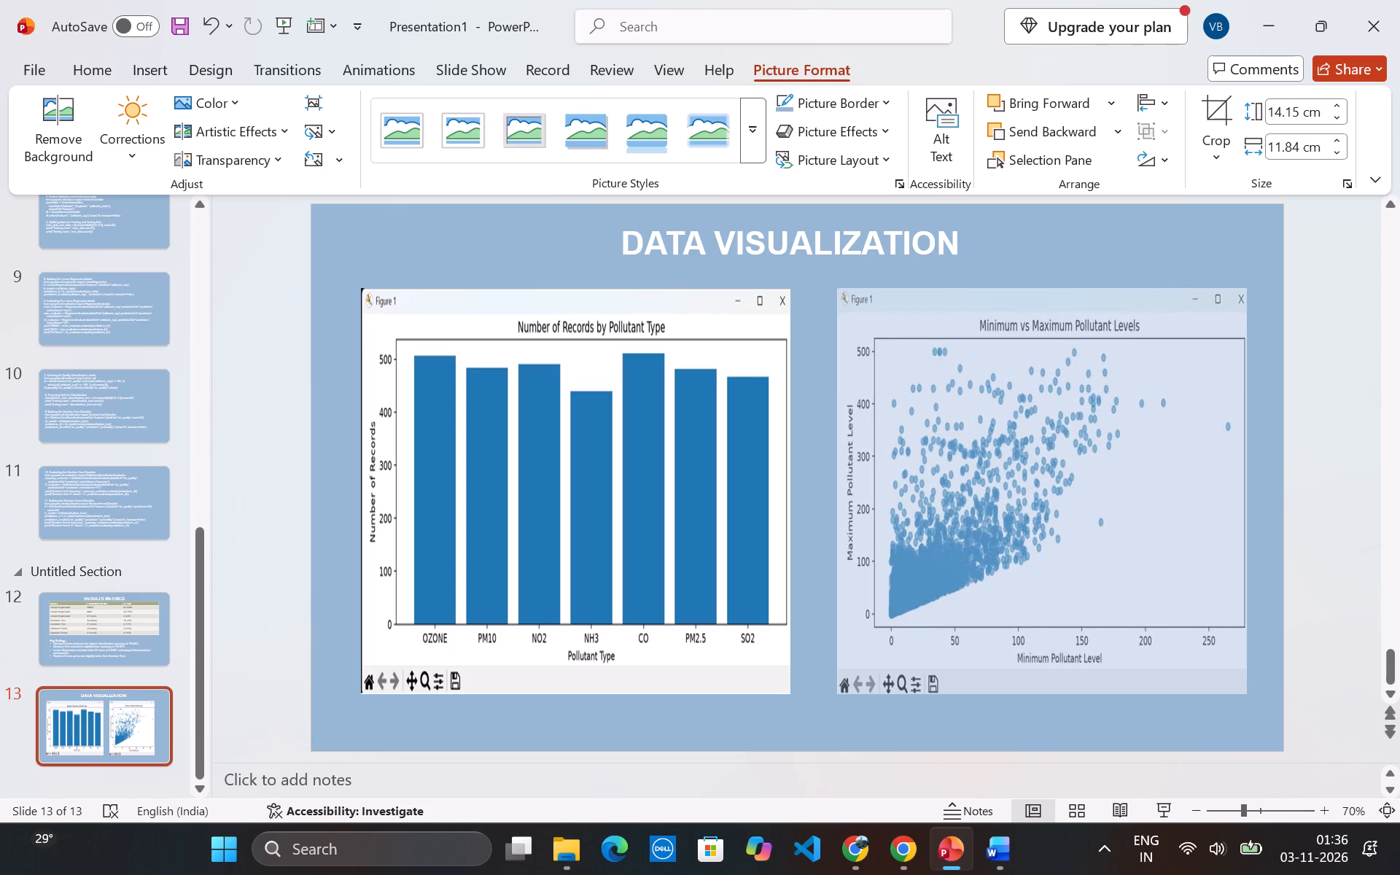
{"action": "left_click_drag", "start_coordinate": [1247, 490], "coordinate": [1248, 490]}
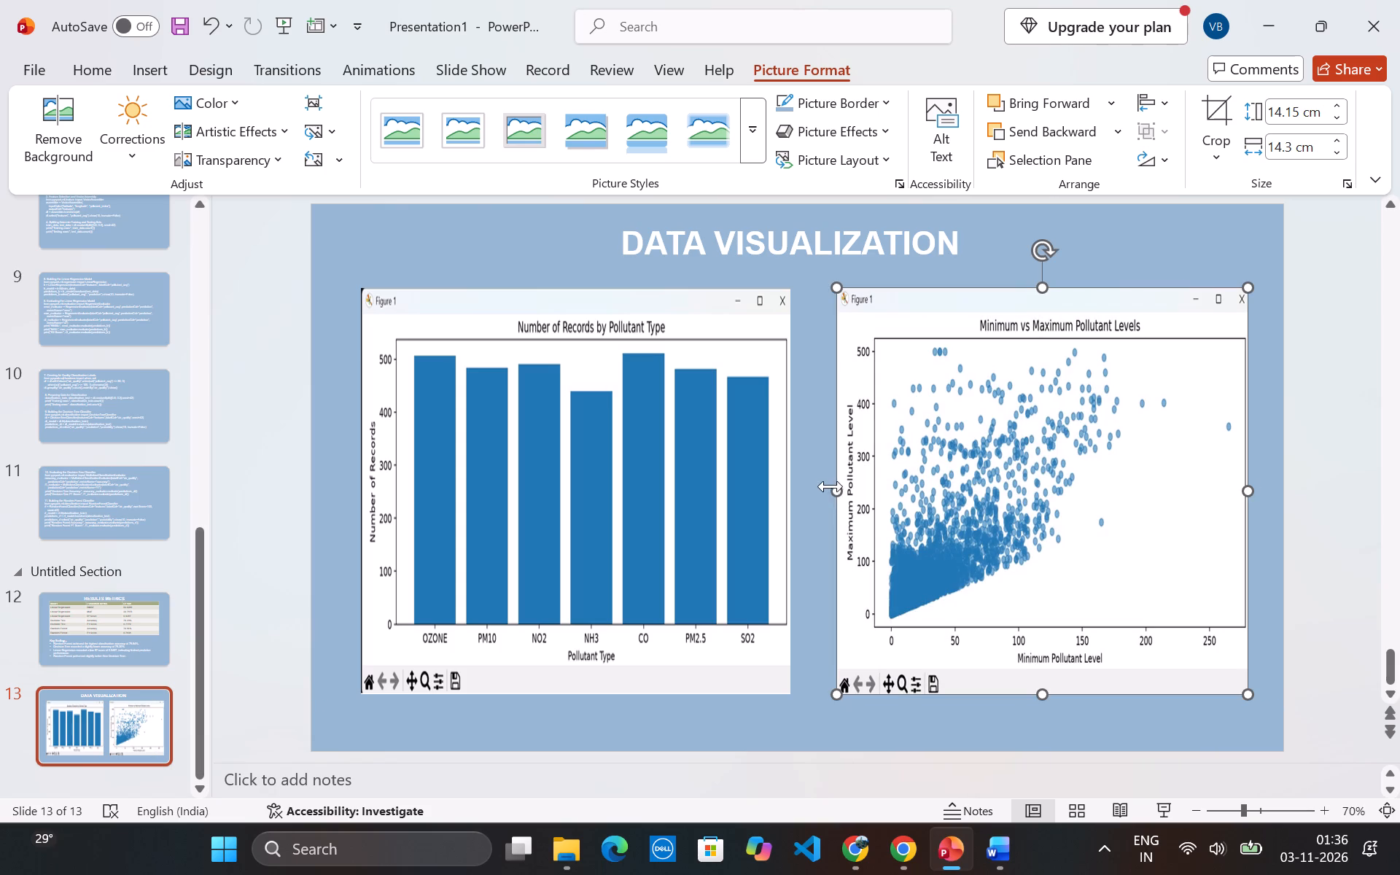
{"action": "left_click_drag", "start_coordinate": [835, 490], "coordinate": [817, 492]}
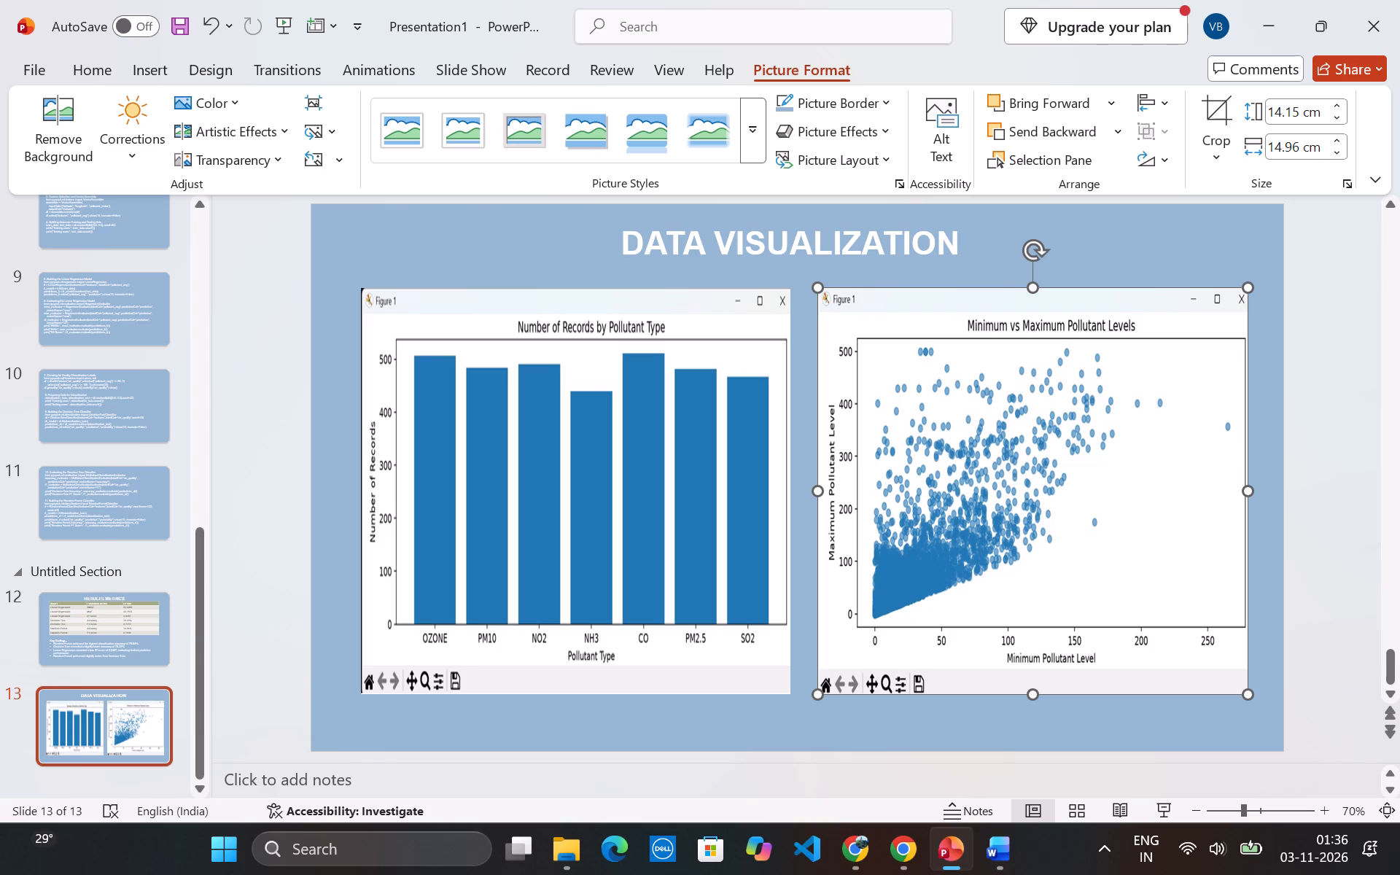
Widen the scatter plot to about 15.68 cm and the bar chart to about 15 cm, leaving only a narrow gap between them.
{"action": "left_click", "coordinate": [735, 454]}
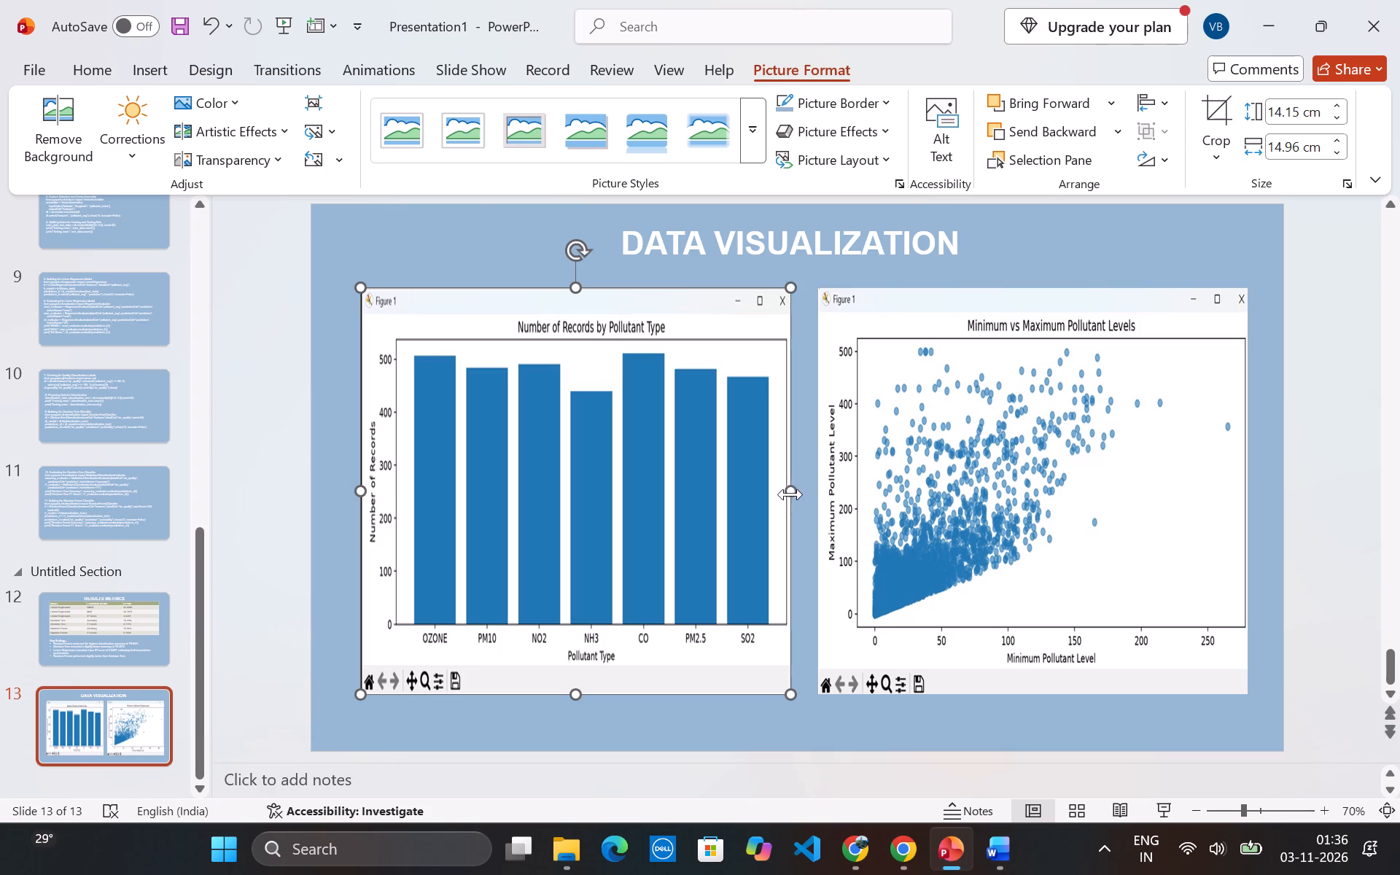
{"action": "left_click_drag", "start_coordinate": [787, 493], "coordinate": [779, 493]}
{"action": "left_click", "coordinate": [855, 484]}
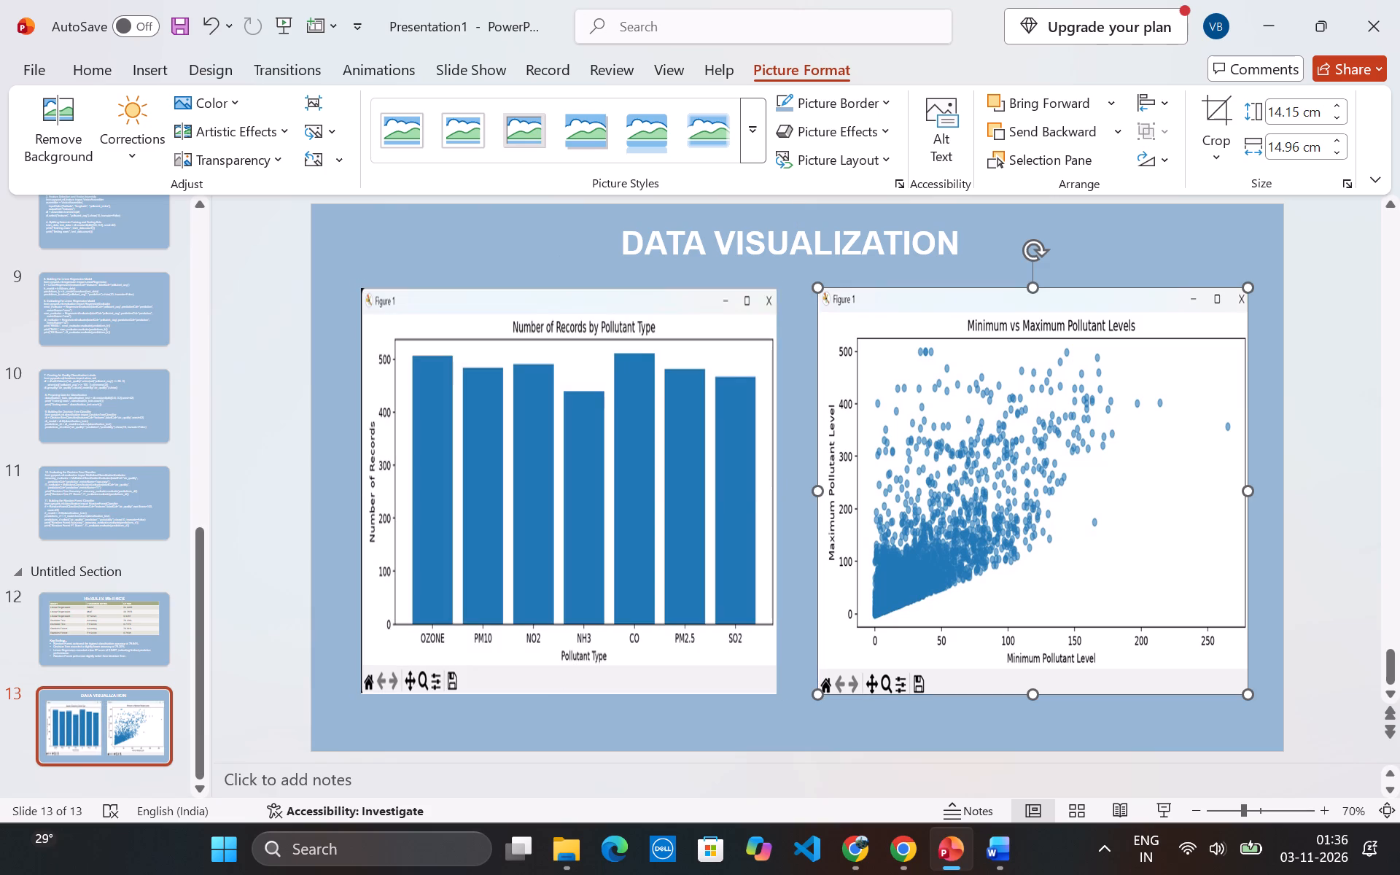
{"action": "left_click_drag", "start_coordinate": [821, 490], "coordinate": [814, 491]}
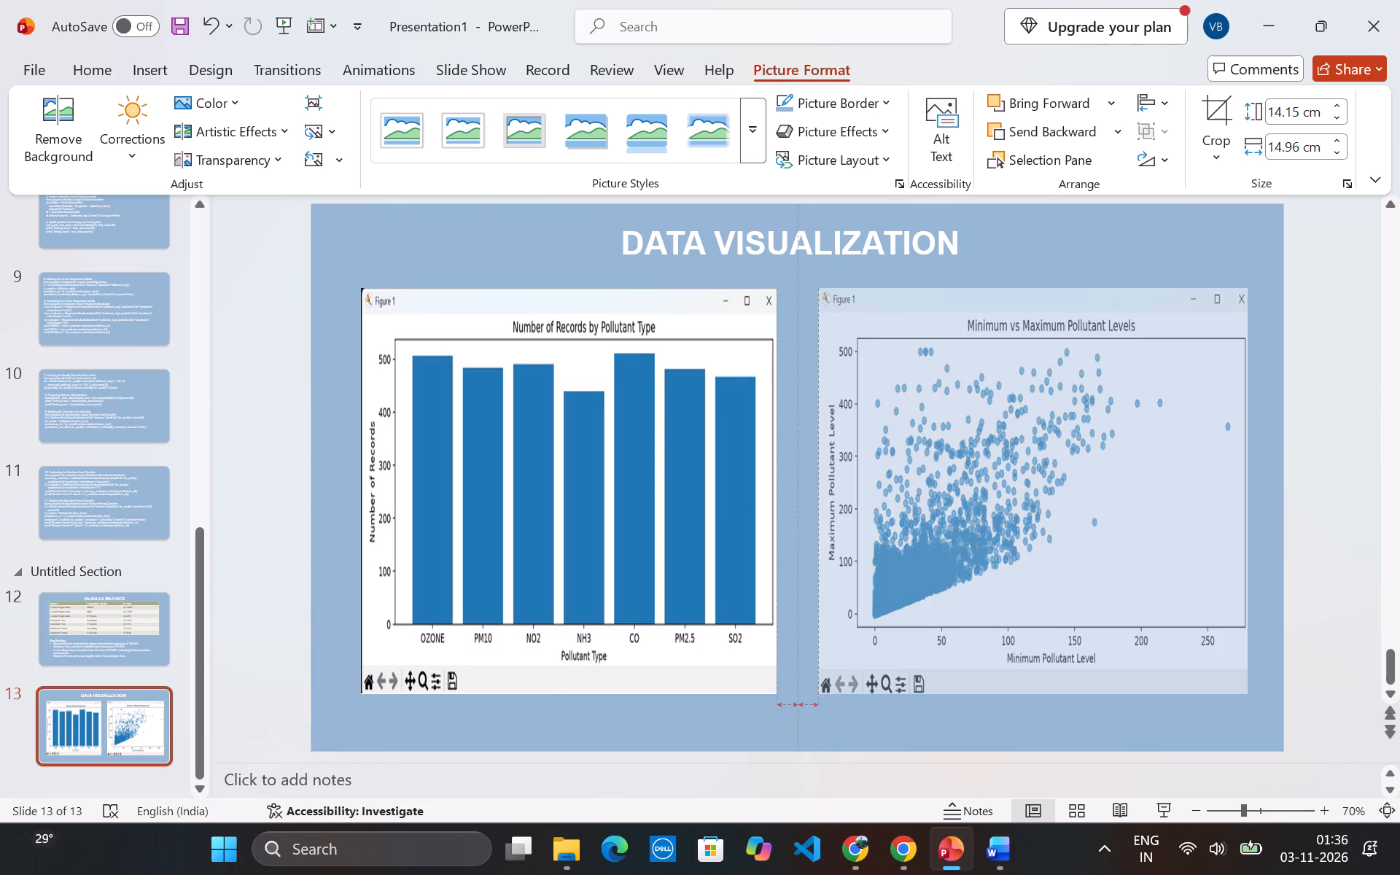
{"action": "left_click_drag", "start_coordinate": [814, 491], "coordinate": [802, 487]}
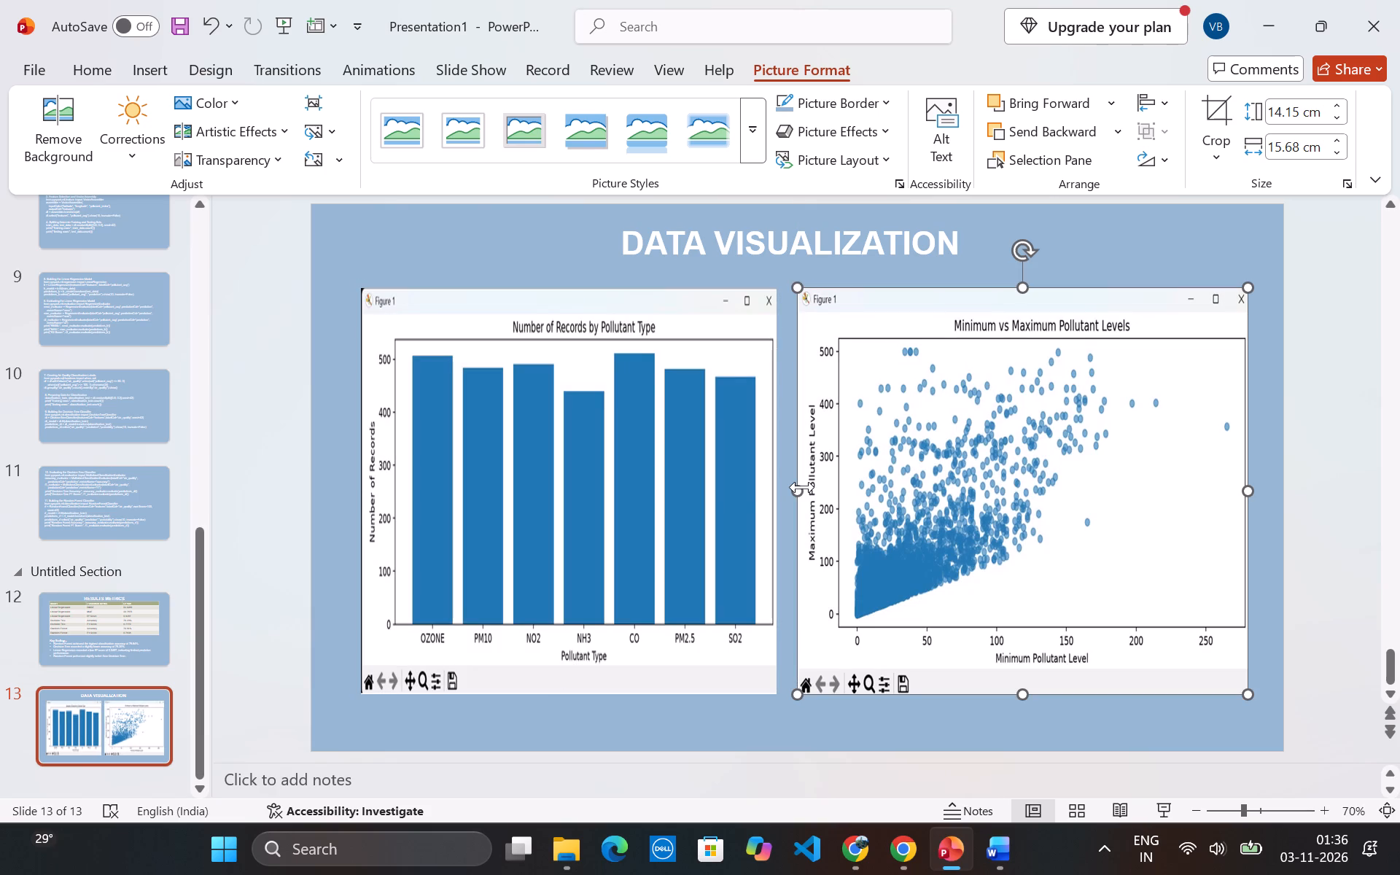
{"action": "left_click", "coordinate": [744, 447]}
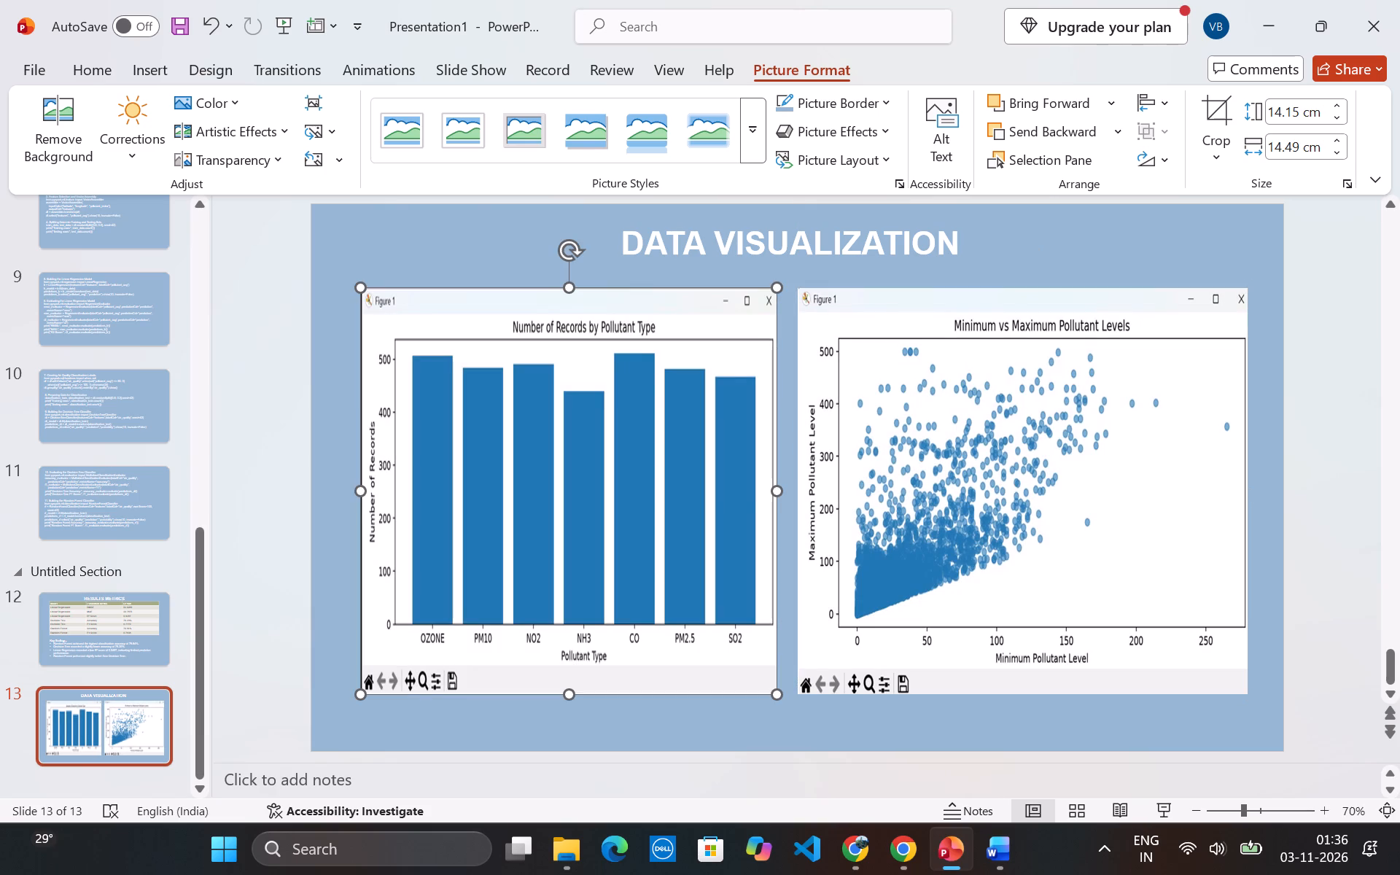
{"action": "left_click_drag", "start_coordinate": [776, 486], "coordinate": [784, 486]}
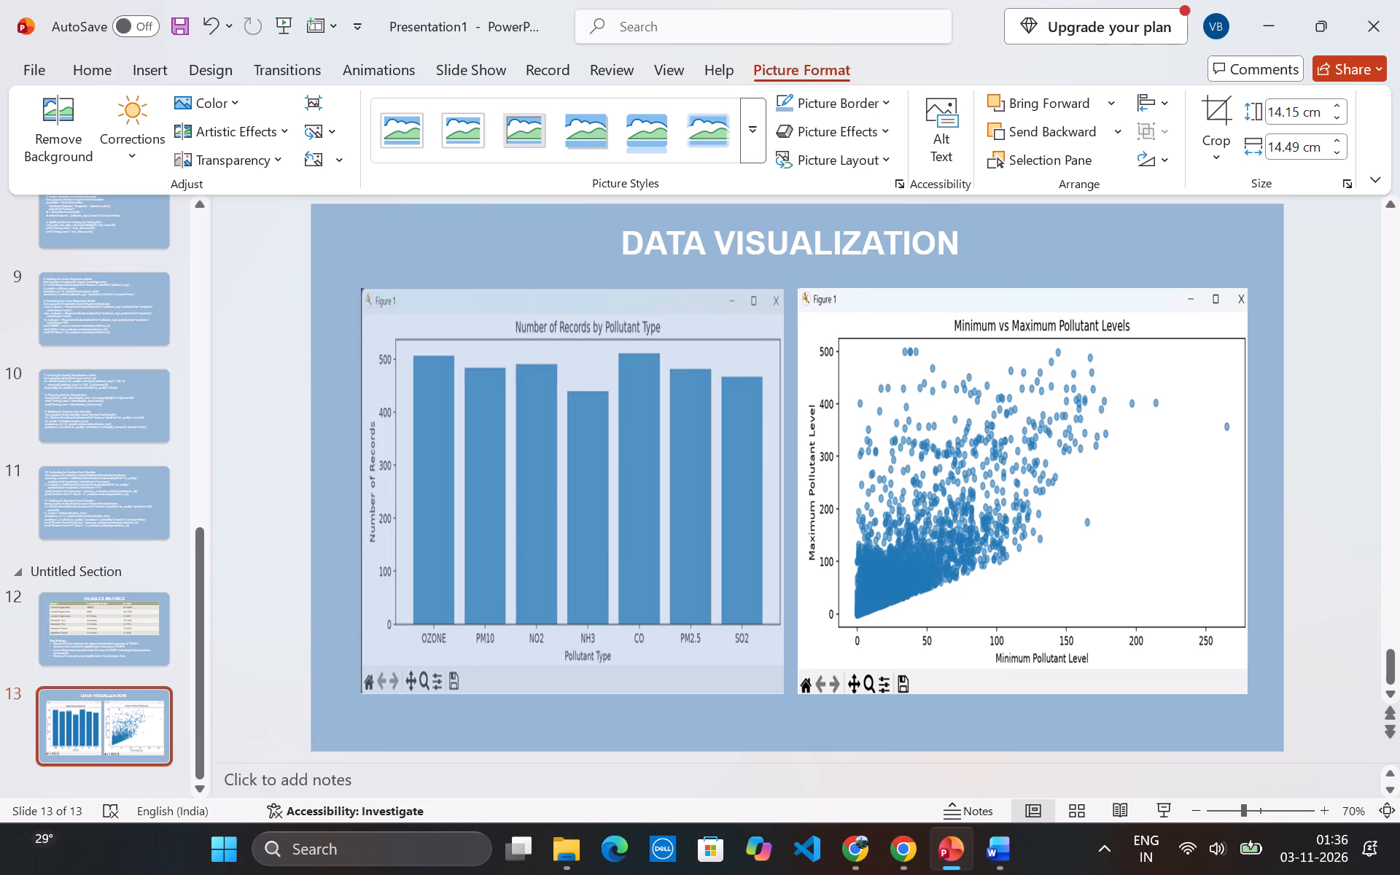
{"action": "left_click_drag", "start_coordinate": [784, 486], "coordinate": [788, 485]}
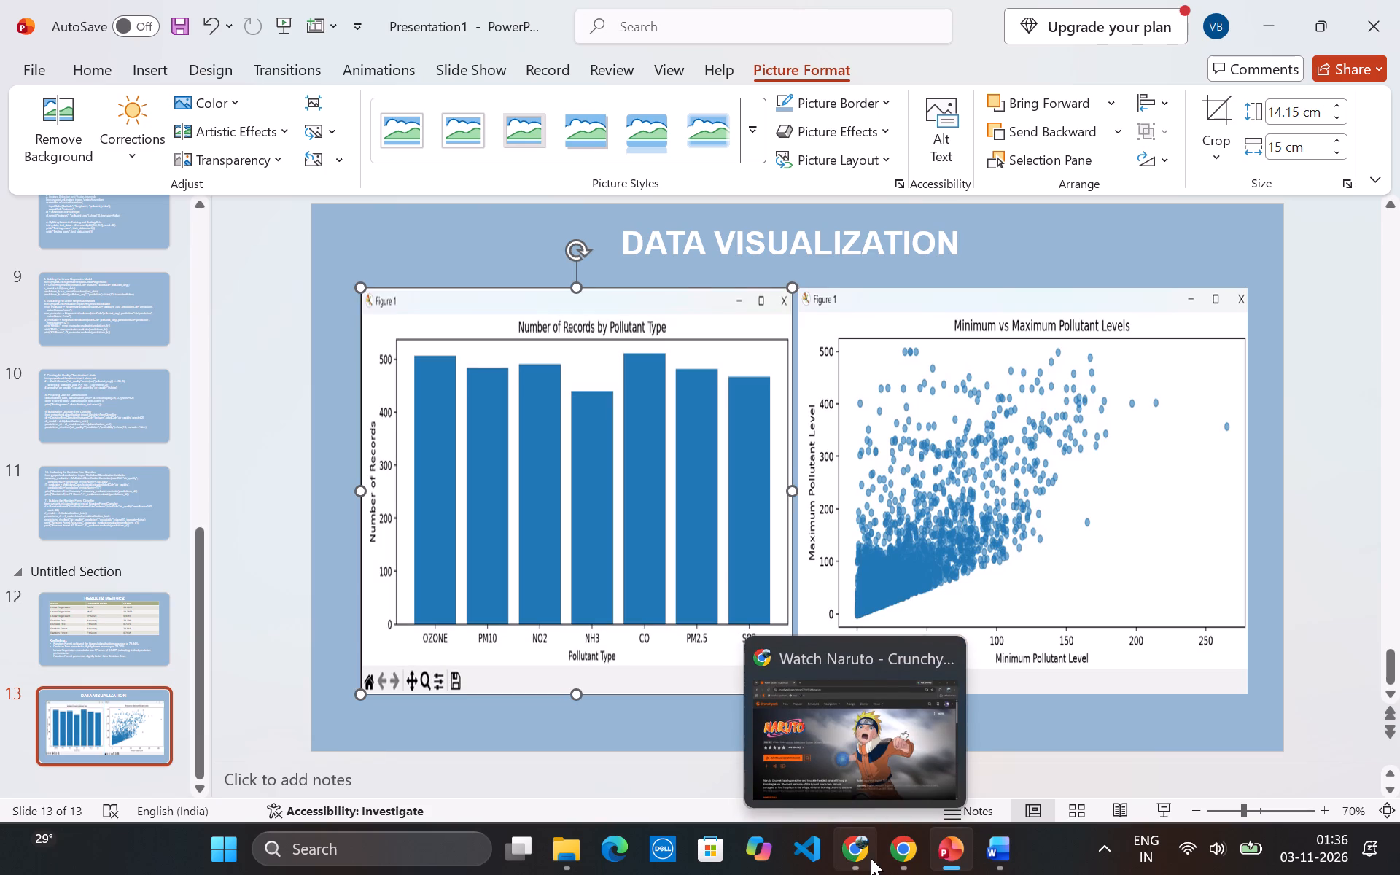
Close the Crunchyroll browser window.
{"action": "left_click", "coordinate": [944, 654]}
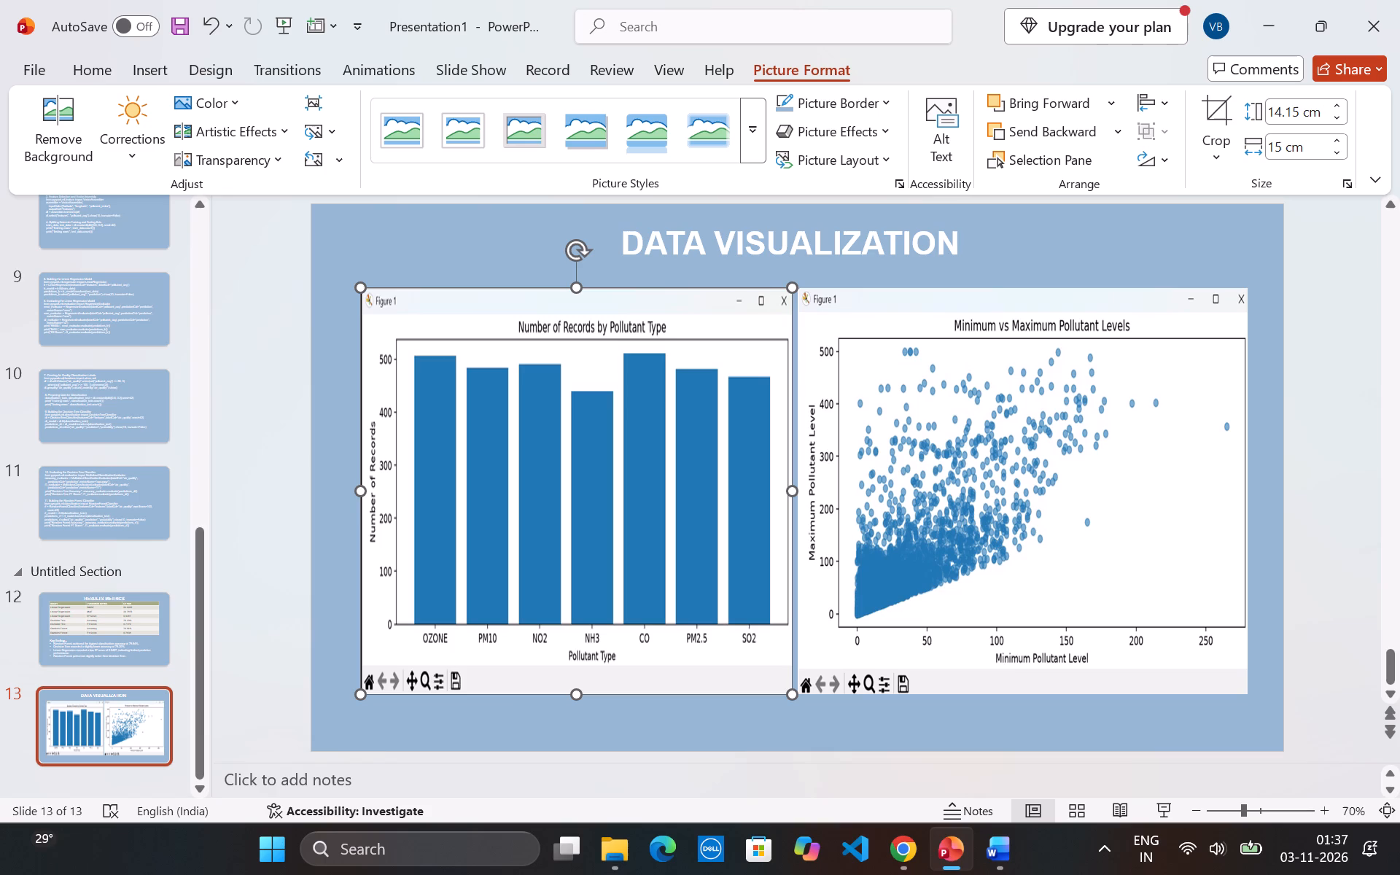
Add slide 14 after the DATA VISUALIZATION slide and give it the recently used light blue solid background.
{"action": "left_click", "coordinate": [152, 84]}
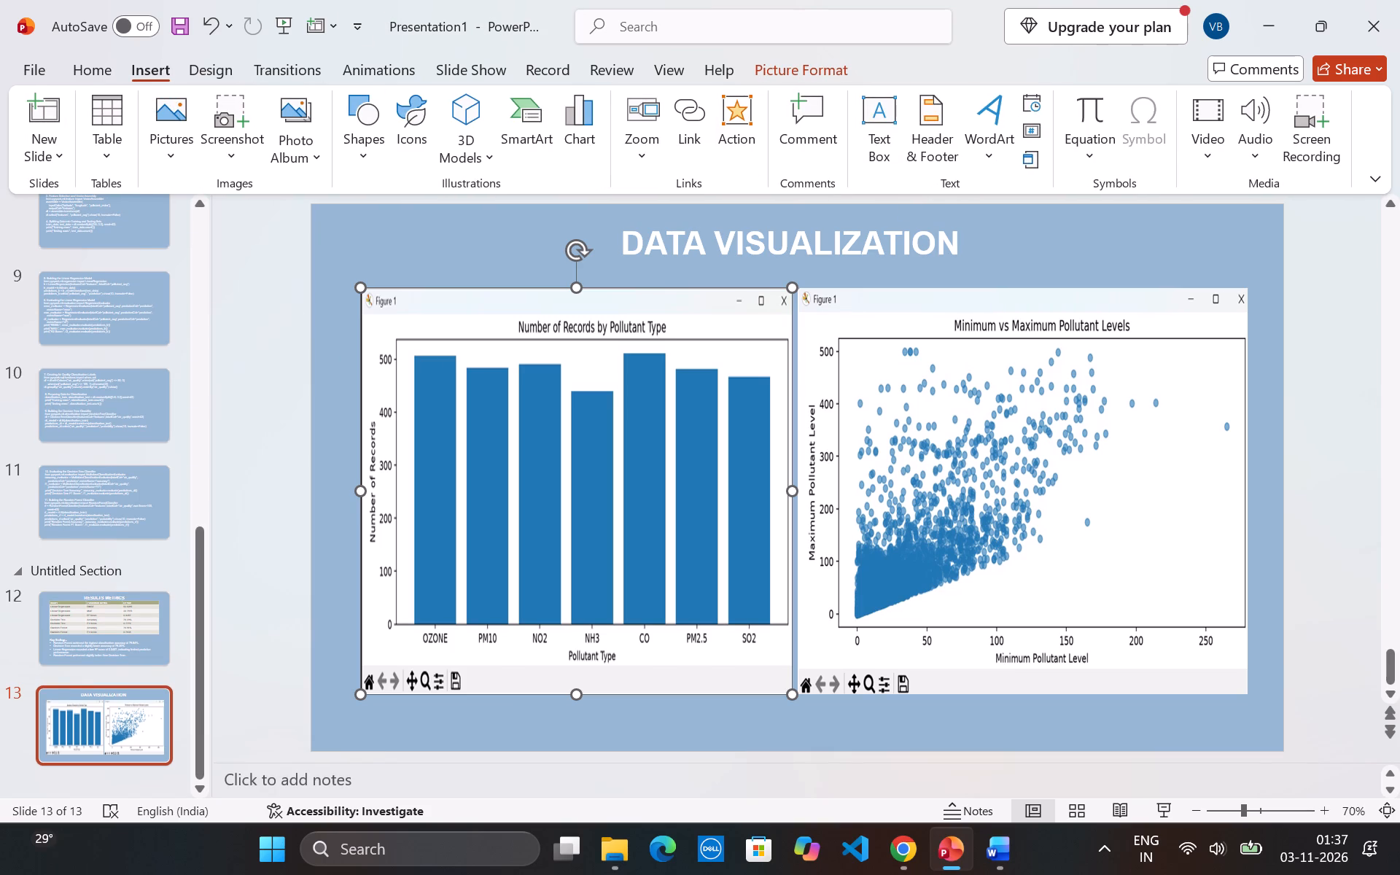
{"action": "key", "text": "ctrl+m"}
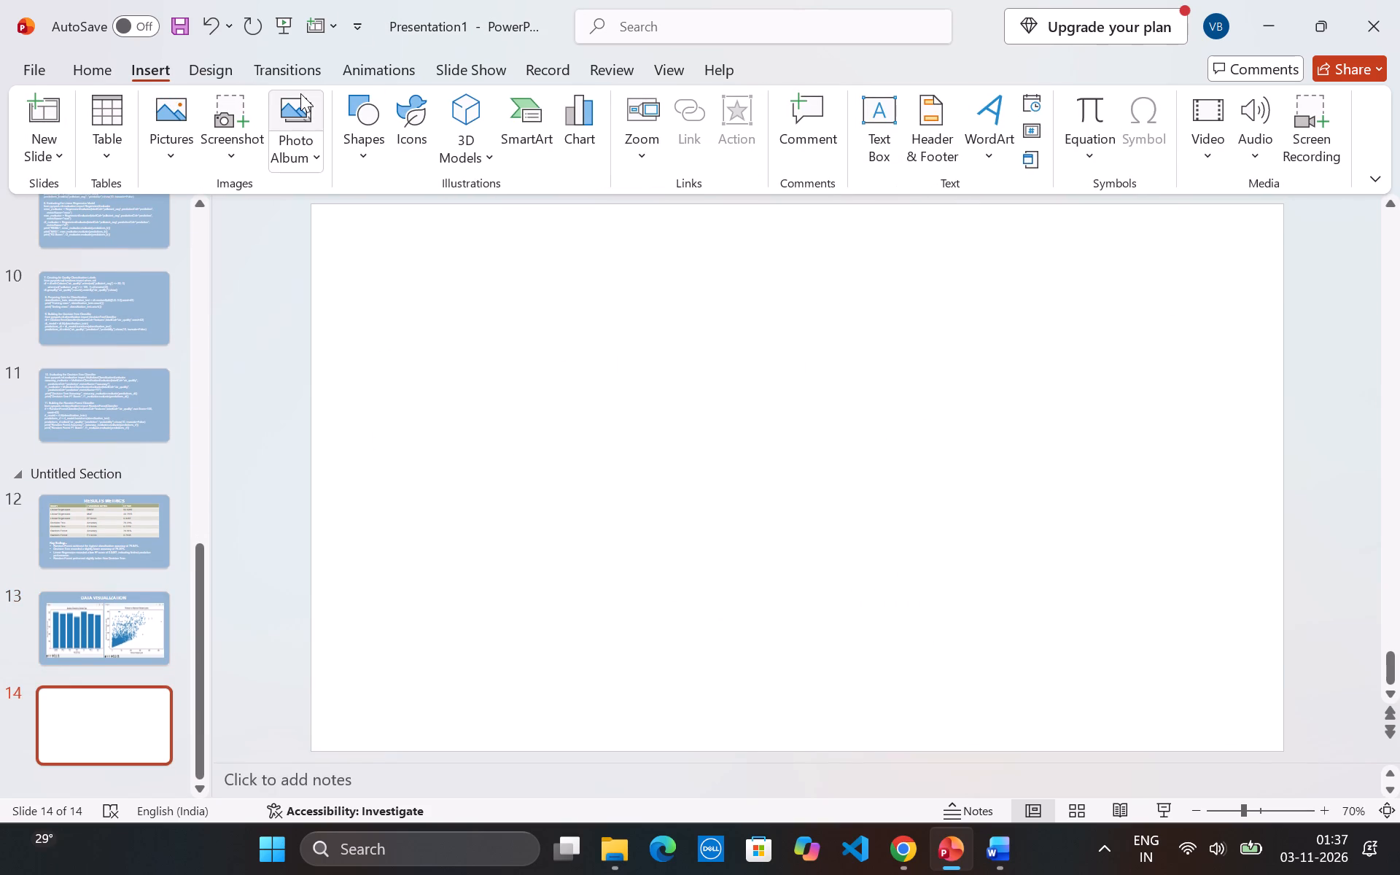
{"action": "left_click", "coordinate": [228, 69]}
{"action": "left_click", "coordinate": [1127, 132]}
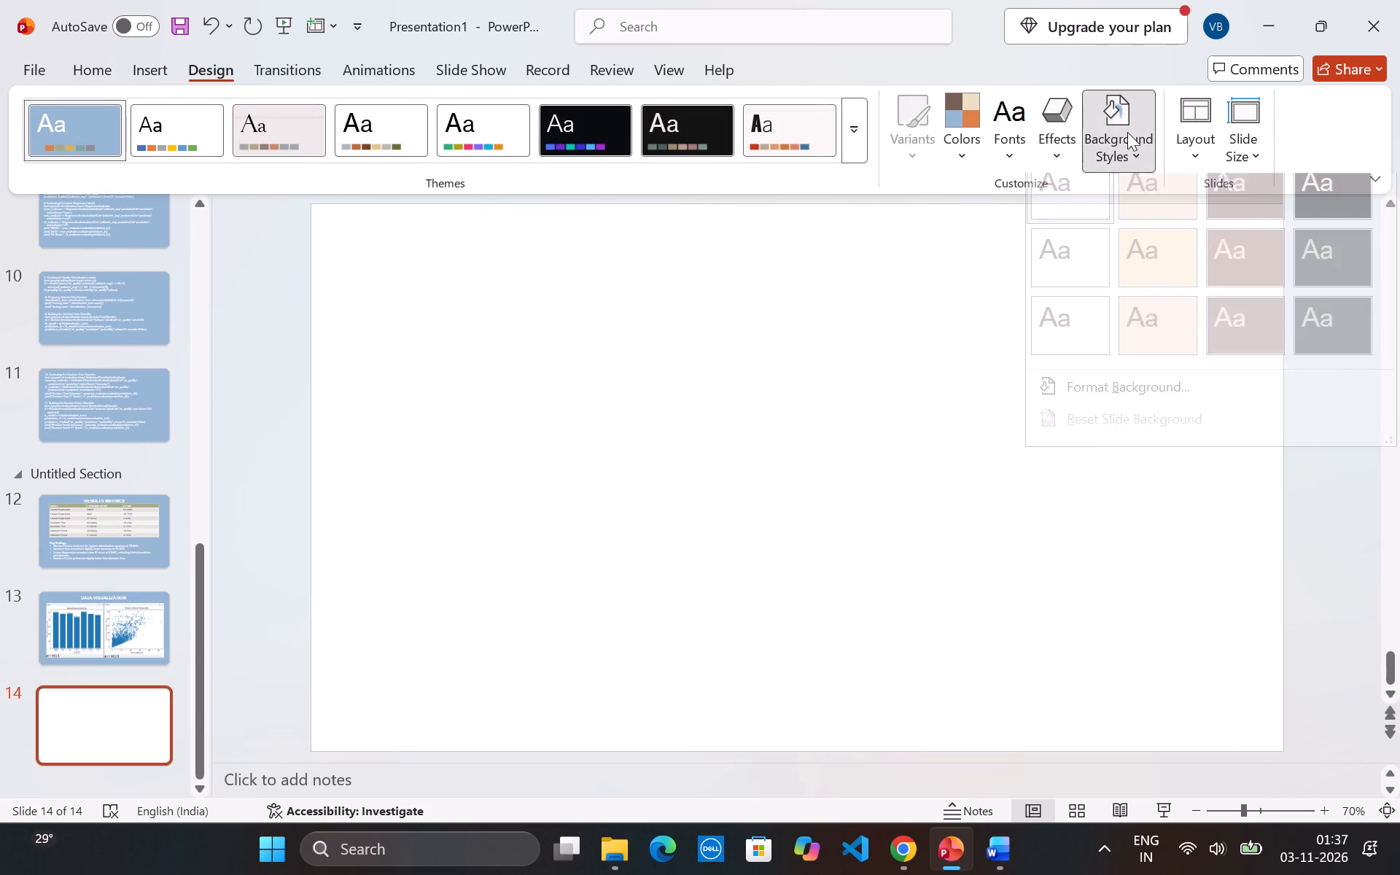
{"action": "left_click", "coordinate": [1186, 394]}
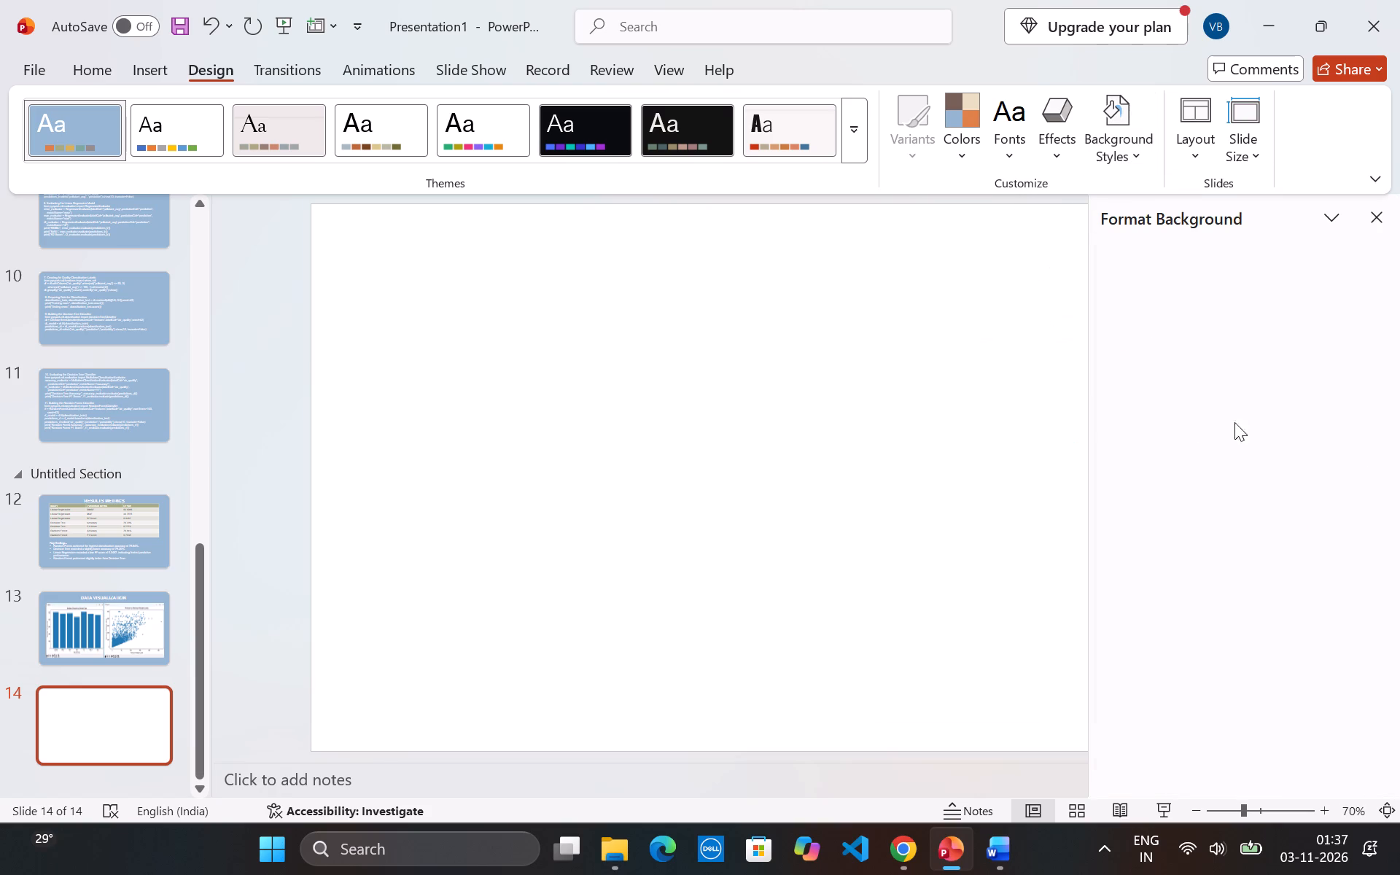
{"action": "left_click", "coordinate": [1326, 488]}
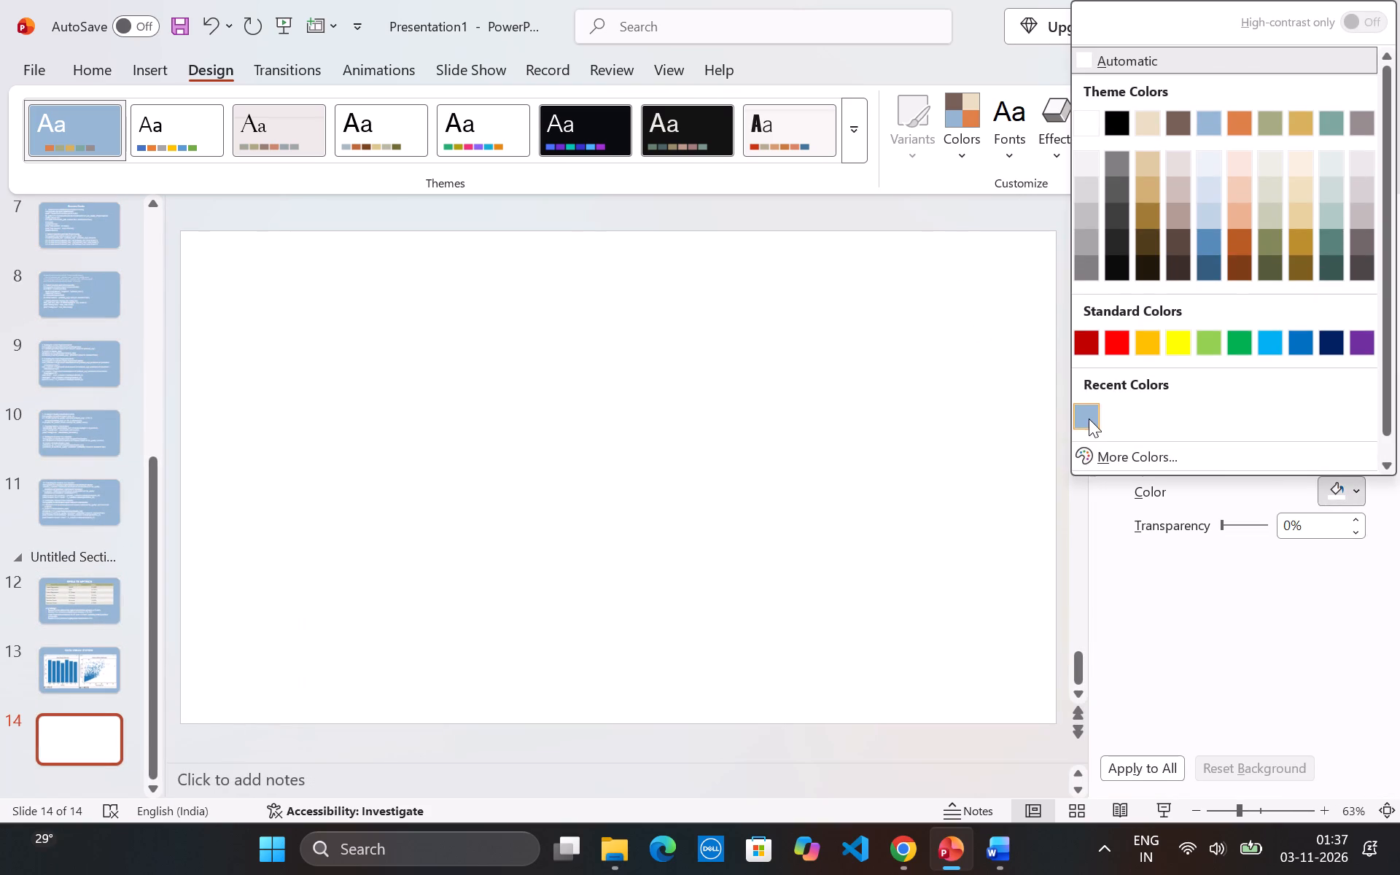
{"action": "left_click", "coordinate": [1089, 419]}
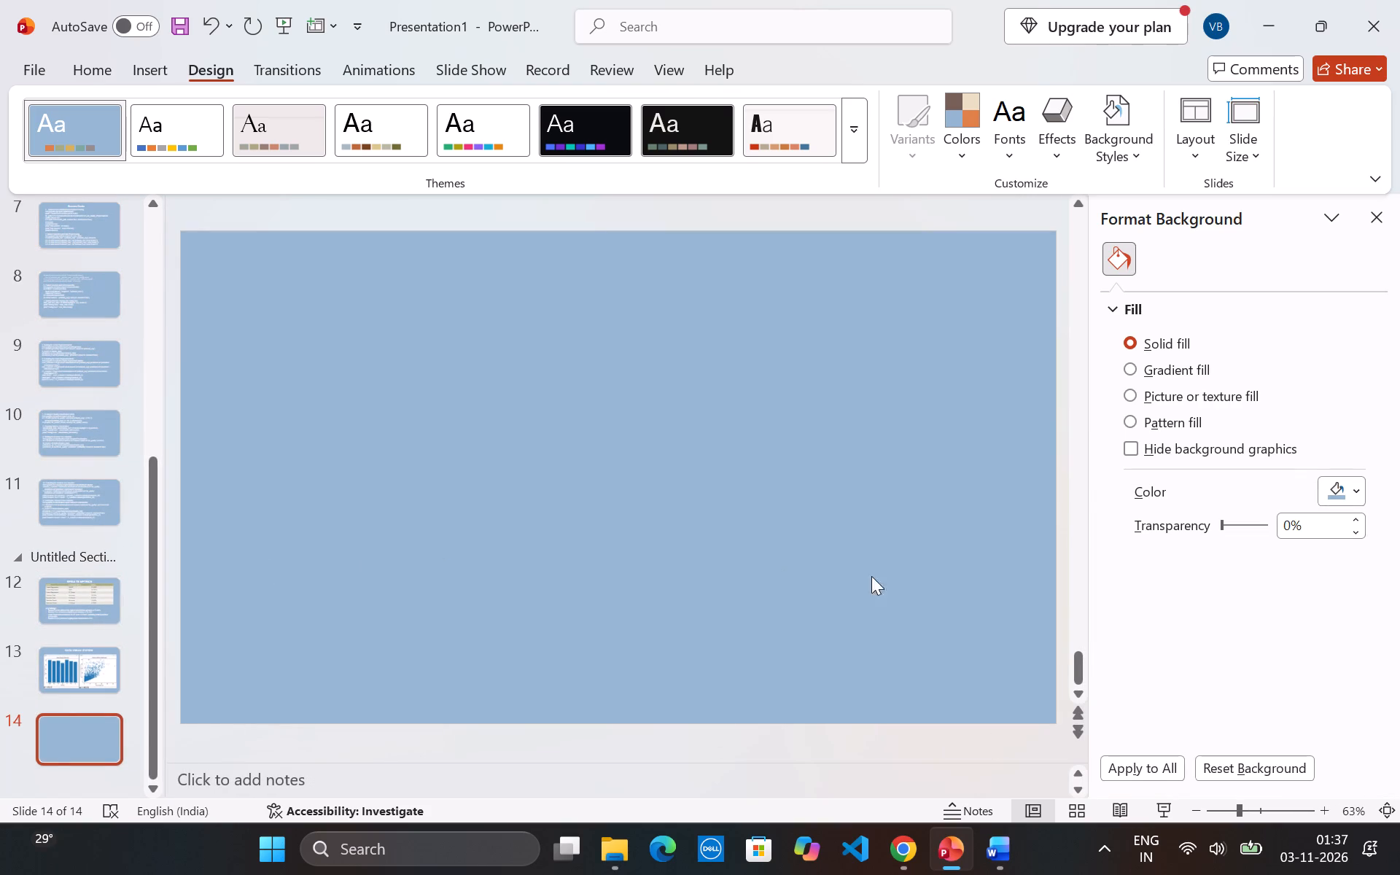
{"action": "left_click", "coordinate": [1371, 209]}
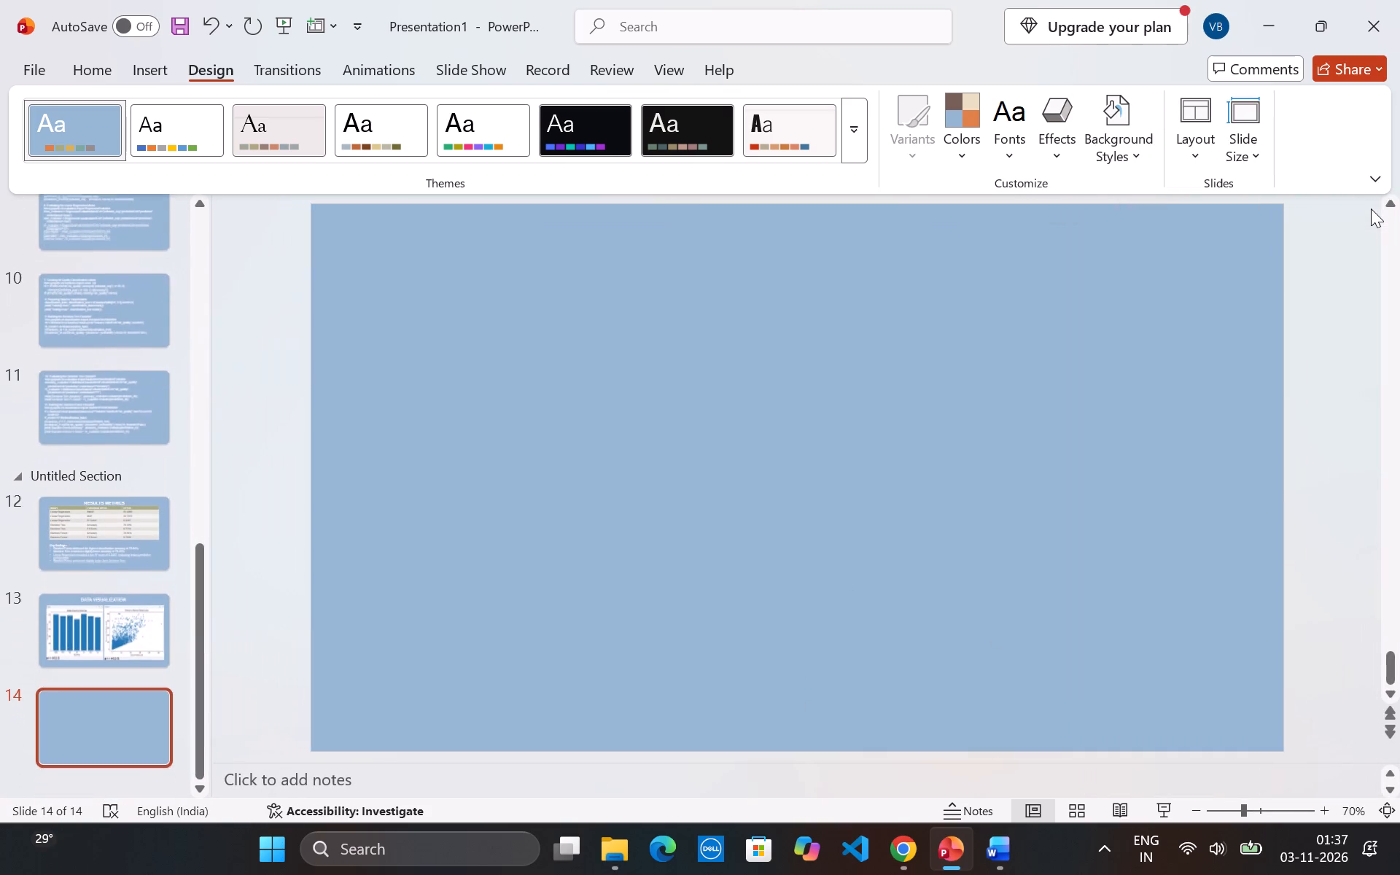
Add slide 15 and give it the same light blue solid background.
{"action": "key", "text": "ctrl+m"}
{"action": "left_click", "coordinate": [1371, 209], "text": "ctrl"}
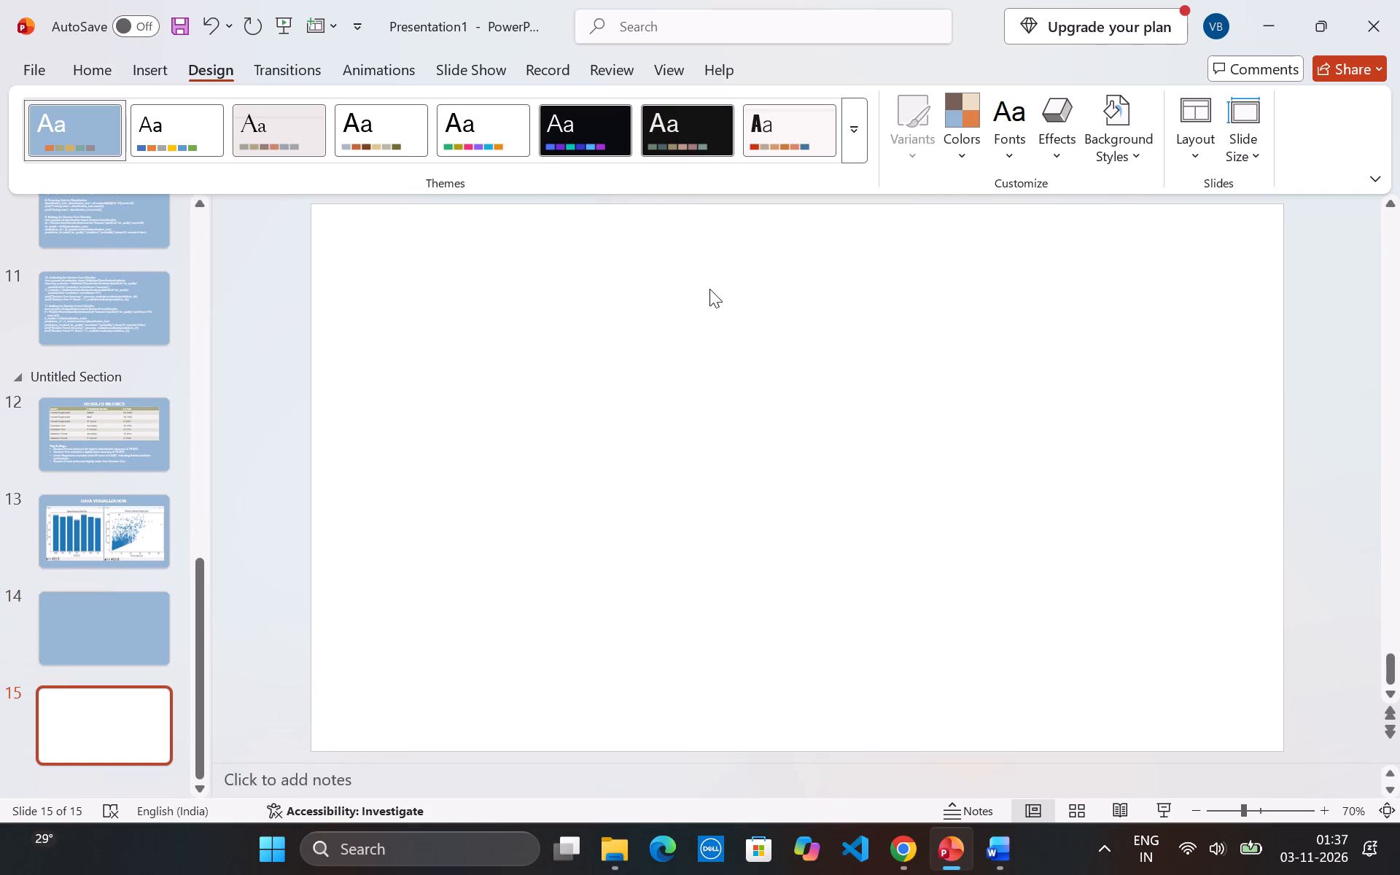
{"action": "left_click", "coordinate": [1120, 141]}
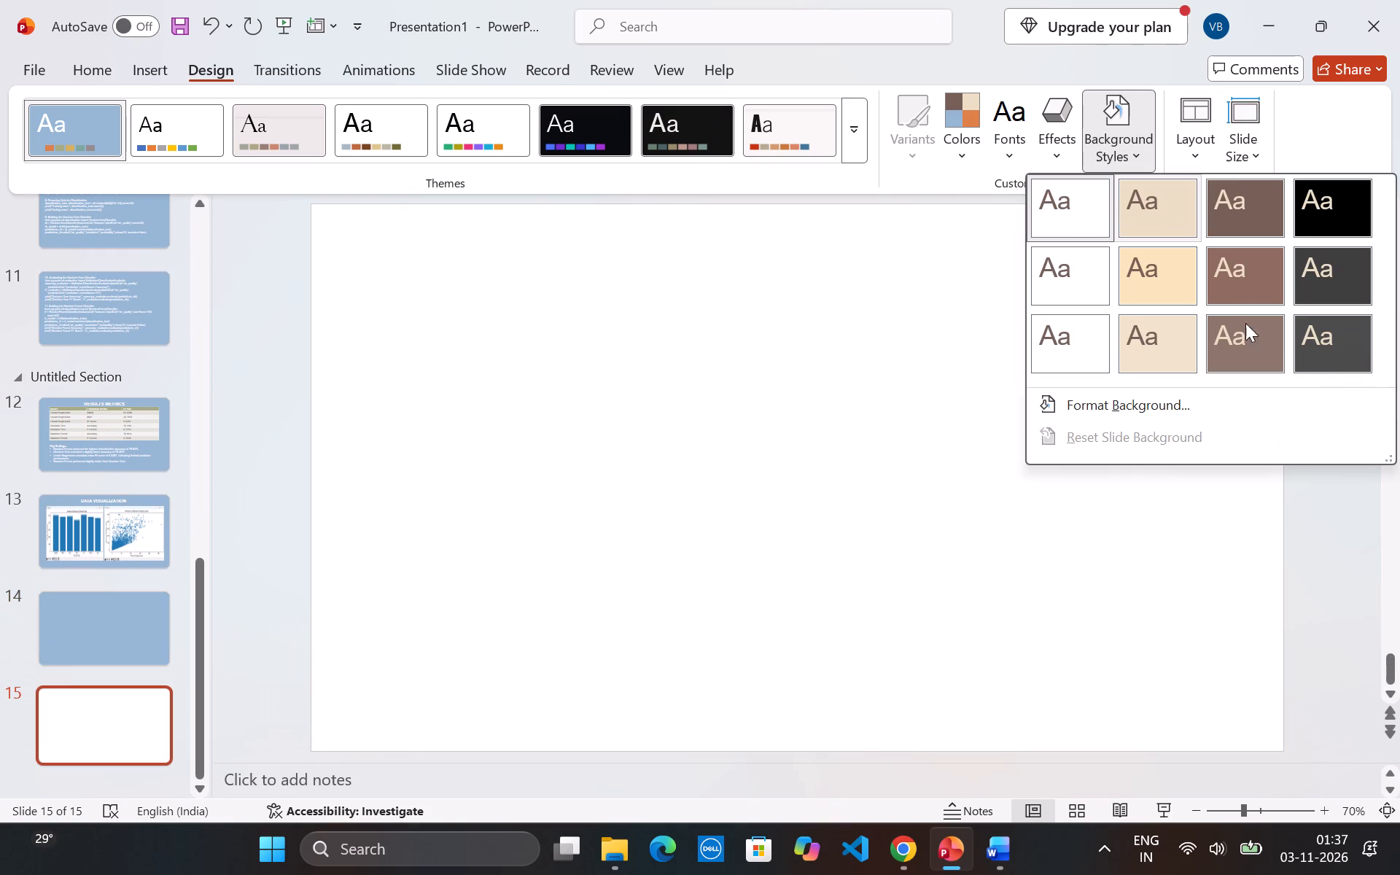
{"action": "left_click", "coordinate": [1234, 397]}
{"action": "left_click", "coordinate": [1341, 502]}
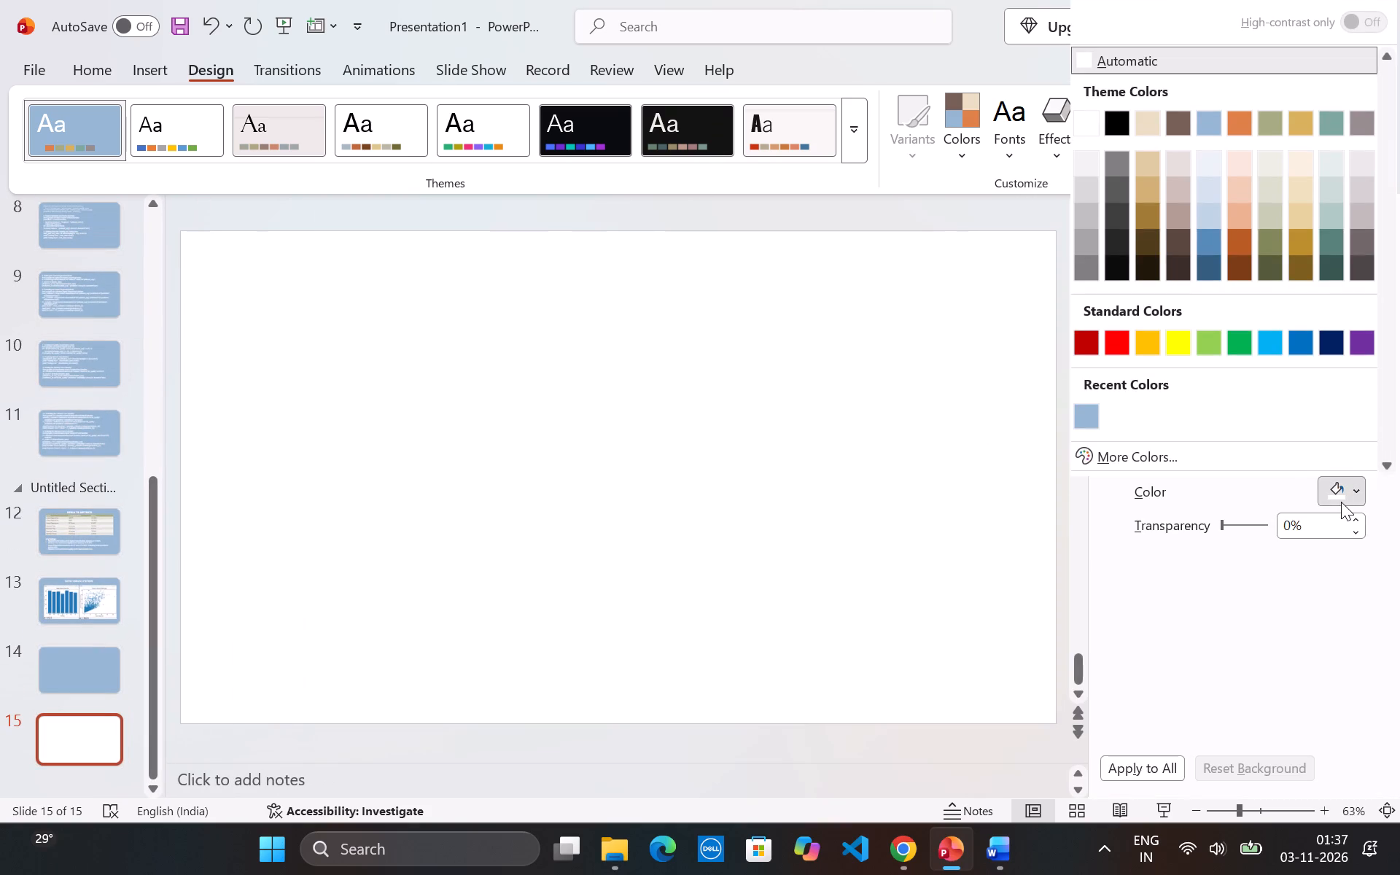
{"action": "left_click", "coordinate": [1079, 421]}
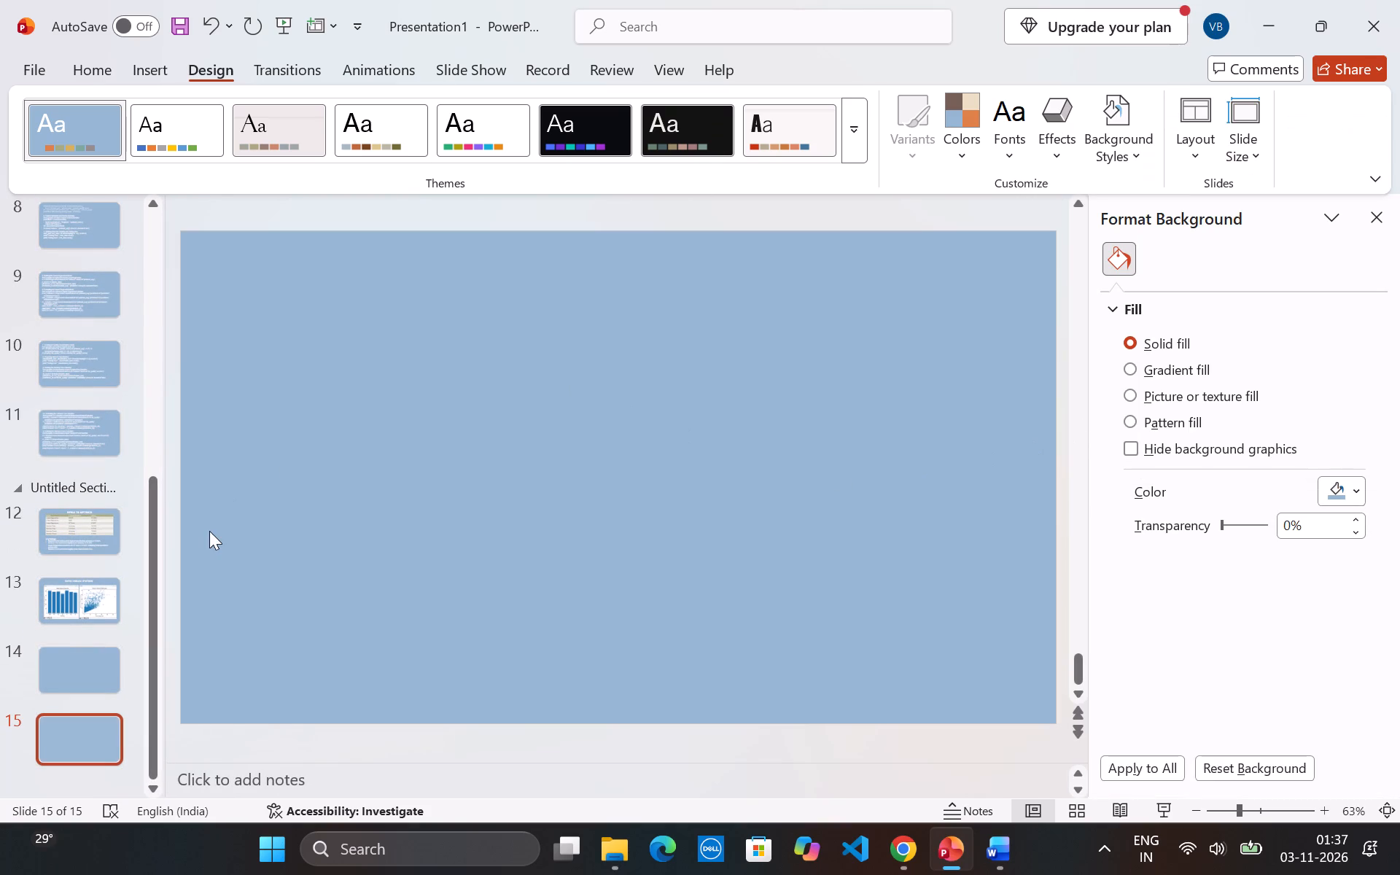
{"action": "left_click", "coordinate": [1381, 210]}
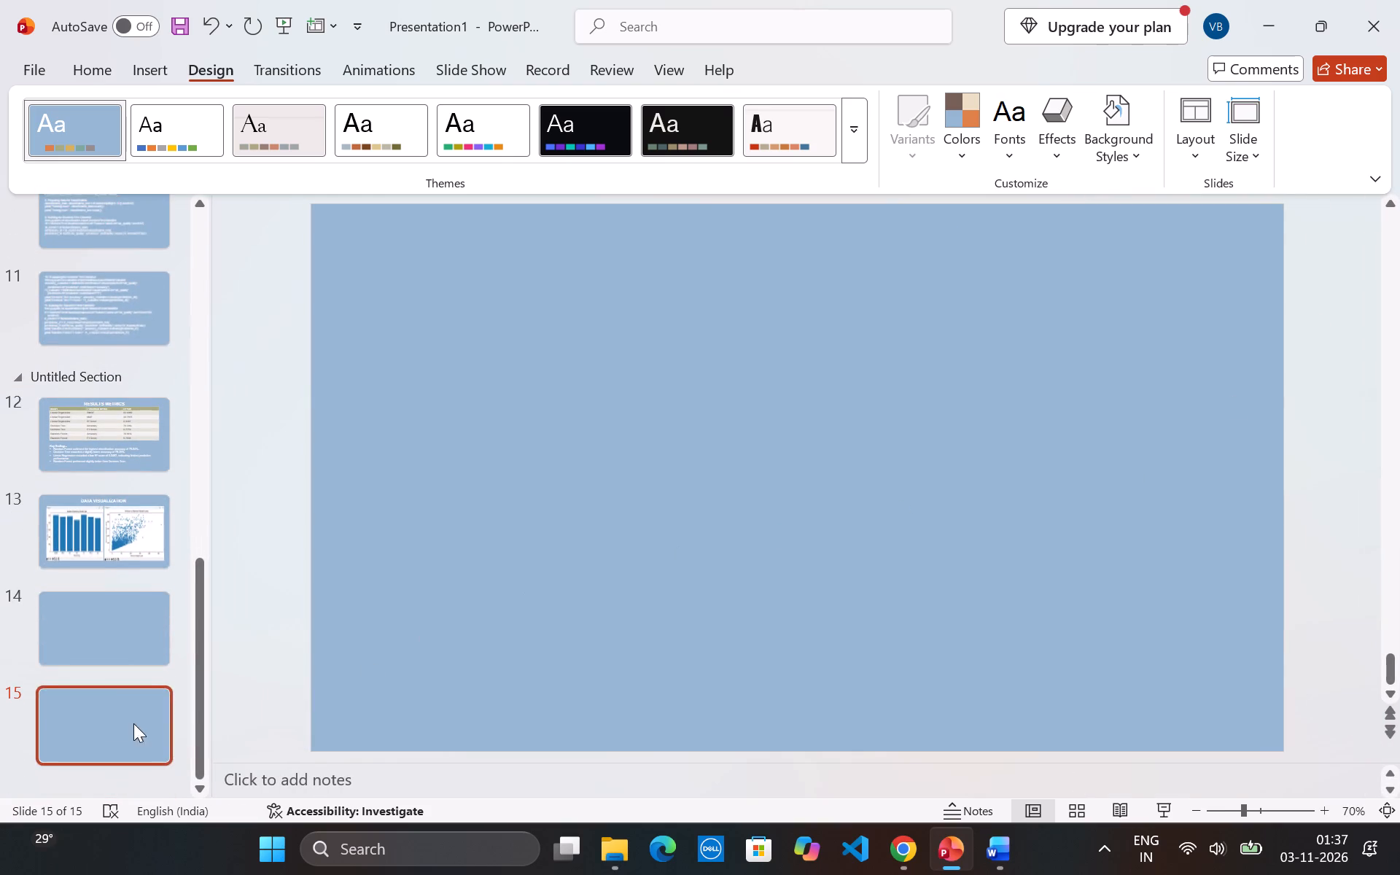
{"action": "left_click", "coordinate": [111, 656]}
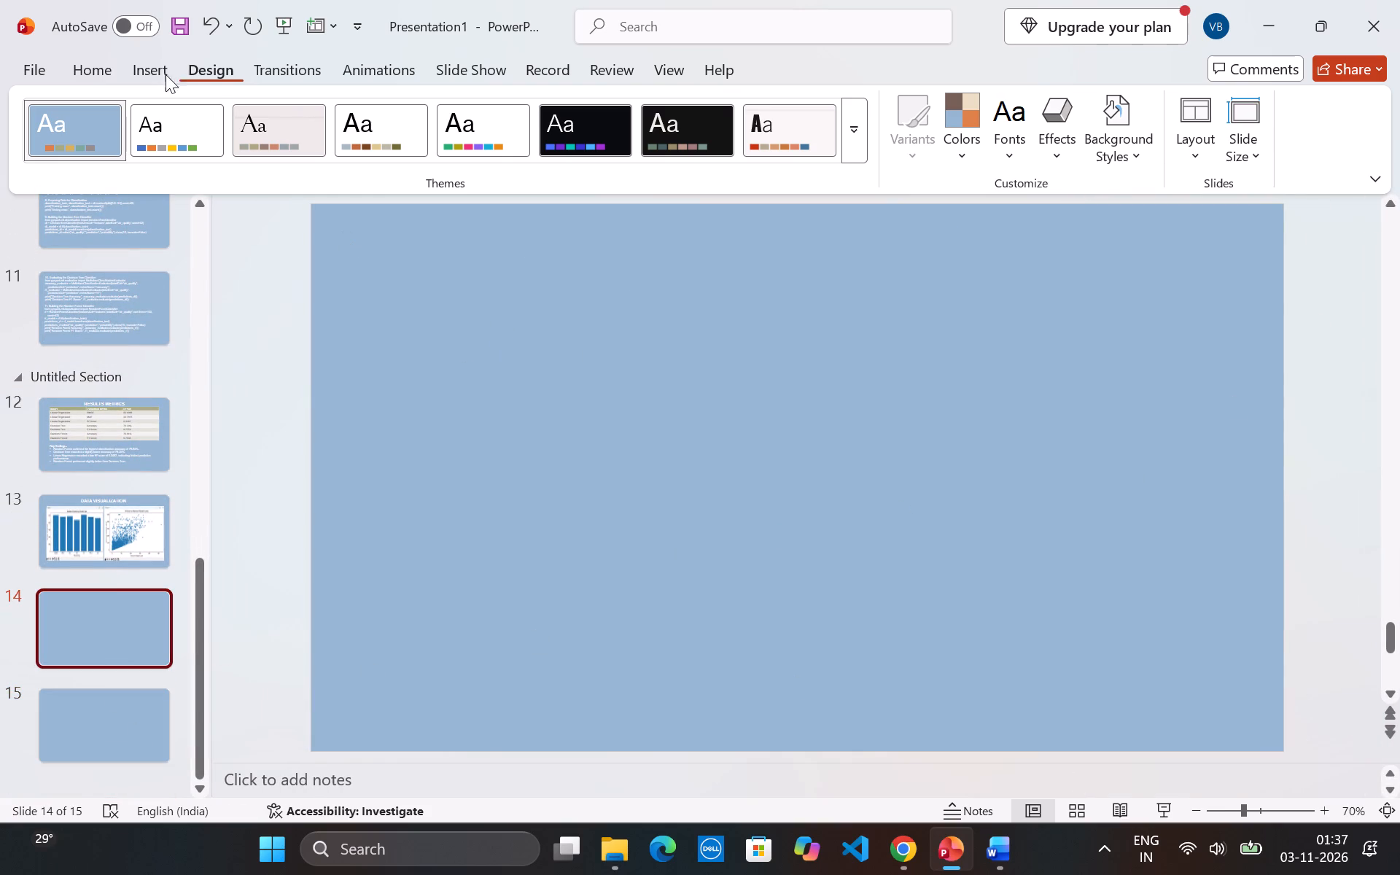
{"action": "left_click", "coordinate": [149, 63]}
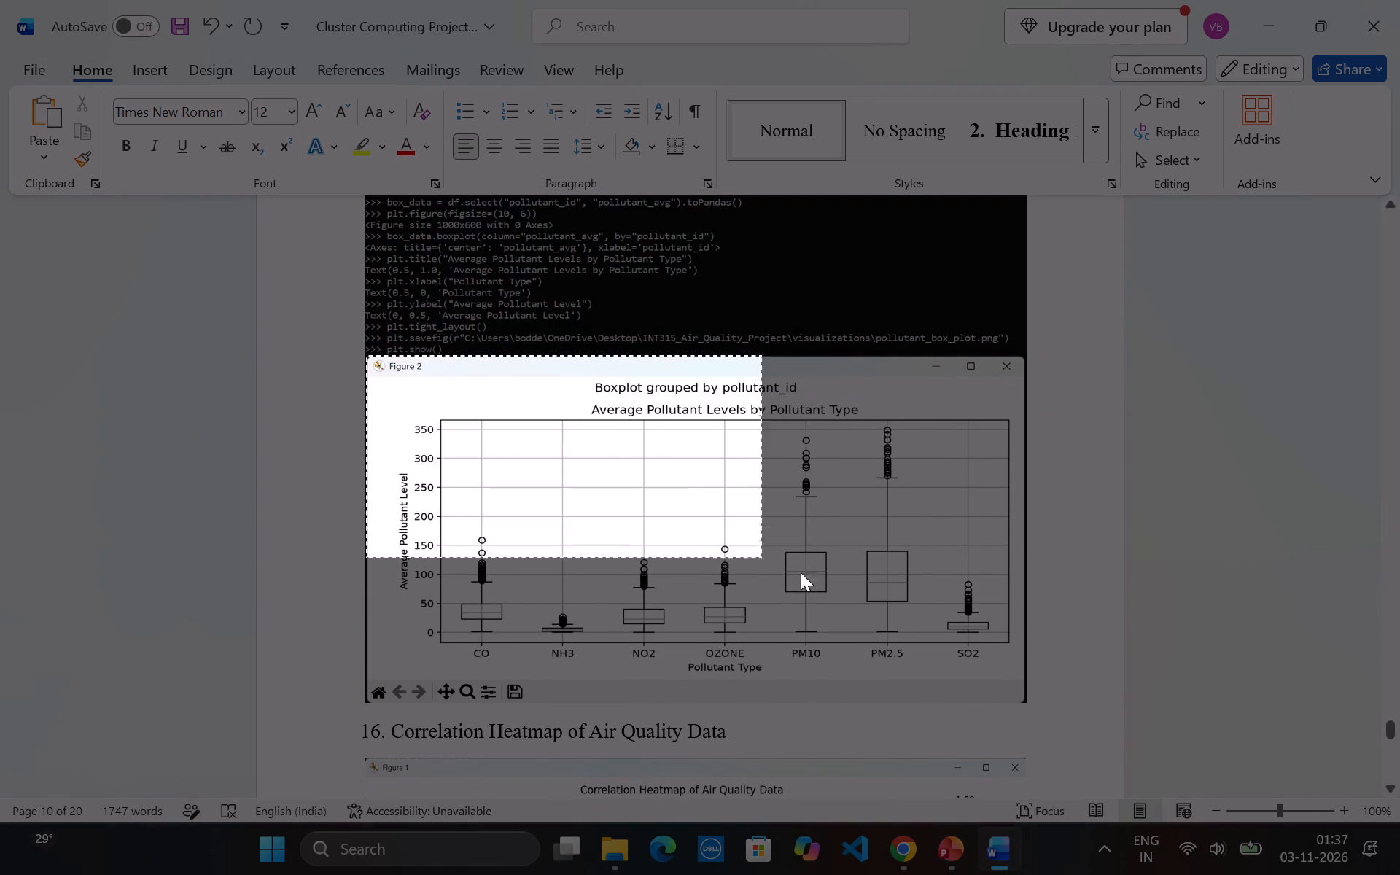
{"action": "left_click_drag", "start_coordinate": [801, 572], "coordinate": [1021, 715]}
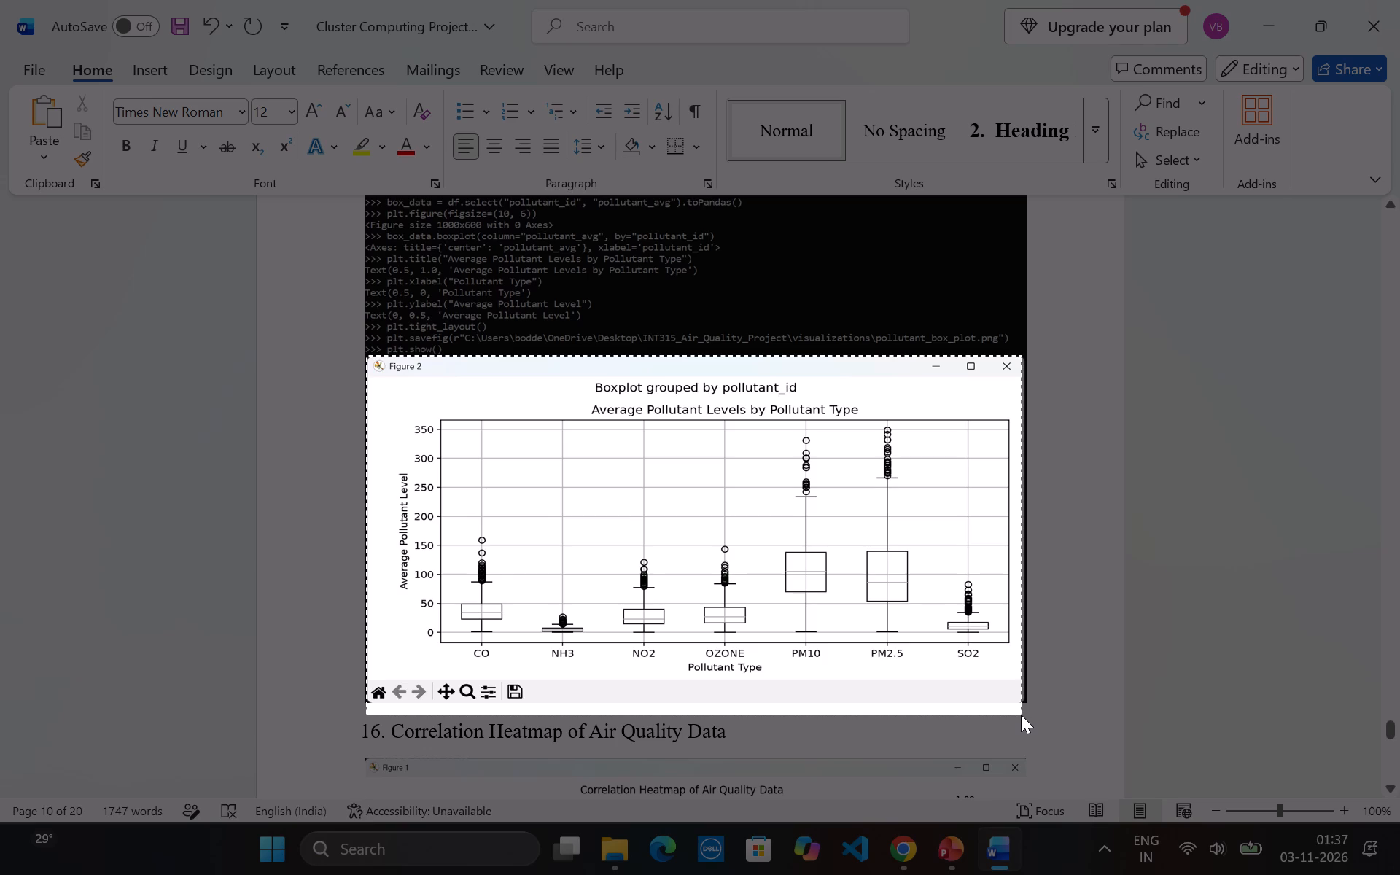
{"action": "left_click_drag", "start_coordinate": [1021, 715], "coordinate": [1017, 701]}
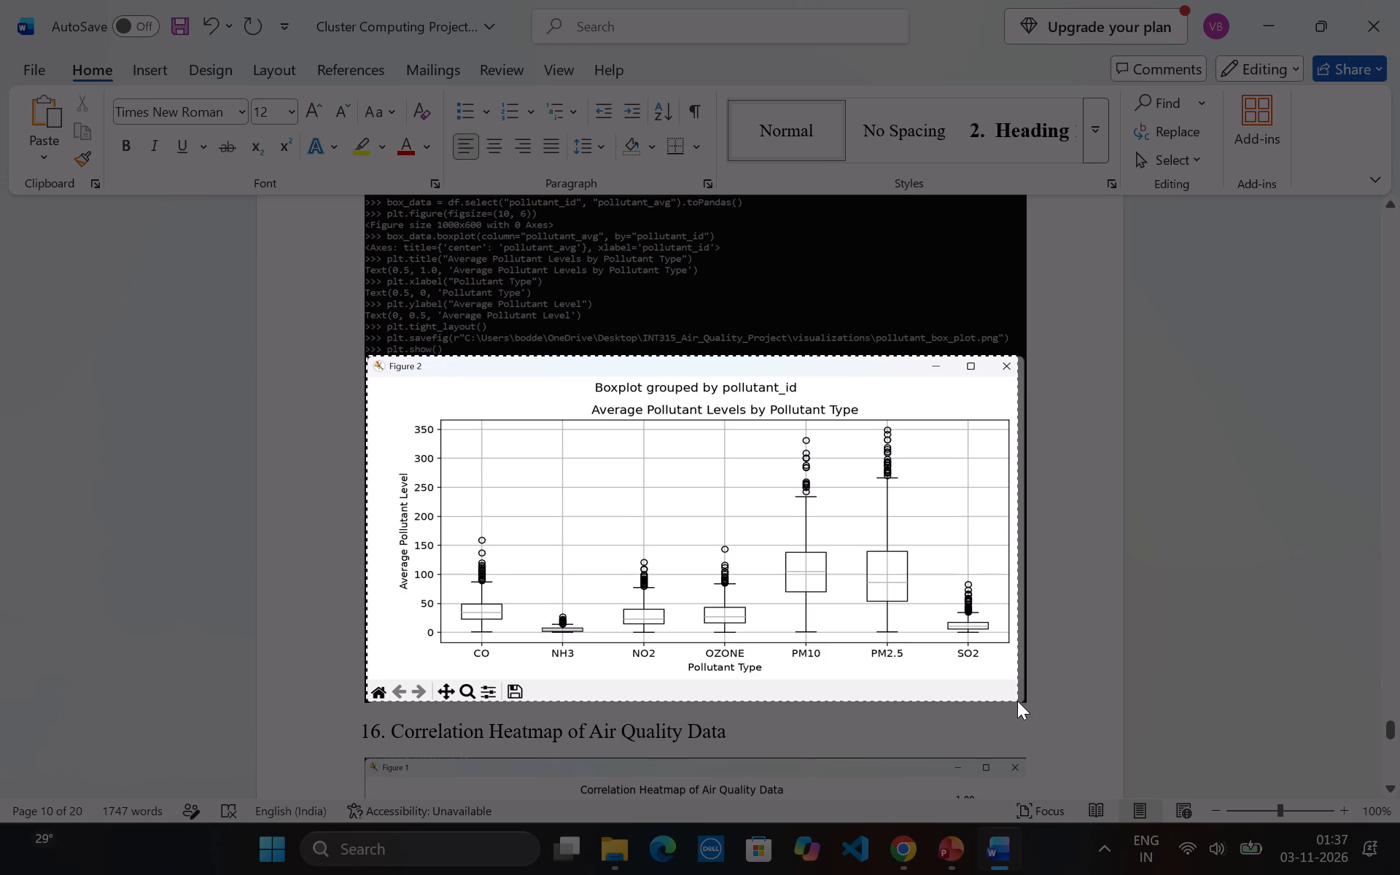
{"action": "left_click_drag", "start_coordinate": [1017, 701], "coordinate": [1016, 699]}
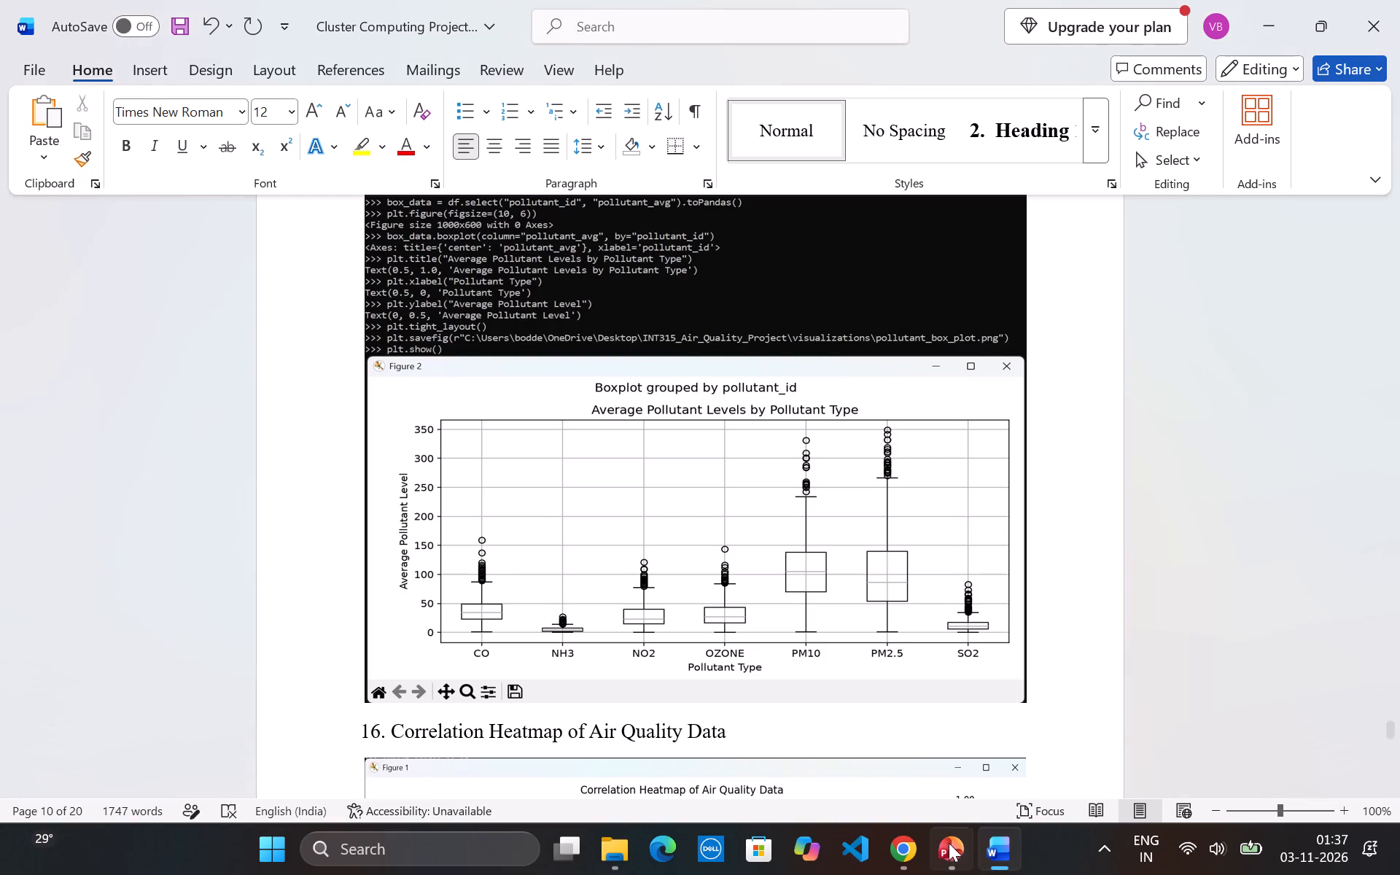
Return to PowerPoint, draw a large text box over the left half of slide 14 and paste the captured box plot.
{"action": "left_click", "coordinate": [948, 847]}
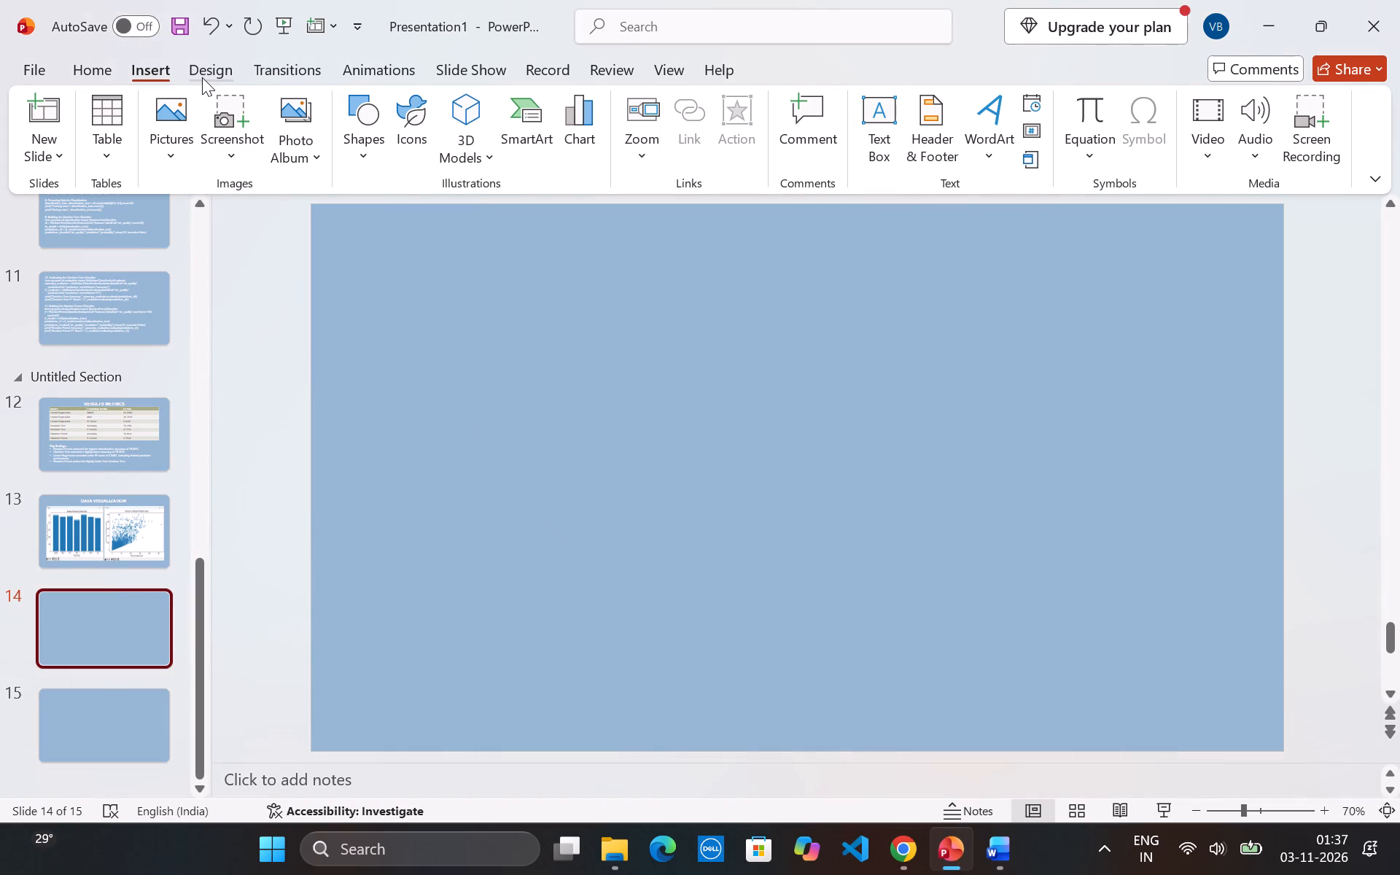
{"action": "left_click", "coordinate": [201, 77]}
{"action": "left_click", "coordinate": [174, 72]}
{"action": "left_click", "coordinate": [880, 114]}
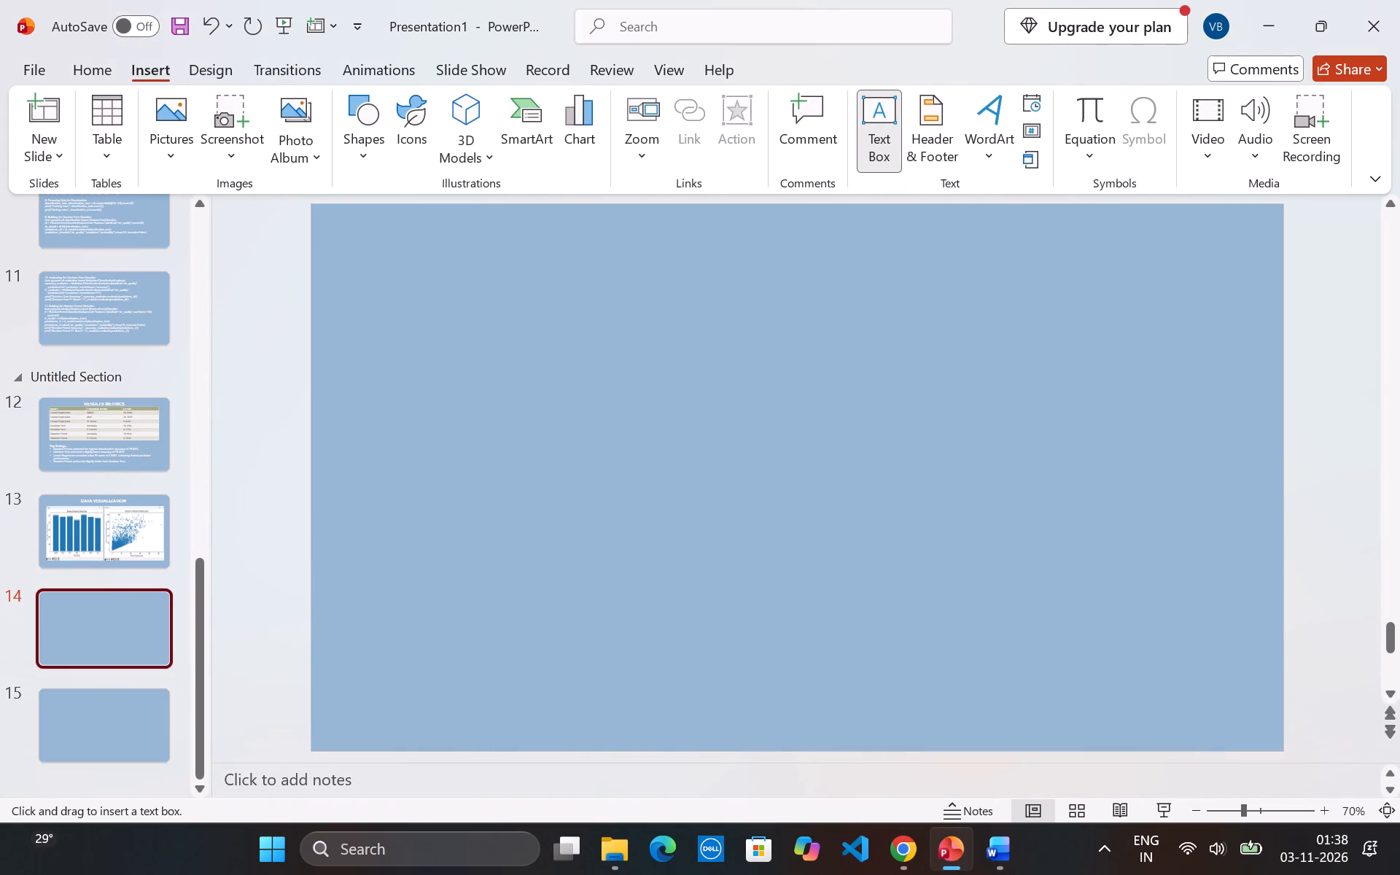
{"action": "left_click_drag", "start_coordinate": [344, 237], "coordinate": [852, 707]}
{"action": "key", "text": "ctrl+v"}
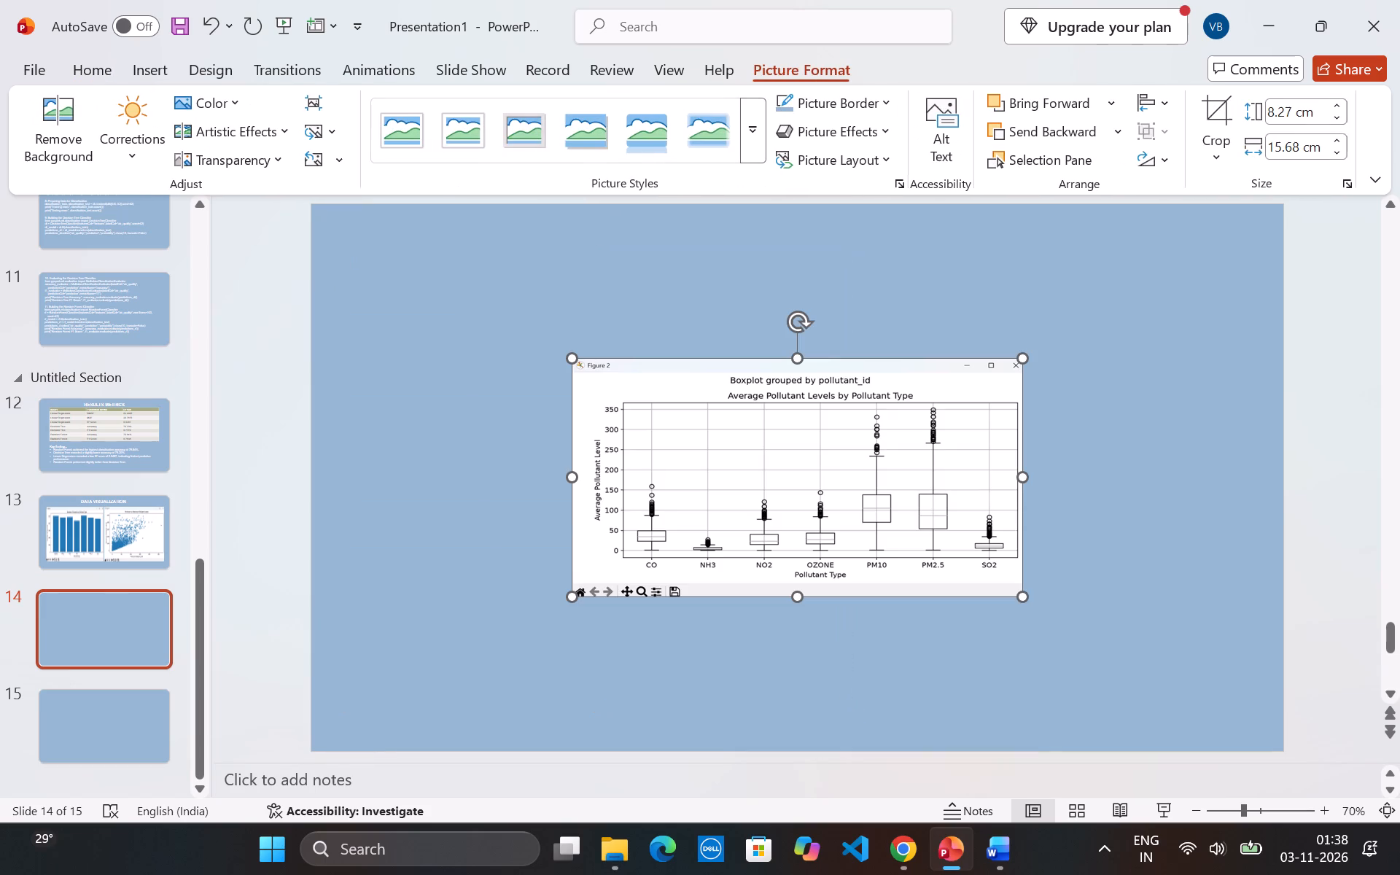
{"action": "left_click", "coordinate": [721, 396]}
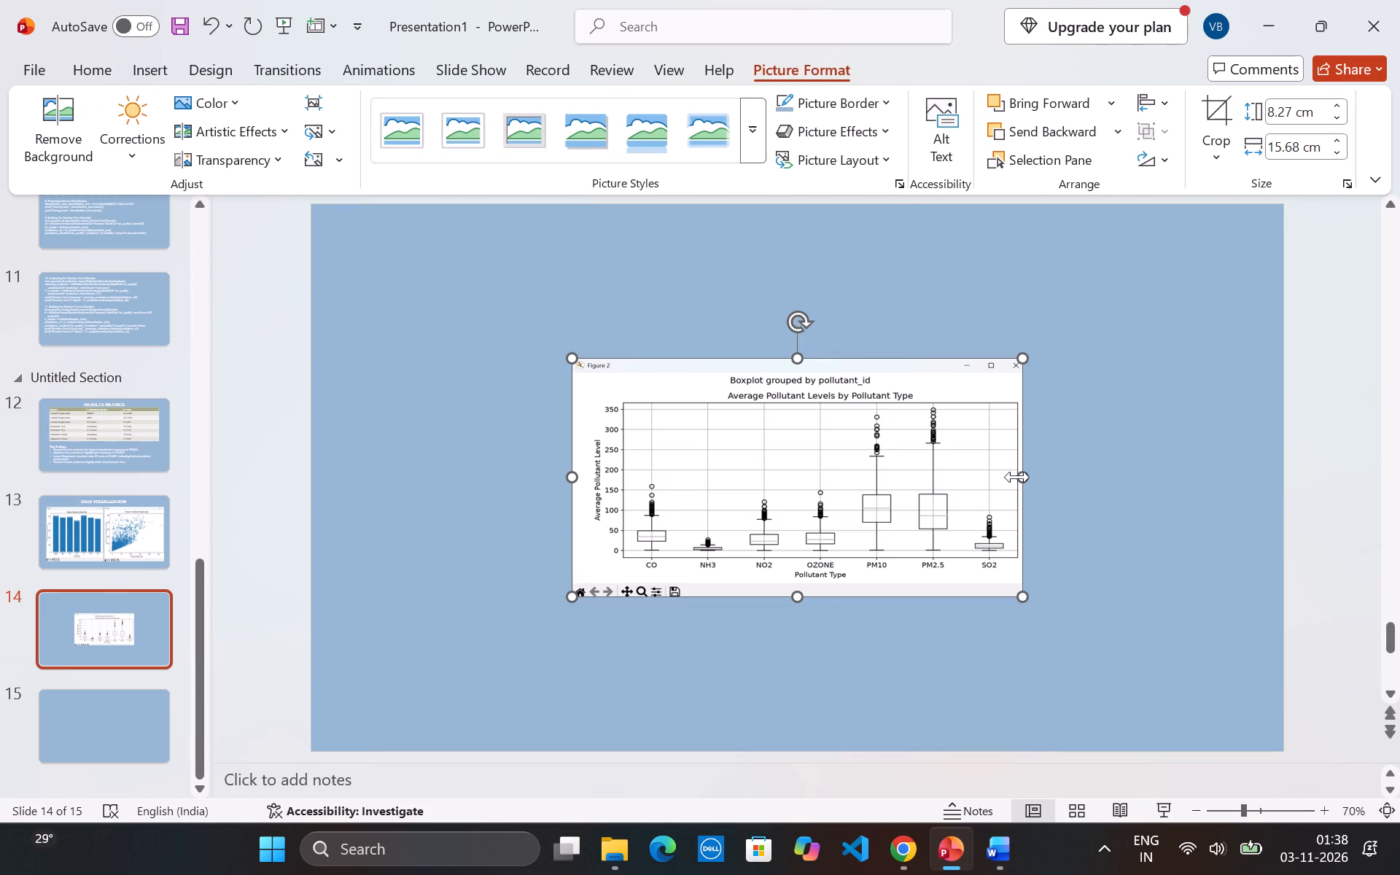
Move and resize the box plot to fill the left half of slide 14, about 16 cm high and 15.34 cm wide.
{"action": "left_click_drag", "start_coordinate": [1022, 478], "coordinate": [774, 500]}
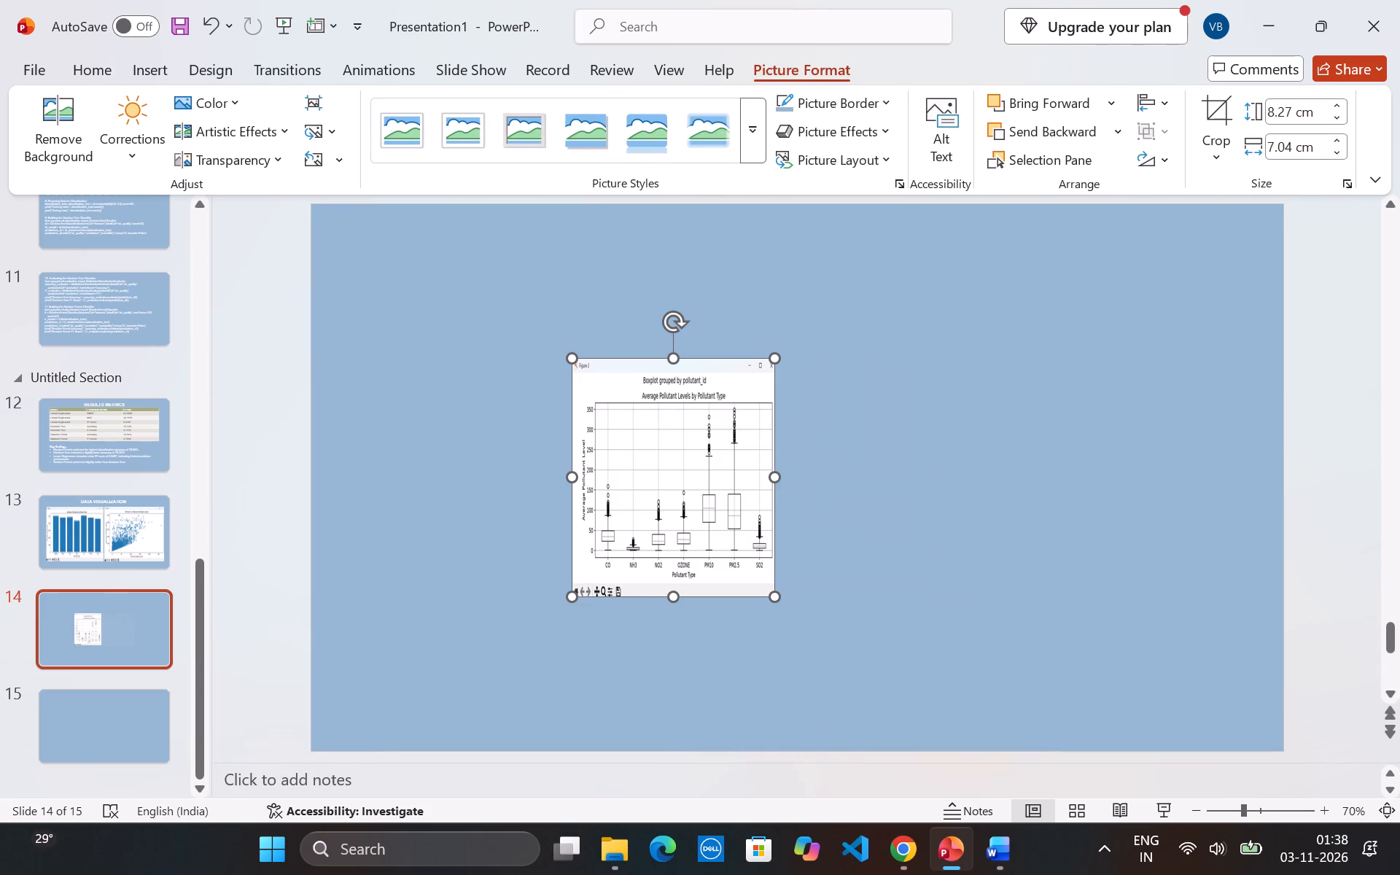
{"action": "left_click_drag", "start_coordinate": [613, 443], "coordinate": [456, 414]}
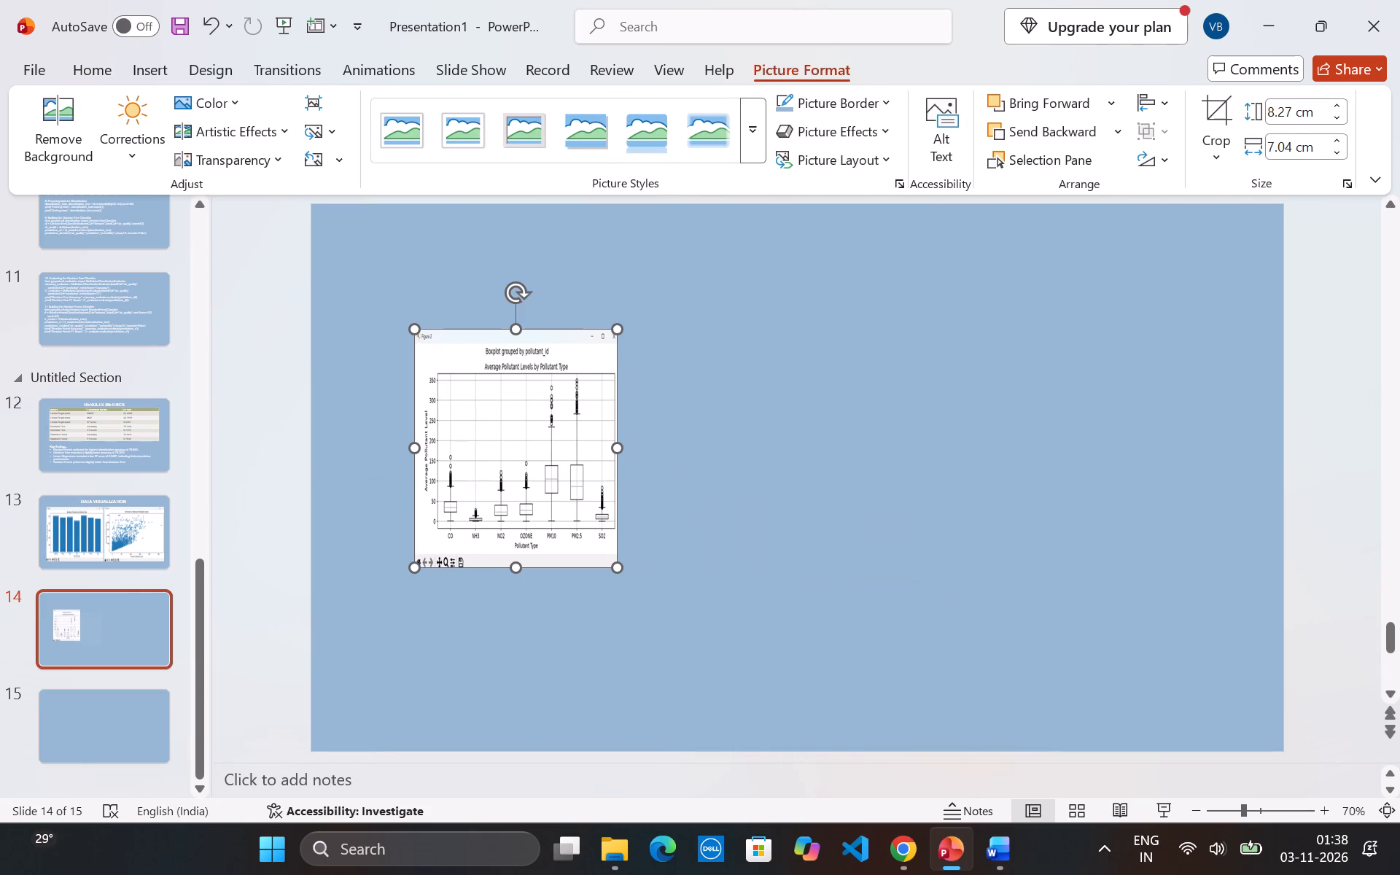
{"action": "left_click", "coordinate": [468, 297]}
{"action": "left_click", "coordinate": [544, 354]}
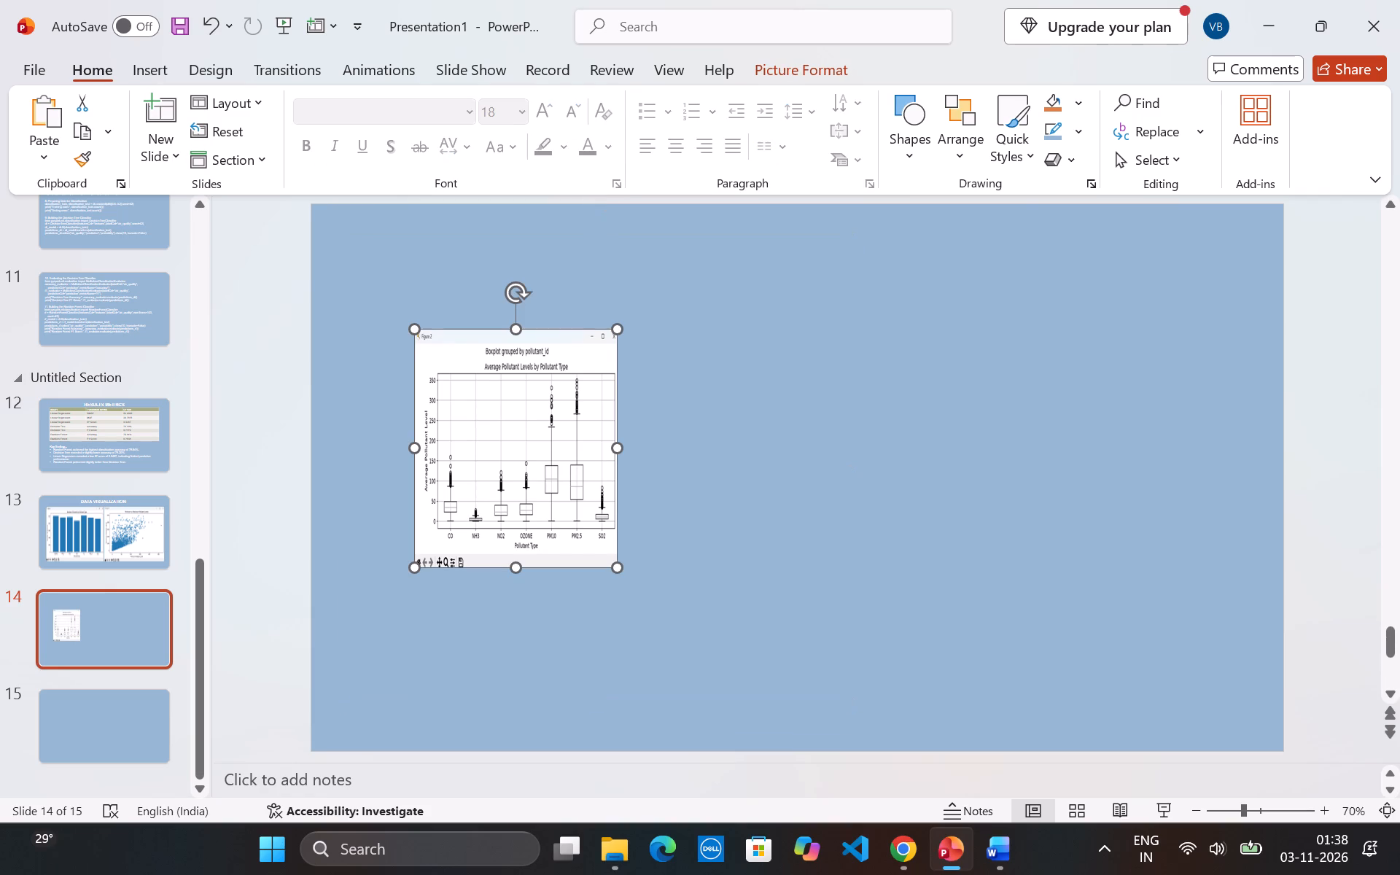
{"action": "left_click_drag", "start_coordinate": [518, 330], "coordinate": [510, 264]}
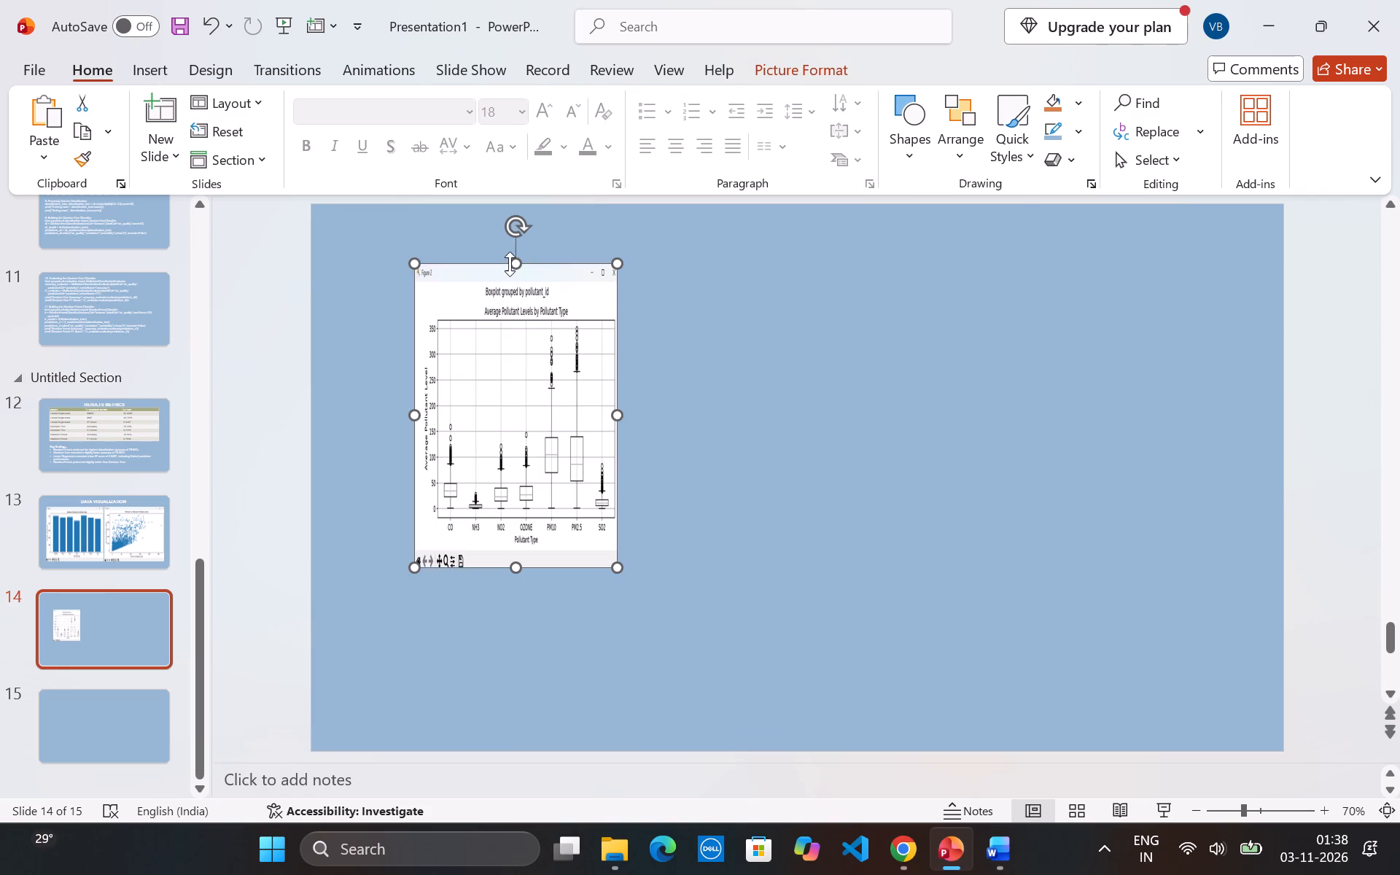
{"action": "left_click_drag", "start_coordinate": [416, 418], "coordinate": [376, 419]}
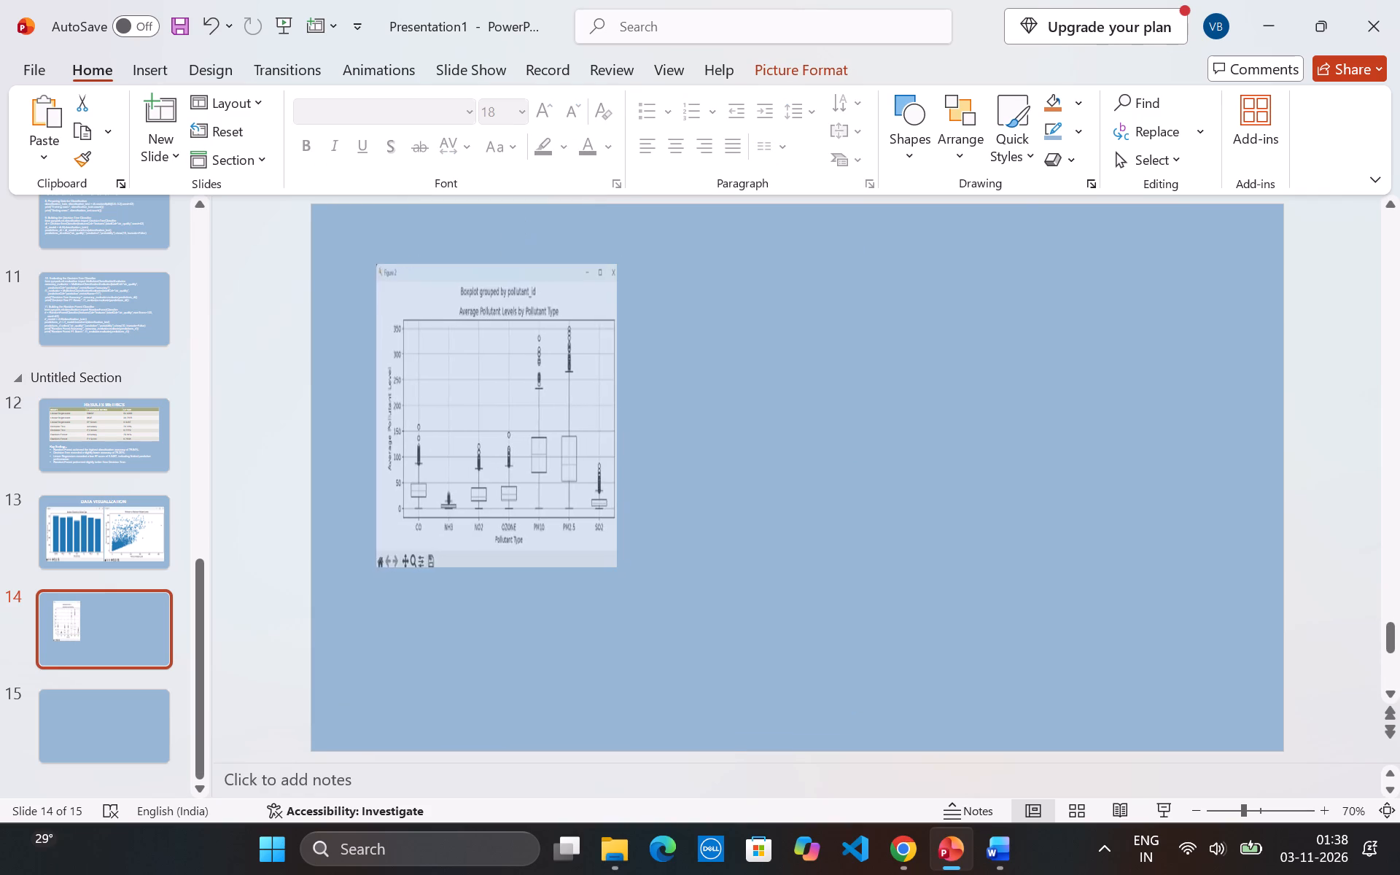
{"action": "left_click_drag", "start_coordinate": [376, 419], "coordinate": [362, 414]}
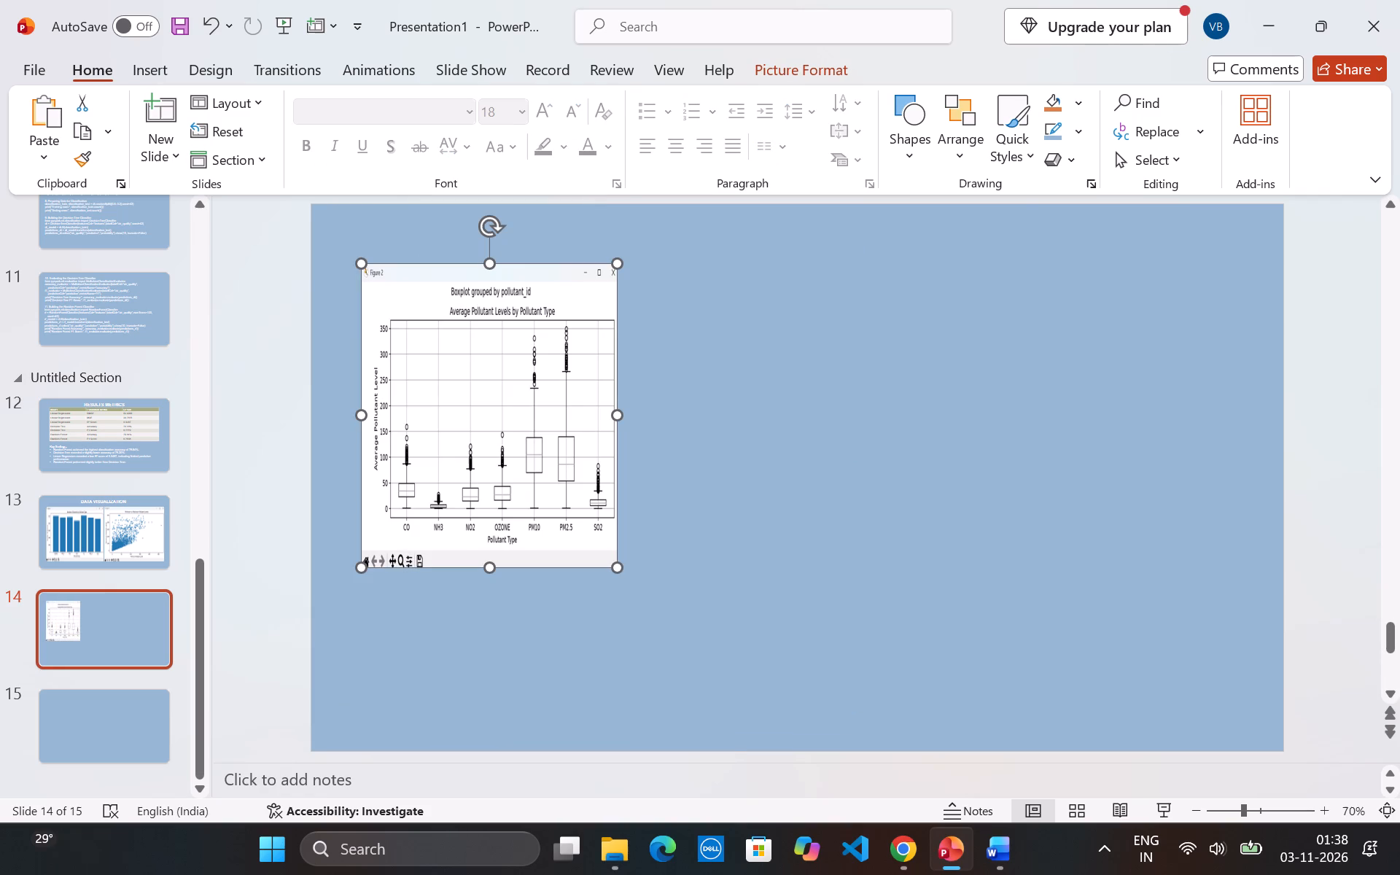
{"action": "left_click_drag", "start_coordinate": [621, 413], "coordinate": [736, 425]}
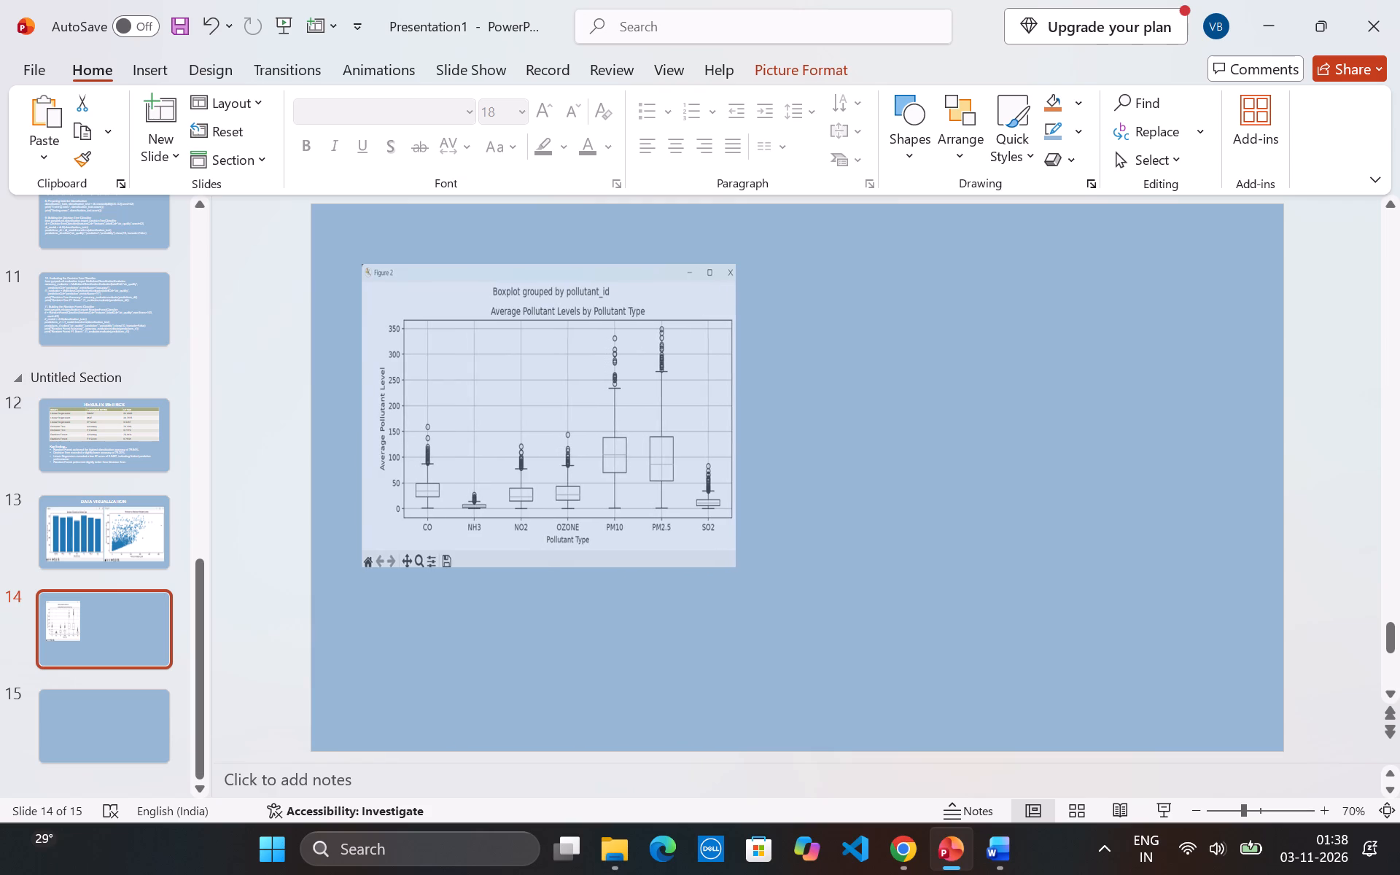
{"action": "left_click_drag", "start_coordinate": [548, 565], "coordinate": [539, 683]}
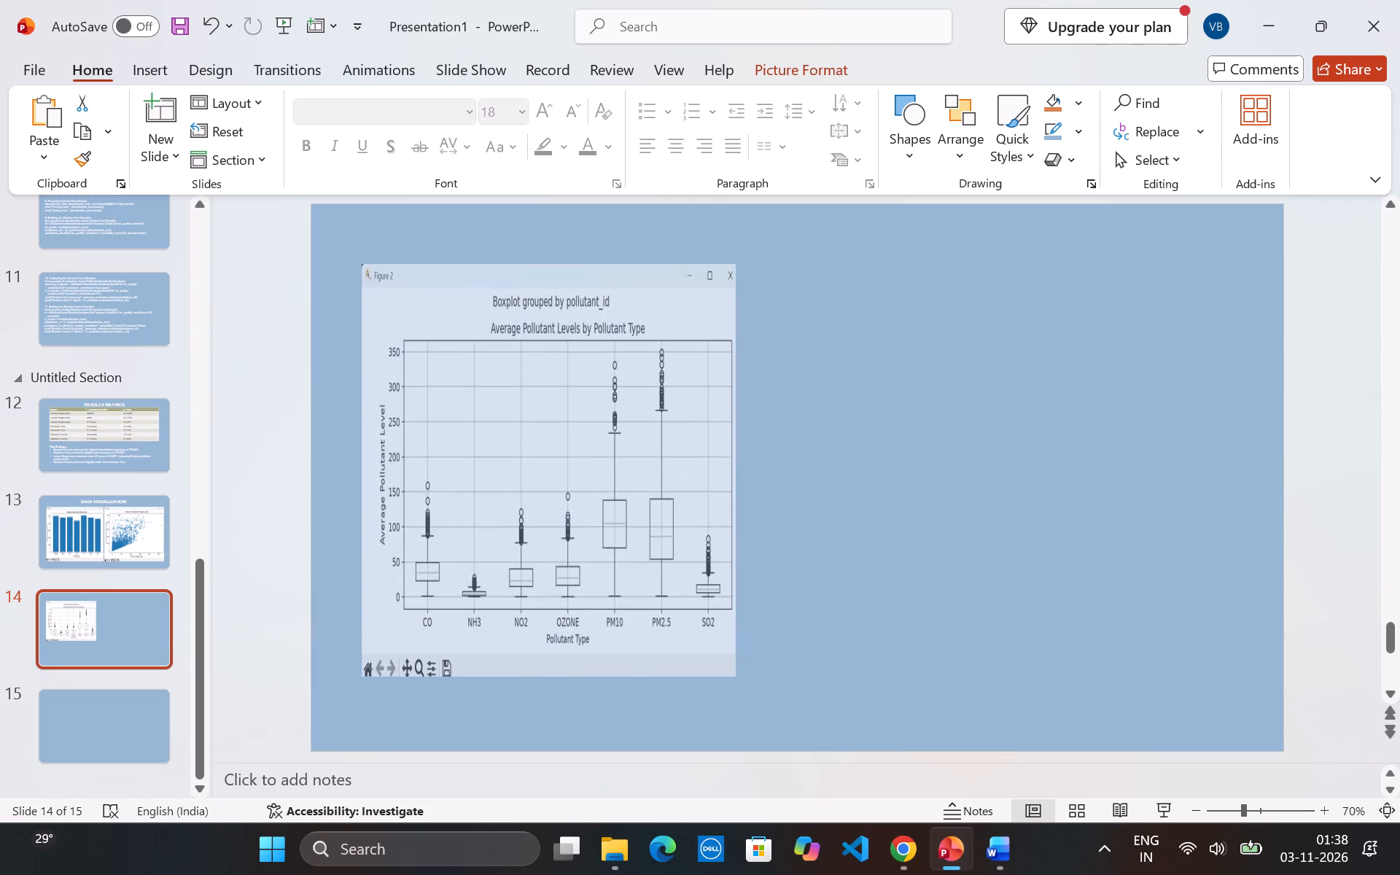
{"action": "left_click_drag", "start_coordinate": [539, 683], "coordinate": [538, 684]}
{"action": "left_click_drag", "start_coordinate": [360, 475], "coordinate": [334, 472]}
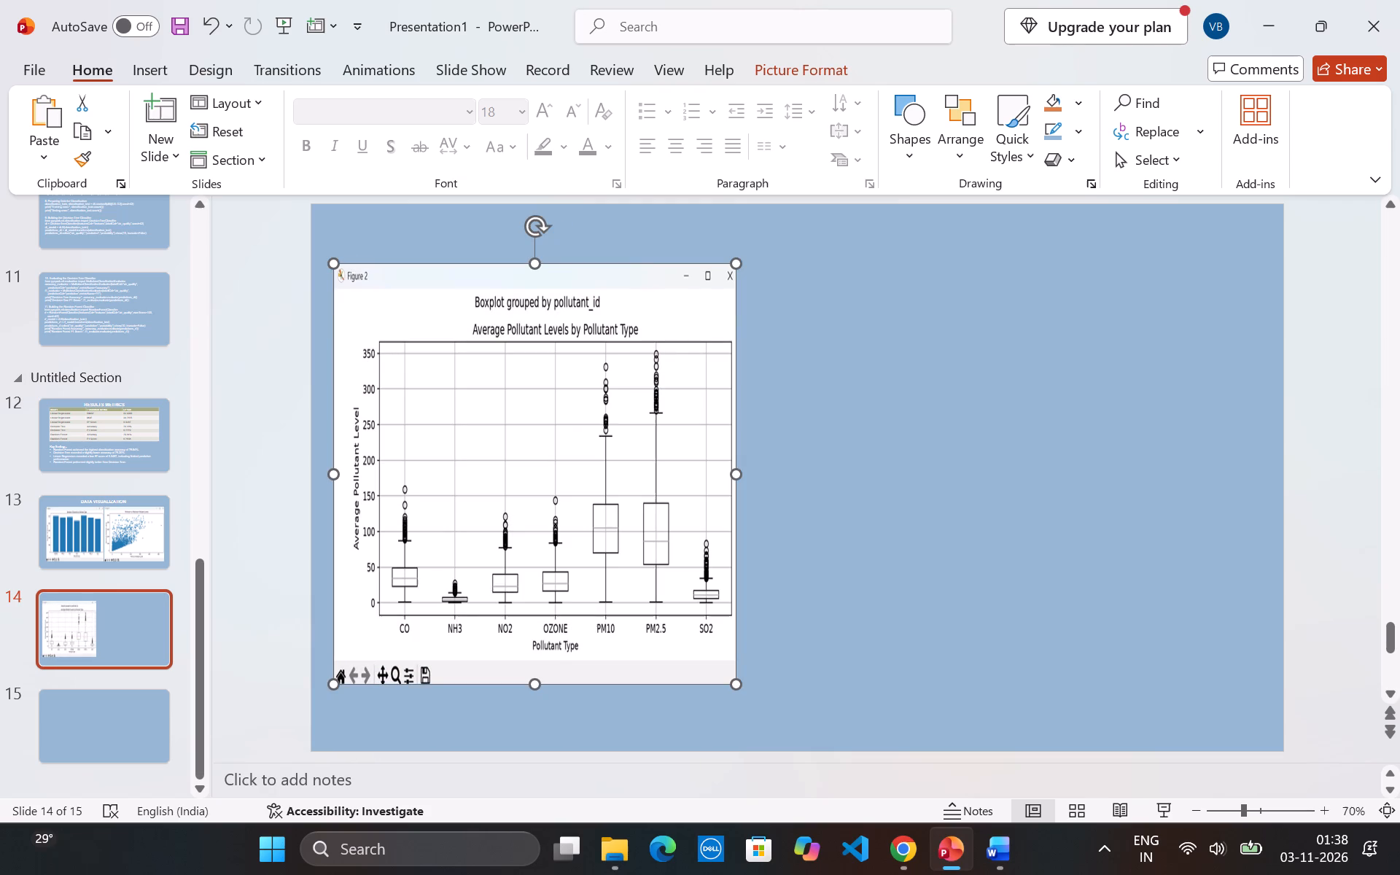
{"action": "left_click_drag", "start_coordinate": [531, 268], "coordinate": [529, 247]}
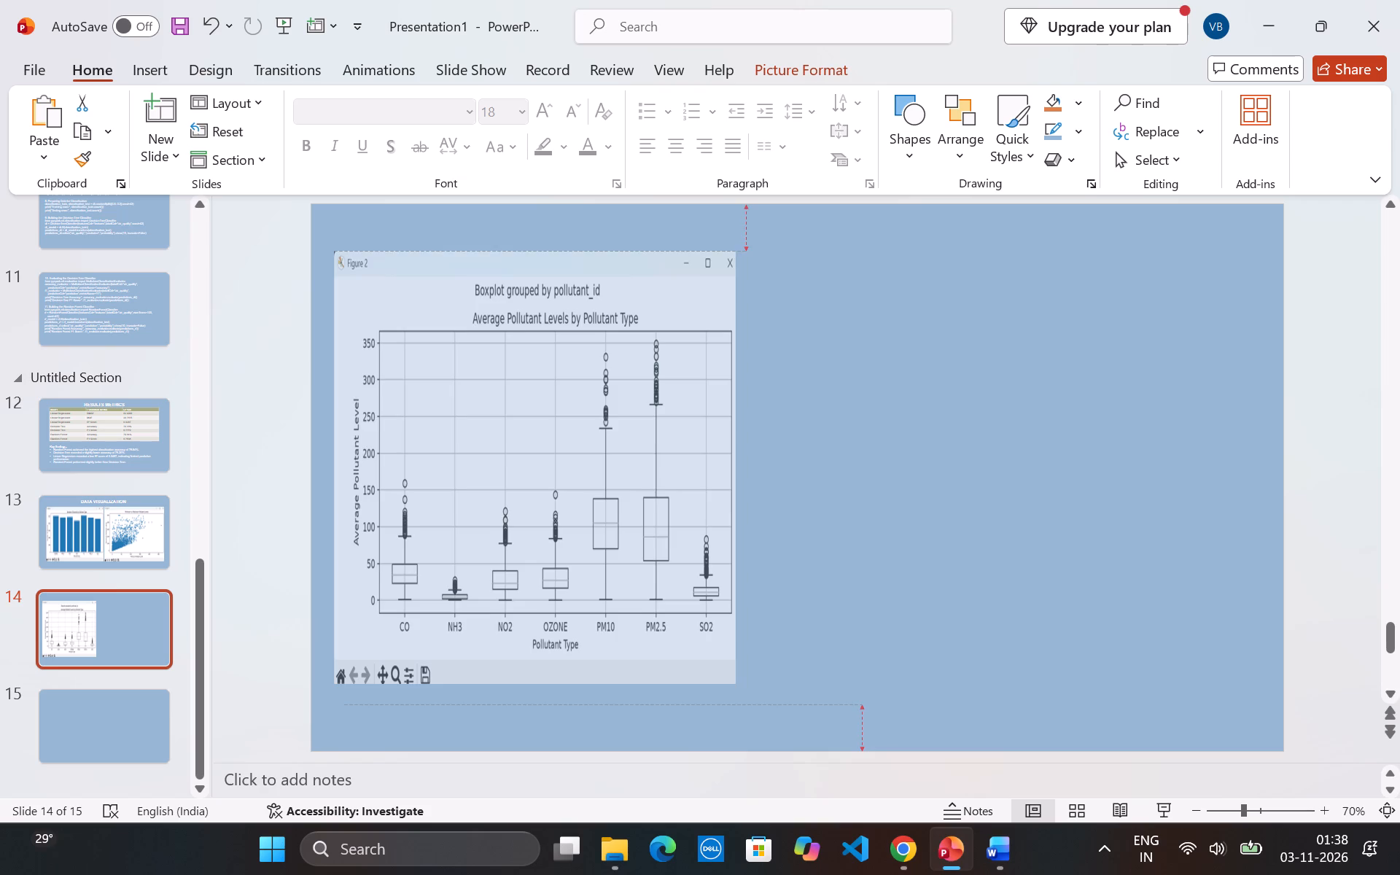
{"action": "left_click_drag", "start_coordinate": [529, 247], "coordinate": [529, 245]}
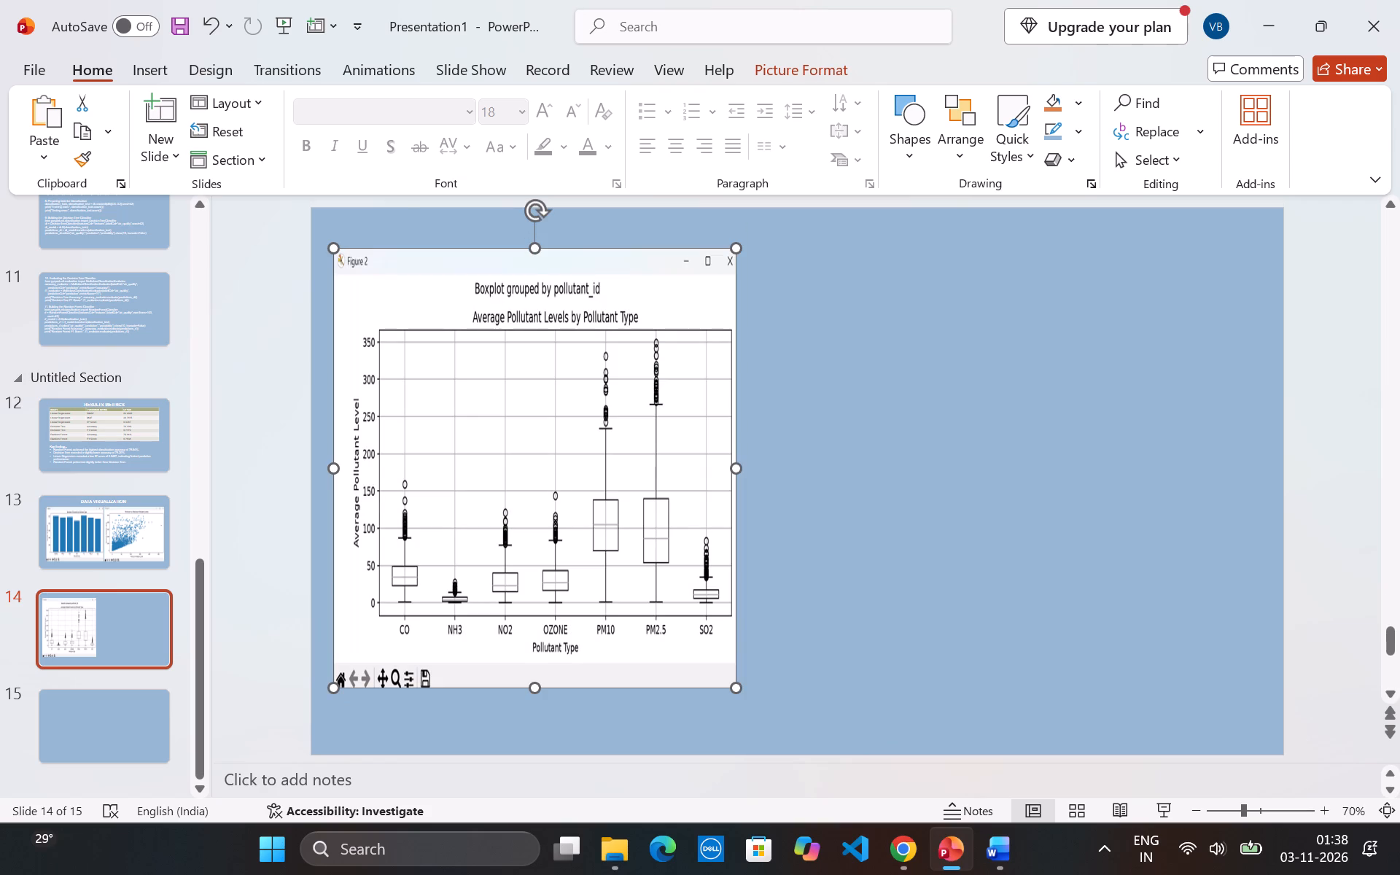
{"action": "left_click_drag", "start_coordinate": [534, 684], "coordinate": [539, 709]}
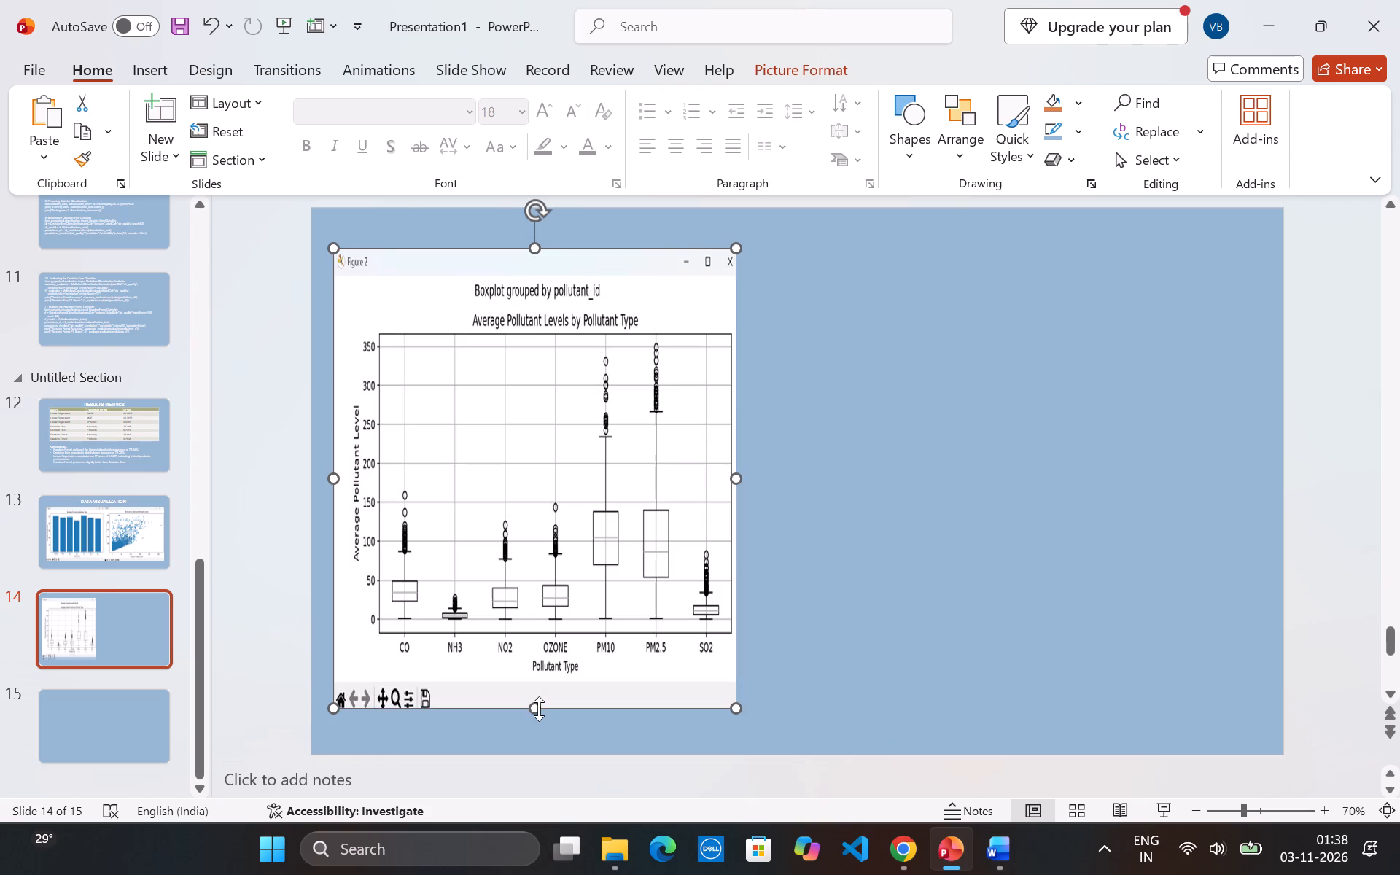
{"action": "left_click_drag", "start_coordinate": [735, 478], "coordinate": [764, 478]}
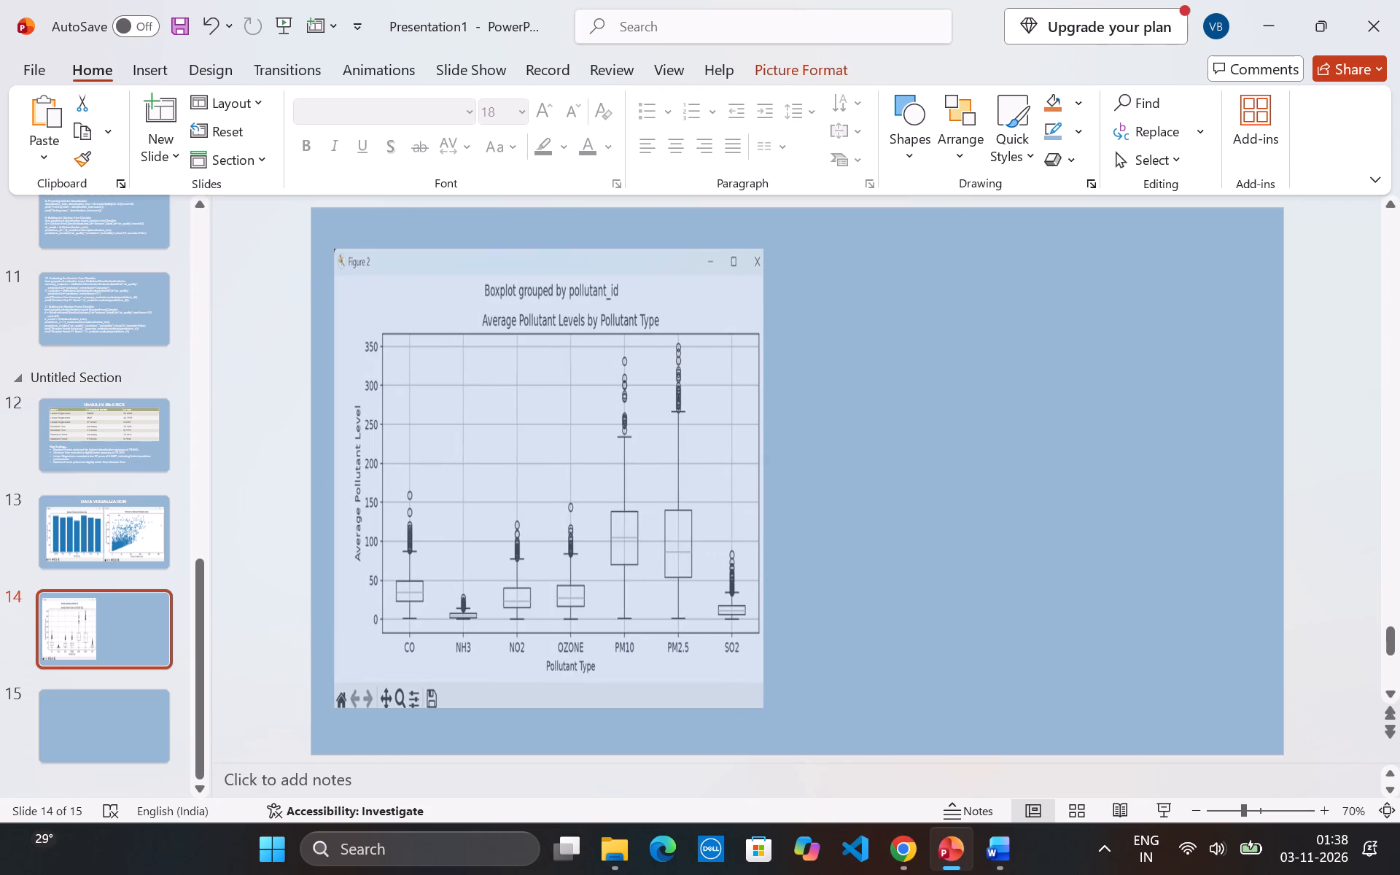
{"action": "left_click_drag", "start_coordinate": [764, 478], "coordinate": [772, 477]}
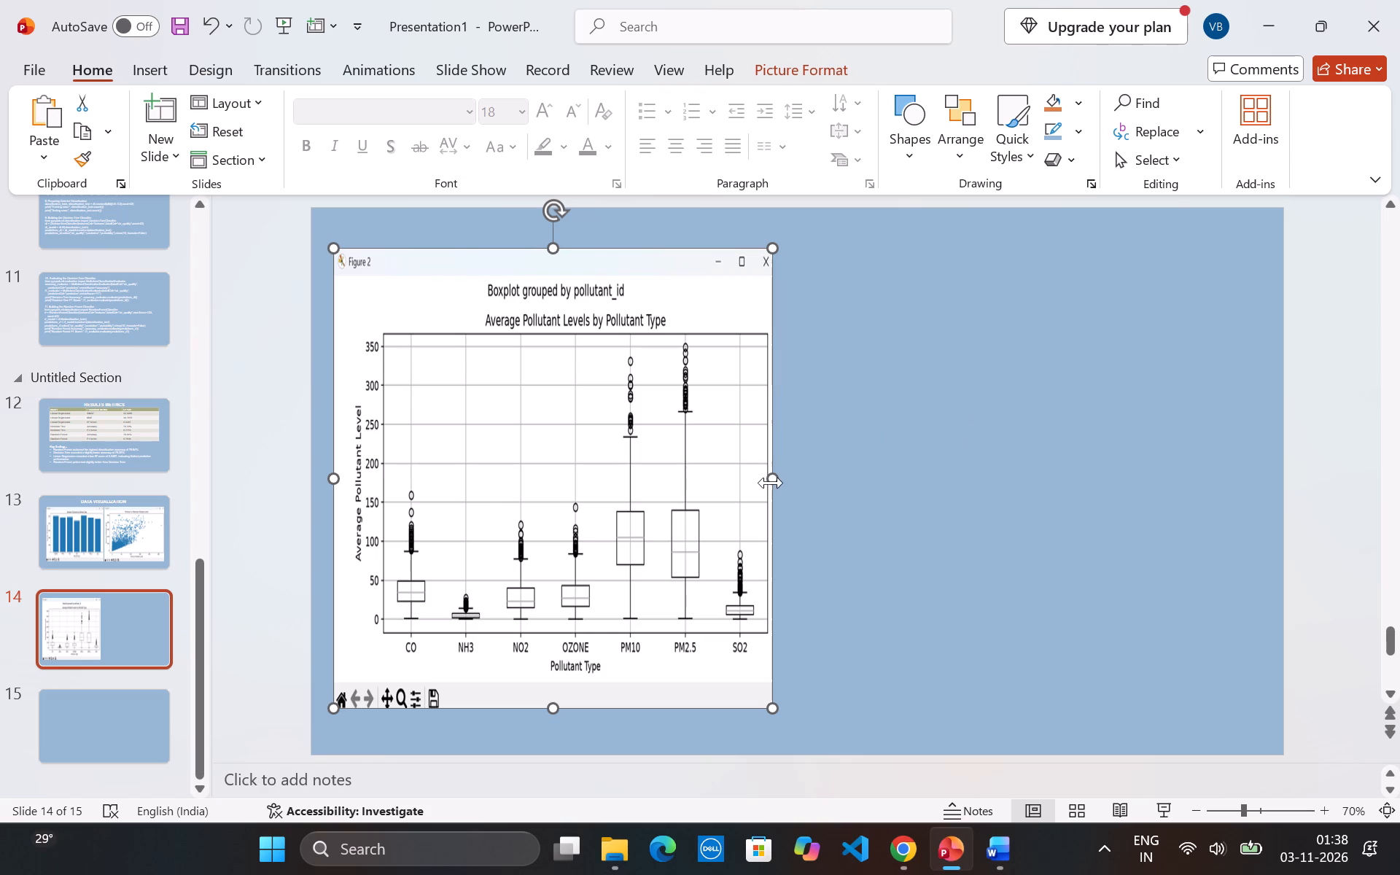
{"action": "left_click", "coordinate": [771, 483]}
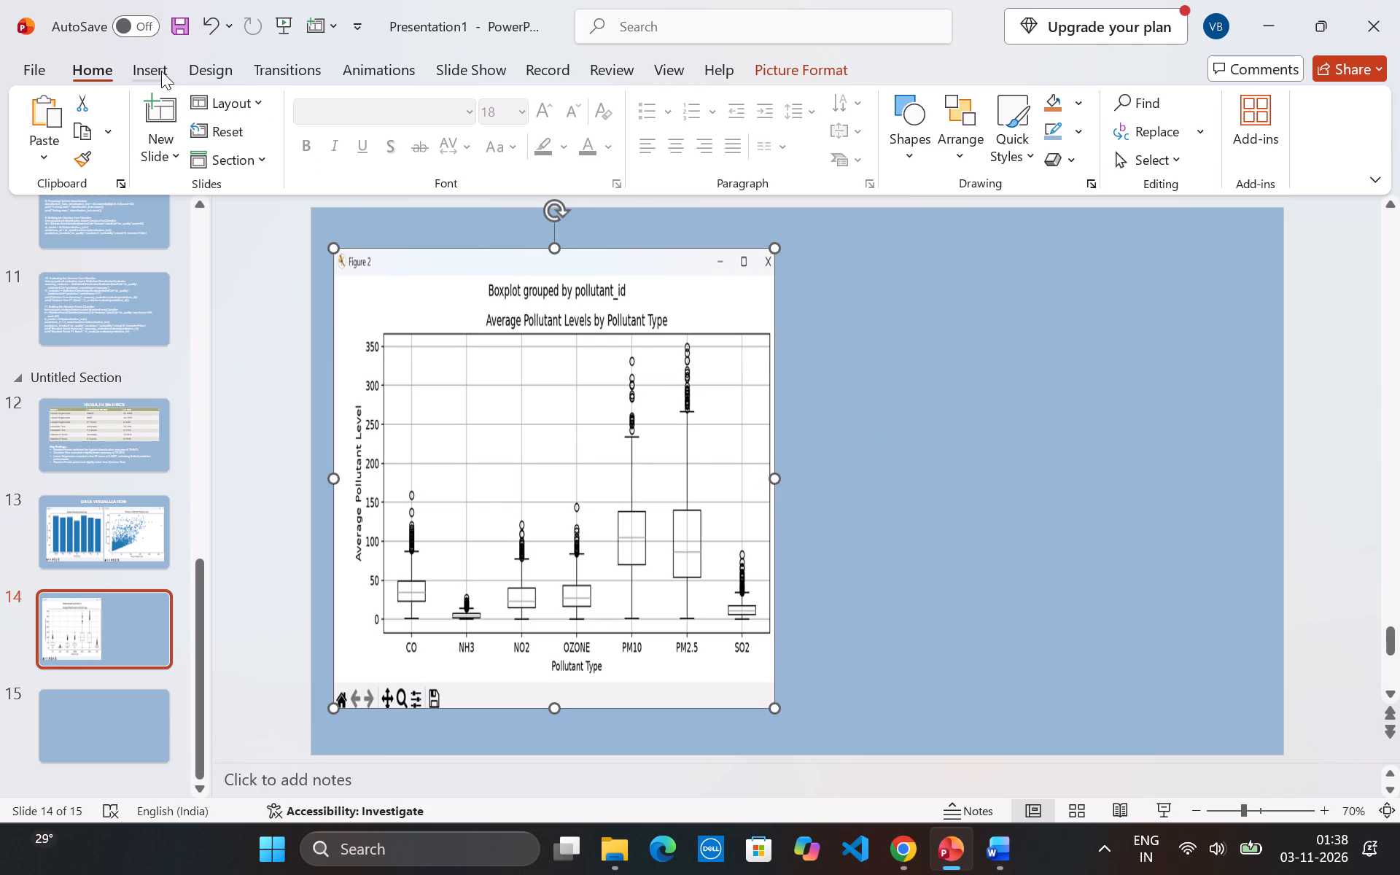
Switch to the Word report and capture a screenshot of only the Correlation Heatmap of Air Quality Data figure under heading 16.
{"action": "left_click", "coordinate": [992, 838]}
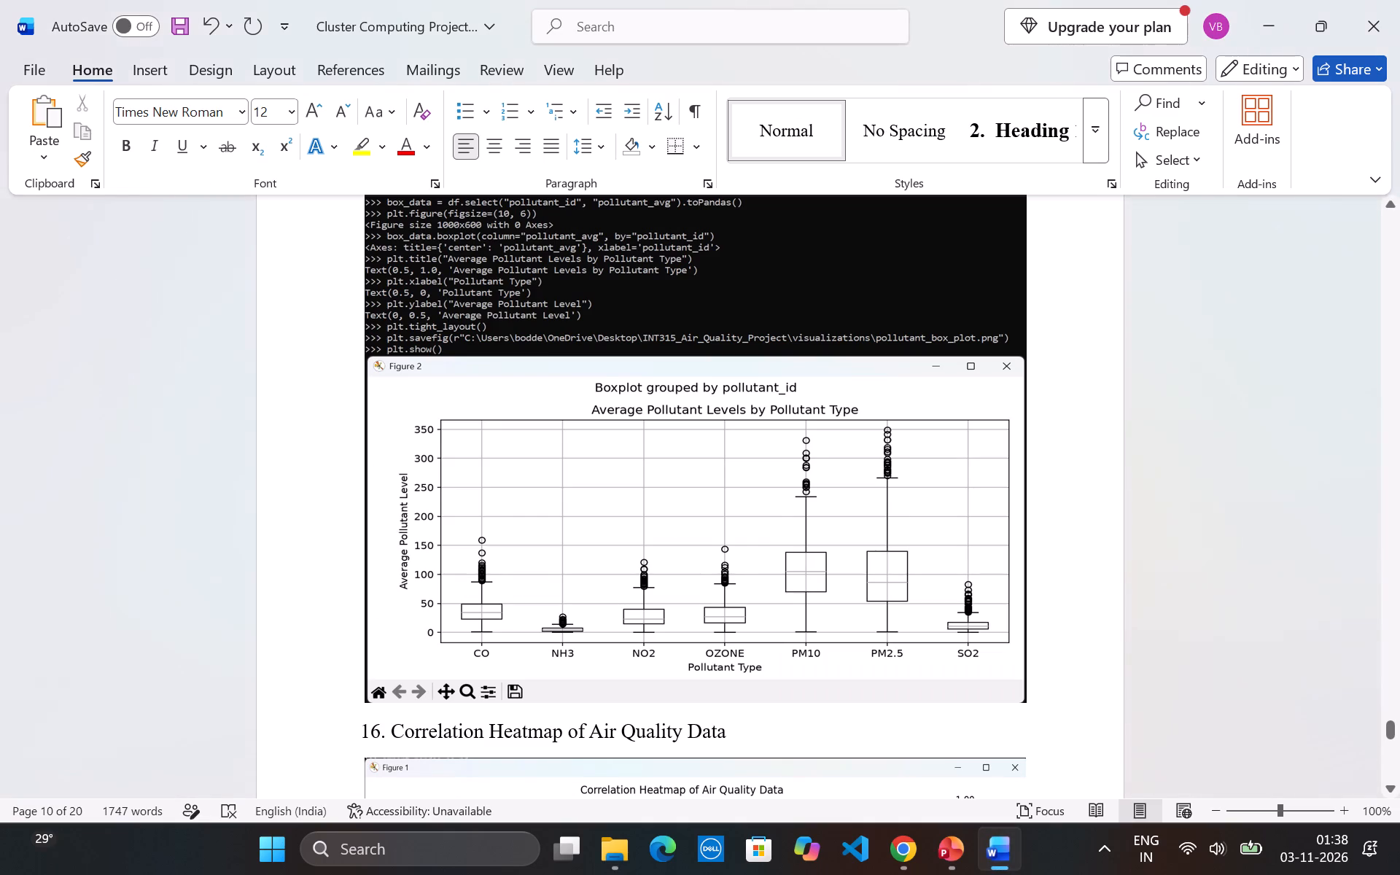
{"action": "scroll", "coordinate": [759, 610], "scroll_direction": "down", "scroll_amount": 2}
{"action": "scroll", "coordinate": [759, 610], "scroll_direction": "up", "scroll_amount": 1}
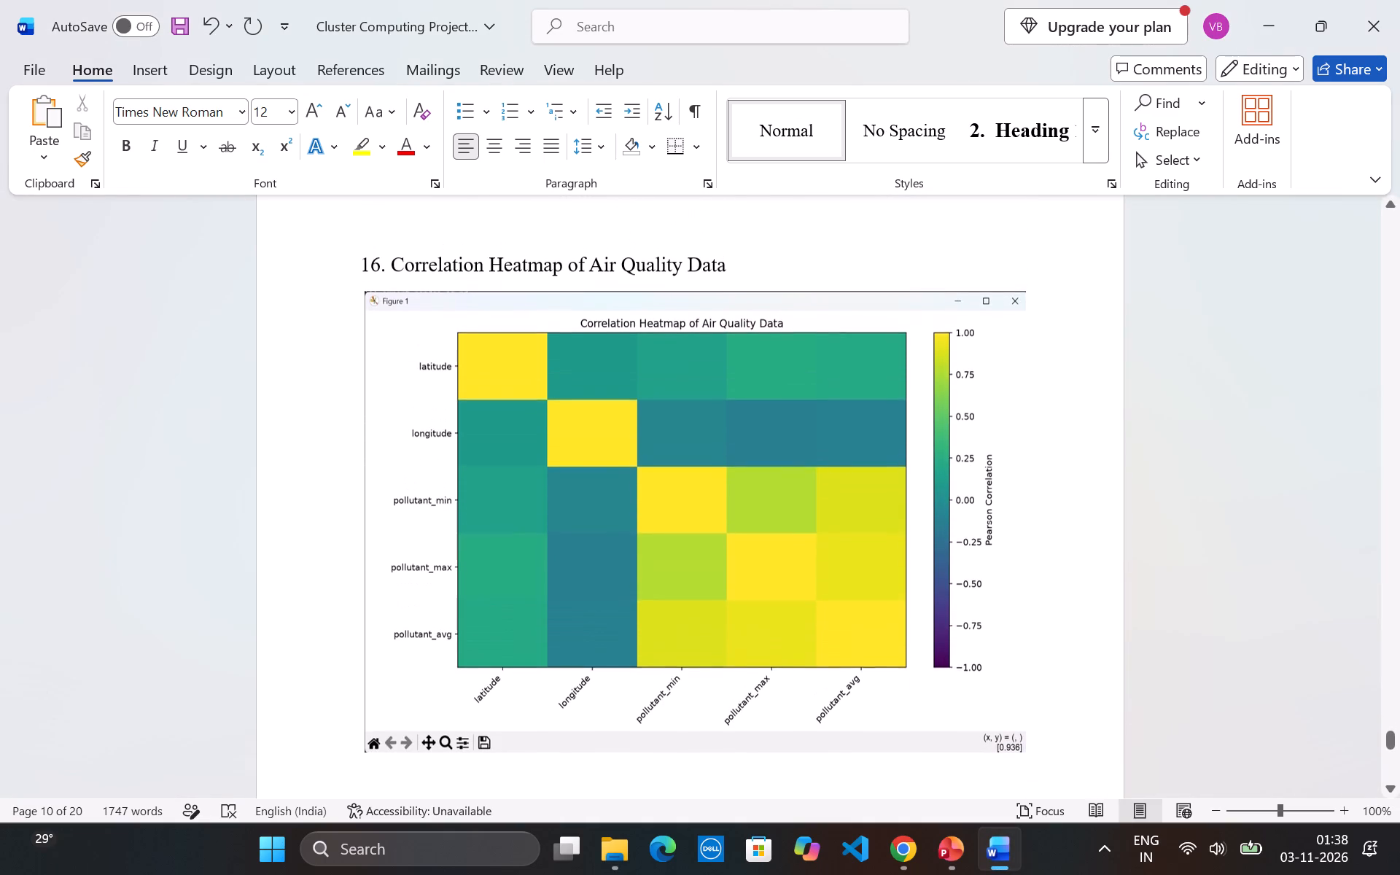
{"action": "key", "text": "Print"}
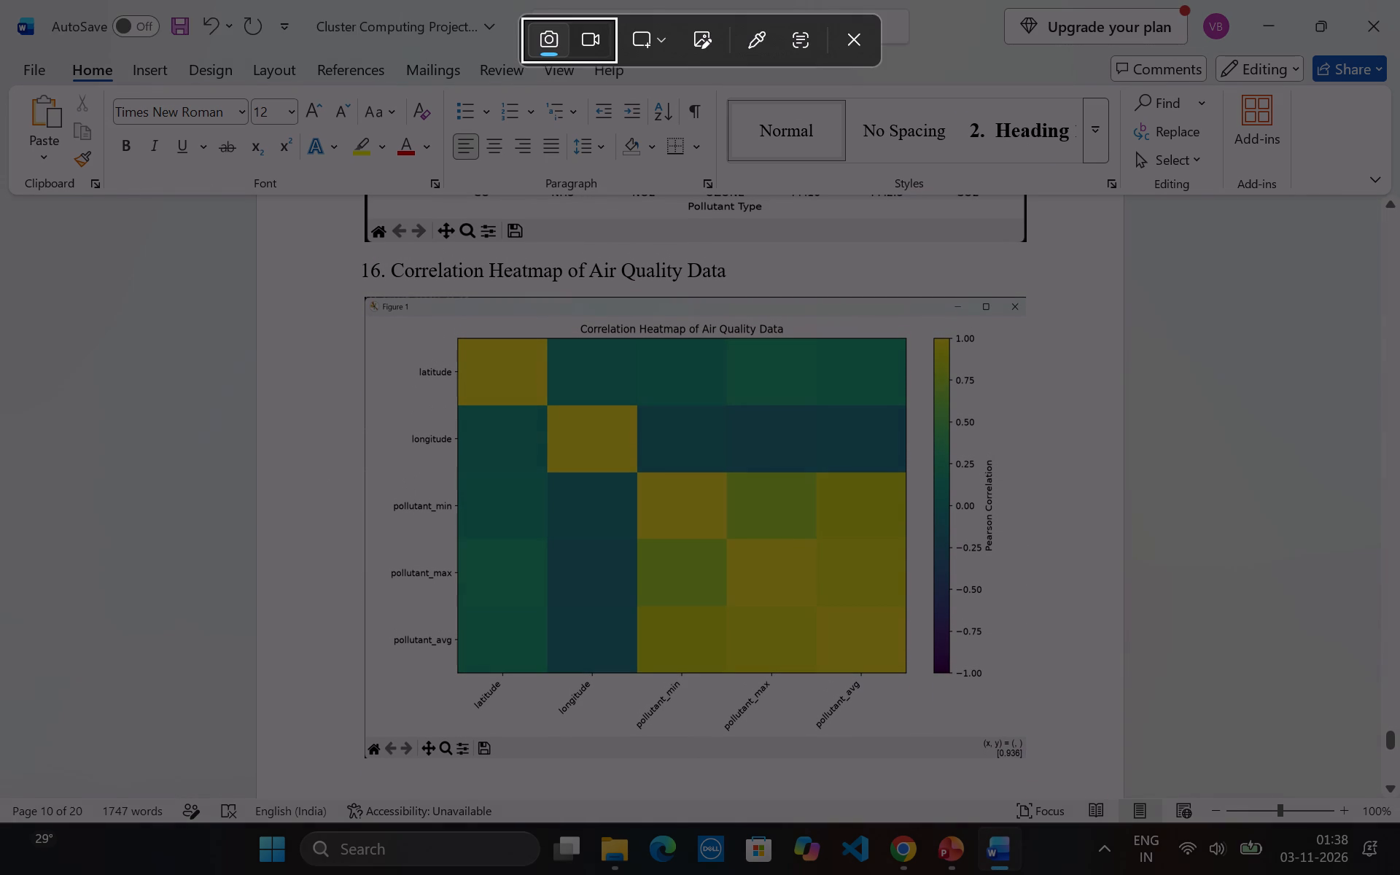
{"action": "left_click_drag", "start_coordinate": [365, 296], "coordinate": [486, 357]}
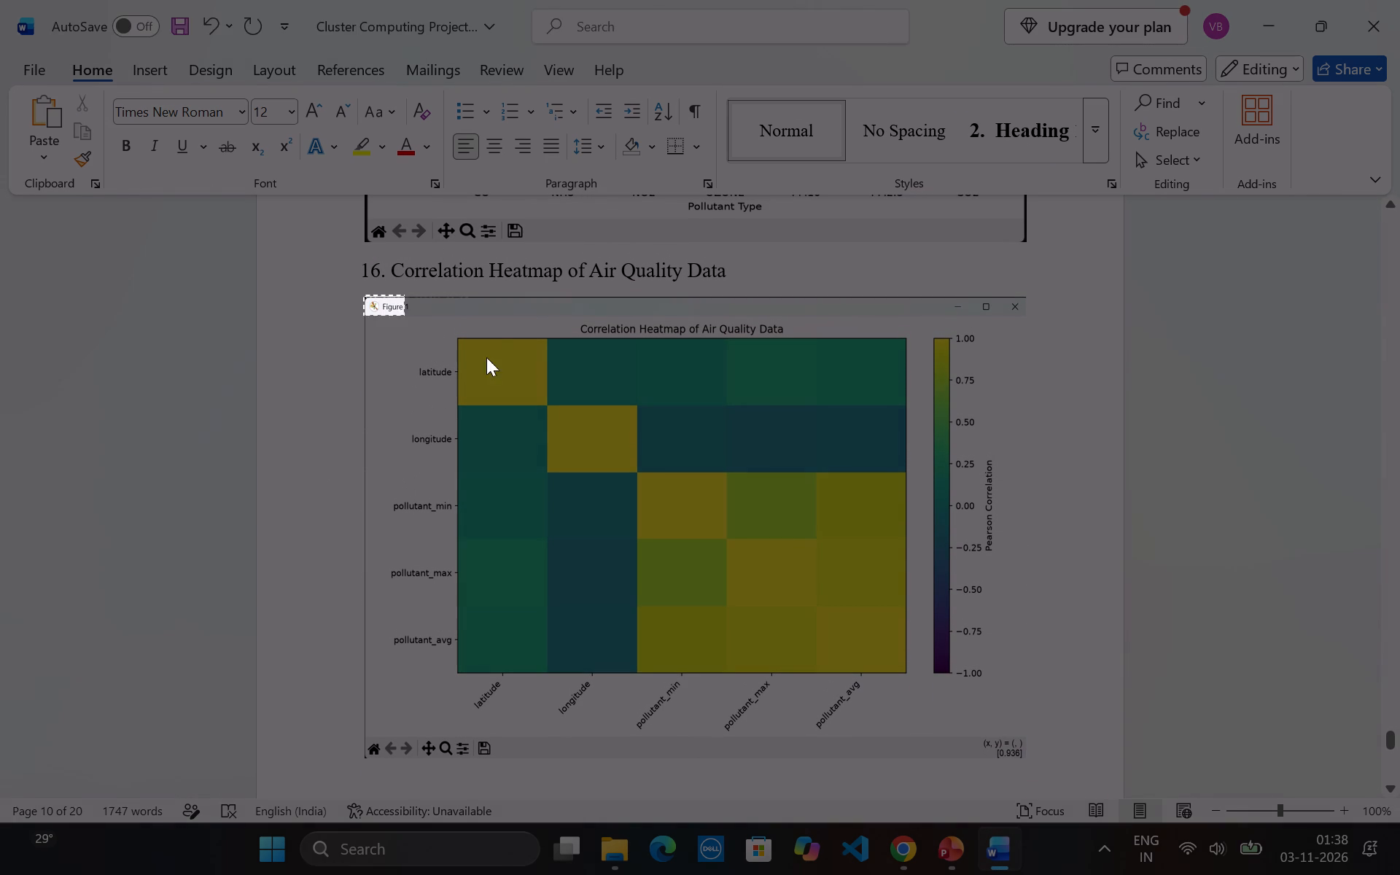
{"action": "left_click_drag", "start_coordinate": [486, 357], "coordinate": [1013, 759]}
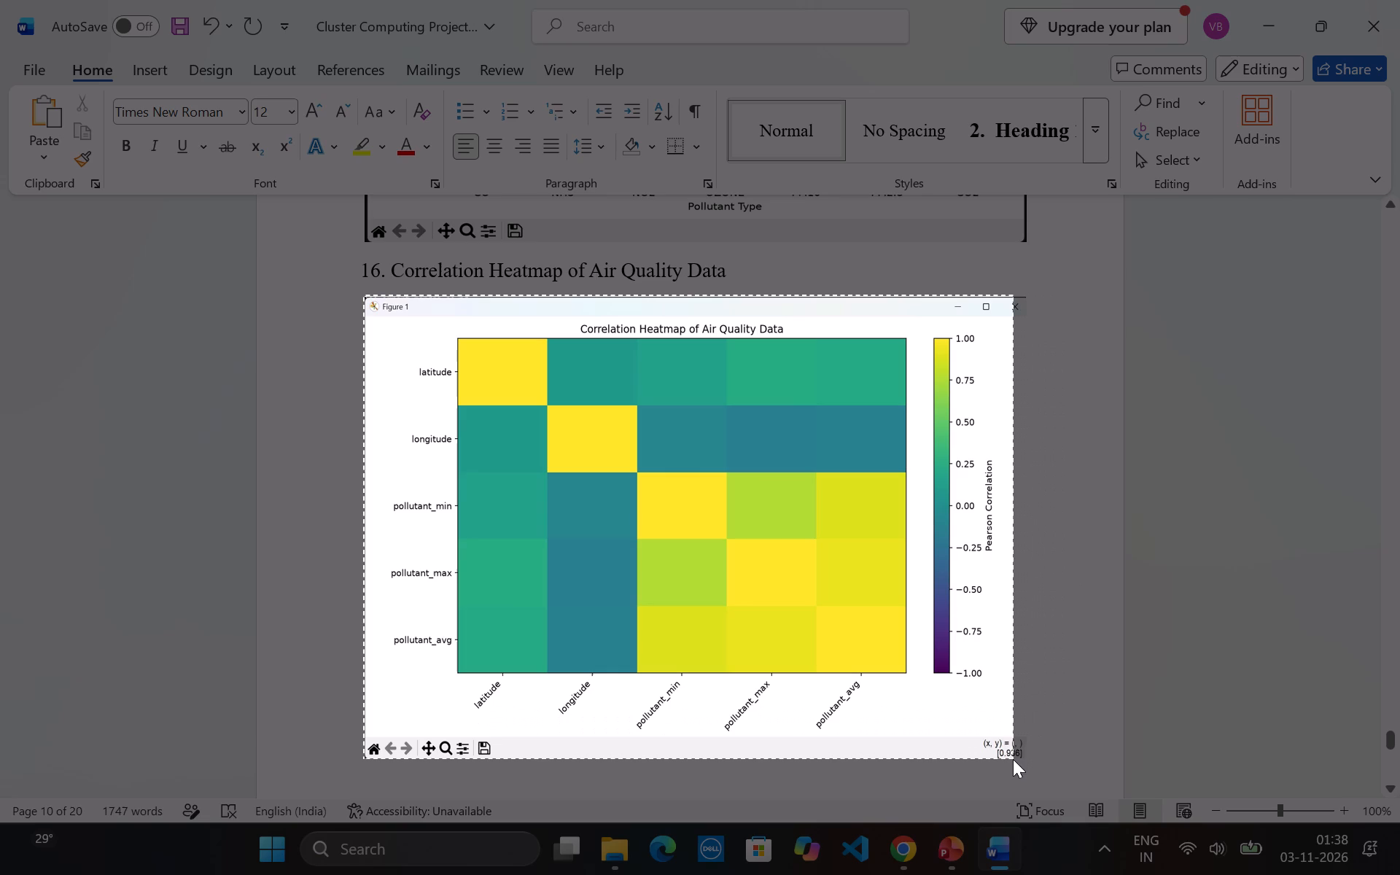
{"action": "left_click_drag", "start_coordinate": [1013, 759], "coordinate": [1027, 758]}
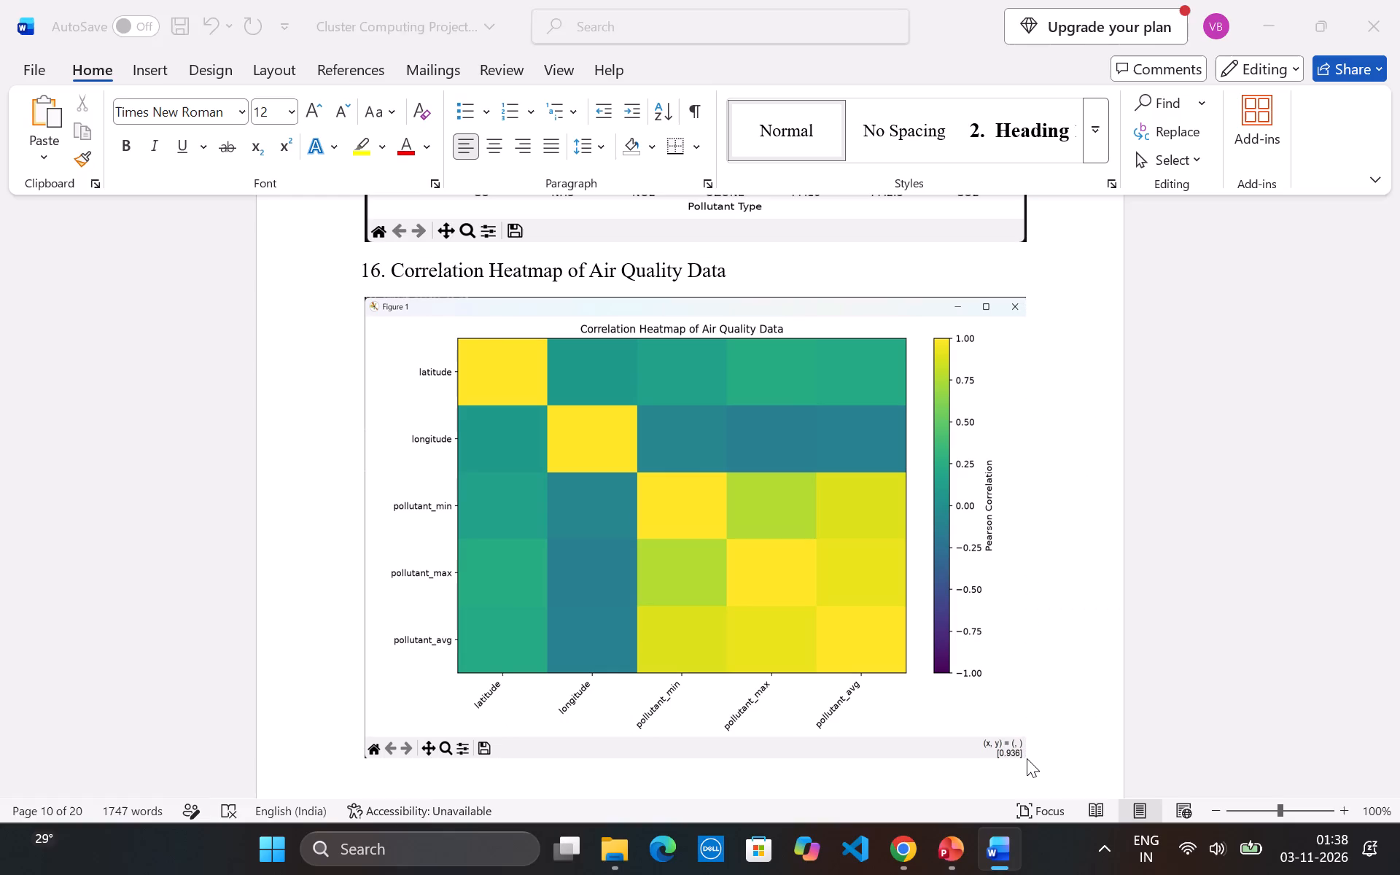
Return to PowerPoint, draw a large text box over the right half of slide 14 and paste the captured heatmap.
{"action": "left_click", "coordinate": [965, 845]}
{"action": "left_click", "coordinate": [147, 79]}
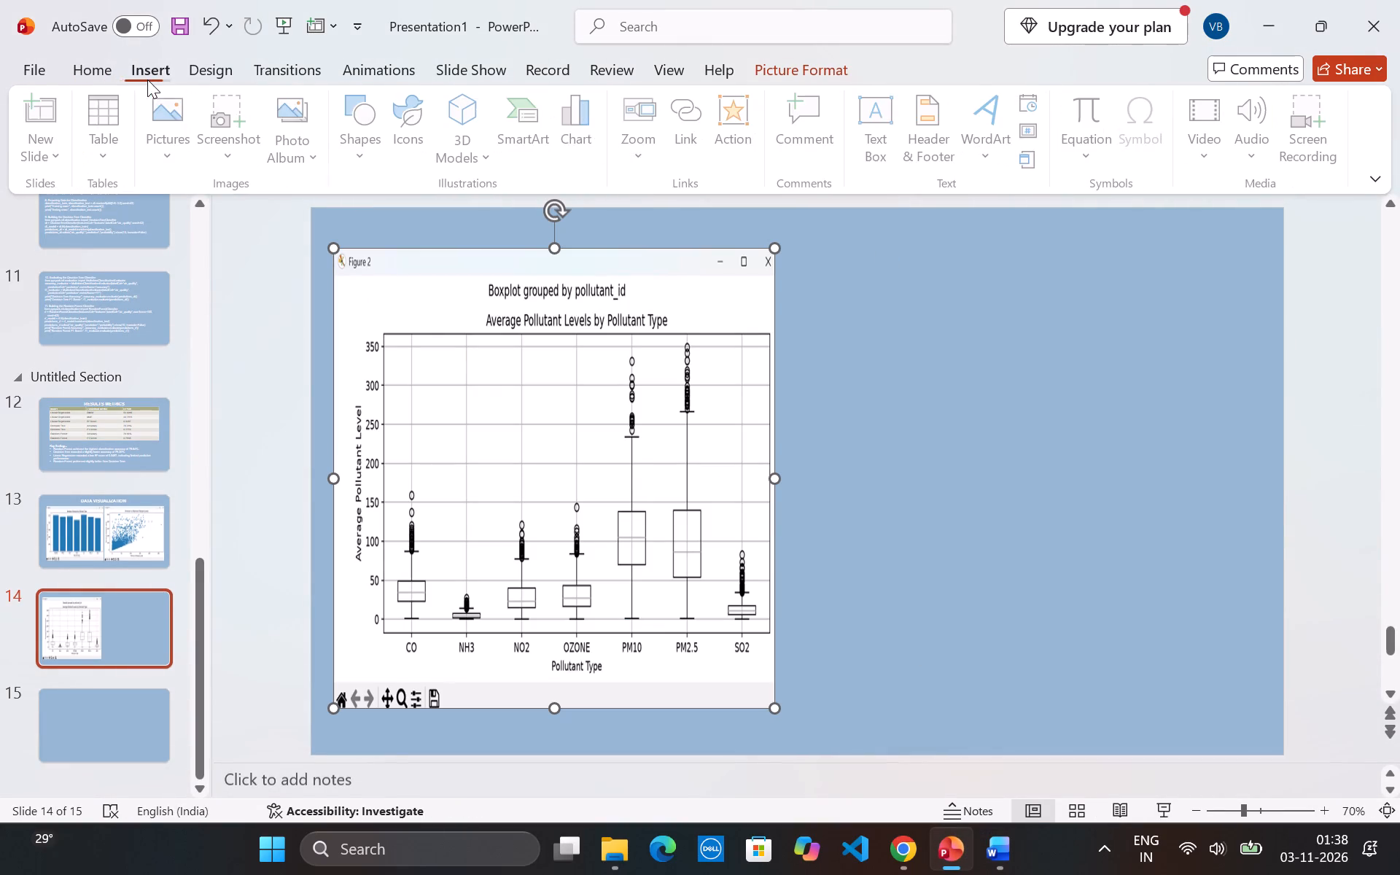
{"action": "left_click", "coordinate": [836, 122]}
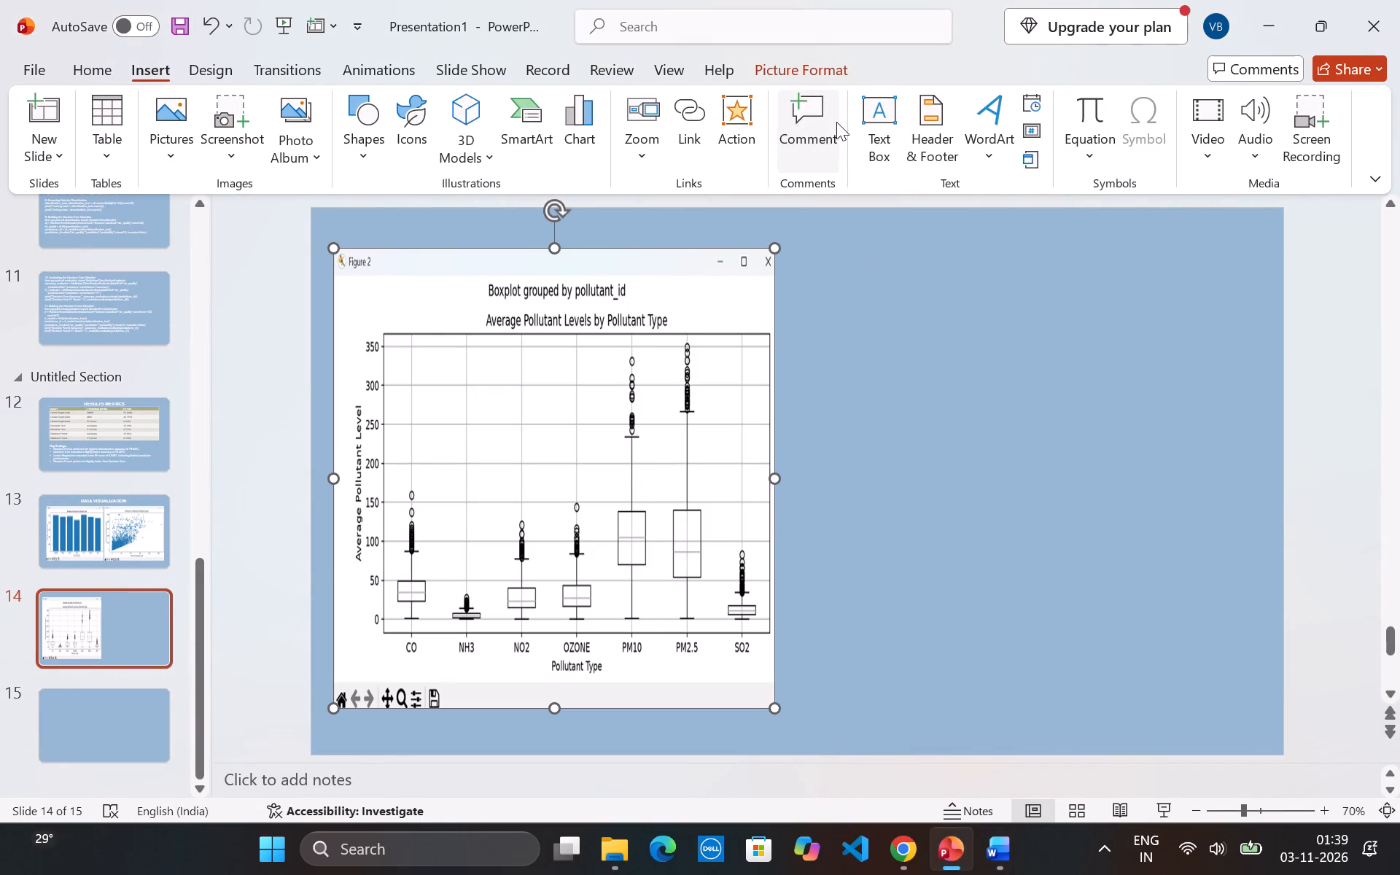
{"action": "left_click", "coordinate": [1375, 219]}
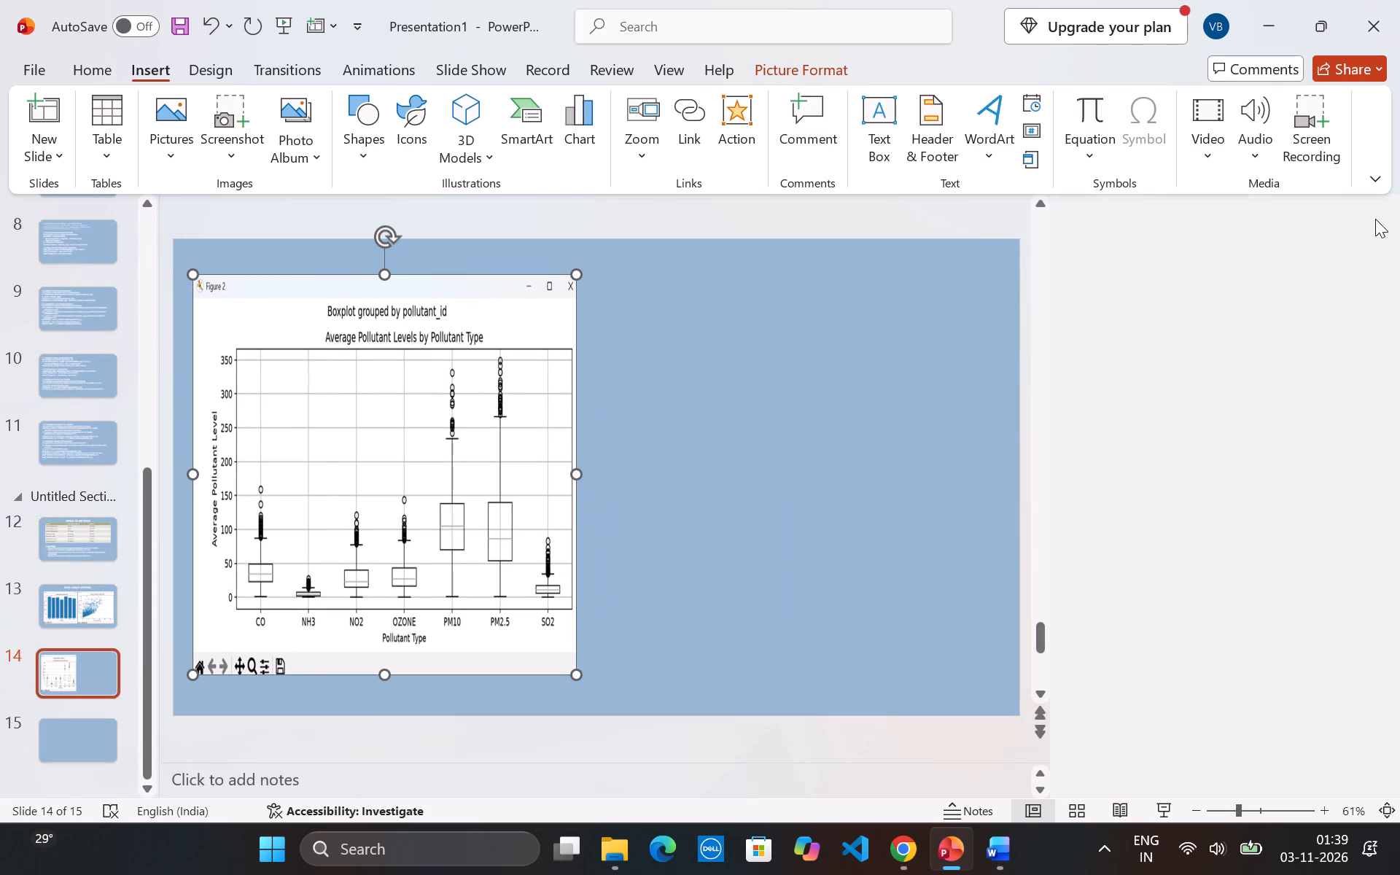
{"action": "left_click", "coordinate": [868, 124]}
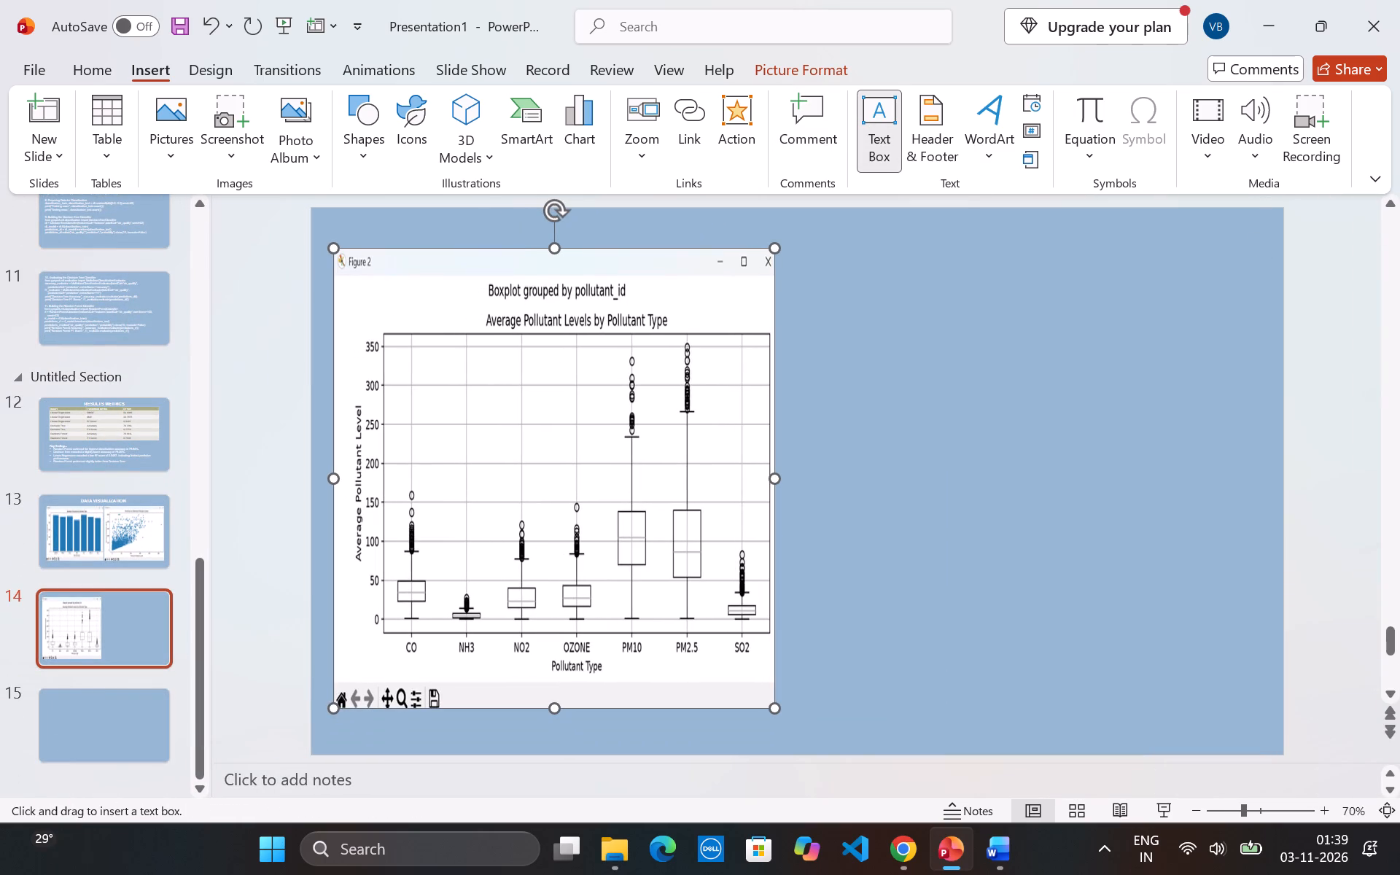
{"action": "left_click_drag", "start_coordinate": [817, 251], "coordinate": [1257, 703]}
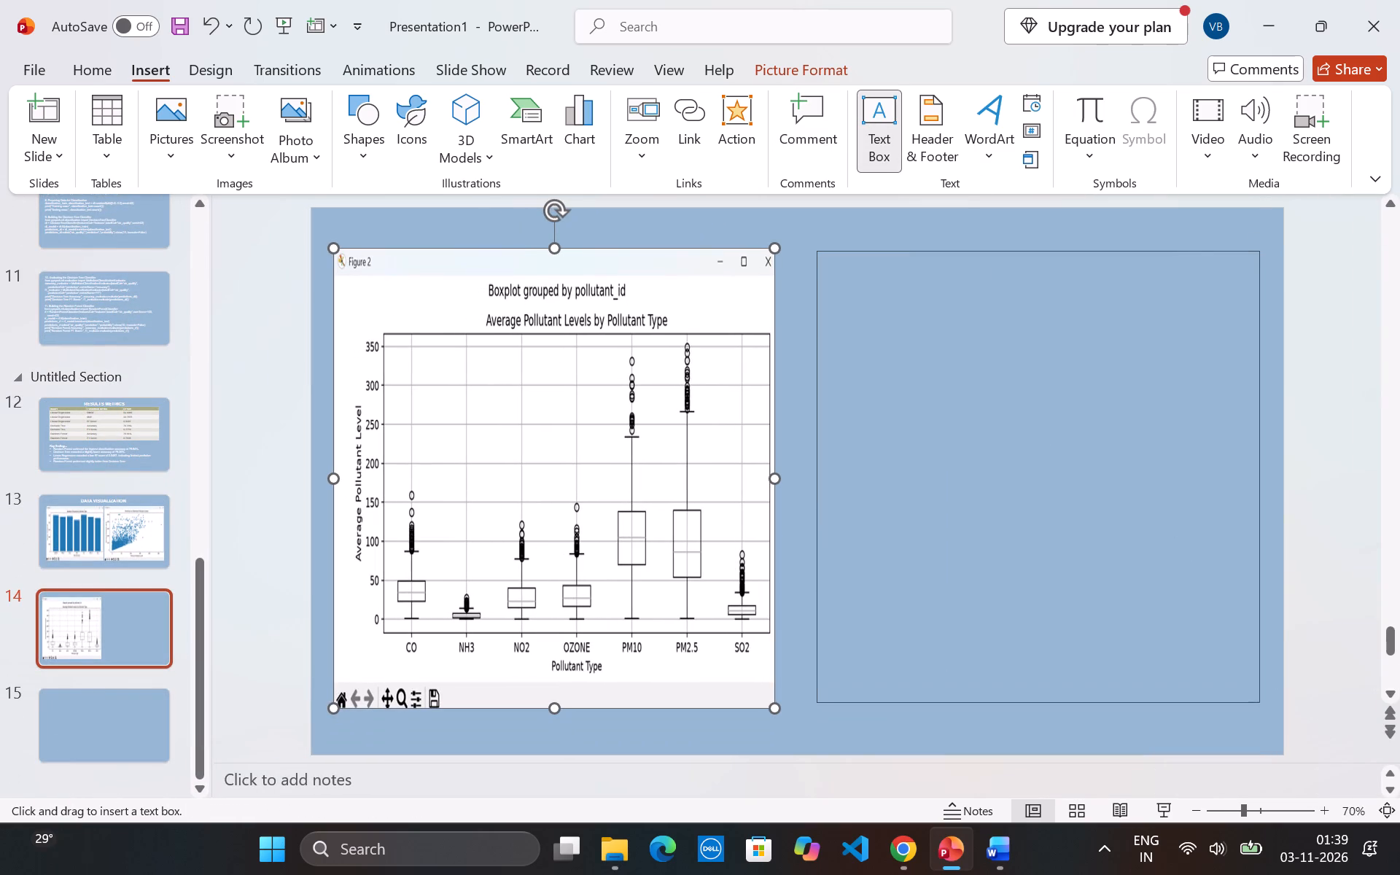
{"action": "left_click_drag", "start_coordinate": [1257, 703], "coordinate": [1257, 708]}
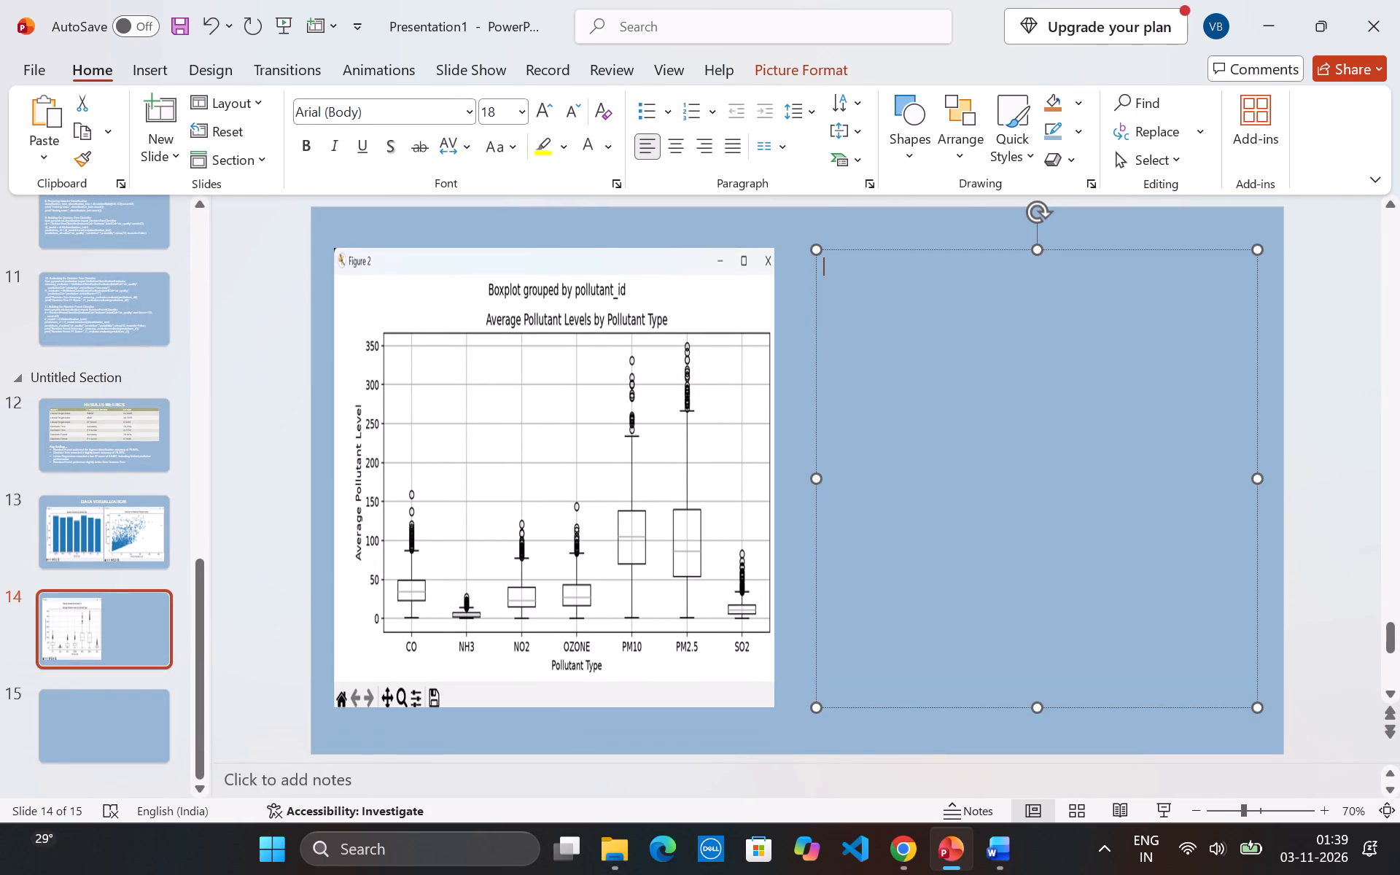
{"action": "key", "text": "ctrl+v"}
Move the heatmap to the right half of slide 14 and stretch it to about 15.93 cm high, level with the box plot.
{"action": "left_click_drag", "start_coordinate": [971, 416], "coordinate": [1073, 396]}
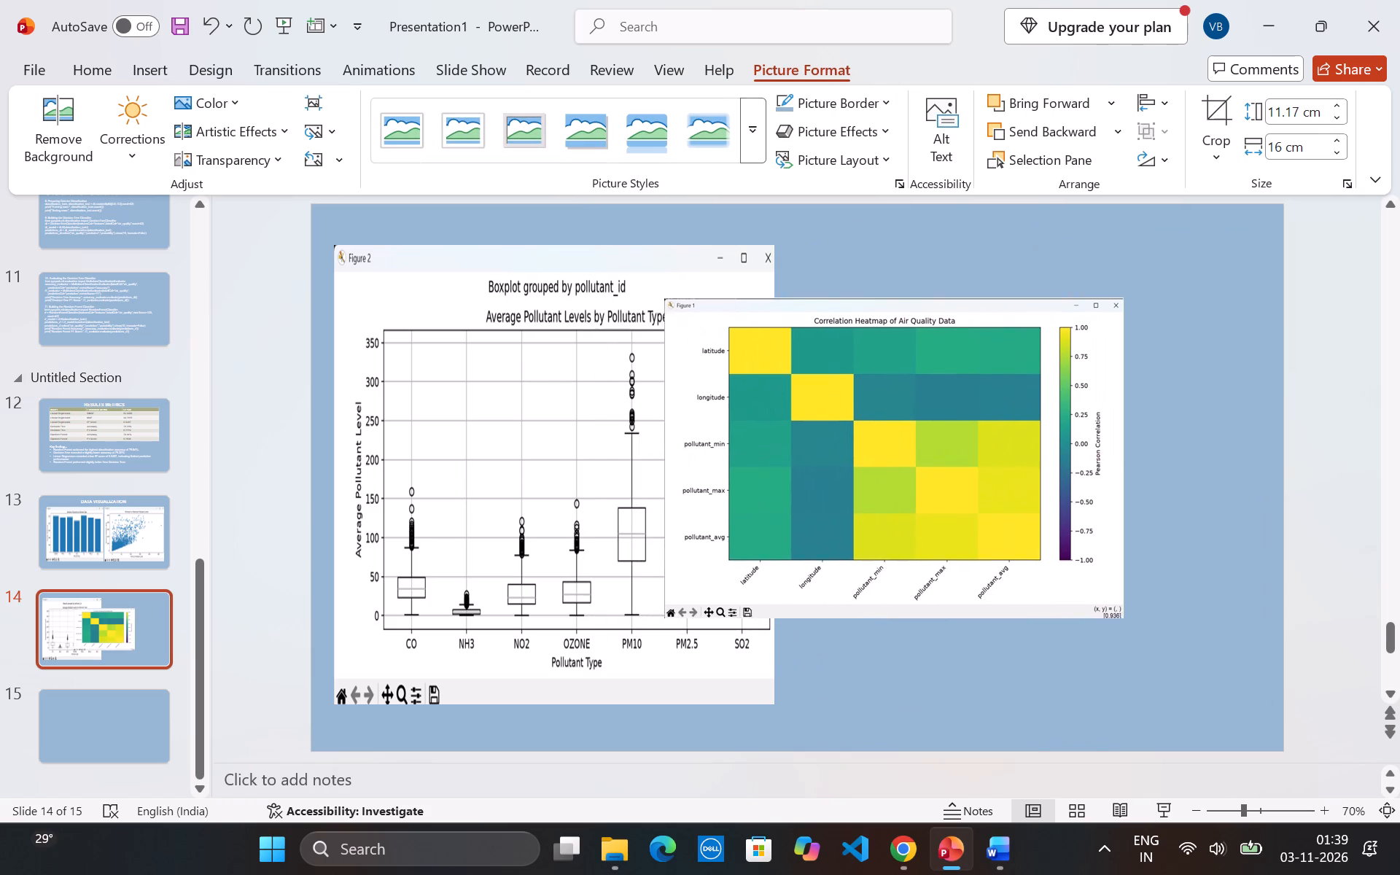
{"action": "left_click_drag", "start_coordinate": [1073, 396], "coordinate": [1202, 386]}
{"action": "left_click_drag", "start_coordinate": [1027, 287], "coordinate": [1019, 251]}
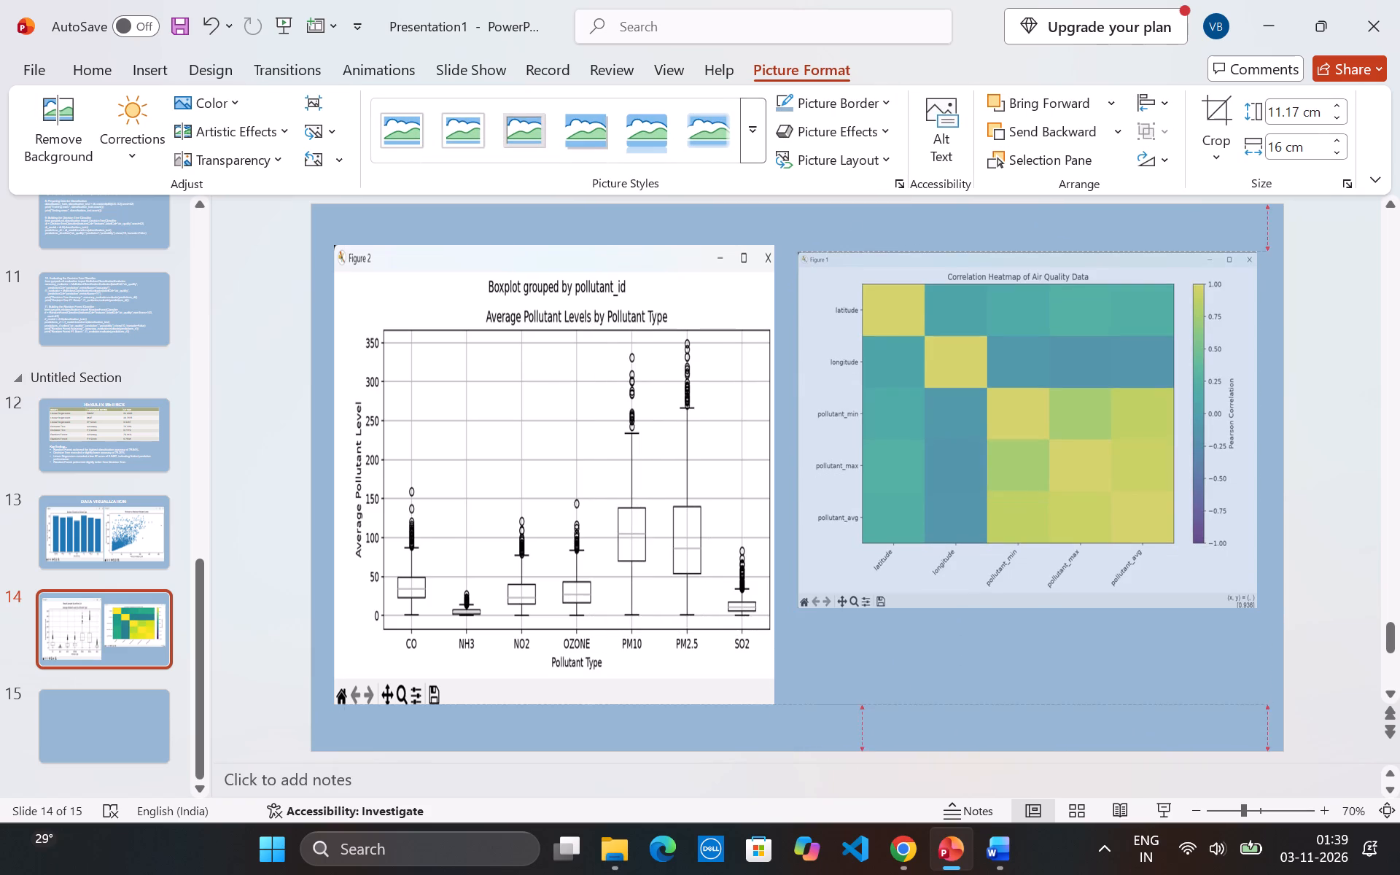
{"action": "left_click_drag", "start_coordinate": [1019, 251], "coordinate": [1015, 244]}
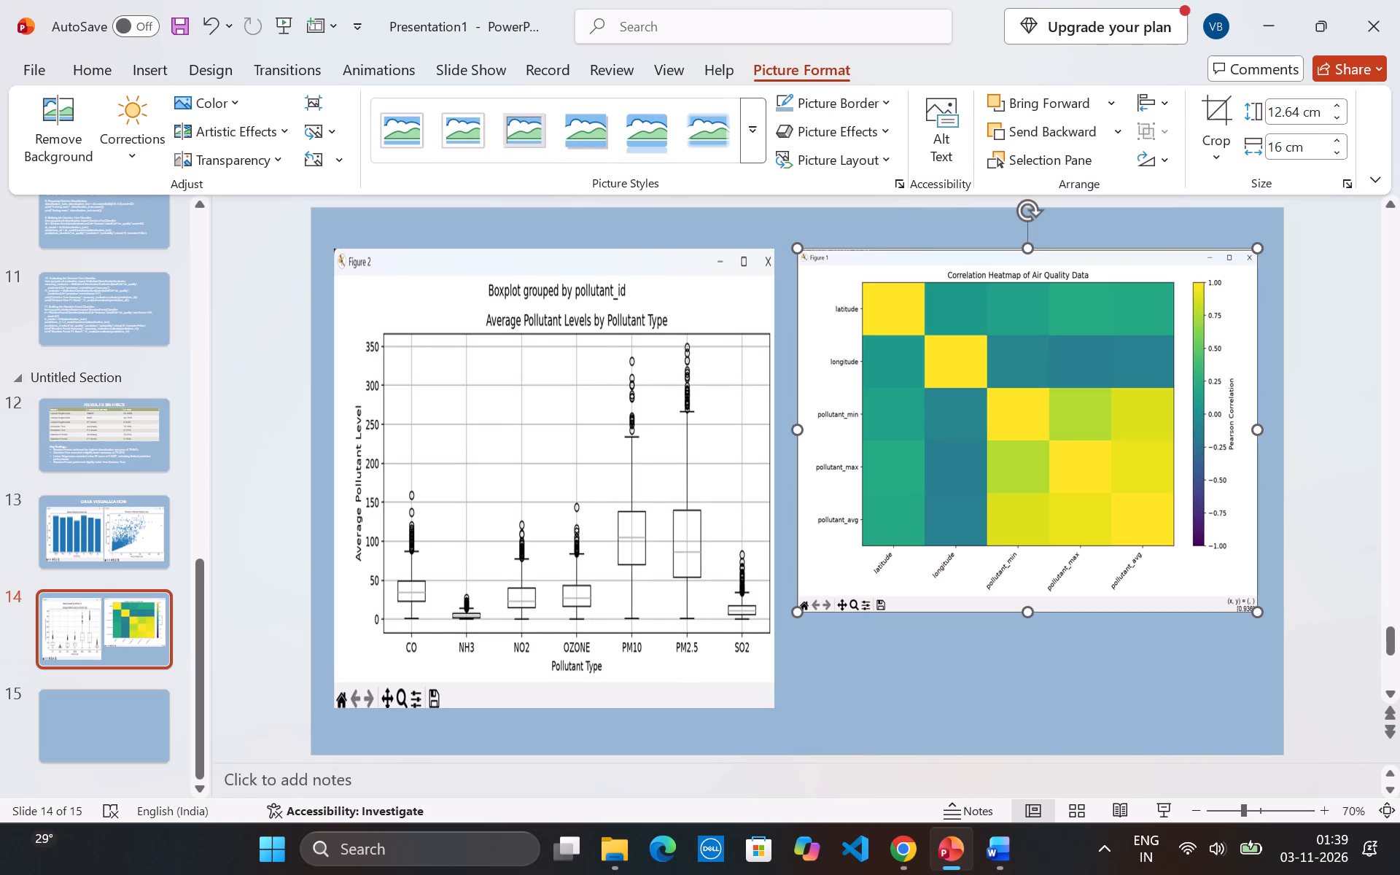
{"action": "left_click_drag", "start_coordinate": [1030, 609], "coordinate": [1032, 704]}
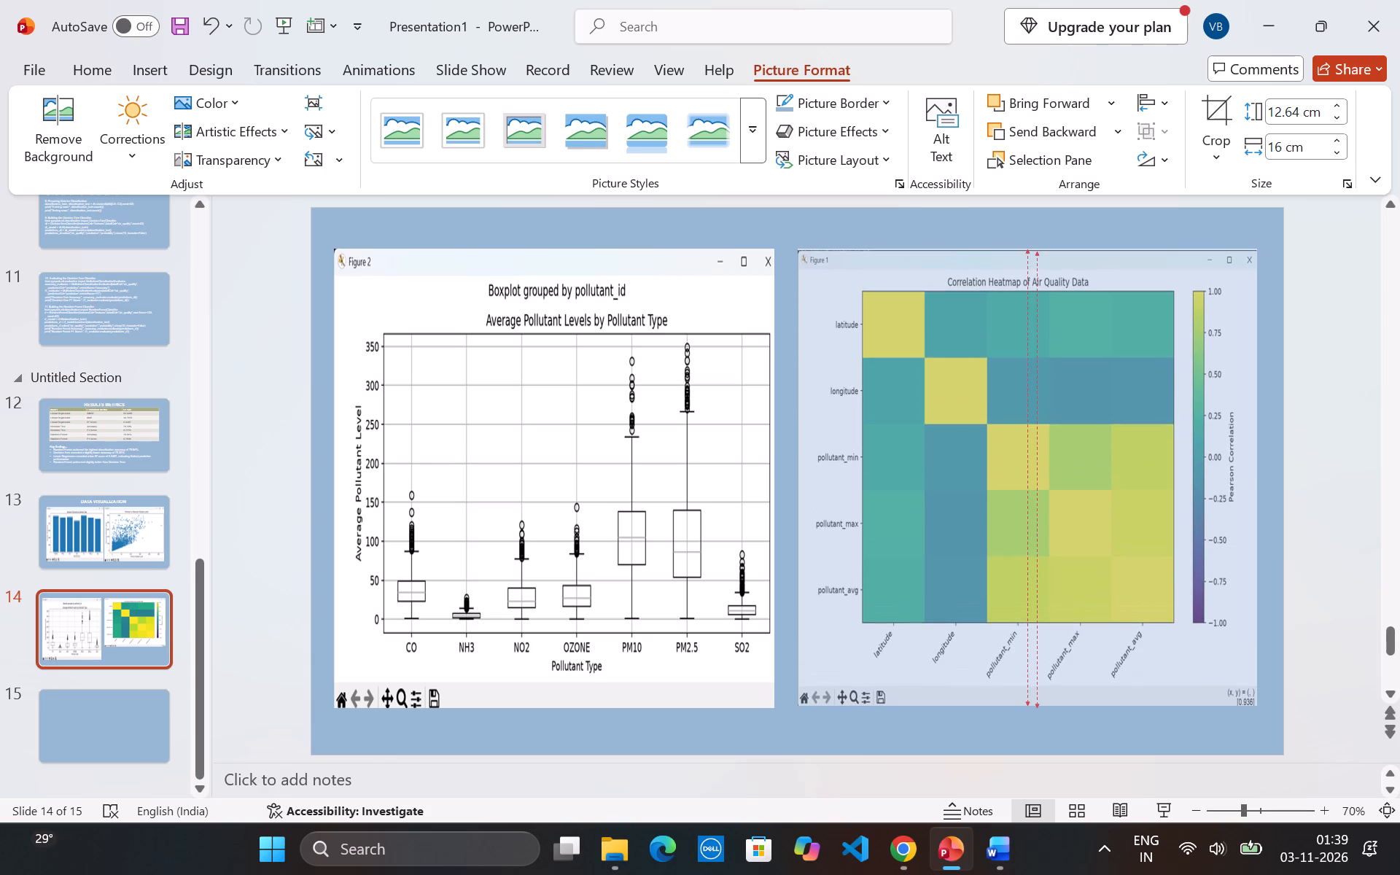
{"action": "left_click_drag", "start_coordinate": [1032, 704], "coordinate": [1032, 705]}
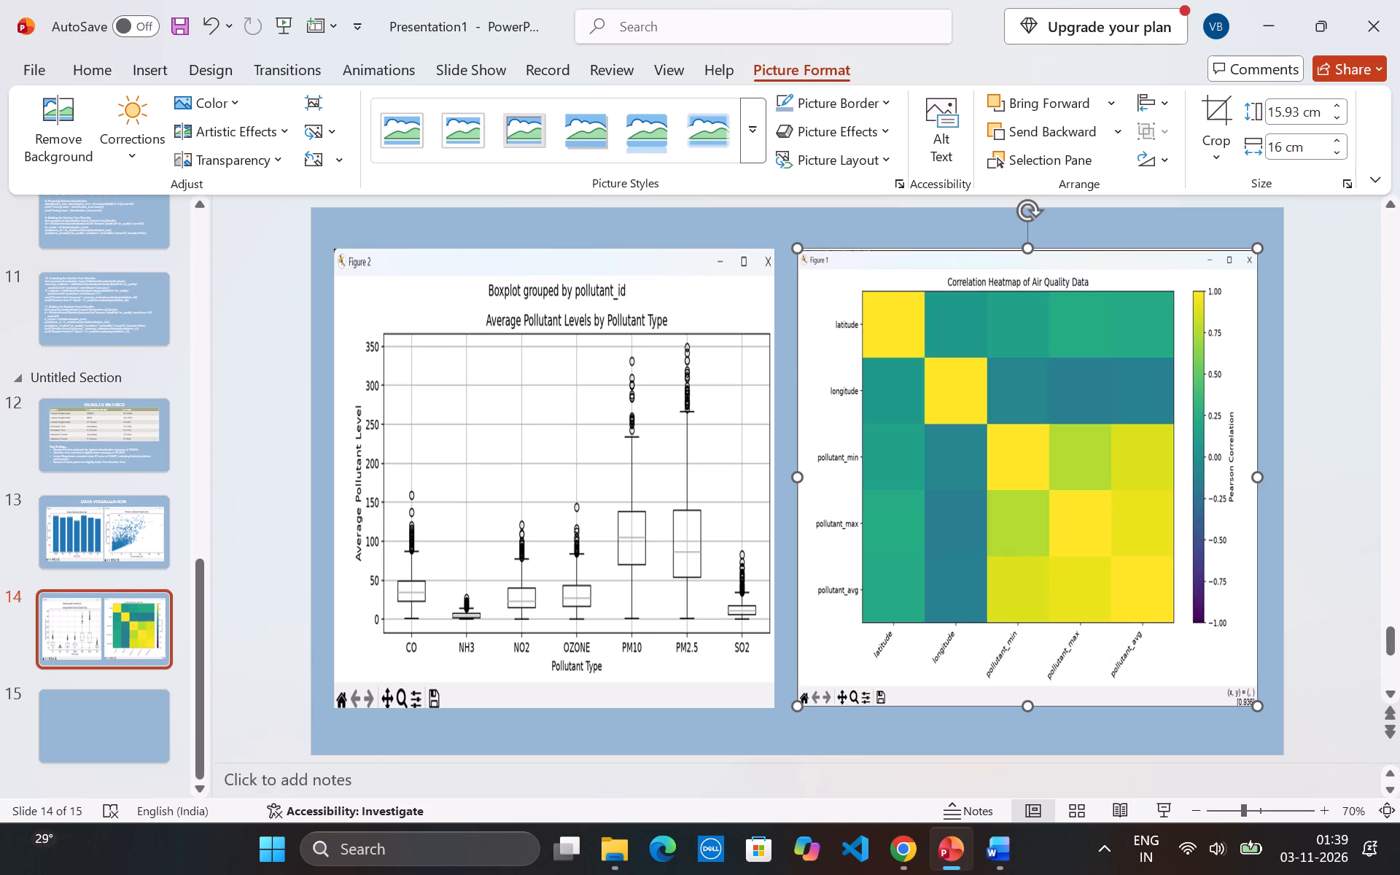
Widen the box plot slightly toward the heatmap, to about 15.48 cm.
{"action": "left_click", "coordinate": [742, 454]}
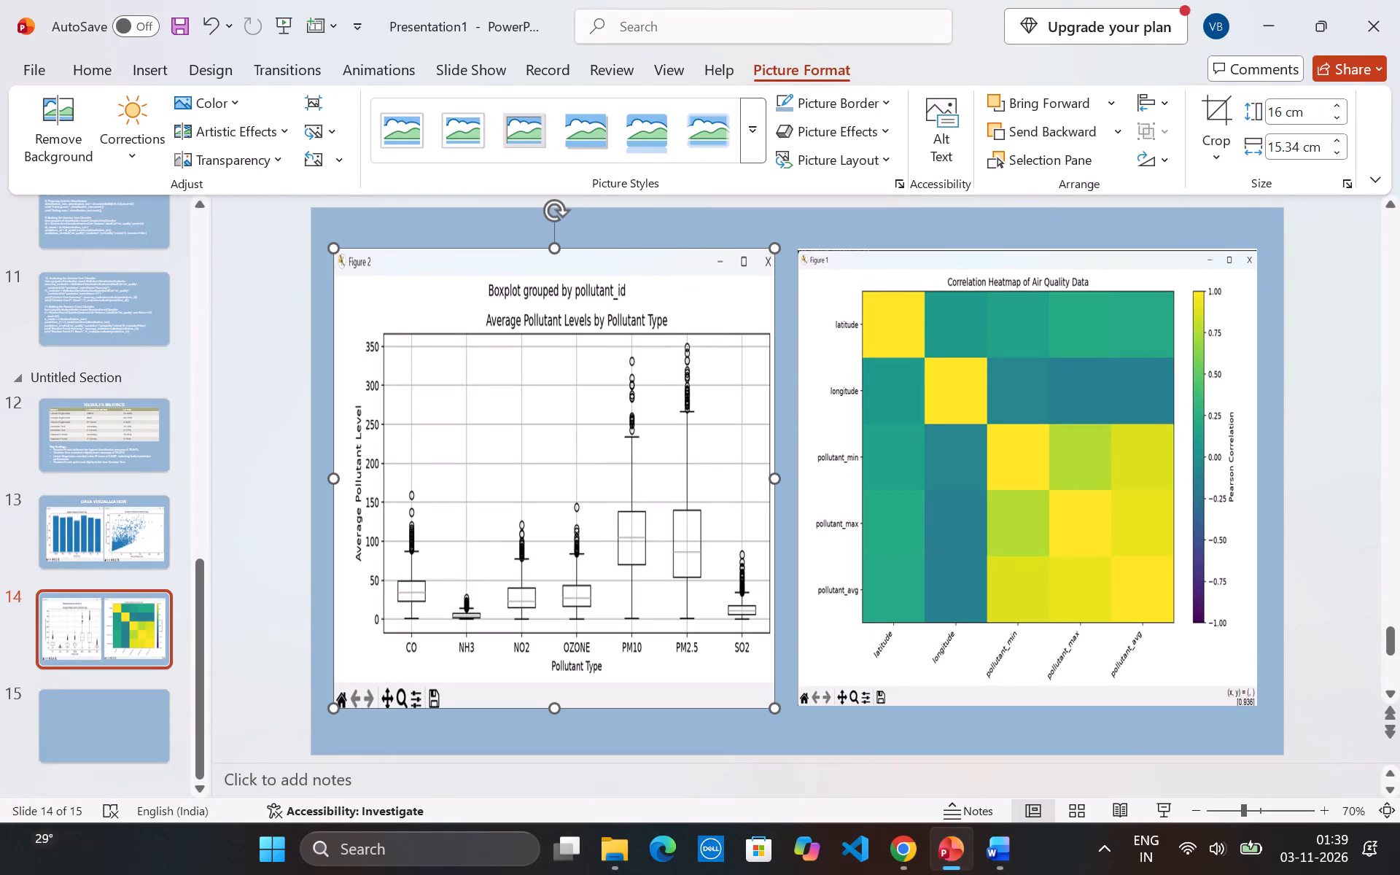
{"action": "left_click_drag", "start_coordinate": [773, 476], "coordinate": [782, 478]}
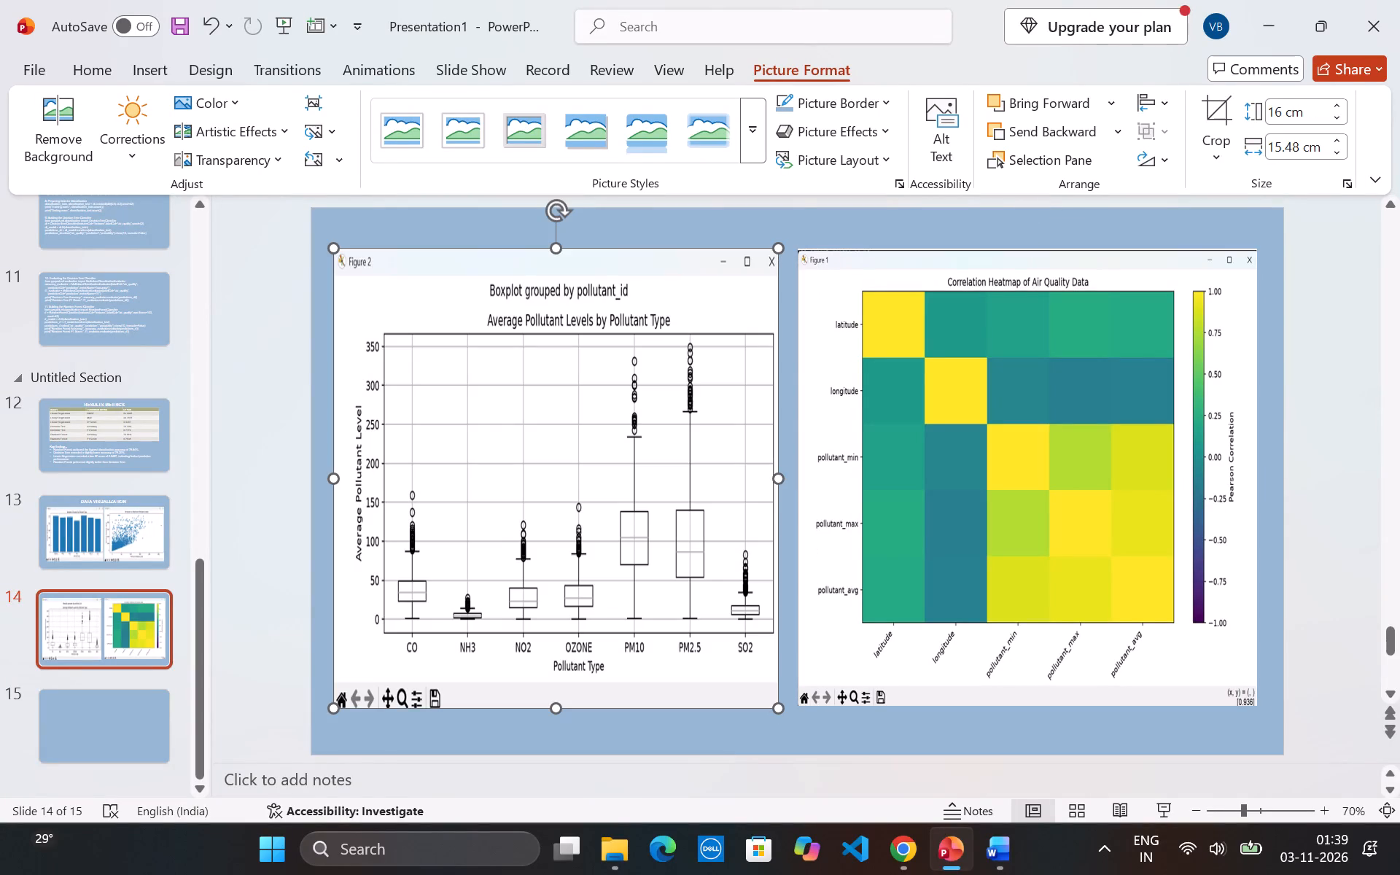
Widen the box plot on slide 14 slightly toward the heatmap, to about 15.72 cm.
{"action": "left_click", "coordinate": [820, 482]}
{"action": "left_click", "coordinate": [800, 478]}
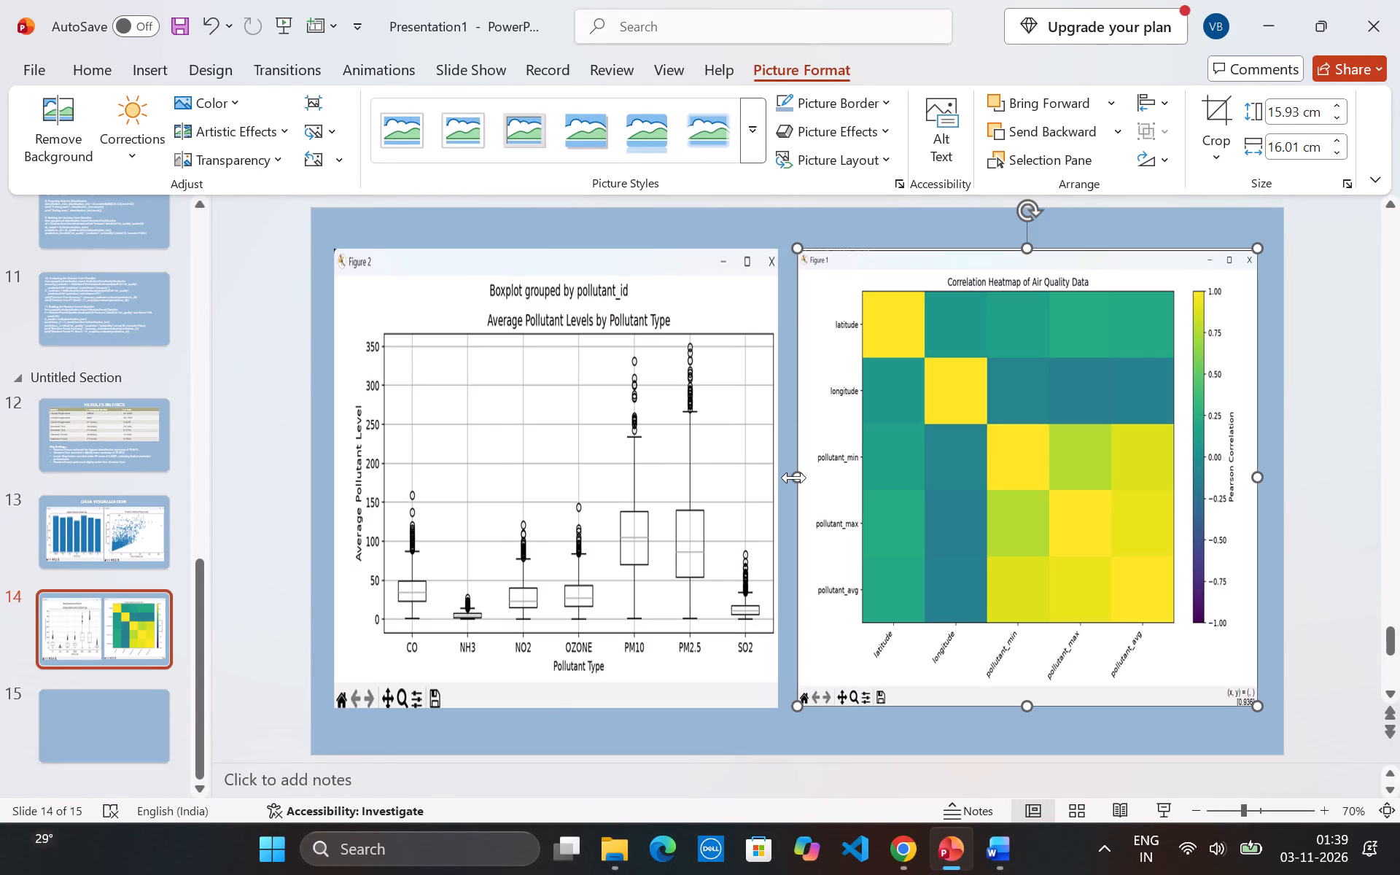
{"action": "left_click", "coordinate": [763, 469]}
{"action": "left_click_drag", "start_coordinate": [779, 481], "coordinate": [785, 483]}
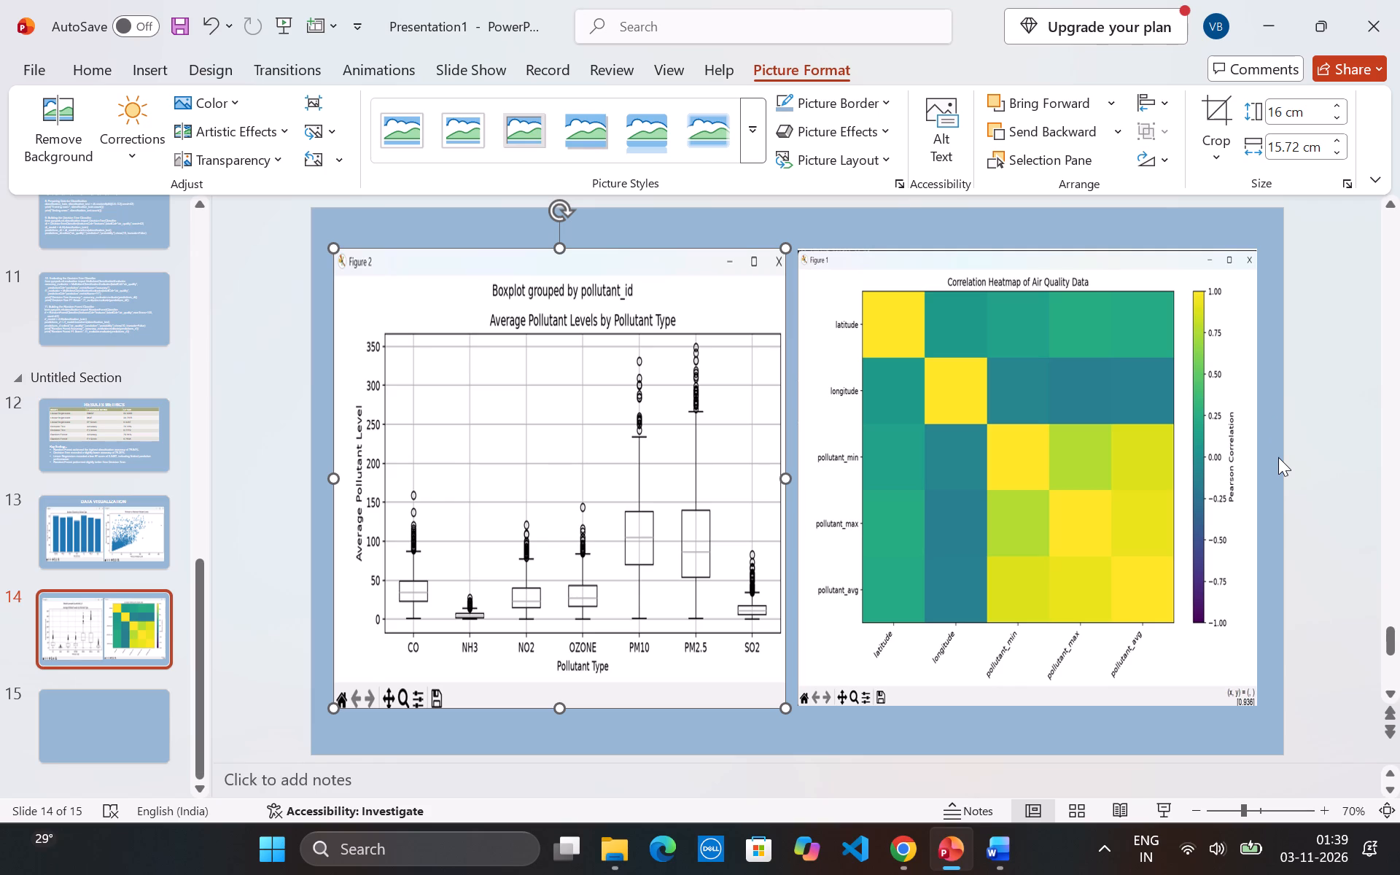
{"action": "left_click", "coordinate": [144, 526]}
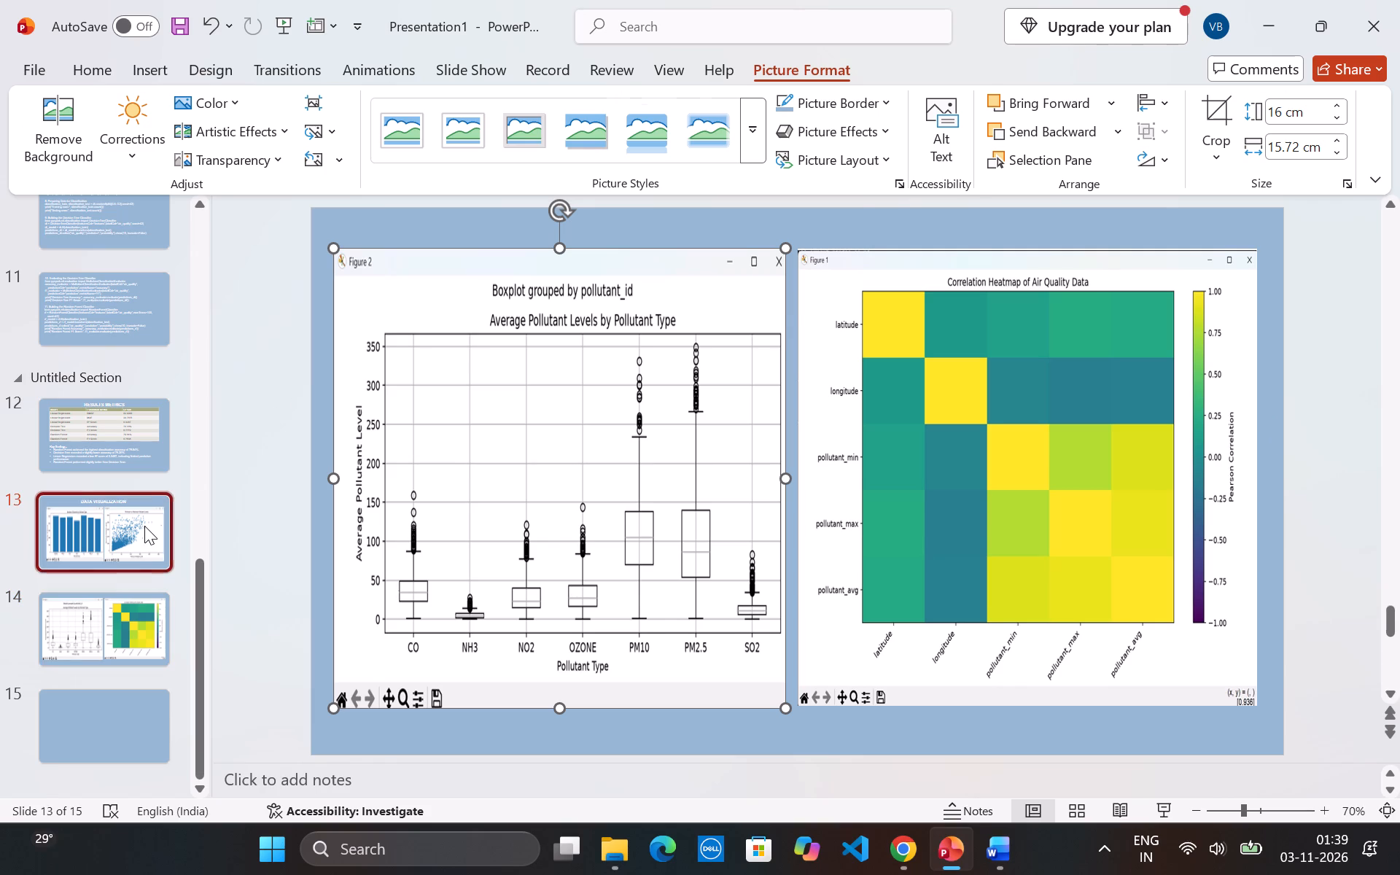
{"action": "left_click", "coordinate": [147, 613]}
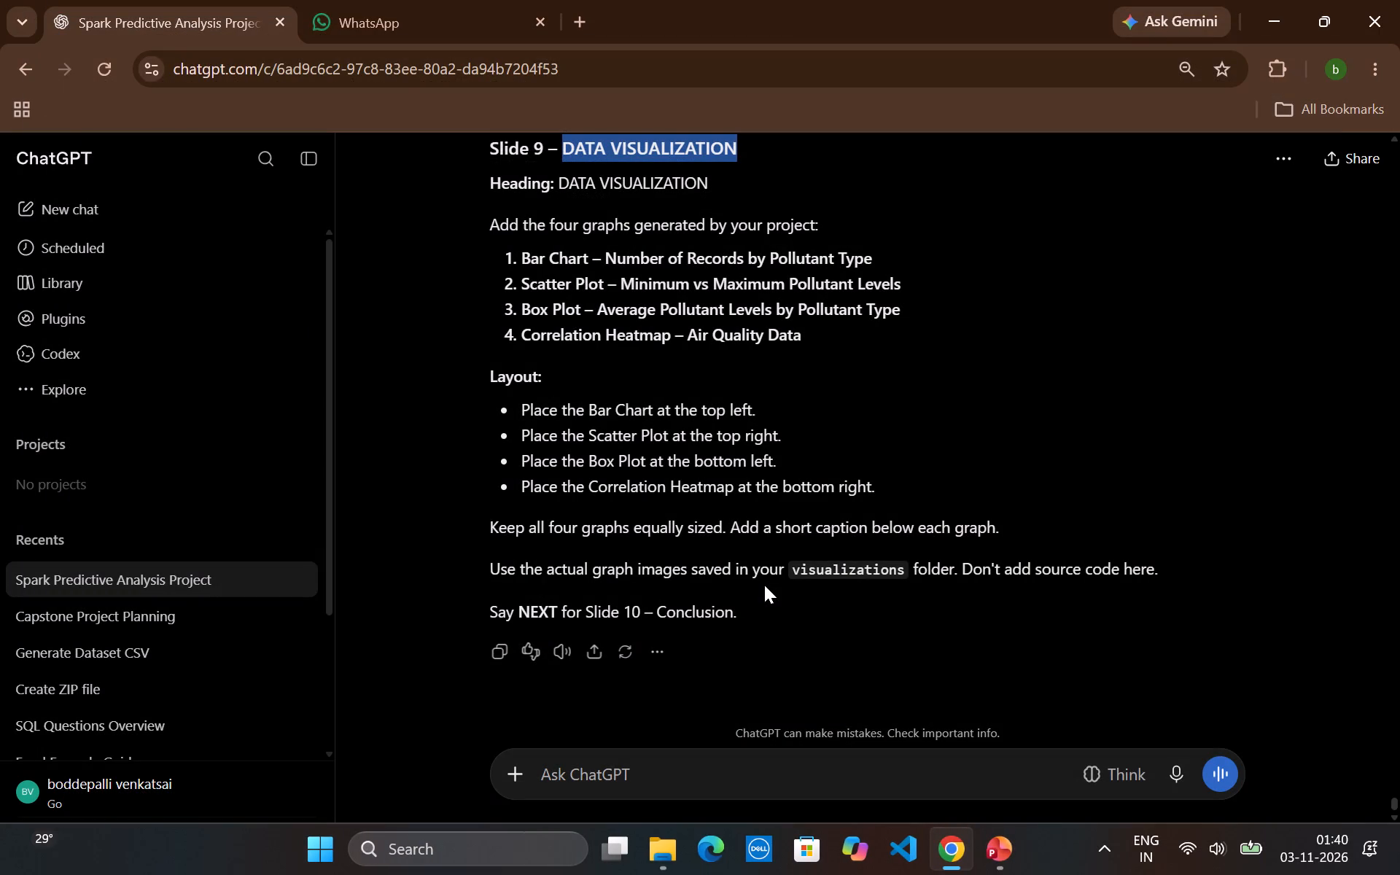
Return to PowerPoint and open the empty slide 15.
{"action": "left_click", "coordinate": [985, 831]}
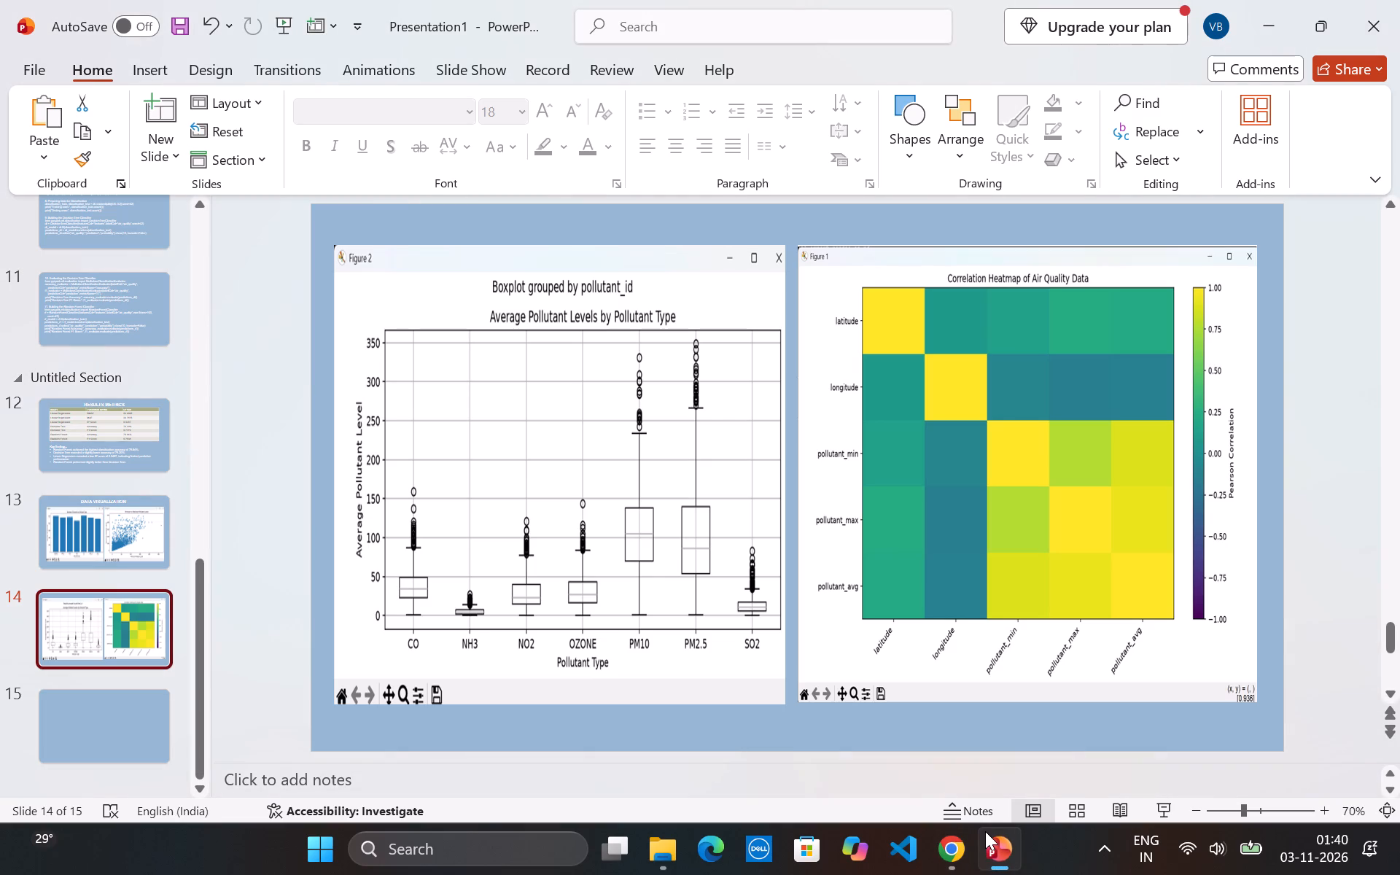
{"action": "left_click", "coordinate": [938, 849]}
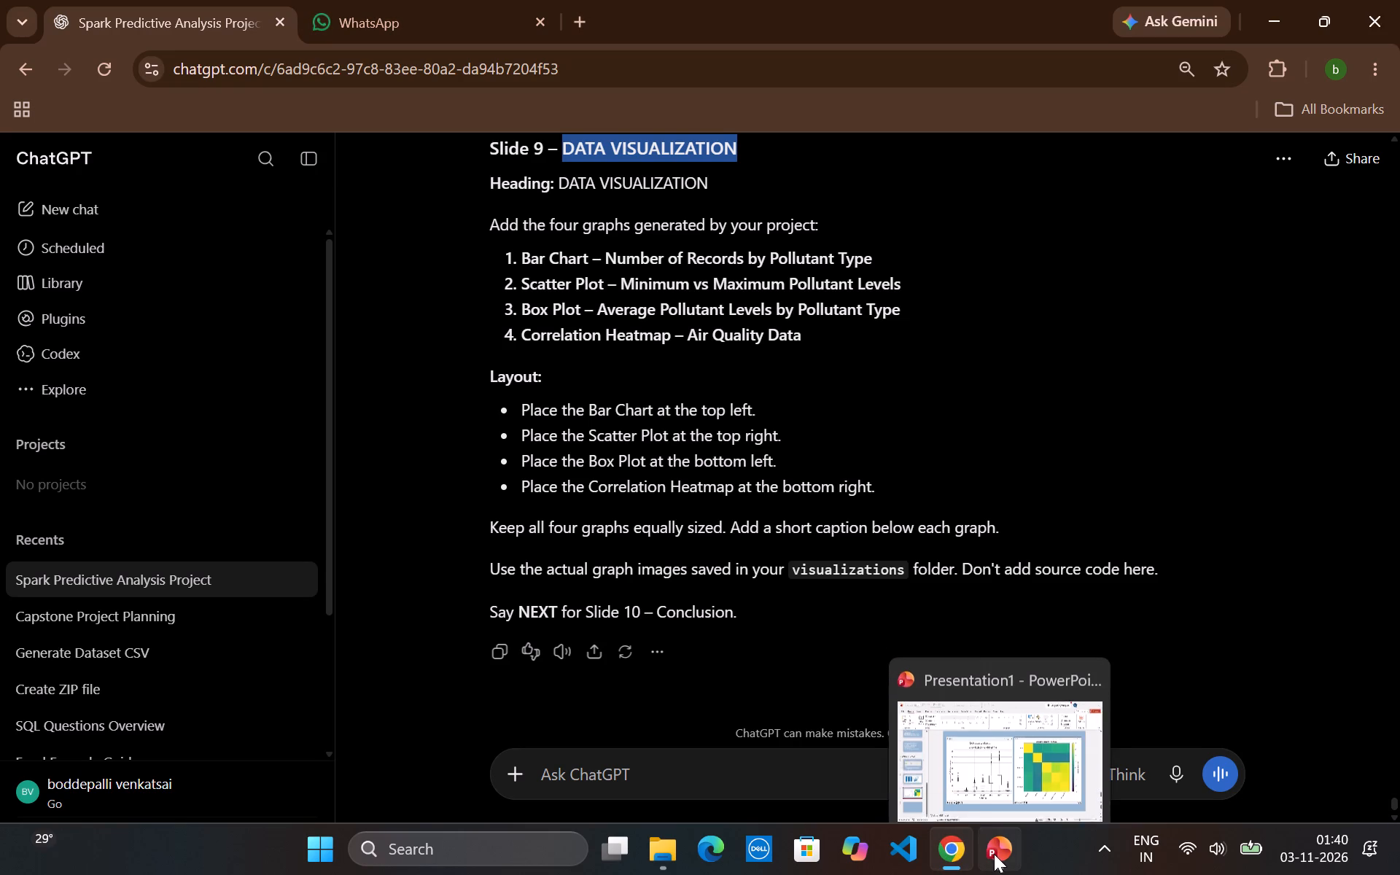
{"action": "left_click", "coordinate": [994, 854]}
{"action": "left_click", "coordinate": [61, 542]}
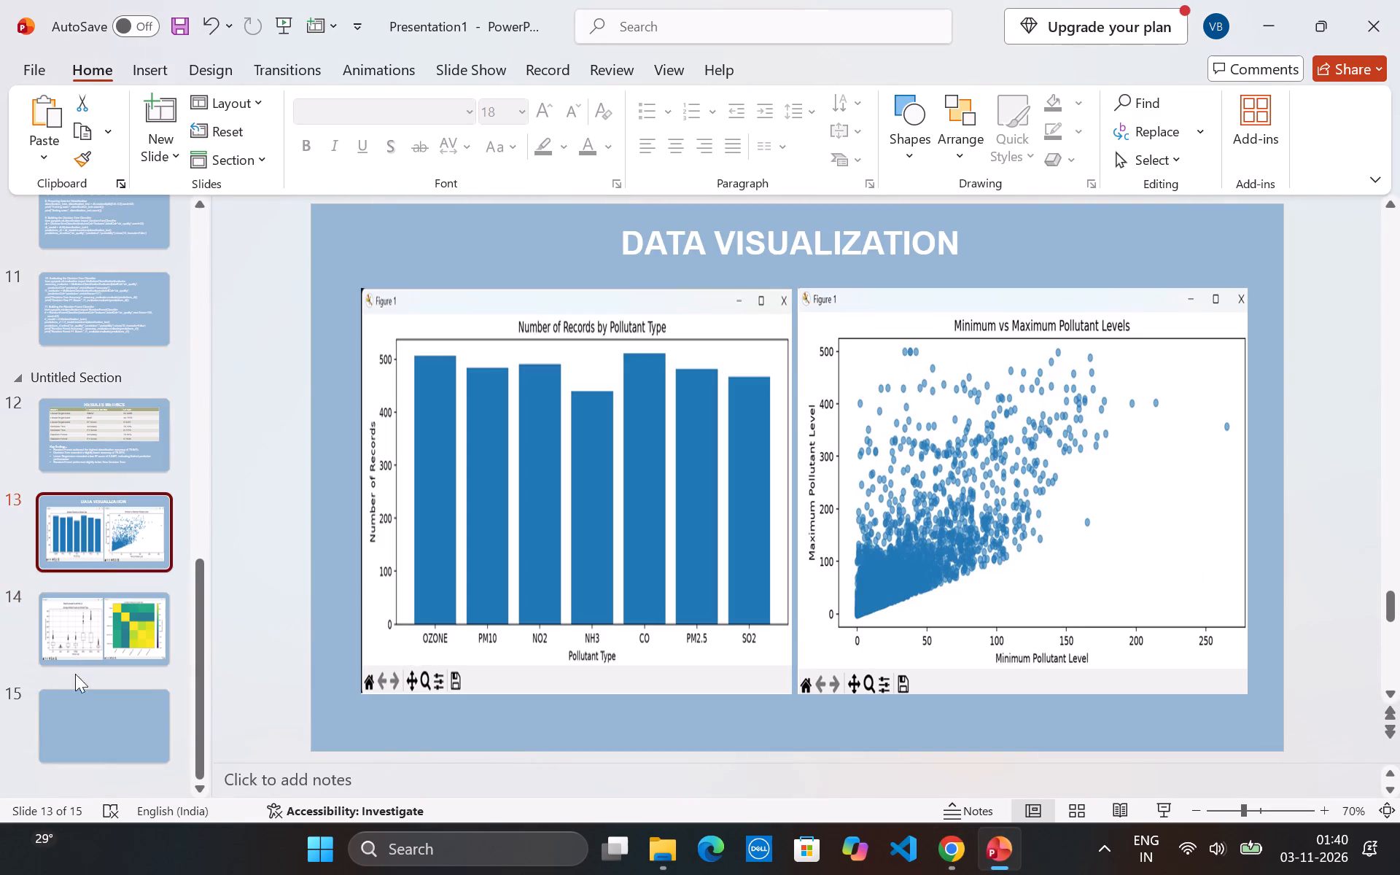
{"action": "left_click", "coordinate": [60, 704]}
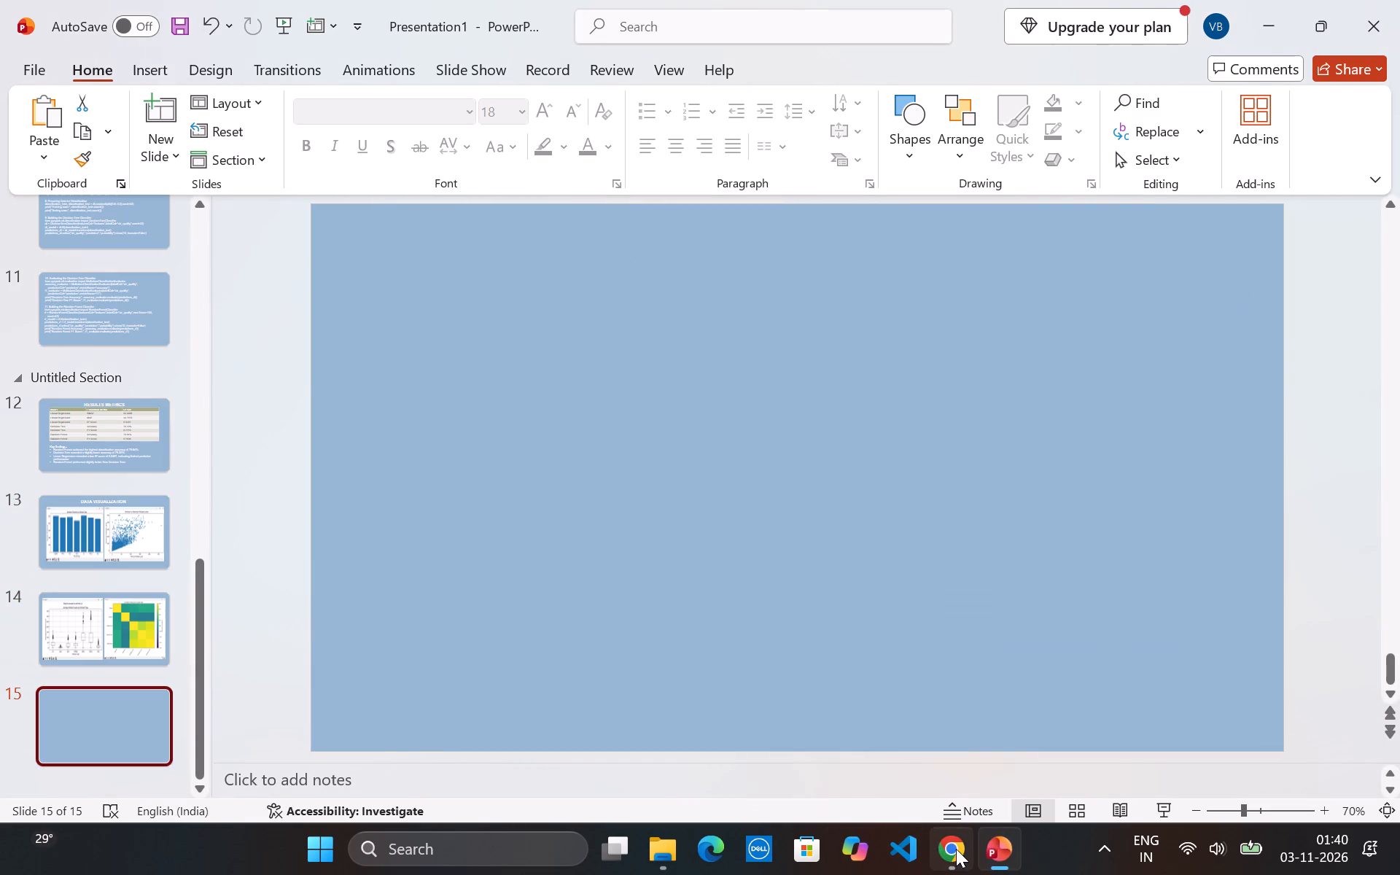
Switch to the ChatGPT conversation and send "next" to request the Slide 10 – Conclusion content.
{"action": "left_click", "coordinate": [956, 849]}
{"action": "left_click", "coordinate": [751, 771]}
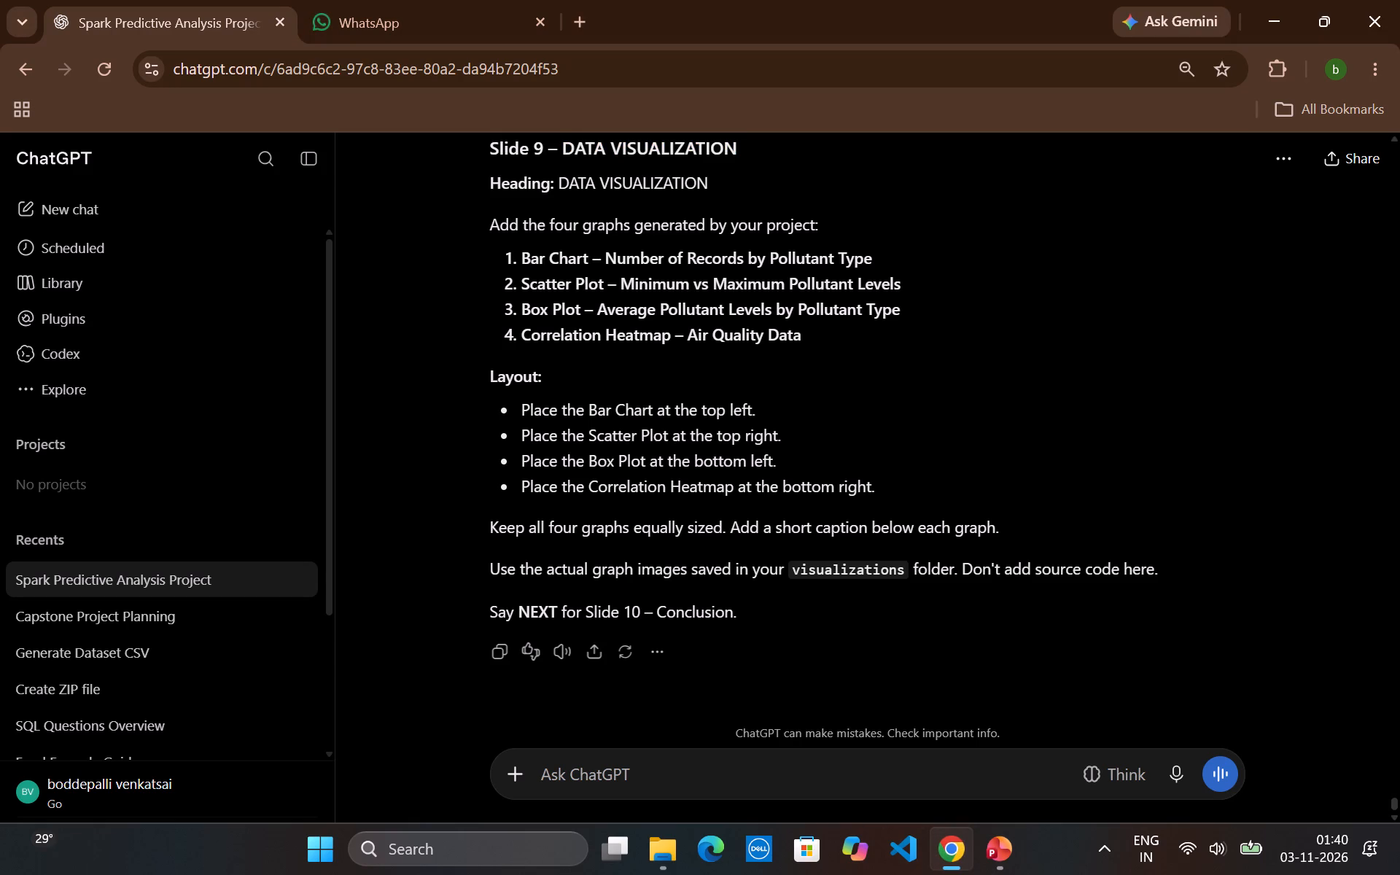
{"action": "type", "text": "next"}
{"action": "key", "text": "space"}
{"action": "key", "text": "Return"}
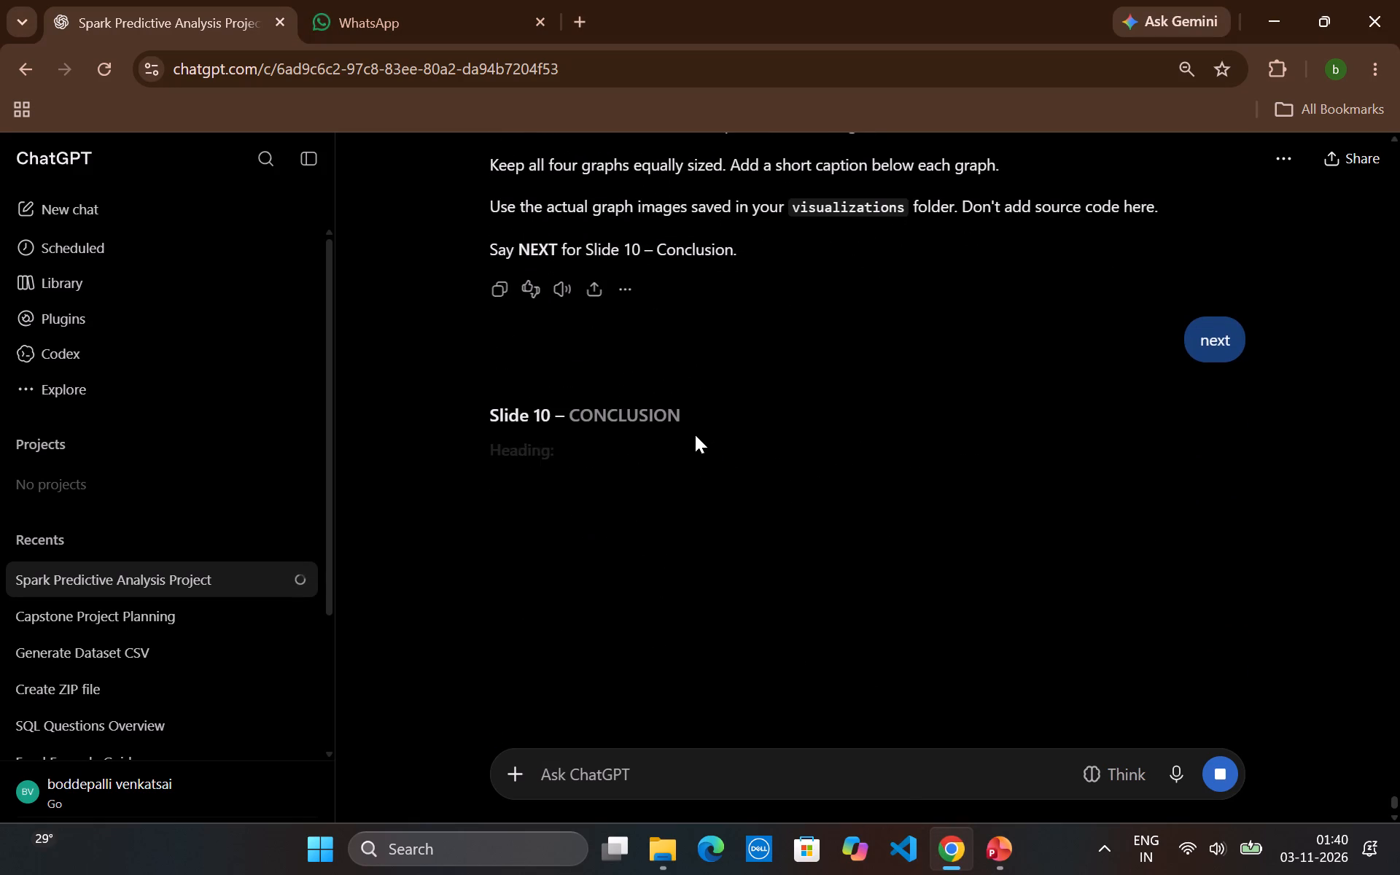
Copy the CONCLUSION heading from ChatGPT's reply and paste it into a new text box at the top of slide 15 in PowerPoint.
{"action": "left_click_drag", "start_coordinate": [572, 416], "coordinate": [755, 417]}
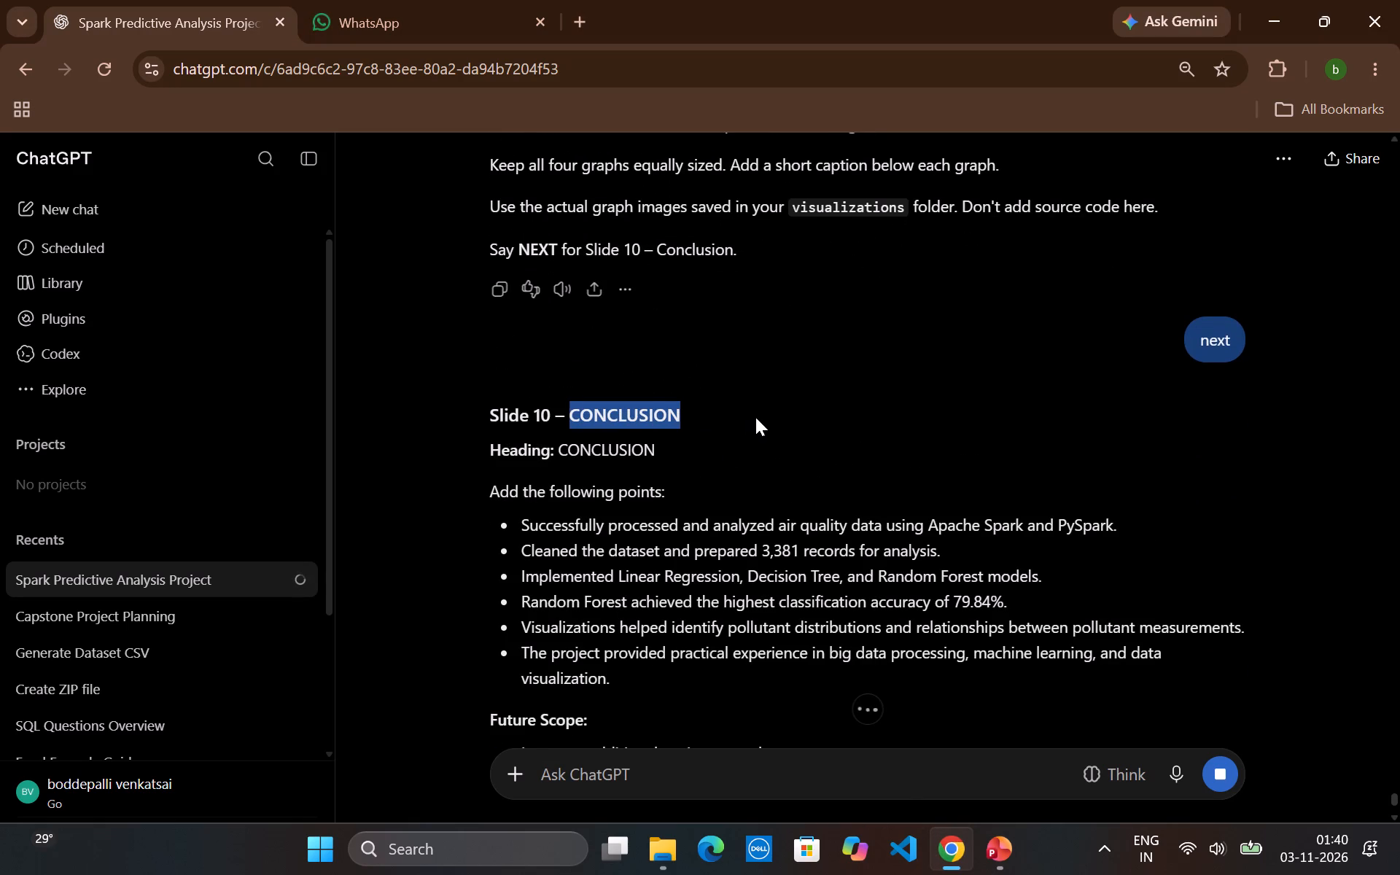
{"action": "left_click_drag", "start_coordinate": [755, 417], "coordinate": [756, 417]}
{"action": "key", "text": "ctrl+c"}
{"action": "left_click", "coordinate": [1009, 863]}
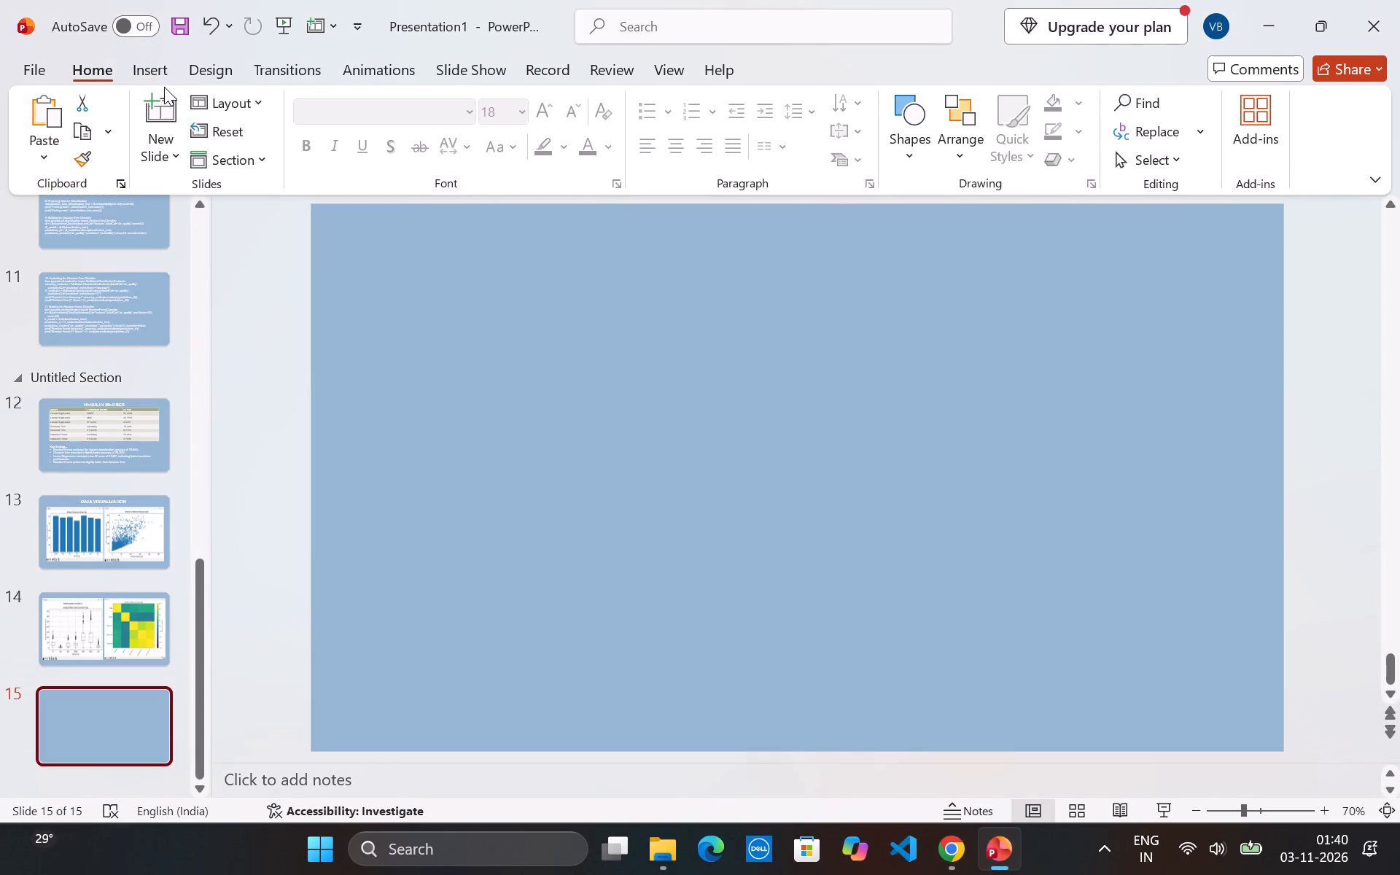
{"action": "left_click", "coordinate": [164, 85]}
{"action": "left_click", "coordinate": [158, 77]}
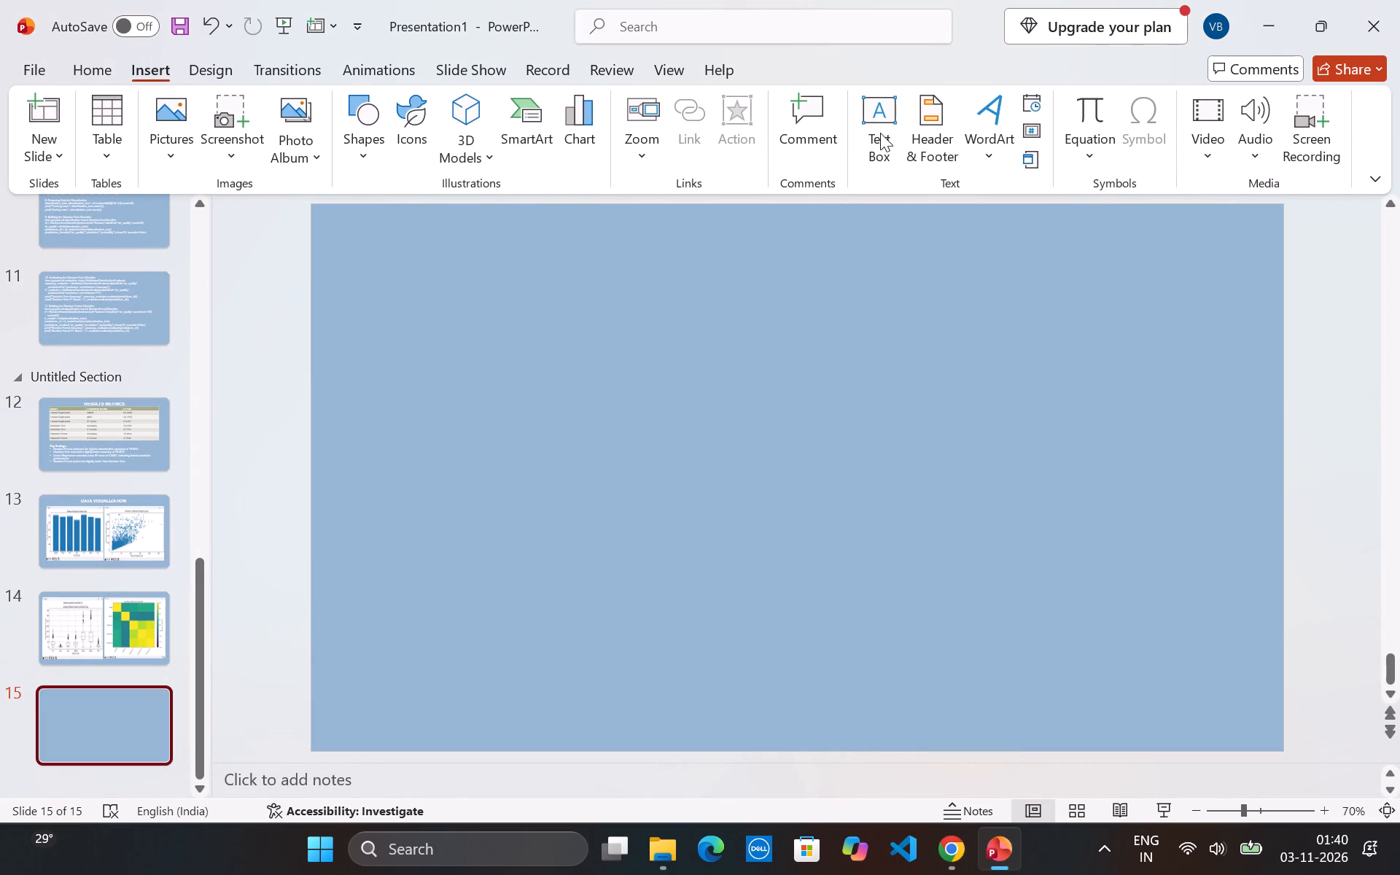
{"action": "left_click", "coordinate": [880, 133]}
{"action": "left_click_drag", "start_coordinate": [630, 233], "coordinate": [748, 273]}
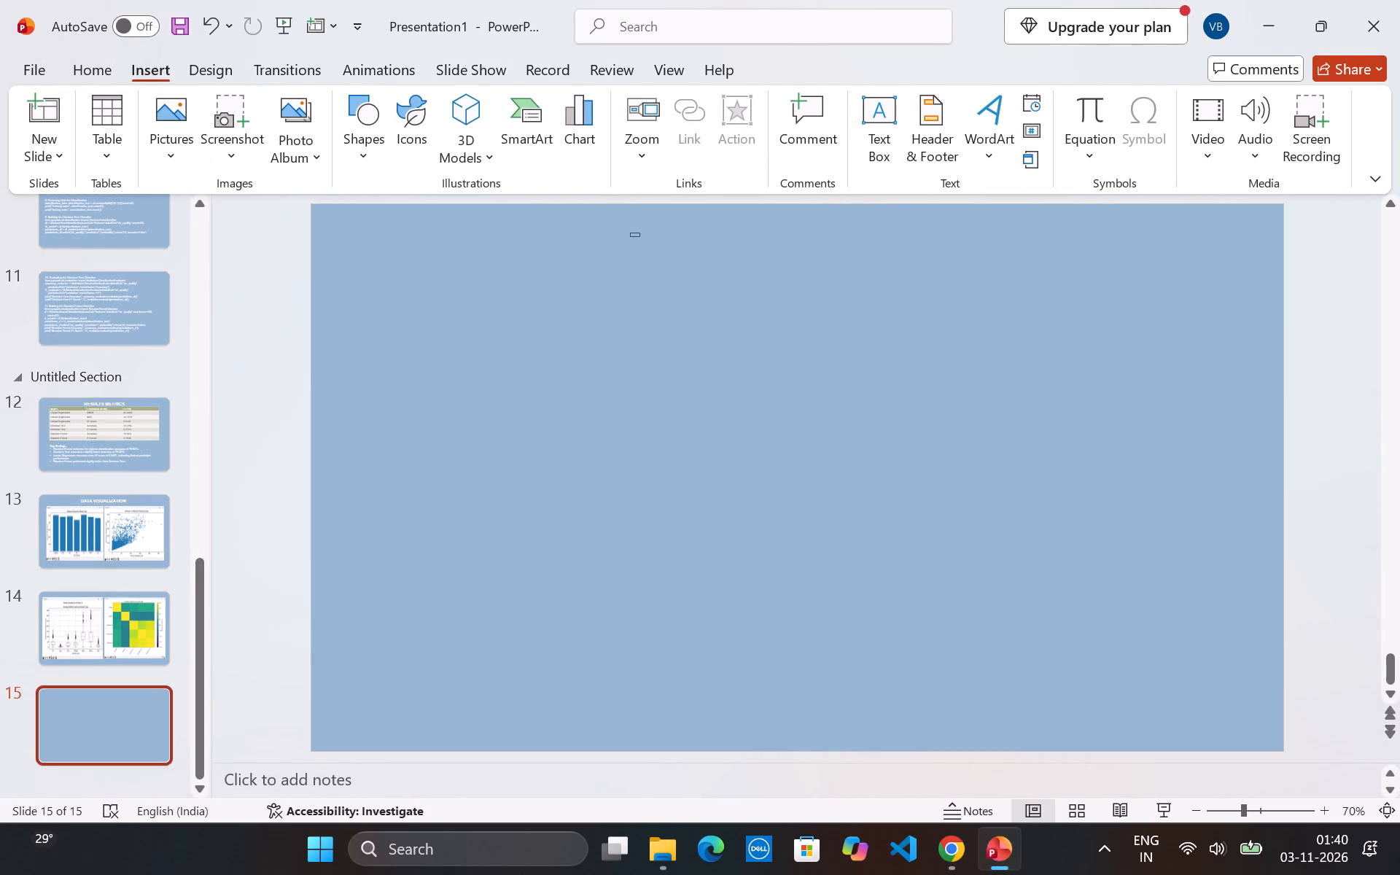
{"action": "left_click_drag", "start_coordinate": [748, 273], "coordinate": [994, 326]}
{"action": "key", "text": "ctrl+v"}
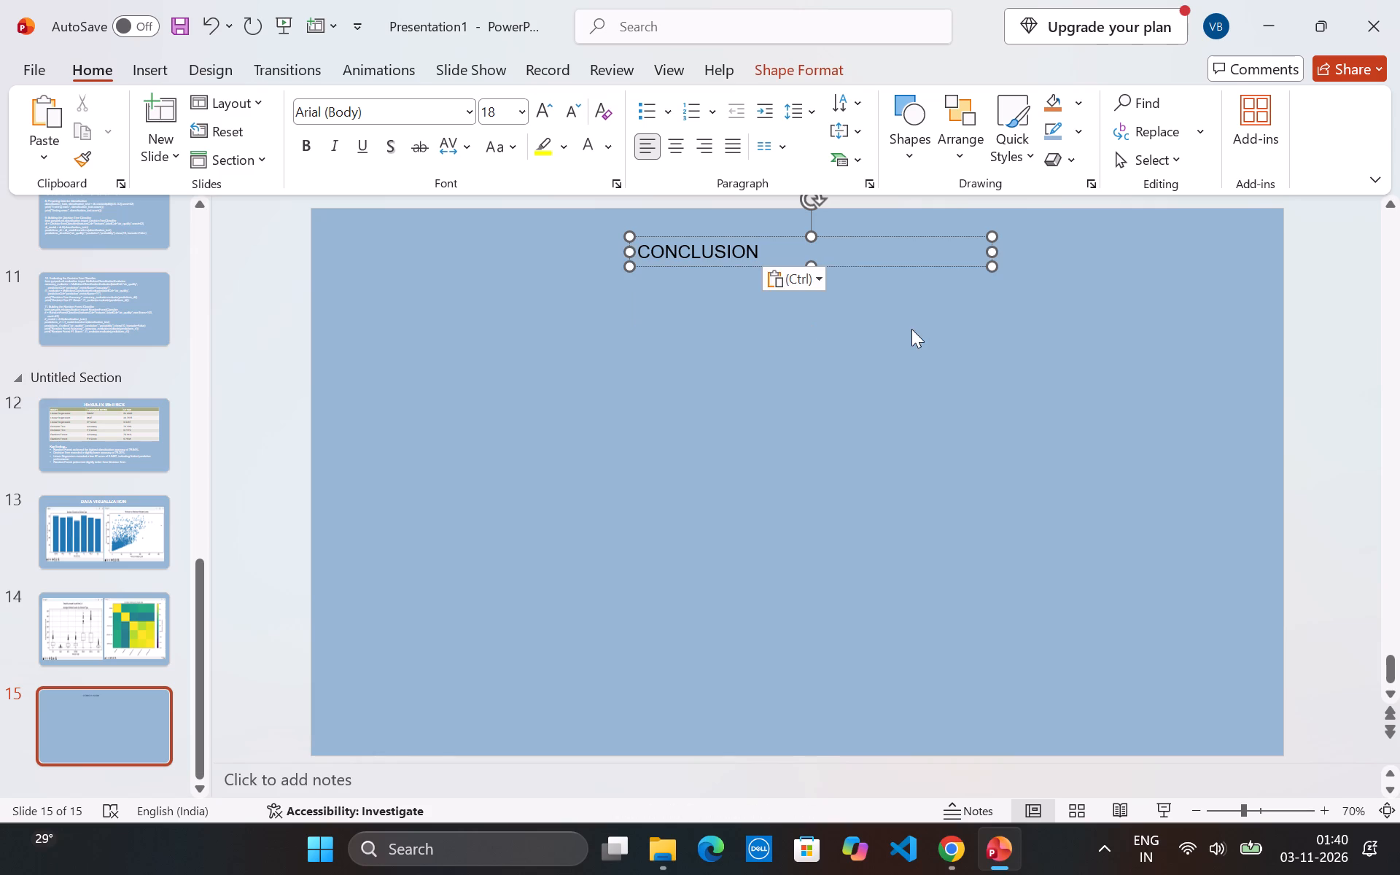
Format the CONCLUSION heading on slide 15 as 32 pt white text.
{"action": "key", "text": "ctrl+a"}
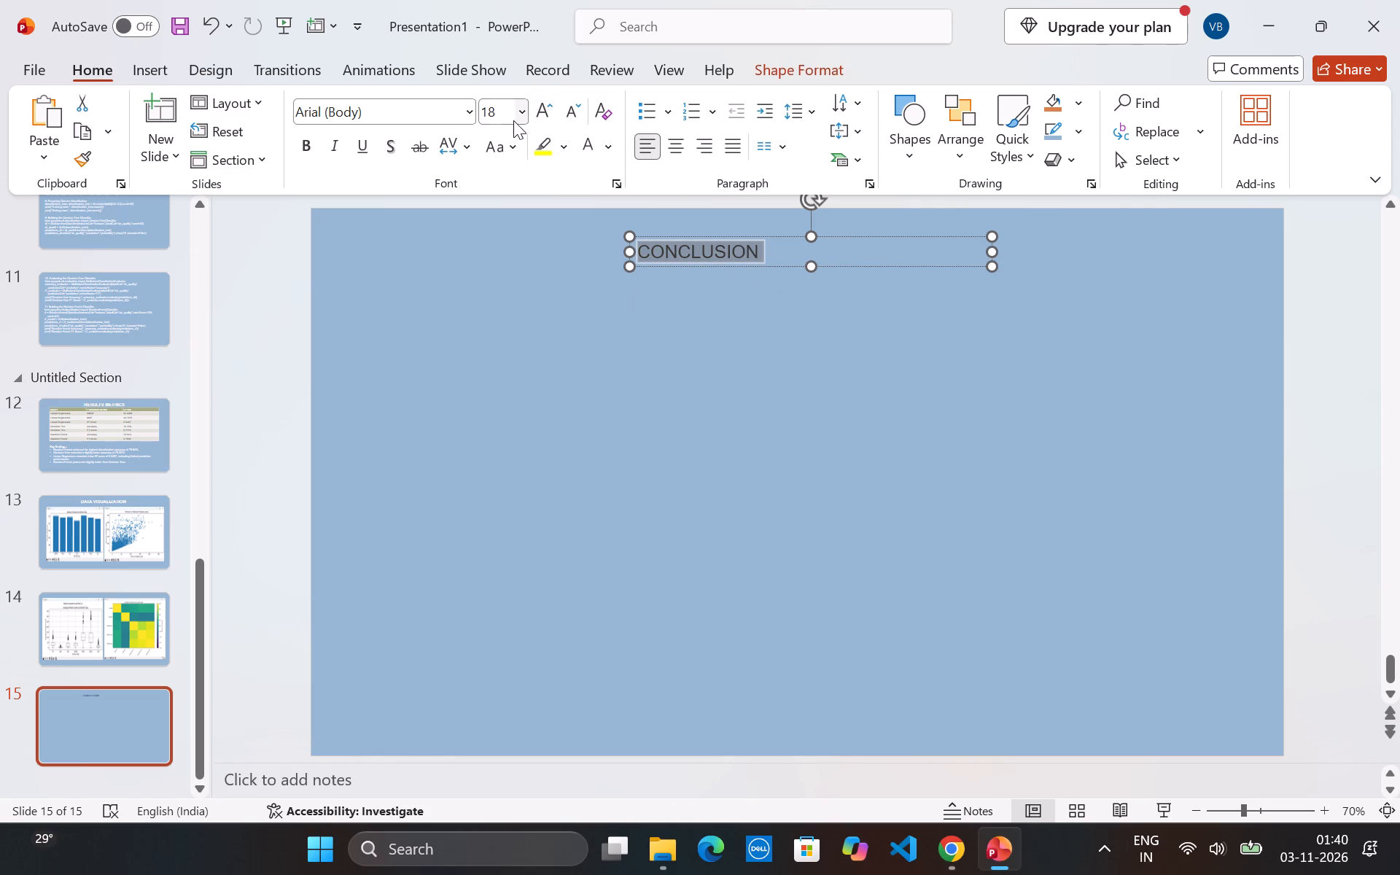
{"action": "left_click", "coordinate": [517, 119]}
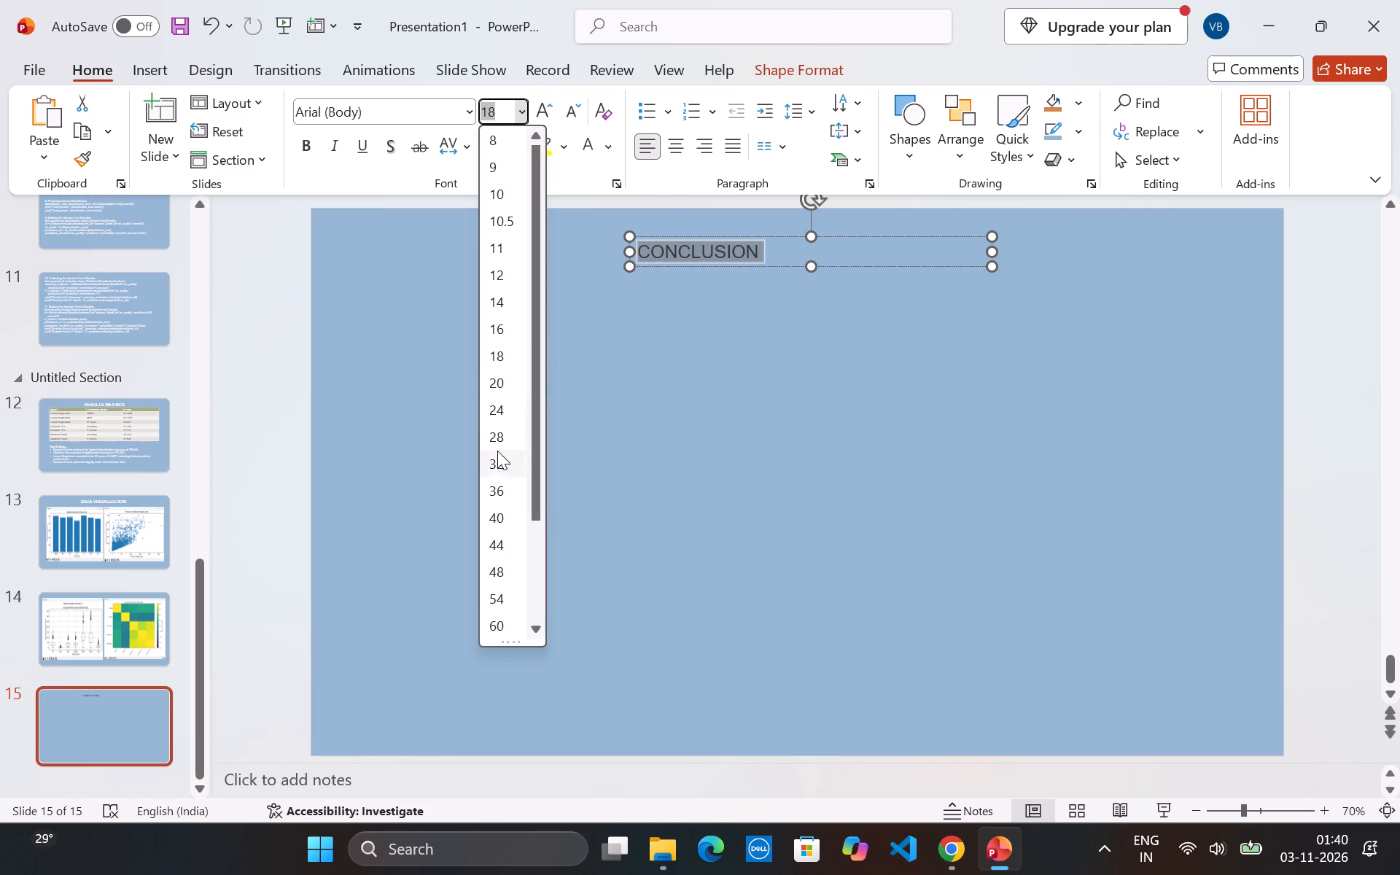
{"action": "left_click", "coordinate": [497, 459]}
{"action": "left_click", "coordinate": [583, 152]}
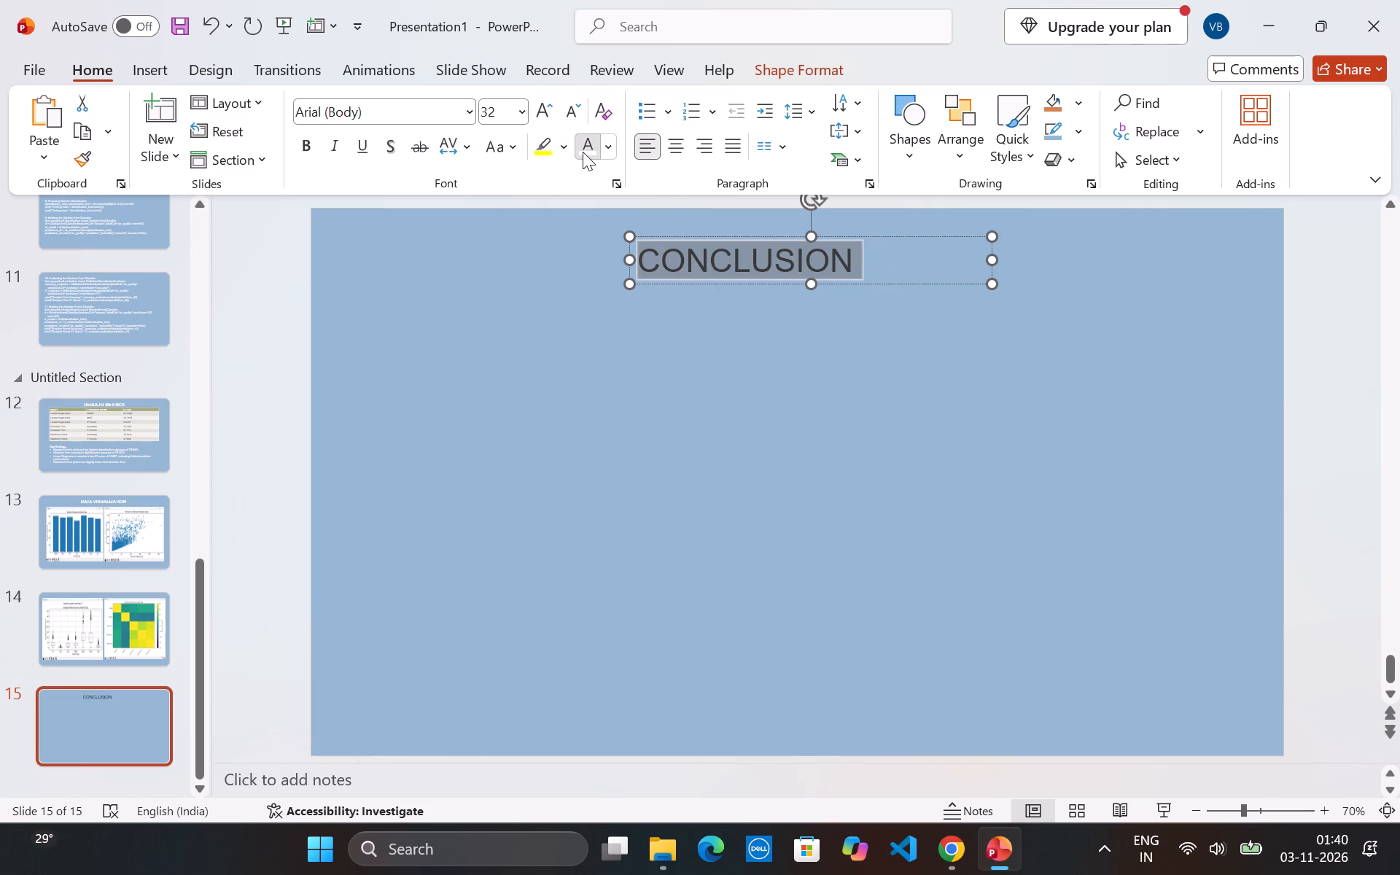
Narrow the CONCLUSION text box, centre-align its text and position the box at the horizontal centre near the slide's top.
{"action": "left_click_drag", "start_coordinate": [992, 259], "coordinate": [946, 262]}
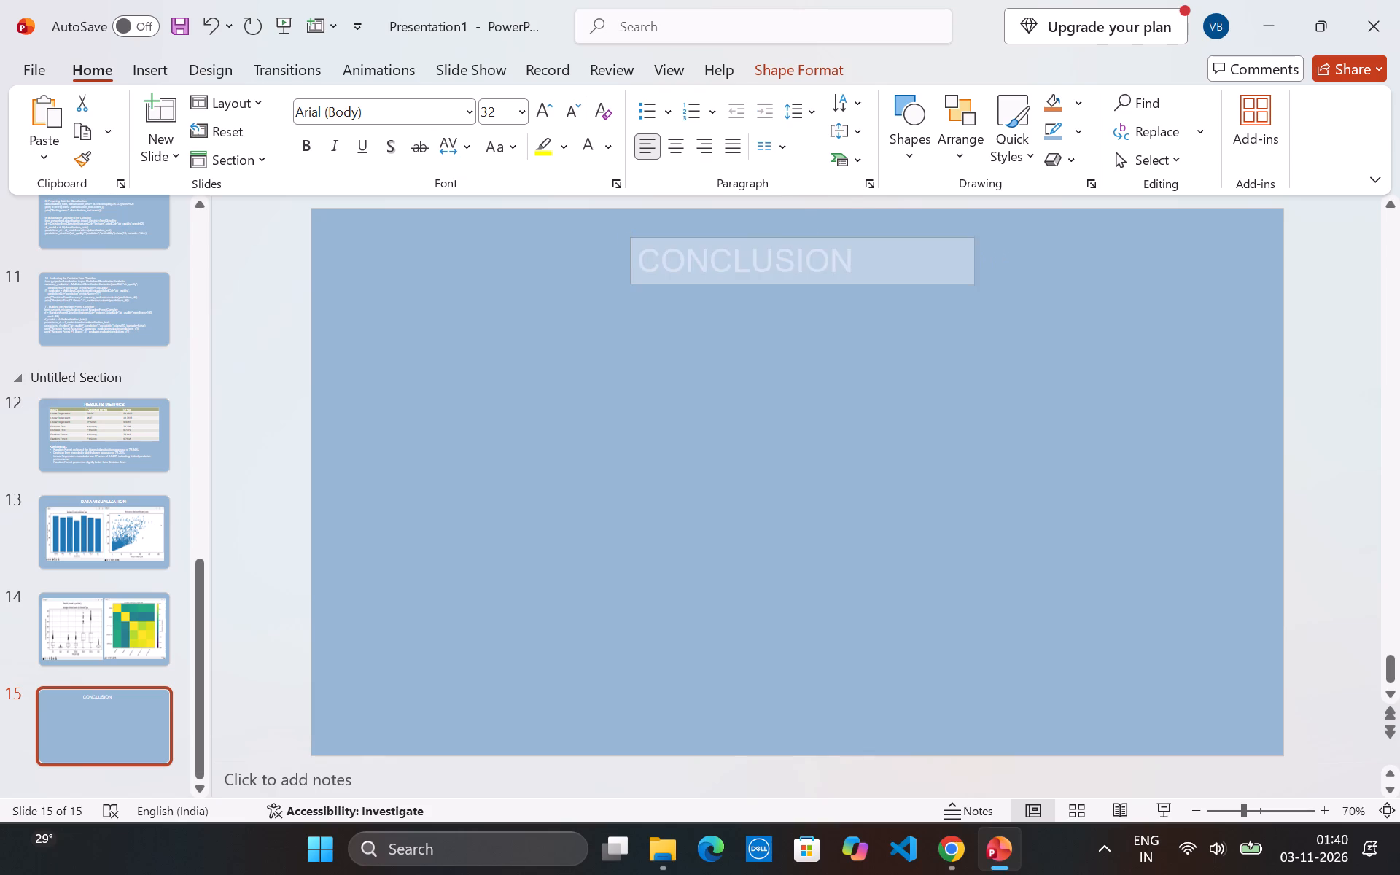
{"action": "left_click_drag", "start_coordinate": [946, 262], "coordinate": [939, 265]}
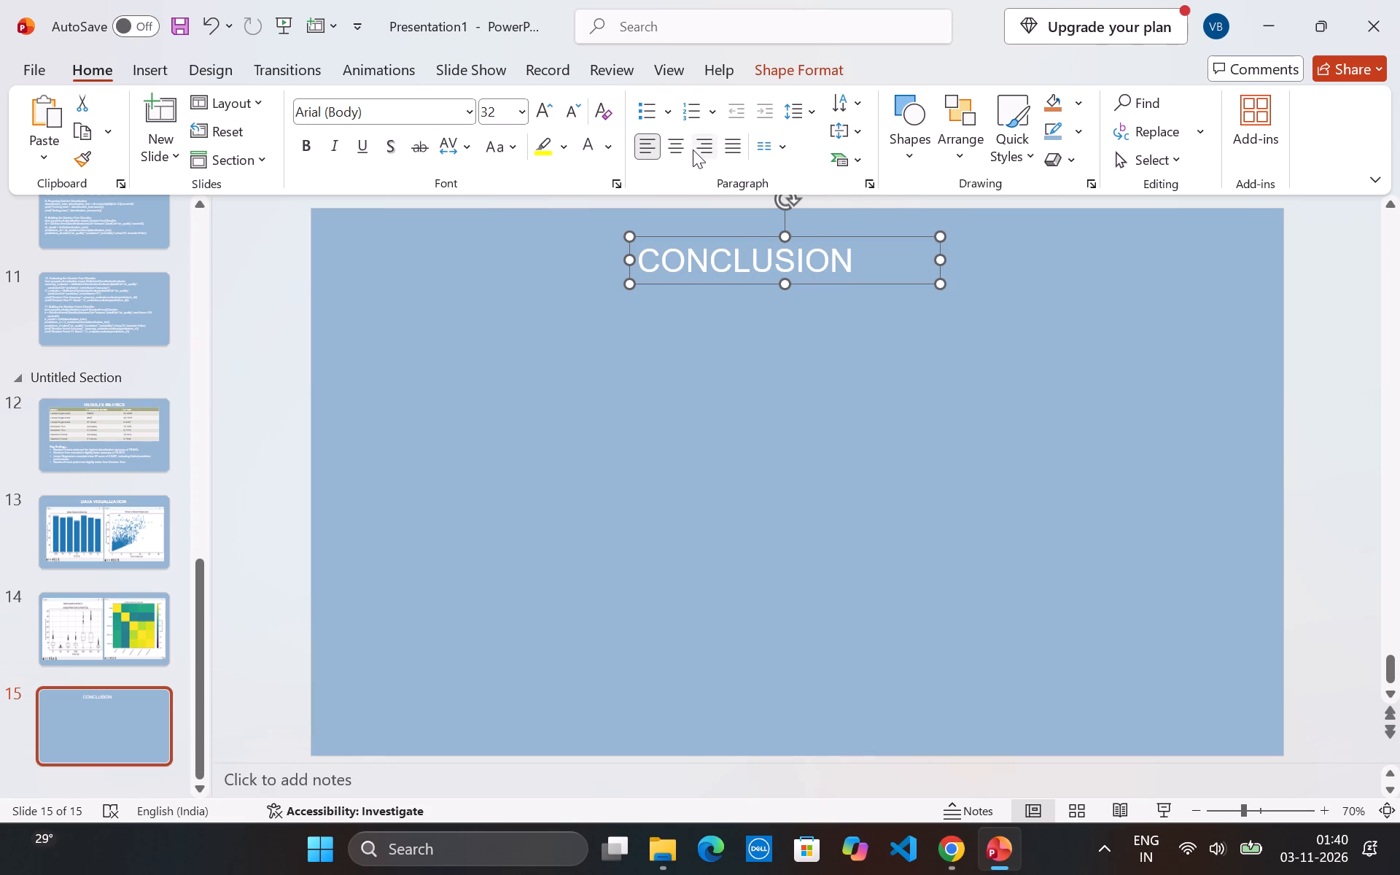
{"action": "left_click", "coordinate": [681, 148]}
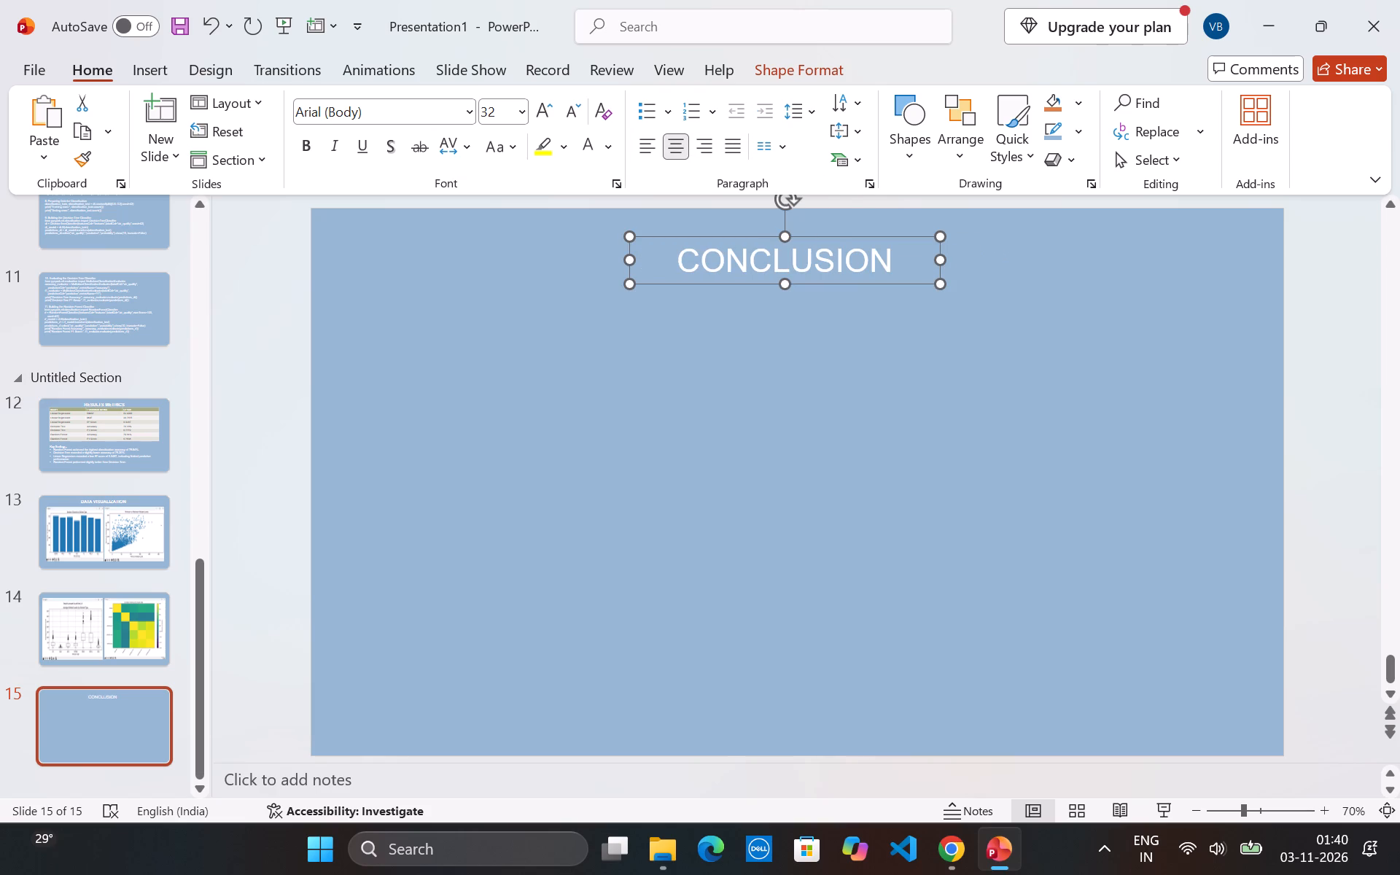
{"action": "left_click_drag", "start_coordinate": [665, 252], "coordinate": [696, 241]}
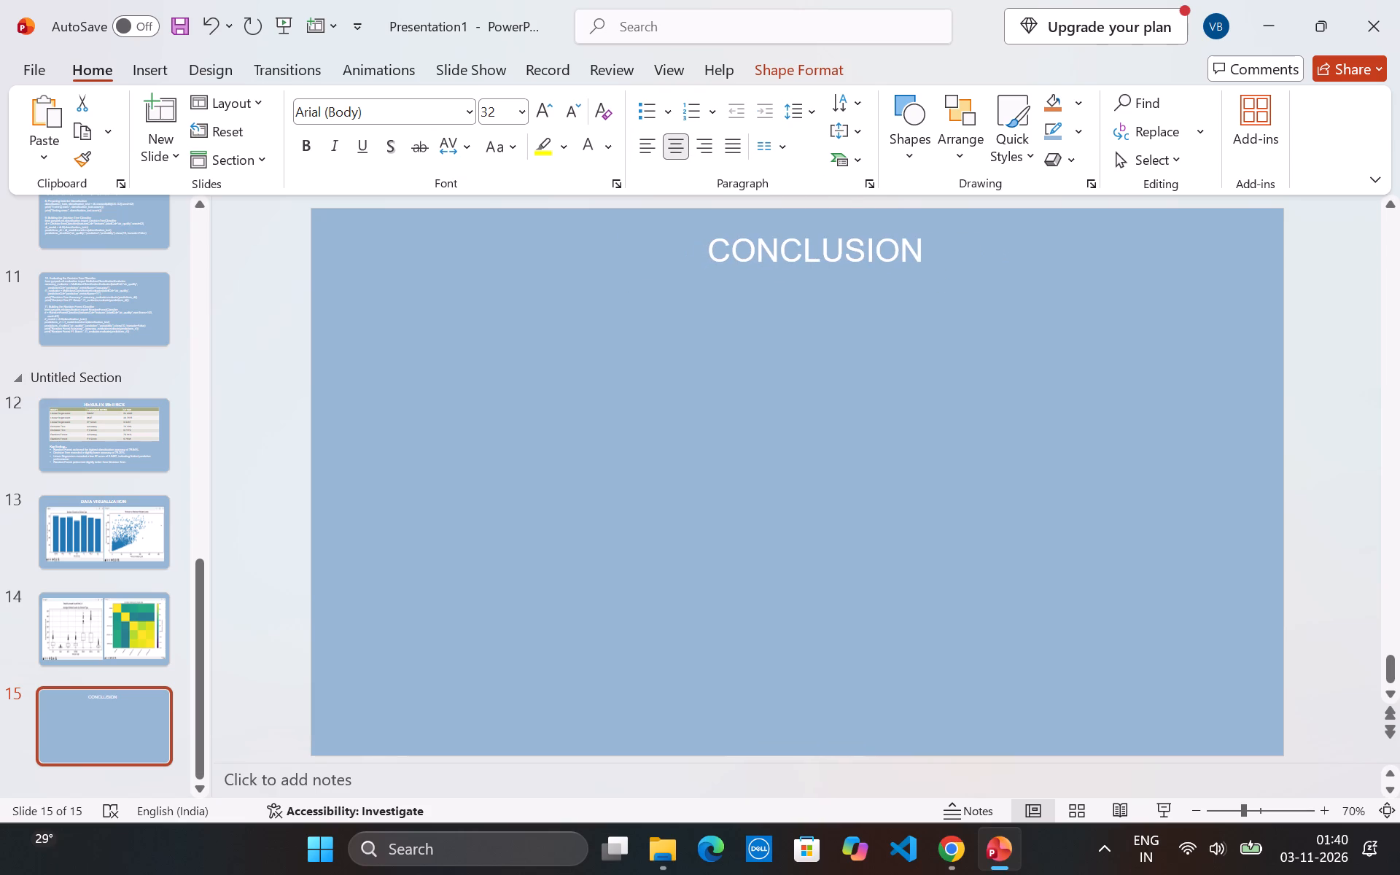
{"action": "left_click_drag", "start_coordinate": [696, 241], "coordinate": [609, 267]}
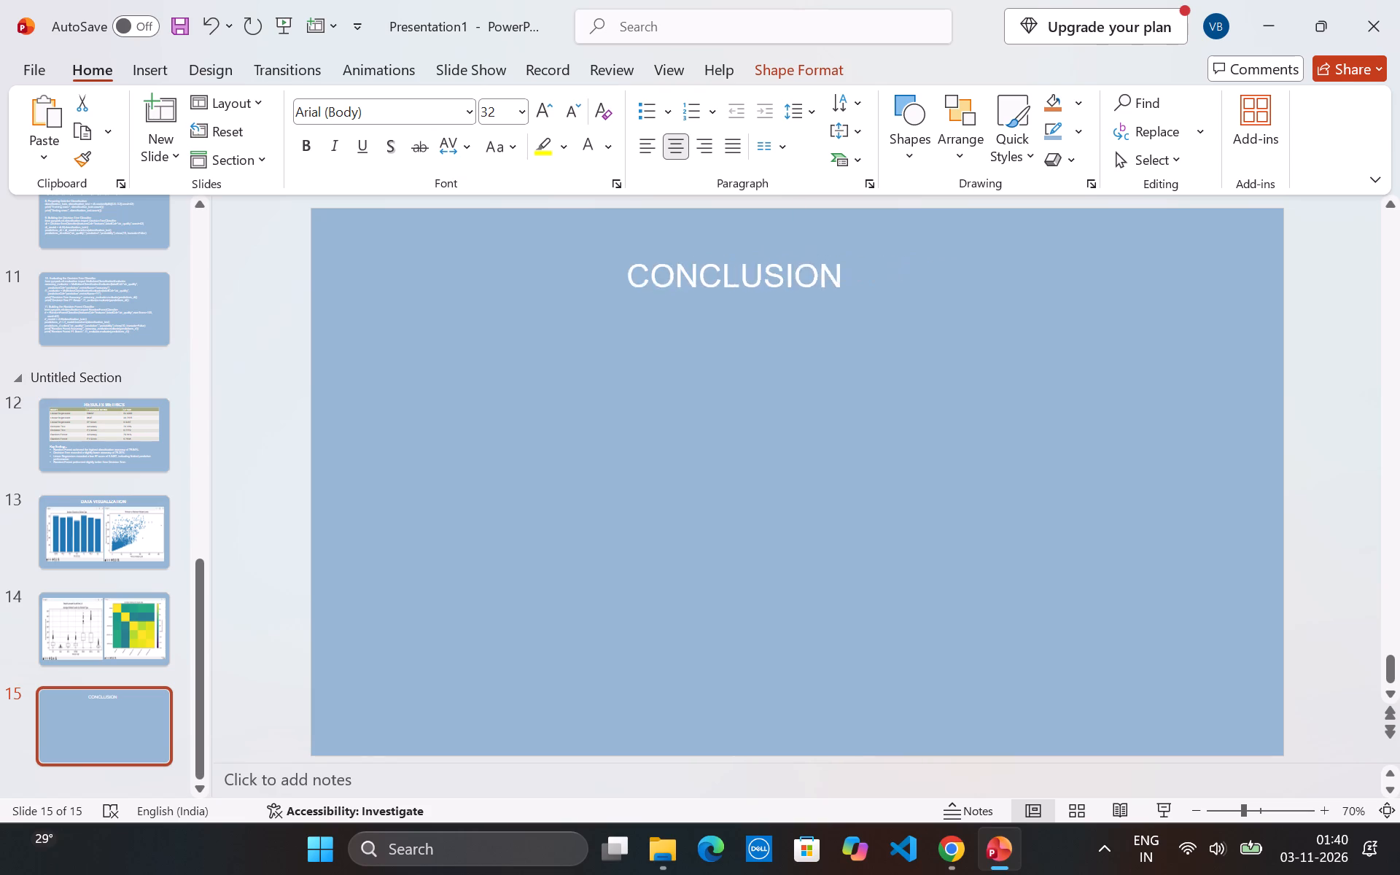
{"action": "left_click_drag", "start_coordinate": [609, 267], "coordinate": [680, 244]}
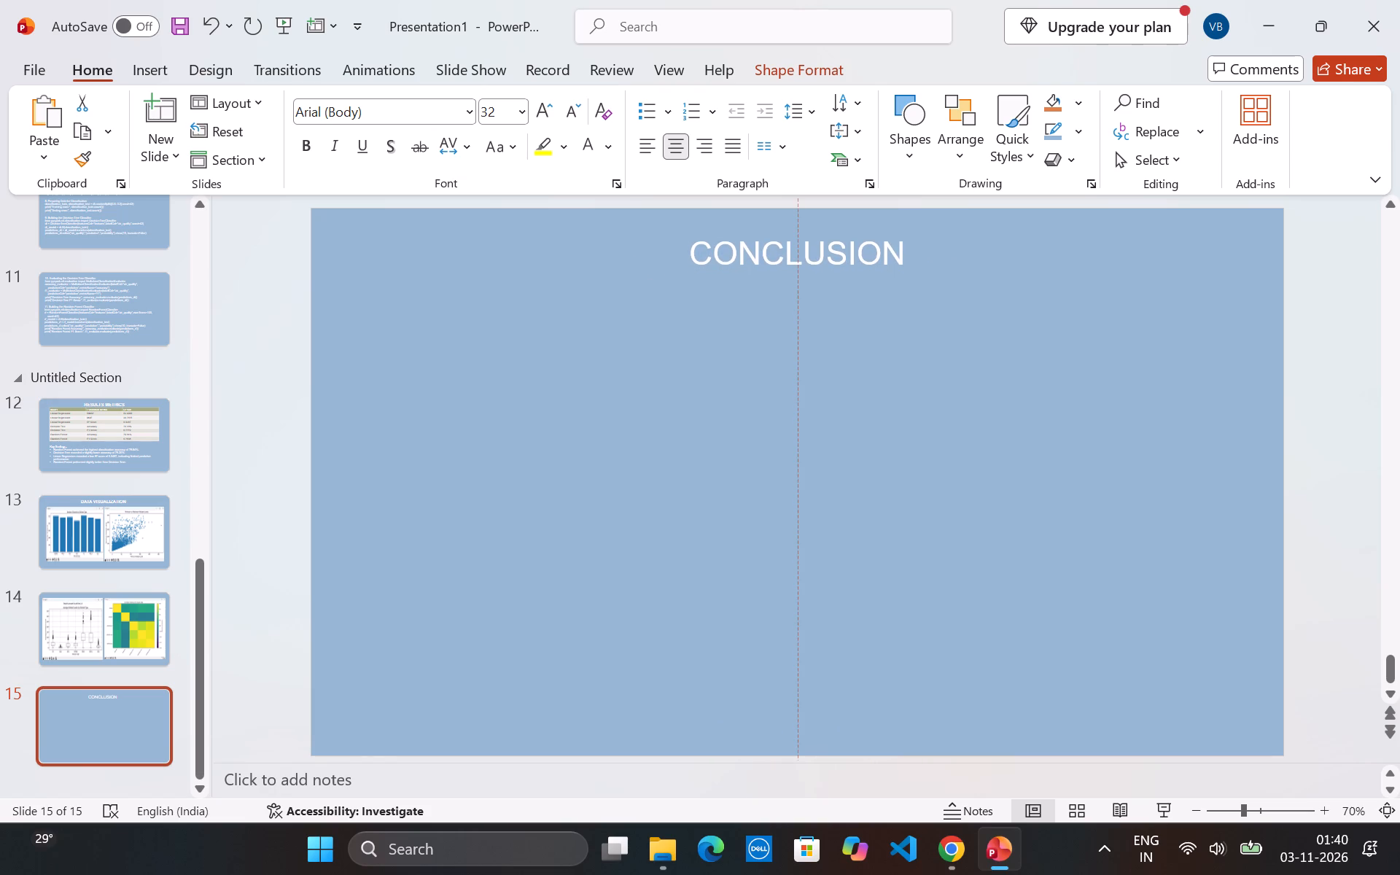
{"action": "left_click_drag", "start_coordinate": [680, 244], "coordinate": [680, 249]}
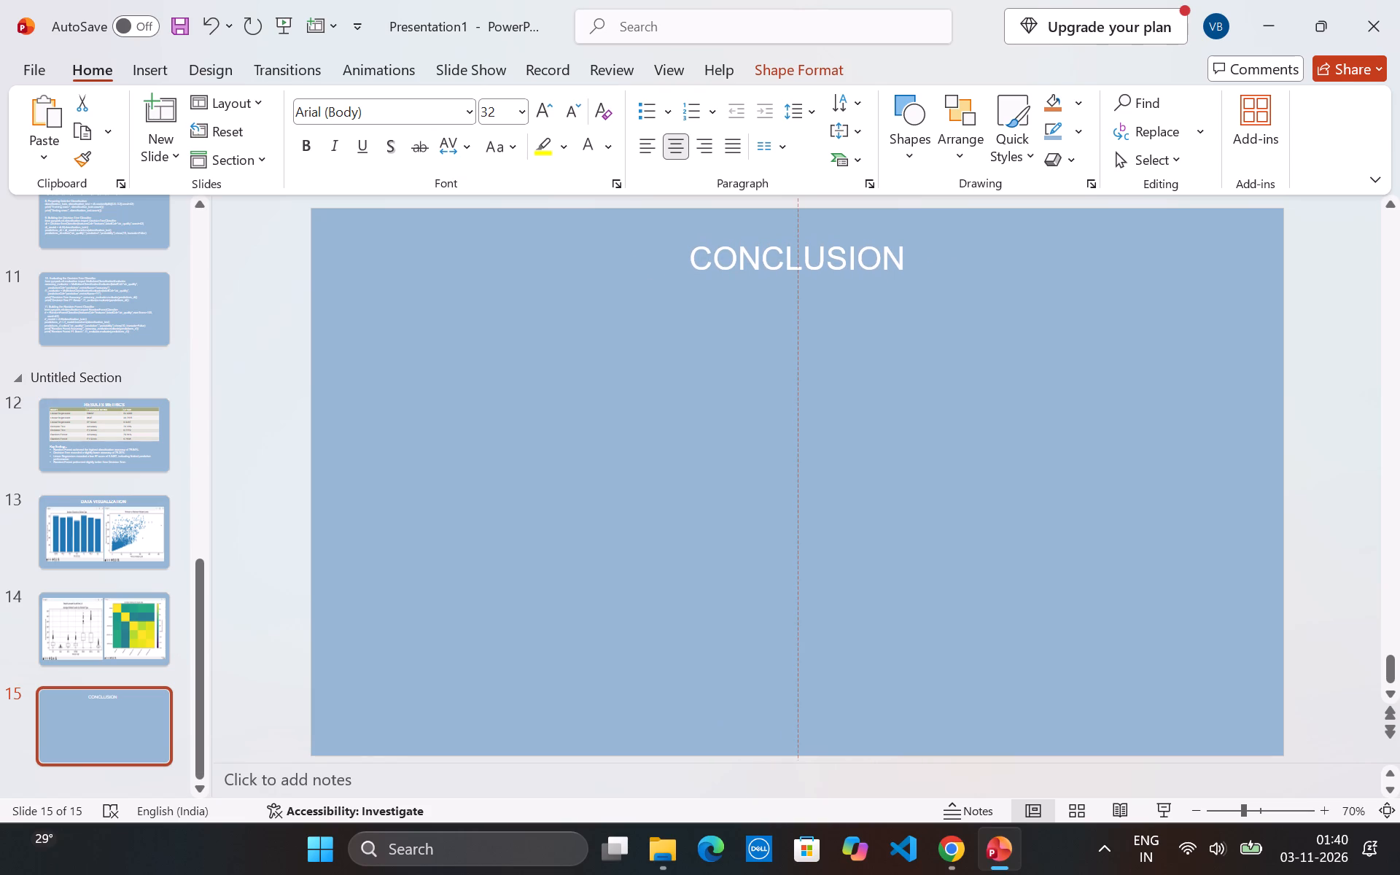
{"action": "left_click_drag", "start_coordinate": [680, 249], "coordinate": [680, 250]}
{"action": "left_click", "coordinate": [694, 352]}
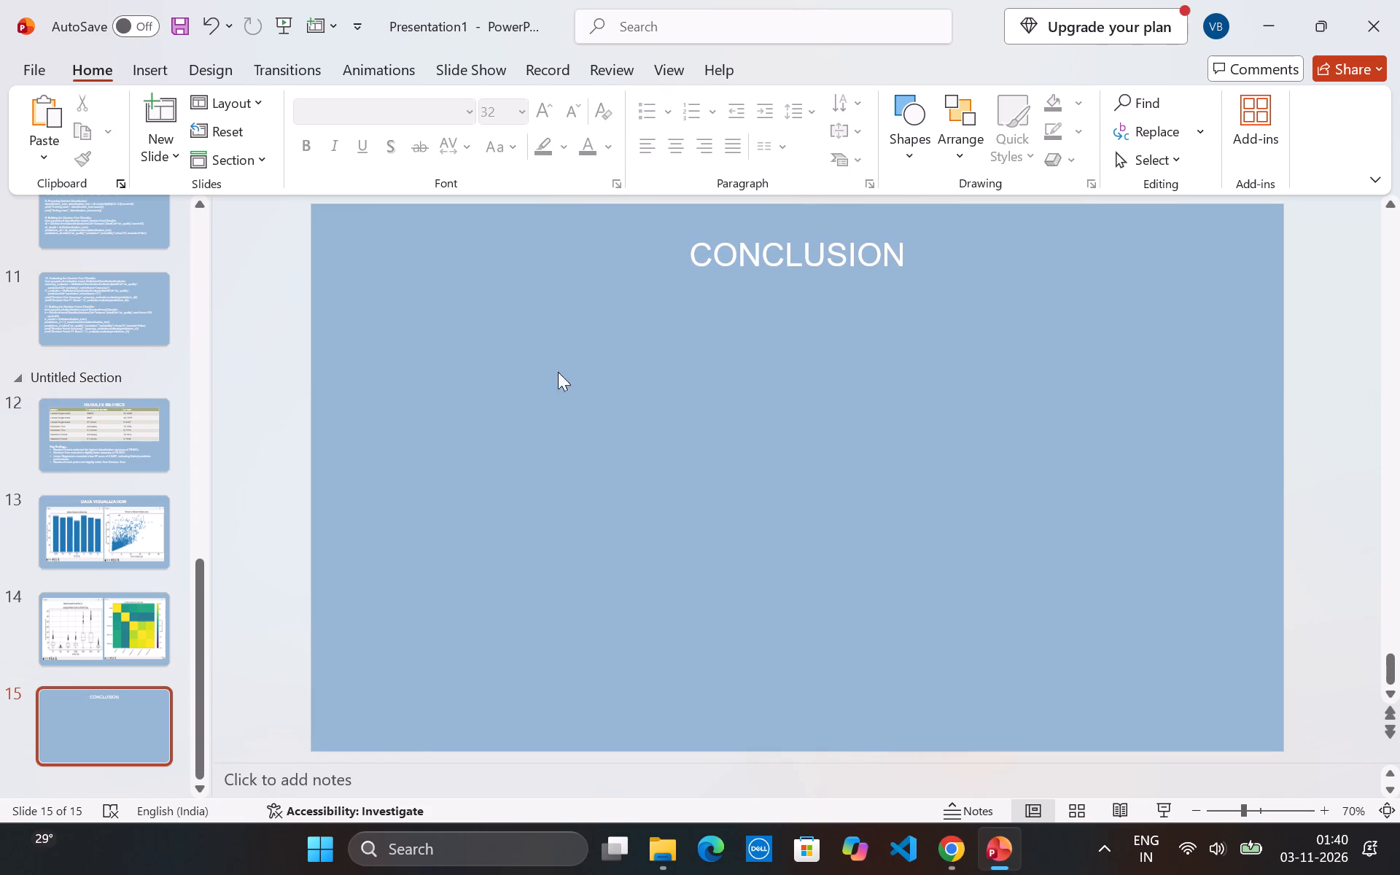
Draw a large text box below the CONCLUSION heading, covering most of slide 15.
{"action": "left_click", "coordinate": [147, 69]}
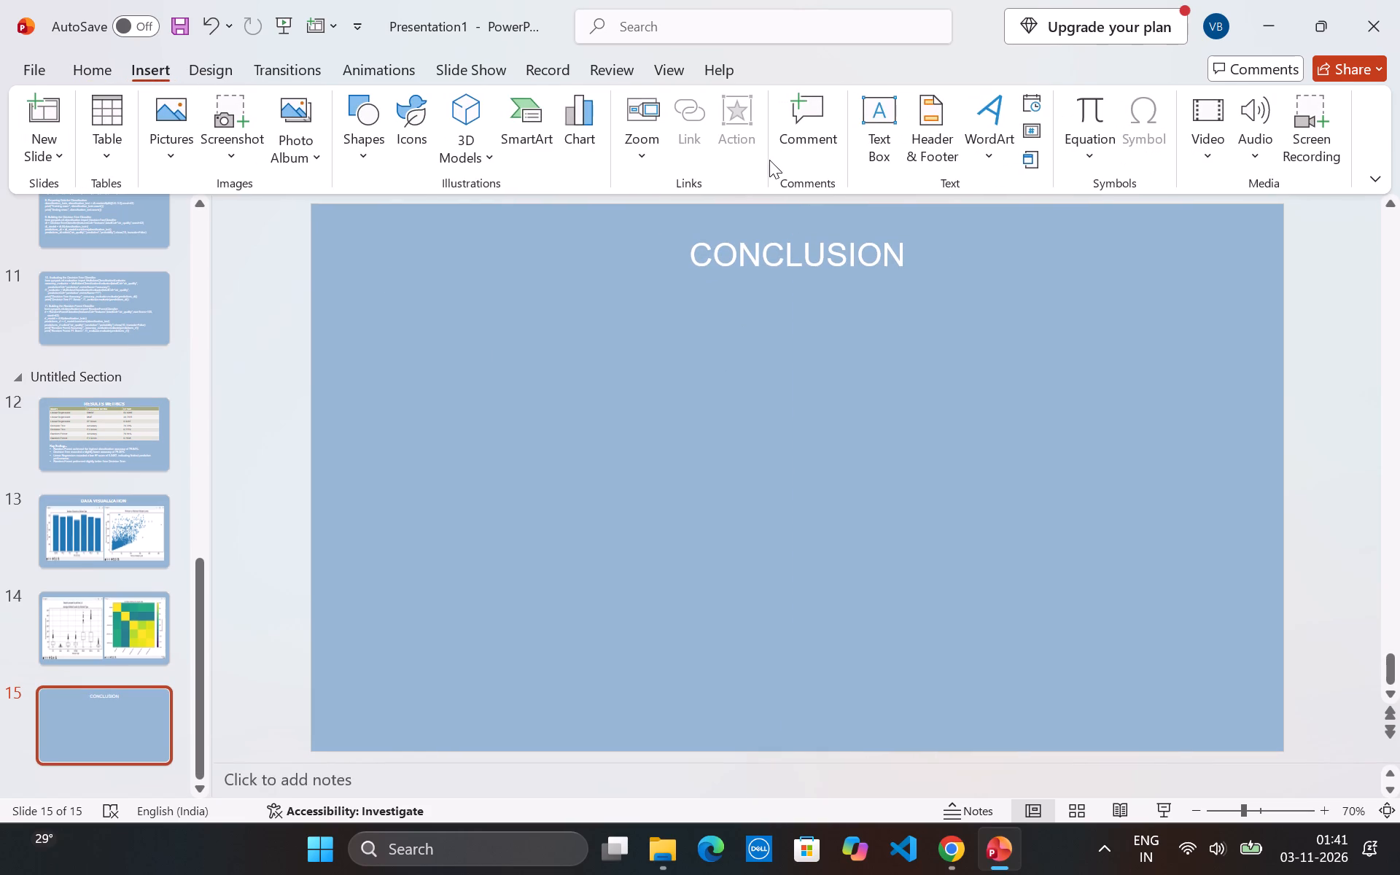
{"action": "left_click", "coordinate": [863, 139]}
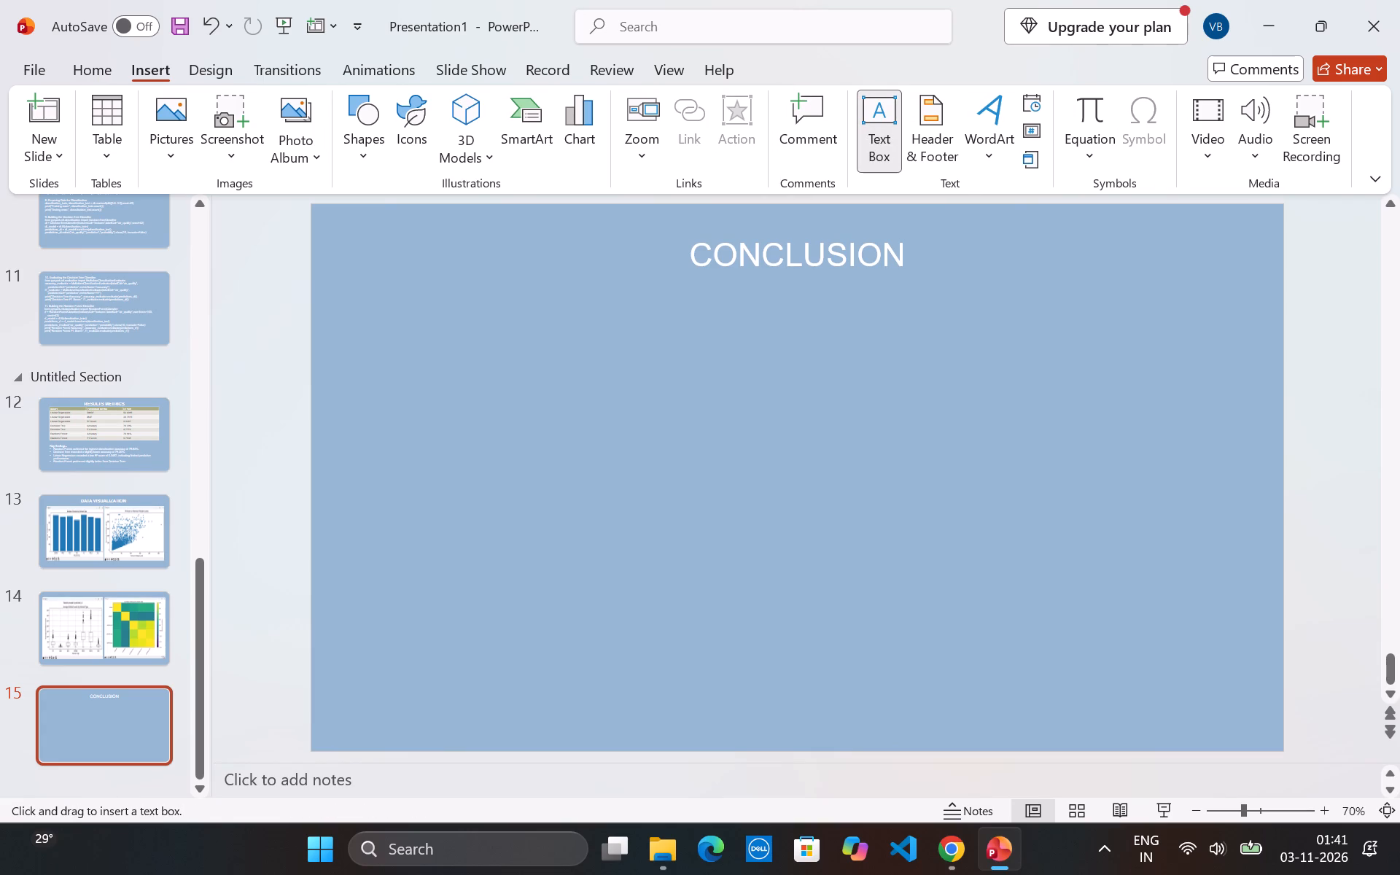
{"action": "left_click_drag", "start_coordinate": [364, 301], "coordinate": [1216, 682]}
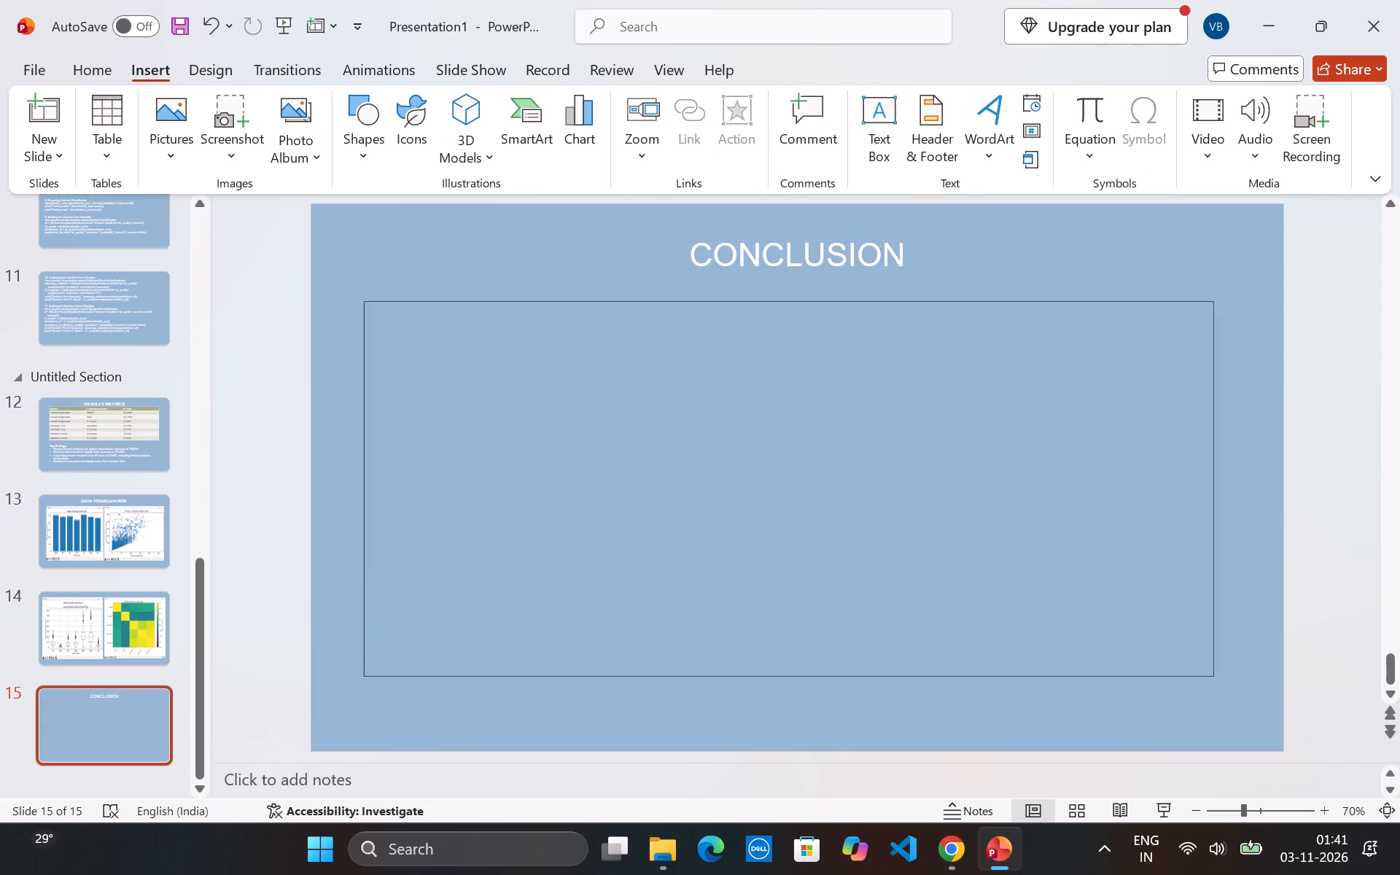
{"action": "left_click_drag", "start_coordinate": [1216, 682], "coordinate": [1217, 699]}
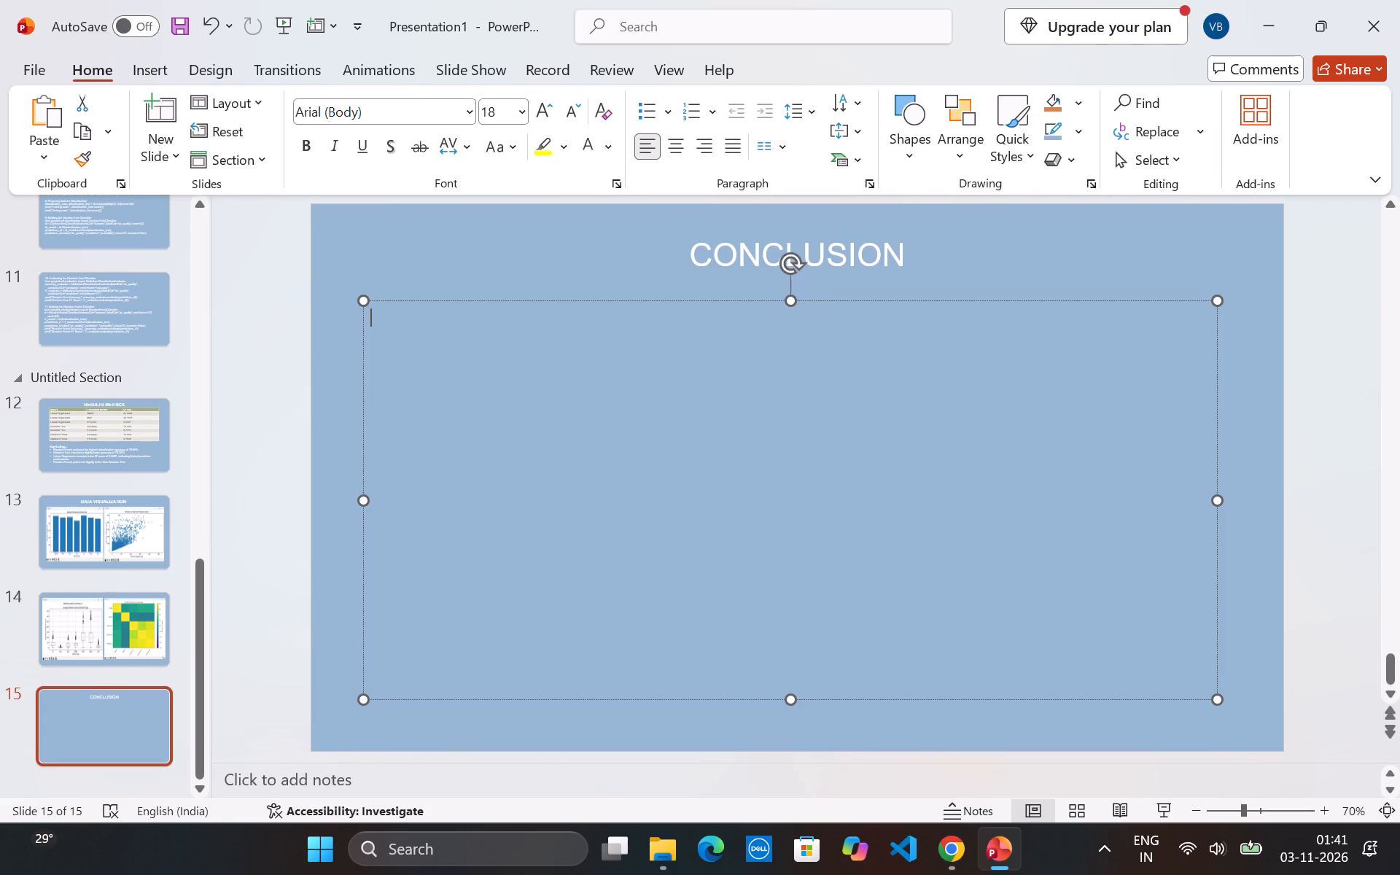
{"action": "left_click", "coordinate": [960, 874]}
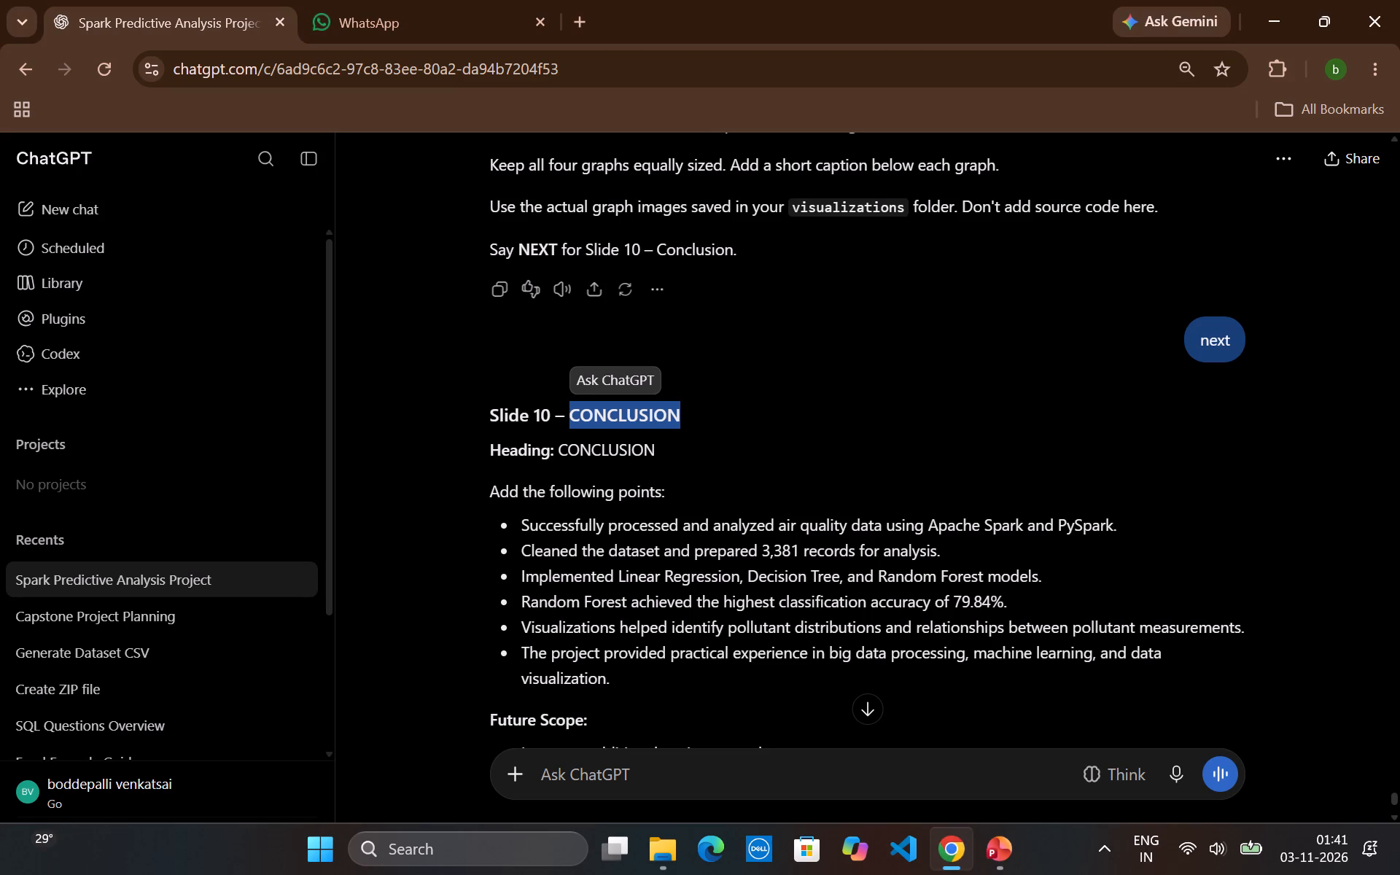
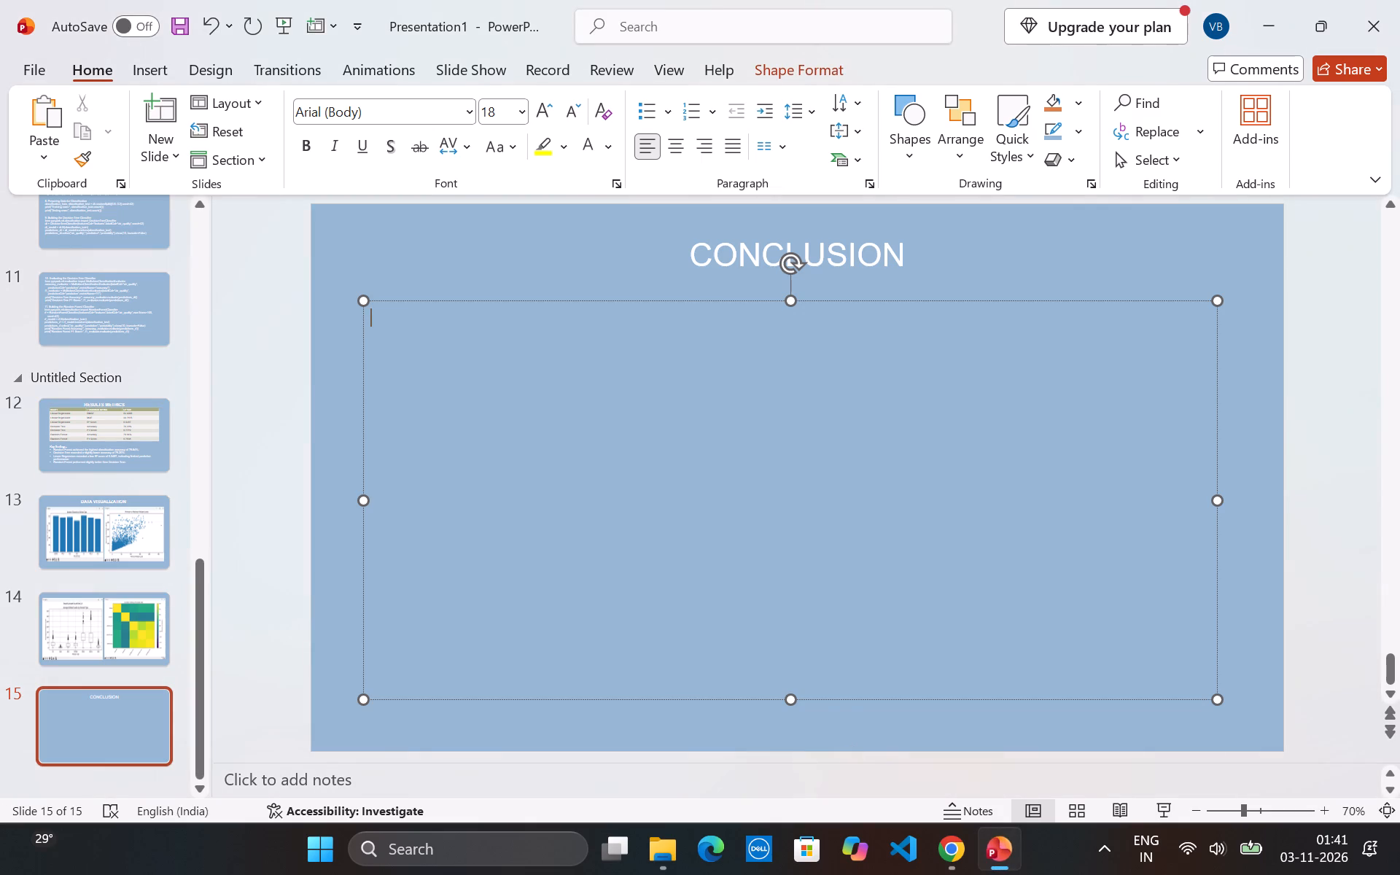
{"action": "key", "text": "ctrl+v"}
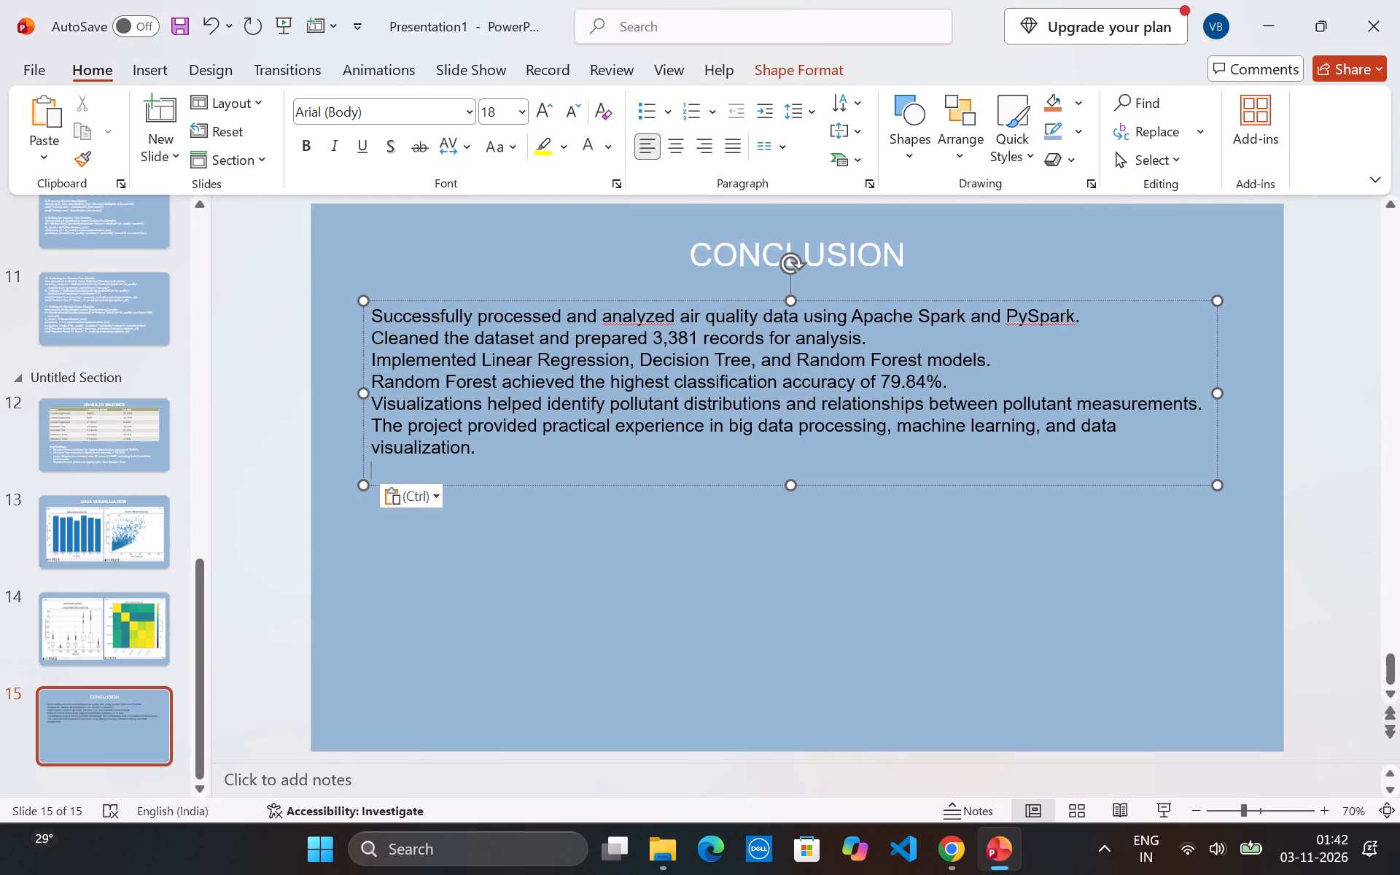
Format all the pasted conclusion points as a bulleted list in 24 pt white text.
{"action": "key", "text": "ctrl+a"}
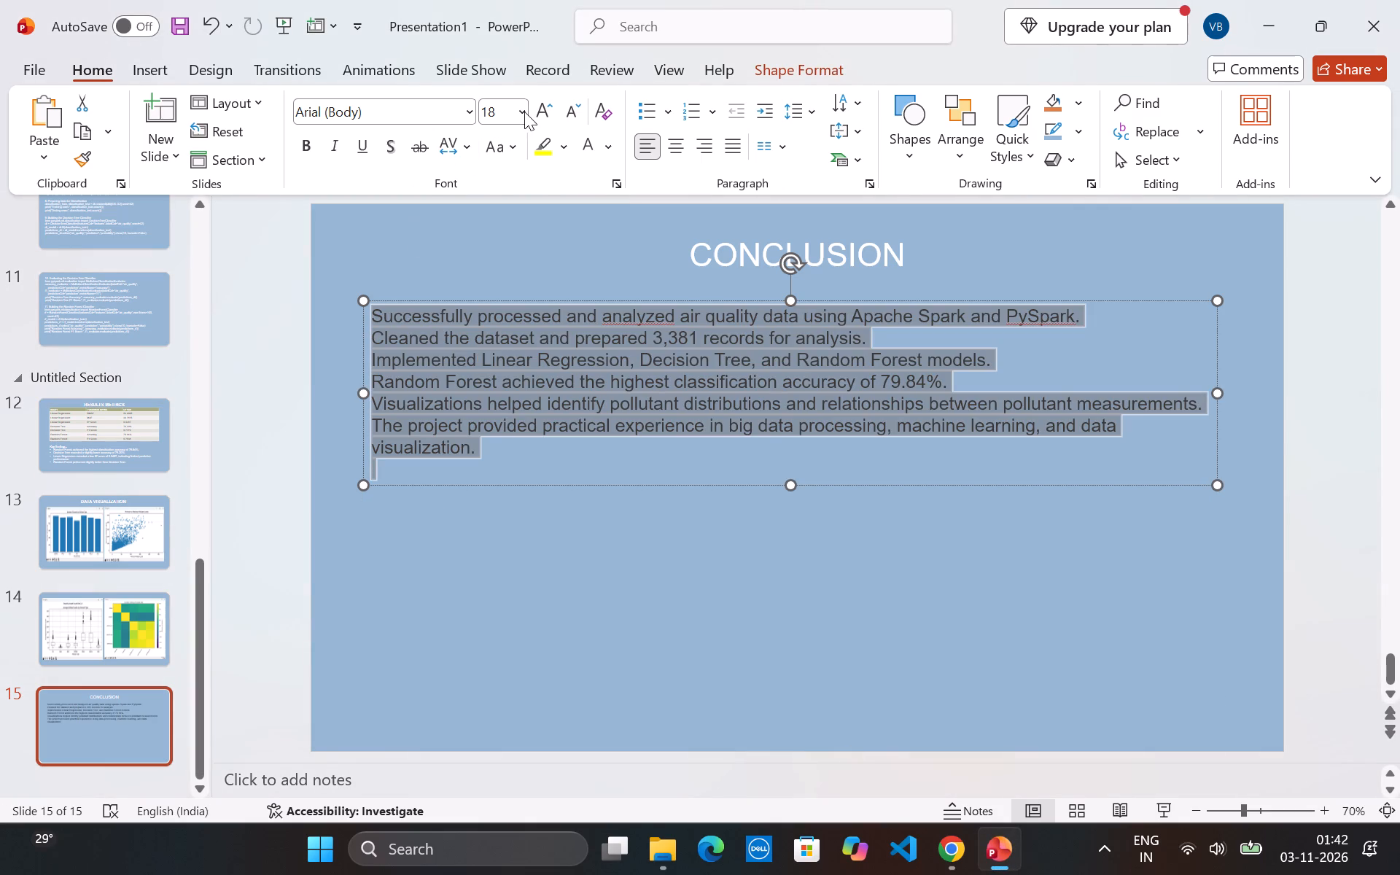
{"action": "left_click", "coordinate": [524, 112]}
{"action": "left_click", "coordinate": [502, 411]}
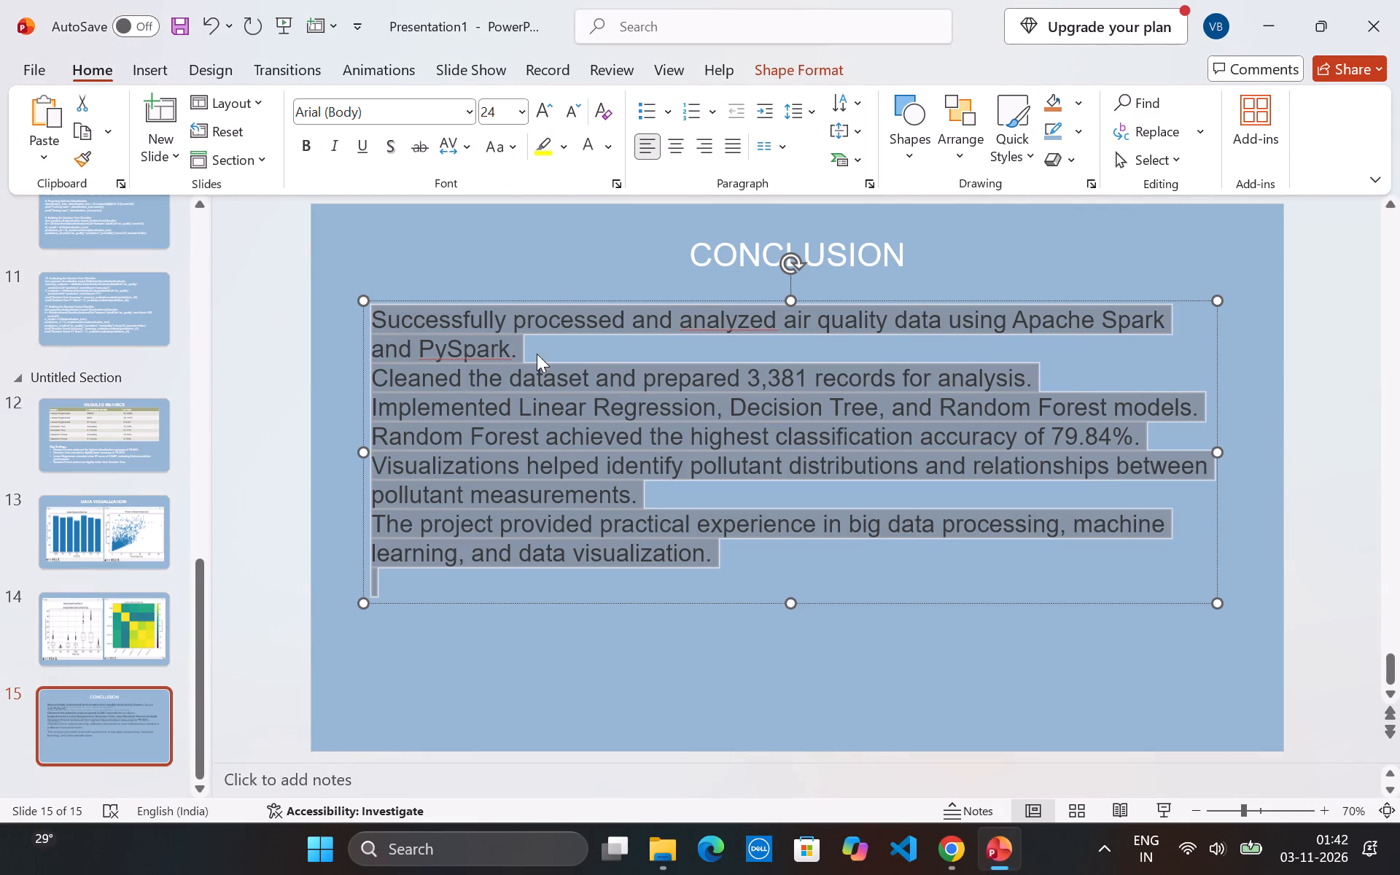
{"action": "left_click", "coordinate": [588, 155]}
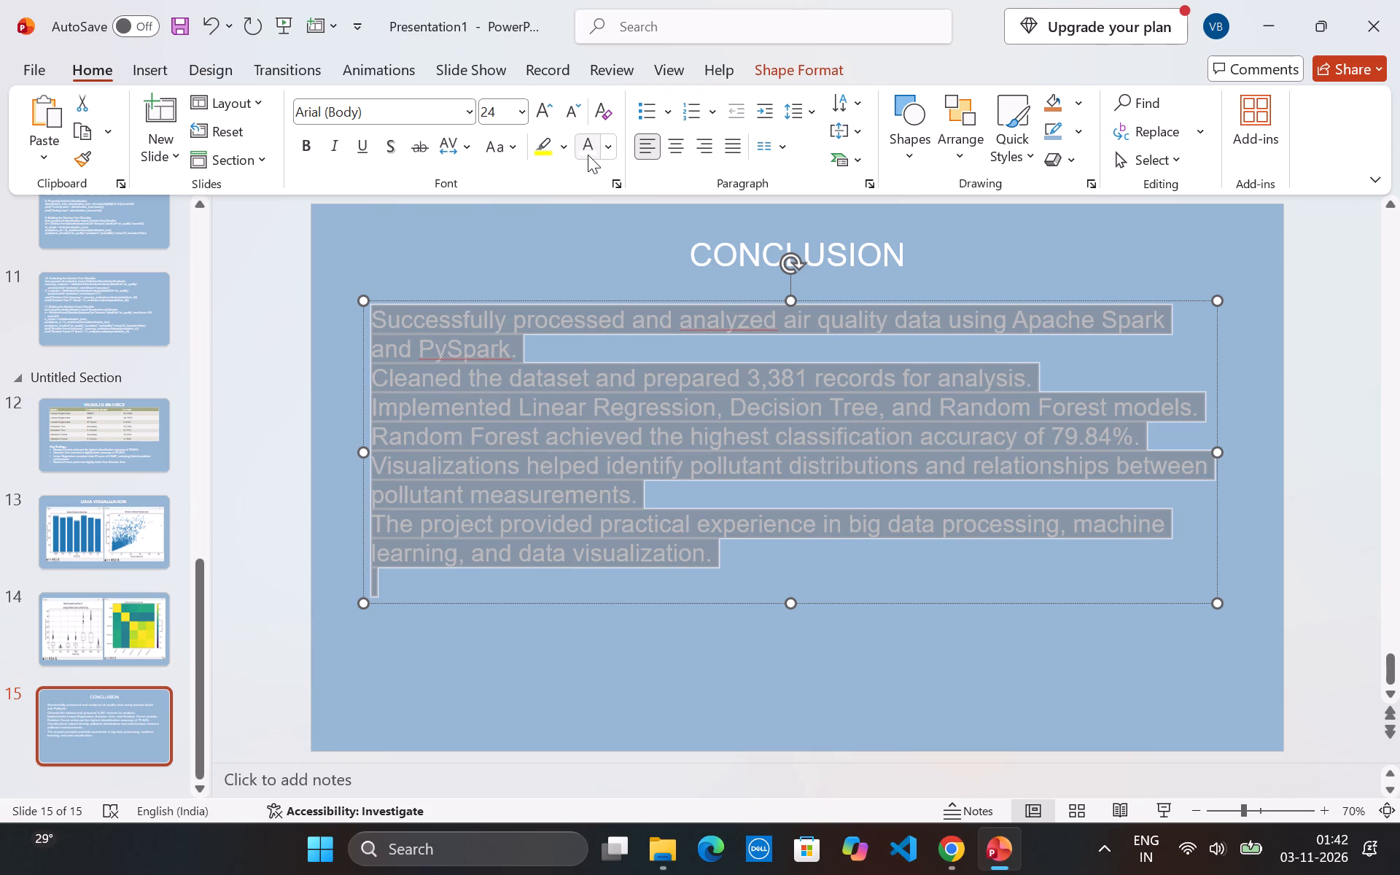
{"action": "left_click", "coordinate": [640, 109]}
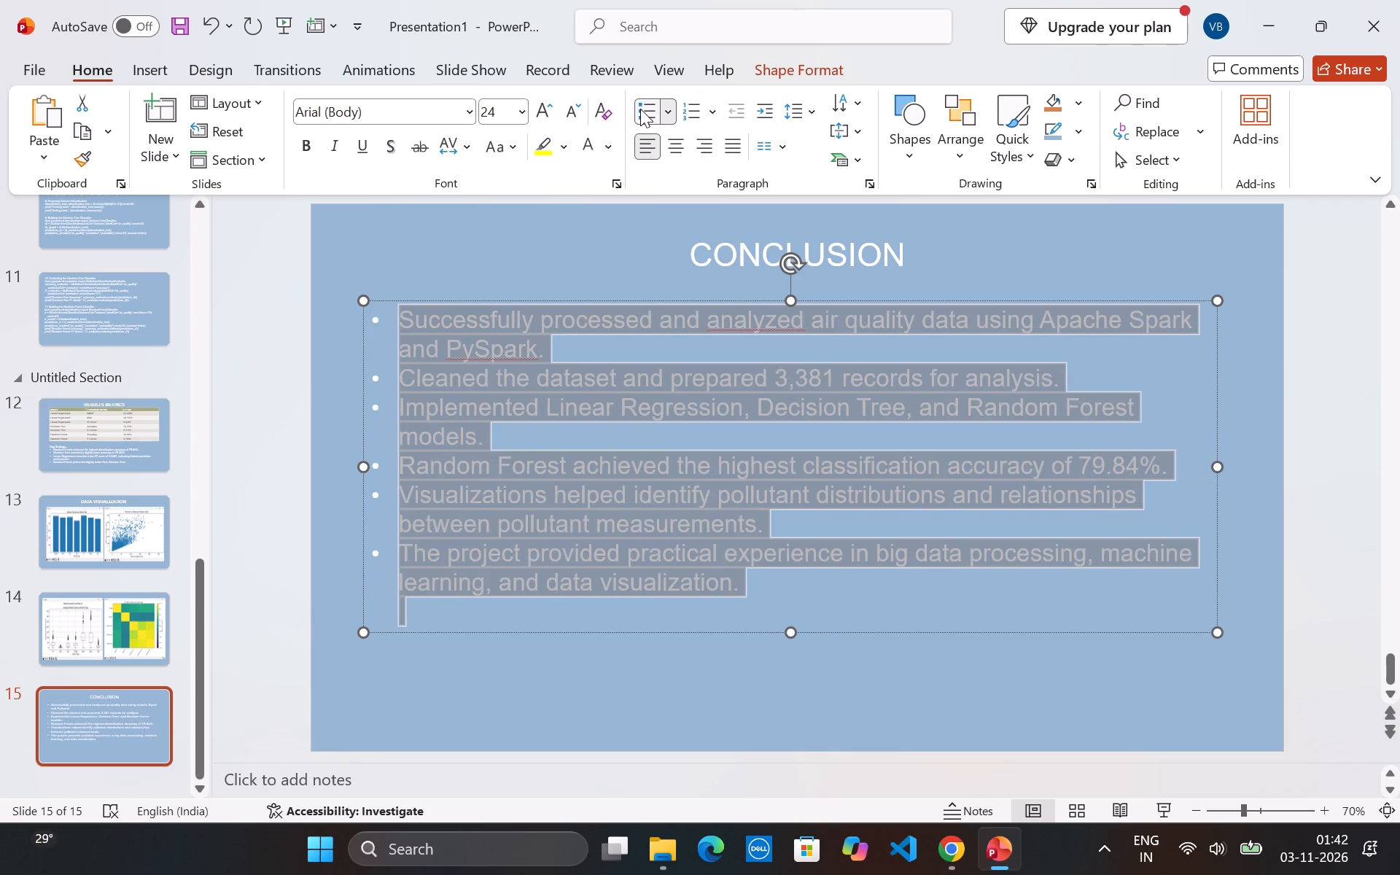
Set the conclusion points' line spacing to 1.5, but give the first point a spacing of 1.0.
{"action": "left_click", "coordinate": [806, 104]}
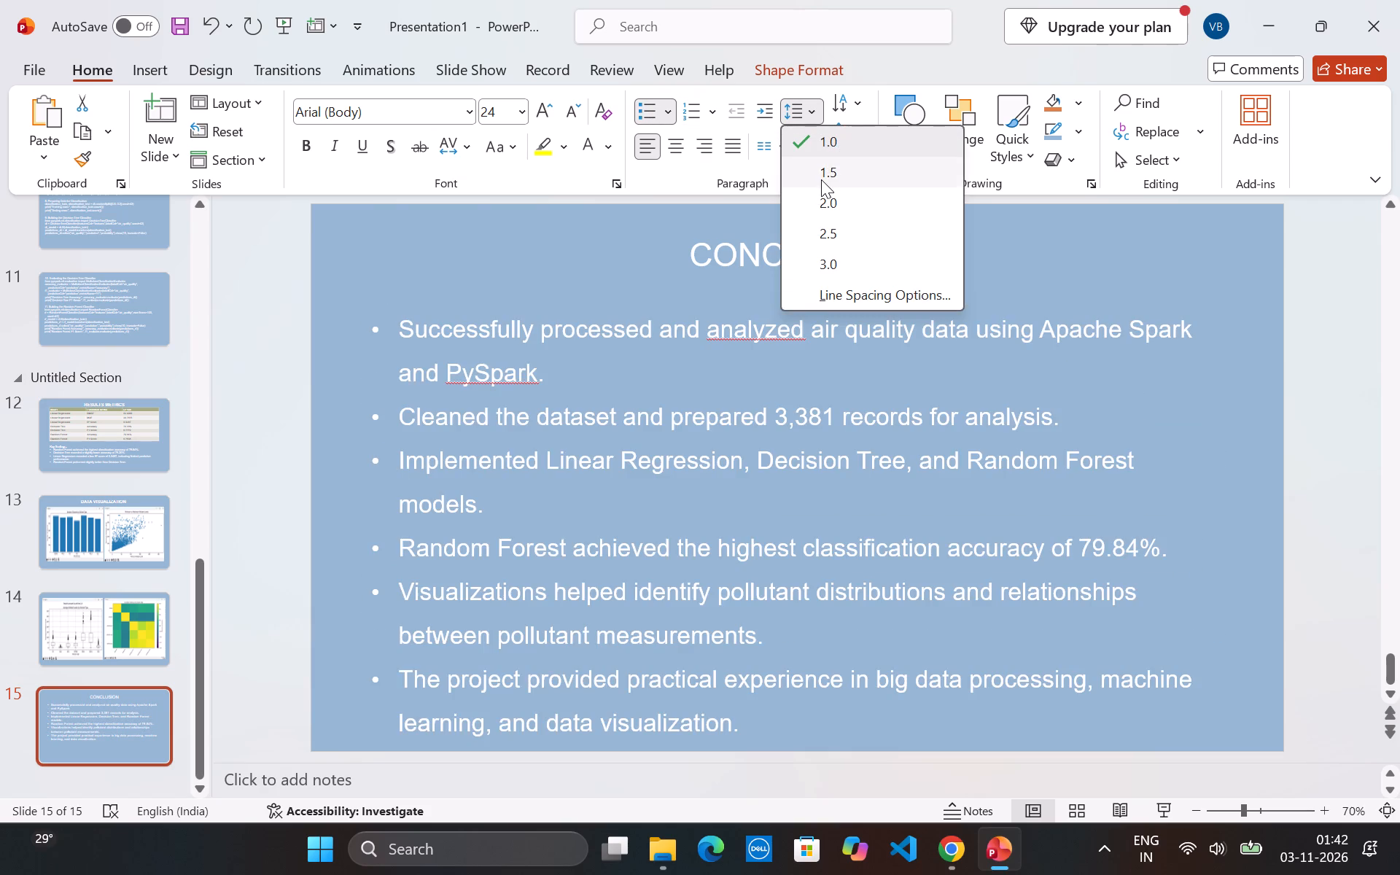
{"action": "left_click", "coordinate": [821, 179]}
{"action": "left_click", "coordinate": [602, 387]}
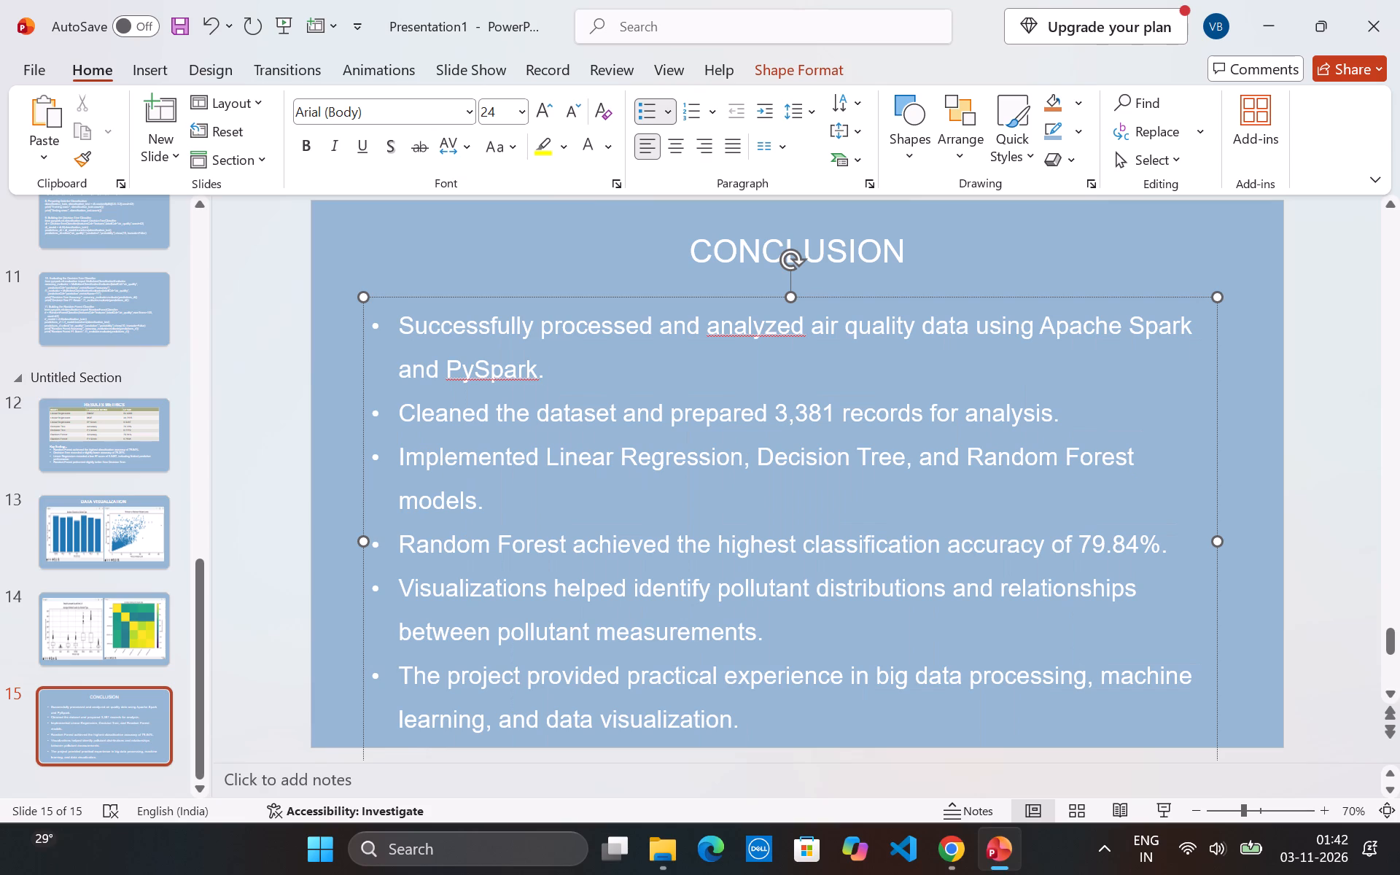
{"action": "left_click", "coordinate": [806, 108]}
{"action": "left_click", "coordinate": [824, 151]}
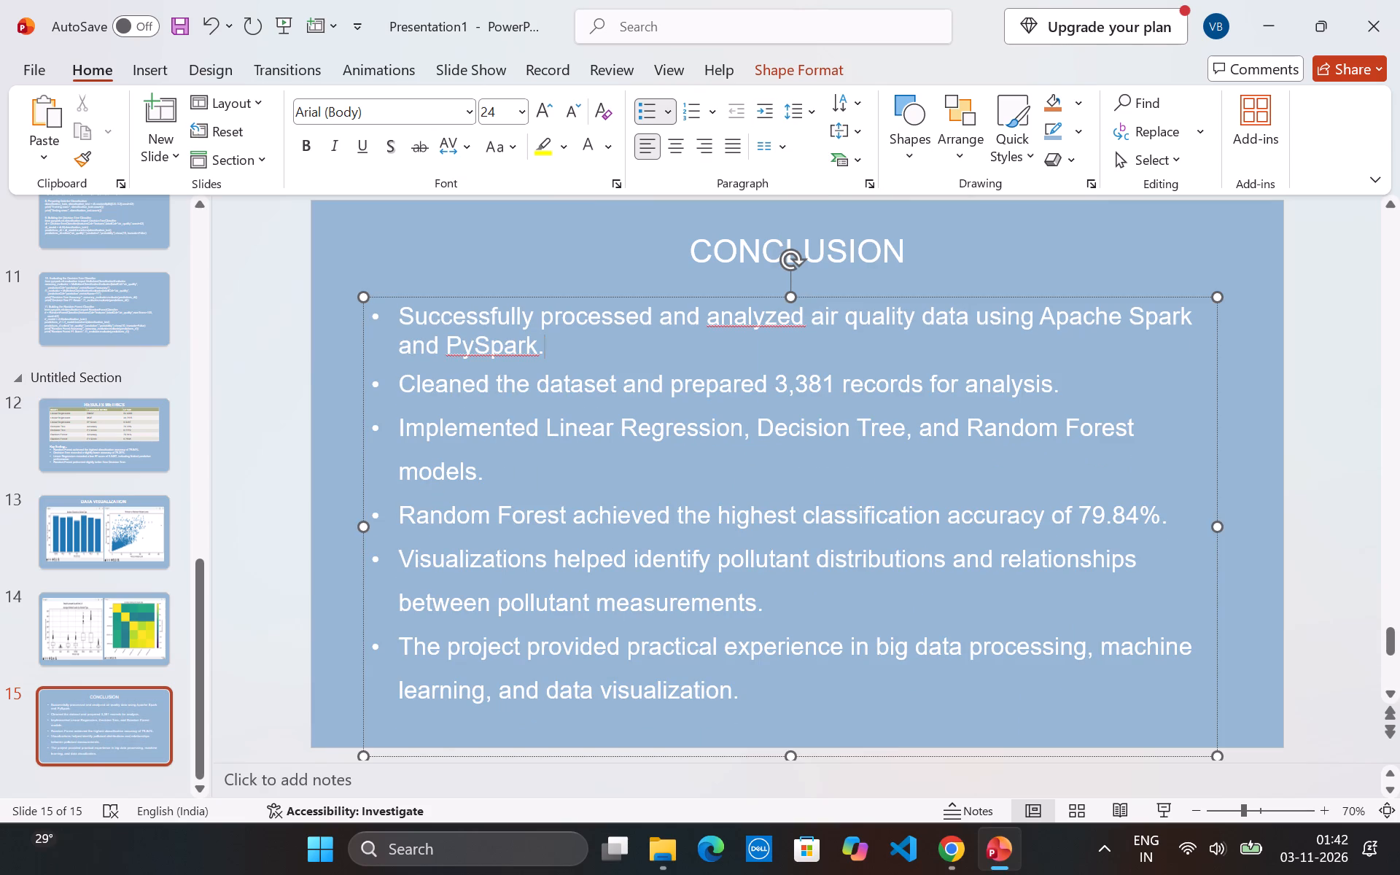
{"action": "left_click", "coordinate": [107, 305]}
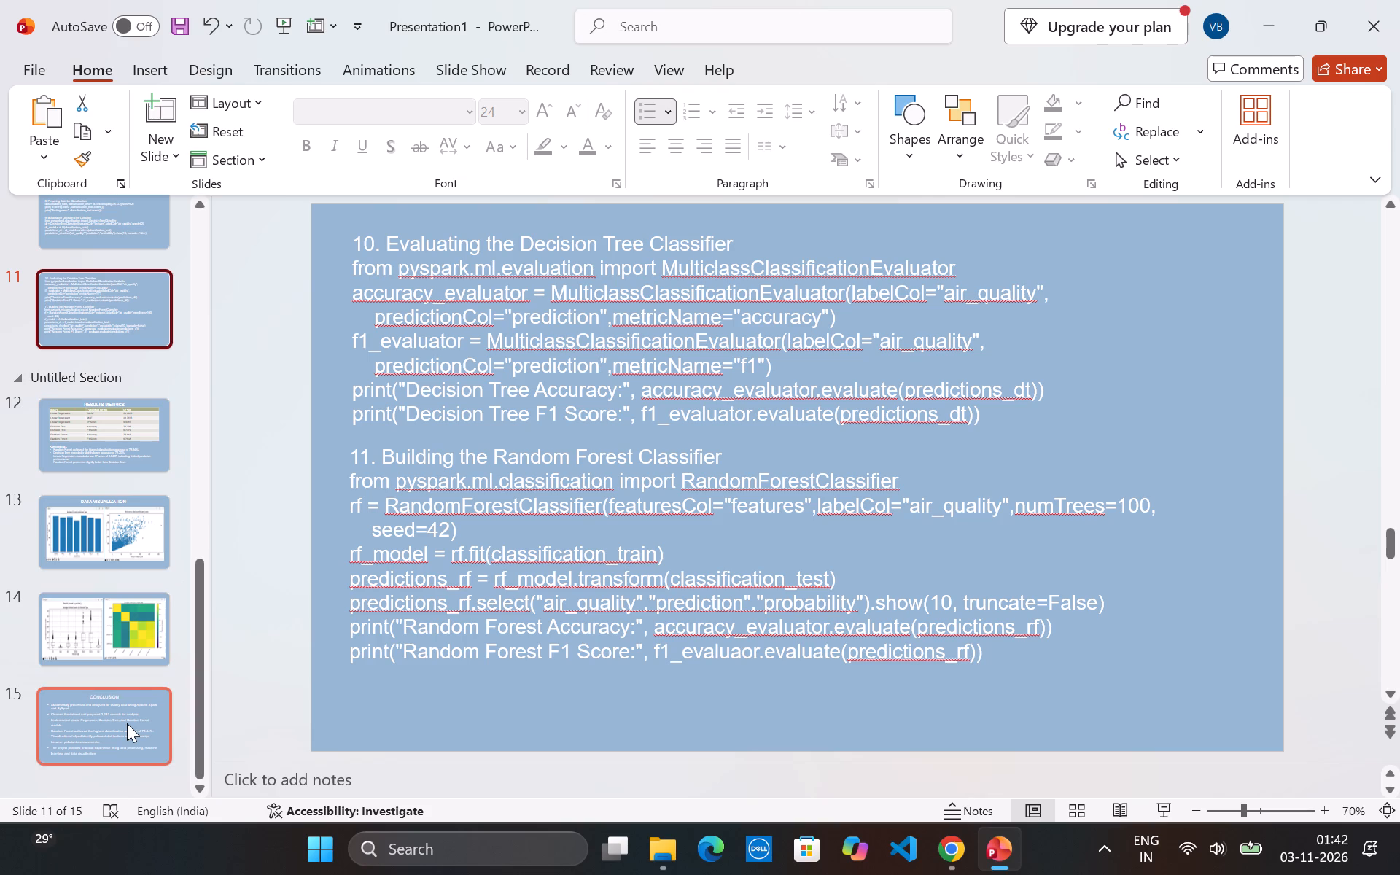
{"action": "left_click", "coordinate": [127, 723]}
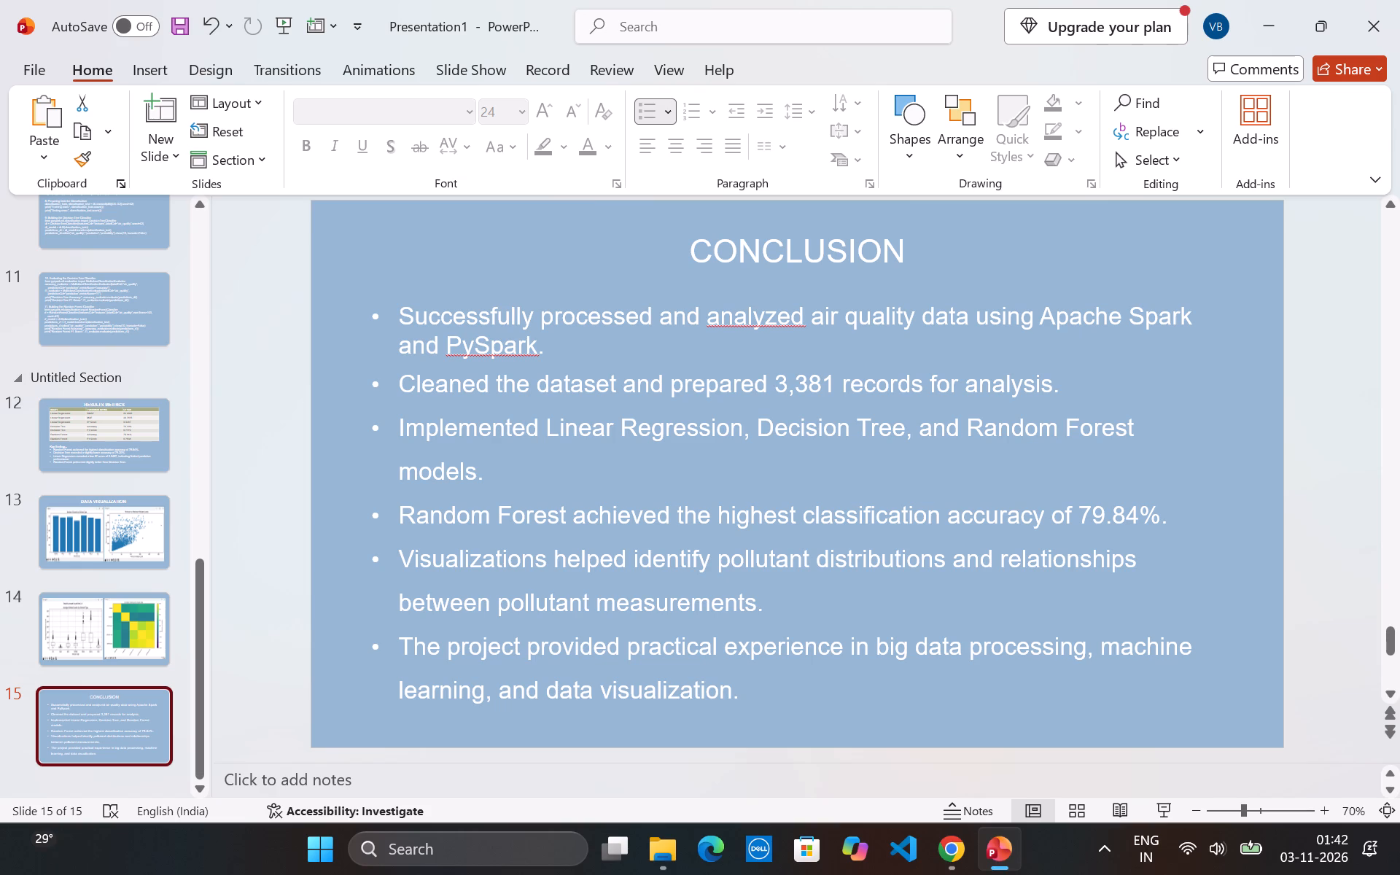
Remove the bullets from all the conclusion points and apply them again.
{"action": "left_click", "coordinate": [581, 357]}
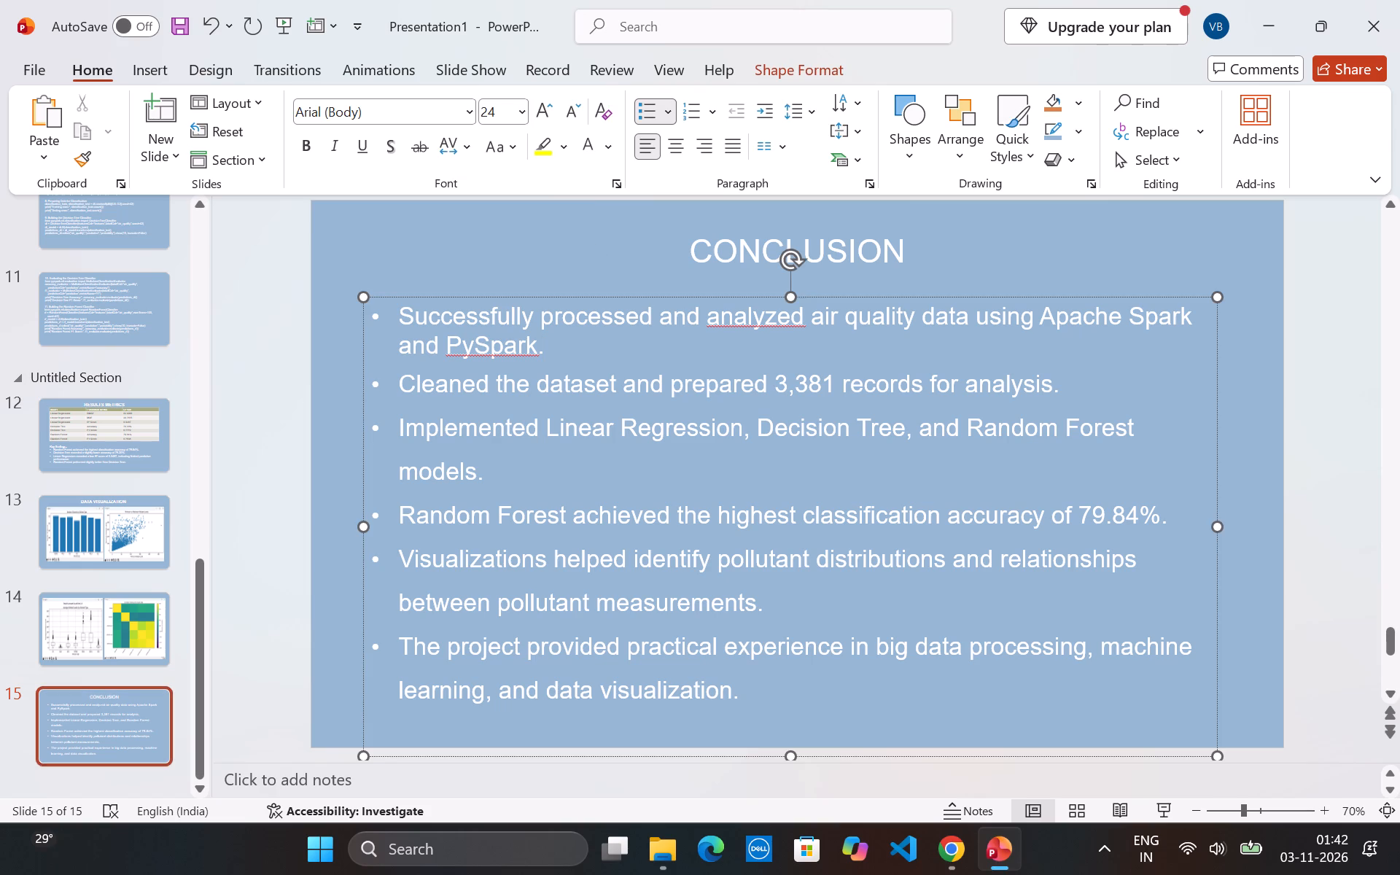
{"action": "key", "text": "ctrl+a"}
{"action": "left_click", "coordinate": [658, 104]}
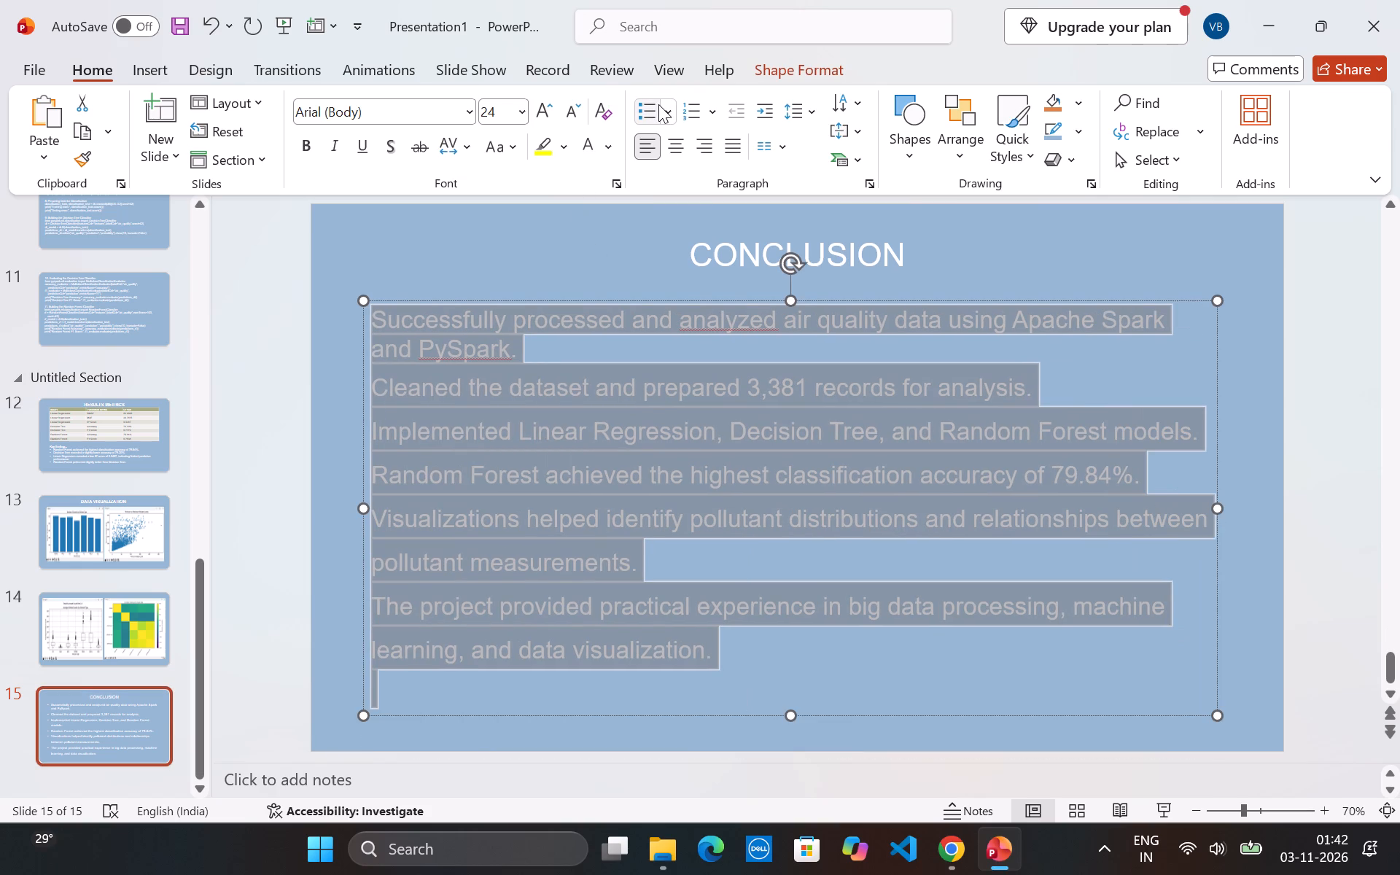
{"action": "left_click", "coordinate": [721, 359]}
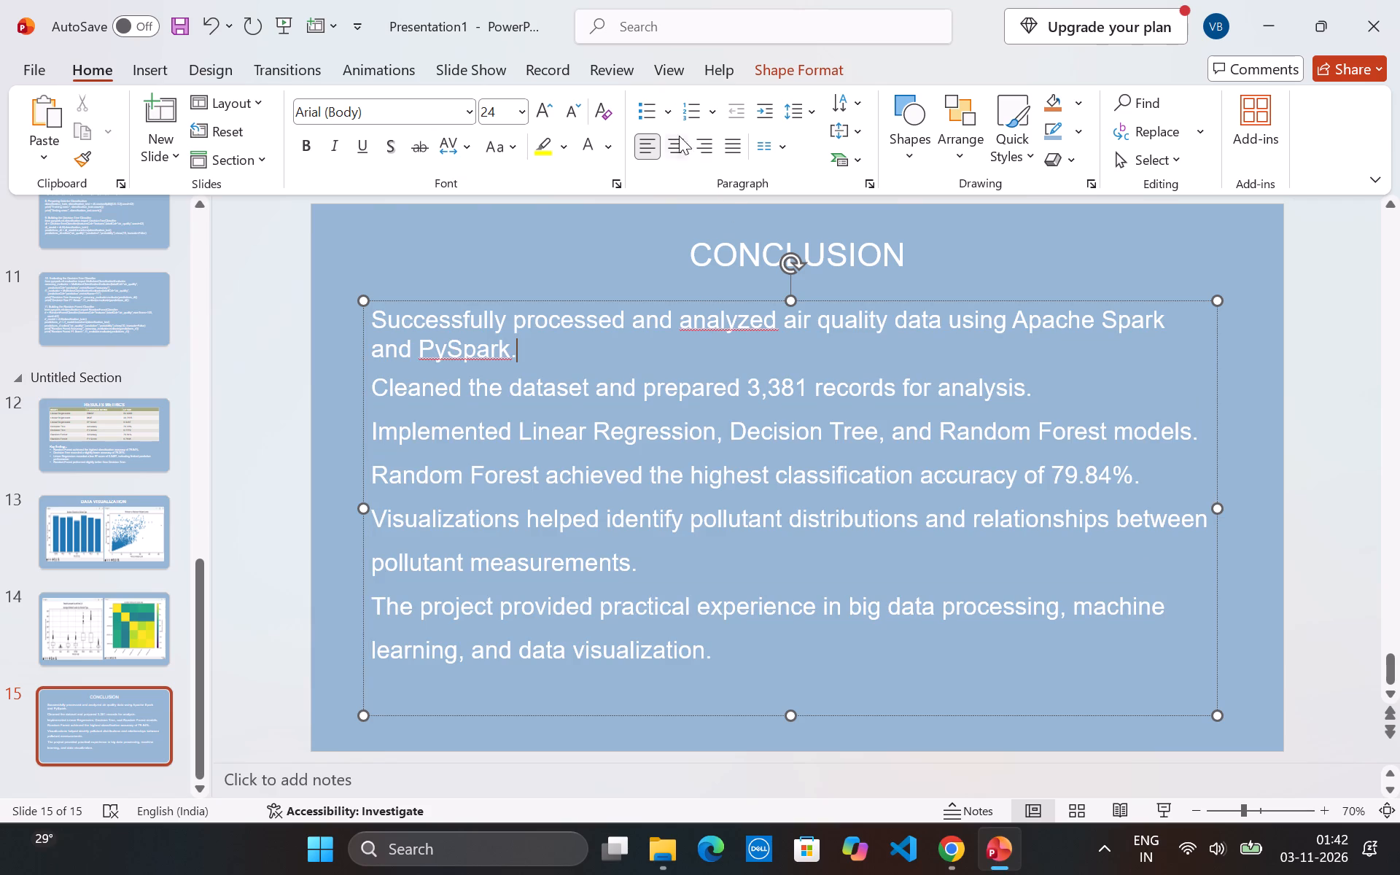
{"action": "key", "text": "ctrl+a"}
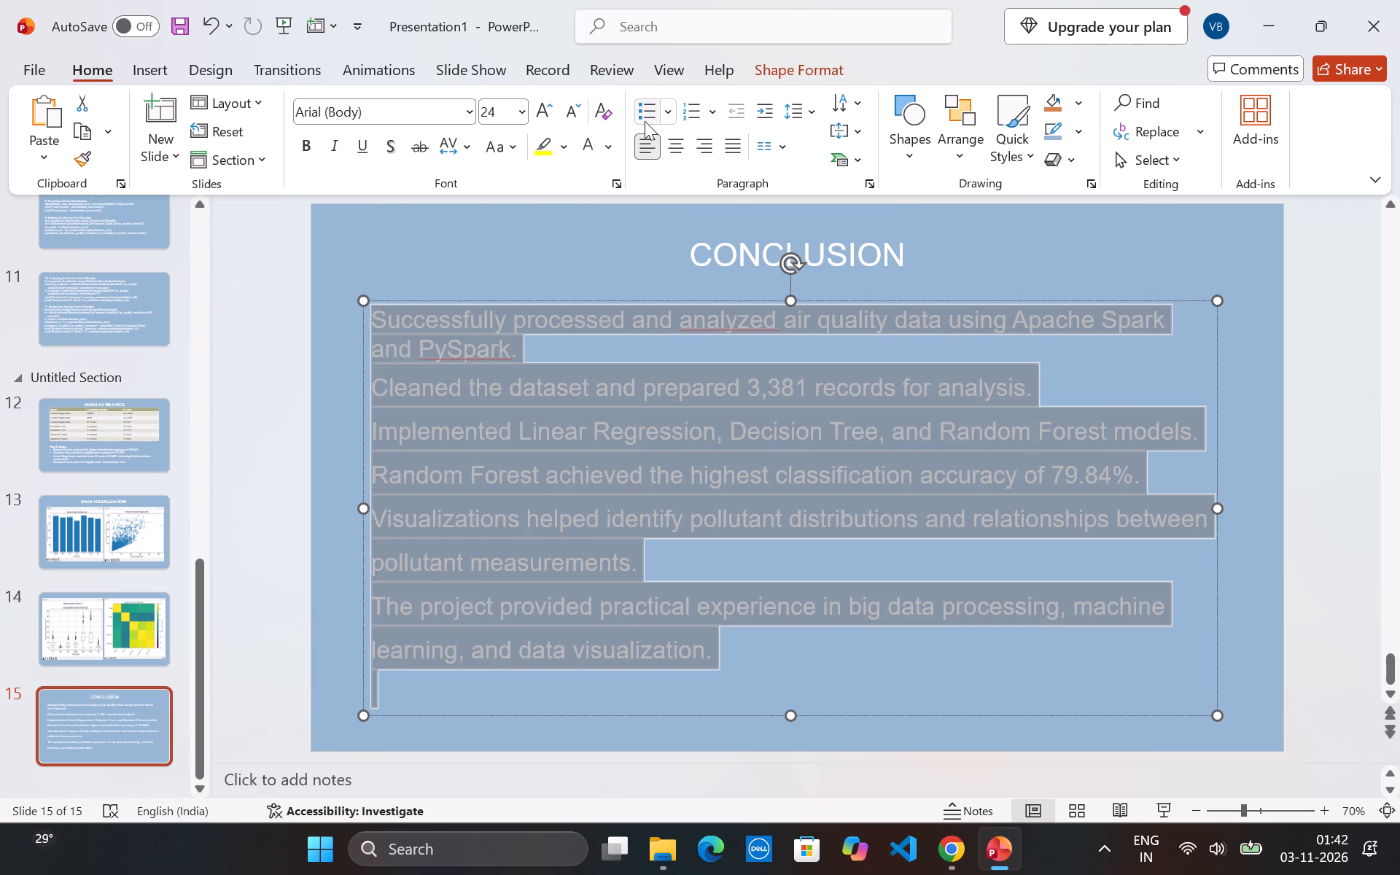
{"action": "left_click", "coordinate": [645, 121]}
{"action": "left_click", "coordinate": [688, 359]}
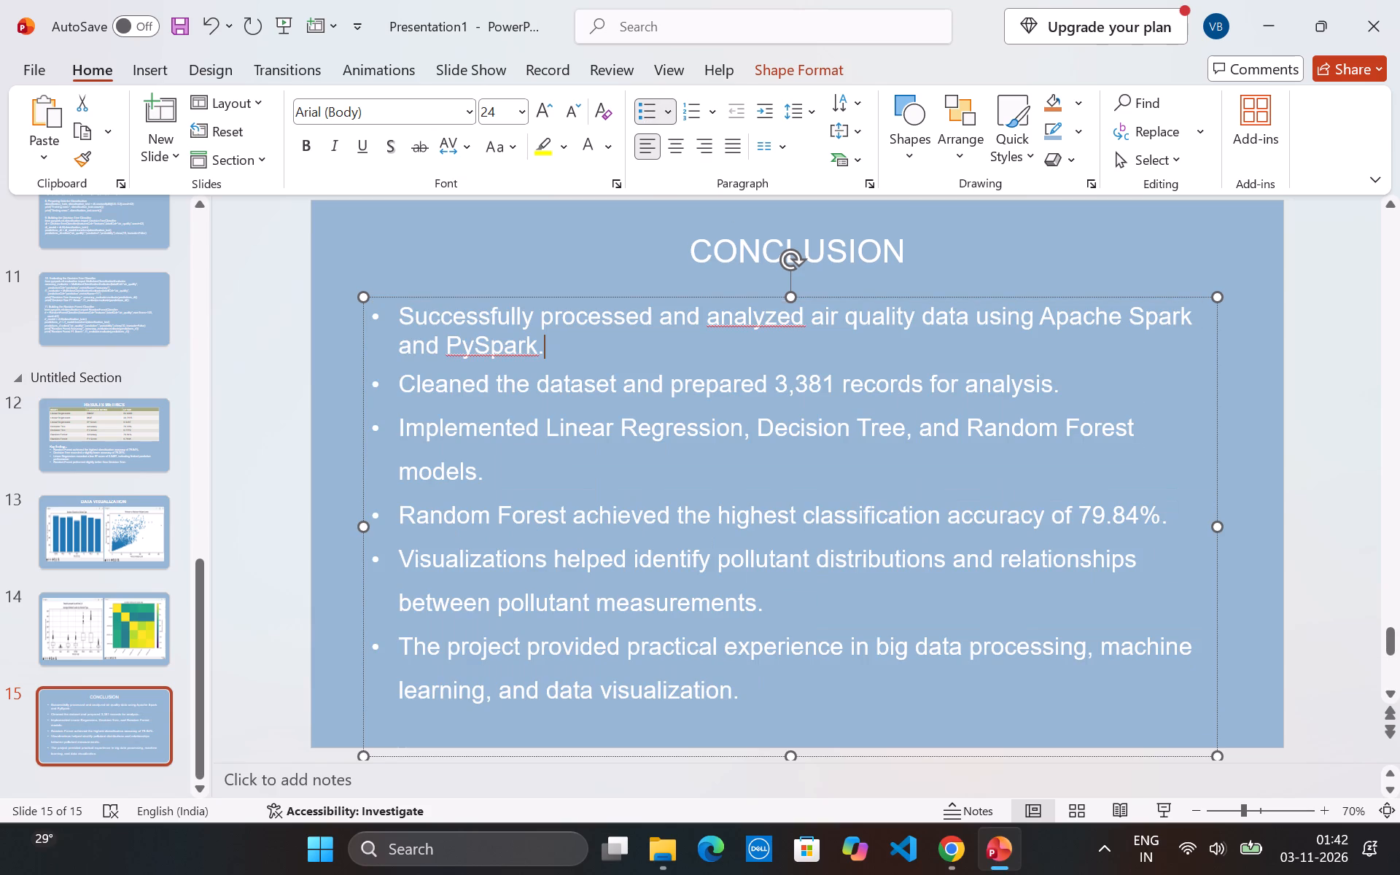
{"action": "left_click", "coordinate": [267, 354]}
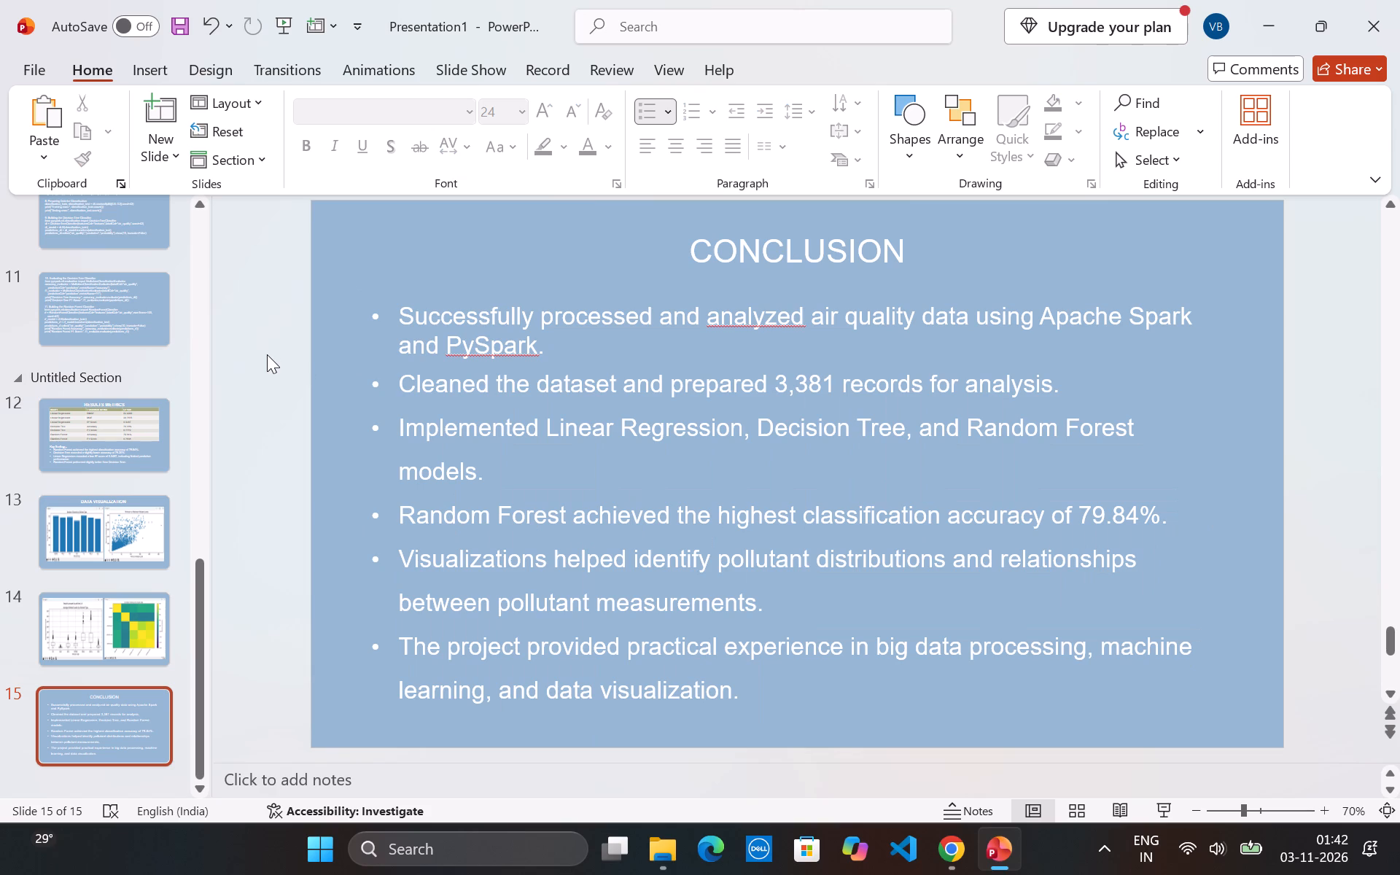
Move the university logo on the title slide up to just below the submission details, centred beneath them.
{"action": "scroll", "coordinate": [267, 354], "scroll_direction": "up", "scroll_amount": 17}
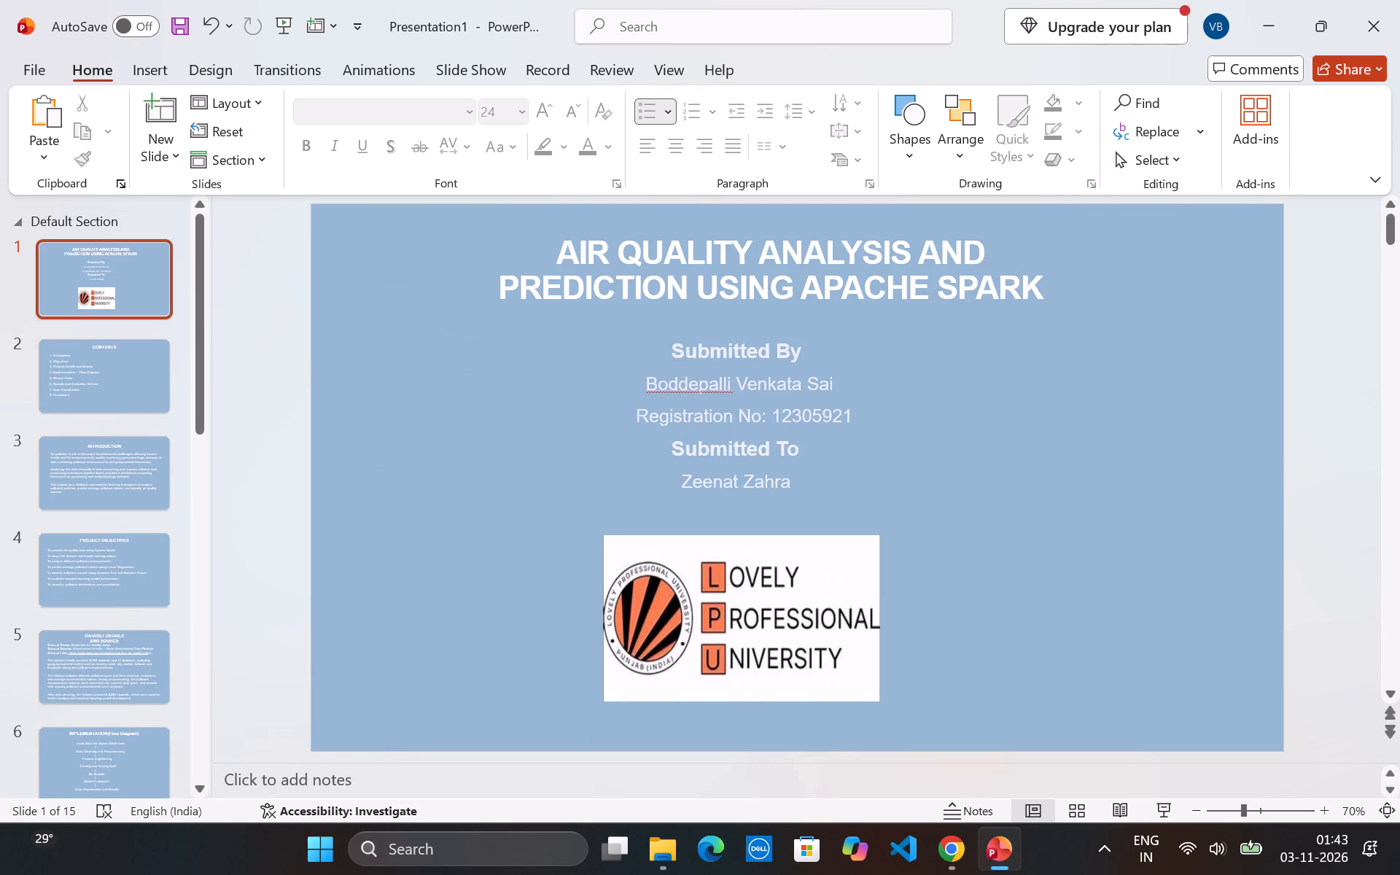
{"action": "left_click_drag", "start_coordinate": [740, 548], "coordinate": [750, 524]}
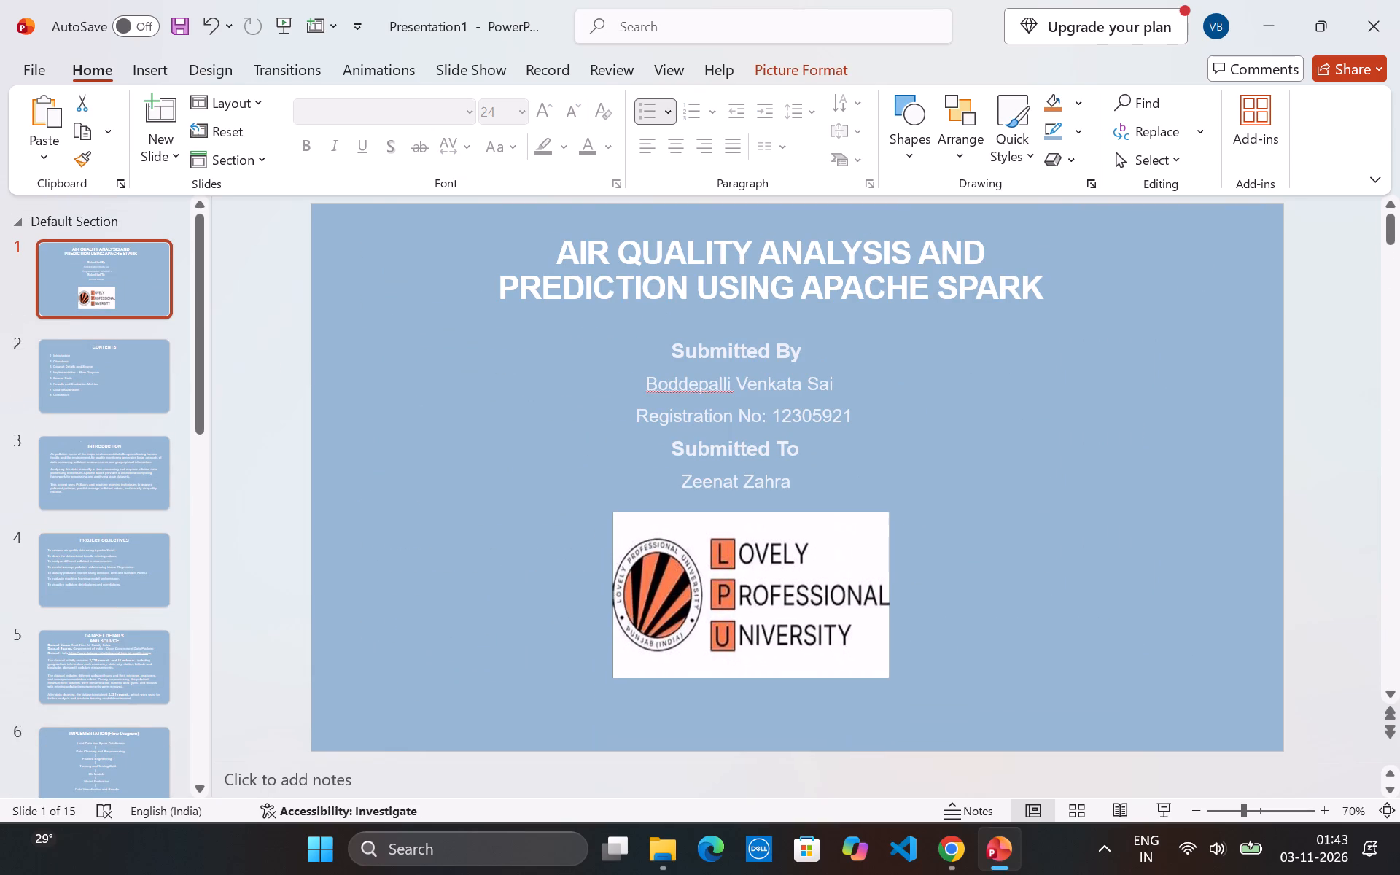
{"action": "left_click_drag", "start_coordinate": [750, 524], "coordinate": [744, 524]}
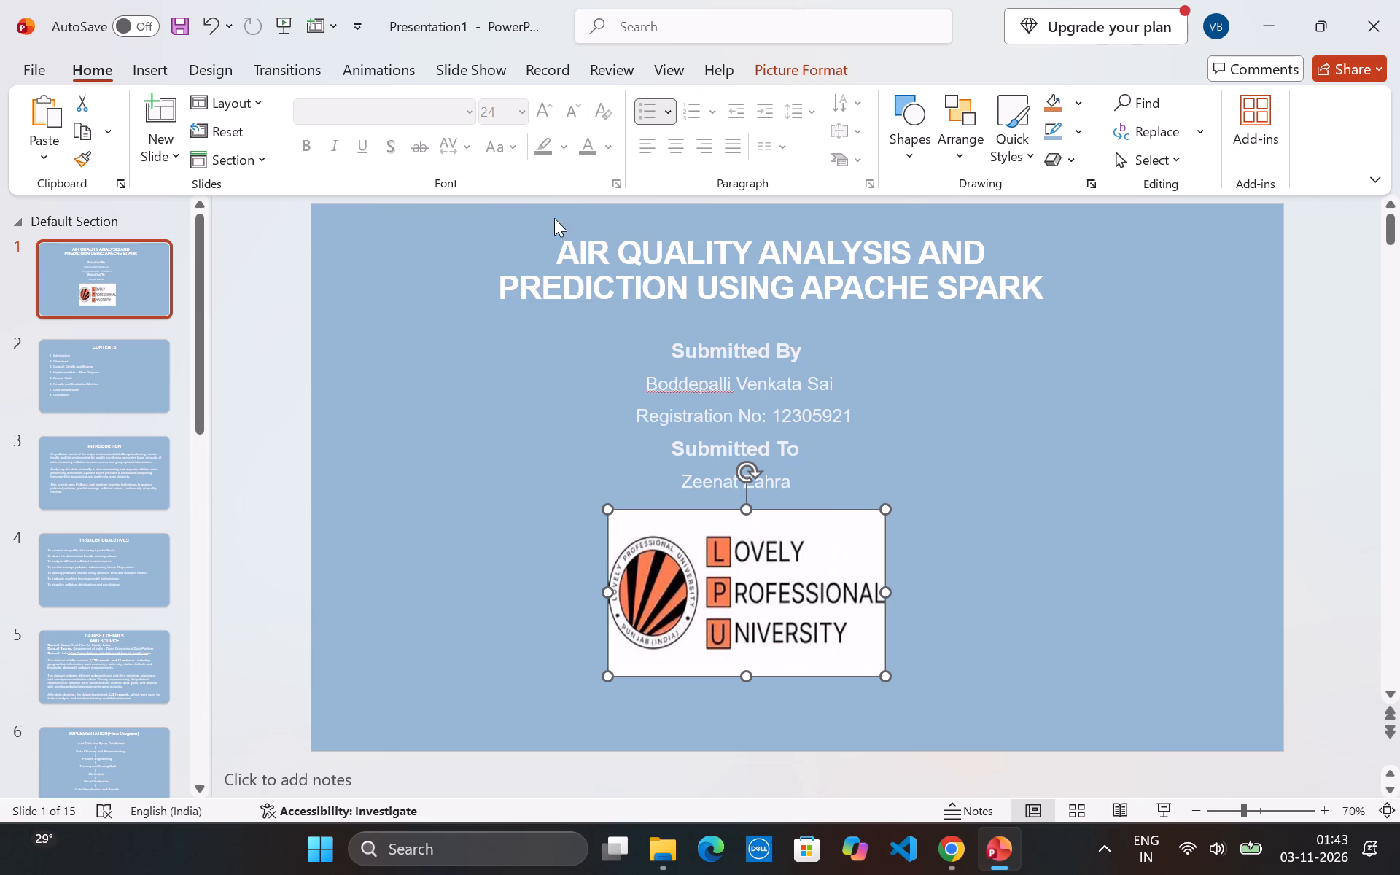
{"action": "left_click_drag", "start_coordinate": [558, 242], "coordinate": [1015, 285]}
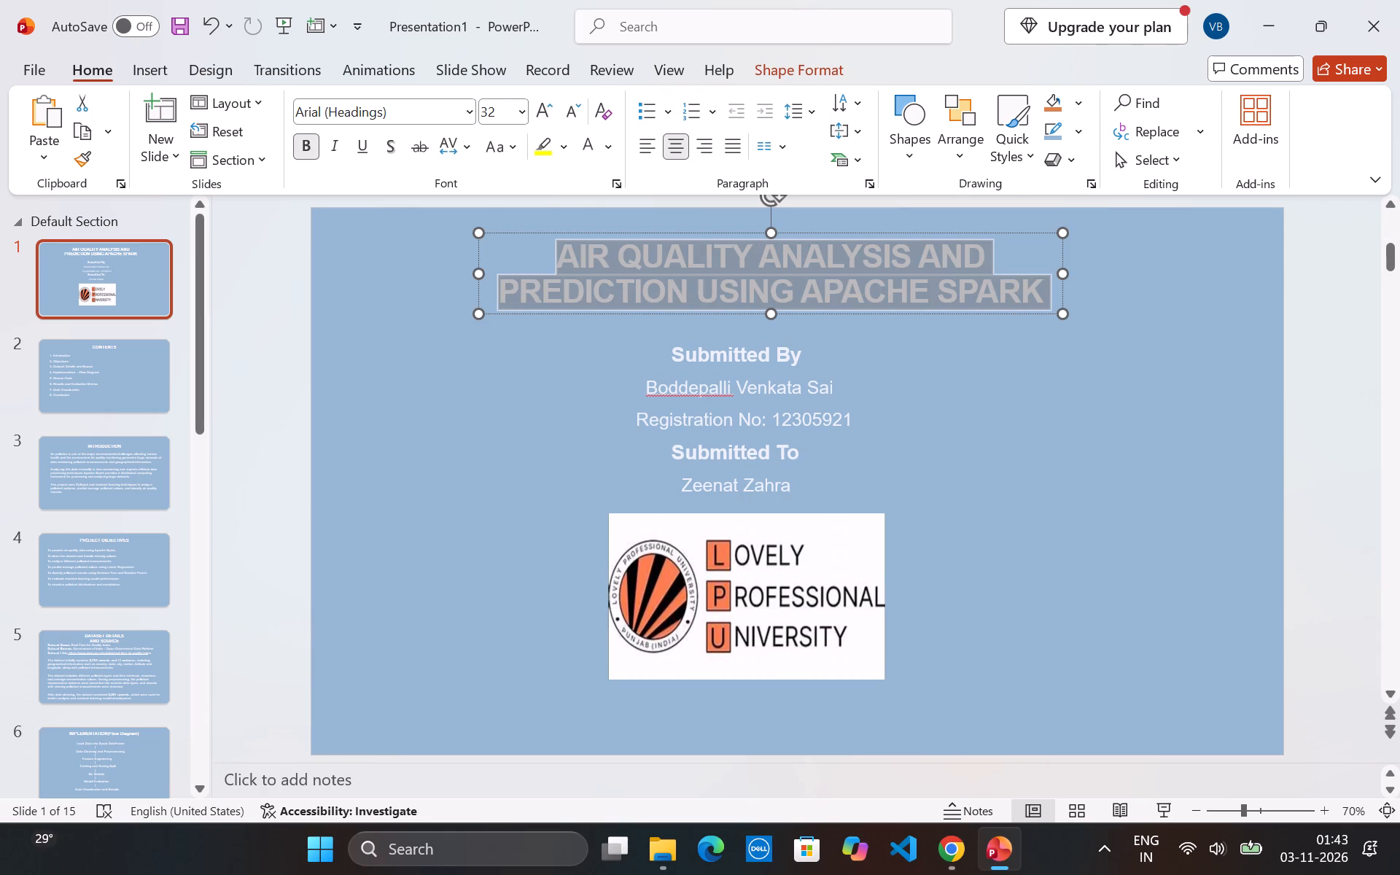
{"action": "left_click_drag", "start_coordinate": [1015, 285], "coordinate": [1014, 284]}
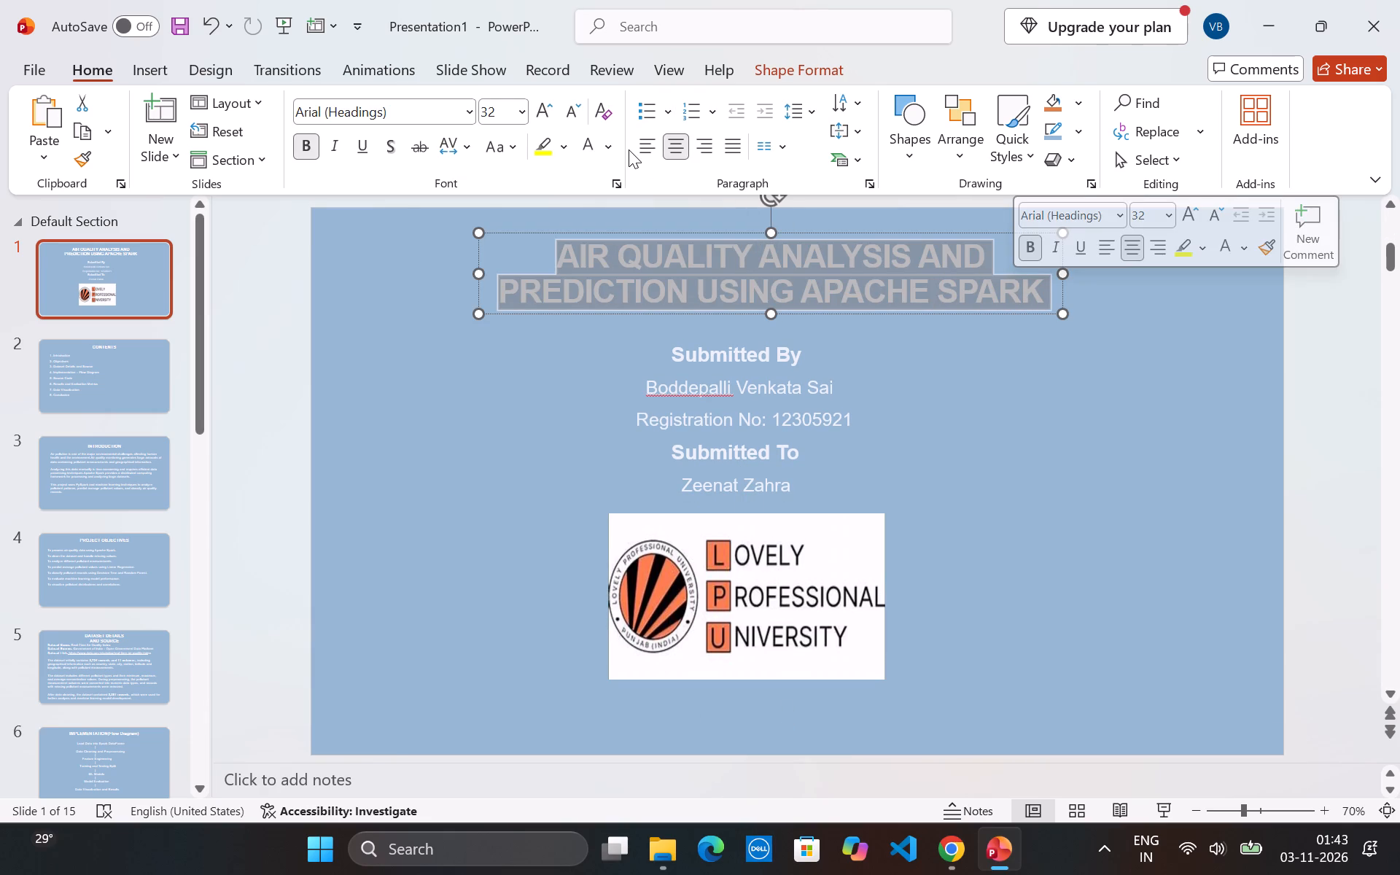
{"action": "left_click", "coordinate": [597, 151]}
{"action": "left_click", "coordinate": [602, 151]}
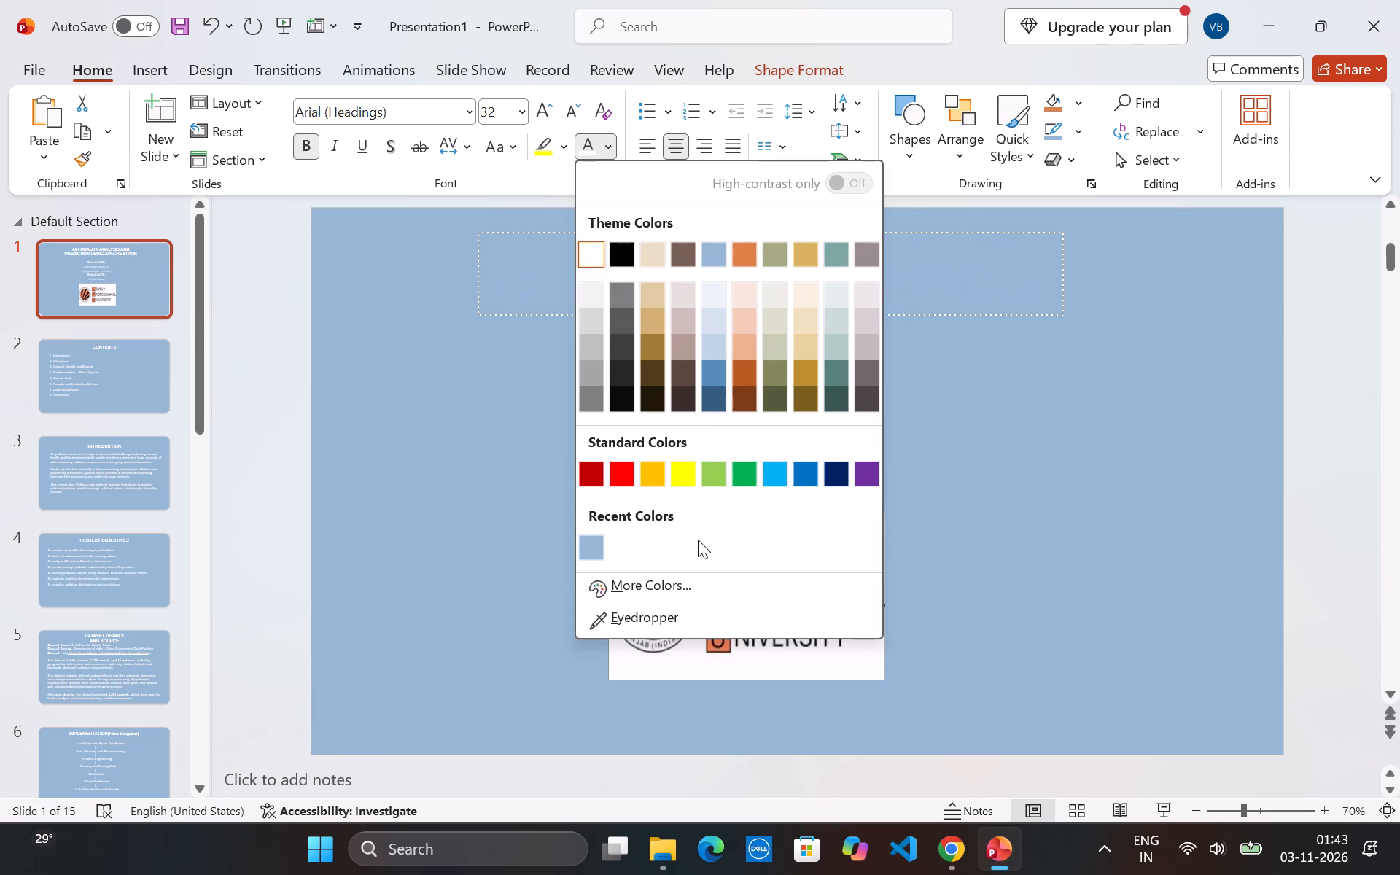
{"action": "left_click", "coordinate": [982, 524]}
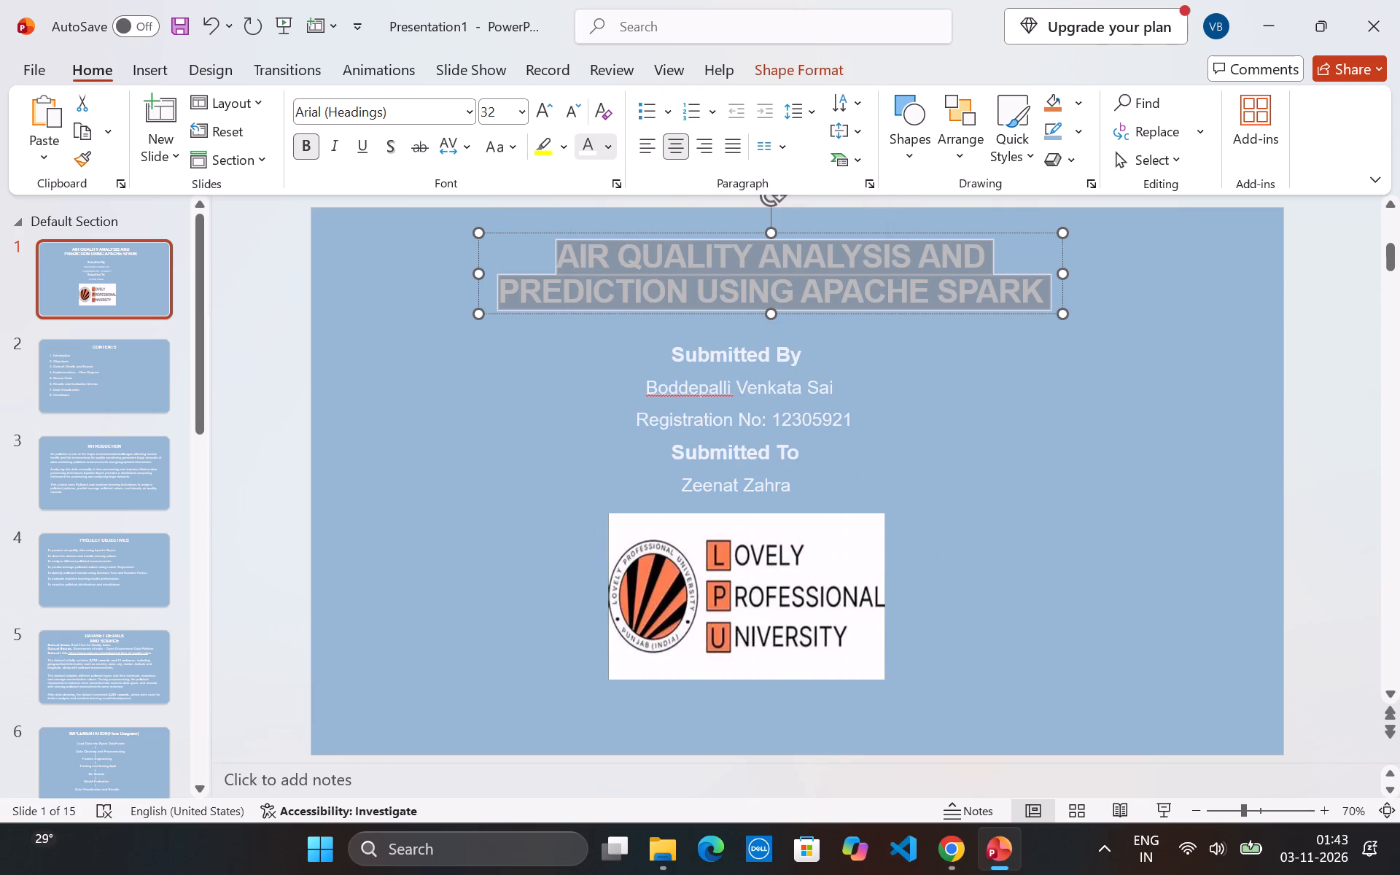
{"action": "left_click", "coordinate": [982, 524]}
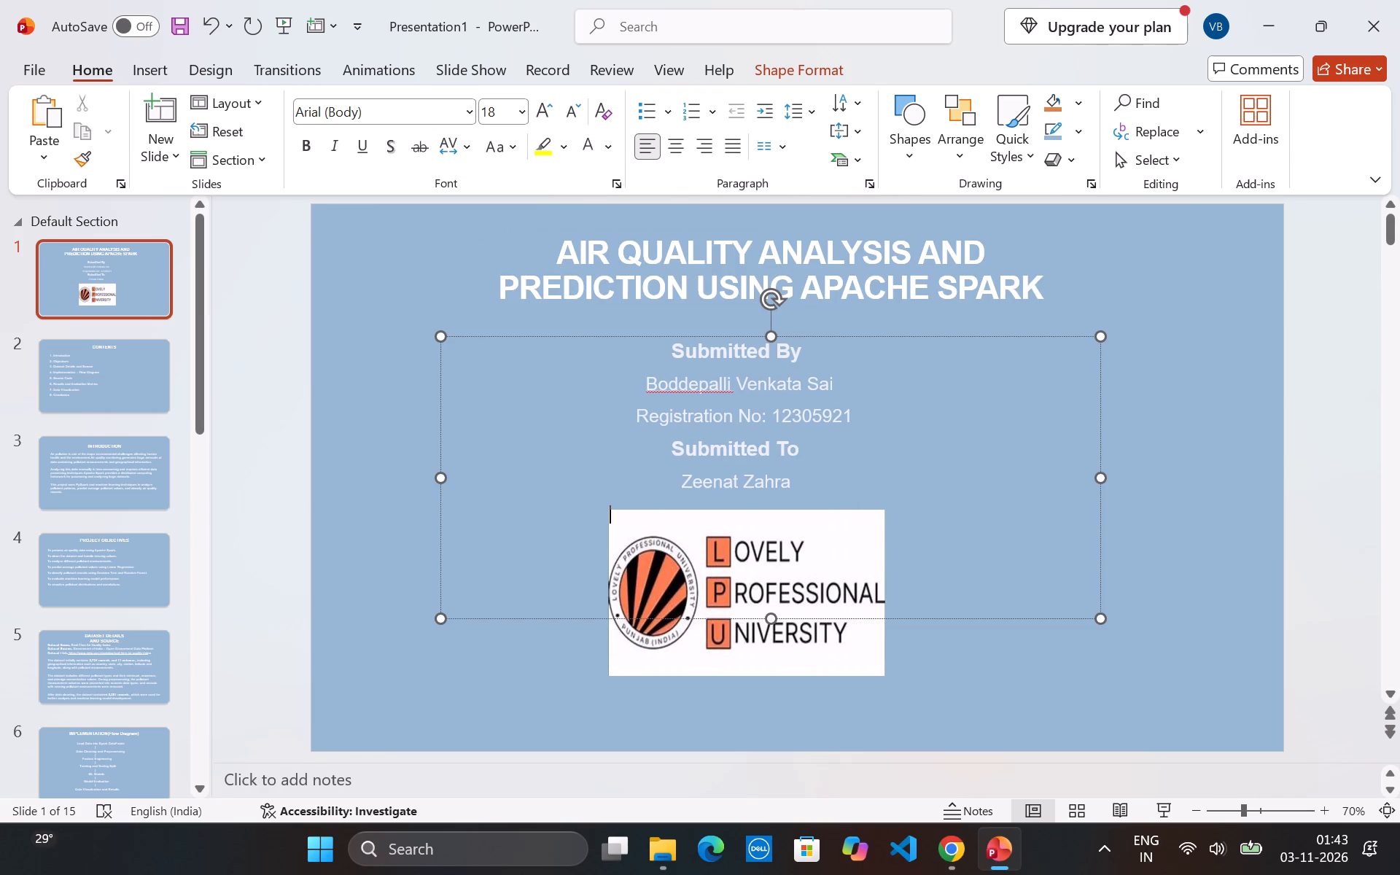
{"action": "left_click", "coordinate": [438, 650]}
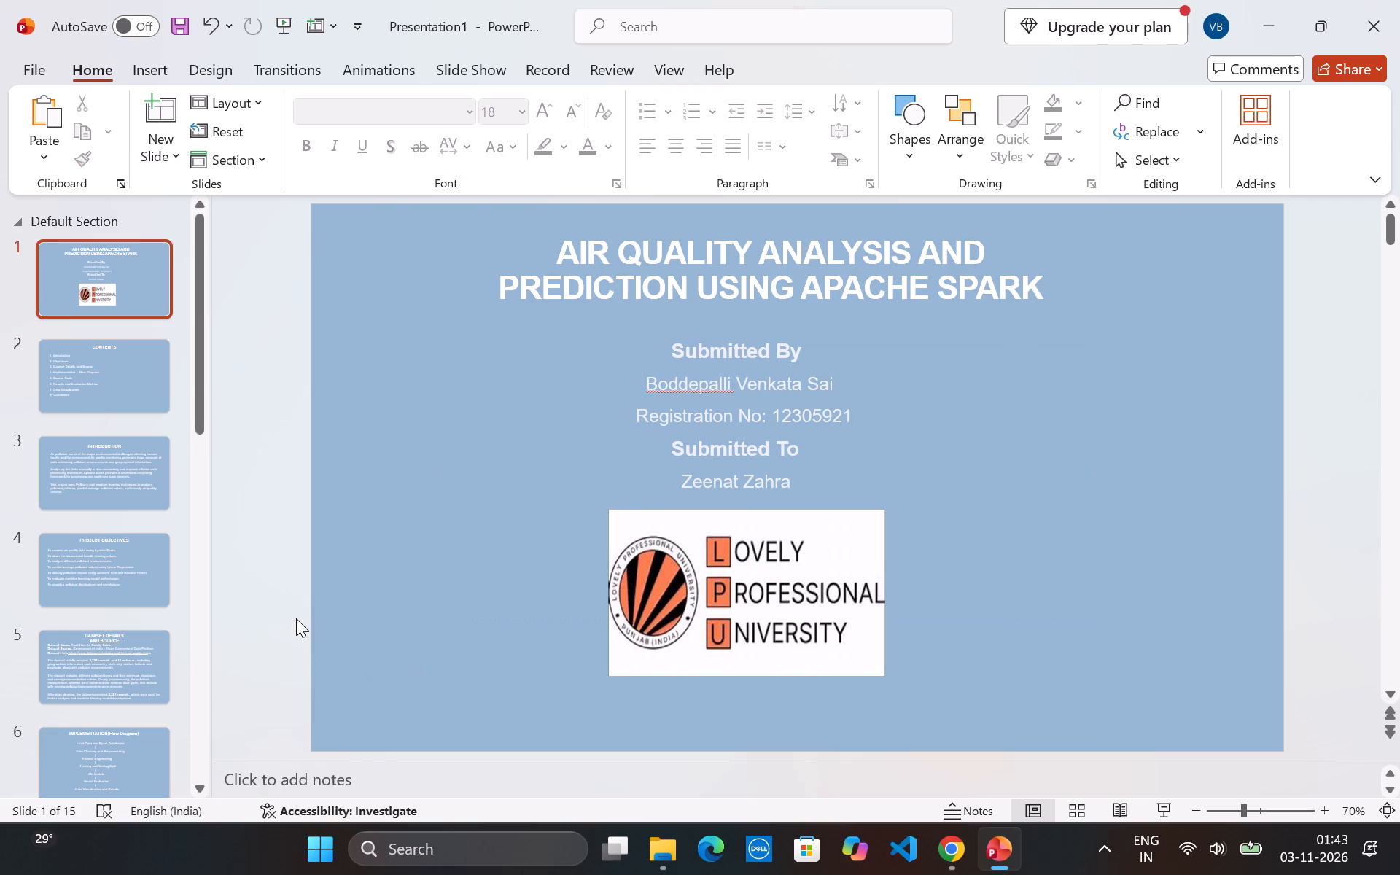
Review every slide from the title slide through the CONCLUSION slide, and return to the title slide.
{"action": "key", "text": "Down"}
{"action": "key", "text": "Down"}
{"action": "key", "text": "Down"}
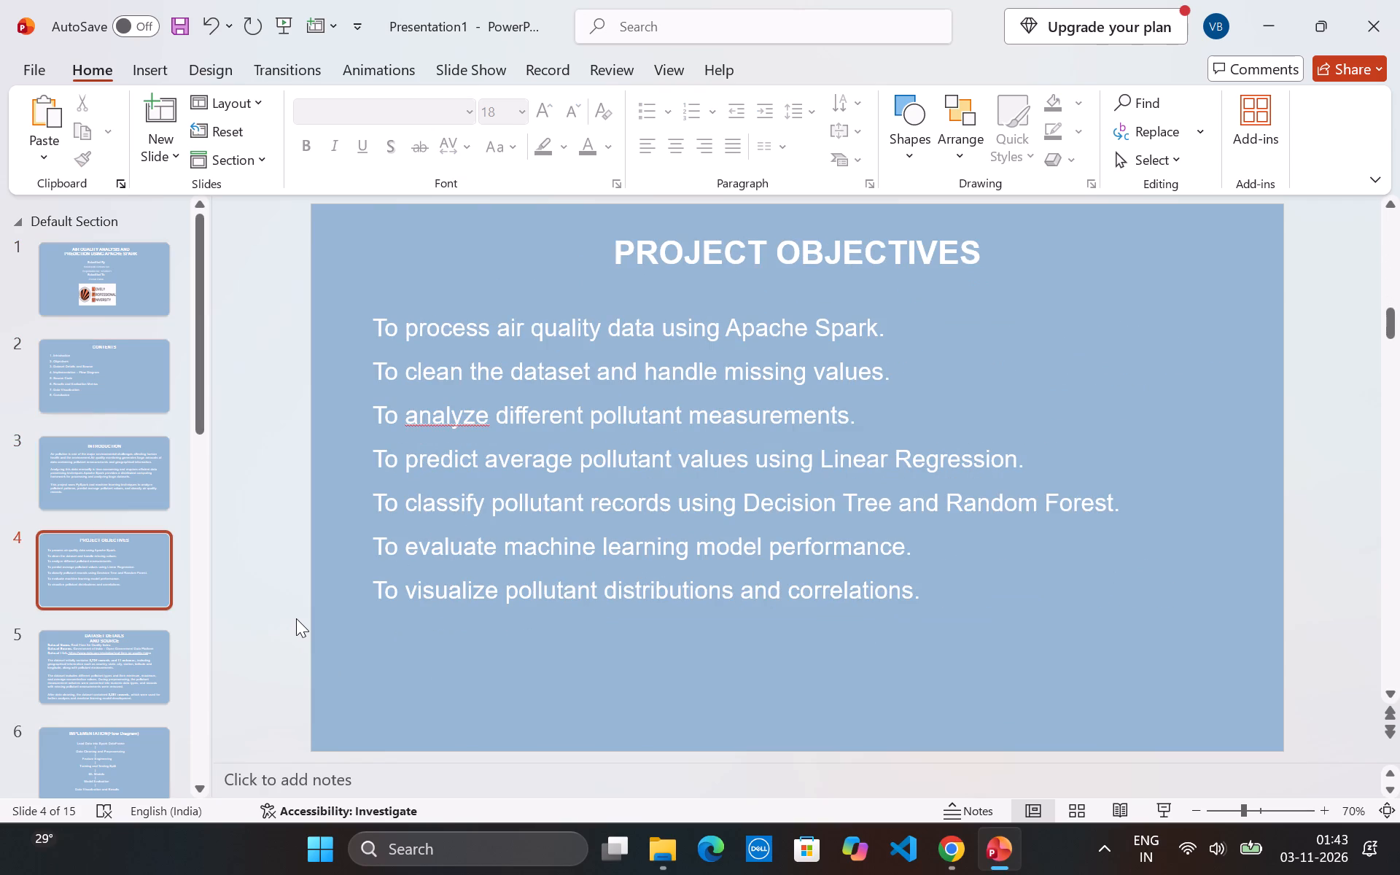
{"action": "key", "text": "Down"}
{"action": "key", "text": "Down"}
{"action": "key", "text": "Up"}
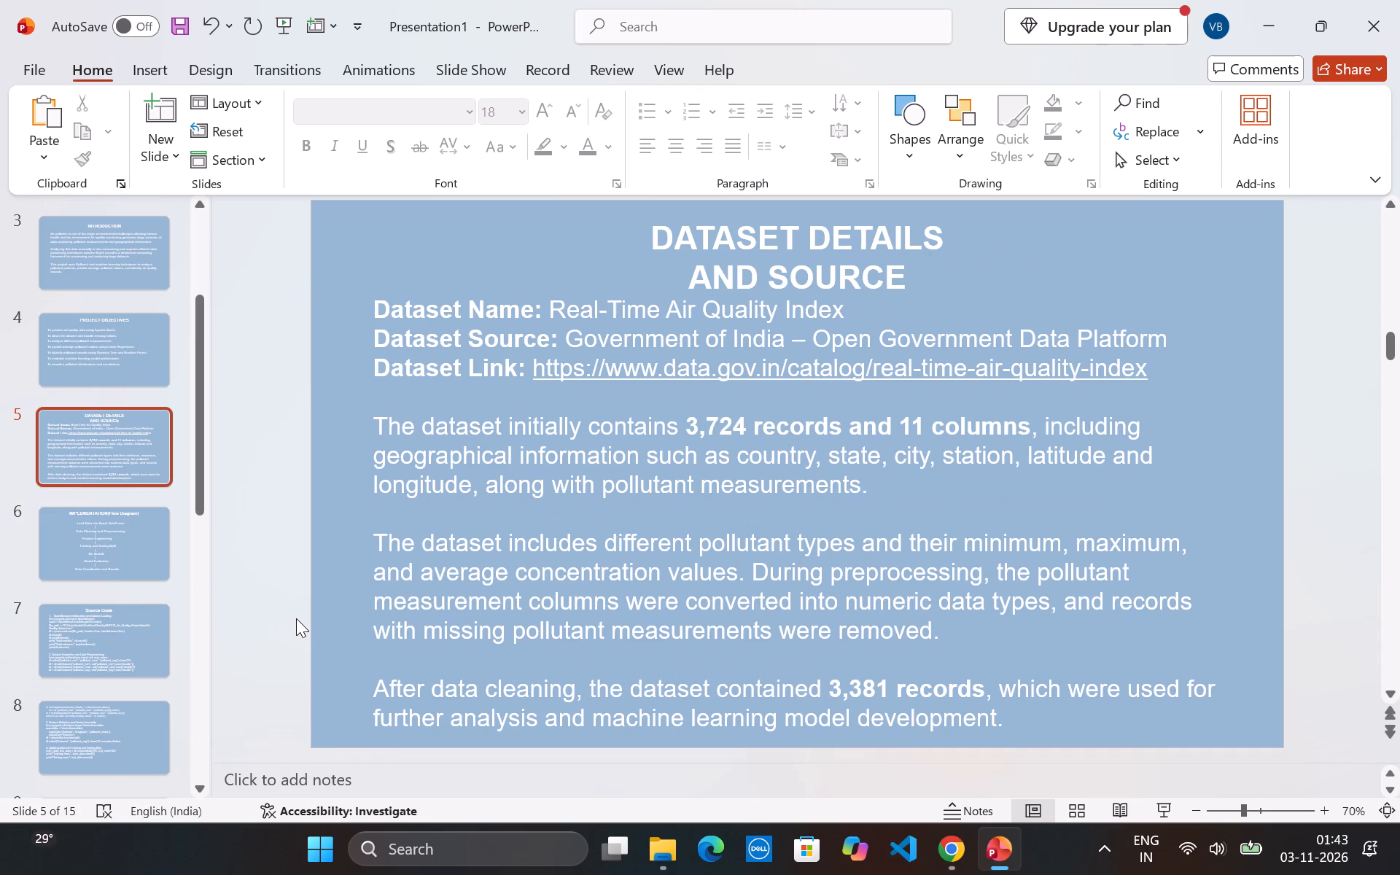
{"action": "key", "text": "Down"}
{"action": "key", "text": "Down"}
{"action": "key", "text": "Down"}
{"action": "key", "text": "Down"}
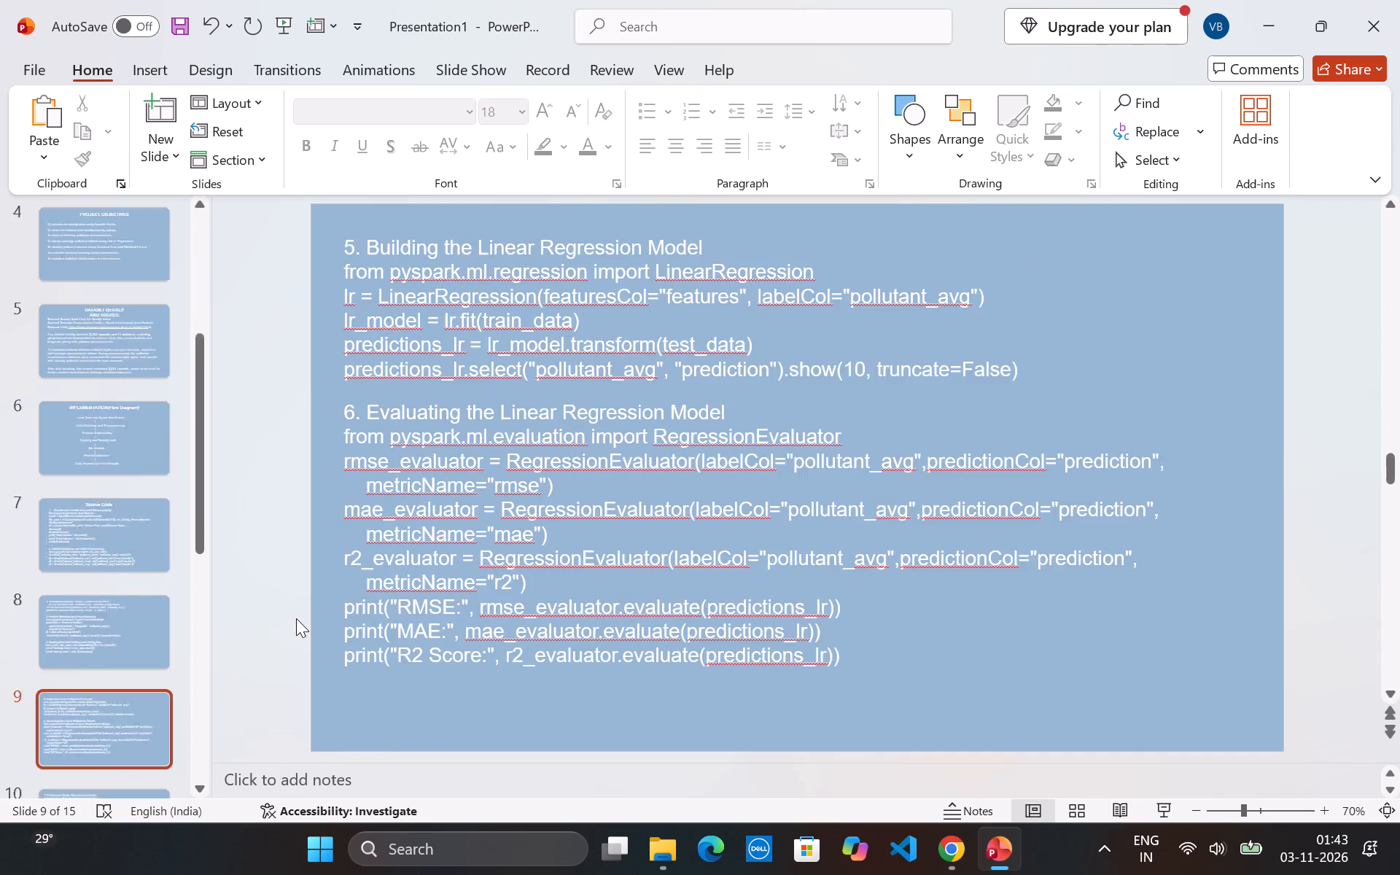
{"action": "key", "text": "Down"}
{"action": "key", "text": "Down"}
{"action": "key", "text": "Down"}
{"action": "key", "text": "Down"}
{"action": "key", "text": "Down"}
{"action": "key", "text": "Down"}
{"action": "key", "text": "Down"}
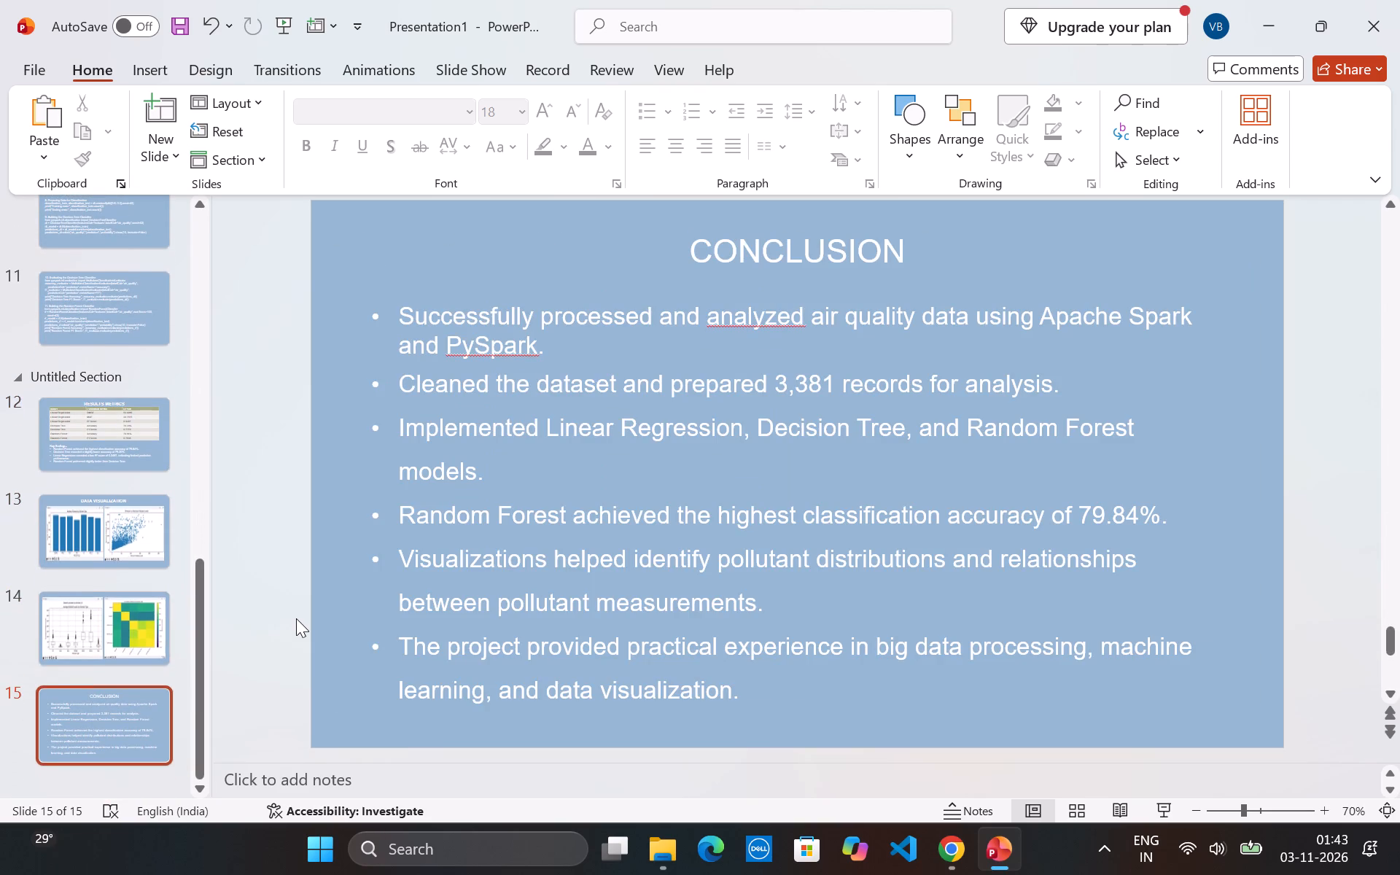
{"action": "key", "text": "Up"}
{"action": "key", "text": "Up"}
{"action": "key", "text": "Up"}
{"action": "key", "text": "Up"}
{"action": "key", "text": "Up"}
{"action": "key", "text": "Up"}
{"action": "key", "text": "Up"}
{"action": "key", "text": "Up"}
{"action": "key", "text": "Up"}
{"action": "key", "text": "Up"}
{"action": "key", "text": "Up"}
{"action": "key", "text": "Up"}
{"action": "key", "text": "Up"}
{"action": "key", "text": "Up"}
{"action": "key", "text": "Up"}
{"action": "key", "text": "Up"}
{"action": "key", "text": "Up"}
{"action": "key", "text": "Up"}
{"action": "key", "text": "Up"}
{"action": "key", "text": "Up"}
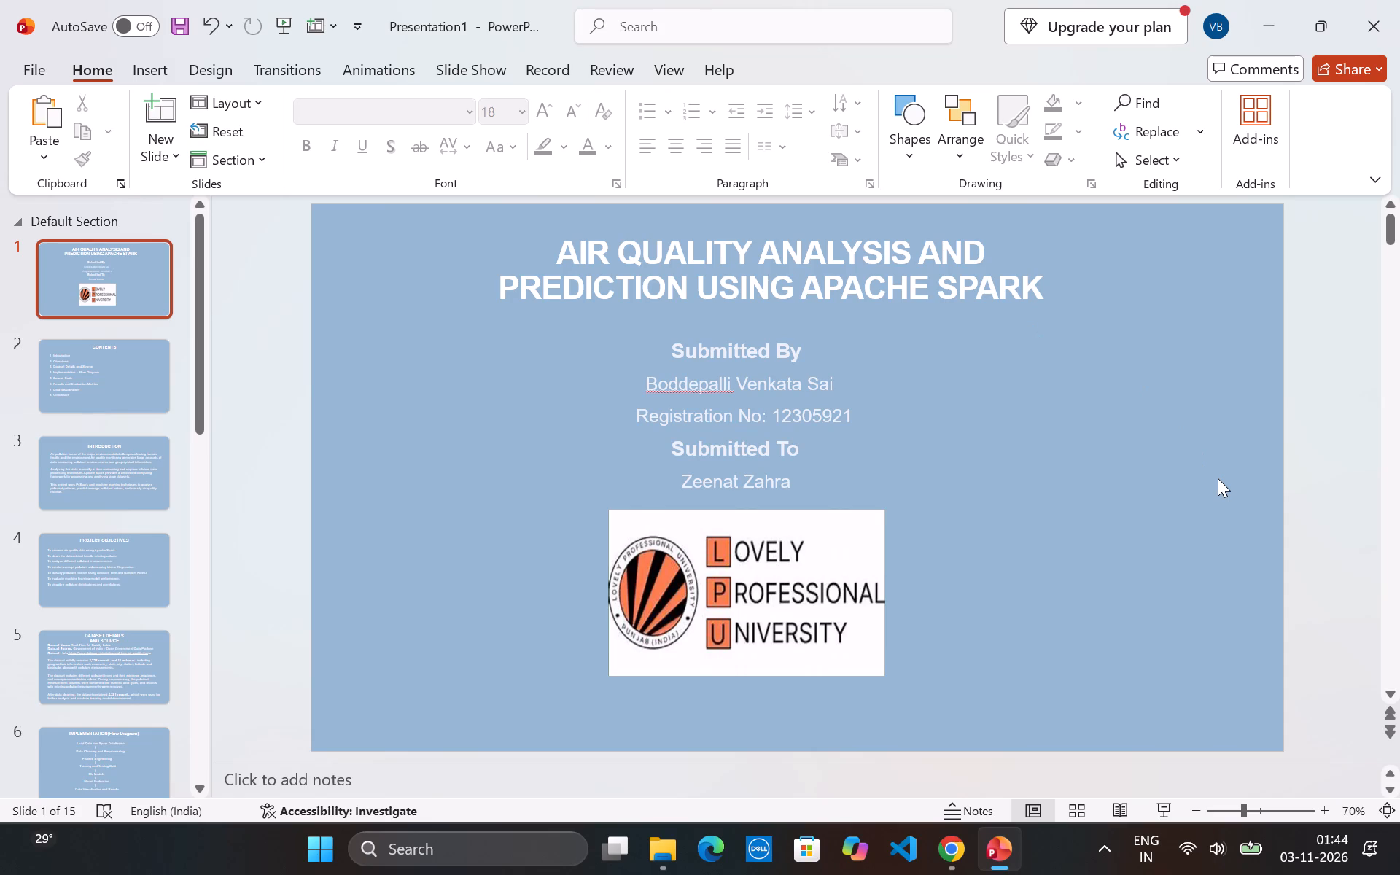
Save the presentation as AIR QUALITY ANALYSIS AND PREDICTION USING APACHE SPARK.pptx in the INT315 Project file folder under D: projects.
{"action": "key", "text": "ctrl+s"}
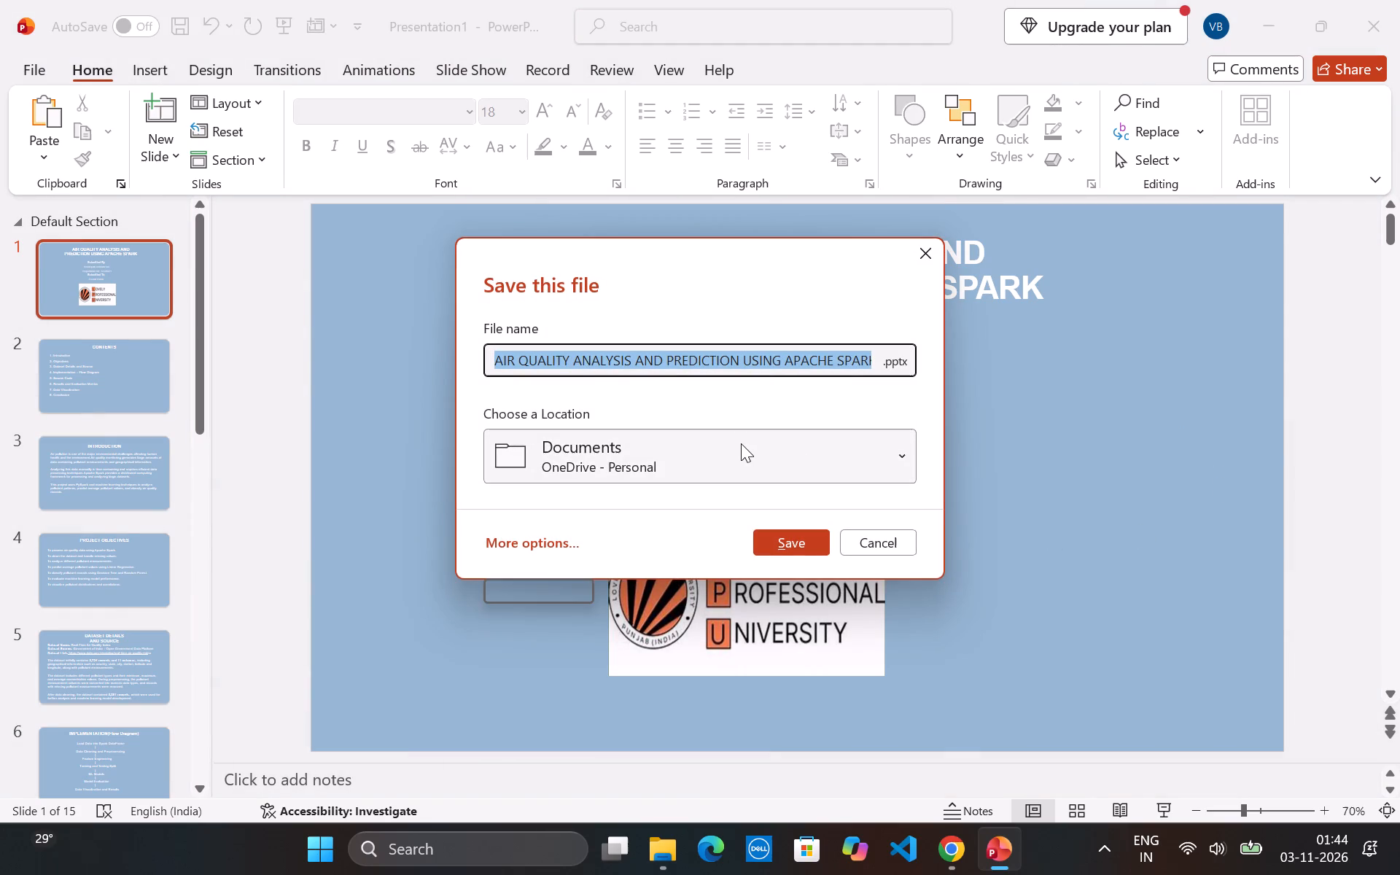
{"action": "left_click", "coordinate": [644, 458]}
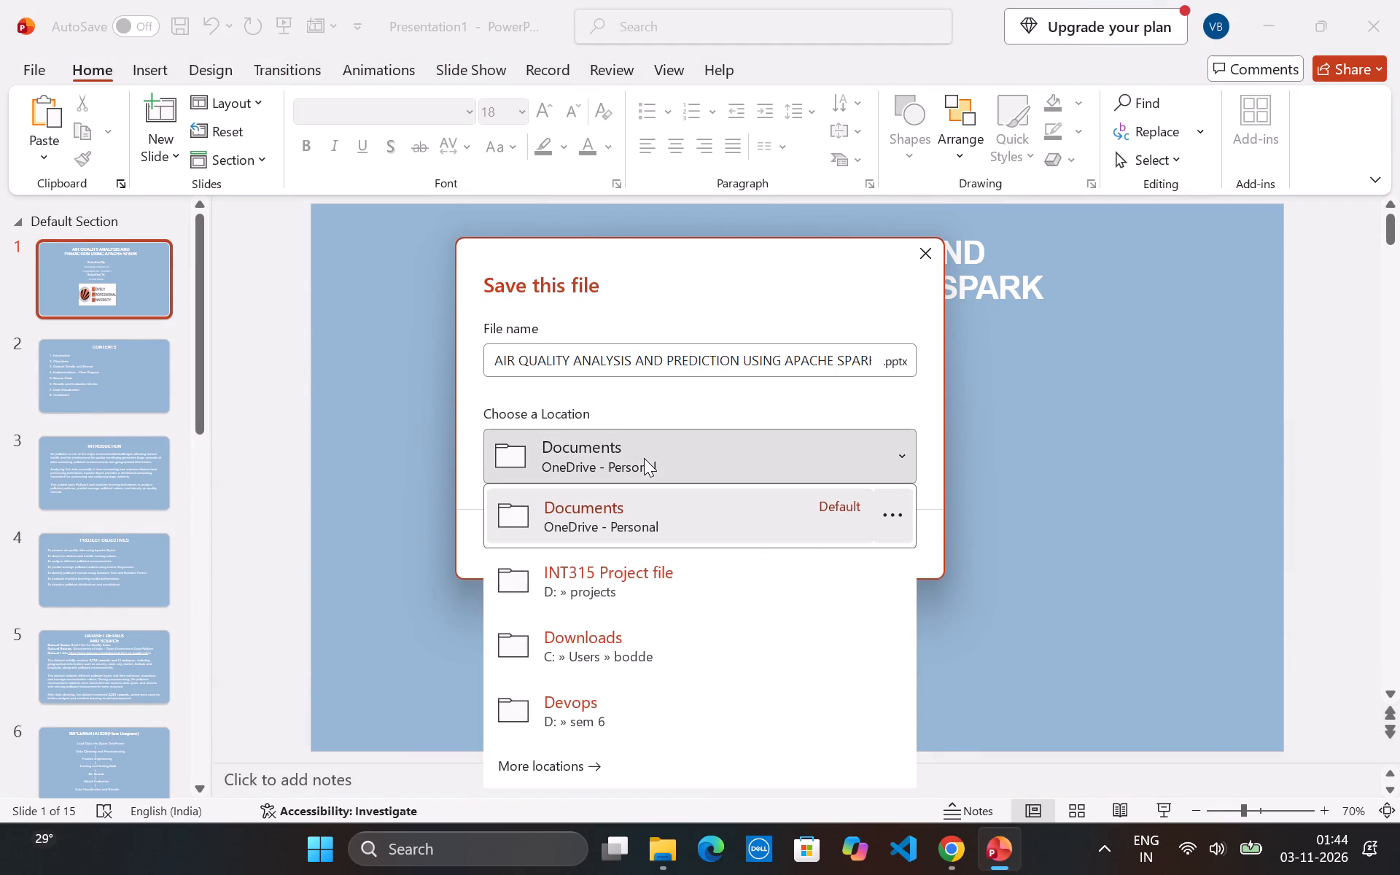
{"action": "left_click", "coordinate": [624, 694]}
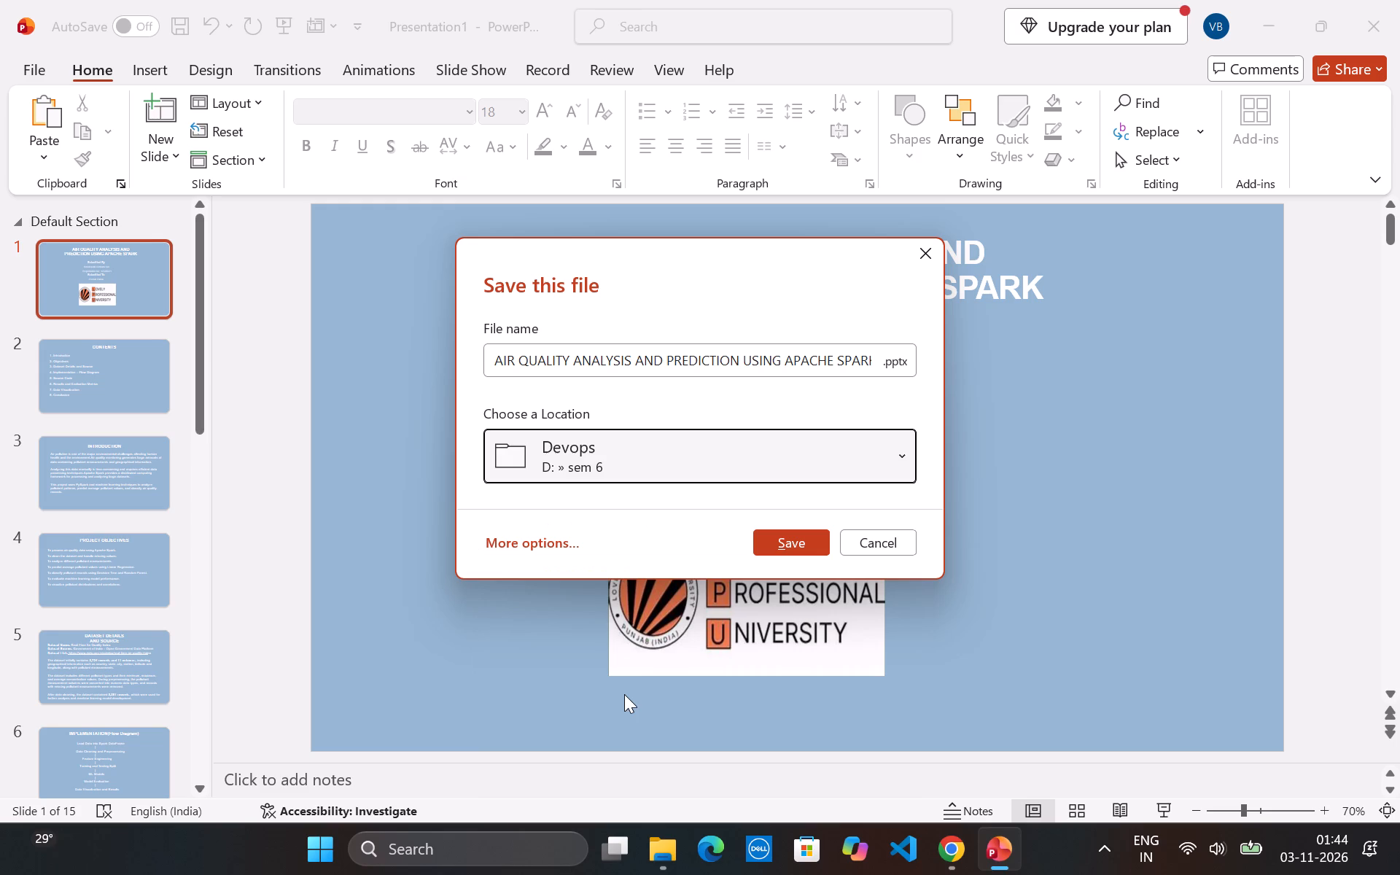
{"action": "left_click", "coordinate": [737, 469]}
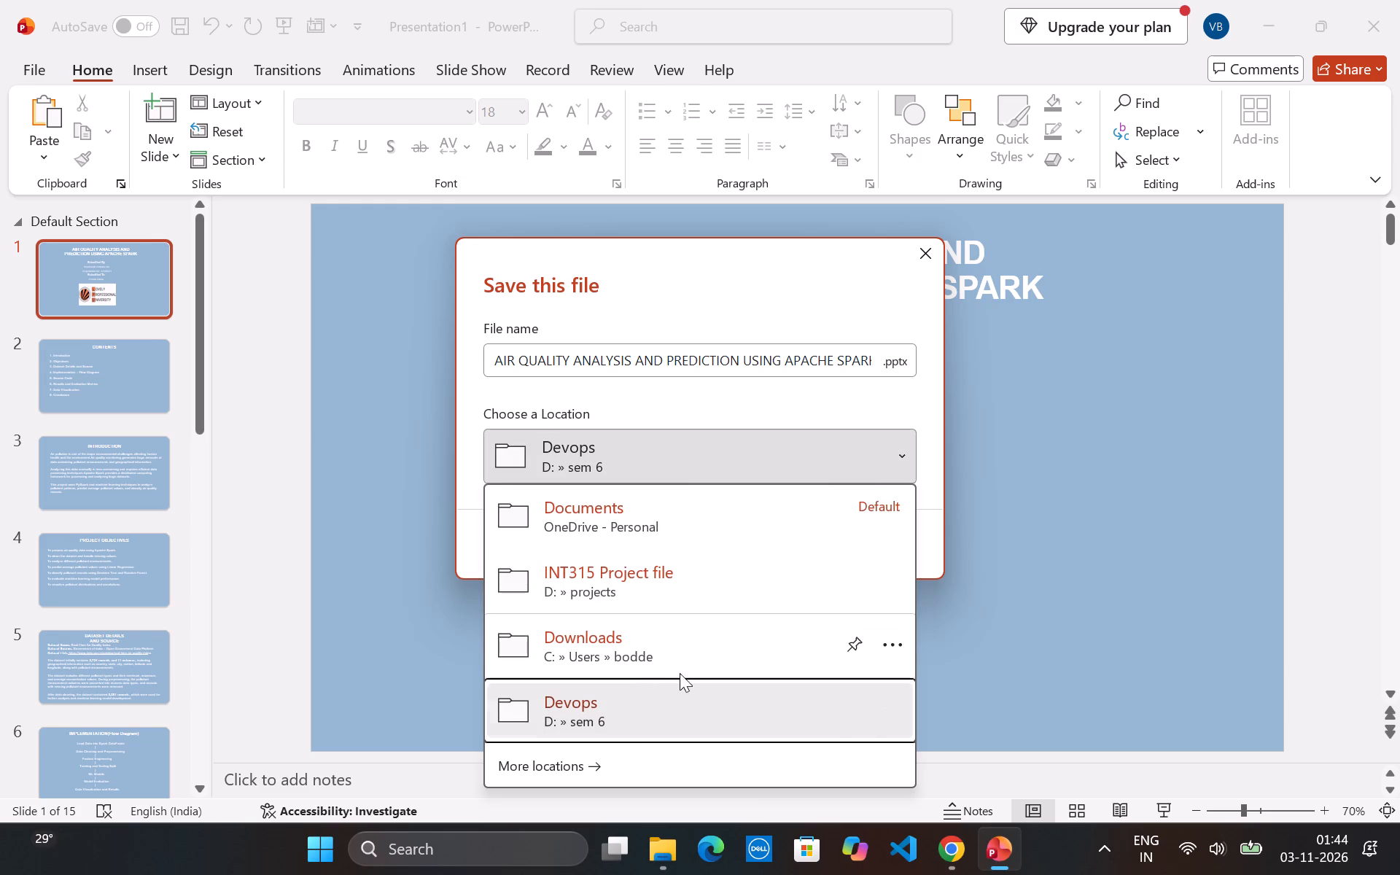
{"action": "left_click", "coordinate": [589, 761]}
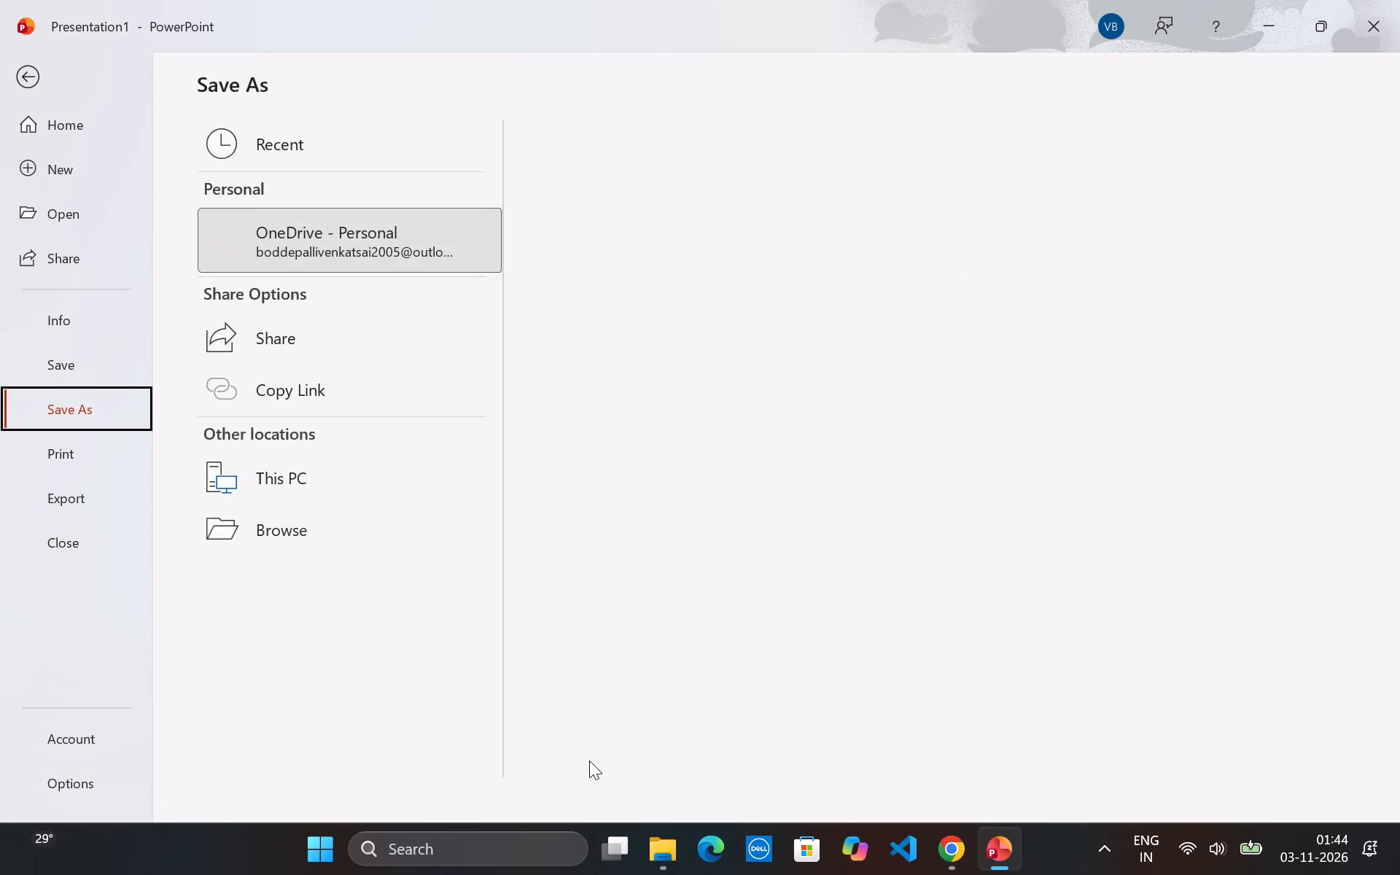
{"action": "left_click", "coordinate": [321, 456]}
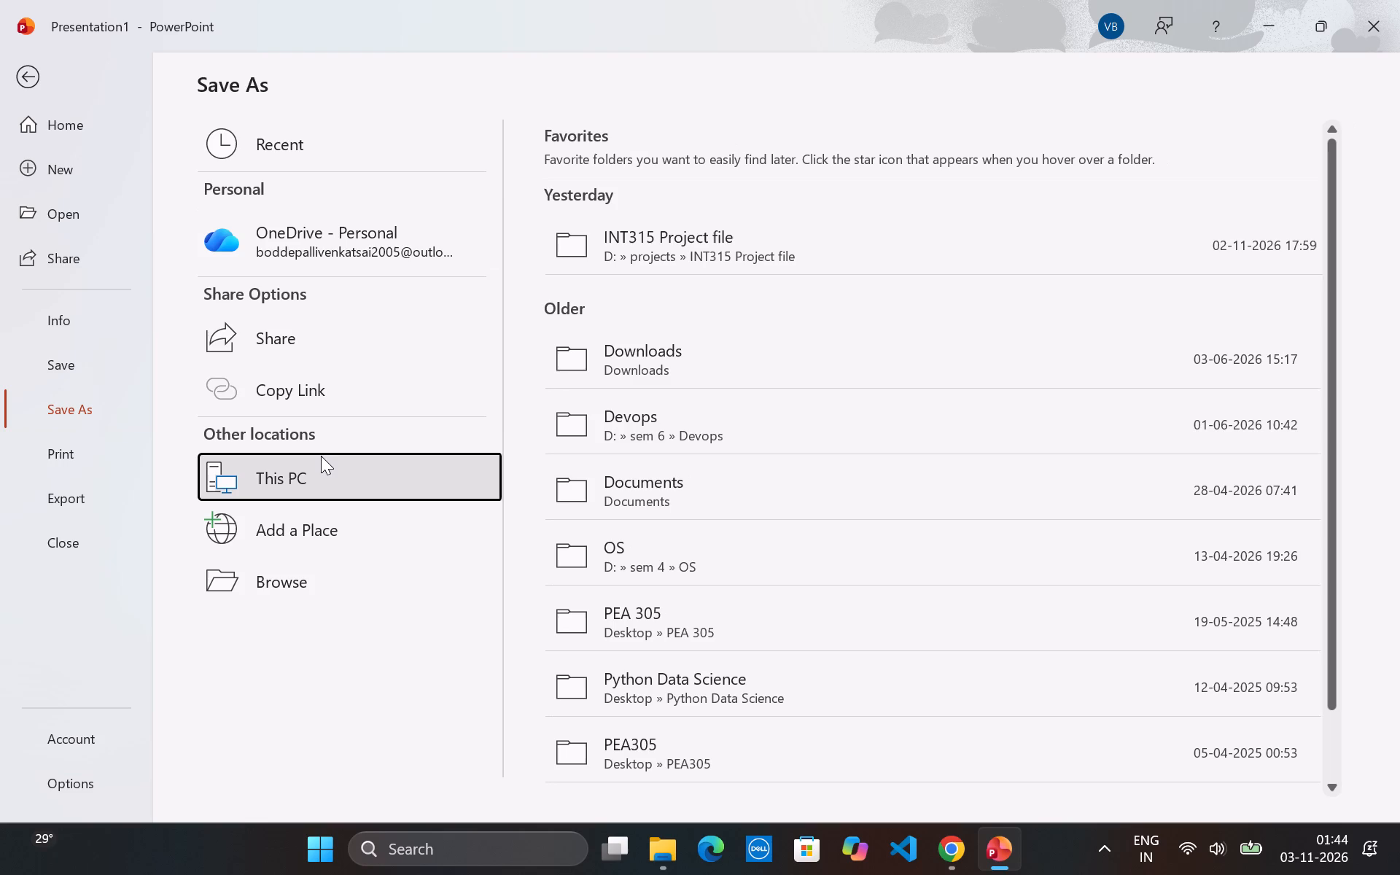
{"action": "left_click", "coordinate": [712, 231]}
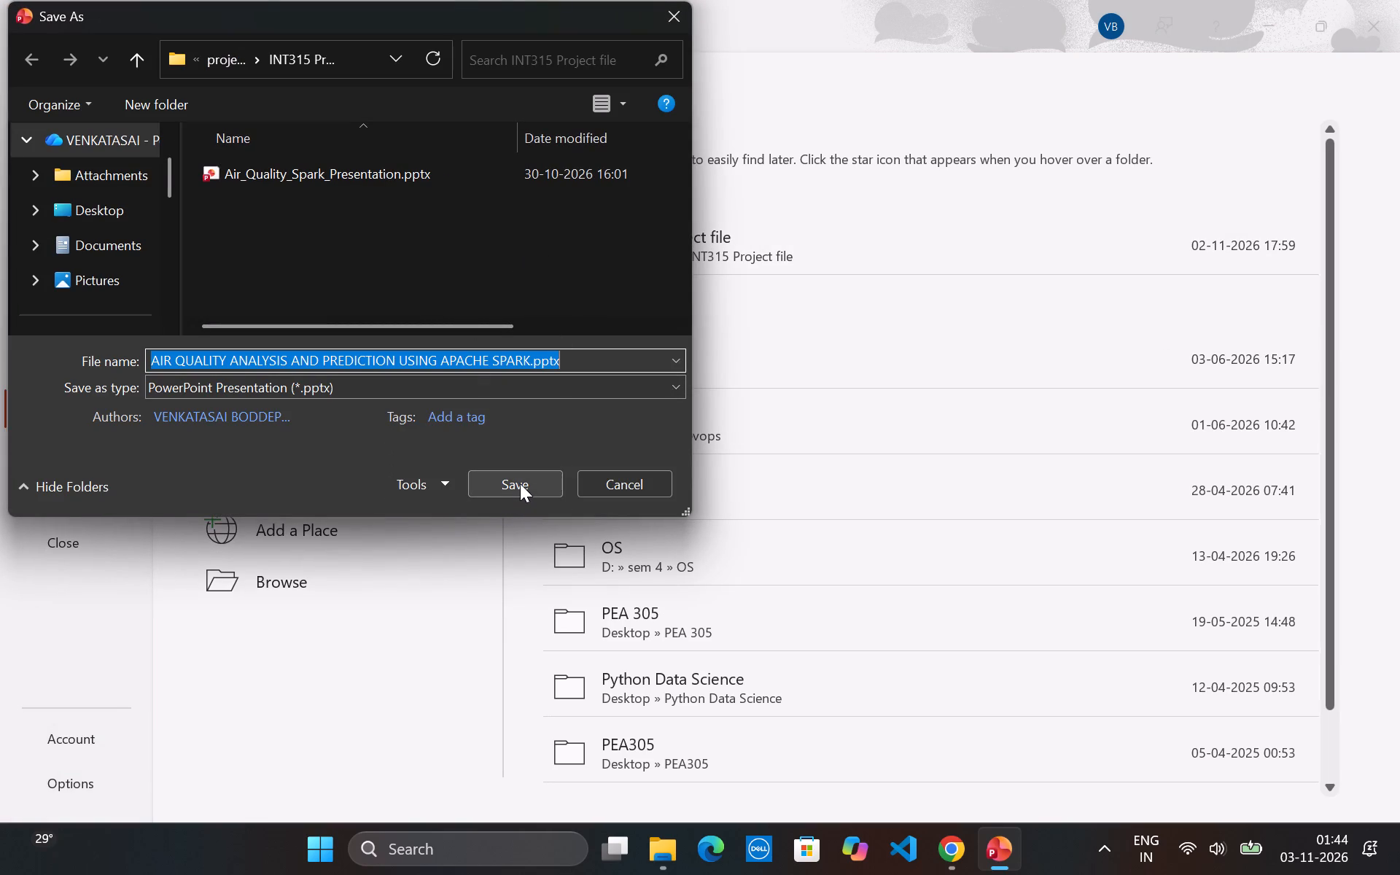
{"action": "left_click", "coordinate": [520, 483]}
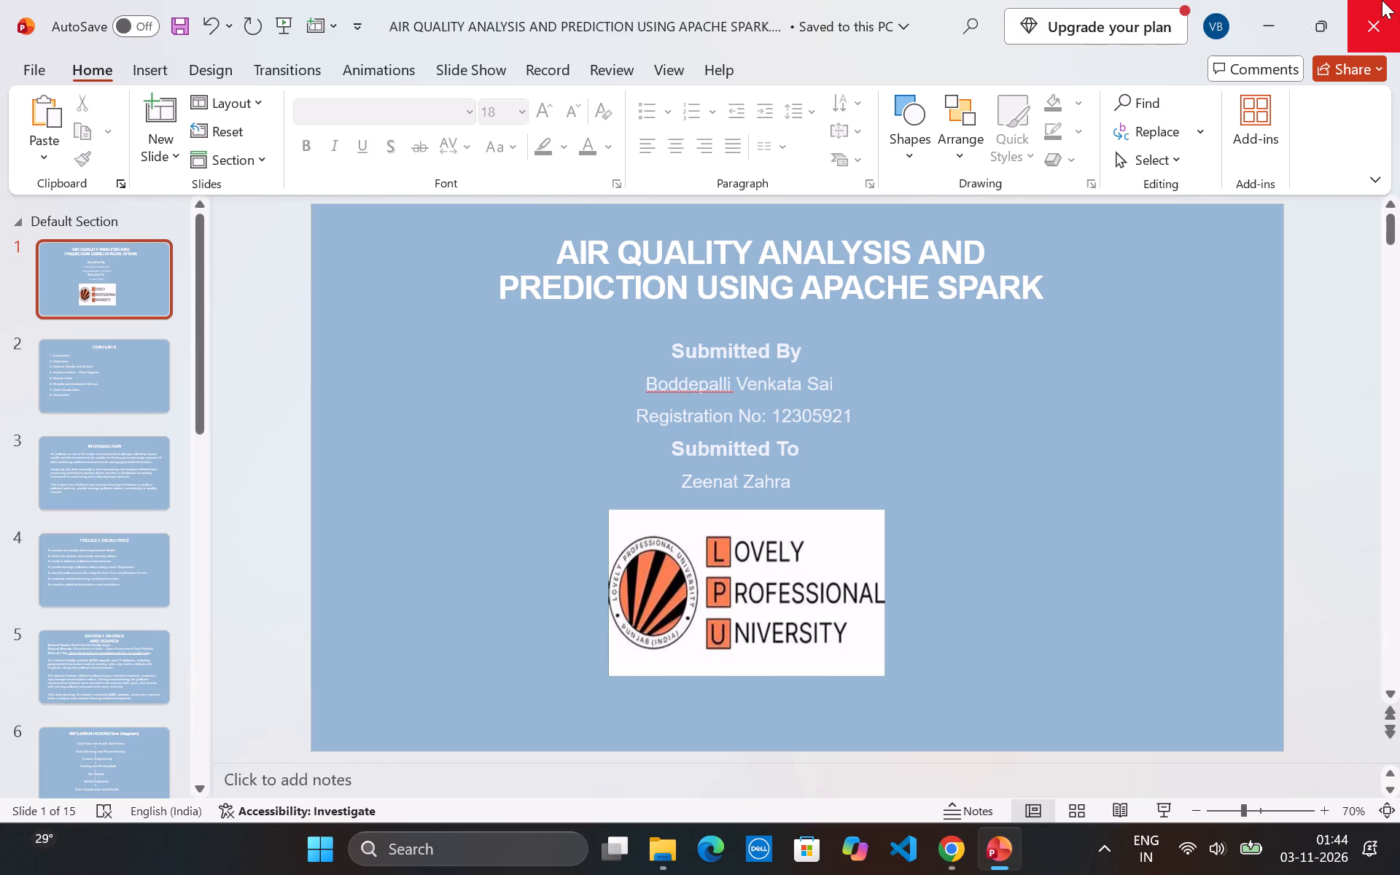
Discard the unposted comment on slide 14, check the project folder for the saved file, and close the presentation.
{"action": "left_click", "coordinate": [1382, 0]}
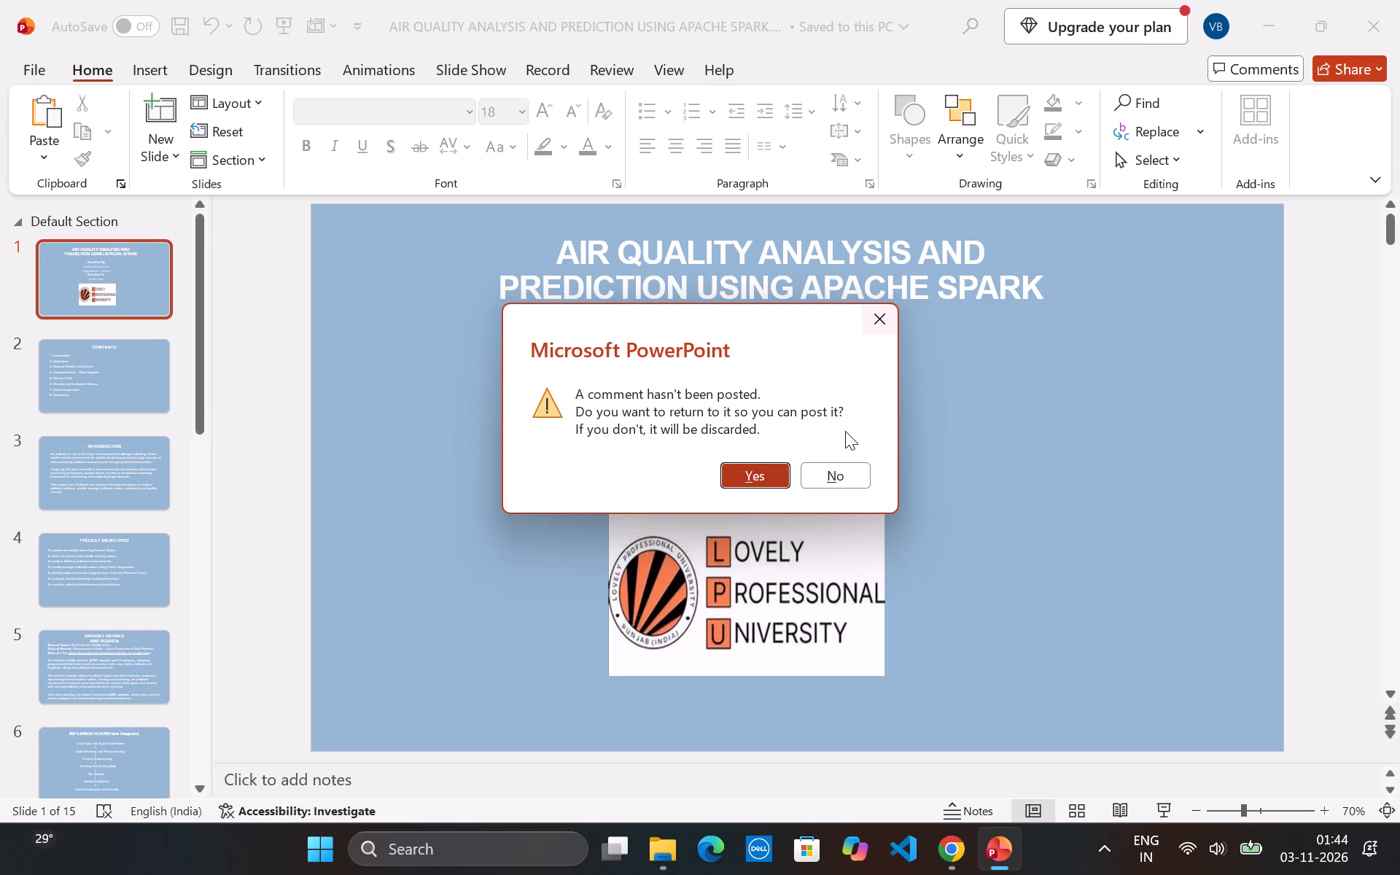
{"action": "left_click", "coordinate": [785, 477]}
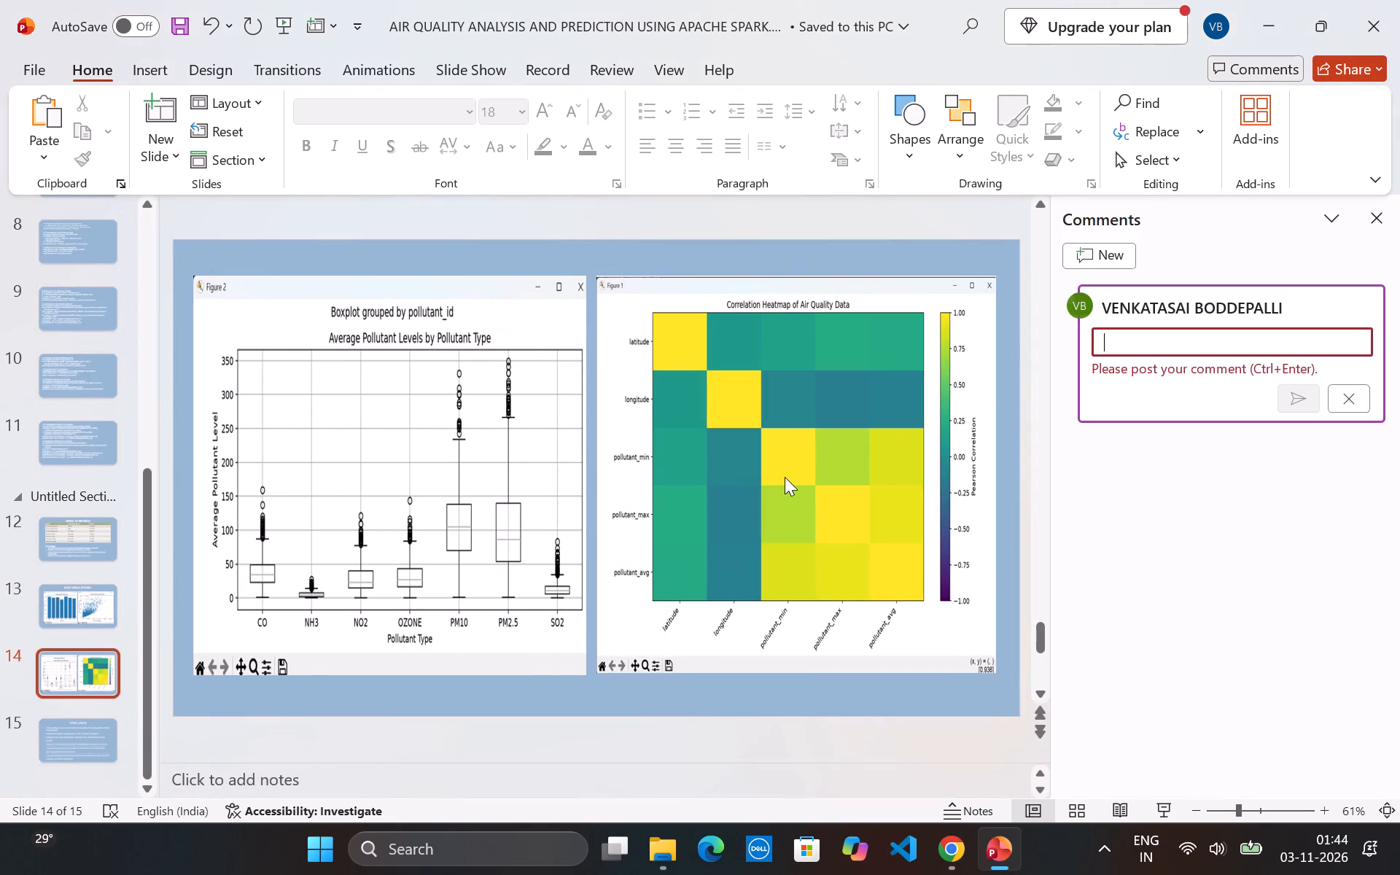
{"action": "left_click", "coordinate": [1343, 397]}
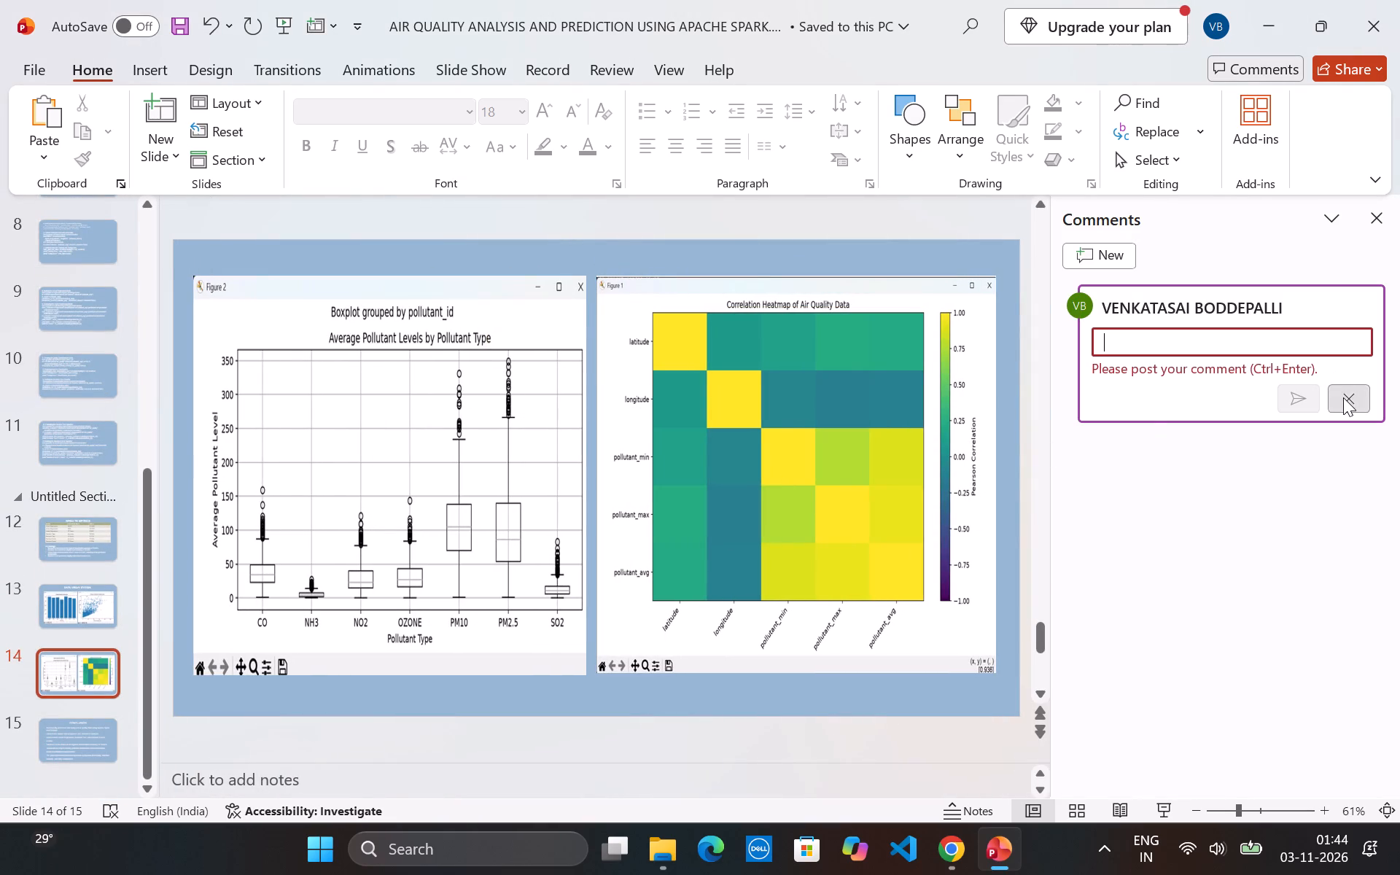
{"action": "left_click", "coordinate": [1366, 207]}
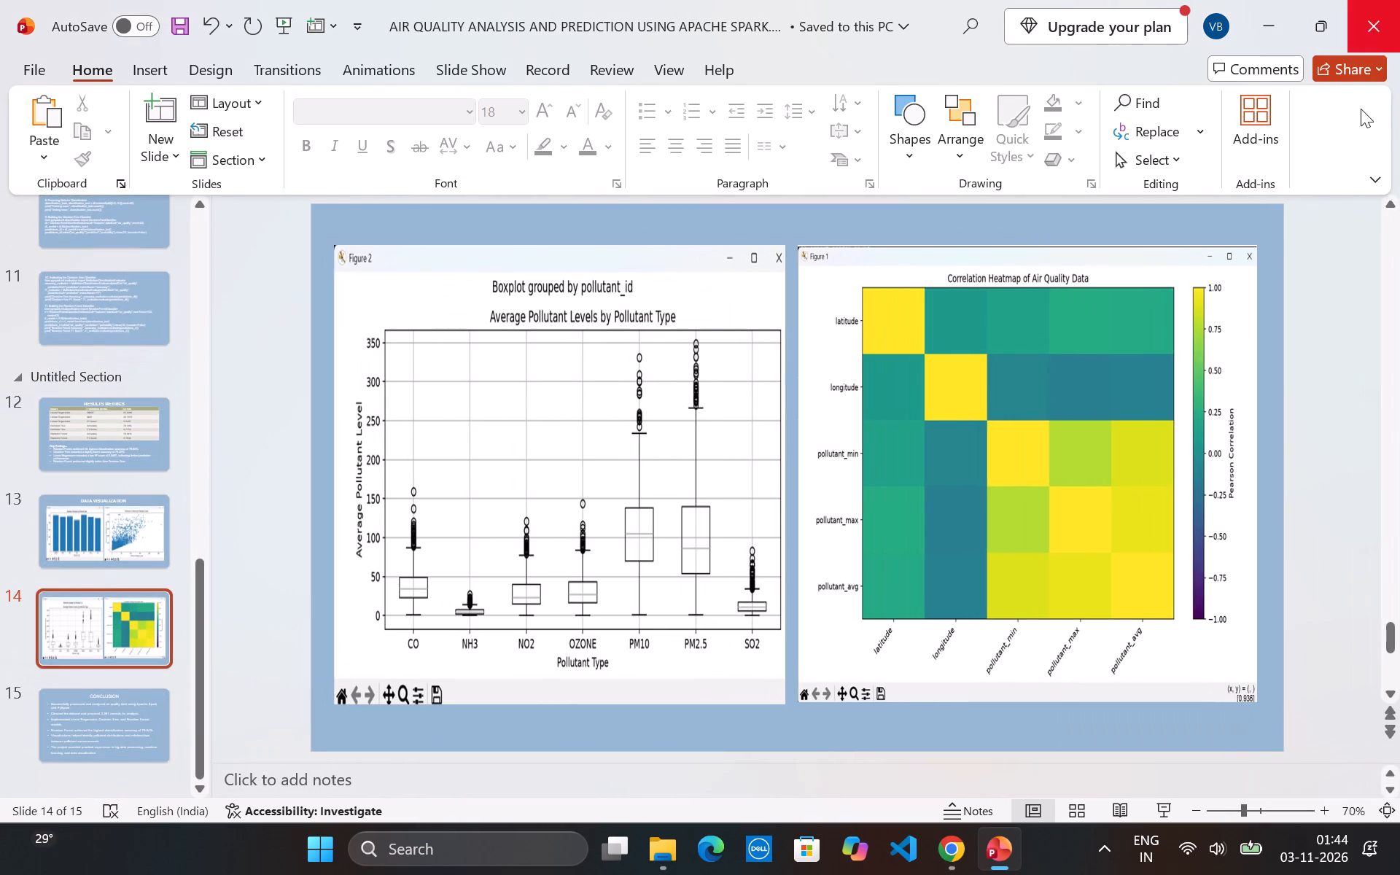
{"action": "left_click", "coordinate": [669, 849]}
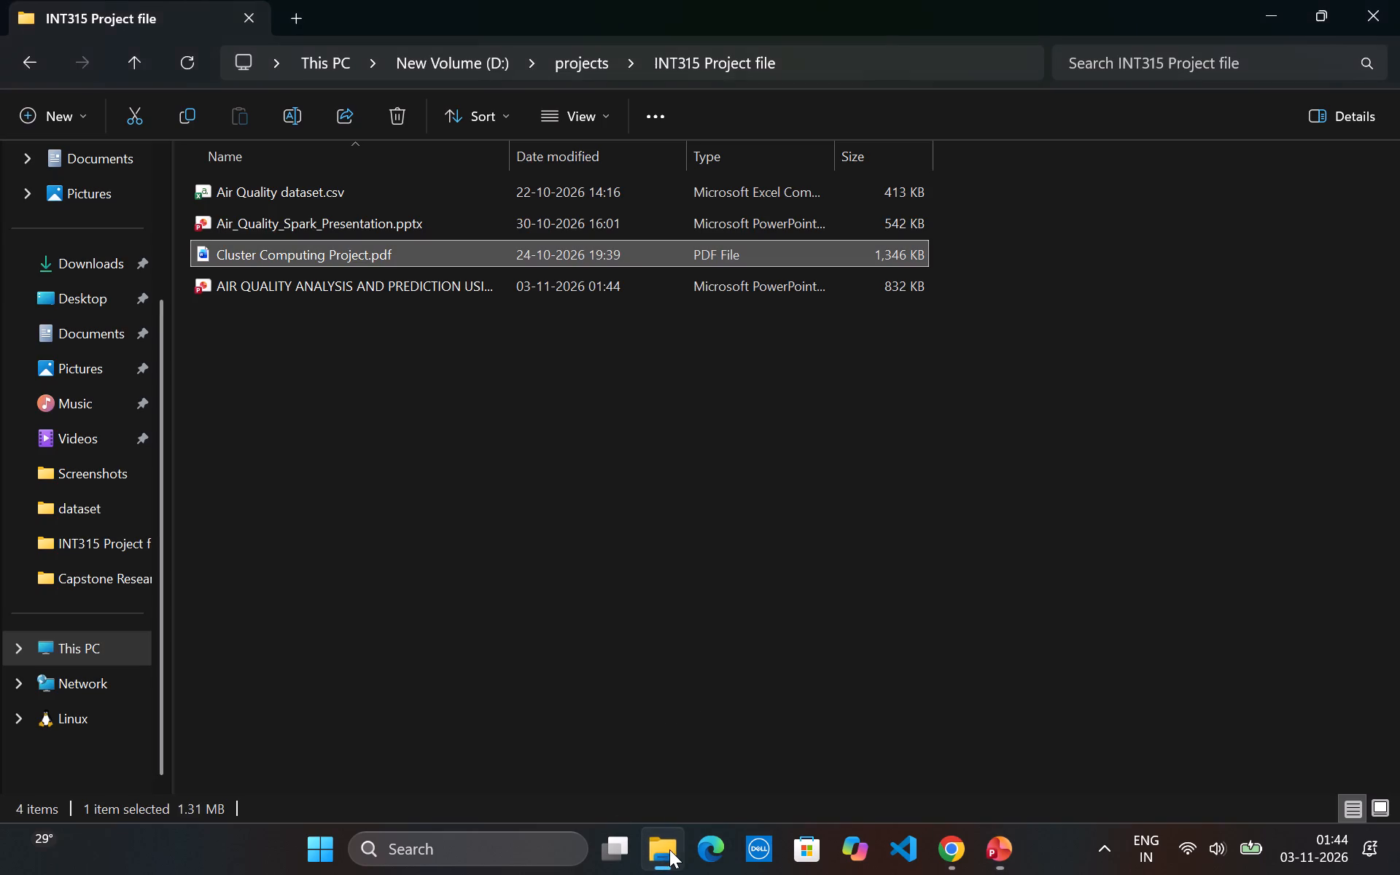
{"action": "left_click", "coordinate": [1017, 852]}
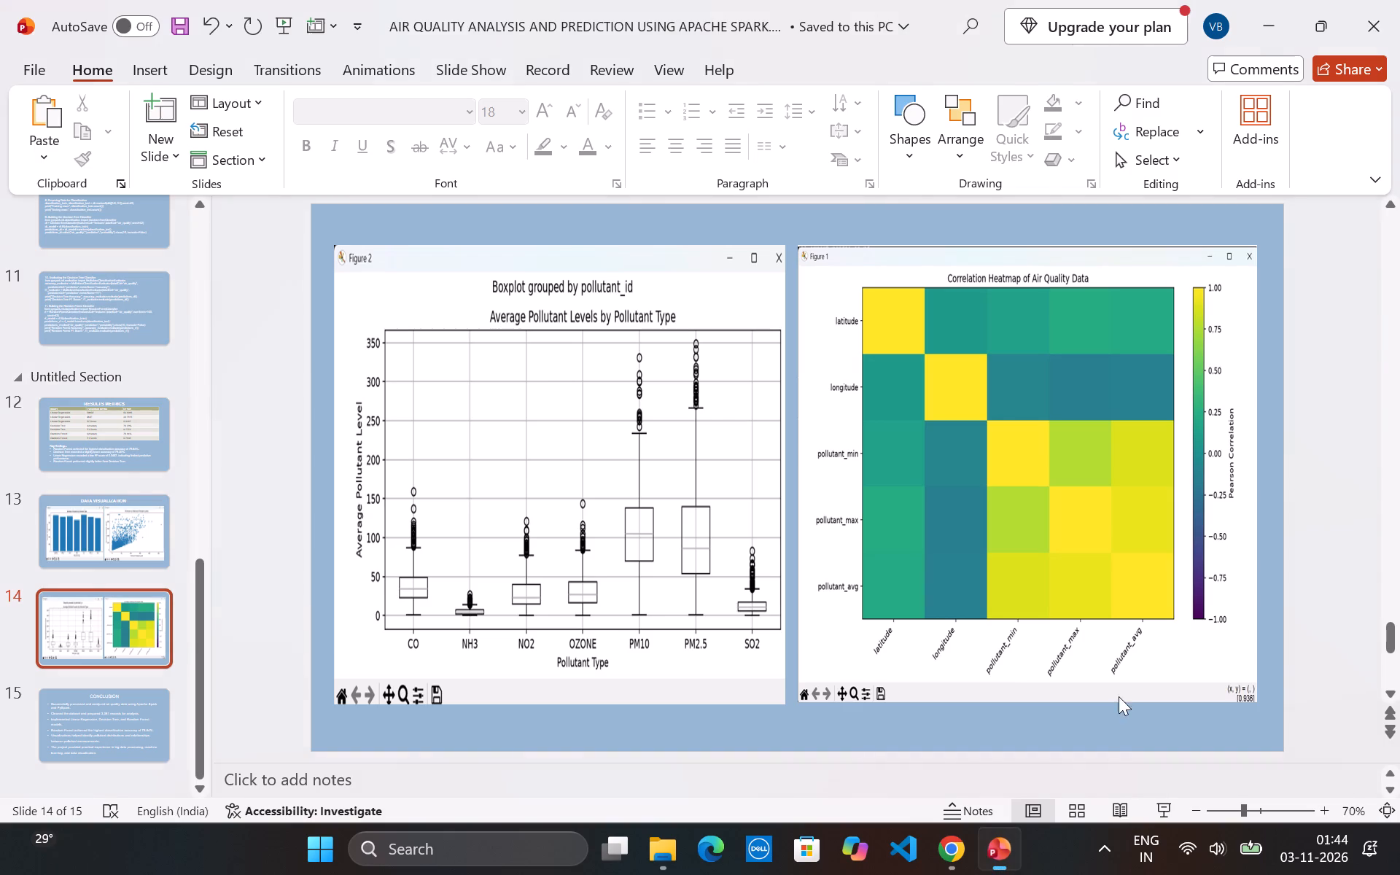